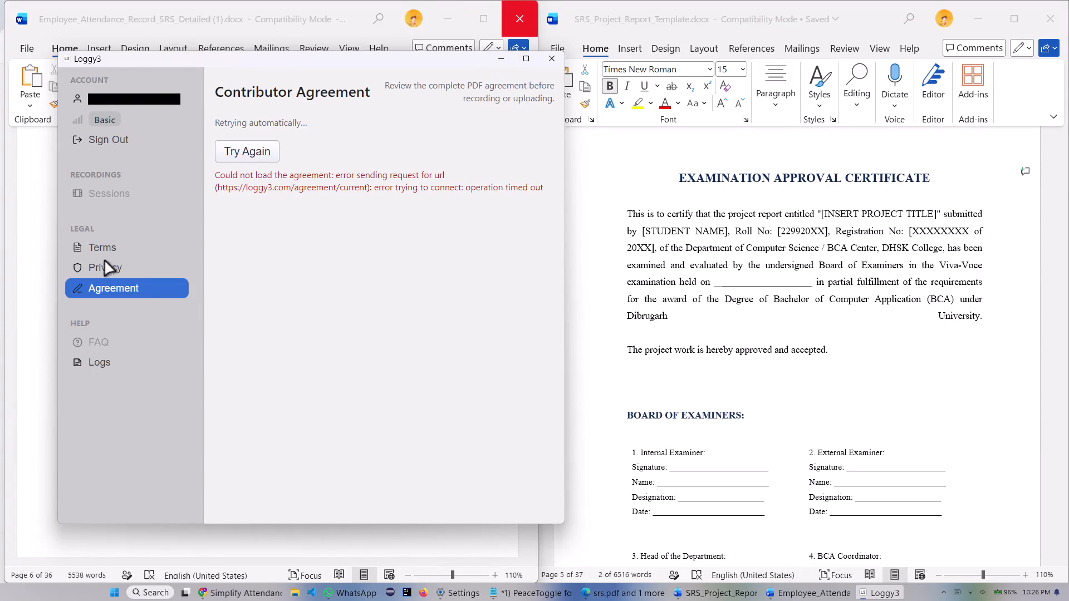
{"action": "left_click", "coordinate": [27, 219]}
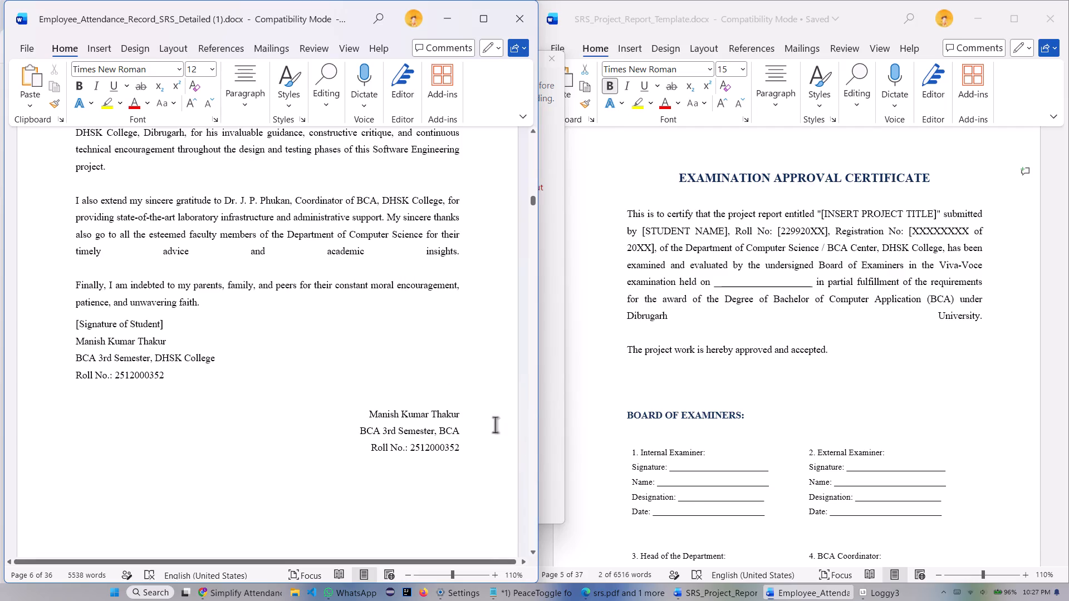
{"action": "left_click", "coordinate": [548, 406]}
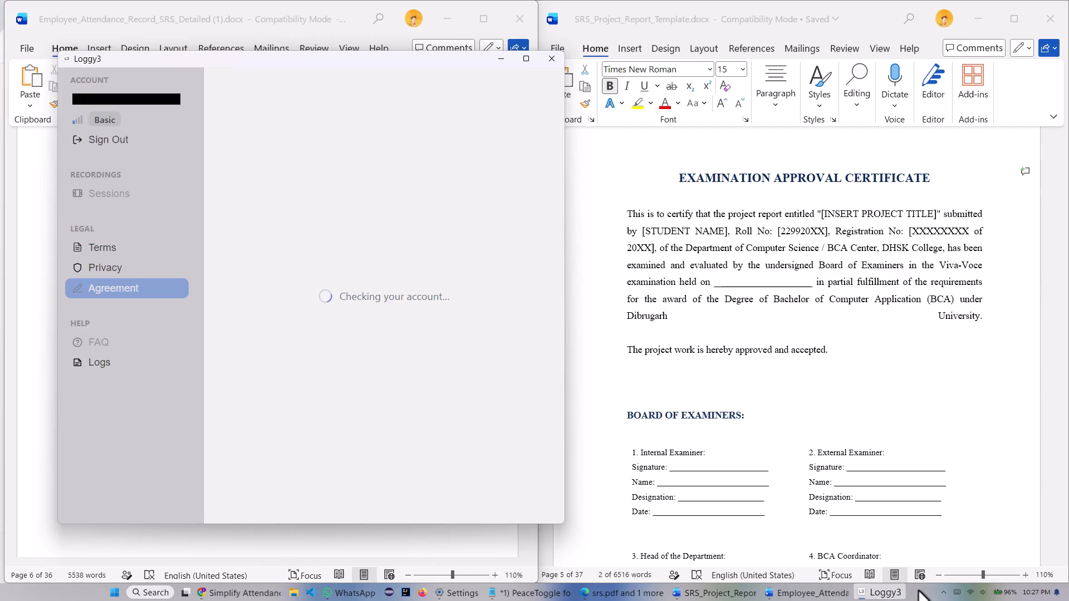
Switch the Wi-Fi connection to the "Virus Detected" network, keeping automatic connection enabled.
{"action": "left_click", "coordinate": [946, 588]}
{"action": "left_click", "coordinate": [989, 593]}
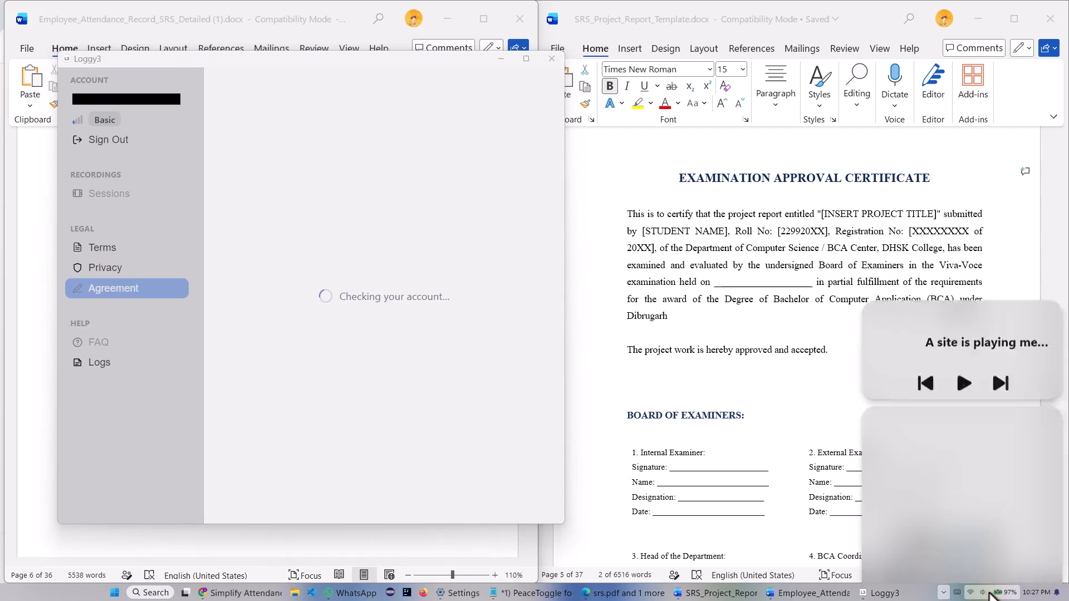
{"action": "left_click", "coordinate": [911, 333]}
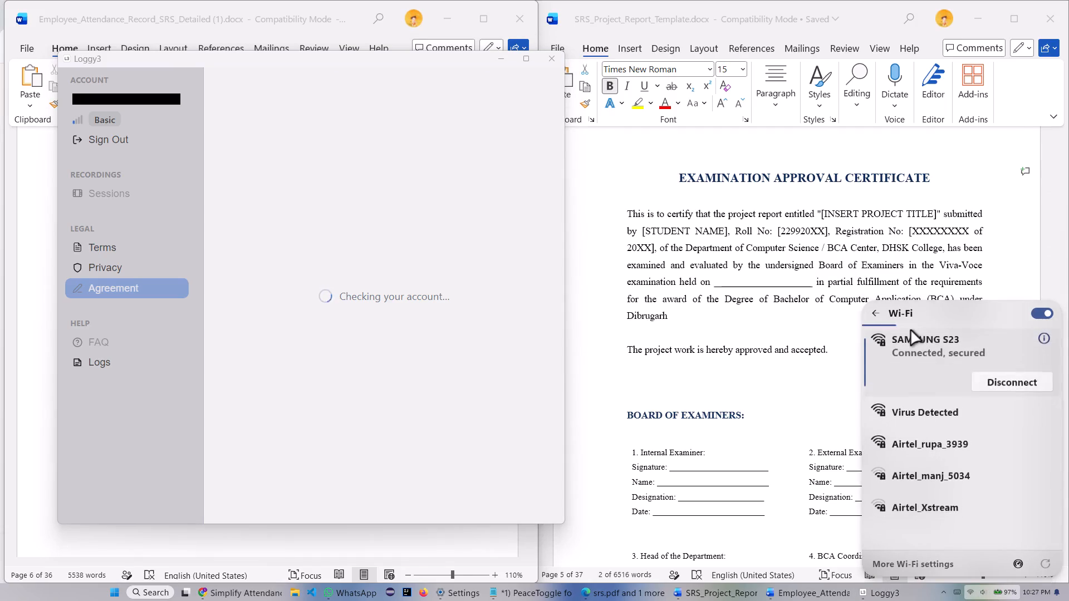
{"action": "left_click", "coordinate": [923, 412]}
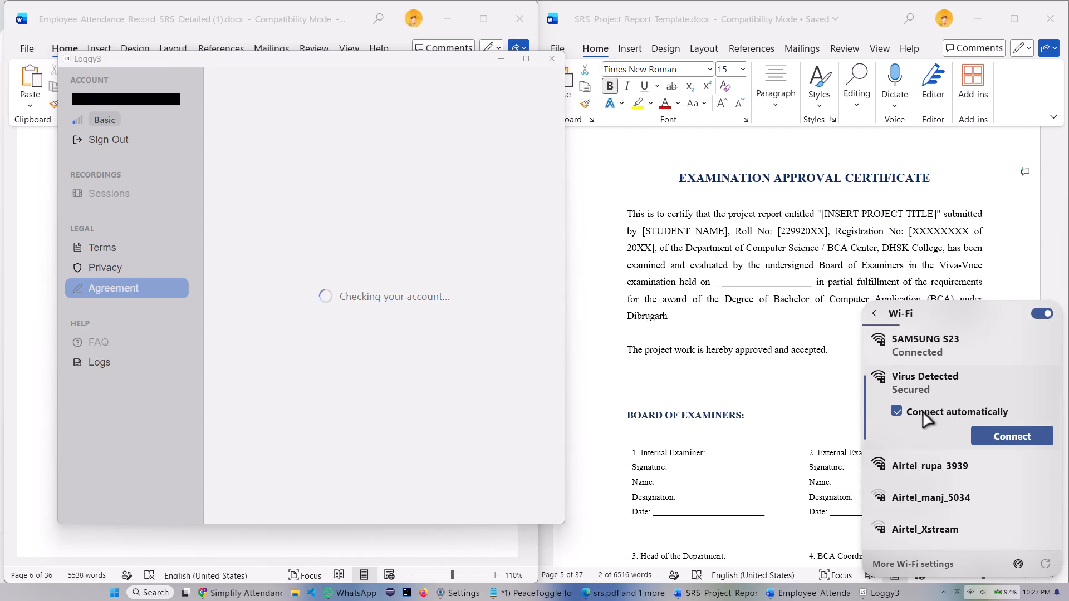
{"action": "left_click", "coordinate": [997, 433]}
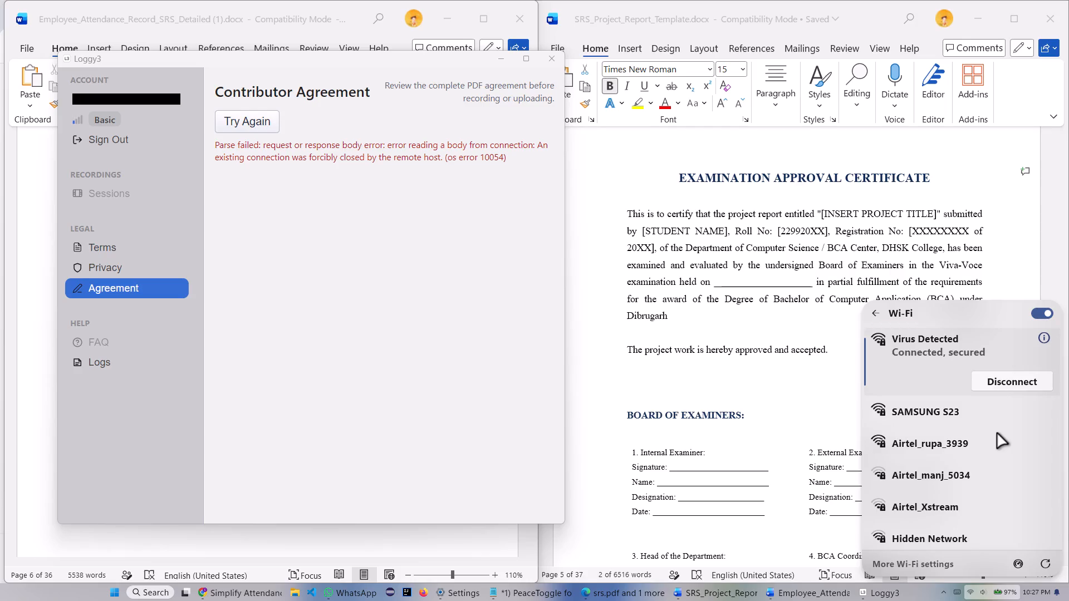
Retry loading the Contributor Agreement in Loggy3.
{"action": "left_click", "coordinate": [263, 127]}
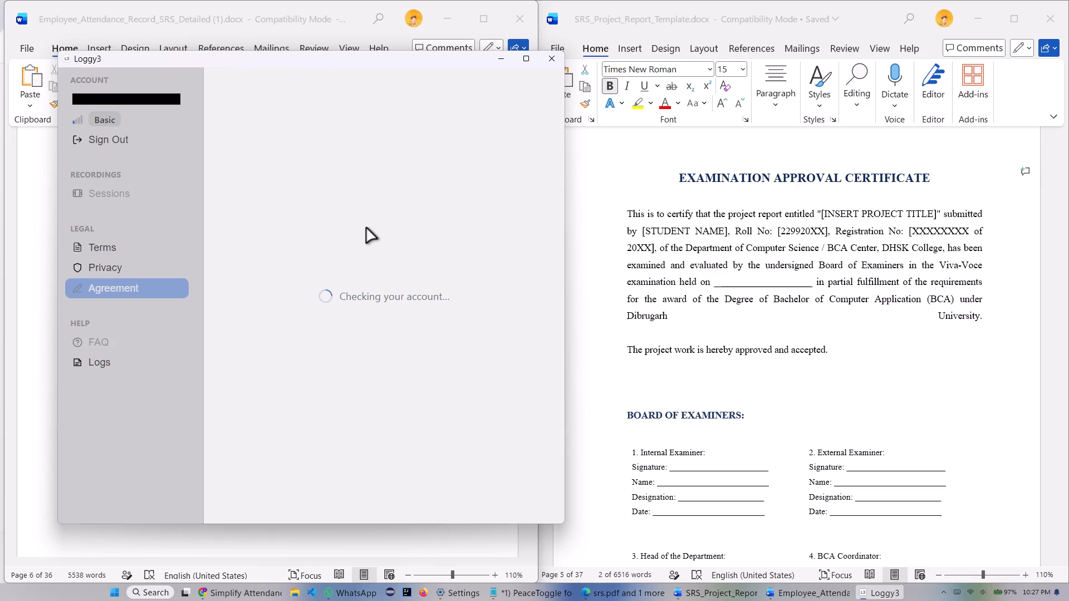
Bring up the options for the Loggy3 background app among the hidden system tray apps.
{"action": "left_click", "coordinate": [945, 596]}
{"action": "right_click", "coordinate": [898, 536]}
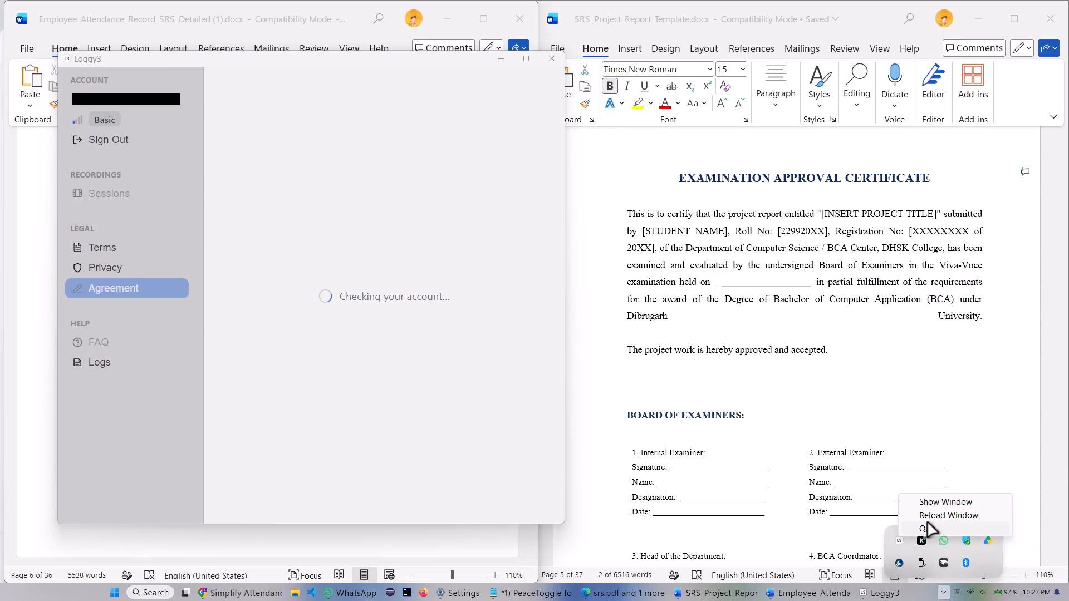
Quit Loggy3, relaunch it through a system search for "loggy", and minimize its window.
{"action": "left_click", "coordinate": [928, 527]}
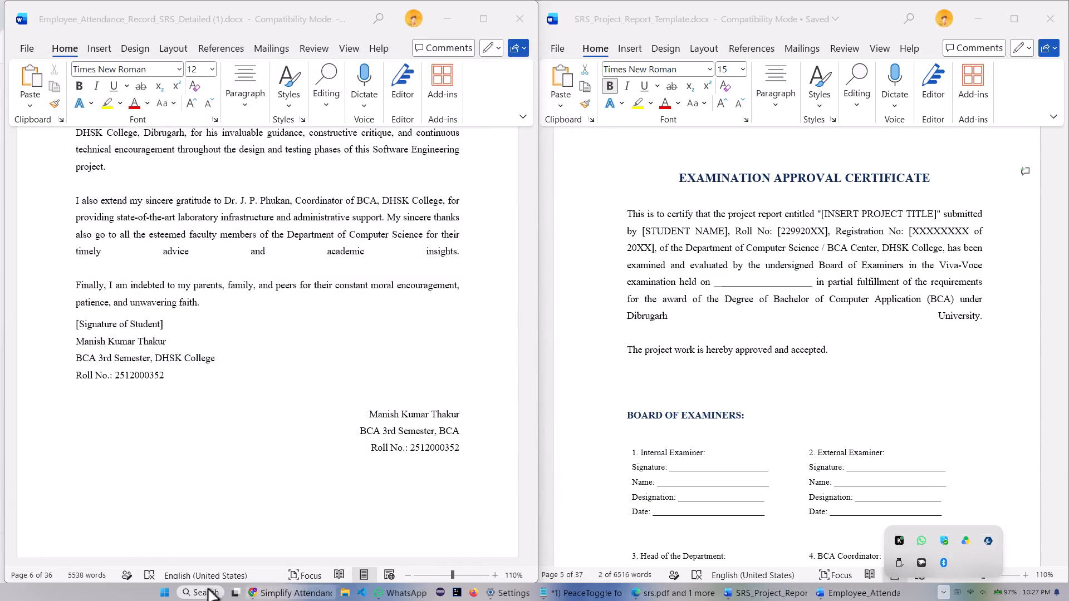
{"action": "left_click", "coordinate": [196, 588]}
{"action": "left_click", "coordinate": [202, 590]}
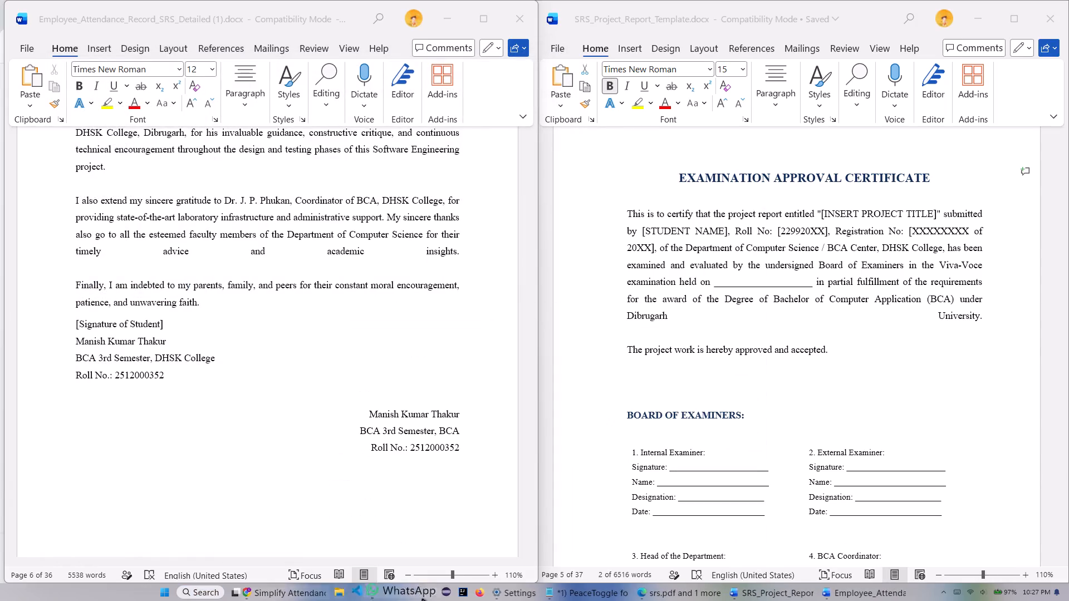
{"action": "left_click", "coordinate": [344, 598]}
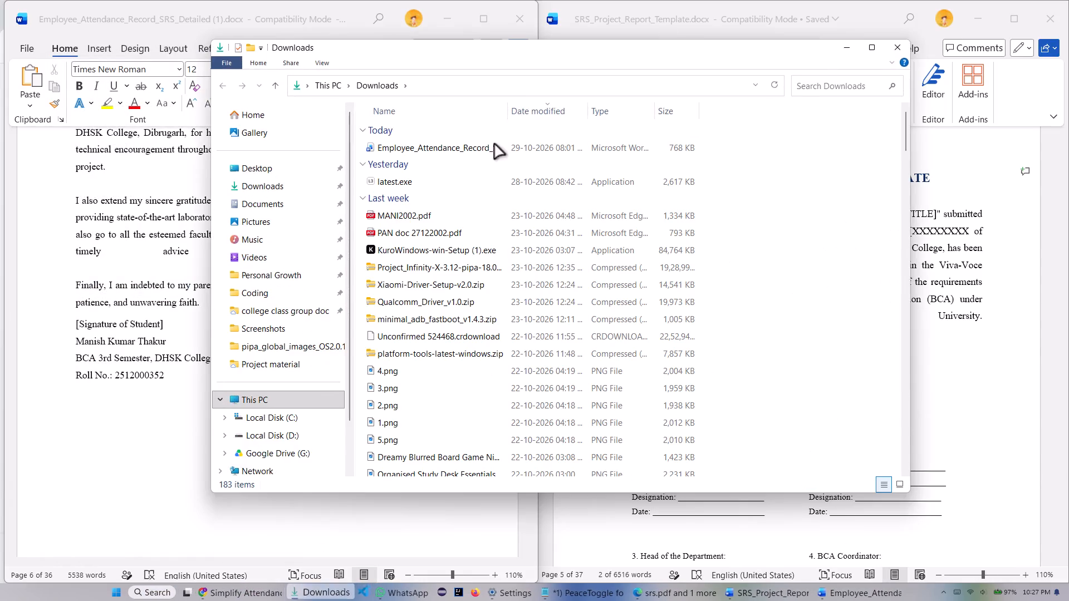
{"action": "left_click", "coordinate": [891, 51]}
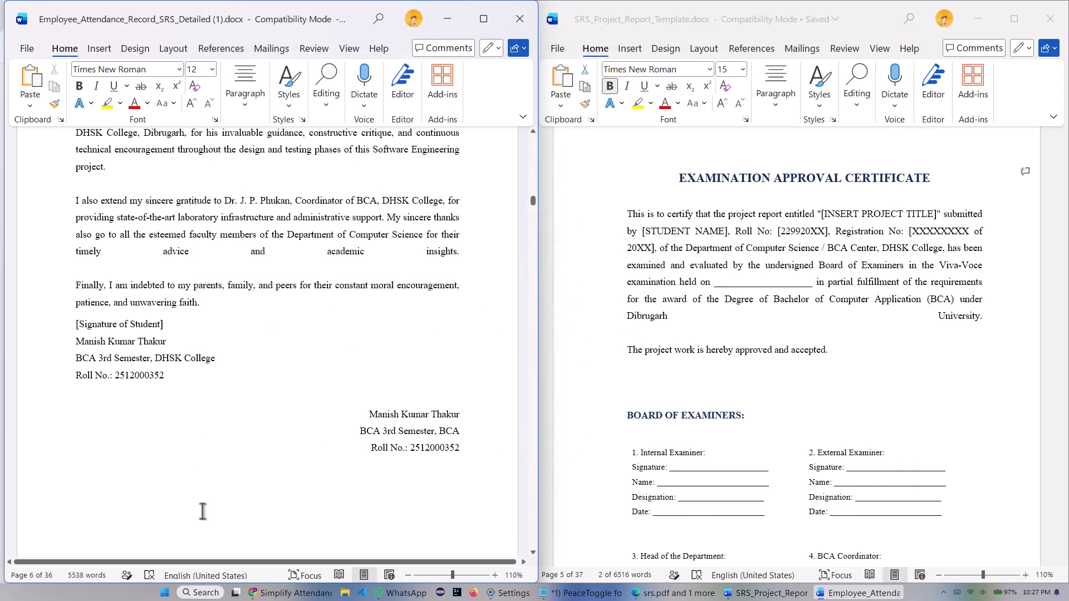
{"action": "left_click", "coordinate": [203, 600]}
{"action": "type", "text": "loggy"}
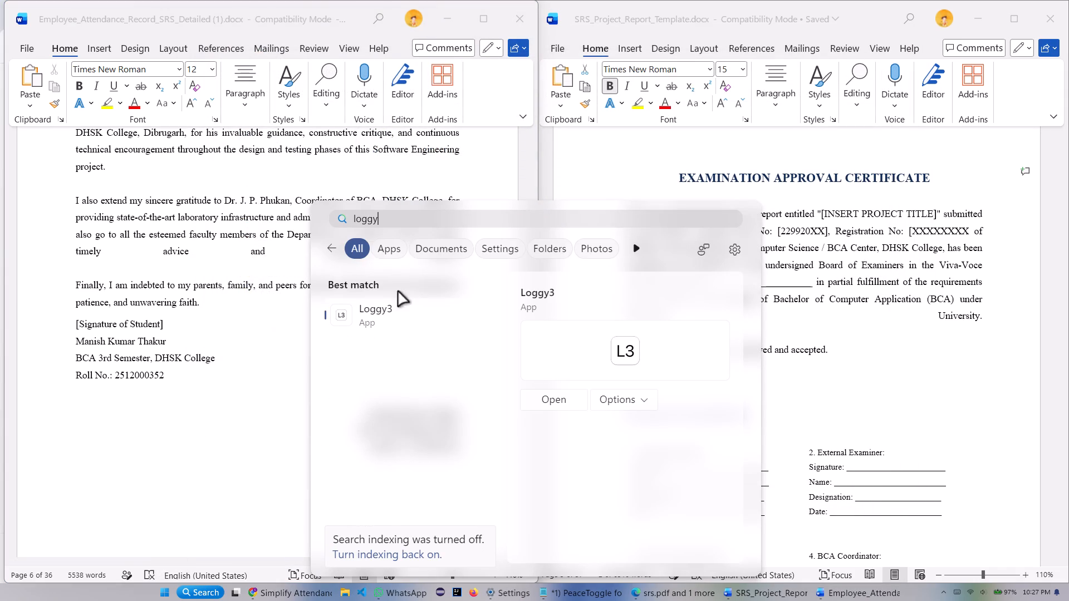
{"action": "left_click", "coordinate": [367, 313]}
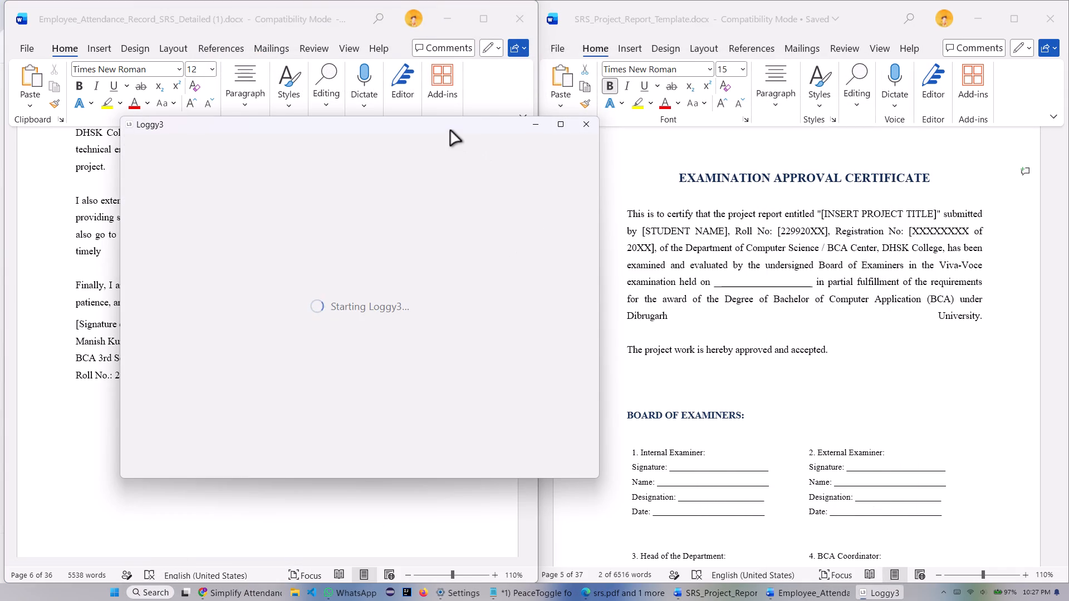
{"action": "left_click_drag", "start_coordinate": [451, 126], "coordinate": [580, 100]}
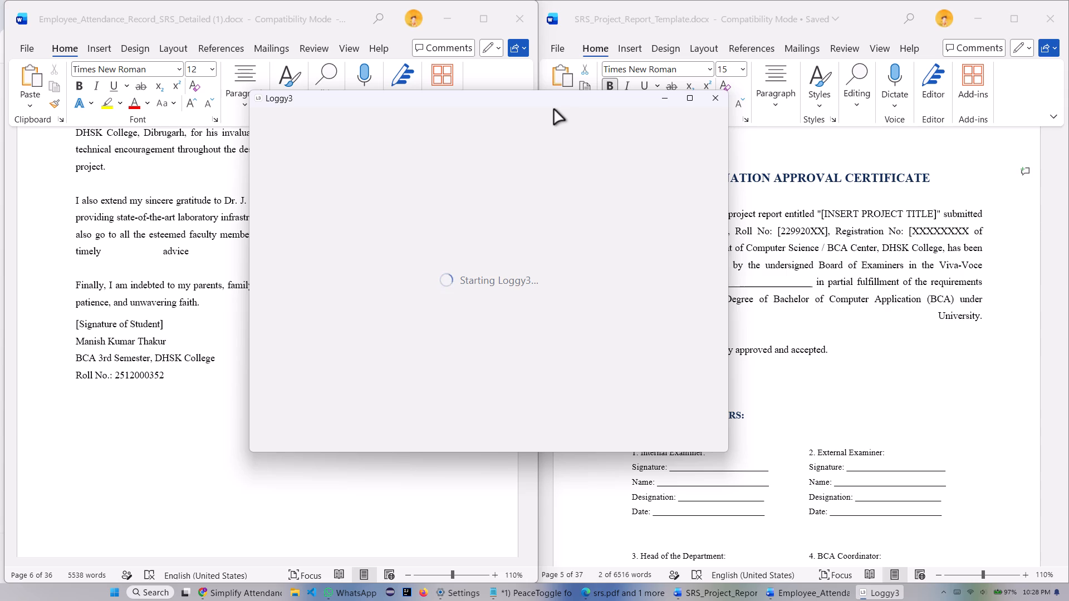
{"action": "left_click", "coordinate": [661, 100]}
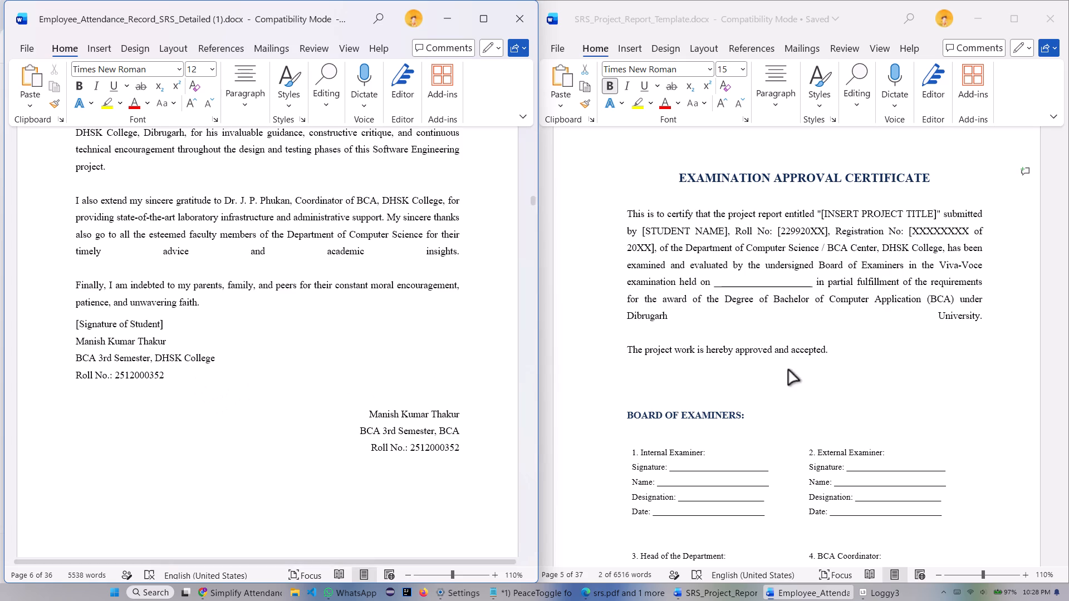
Compare the Examination Approval Certificate page of the employee attendance report with the same page in the SRS template.
{"action": "scroll", "coordinate": [326, 316], "scroll_direction": "up", "scroll_amount": 14}
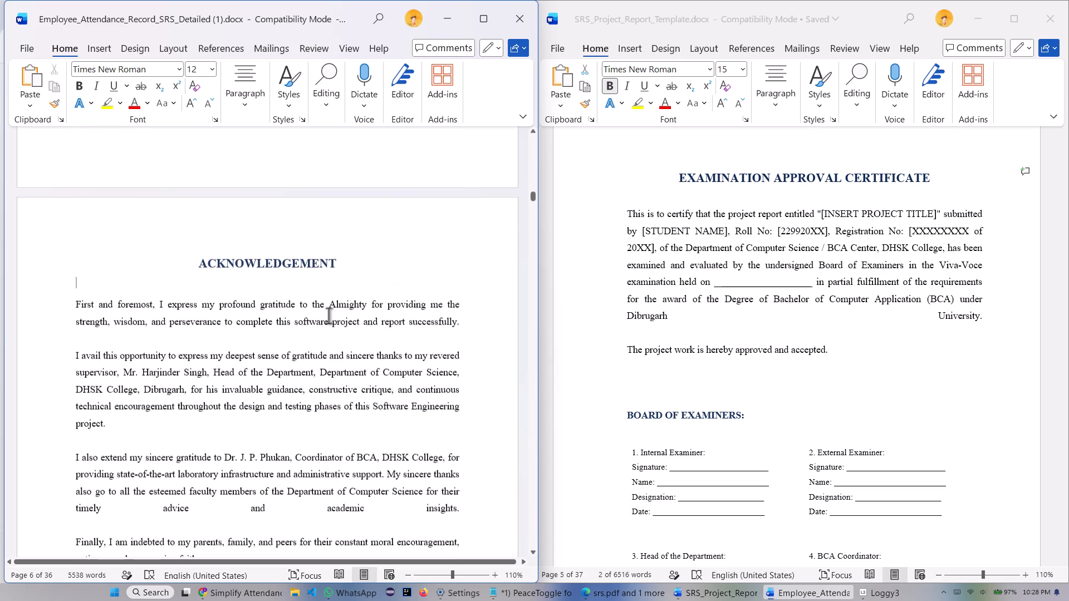
{"action": "scroll", "coordinate": [740, 323], "scroll_direction": "up", "scroll_amount": 2}
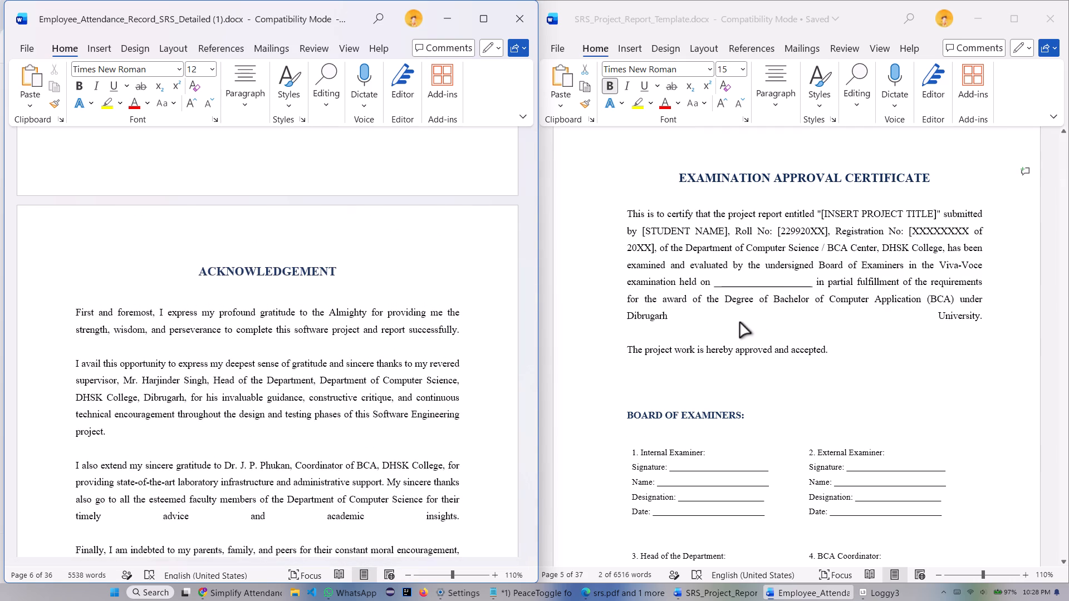
{"action": "scroll", "coordinate": [740, 323], "scroll_direction": "up", "scroll_amount": 4}
{"action": "scroll", "coordinate": [477, 327], "scroll_direction": "up", "scroll_amount": 20}
{"action": "scroll", "coordinate": [477, 327], "scroll_direction": "up", "scroll_amount": 6}
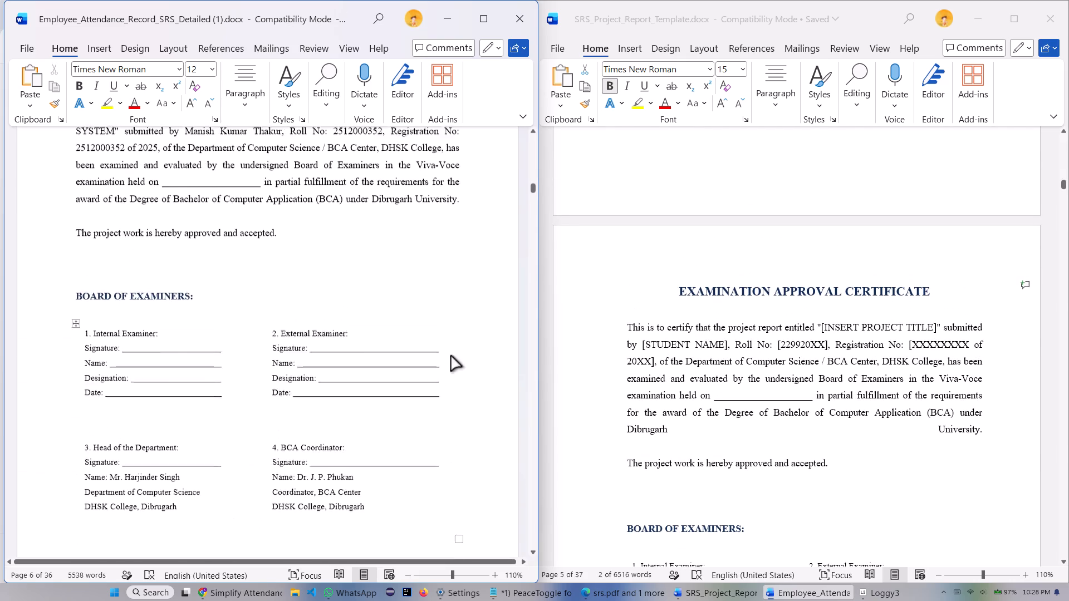
{"action": "scroll", "coordinate": [451, 356], "scroll_direction": "up", "scroll_amount": 11}
{"action": "scroll", "coordinate": [450, 359], "scroll_direction": "down", "scroll_amount": 11}
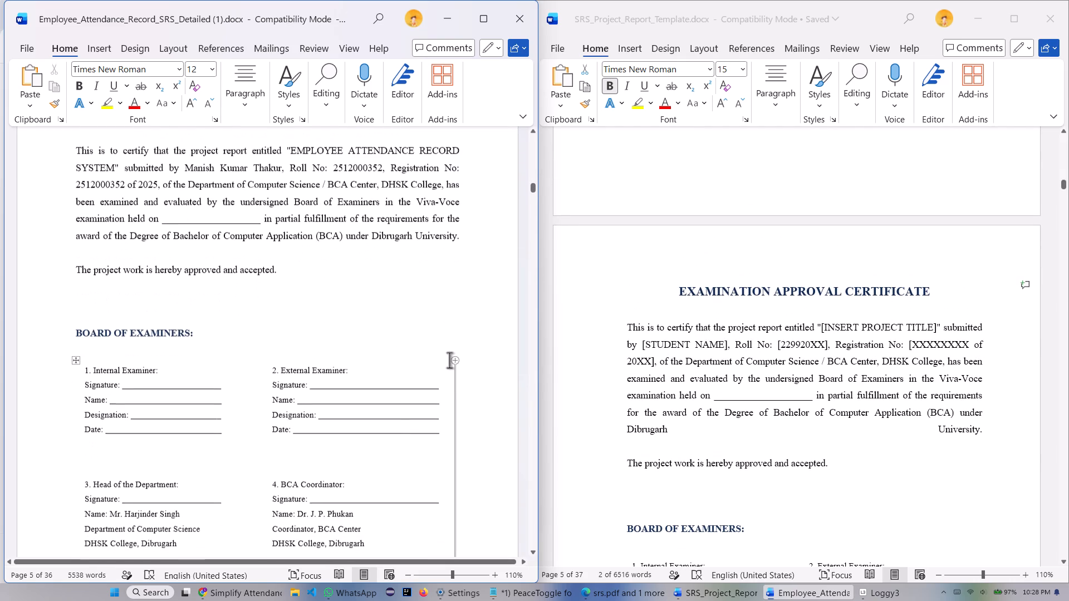
{"action": "scroll", "coordinate": [396, 303], "scroll_direction": "up", "scroll_amount": 2}
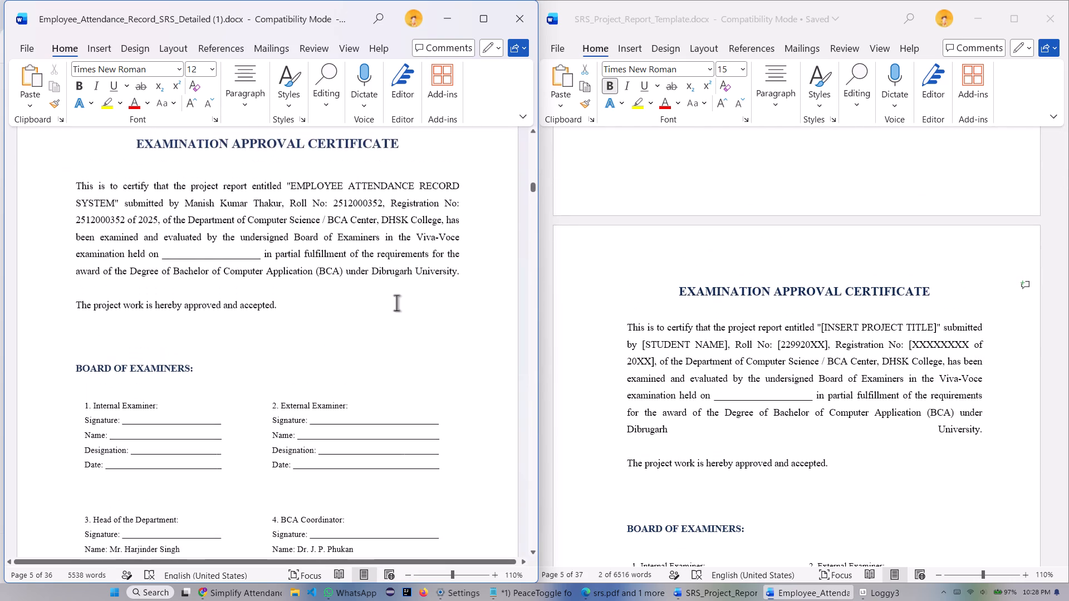
{"action": "scroll", "coordinate": [396, 303], "scroll_direction": "up", "scroll_amount": 4}
{"action": "scroll", "coordinate": [397, 303], "scroll_direction": "down", "scroll_amount": 16}
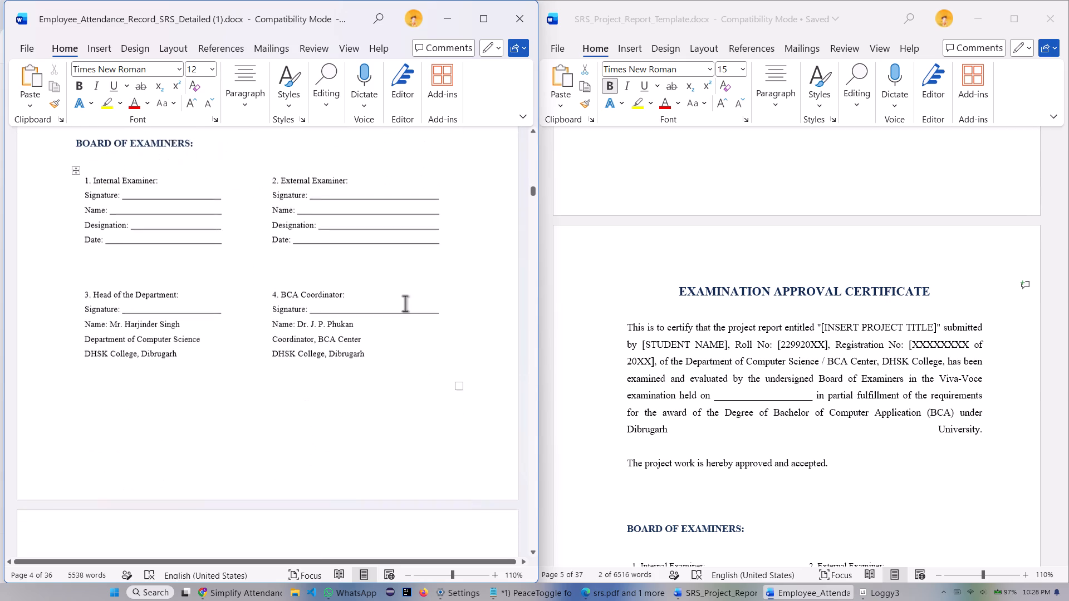
{"action": "scroll", "coordinate": [405, 303], "scroll_direction": "down", "scroll_amount": 7}
{"action": "scroll", "coordinate": [405, 303], "scroll_direction": "up", "scroll_amount": 20}
{"action": "scroll", "coordinate": [405, 303], "scroll_direction": "up", "scroll_amount": 2}
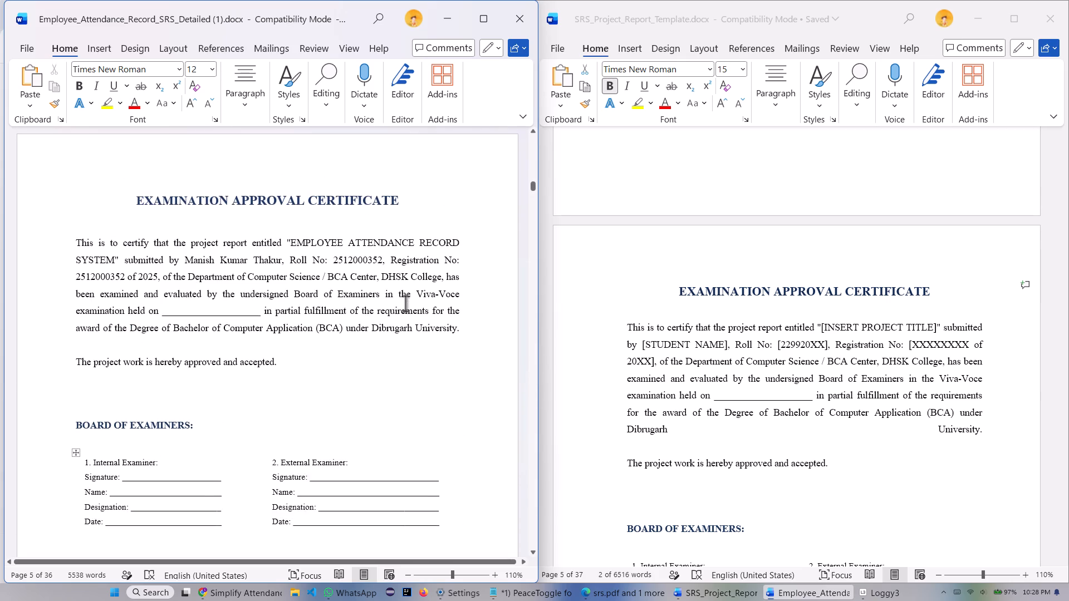
Compare the Acknowledgement text and student signature block of the attendance report with those in the SRS template.
{"action": "scroll", "coordinate": [311, 310], "scroll_direction": "down", "scroll_amount": 20}
{"action": "scroll", "coordinate": [311, 310], "scroll_direction": "down", "scroll_amount": 15}
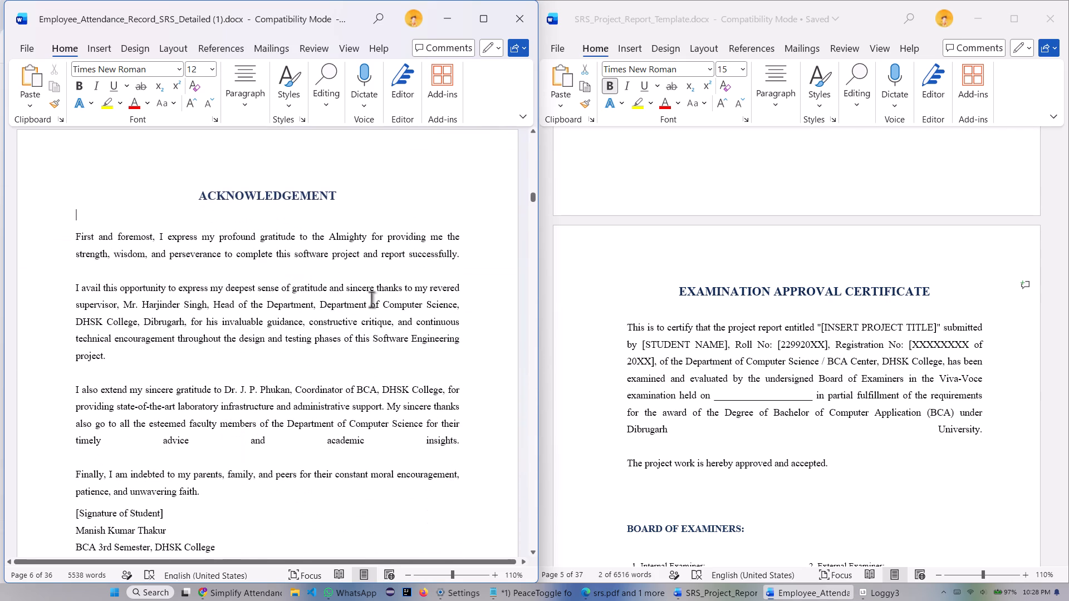
{"action": "scroll", "coordinate": [744, 380], "scroll_direction": "down", "scroll_amount": 18}
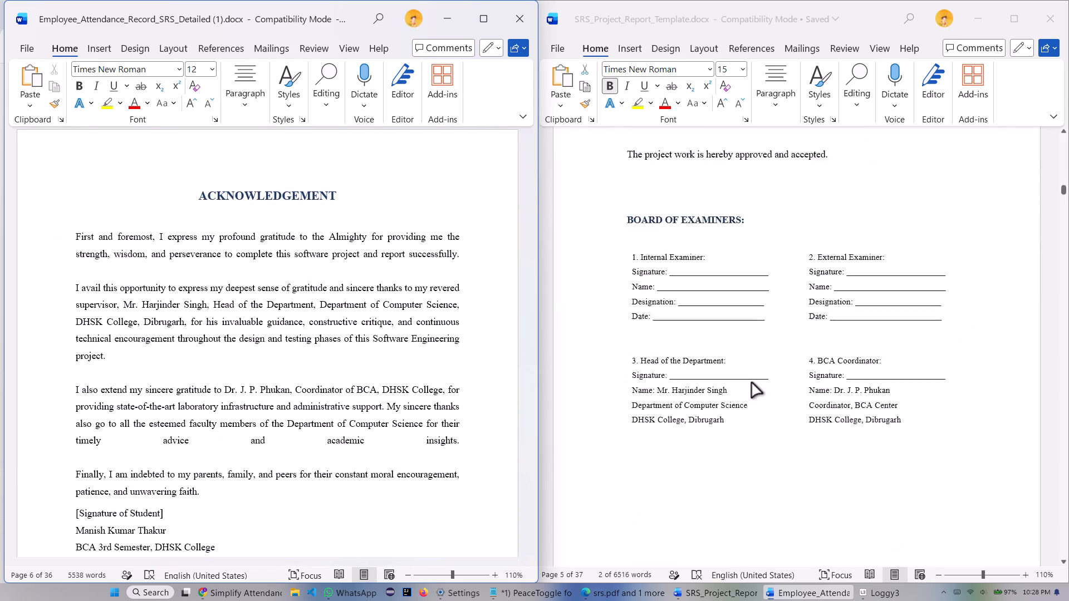
{"action": "scroll", "coordinate": [752, 383], "scroll_direction": "down", "scroll_amount": 15}
{"action": "scroll", "coordinate": [743, 383], "scroll_direction": "down", "scroll_amount": 8}
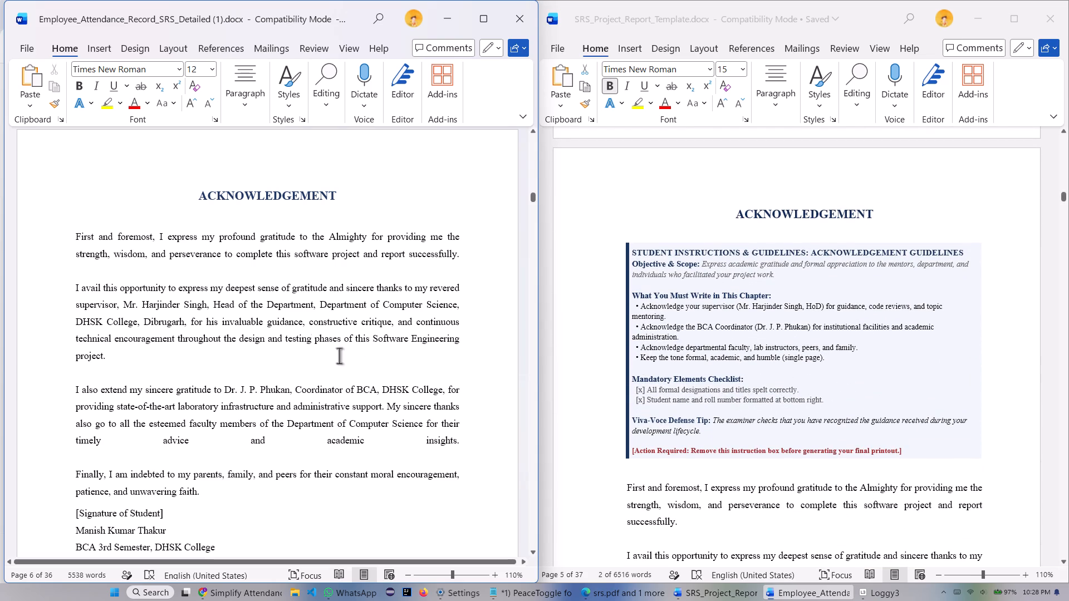
{"action": "scroll", "coordinate": [277, 332], "scroll_direction": "down", "scroll_amount": 6}
{"action": "scroll", "coordinate": [877, 347], "scroll_direction": "down", "scroll_amount": 7}
{"action": "scroll", "coordinate": [826, 346], "scroll_direction": "down", "scroll_amount": 7}
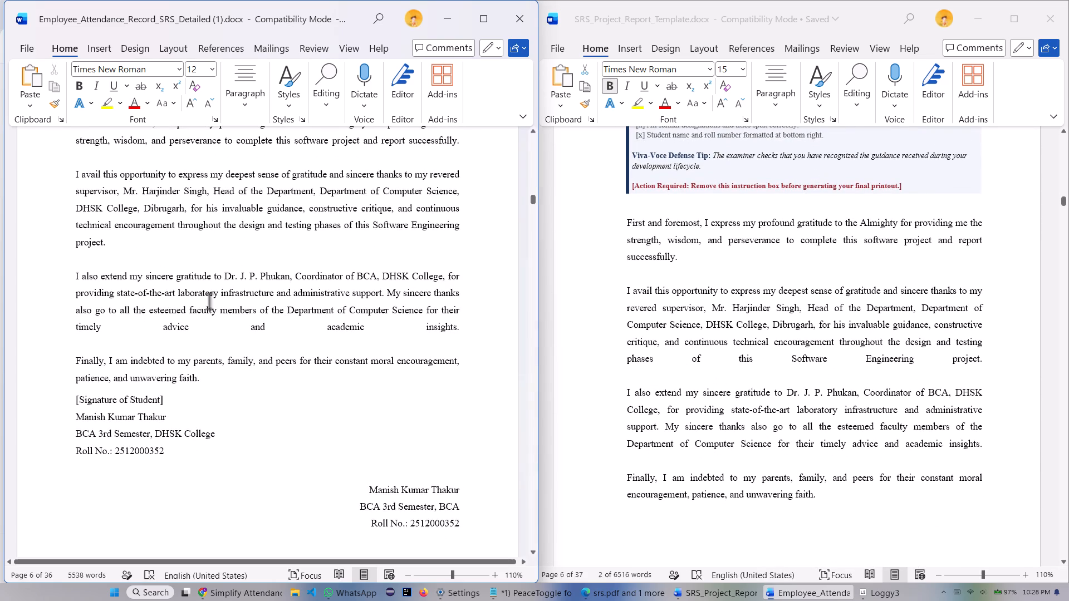
{"action": "scroll", "coordinate": [250, 237], "scroll_direction": "up", "scroll_amount": 5}
{"action": "scroll", "coordinate": [719, 347], "scroll_direction": "down", "scroll_amount": 8}
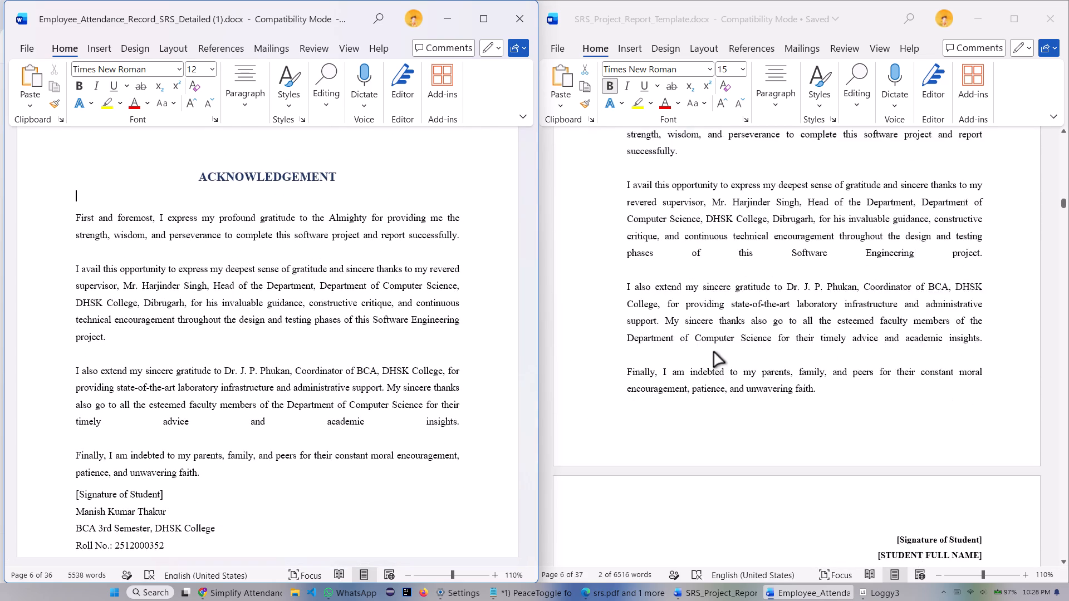
{"action": "scroll", "coordinate": [713, 352], "scroll_direction": "down", "scroll_amount": 7}
{"action": "scroll", "coordinate": [710, 344], "scroll_direction": "up", "scroll_amount": 1}
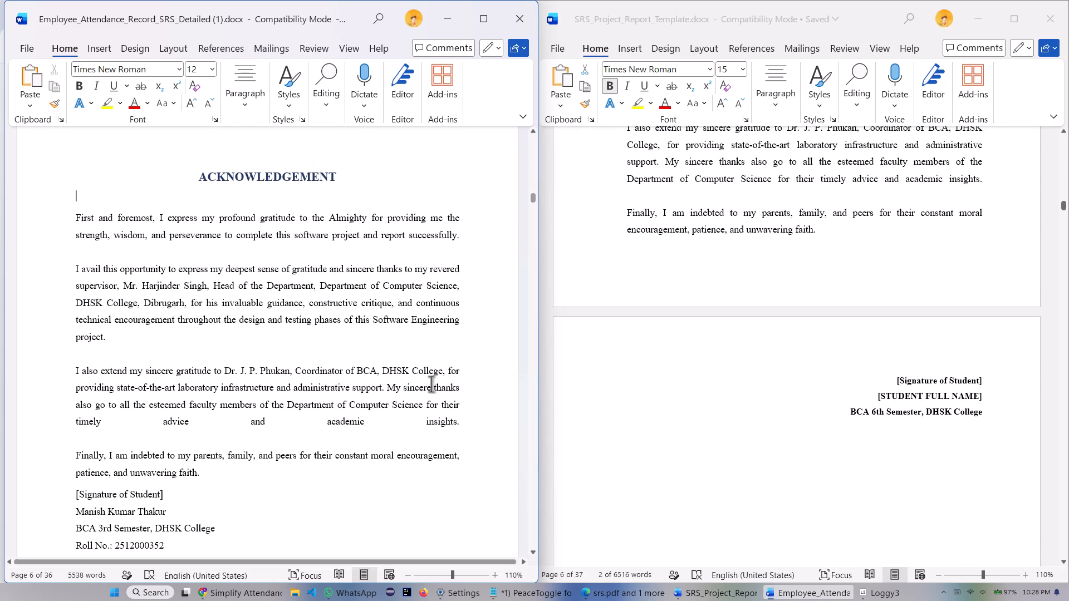
{"action": "scroll", "coordinate": [320, 358], "scroll_direction": "down", "scroll_amount": 4}
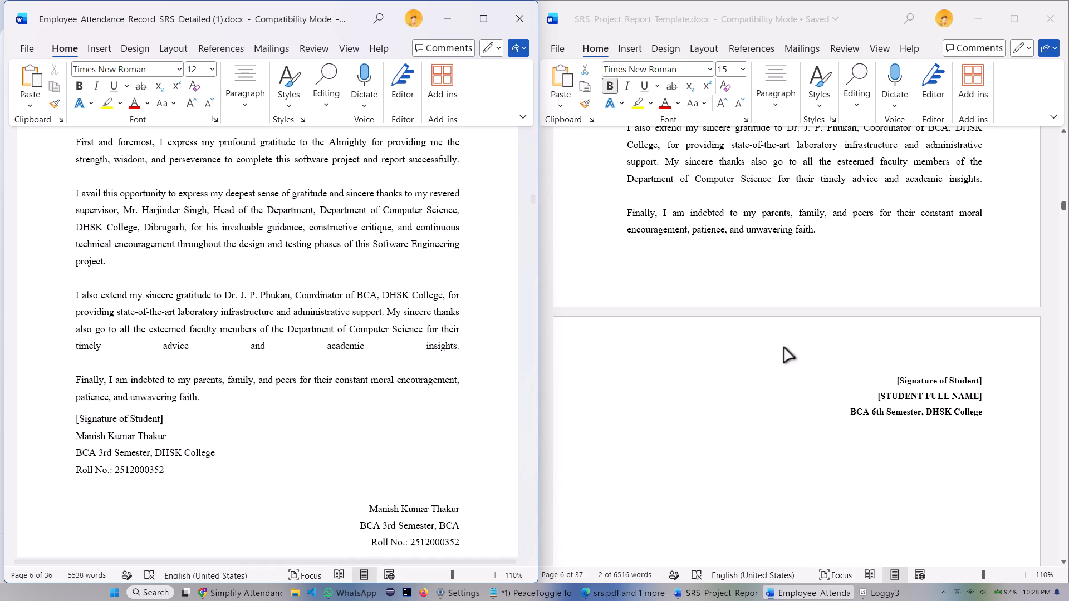
{"action": "scroll", "coordinate": [258, 436], "scroll_direction": "down", "scroll_amount": 3}
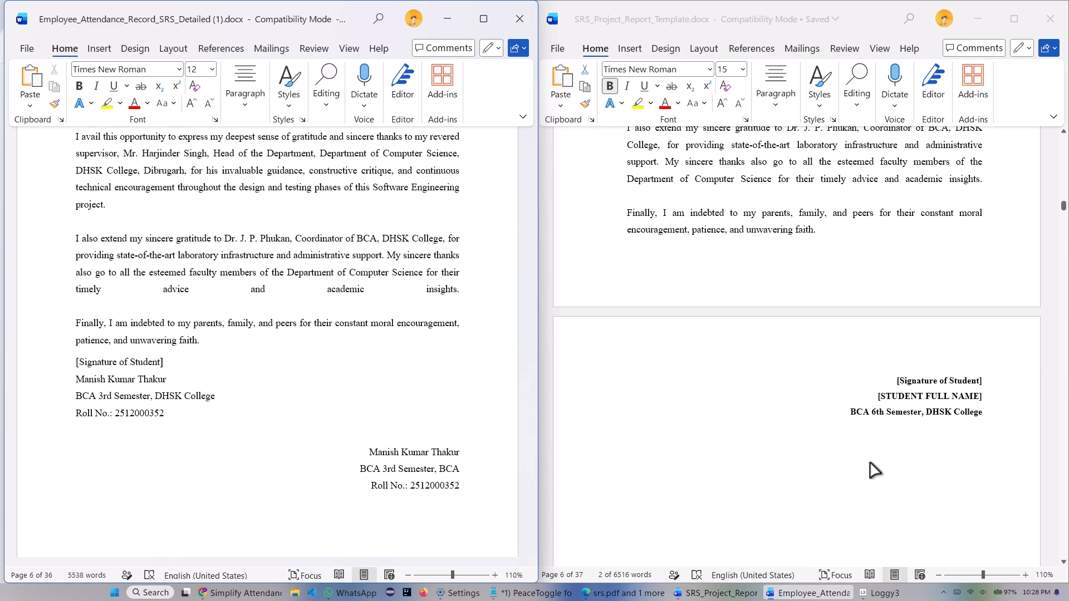
{"action": "scroll", "coordinate": [689, 457], "scroll_direction": "down", "scroll_amount": 3}
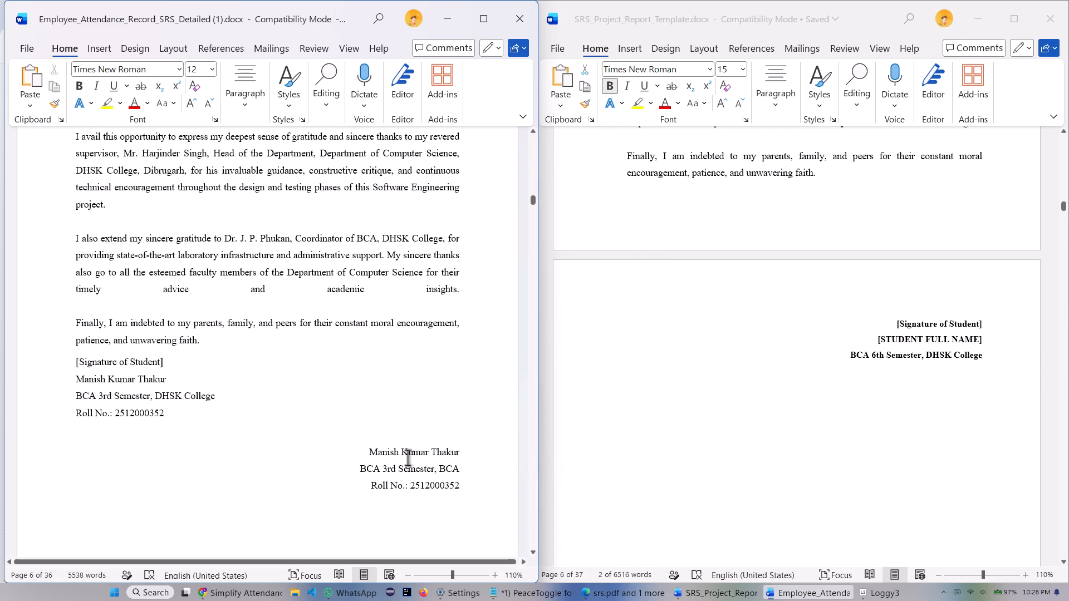
{"action": "scroll", "coordinate": [314, 427], "scroll_direction": "down", "scroll_amount": 1}
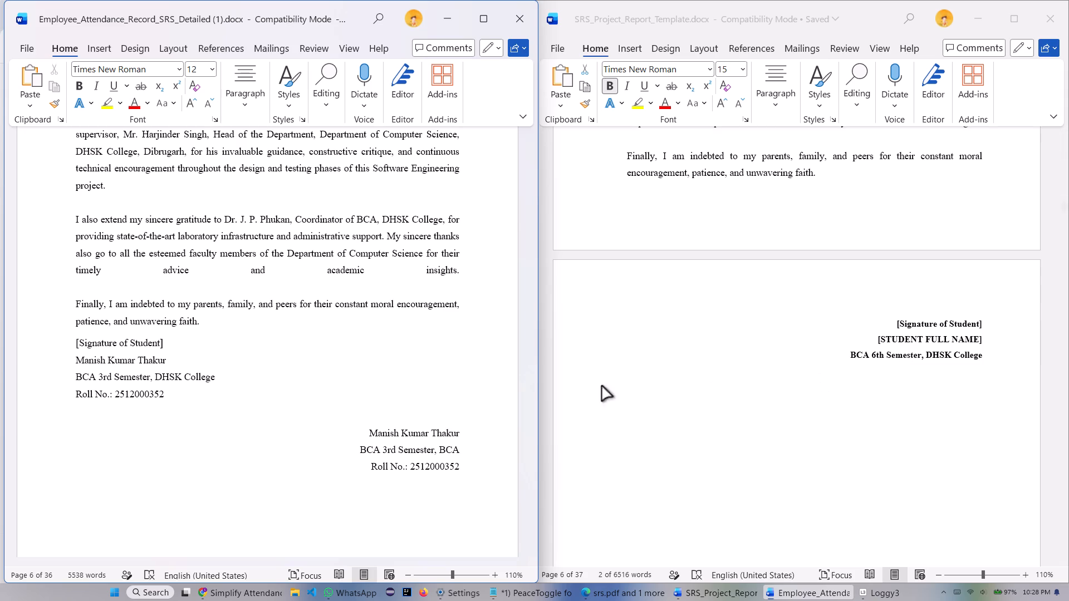
{"action": "scroll", "coordinate": [292, 414], "scroll_direction": "down", "scroll_amount": 1}
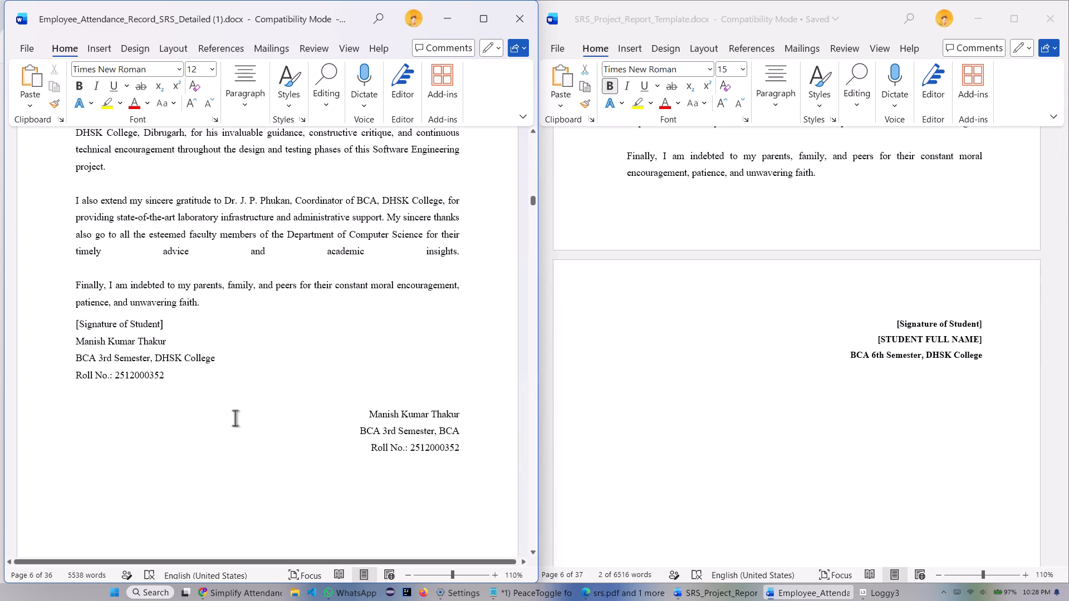
{"action": "scroll", "coordinate": [704, 428], "scroll_direction": "up", "scroll_amount": 7}
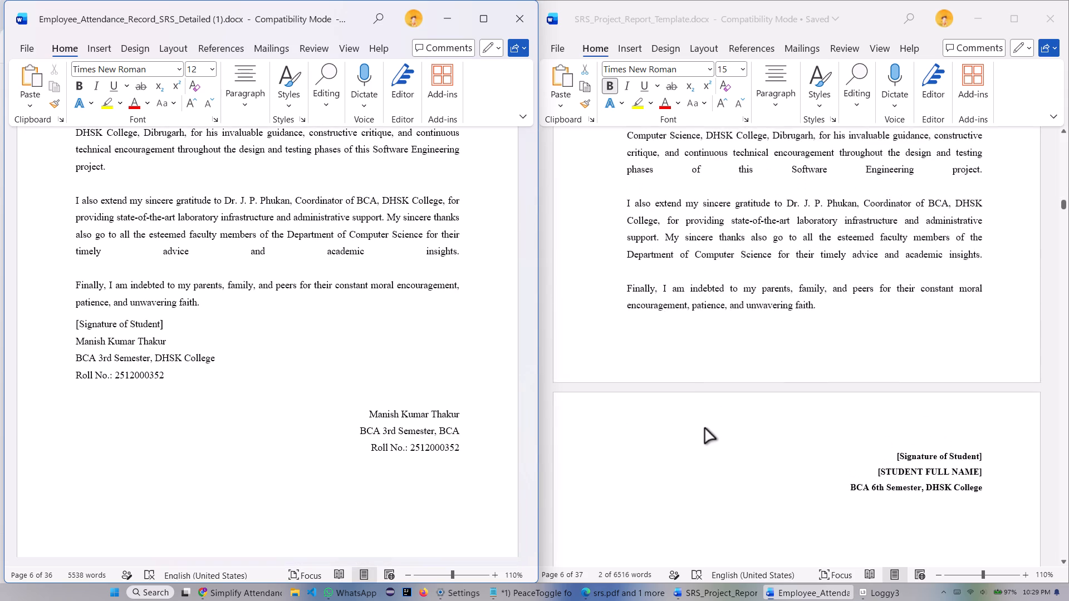
{"action": "scroll", "coordinate": [705, 428], "scroll_direction": "up", "scroll_amount": 6}
{"action": "scroll", "coordinate": [718, 427], "scroll_direction": "down", "scroll_amount": 9}
{"action": "scroll", "coordinate": [783, 425], "scroll_direction": "down", "scroll_amount": 5}
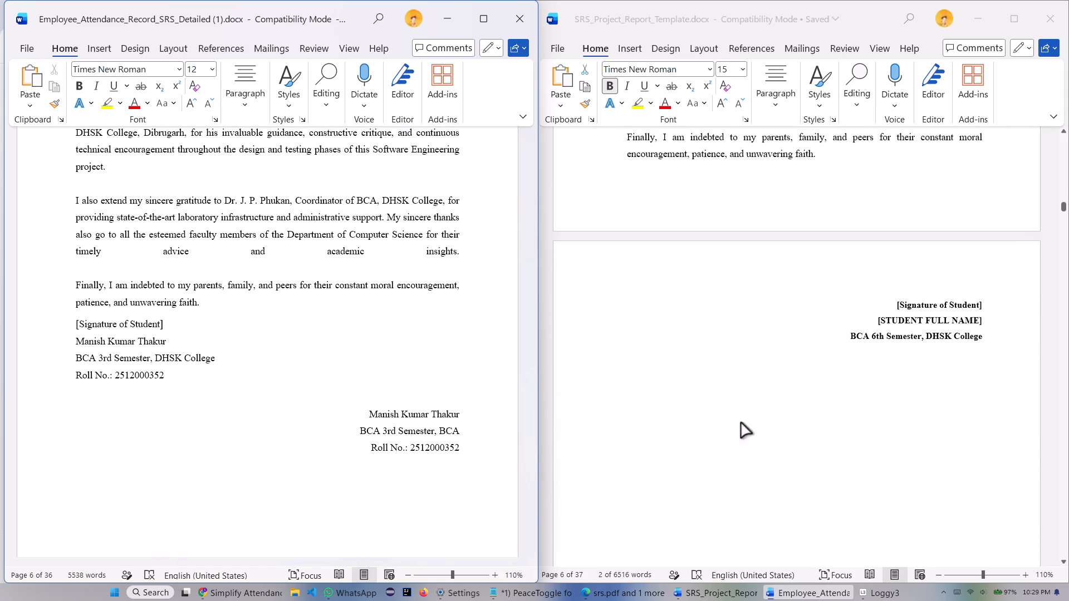
Make the right-aligned student name, semester and roll number lines at the end of the report's Acknowledgement bold.
{"action": "scroll", "coordinate": [312, 427], "scroll_direction": "down", "scroll_amount": 1}
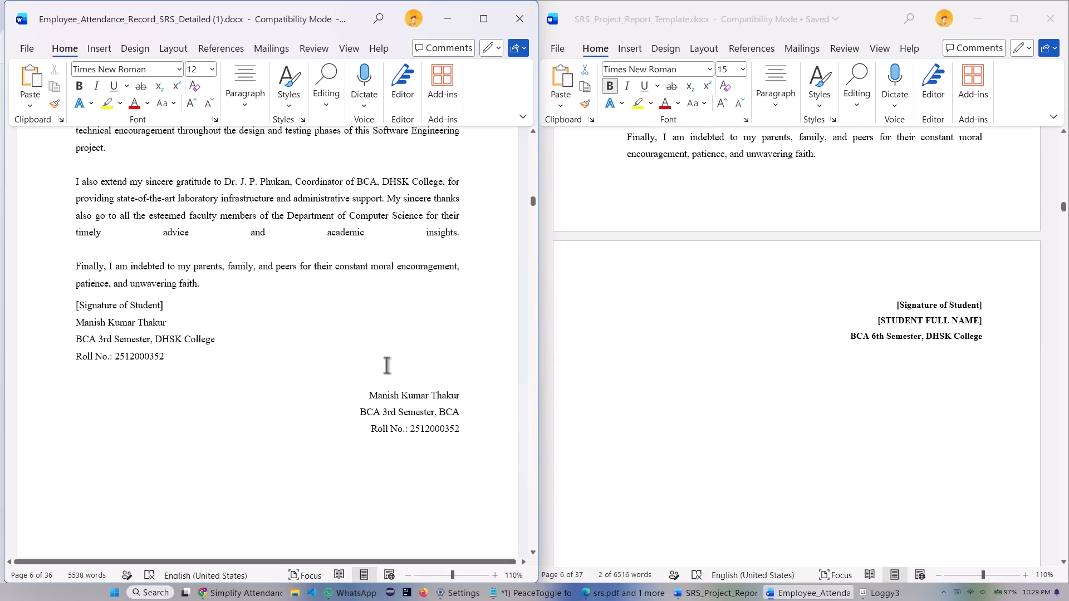
{"action": "left_click_drag", "start_coordinate": [368, 389], "coordinate": [453, 433]}
{"action": "left_click", "coordinate": [77, 87]}
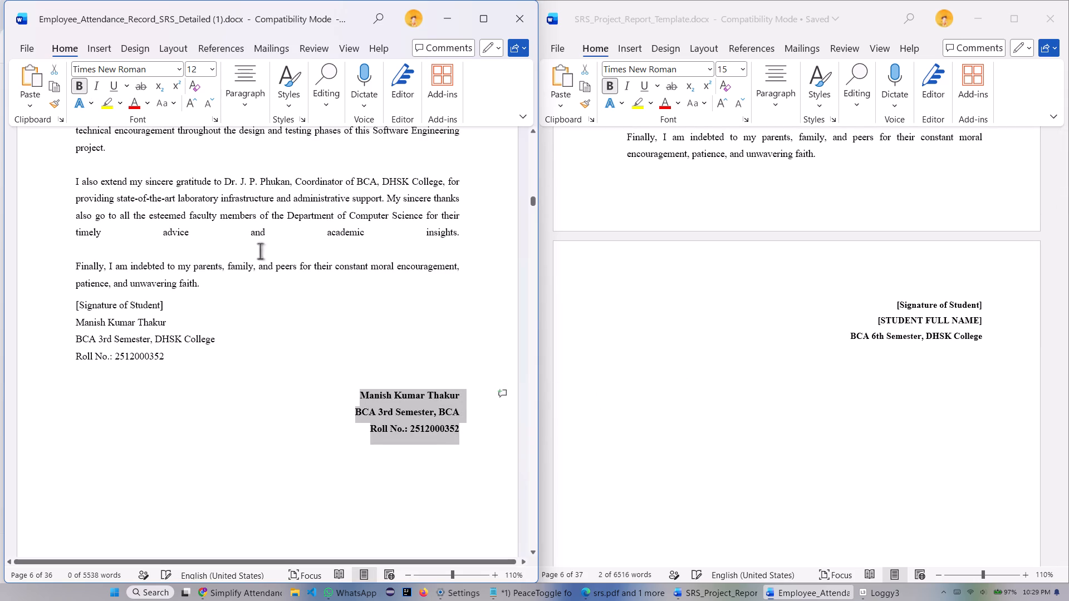
{"action": "left_click", "coordinate": [469, 436]}
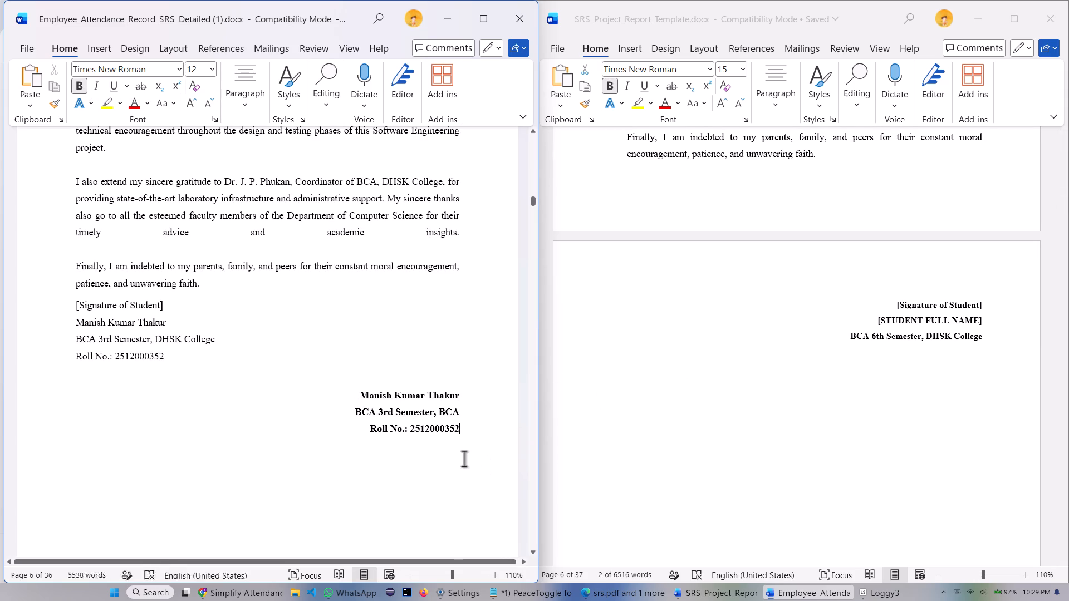
{"action": "left_click", "coordinate": [290, 489]}
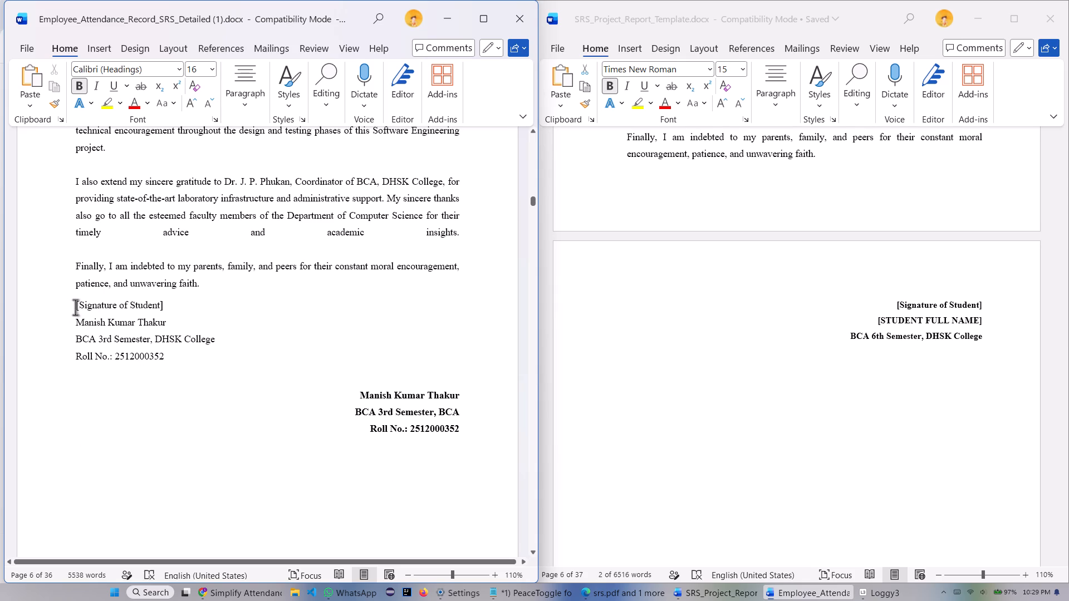
Delete the left-aligned, non-bold student signature, name, semester and roll number lines below the Acknowledgement's closing paragraph.
{"action": "left_click_drag", "start_coordinate": [76, 307], "coordinate": [174, 356]}
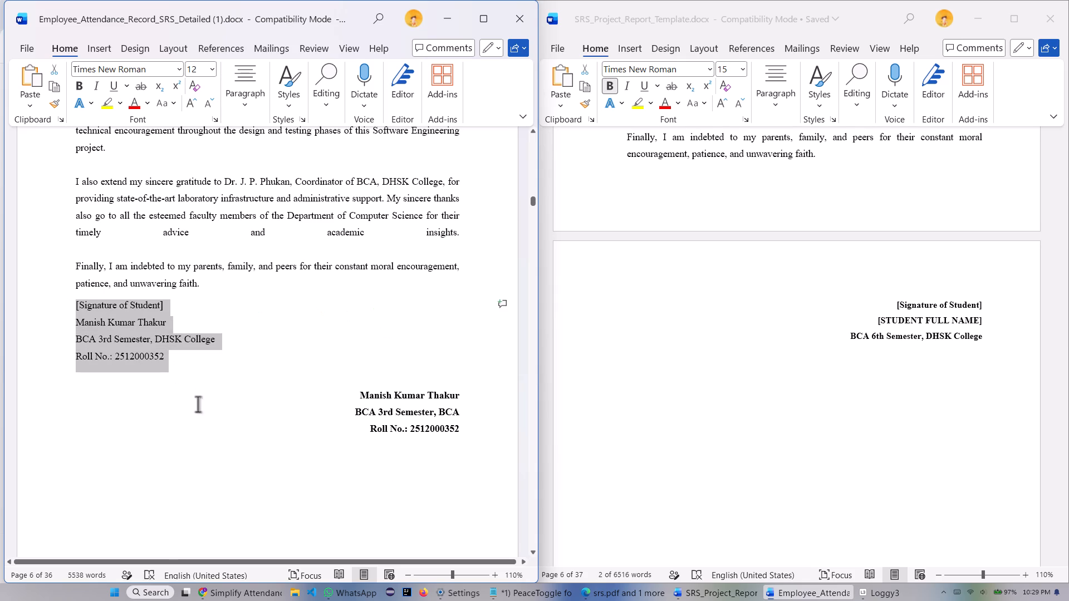
{"action": "key", "text": "BackSpace"}
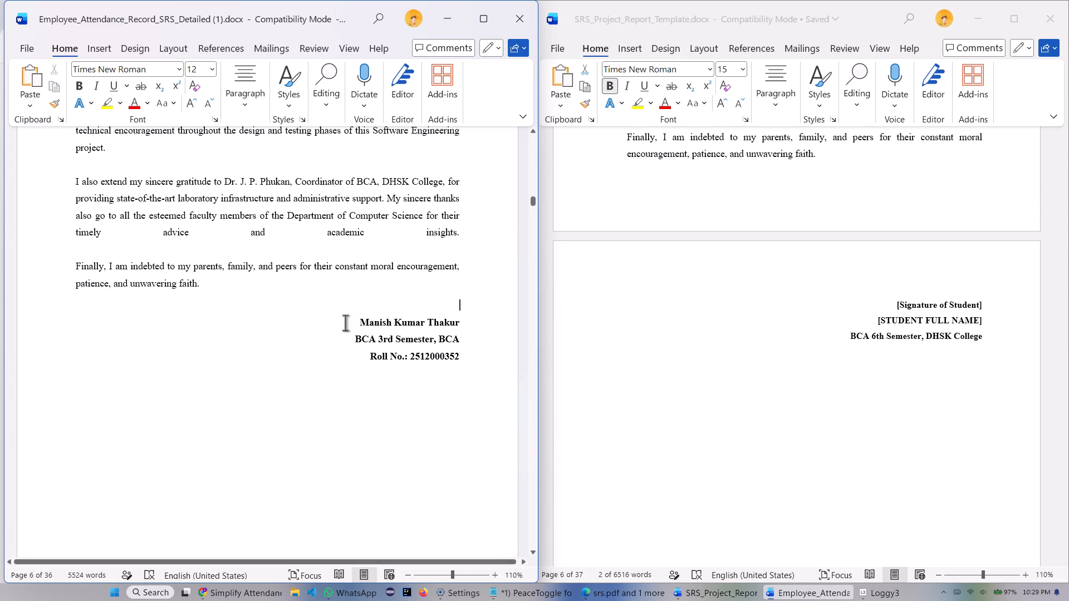
Add a line below the Acknowledgement's closing paragraph reading "Signature of Student", indented with spaces to about a third of the text width.
{"action": "key", "text": "Left"}
{"action": "key", "text": "Return"}
{"action": "key", "text": "space"}
{"action": "key", "text": "space"}
{"action": "key", "text": "space"}
{"action": "key", "text": "space"}
{"action": "key", "text": "space"}
{"action": "key", "text": "space"}
{"action": "key", "text": "space"}
{"action": "key", "text": "space"}
{"action": "key", "text": "space"}
{"action": "key", "text": "space"}
{"action": "key", "text": "space"}
{"action": "key", "text": "space"}
{"action": "key", "text": "space"}
{"action": "key", "text": "space"}
{"action": "key", "text": "space"}
{"action": "key", "text": "space"}
{"action": "key", "text": "space"}
{"action": "key", "text": "space"}
{"action": "key", "text": "space"}
{"action": "key", "text": "space"}
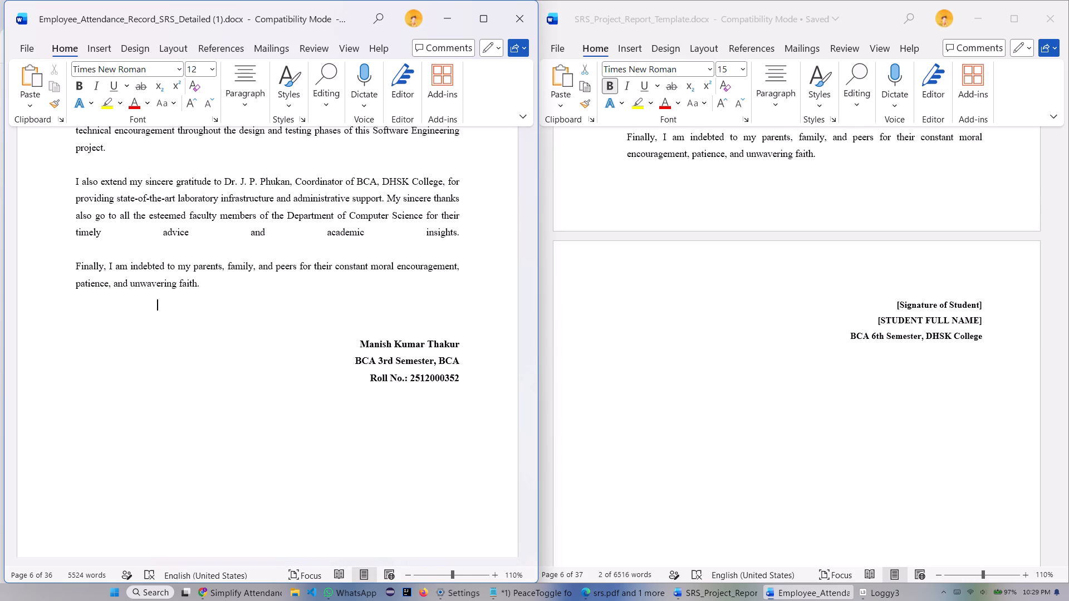
{"action": "key", "text": "space"}
{"action": "key", "text": "space"}
{"action": "key", "text": "space"}
{"action": "key", "text": "space"}
{"action": "key", "text": "space"}
{"action": "key", "text": "space"}
{"action": "key", "text": "space"}
{"action": "key", "text": "space"}
{"action": "key", "text": "space"}
{"action": "key", "text": "space"}
{"action": "key", "text": "space"}
{"action": "key", "text": "space"}
{"action": "key", "text": "space"}
{"action": "key", "text": "space"}
{"action": "key", "text": "space"}
{"action": "key", "text": "space"}
{"action": "key", "text": "space"}
{"action": "key", "text": "space"}
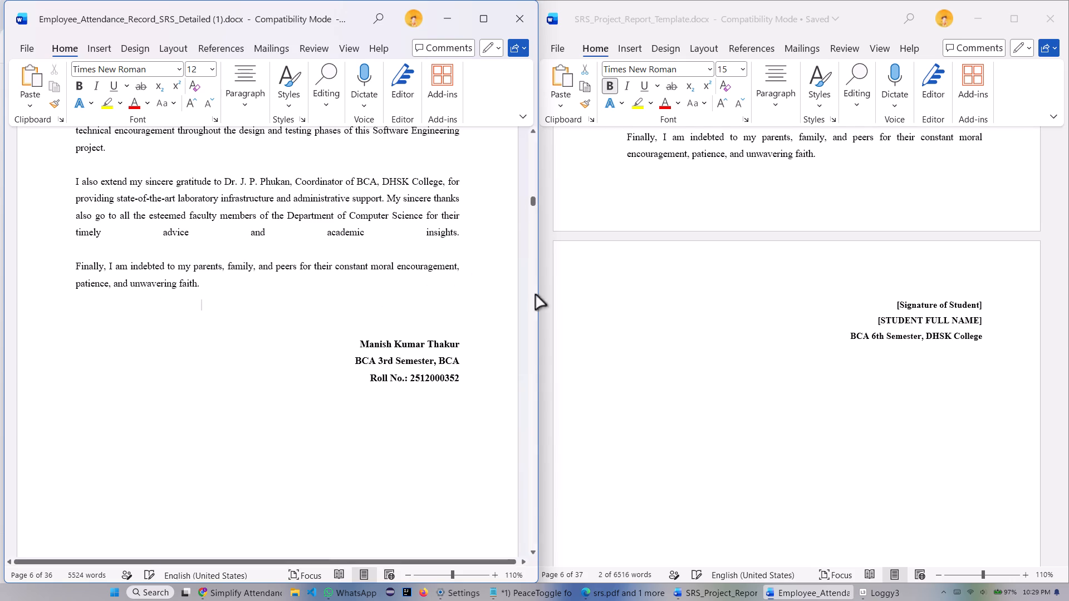
{"action": "key", "text": "space"}
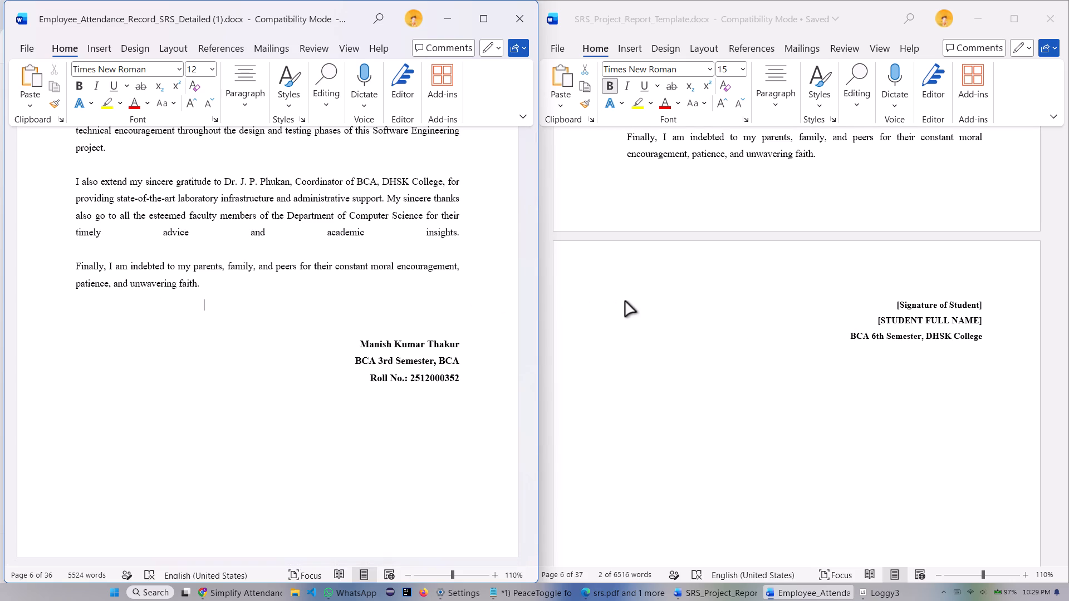
{"action": "type", "text": "SI"}
{"action": "key", "text": "BackSpace"}
{"action": "type", "text": "igna"}
{"action": "type", "text": "ture"}
{"action": "key", "text": "space"}
{"action": "type", "text": "of"}
{"action": "key", "text": "space"}
{"action": "key", "text": "shift+s"}
{"action": "key", "text": "t"}
{"action": "type", "text": "udent"}
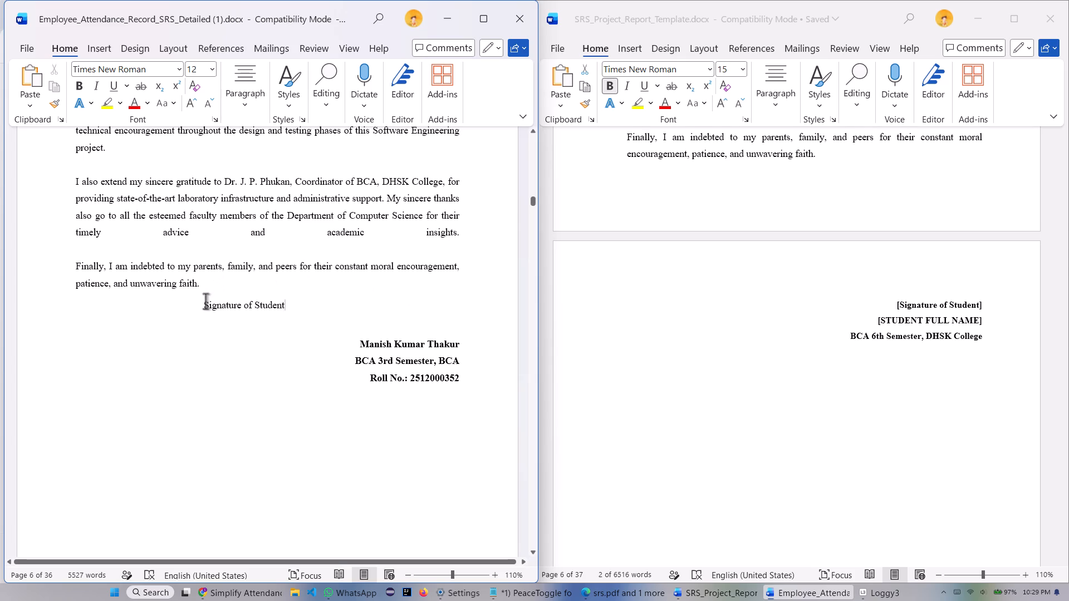
Make the "Signature of Student" label bold and add a colon at its end.
{"action": "left_click_drag", "start_coordinate": [207, 302], "coordinate": [289, 312]}
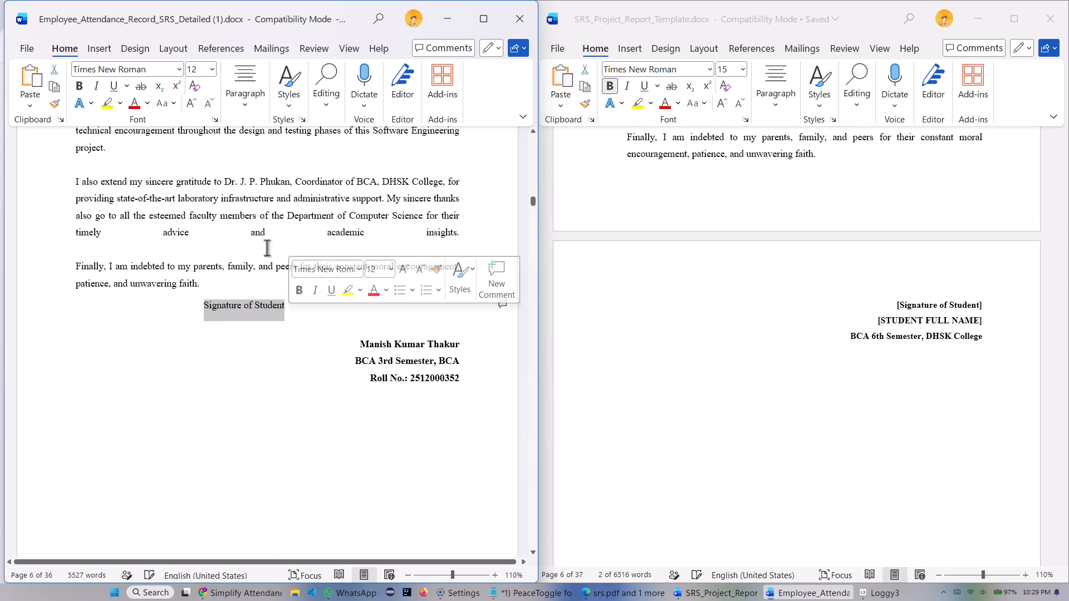
{"action": "left_click", "coordinate": [81, 87]}
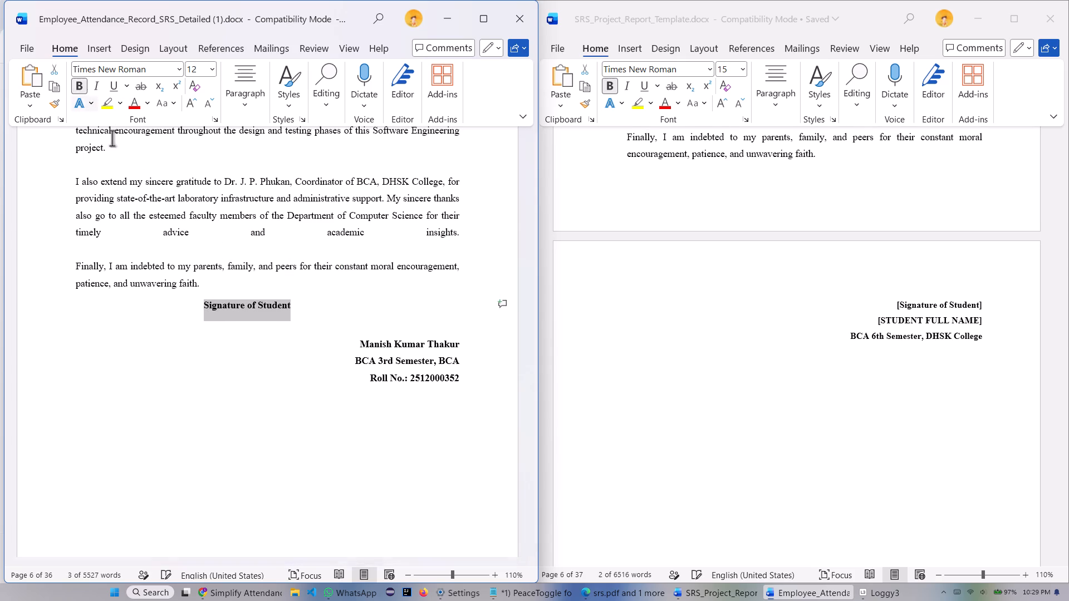
{"action": "left_click", "coordinate": [295, 306]}
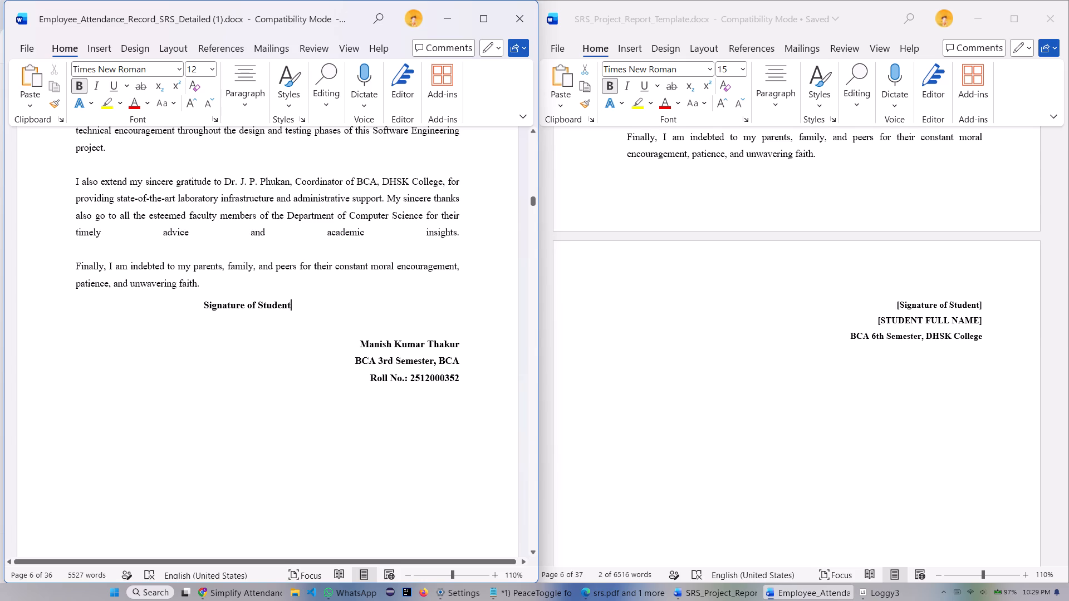
{"action": "key", "text": "shift+colon"}
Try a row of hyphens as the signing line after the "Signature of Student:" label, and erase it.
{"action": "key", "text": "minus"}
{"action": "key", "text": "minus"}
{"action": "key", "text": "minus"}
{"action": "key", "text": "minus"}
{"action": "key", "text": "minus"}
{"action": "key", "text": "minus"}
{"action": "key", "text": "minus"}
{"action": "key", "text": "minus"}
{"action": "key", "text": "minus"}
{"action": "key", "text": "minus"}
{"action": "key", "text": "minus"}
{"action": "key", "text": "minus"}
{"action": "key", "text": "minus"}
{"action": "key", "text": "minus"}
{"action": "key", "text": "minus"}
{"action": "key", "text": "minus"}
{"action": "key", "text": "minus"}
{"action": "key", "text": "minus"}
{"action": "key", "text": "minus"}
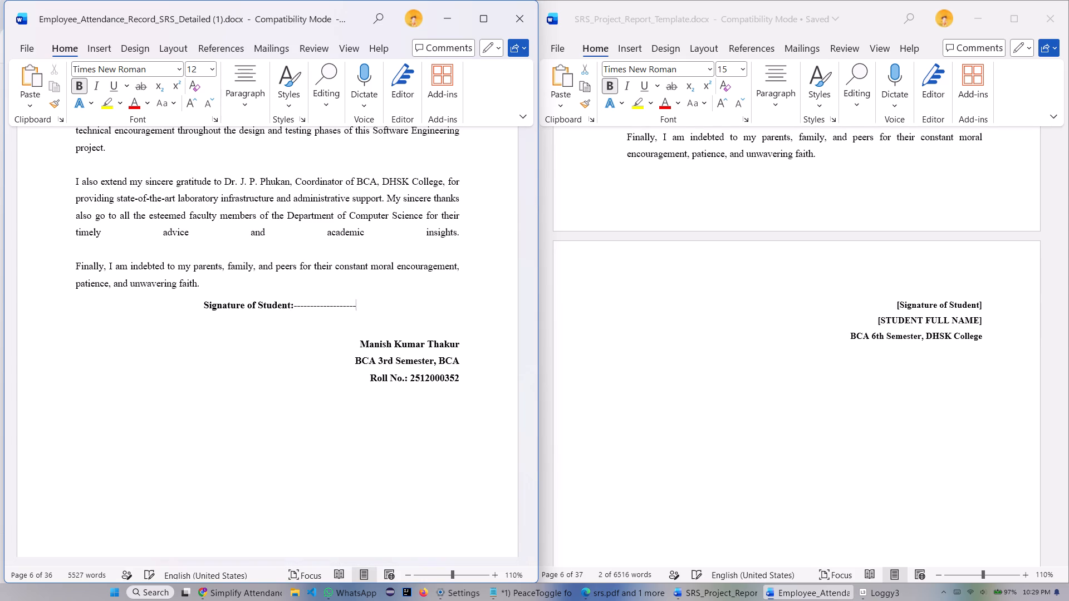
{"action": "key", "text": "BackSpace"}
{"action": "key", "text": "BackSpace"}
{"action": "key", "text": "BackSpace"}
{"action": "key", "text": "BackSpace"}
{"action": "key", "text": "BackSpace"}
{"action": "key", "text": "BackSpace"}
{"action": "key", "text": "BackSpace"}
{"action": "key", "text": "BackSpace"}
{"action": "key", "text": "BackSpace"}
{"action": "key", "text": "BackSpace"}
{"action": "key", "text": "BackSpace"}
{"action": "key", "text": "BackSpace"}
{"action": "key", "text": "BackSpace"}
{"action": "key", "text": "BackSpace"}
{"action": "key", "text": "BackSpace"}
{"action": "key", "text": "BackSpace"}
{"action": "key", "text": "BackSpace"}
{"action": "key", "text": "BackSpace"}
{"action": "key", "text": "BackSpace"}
Add a row of underscores after "Signature of Student:" as a signing line, reaching almost to the right margin on the same line.
{"action": "key", "text": "shift+underscore"}
{"action": "key", "text": "shift+underscore"}
{"action": "key", "text": "shift+underscore"}
{"action": "key", "text": "shift+underscore"}
{"action": "key", "text": "shift+underscore"}
{"action": "key", "text": "shift+underscore"}
{"action": "key", "text": "shift+underscore"}
{"action": "key", "text": "shift+underscore"}
{"action": "key", "text": "shift+underscore"}
{"action": "key", "text": "shift+underscore"}
{"action": "key", "text": "shift+underscore"}
{"action": "key", "text": "shift+underscore"}
{"action": "key", "text": "shift+underscore"}
{"action": "key", "text": "shift+underscore"}
{"action": "key", "text": "shift+underscore"}
{"action": "key", "text": "shift+underscore"}
{"action": "key", "text": "shift+underscore"}
{"action": "key", "text": "shift+underscore"}
{"action": "key", "text": "shift+underscore"}
{"action": "key", "text": "shift+underscore"}
{"action": "type", "text": "___"}
{"action": "key", "text": "shift+underscore"}
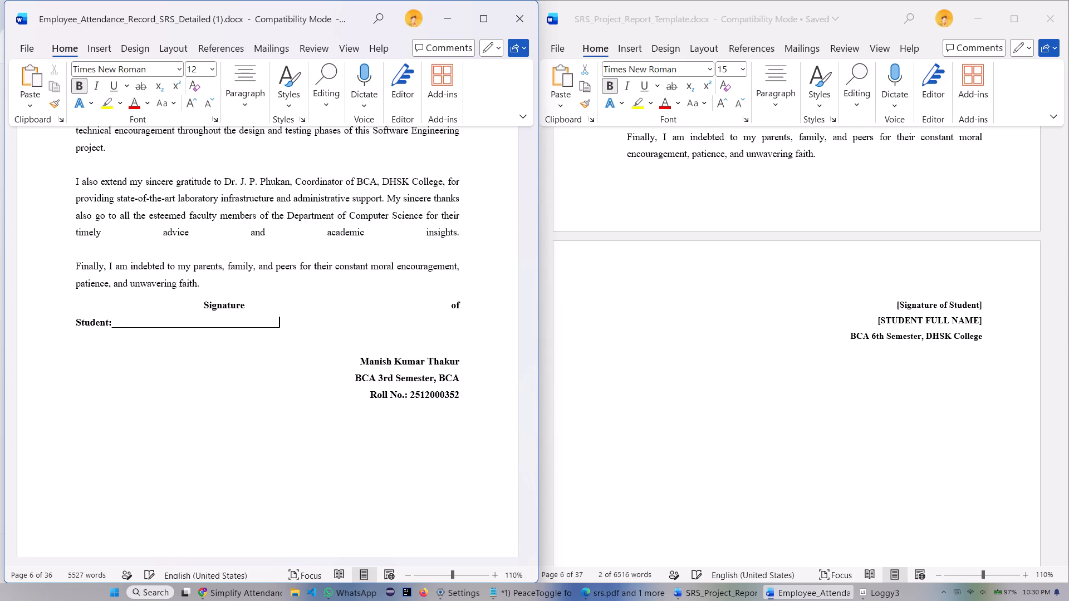
{"action": "key", "text": "BackSpace"}
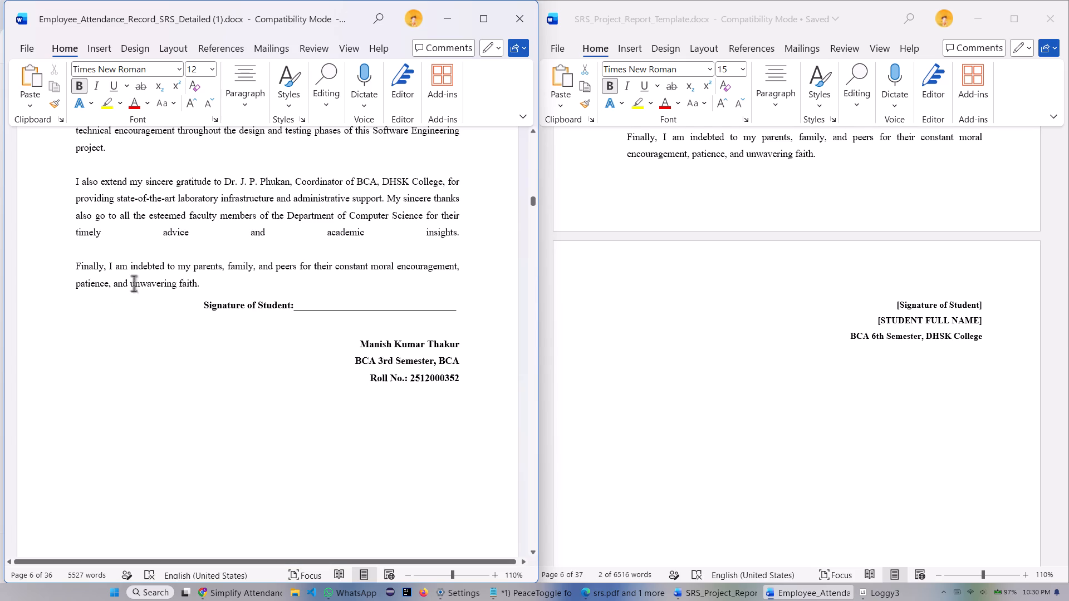
Move the "Signature of Student:" line down by one line break and re-indent it with spaces so the underscores end at the right margin.
{"action": "left_click", "coordinate": [204, 304]}
{"action": "key", "text": "shift+Return"}
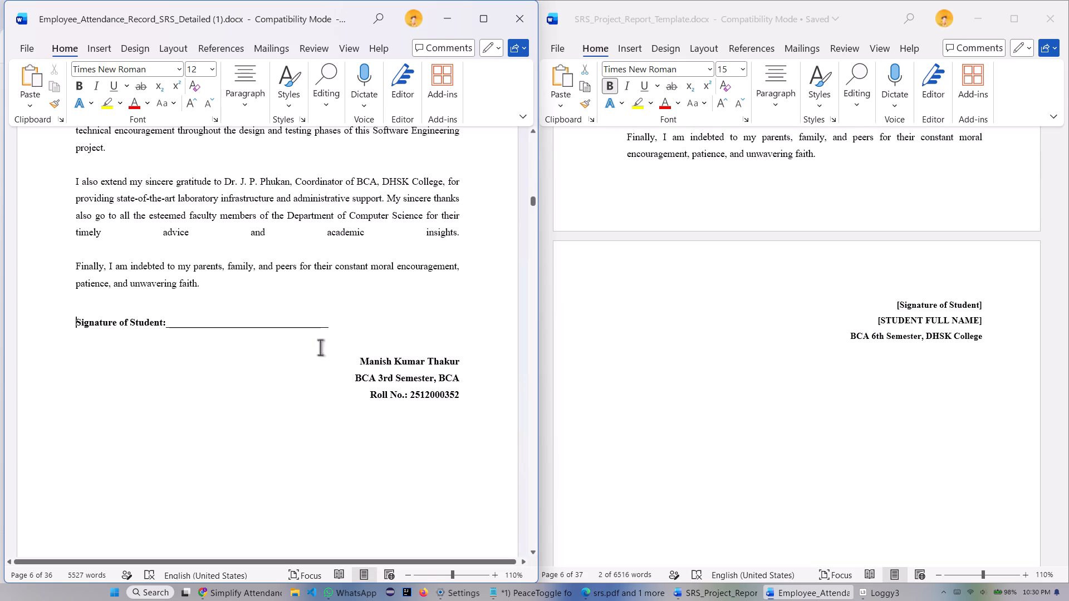
{"action": "key", "text": "space"}
{"action": "key", "text": "space"}
{"action": "key", "text": "space"}
{"action": "key", "text": "space"}
{"action": "key", "text": "space"}
{"action": "key", "text": "space"}
{"action": "key", "text": "space"}
{"action": "key", "text": "space"}
{"action": "key", "text": "space"}
{"action": "key", "text": "space"}
{"action": "key", "text": "space"}
{"action": "key", "text": "space"}
{"action": "key", "text": "space"}
{"action": "key", "text": "space"}
{"action": "key", "text": "space"}
{"action": "key", "text": "space"}
{"action": "key", "text": "space"}
{"action": "key", "text": "space"}
{"action": "key", "text": "space"}
{"action": "key", "text": "space"}
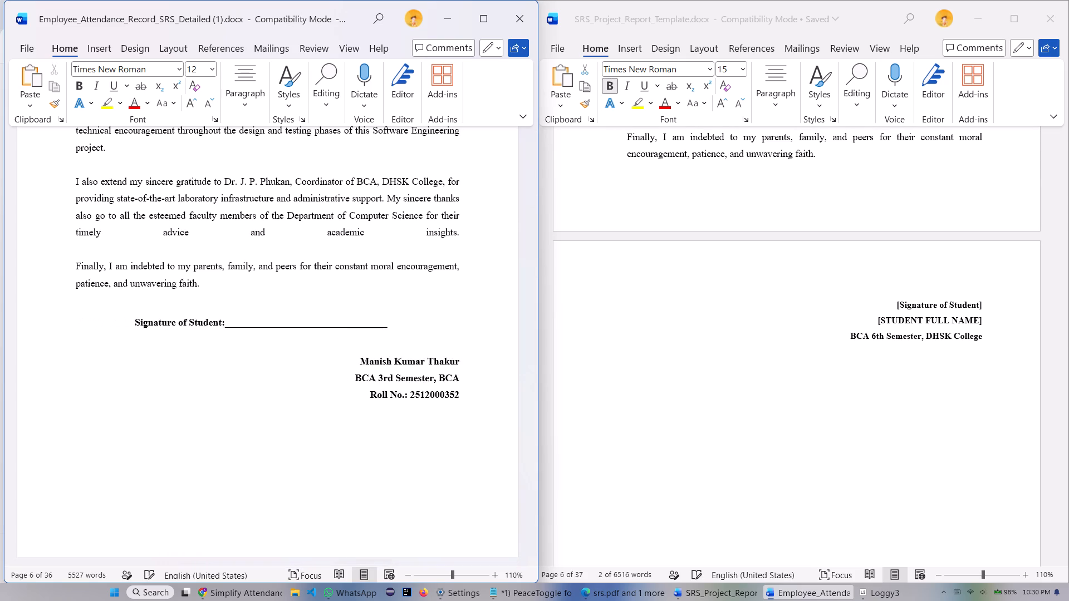
{"action": "key", "text": "space"}
{"action": "key", "text": "space"}
{"action": "key", "text": "space"}
{"action": "key", "text": "space"}
{"action": "key", "text": "space"}
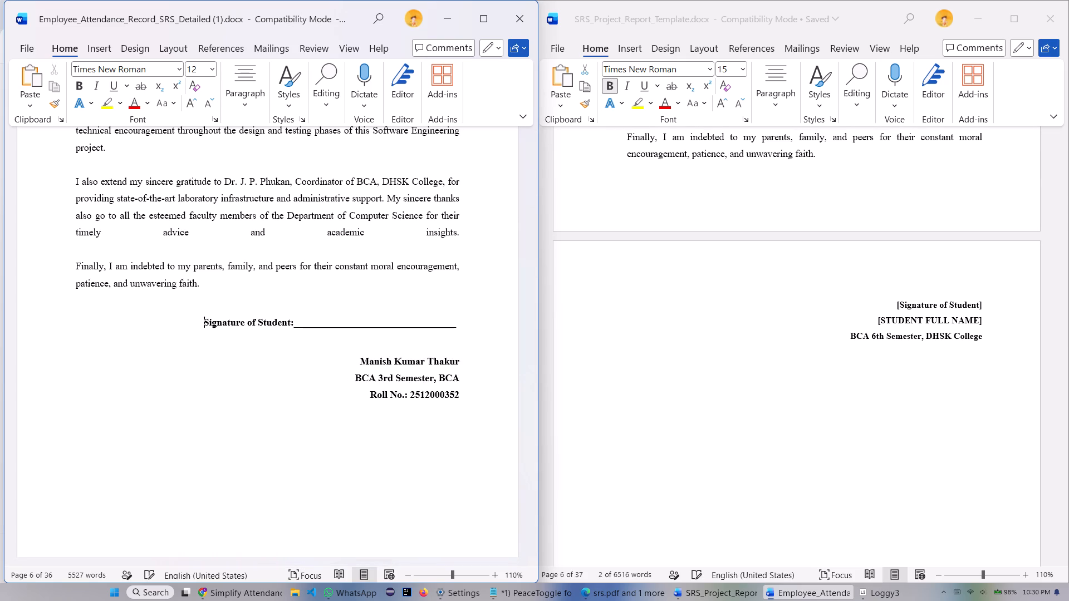
{"action": "key", "text": "space"}
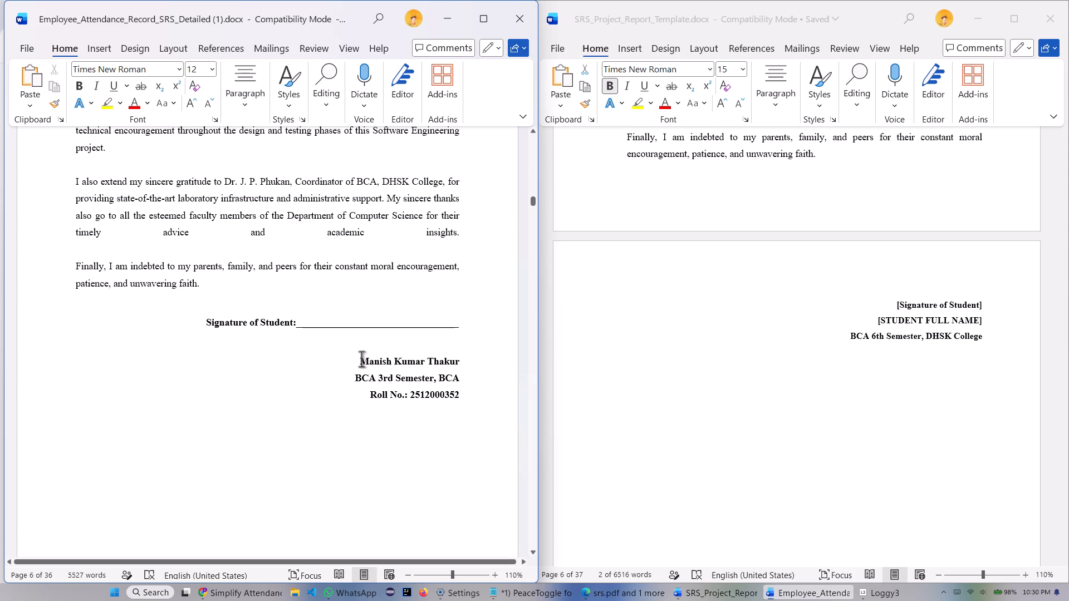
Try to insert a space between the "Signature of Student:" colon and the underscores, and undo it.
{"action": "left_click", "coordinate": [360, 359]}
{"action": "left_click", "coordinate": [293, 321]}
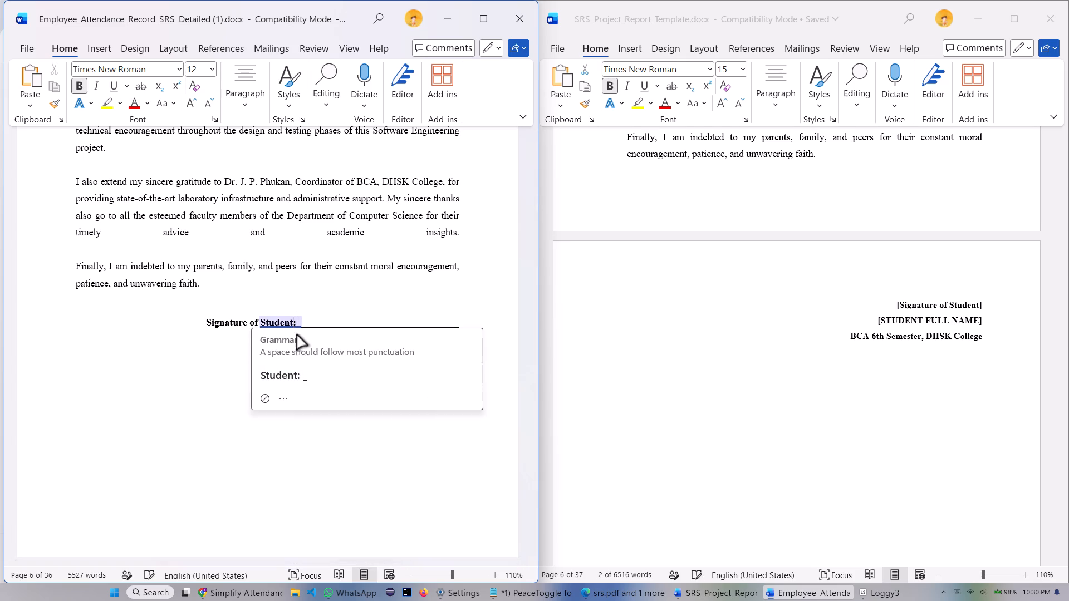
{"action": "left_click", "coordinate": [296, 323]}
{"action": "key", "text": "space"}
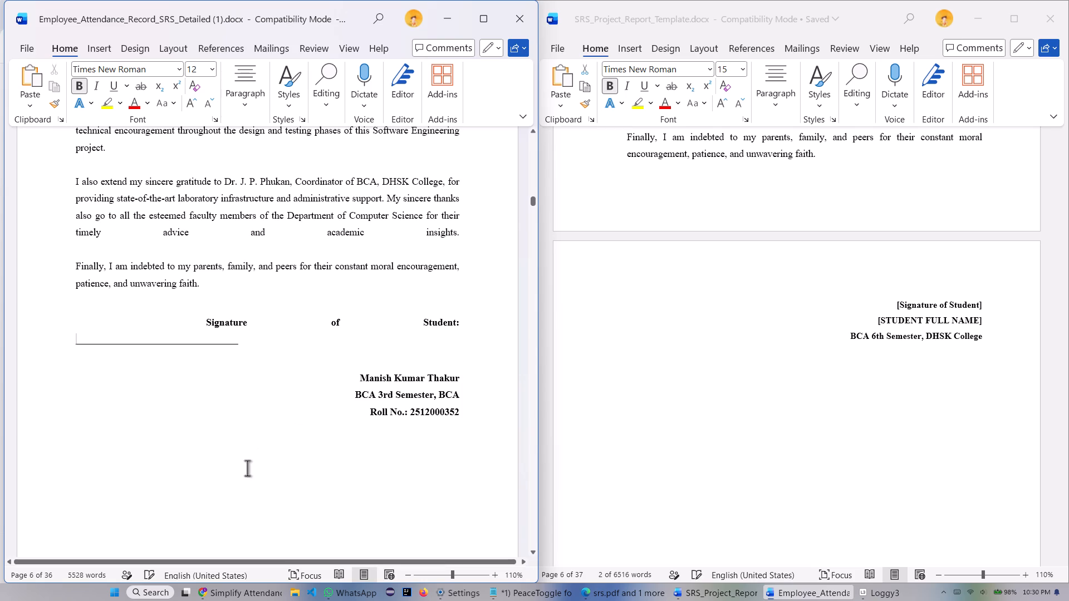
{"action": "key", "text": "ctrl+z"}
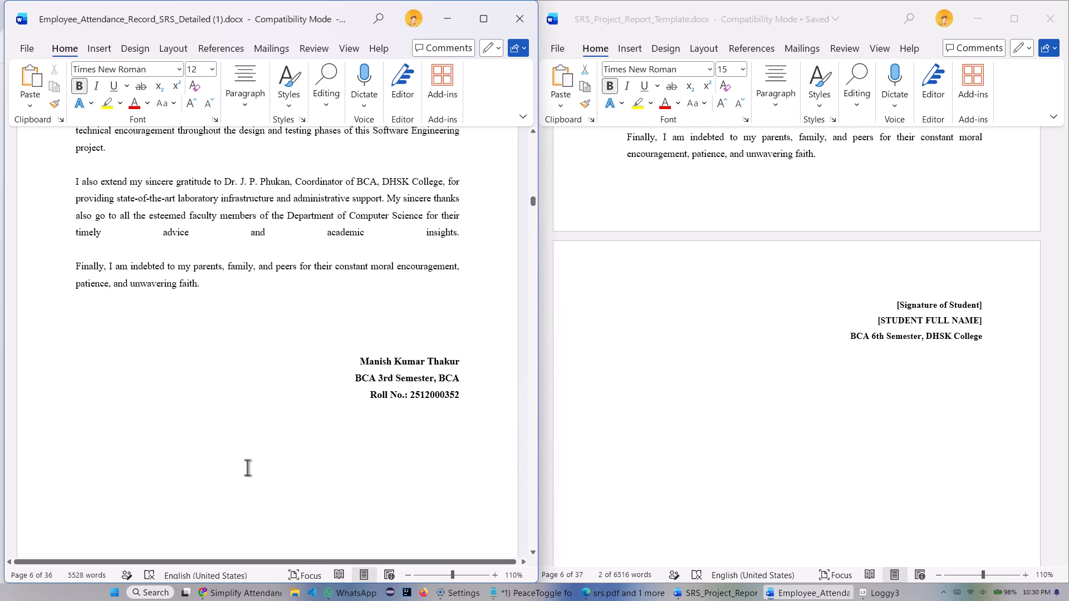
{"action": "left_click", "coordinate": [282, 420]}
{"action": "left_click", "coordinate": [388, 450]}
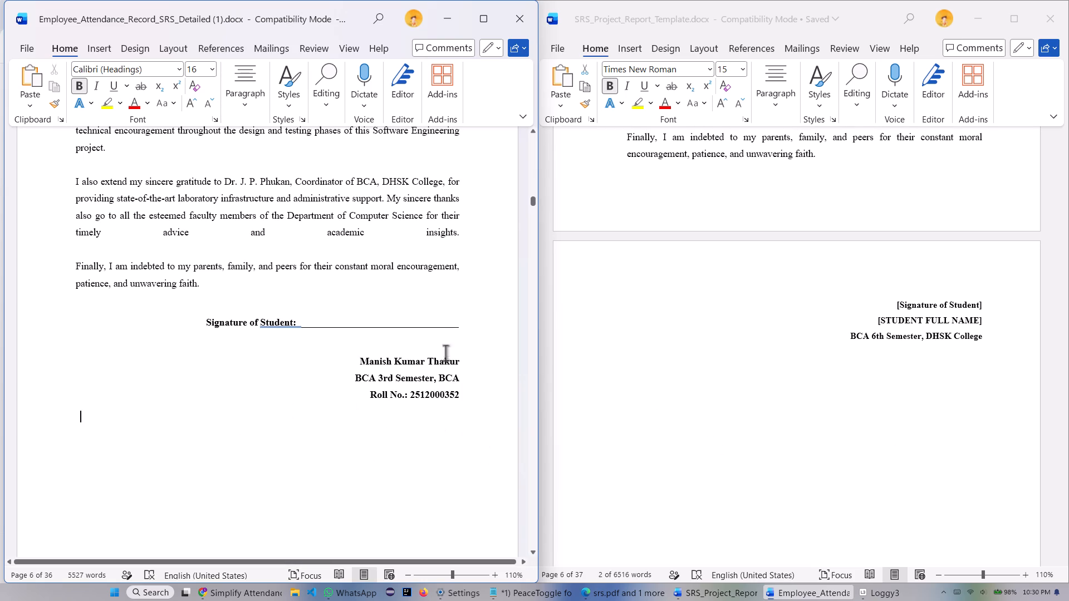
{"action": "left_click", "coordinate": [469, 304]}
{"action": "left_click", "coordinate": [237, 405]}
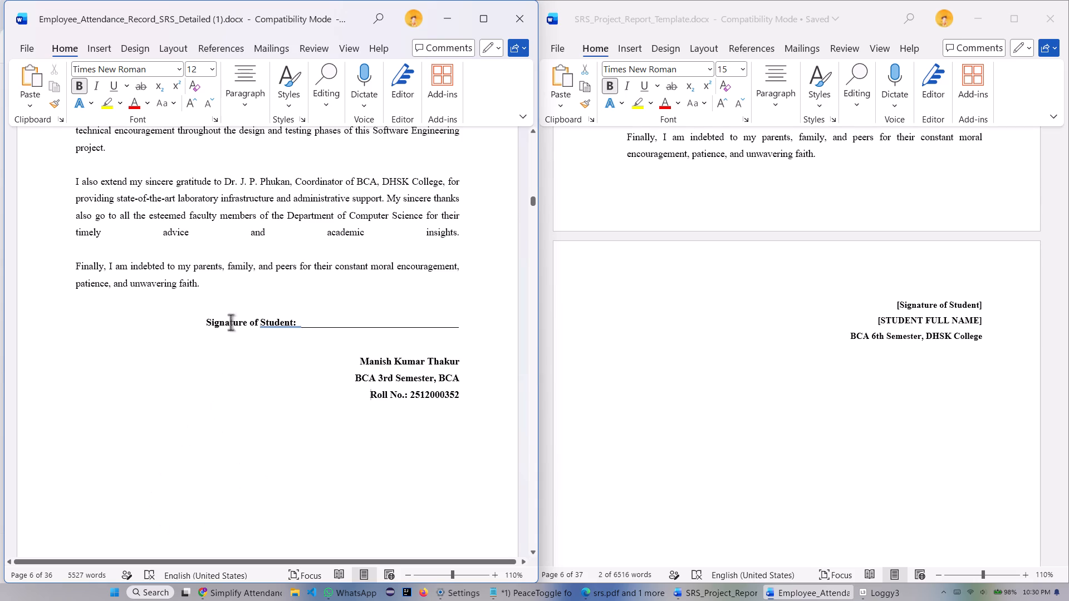
Insert two more line breaks above the "Signature of Student:" line to leave extra space below the closing paragraph.
{"action": "left_click", "coordinate": [212, 307]}
{"action": "key", "text": "shift+Return"}
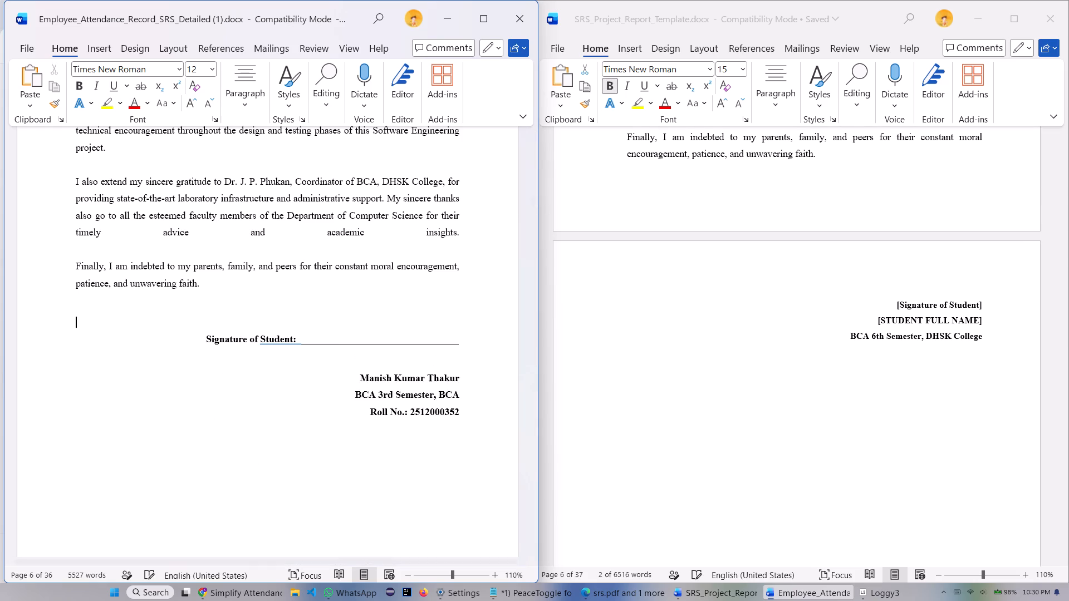
{"action": "key", "text": "shift+Return"}
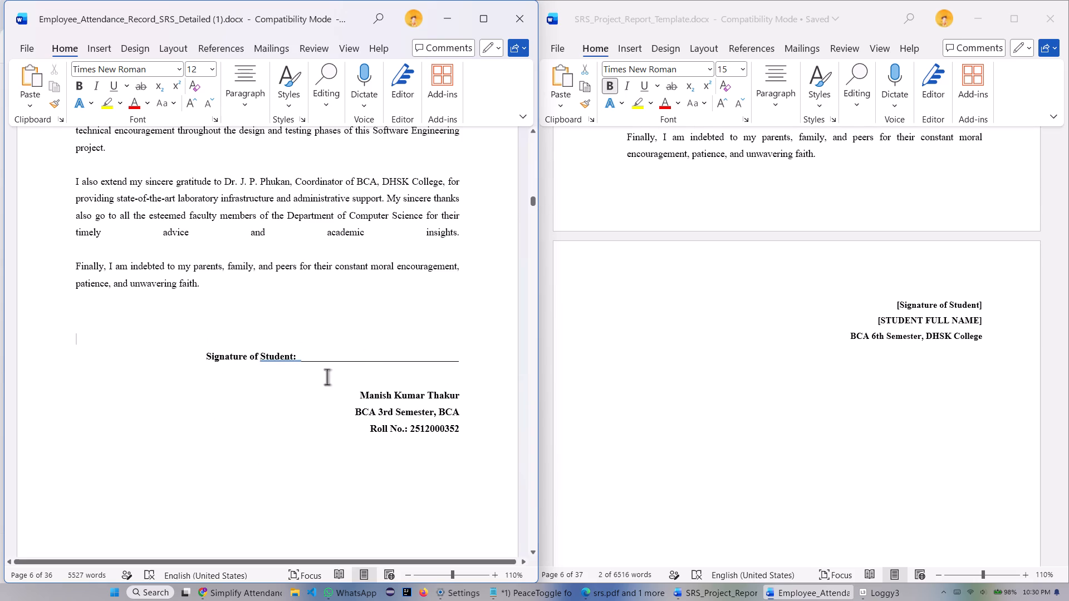
Move the student name line up one line so it sits directly under the "Signature of Student:" line.
{"action": "left_click", "coordinate": [231, 415]}
{"action": "scroll", "coordinate": [338, 329], "scroll_direction": "down", "scroll_amount": 19}
{"action": "scroll", "coordinate": [356, 341], "scroll_direction": "up", "scroll_amount": 8}
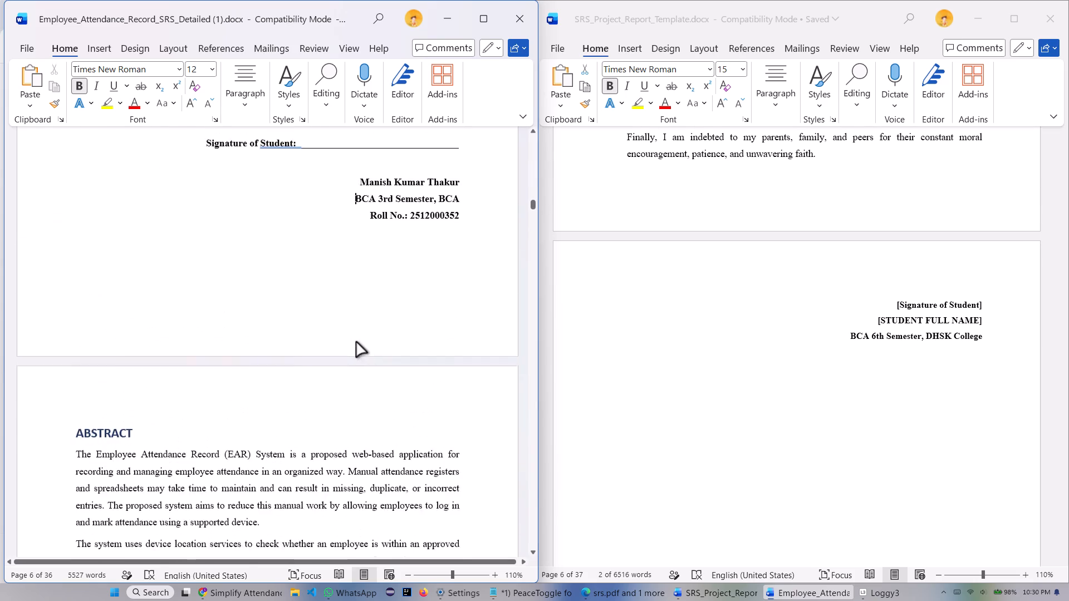
{"action": "scroll", "coordinate": [359, 346], "scroll_direction": "up", "scroll_amount": 8}
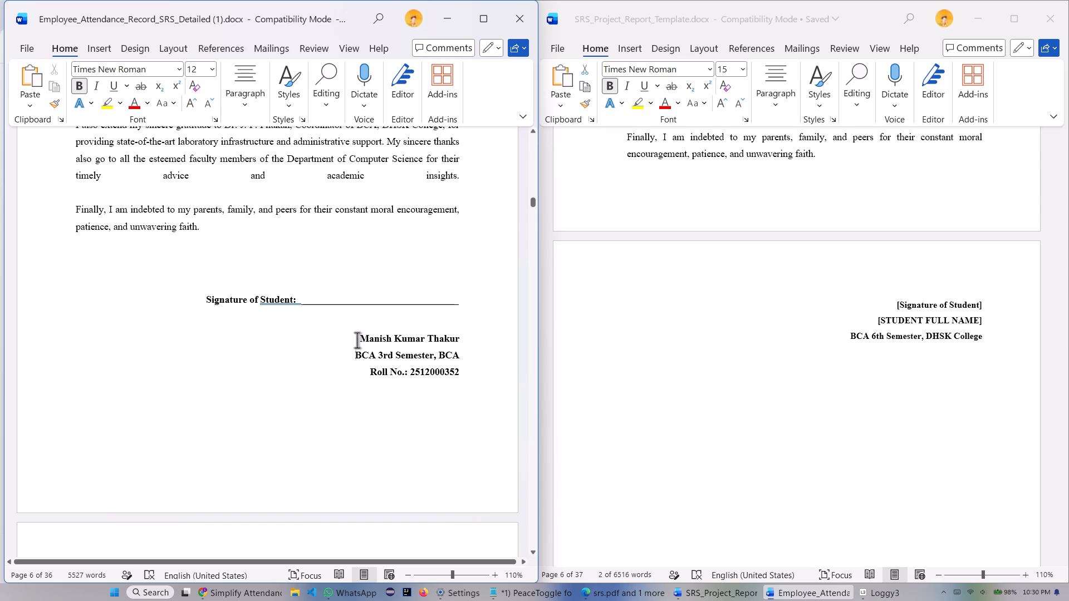
{"action": "left_click_drag", "start_coordinate": [360, 340], "coordinate": [451, 340]}
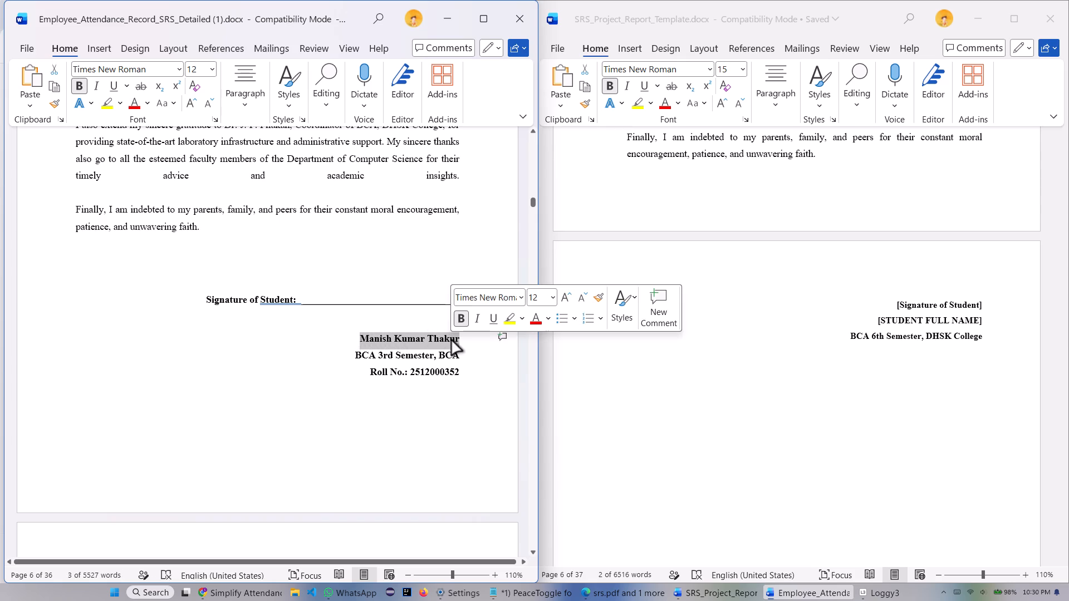
{"action": "key", "text": "ctrl+x"}
{"action": "left_click", "coordinate": [365, 320]}
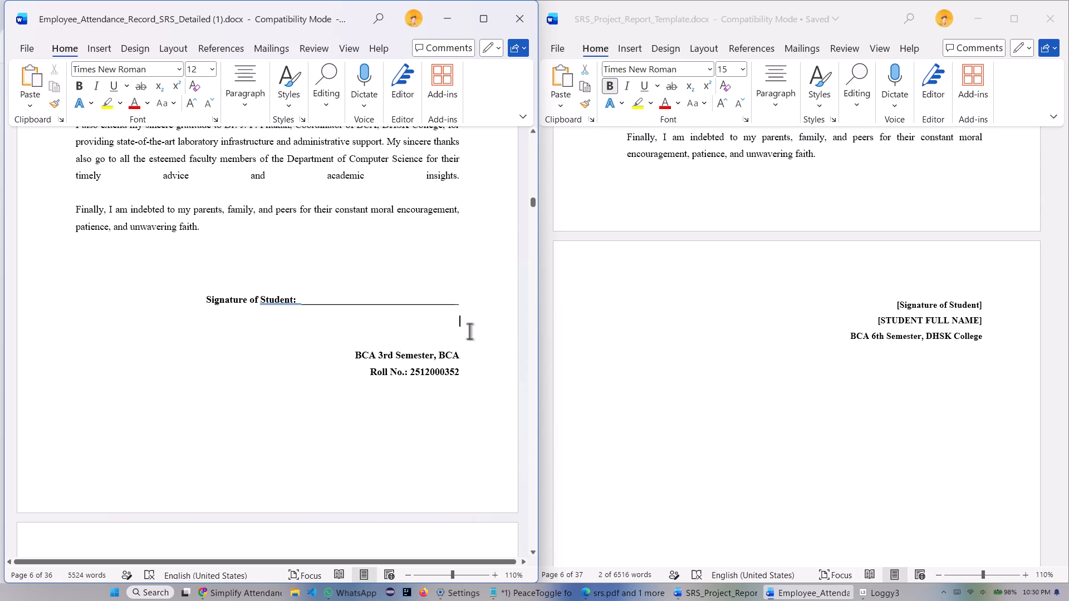
{"action": "key", "text": "ctrl+v"}
Move the "BCA 3rd Semester, BCA" line up one line so it sits directly under the student name.
{"action": "left_click_drag", "start_coordinate": [354, 350], "coordinate": [360, 350]}
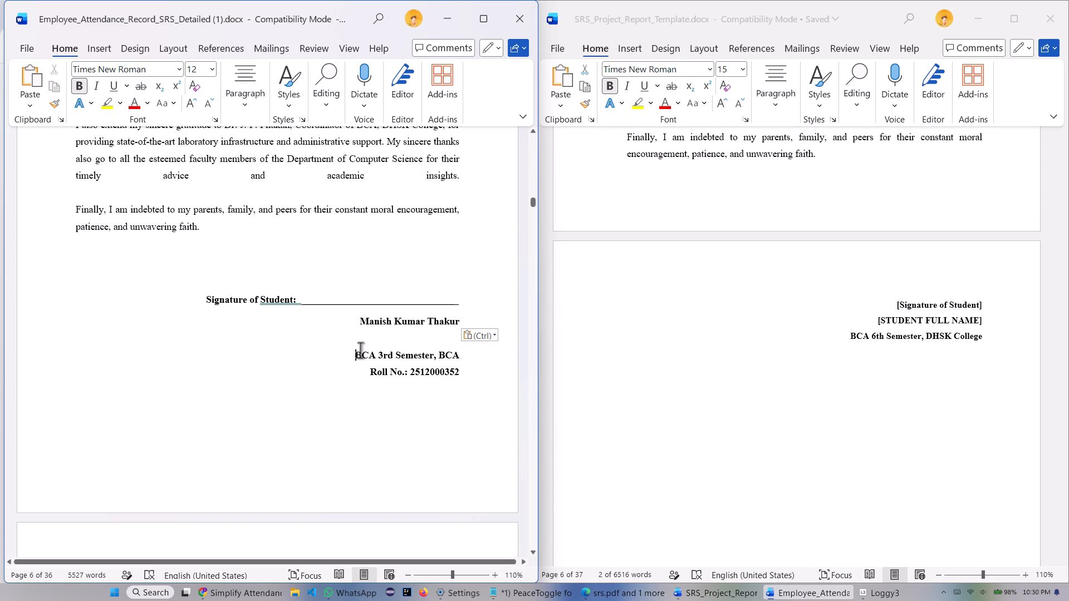
{"action": "left_click_drag", "start_coordinate": [360, 350], "coordinate": [454, 352]}
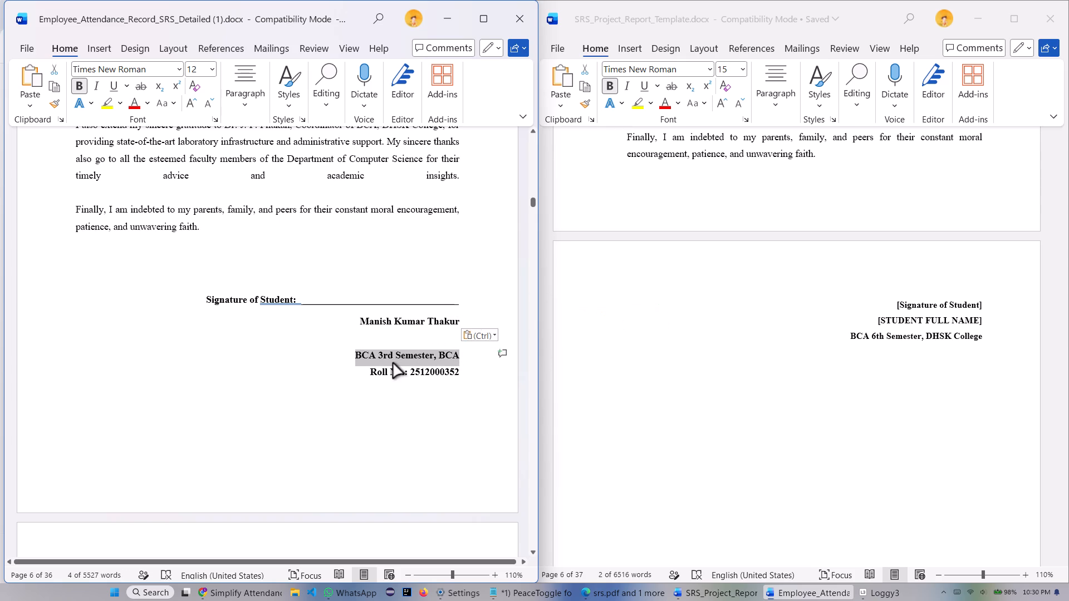
{"action": "key", "text": "ctrl+x"}
{"action": "left_click", "coordinate": [360, 336]}
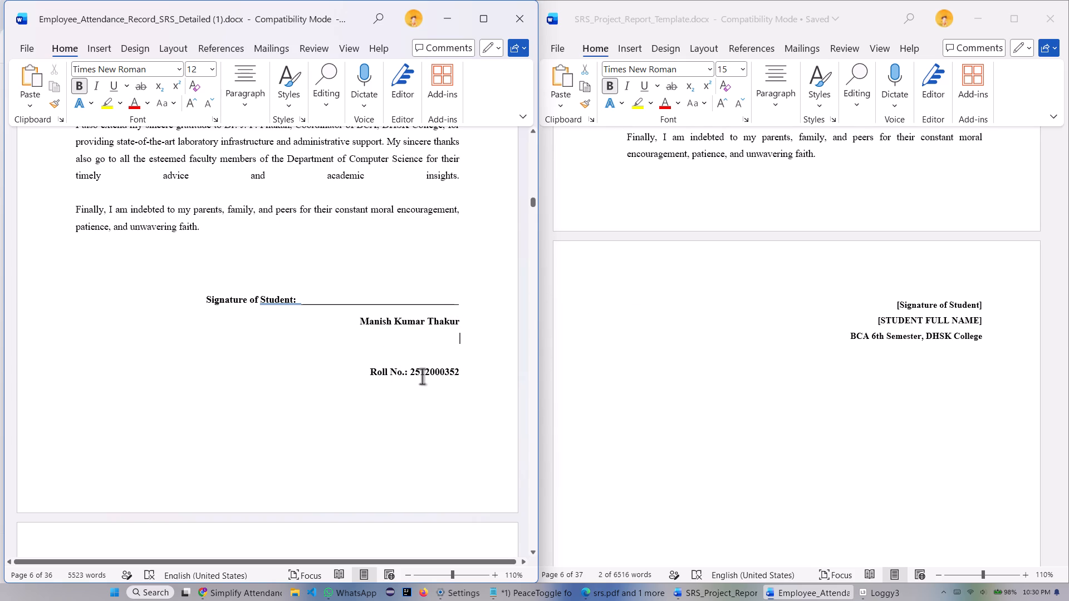
{"action": "key", "text": "ctrl+v"}
Move the roll number line up one line so it sits directly under the "BCA 3rd Semester, BCA" line.
{"action": "left_click_drag", "start_coordinate": [370, 370], "coordinate": [480, 385]}
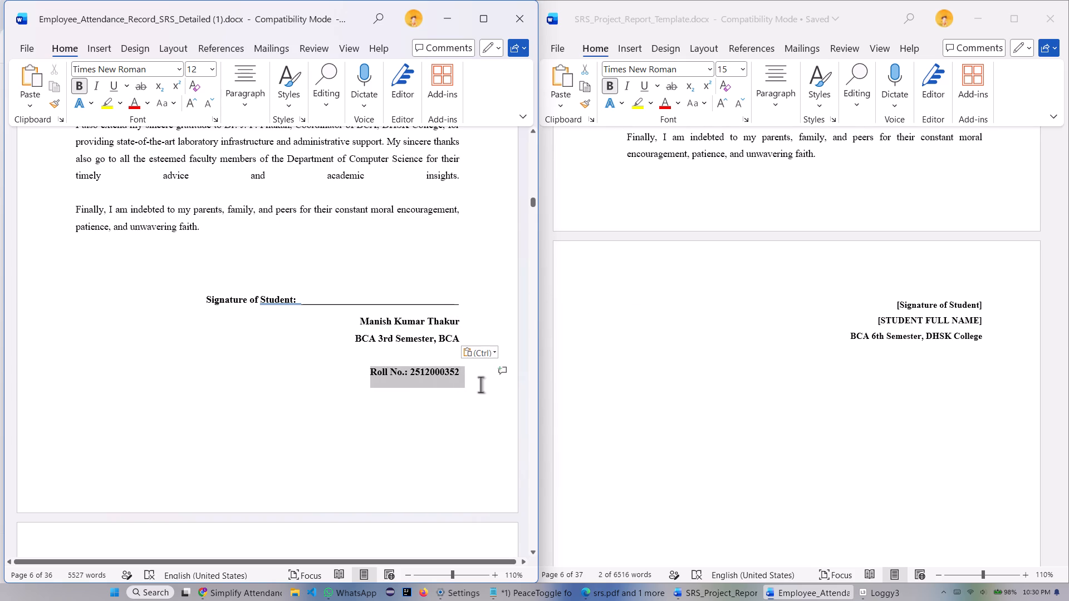
{"action": "left_click_drag", "start_coordinate": [480, 385], "coordinate": [480, 386]}
{"action": "key", "text": "ctrl+x"}
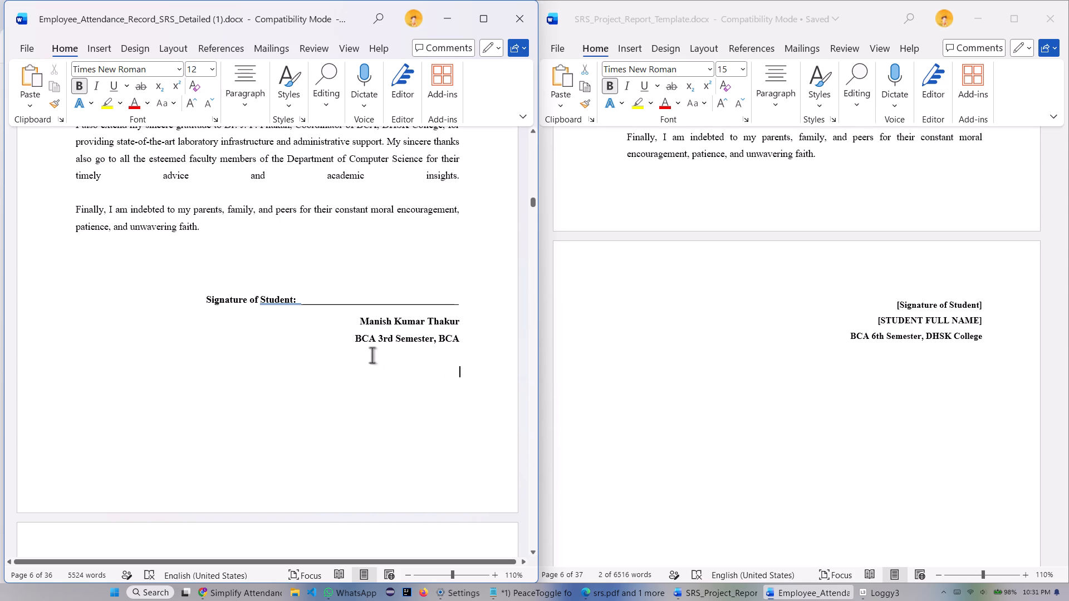
{"action": "left_click", "coordinate": [372, 355]}
{"action": "key", "text": "ctrl+v"}
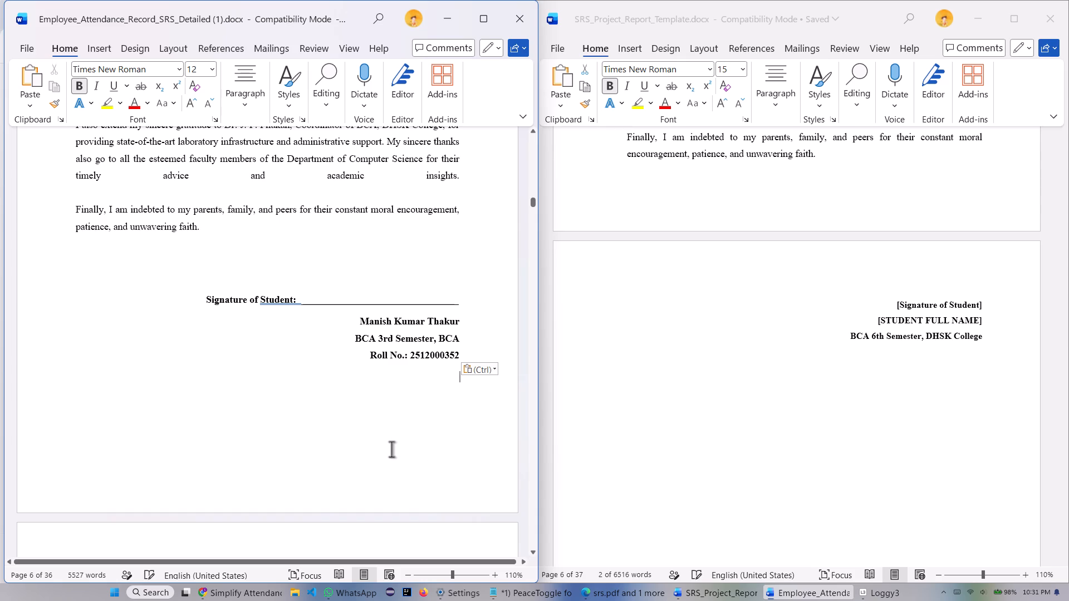
{"action": "left_click", "coordinate": [385, 476]}
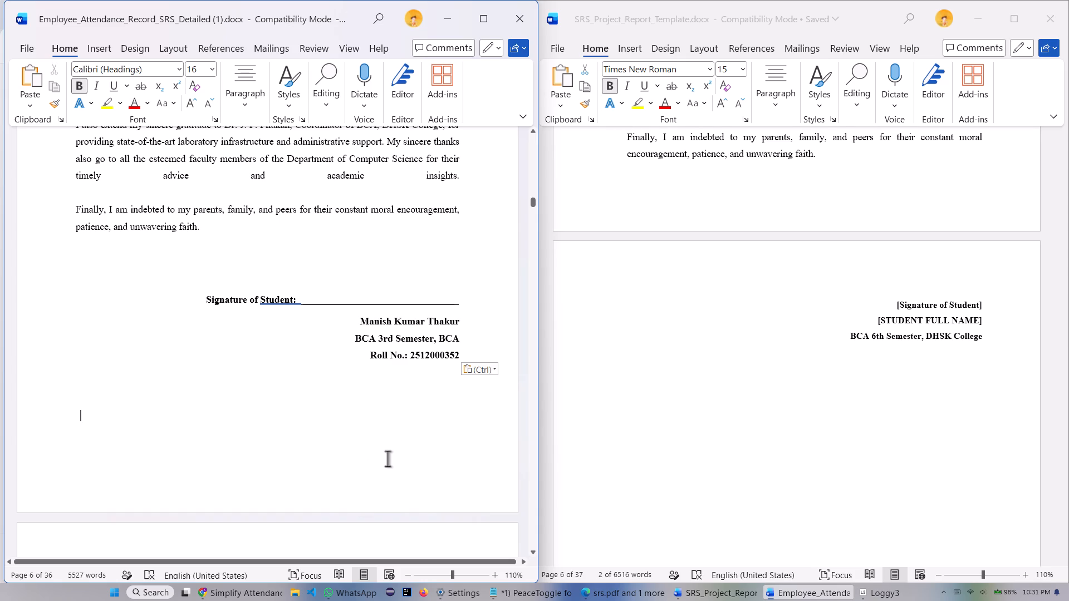
Shorten the signing line after "Signature of Student:" by removing six underscores from its end.
{"action": "left_click", "coordinate": [460, 307]}
{"action": "key", "text": "BackSpace"}
{"action": "key", "text": "BackSpace"}
{"action": "key", "text": "BackSpace"}
{"action": "key", "text": "BackSpace"}
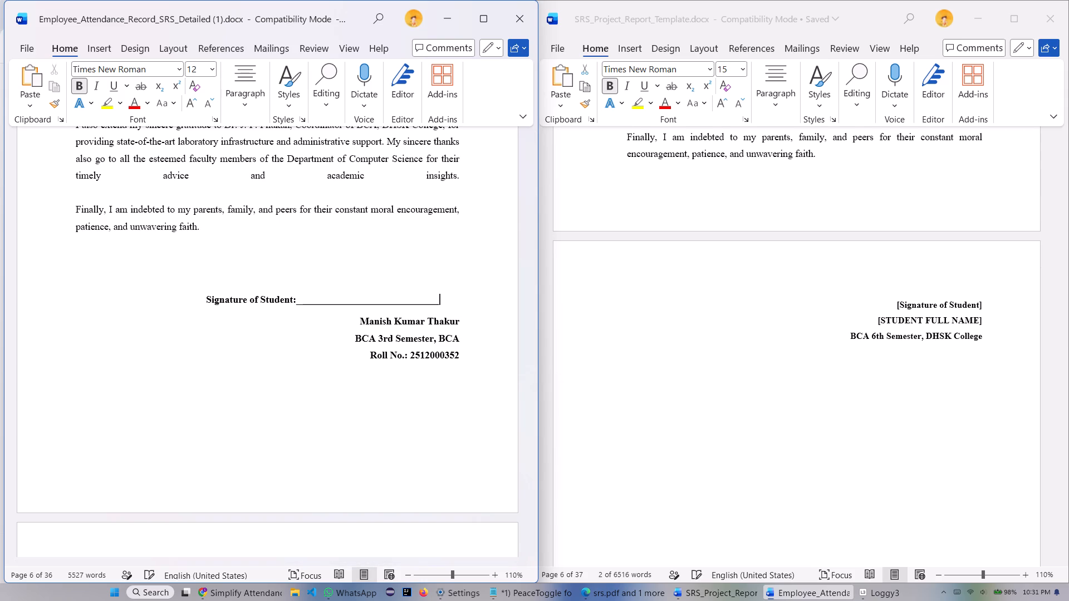
{"action": "key", "text": "BackSpace"}
{"action": "key", "text": "BackSpace"}
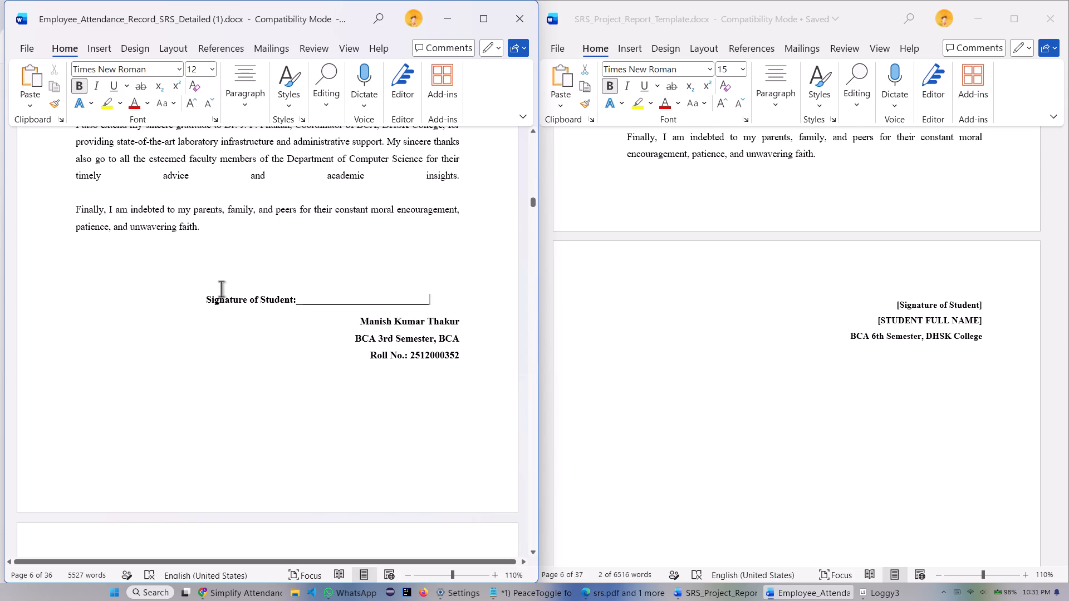
Indent the "Signature of Student:" line with twelve more leading spaces so its underscores end at the right margin.
{"action": "left_click", "coordinate": [206, 297]}
{"action": "key", "text": "space"}
{"action": "key", "text": "space"}
{"action": "key", "text": "space"}
{"action": "key", "text": "space"}
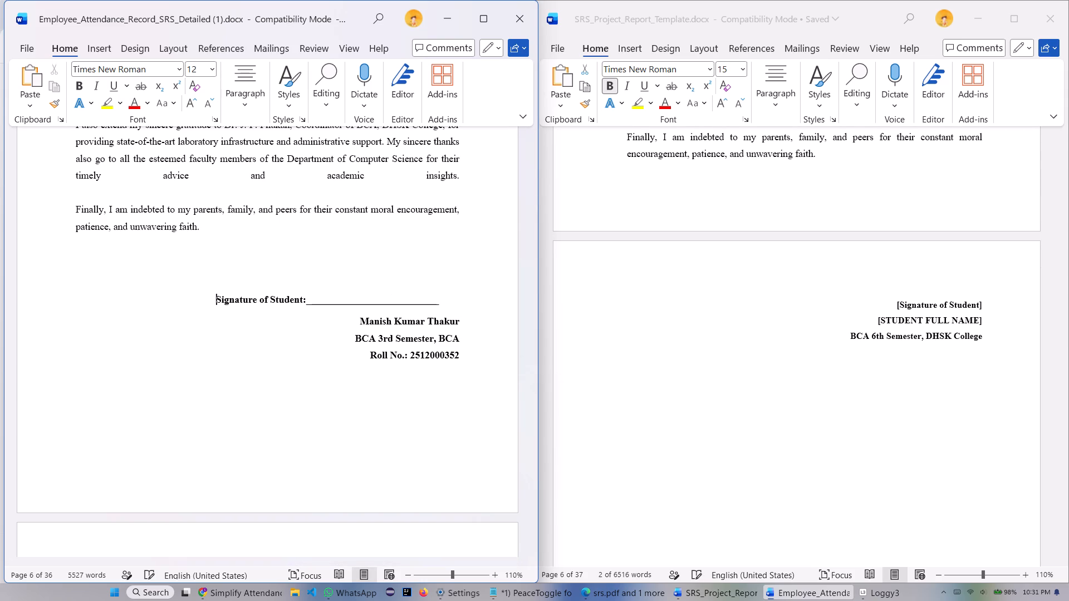
{"action": "key", "text": "space"}
{"action": "key", "text": "space"}
{"action": "key", "text": "space"}
{"action": "key", "text": "space"}
{"action": "key", "text": "space"}
{"action": "key", "text": "space"}
{"action": "key", "text": "space"}
{"action": "key", "text": "space"}
{"action": "key", "text": "space"}
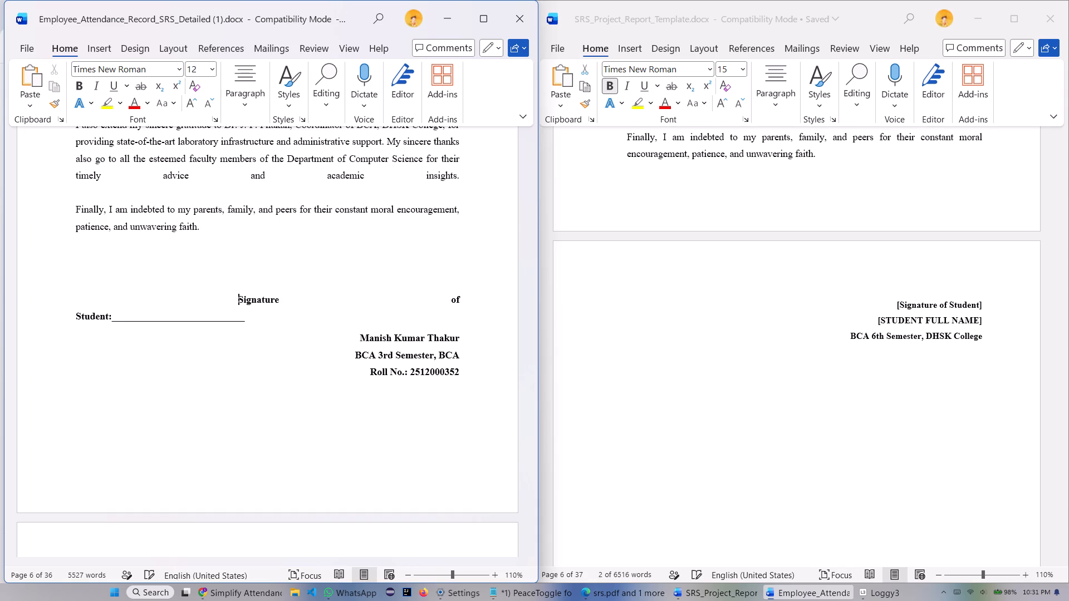
{"action": "key", "text": "BackSpace"}
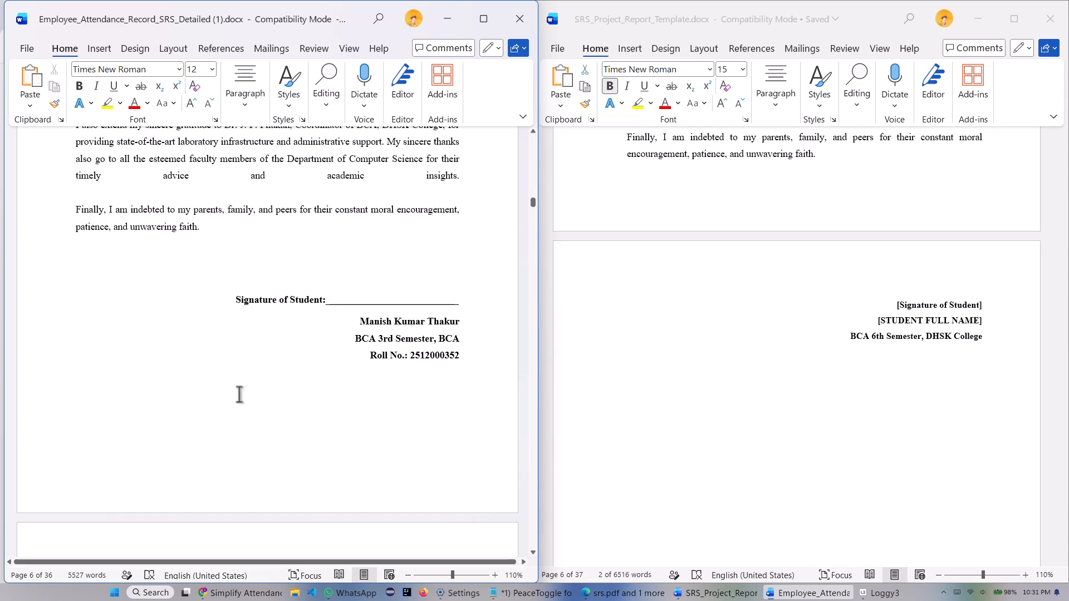
Remove one leading space before "Signature of Student:" to make room on the line.
{"action": "left_click", "coordinate": [286, 437]}
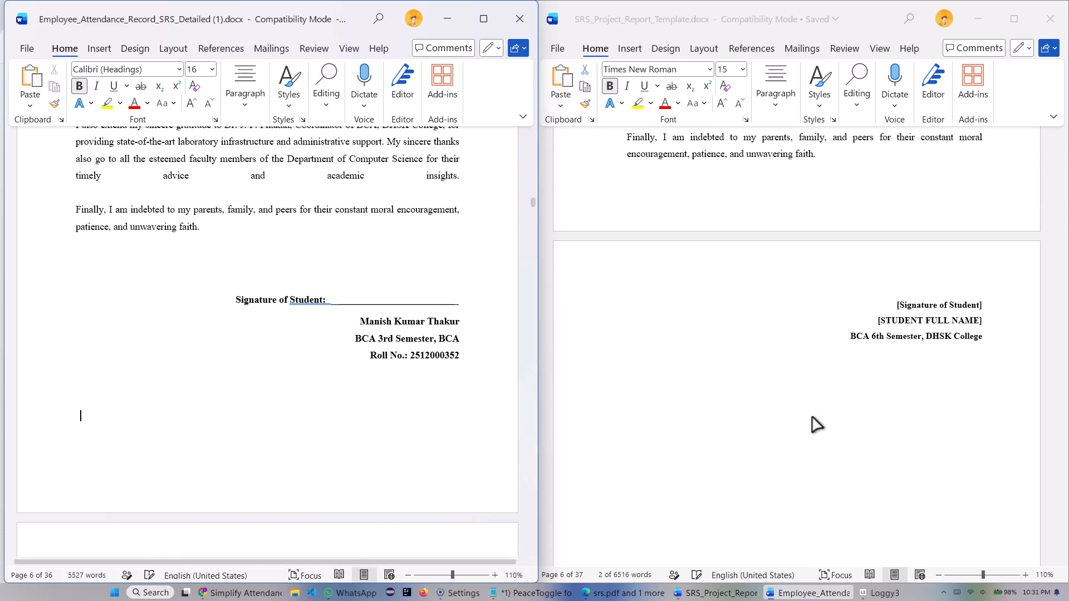
{"action": "left_click", "coordinate": [325, 300]}
{"action": "left_click", "coordinate": [202, 486]}
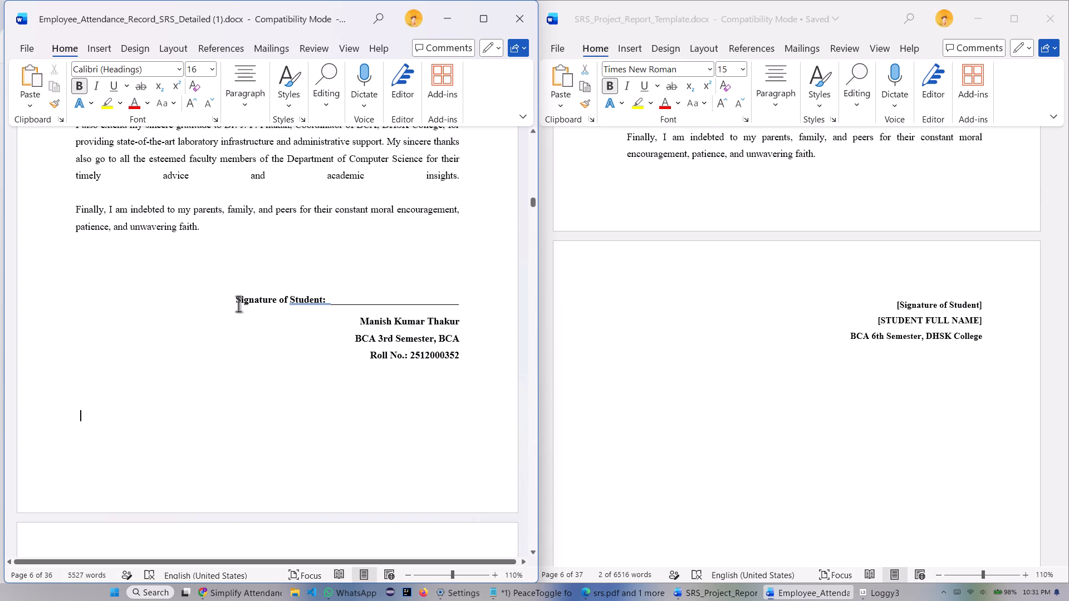
{"action": "left_click", "coordinate": [238, 302]}
{"action": "key", "text": "BackSpace"}
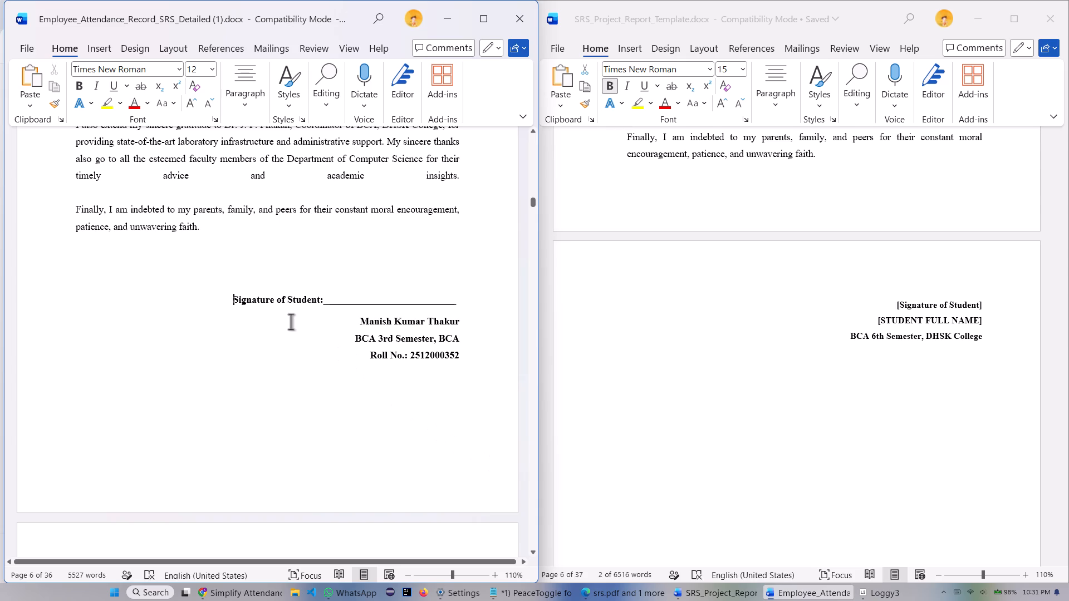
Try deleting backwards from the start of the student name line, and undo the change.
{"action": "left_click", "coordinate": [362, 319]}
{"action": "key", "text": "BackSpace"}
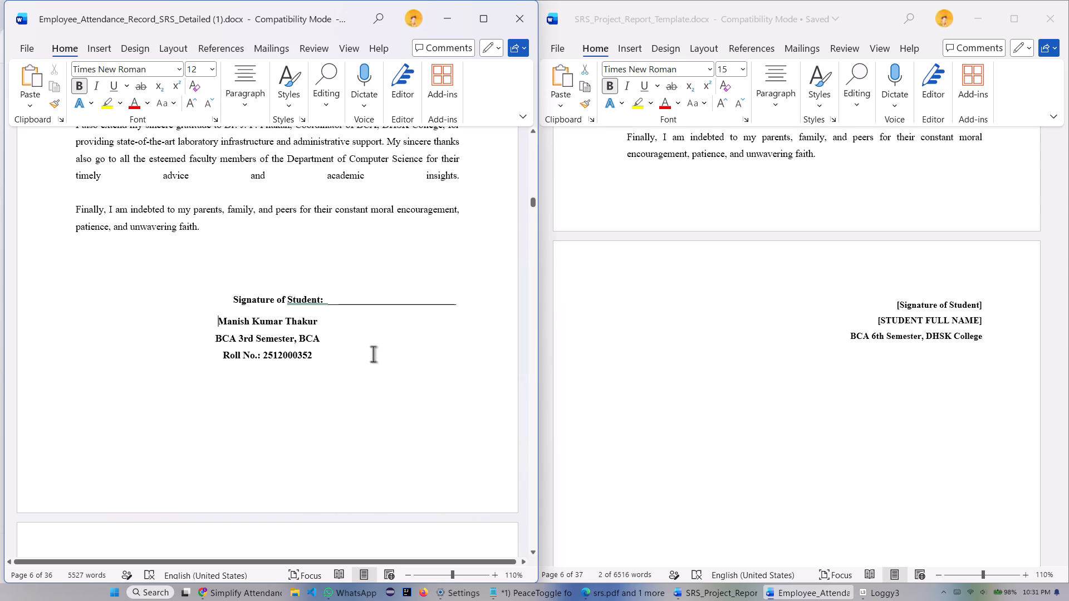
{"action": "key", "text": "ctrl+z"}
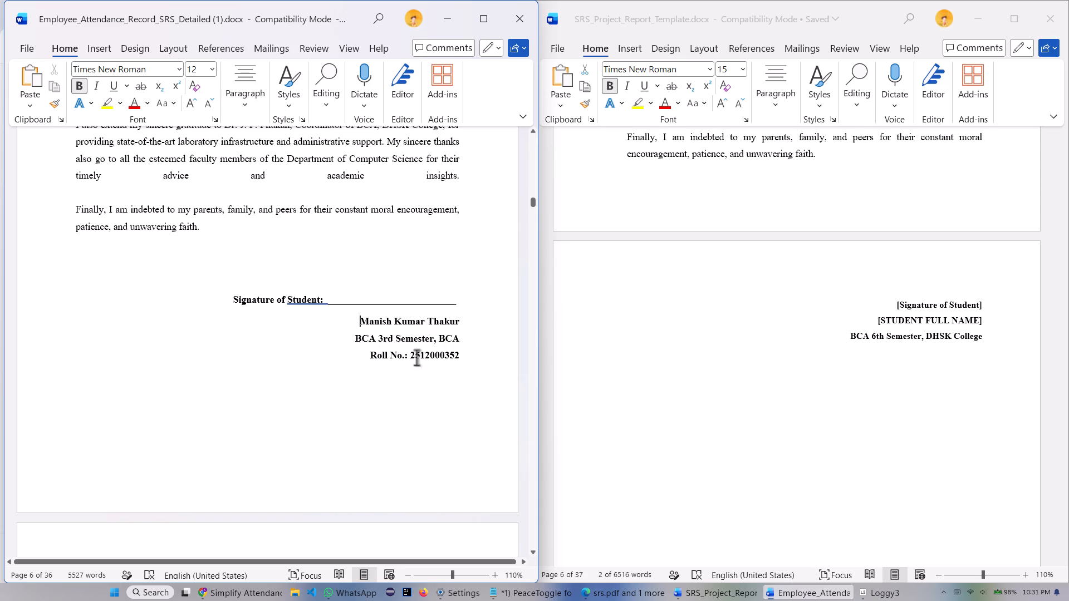
Insert a space between the "Signature of Student:" colon and the underscores.
{"action": "left_click", "coordinate": [323, 299]}
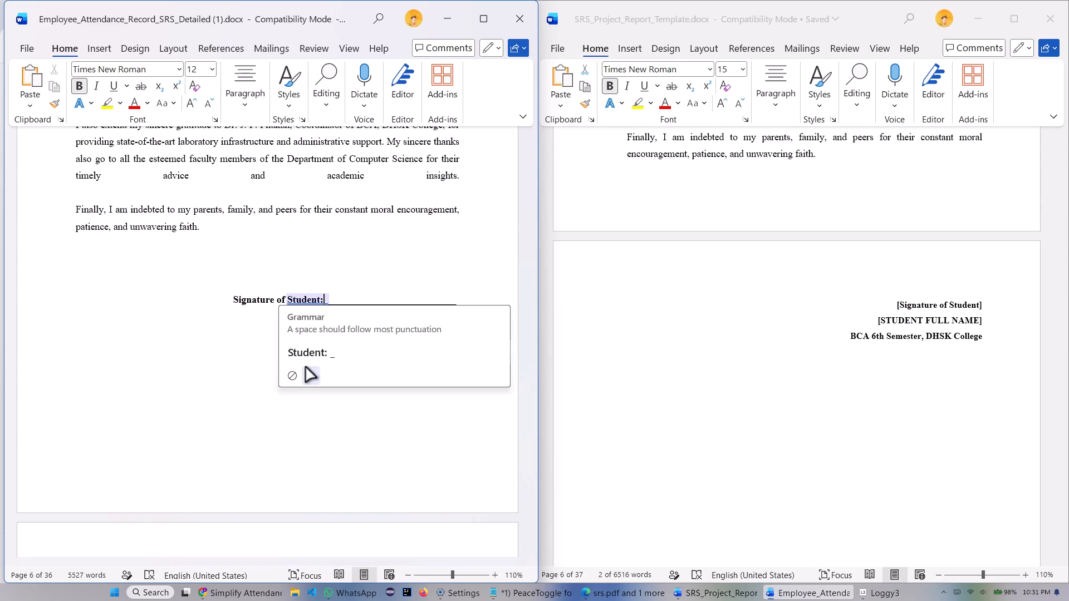
{"action": "key", "text": "space"}
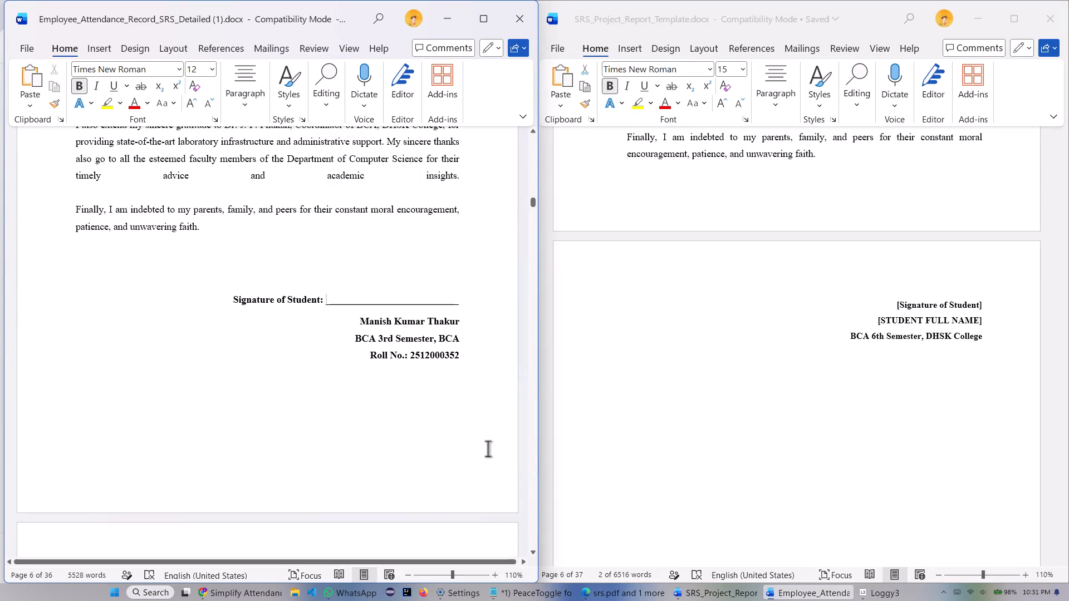
{"action": "left_click", "coordinate": [474, 451]}
Set the "Signature of Student" label to font size 11, leaving out the underscores.
{"action": "scroll", "coordinate": [529, 393], "scroll_direction": "down", "scroll_amount": 2}
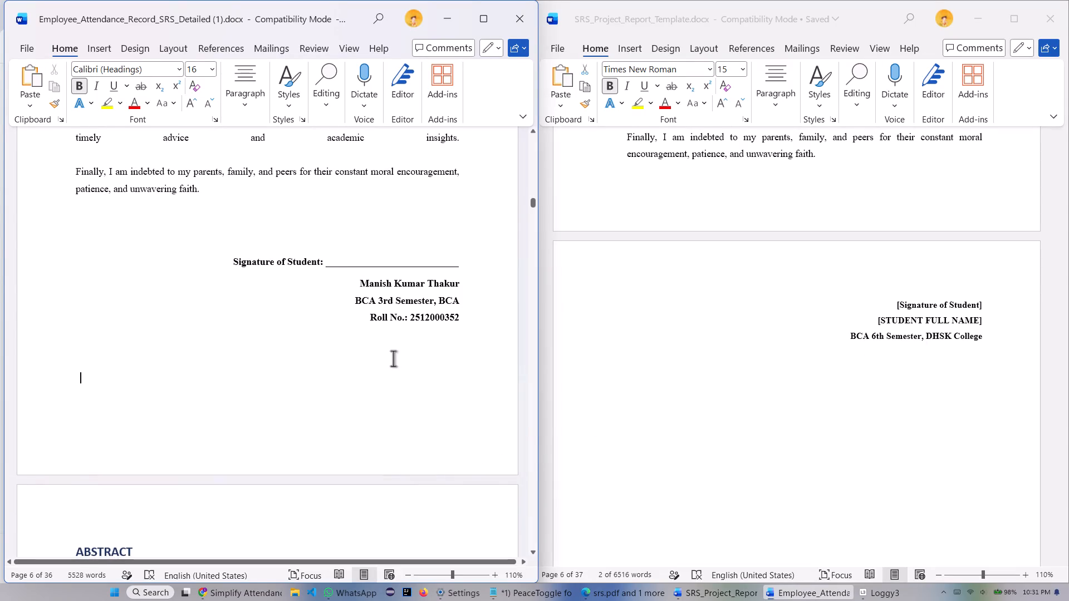
{"action": "scroll", "coordinate": [395, 354], "scroll_direction": "up", "scroll_amount": 4}
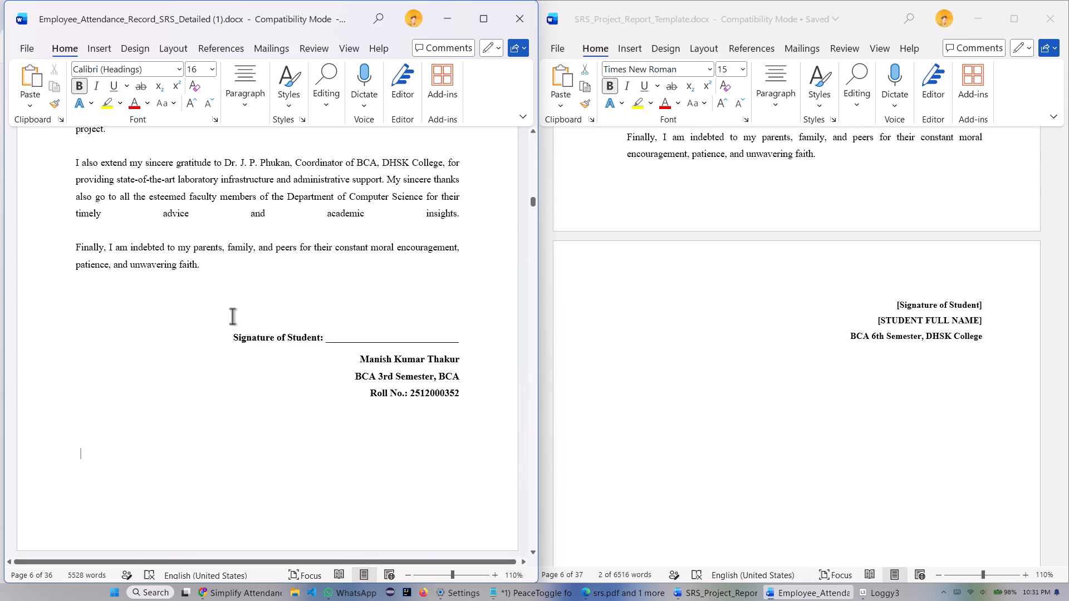
{"action": "left_click", "coordinate": [232, 334]}
{"action": "left_click_drag", "start_coordinate": [233, 333], "coordinate": [316, 332]}
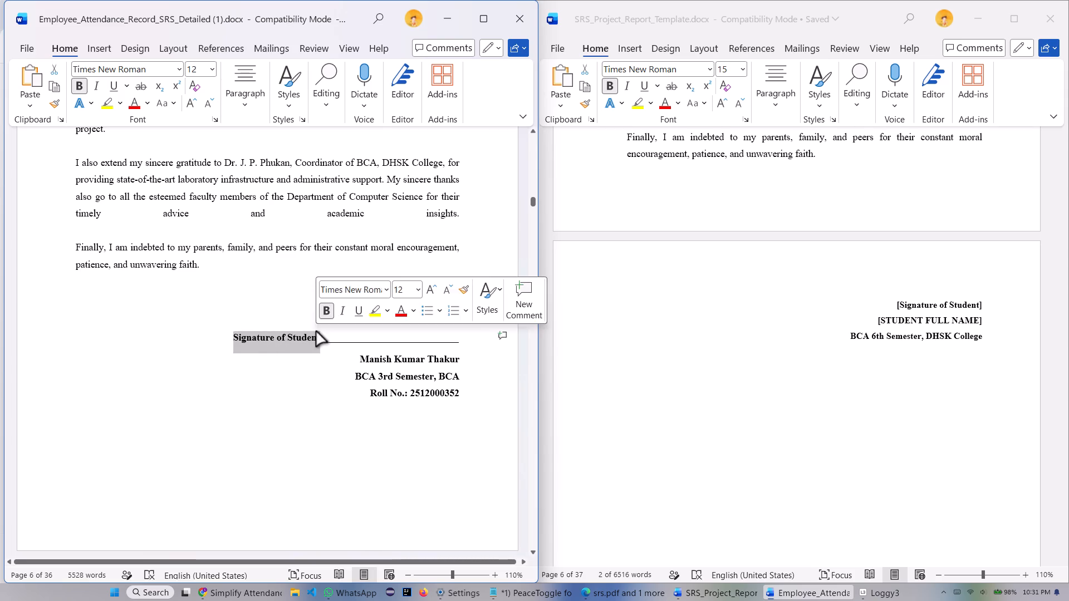
{"action": "left_click", "coordinate": [213, 68]}
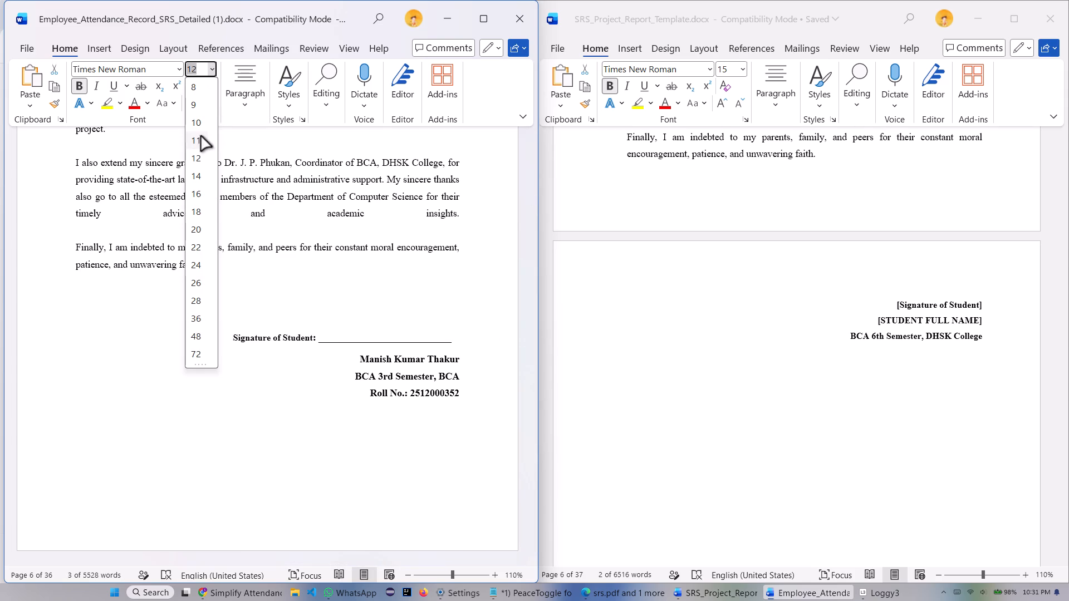
{"action": "left_click", "coordinate": [200, 136]}
Set the student name, "BCA 3rd Semester, BCA" and roll number lines to font size 11.
{"action": "left_click_drag", "start_coordinate": [360, 356], "coordinate": [389, 375]}
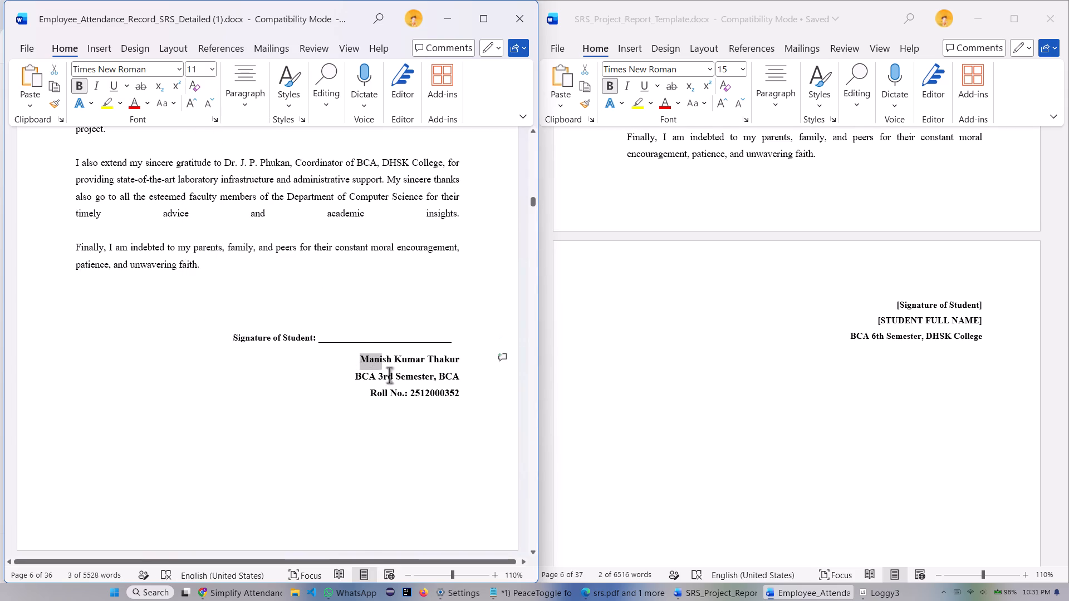
{"action": "left_click_drag", "start_coordinate": [389, 375], "coordinate": [456, 398]}
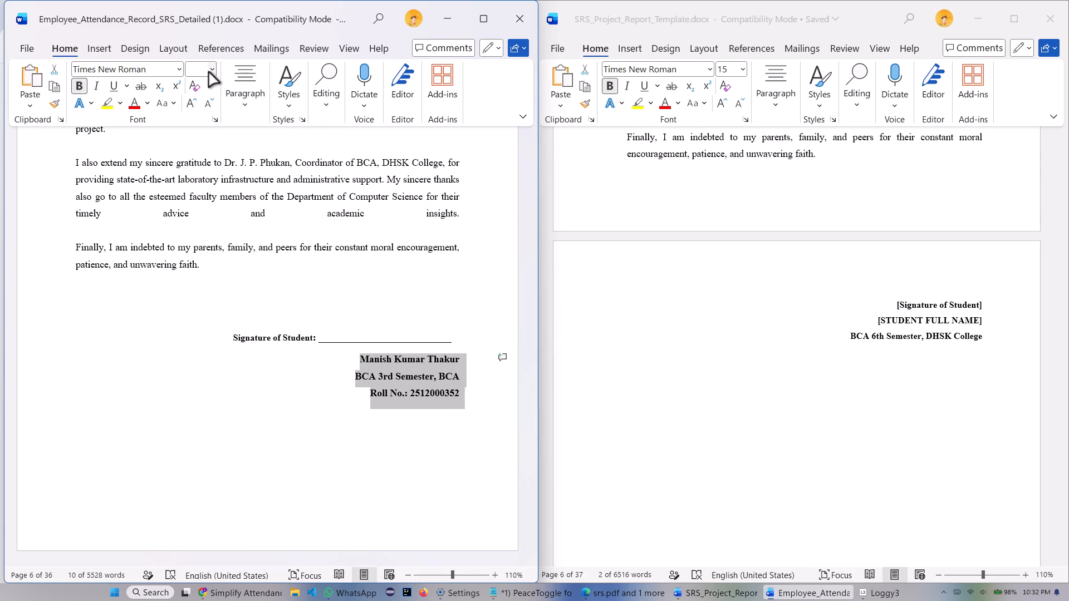
{"action": "left_click", "coordinate": [209, 72]}
{"action": "left_click", "coordinate": [201, 144]}
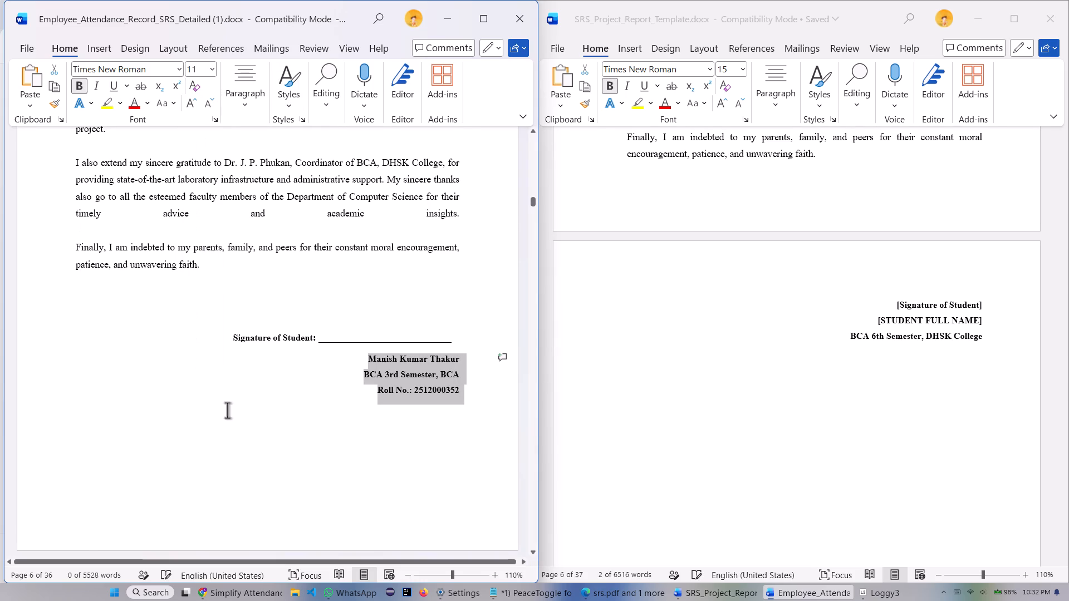
{"action": "left_click", "coordinate": [332, 410]}
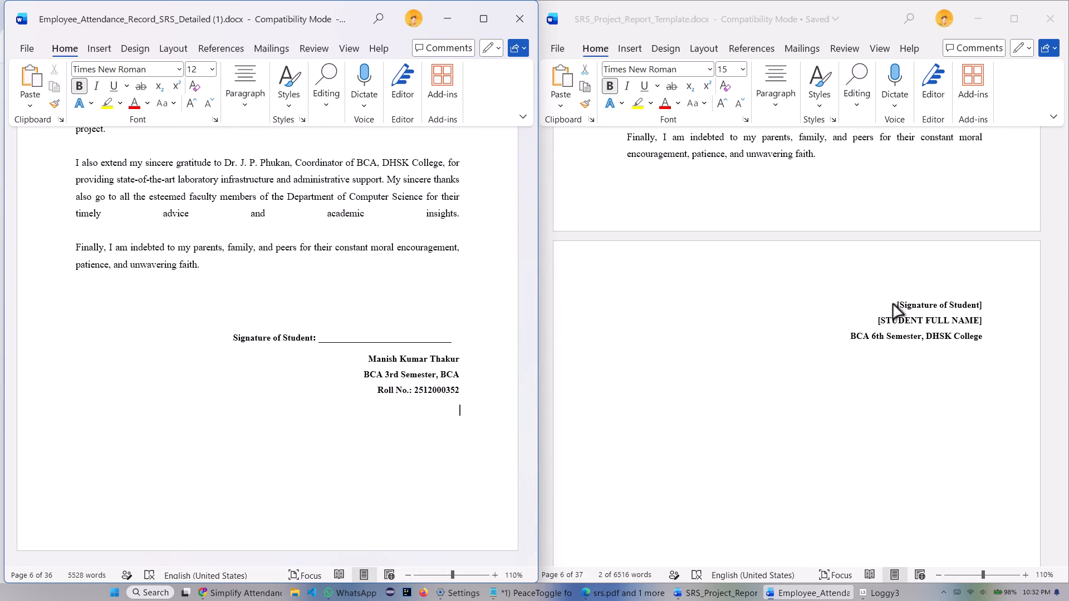
Check the font size of the signature block in the SRS project report template against the report's block.
{"action": "left_click", "coordinate": [893, 303]}
{"action": "left_click_drag", "start_coordinate": [898, 304], "coordinate": [953, 331]}
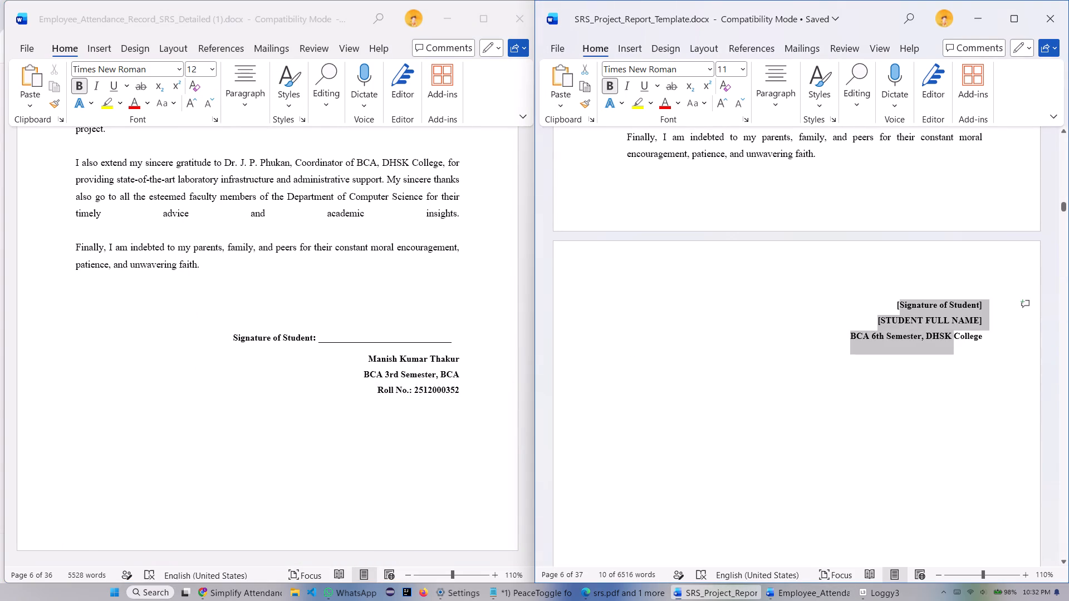
{"action": "left_click", "coordinate": [733, 370]}
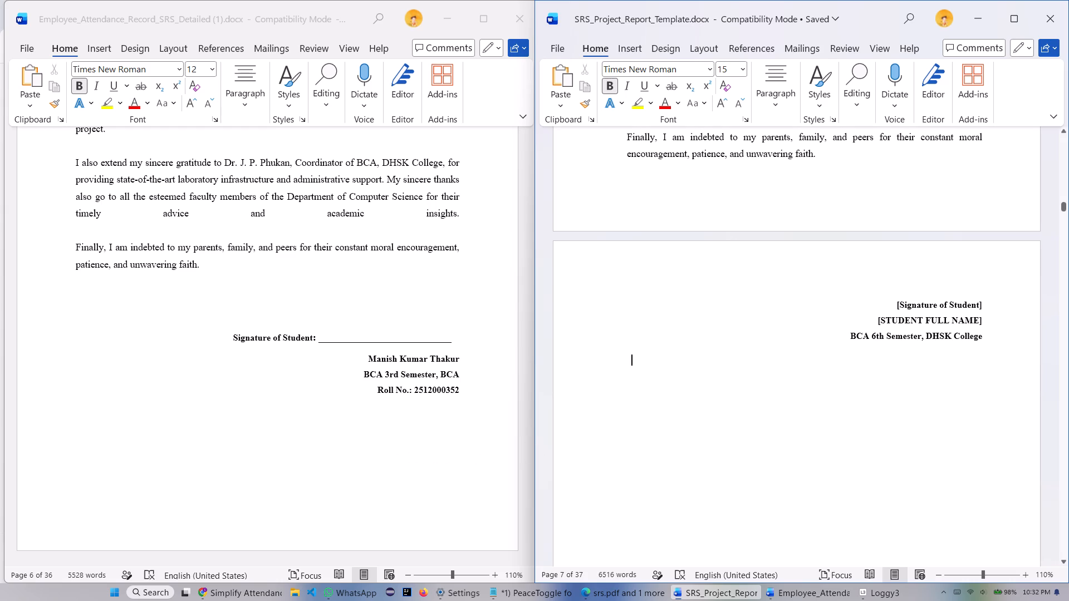
{"action": "scroll", "coordinate": [286, 372], "scroll_direction": "down", "scroll_amount": 1}
{"action": "scroll", "coordinate": [357, 356], "scroll_direction": "down", "scroll_amount": 2}
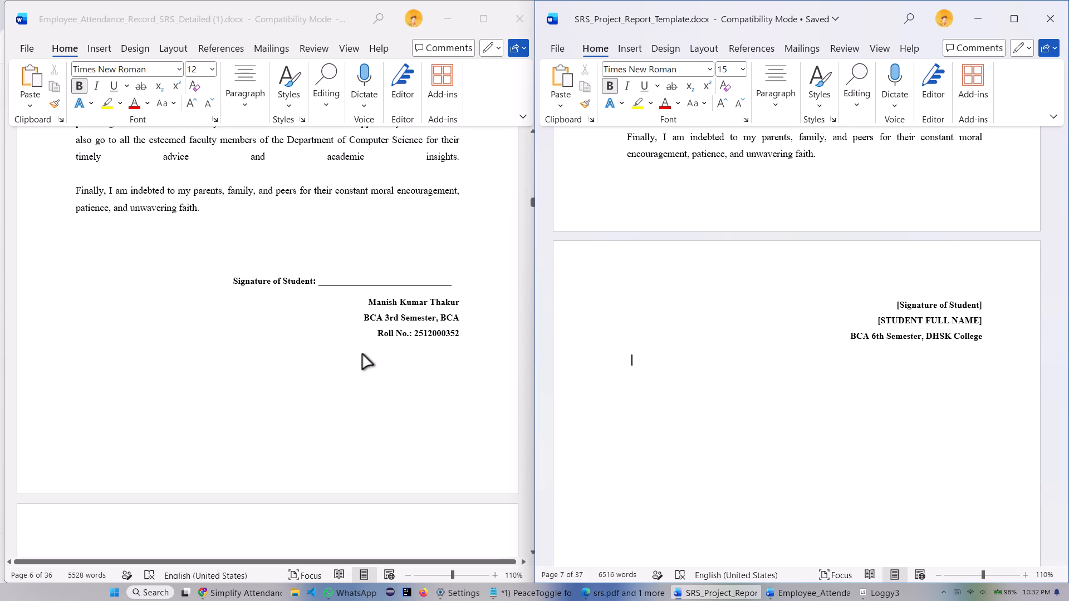
Format the report's ABSTRACT heading like the template's: Times New Roman, size 15, centred.
{"action": "scroll", "coordinate": [303, 342], "scroll_direction": "up", "scroll_amount": 8}
{"action": "scroll", "coordinate": [301, 336], "scroll_direction": "up", "scroll_amount": 13}
{"action": "scroll", "coordinate": [317, 334], "scroll_direction": "down", "scroll_amount": 9}
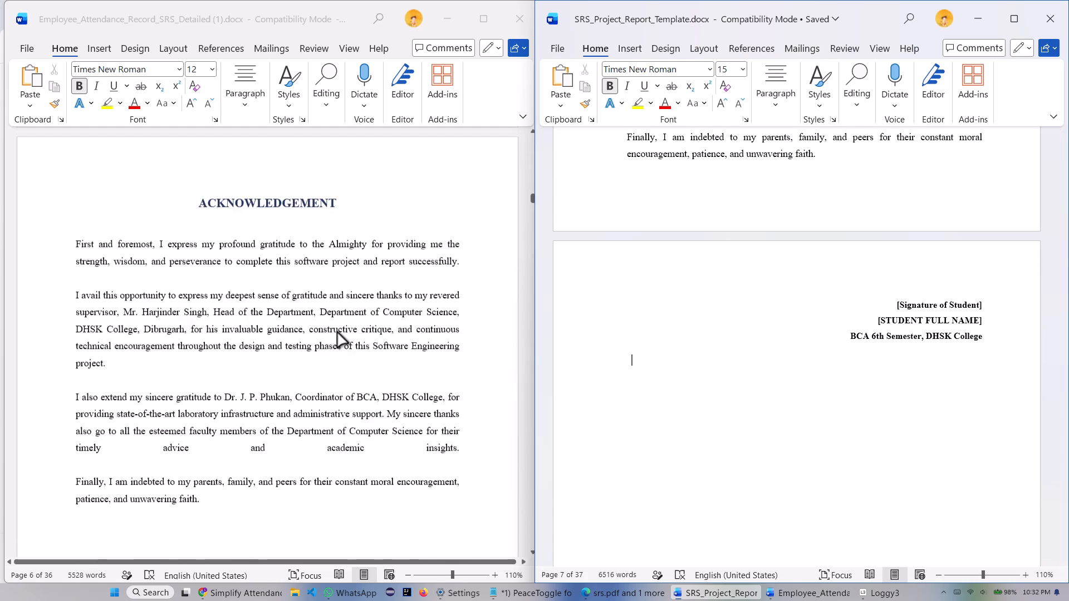
{"action": "scroll", "coordinate": [337, 333], "scroll_direction": "down", "scroll_amount": 15}
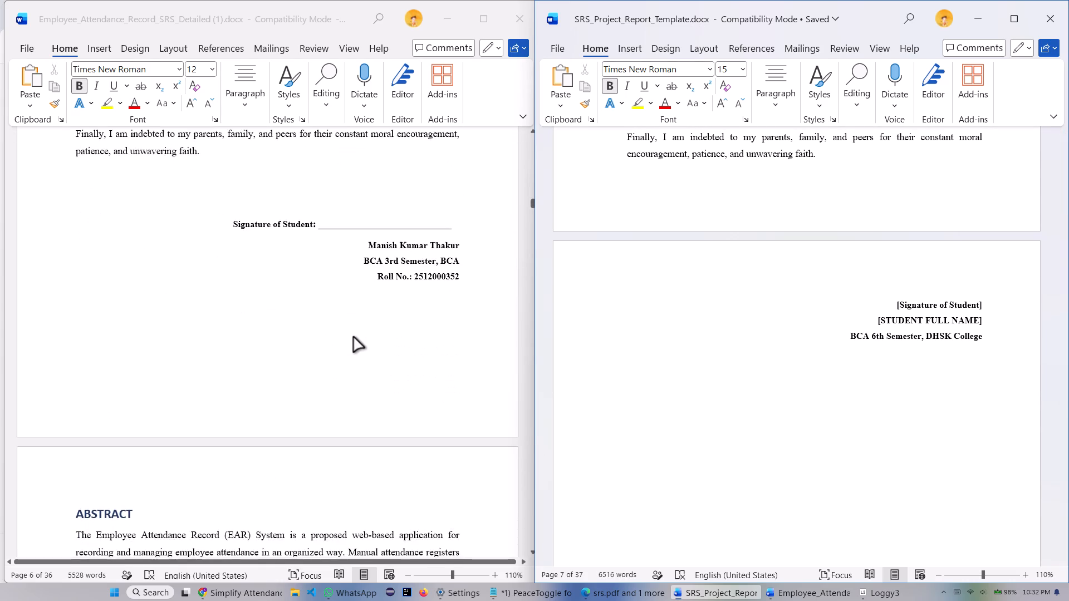
{"action": "scroll", "coordinate": [354, 338], "scroll_direction": "down", "scroll_amount": 15}
{"action": "scroll", "coordinate": [815, 309], "scroll_direction": "down", "scroll_amount": 1}
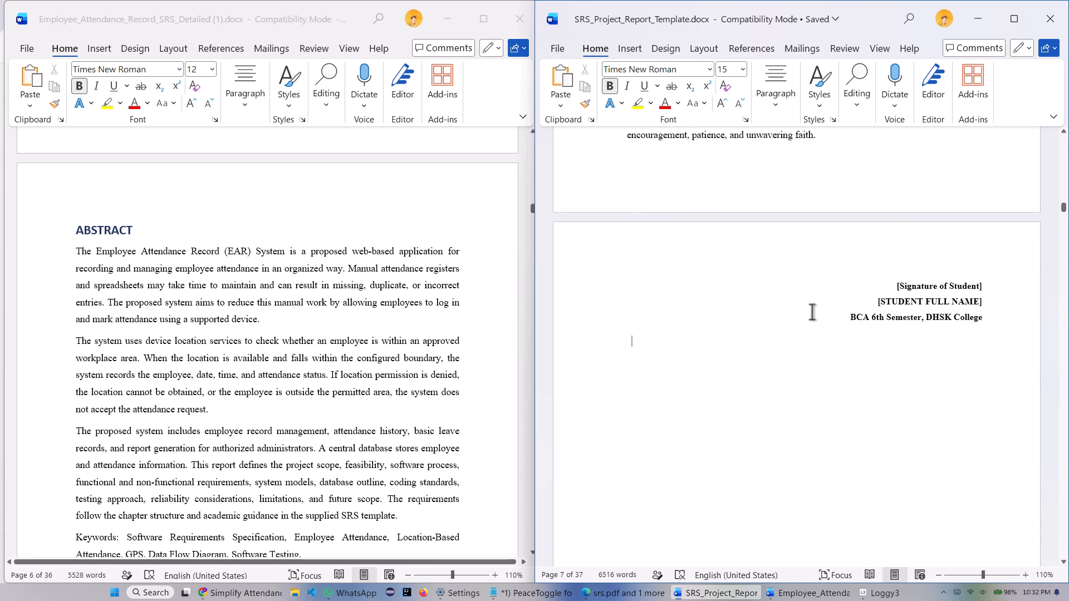
{"action": "scroll", "coordinate": [810, 313], "scroll_direction": "down", "scroll_amount": 20}
{"action": "scroll", "coordinate": [810, 313], "scroll_direction": "down", "scroll_amount": 20}
{"action": "scroll", "coordinate": [810, 313], "scroll_direction": "down", "scroll_amount": 4}
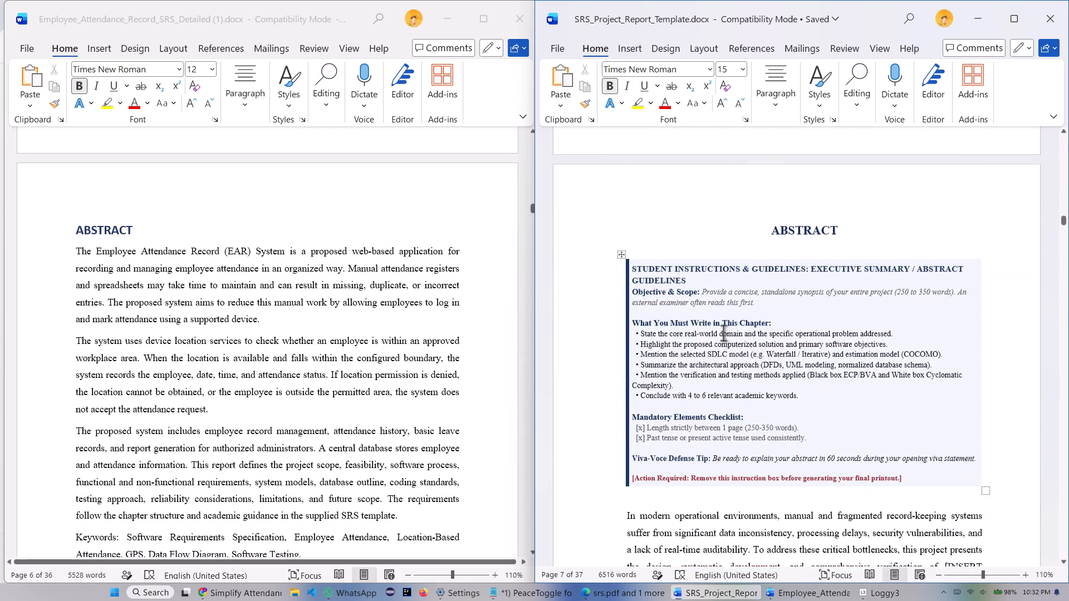
{"action": "scroll", "coordinate": [723, 333], "scroll_direction": "down", "scroll_amount": 4}
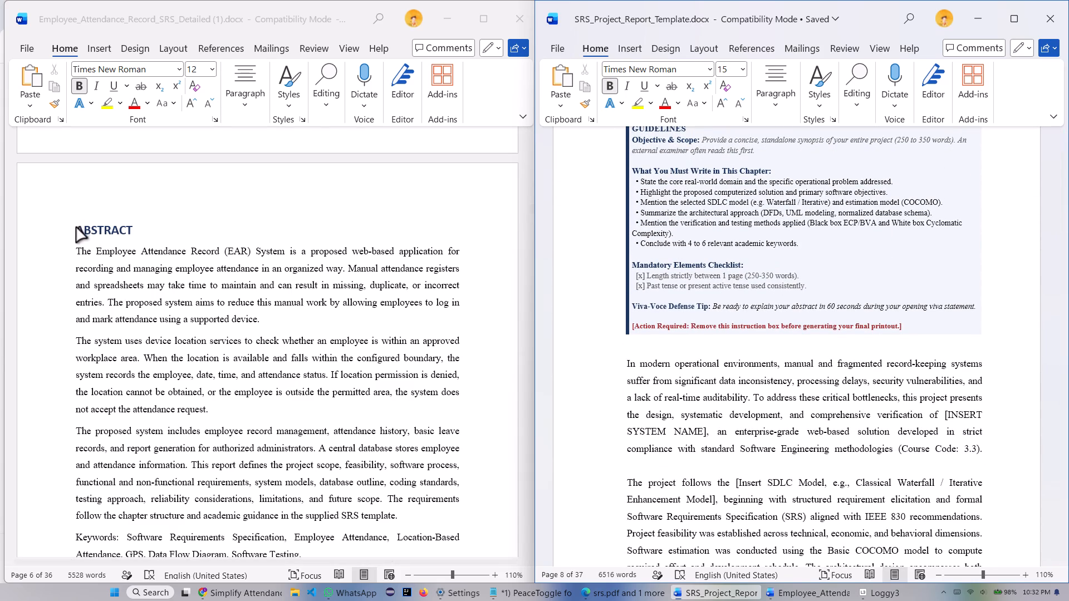
{"action": "left_click", "coordinate": [77, 229]}
{"action": "left_click_drag", "start_coordinate": [77, 230], "coordinate": [139, 226]}
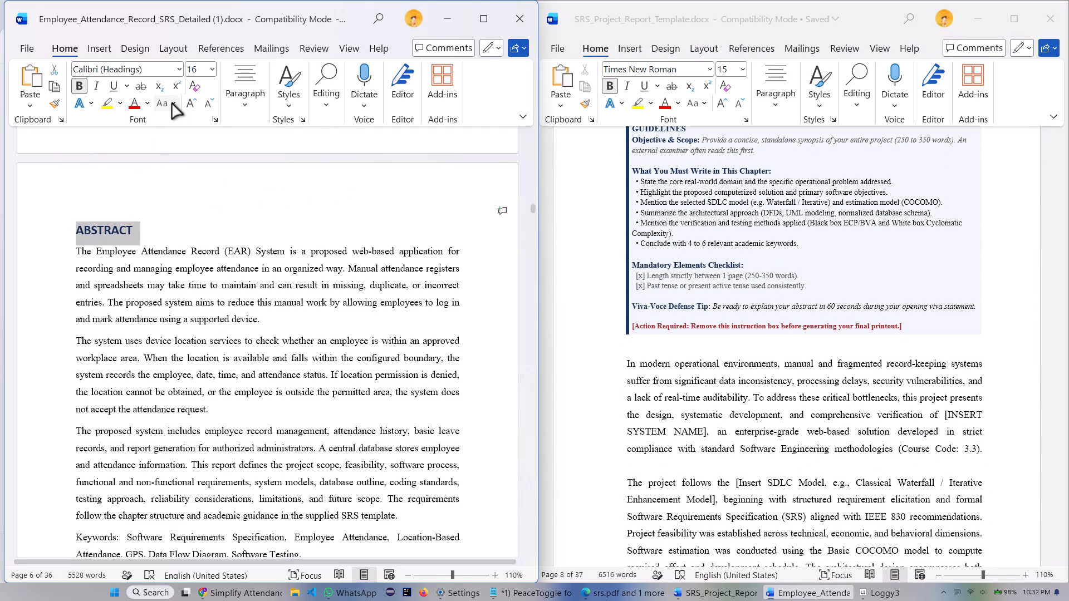
{"action": "left_click", "coordinate": [180, 70]}
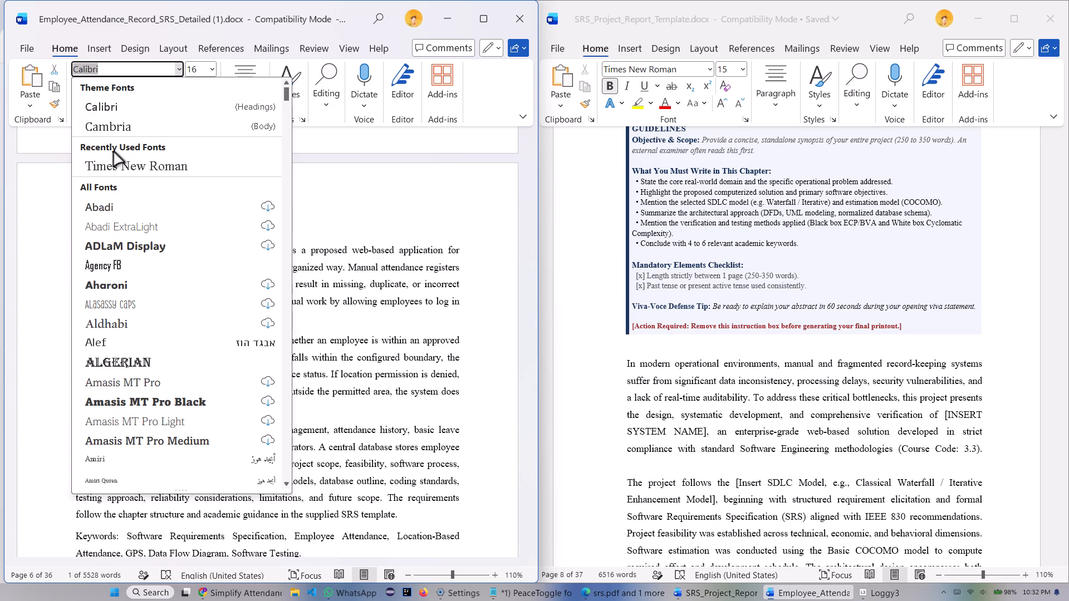
{"action": "left_click", "coordinate": [130, 167]}
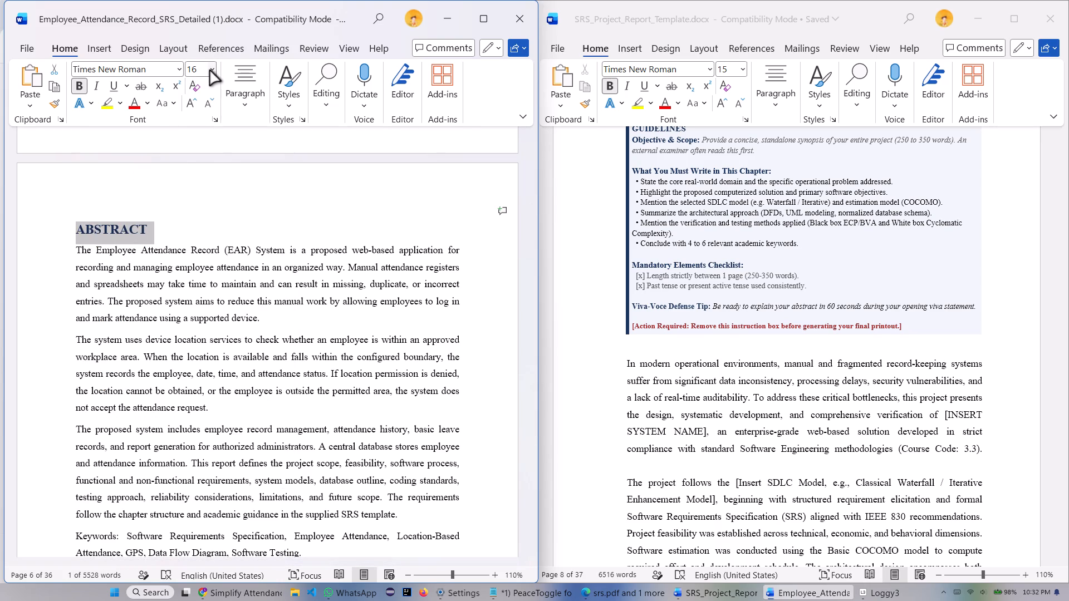
{"action": "left_click", "coordinate": [210, 71]}
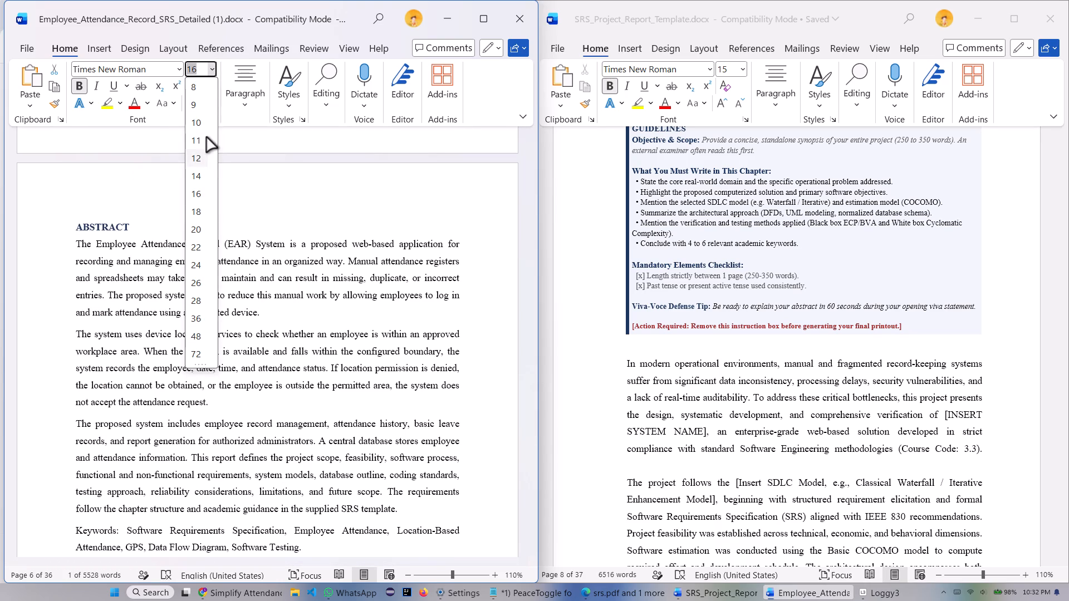
{"action": "left_click", "coordinate": [198, 66]}
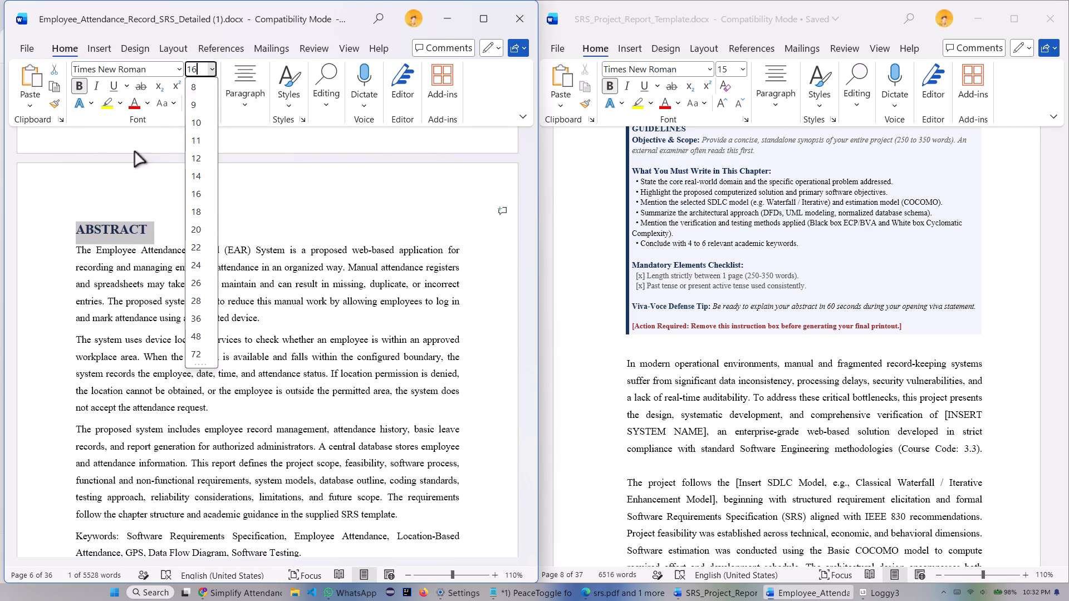
{"action": "key", "text": "BackSpace"}
{"action": "key", "text": "5"}
{"action": "left_click", "coordinate": [249, 104]}
{"action": "left_click", "coordinate": [252, 159]}
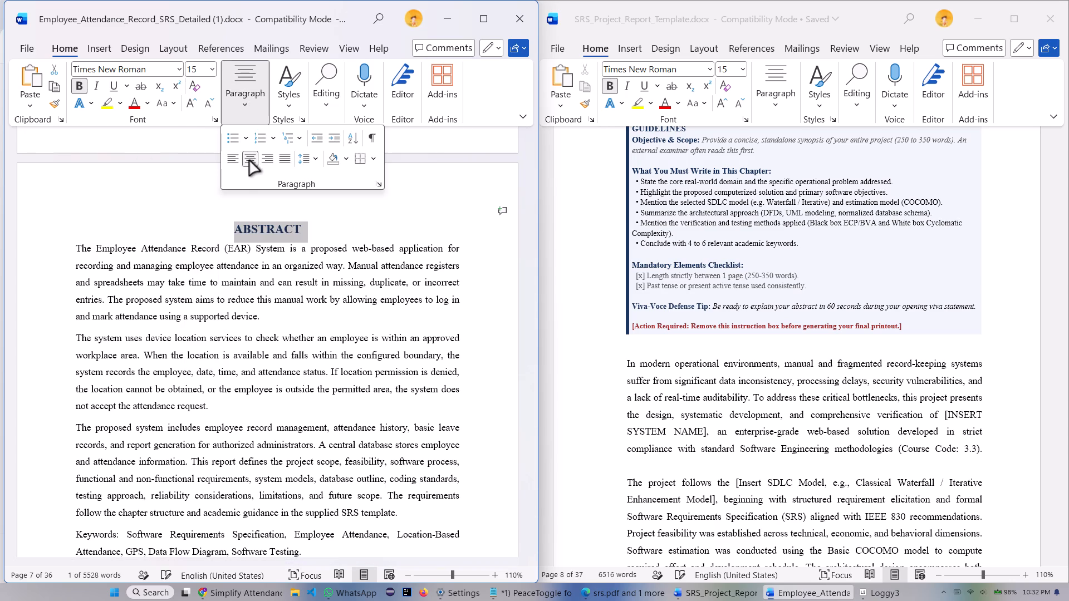
Insert a blank line between the report's ABSTRACT heading and its first paragraph.
{"action": "left_click", "coordinate": [310, 227]}
{"action": "left_click", "coordinate": [311, 230]}
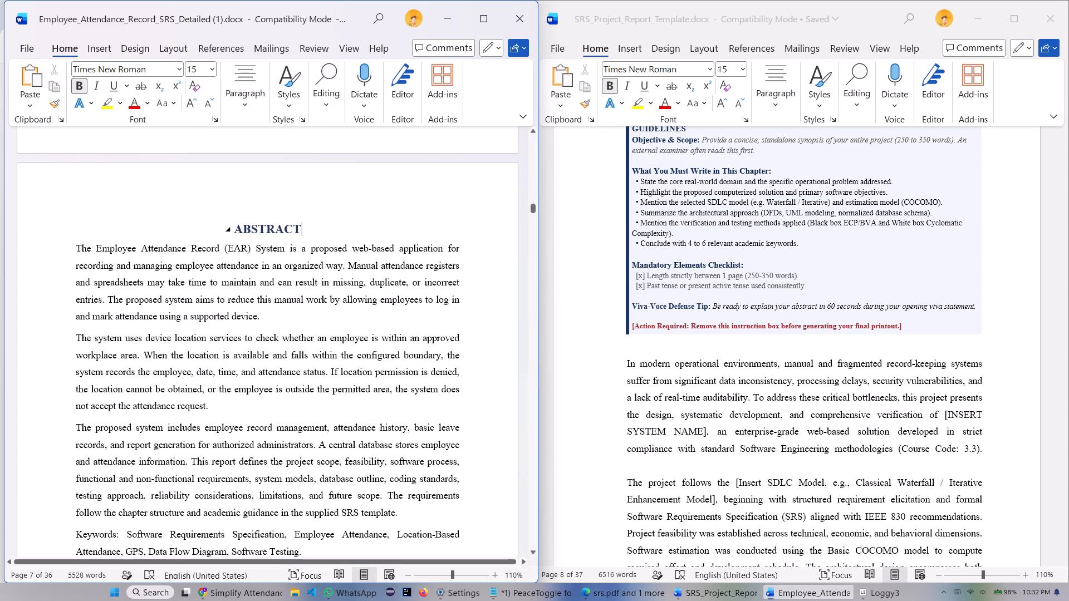
{"action": "key", "text": "Return"}
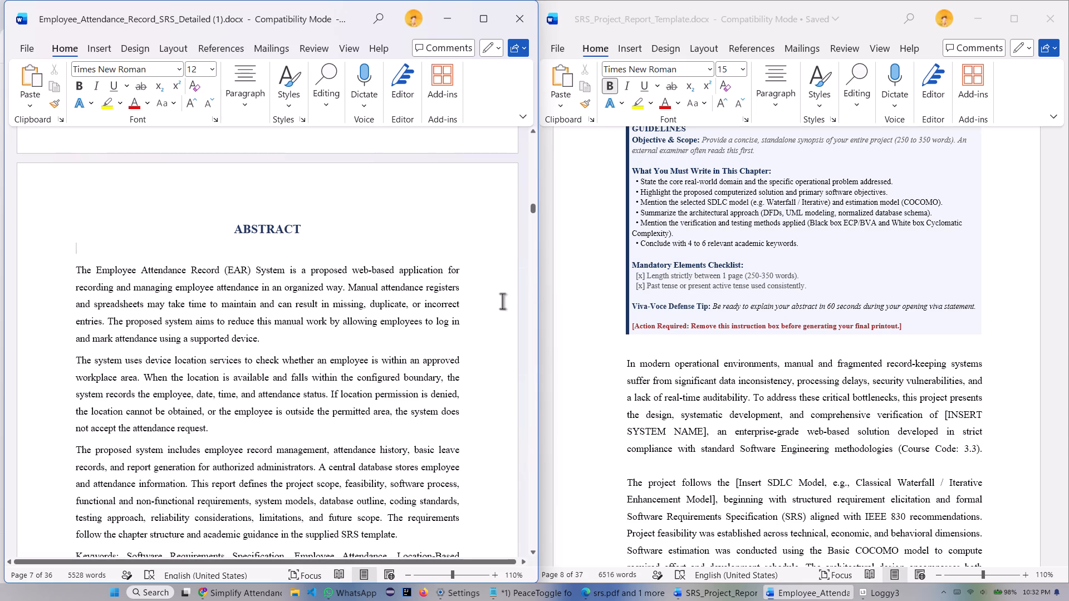
Make the Keywords paragraph at the end of the report's Abstract bold and dark blue, matching the template's Keywords.
{"action": "scroll", "coordinate": [306, 292], "scroll_direction": "down", "scroll_amount": 3}
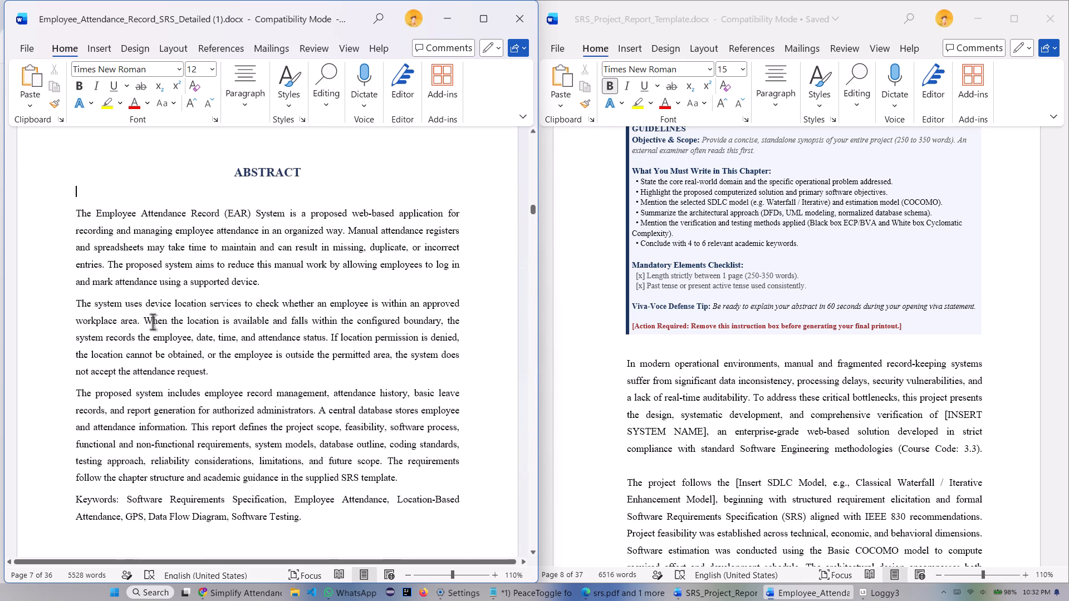
{"action": "scroll", "coordinate": [216, 338], "scroll_direction": "down", "scroll_amount": 6}
{"action": "scroll", "coordinate": [335, 326], "scroll_direction": "down", "scroll_amount": 6}
{"action": "scroll", "coordinate": [391, 333], "scroll_direction": "down", "scroll_amount": 8}
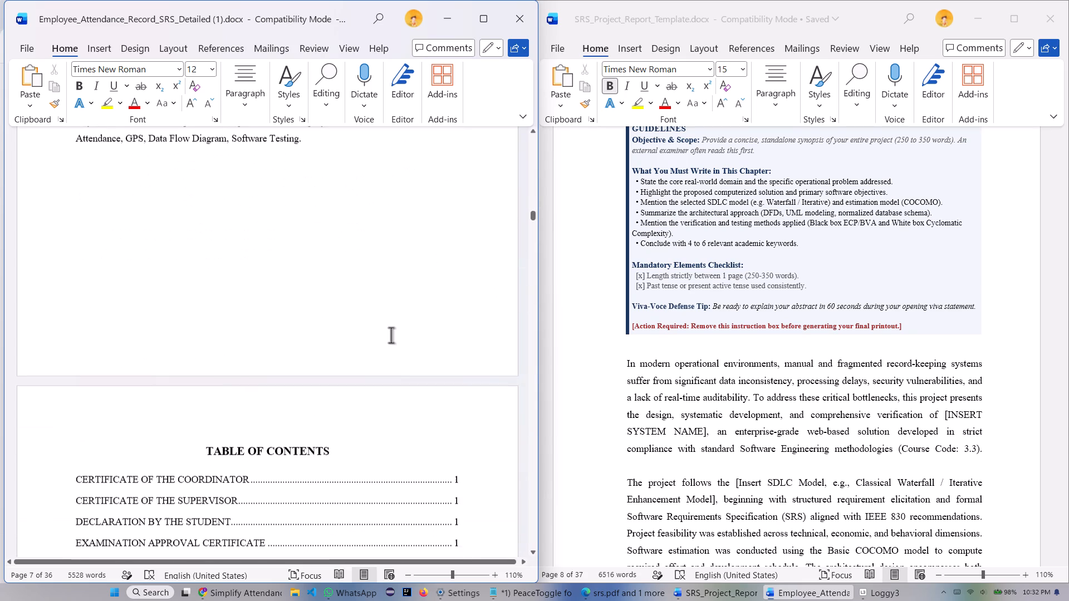
{"action": "scroll", "coordinate": [391, 335], "scroll_direction": "up", "scroll_amount": 5}
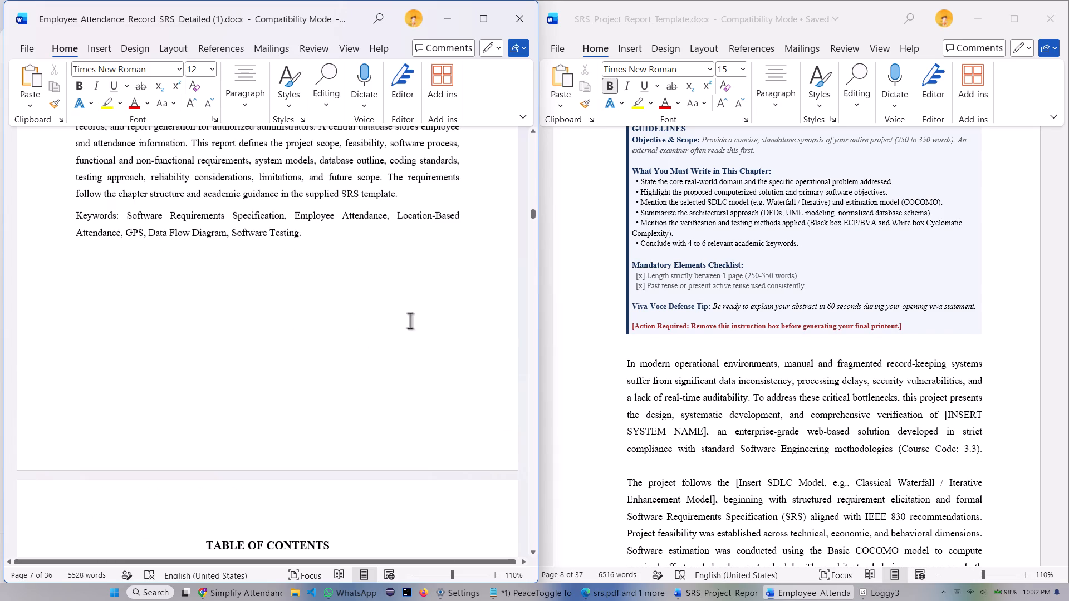
{"action": "scroll", "coordinate": [684, 344], "scroll_direction": "down", "scroll_amount": 20}
{"action": "scroll", "coordinate": [684, 344], "scroll_direction": "down", "scroll_amount": 11}
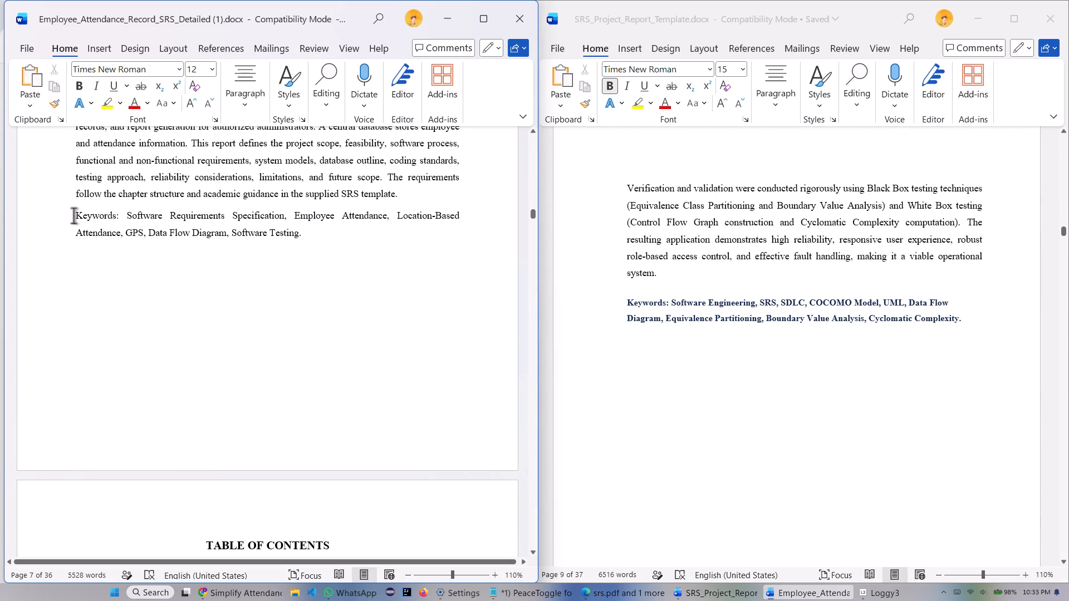
{"action": "left_click_drag", "start_coordinate": [74, 215], "coordinate": [304, 229]}
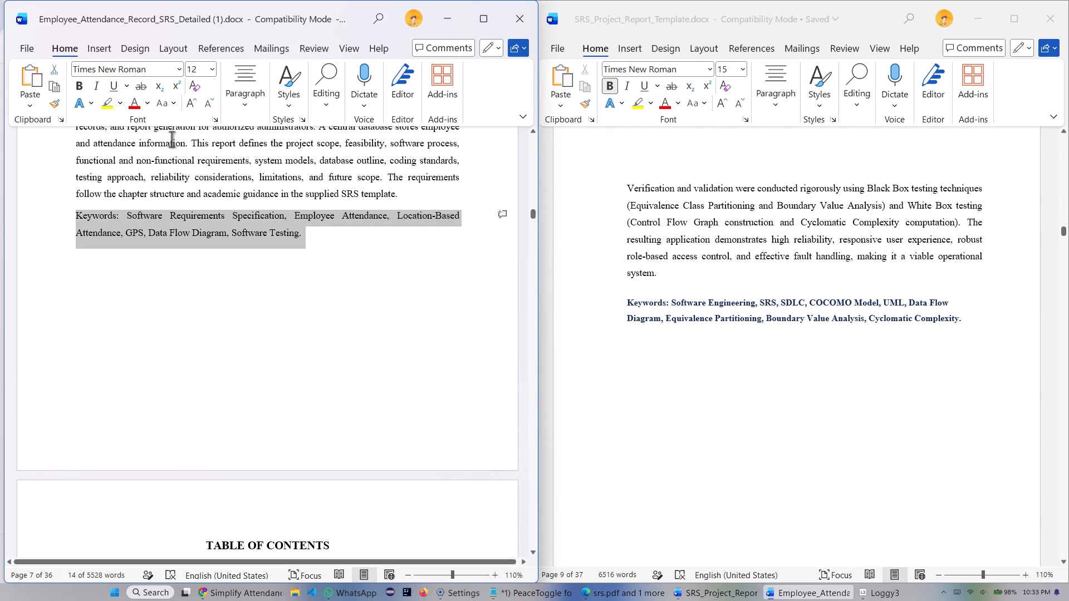
{"action": "left_click", "coordinate": [81, 82]}
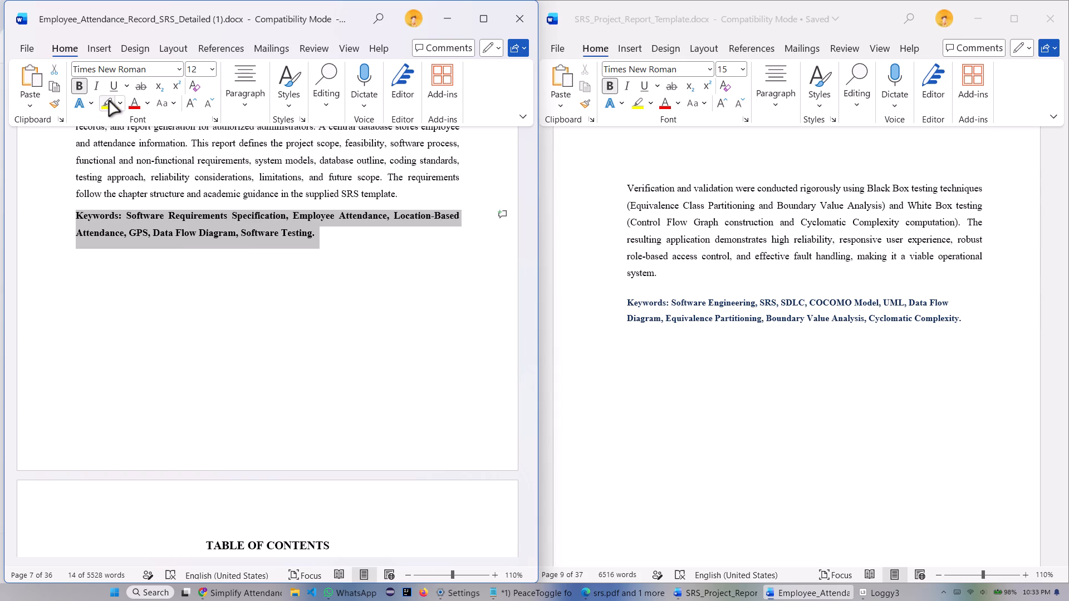
{"action": "left_click", "coordinate": [147, 100]}
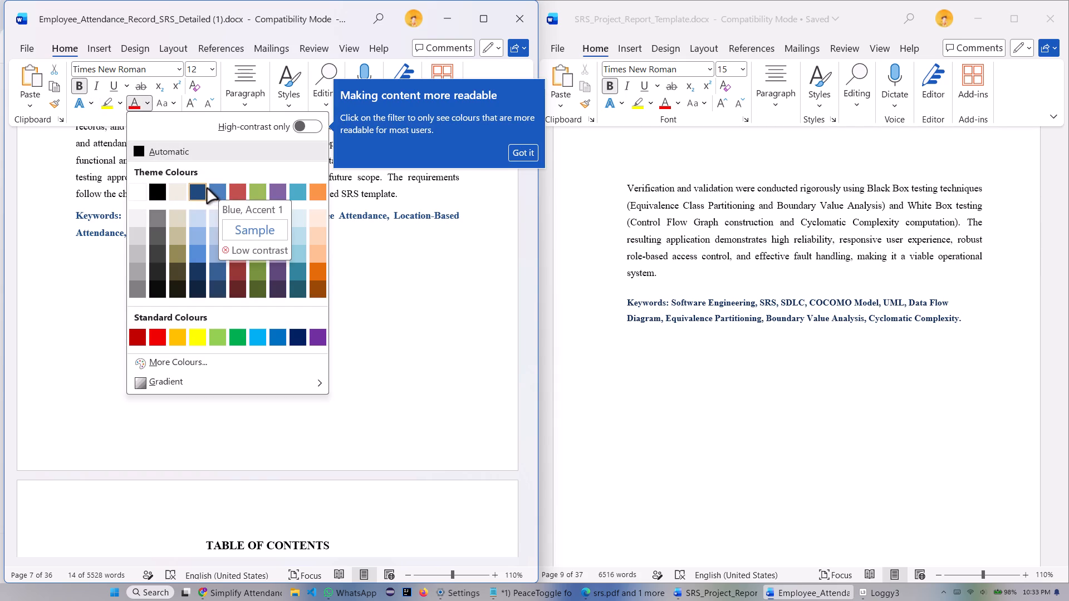
{"action": "left_click", "coordinate": [200, 190]}
{"action": "left_click", "coordinate": [448, 291]}
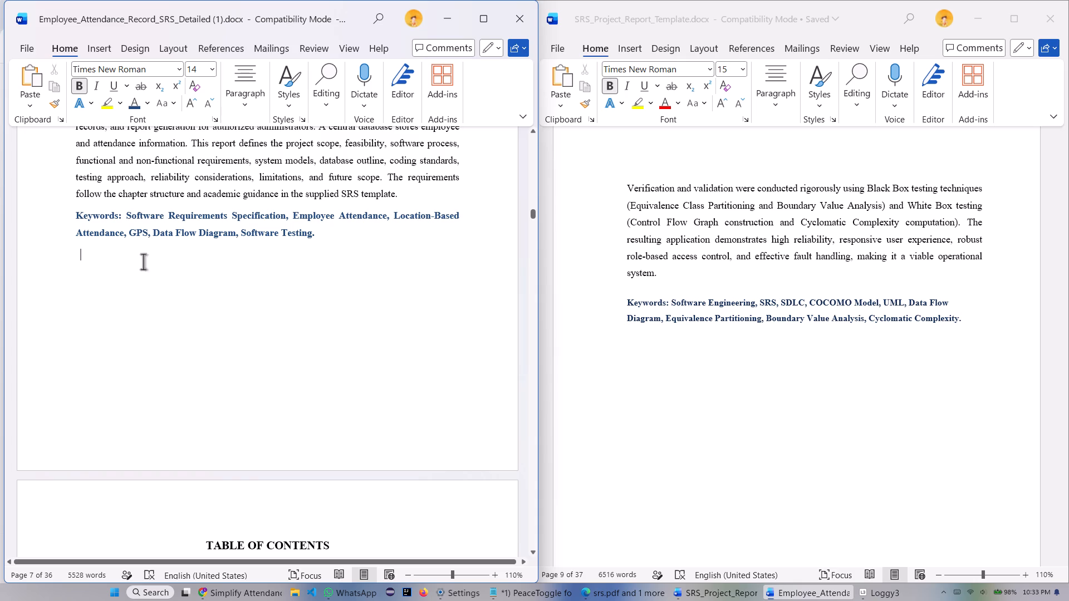
Insert an empty paragraph between the Abstract's last body paragraph and the Keywords paragraph.
{"action": "scroll", "coordinate": [408, 354], "scroll_direction": "up", "scroll_amount": 2}
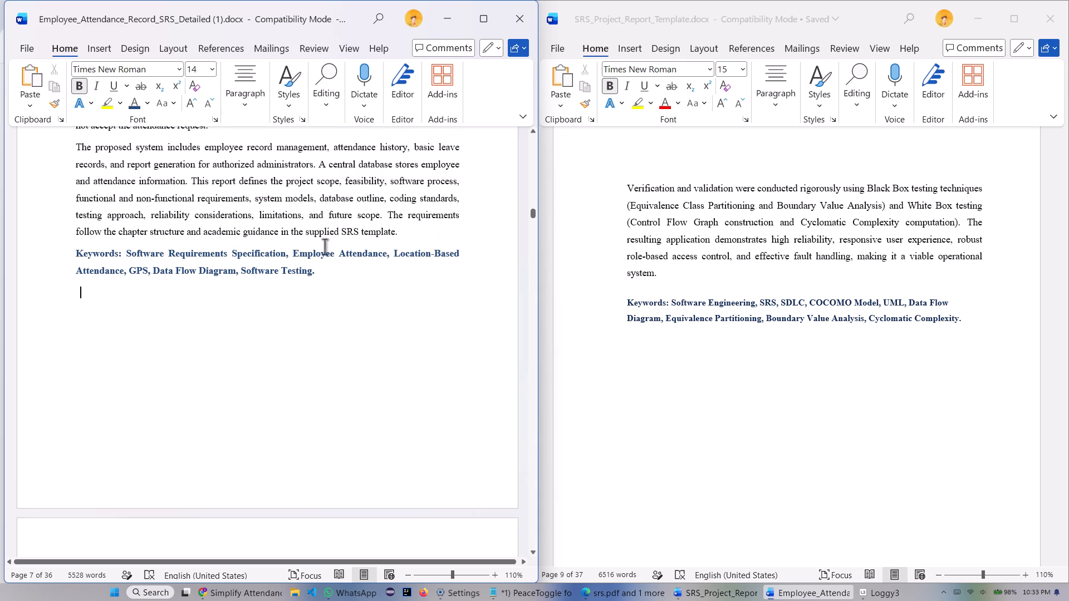
{"action": "left_click", "coordinate": [405, 231]}
{"action": "key", "text": "shift+Return"}
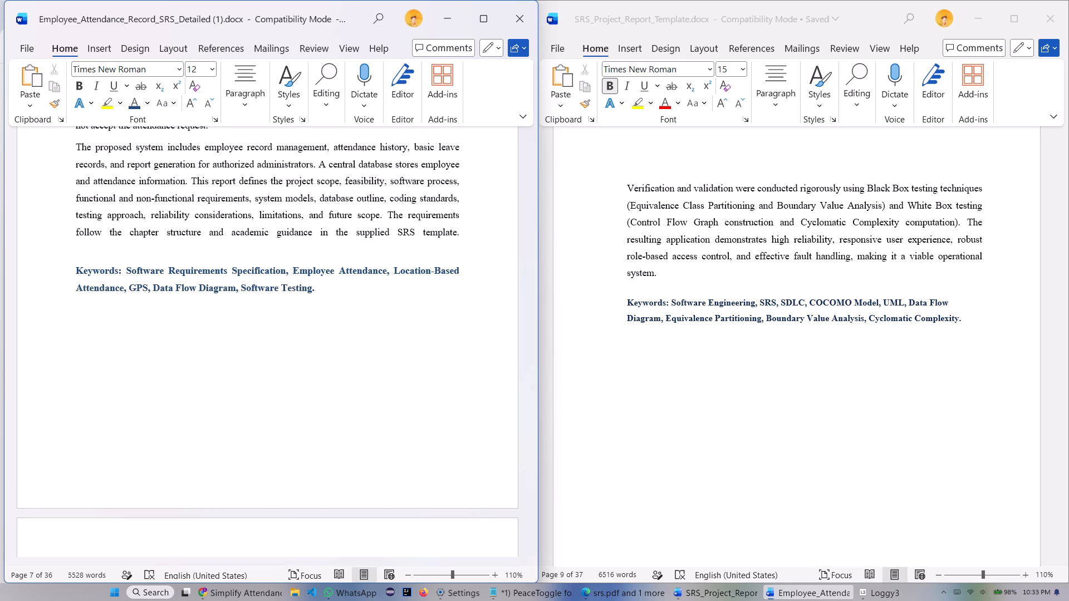
{"action": "key", "text": "ctrl+z"}
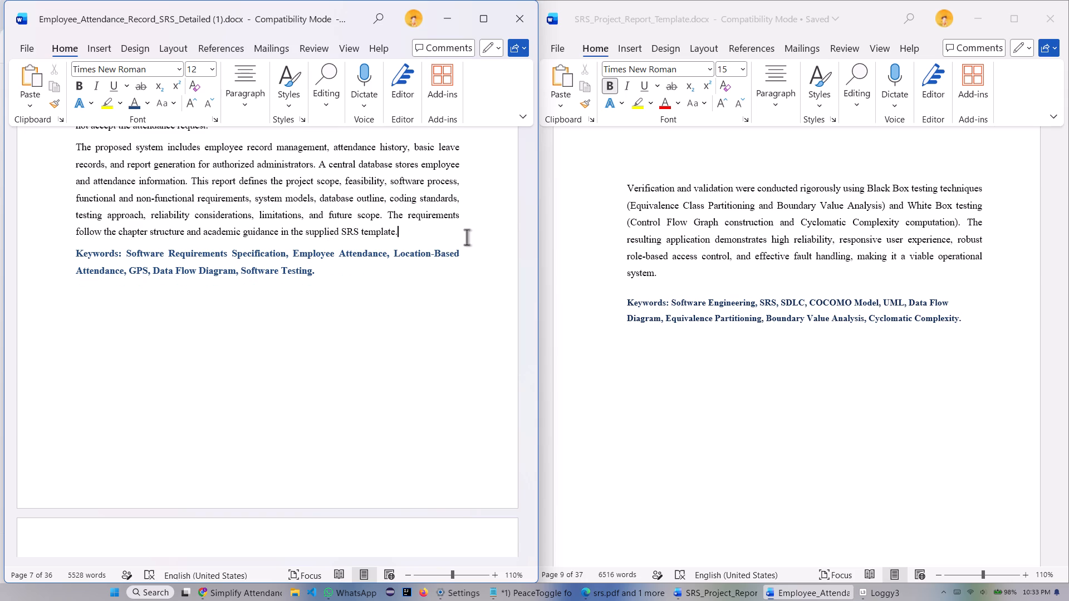
{"action": "key", "text": "Return"}
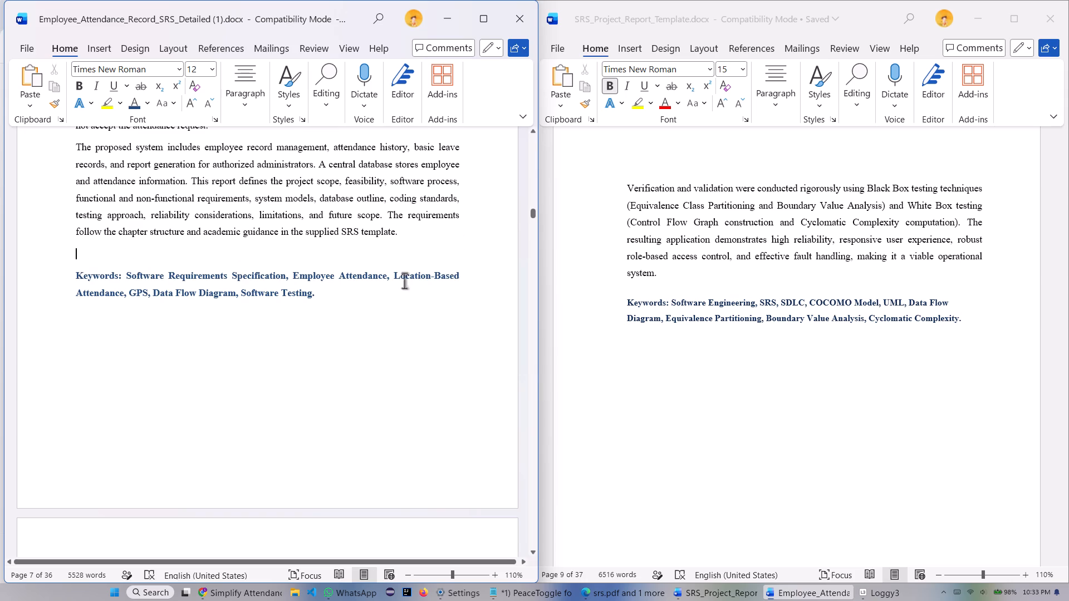
Compare the layout and paragraph spacing of the report's Abstract with the Abstract in the template.
{"action": "scroll", "coordinate": [311, 304], "scroll_direction": "up", "scroll_amount": 16}
{"action": "scroll", "coordinate": [297, 302], "scroll_direction": "down", "scroll_amount": 6}
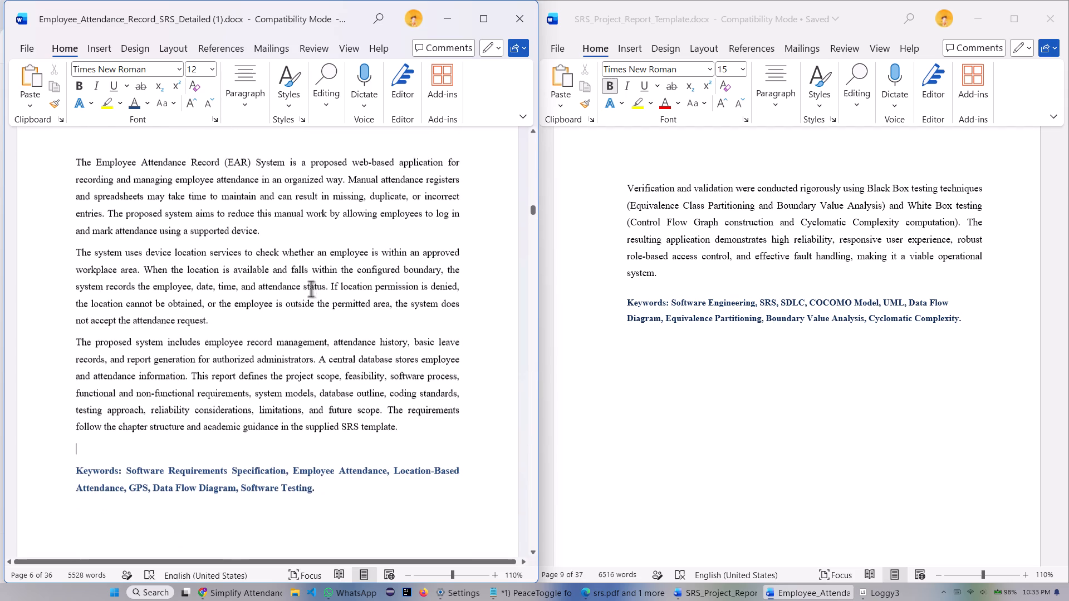
{"action": "scroll", "coordinate": [762, 270], "scroll_direction": "up", "scroll_amount": 20}
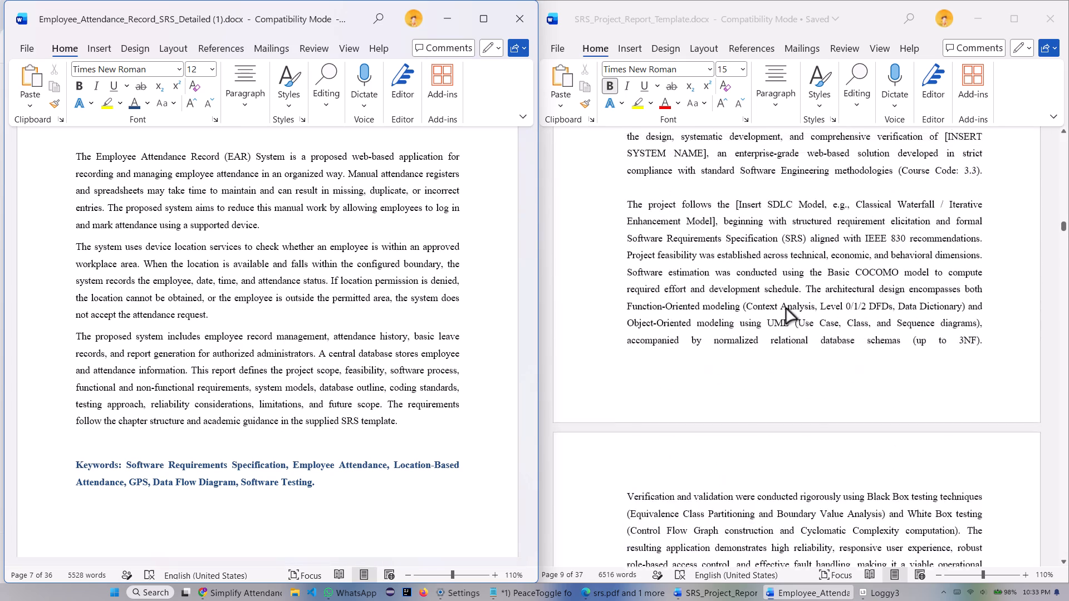
{"action": "scroll", "coordinate": [786, 309], "scroll_direction": "up", "scroll_amount": 11}
{"action": "scroll", "coordinate": [786, 309], "scroll_direction": "down", "scroll_amount": 20}
{"action": "scroll", "coordinate": [786, 309], "scroll_direction": "down", "scroll_amount": 8}
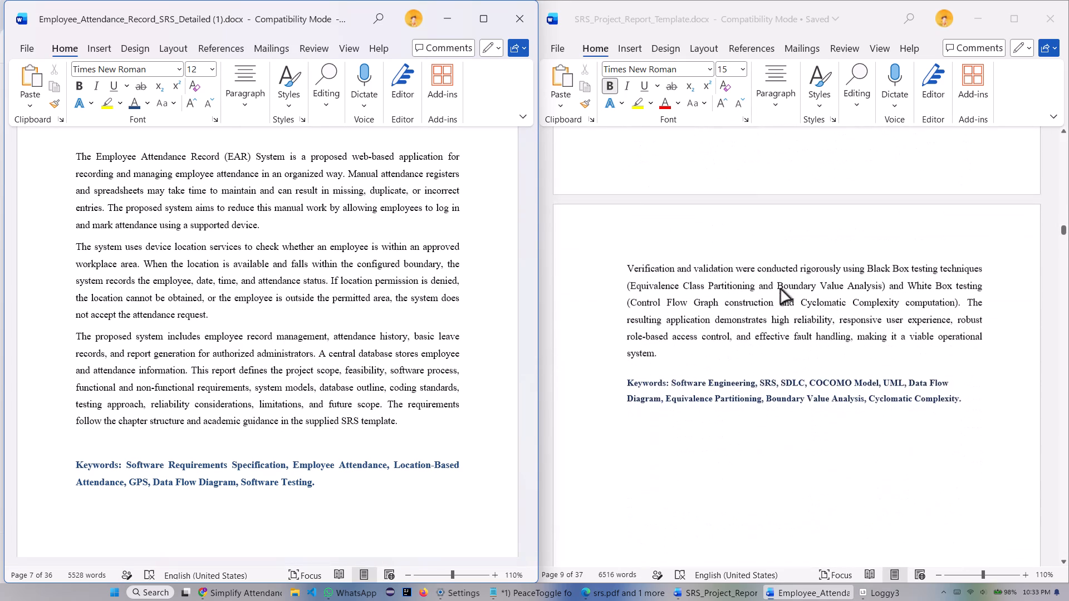
{"action": "scroll", "coordinate": [559, 307], "scroll_direction": "down", "scroll_amount": 4}
{"action": "scroll", "coordinate": [386, 289], "scroll_direction": "up", "scroll_amount": 2}
{"action": "scroll", "coordinate": [781, 295], "scroll_direction": "up", "scroll_amount": 6}
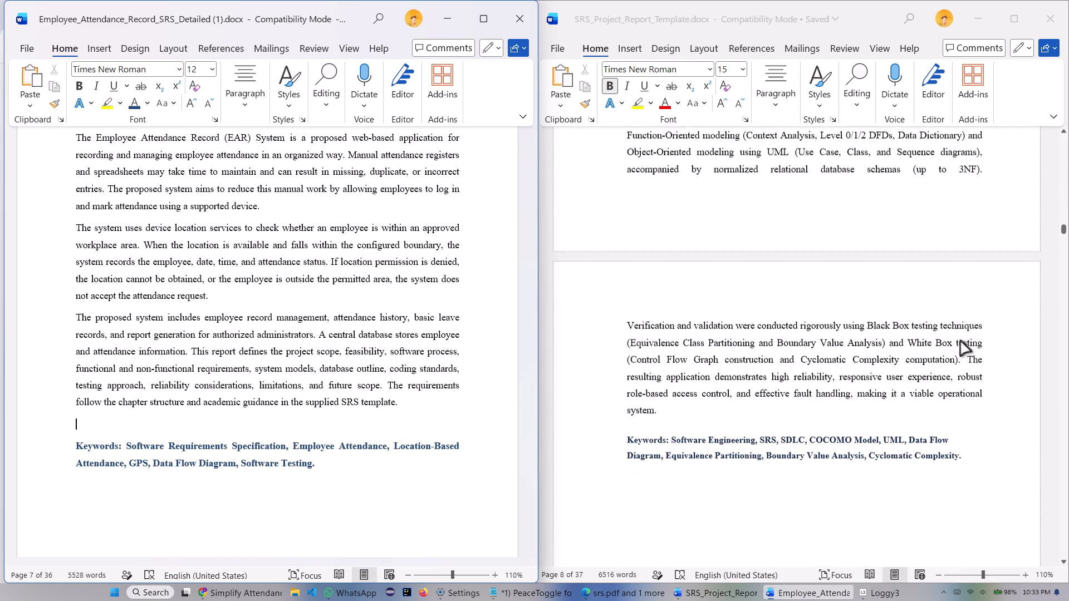
{"action": "scroll", "coordinate": [919, 336], "scroll_direction": "up", "scroll_amount": 11}
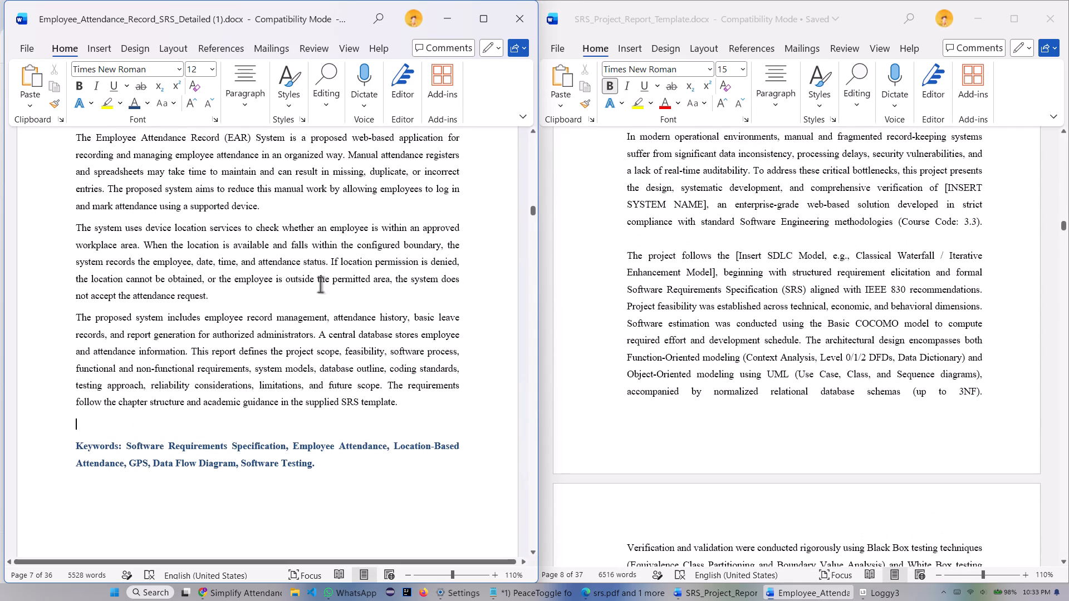
{"action": "scroll", "coordinate": [747, 273], "scroll_direction": "down", "scroll_amount": 1}
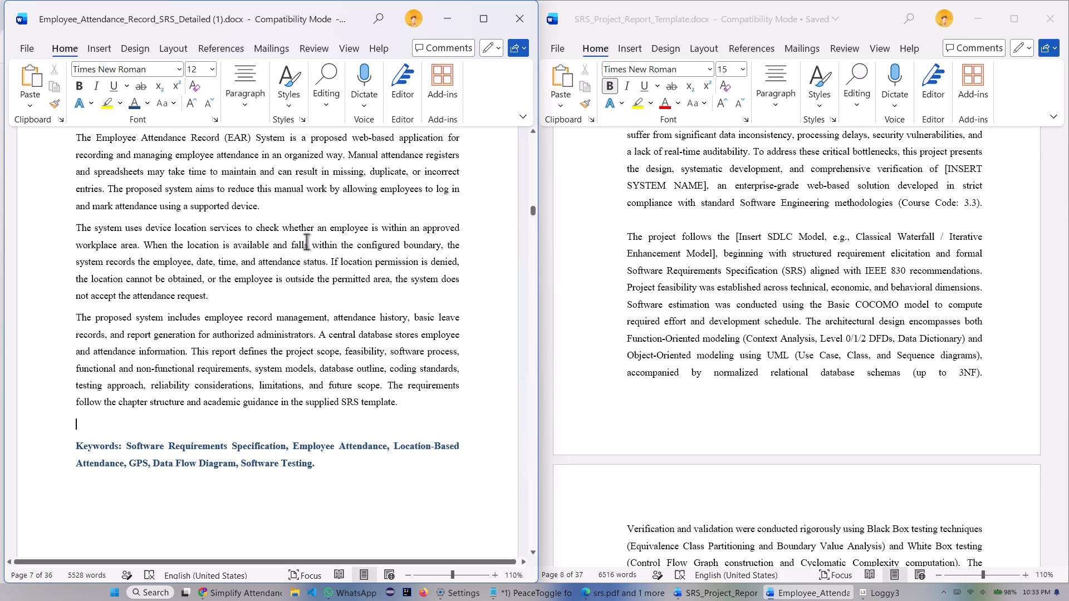
Compare the report's Table of Contents with the formatting specifications and Table of Contents layout in the template.
{"action": "scroll", "coordinate": [256, 242], "scroll_direction": "down", "scroll_amount": 7}
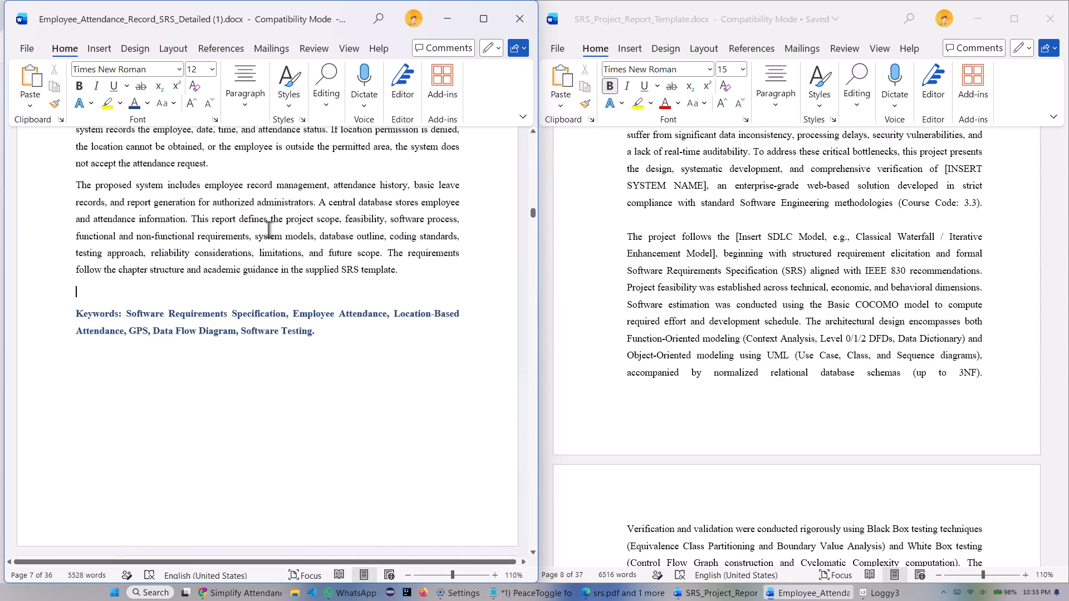
{"action": "scroll", "coordinate": [268, 229], "scroll_direction": "down", "scroll_amount": 18}
{"action": "scroll", "coordinate": [277, 226], "scroll_direction": "down", "scroll_amount": 5}
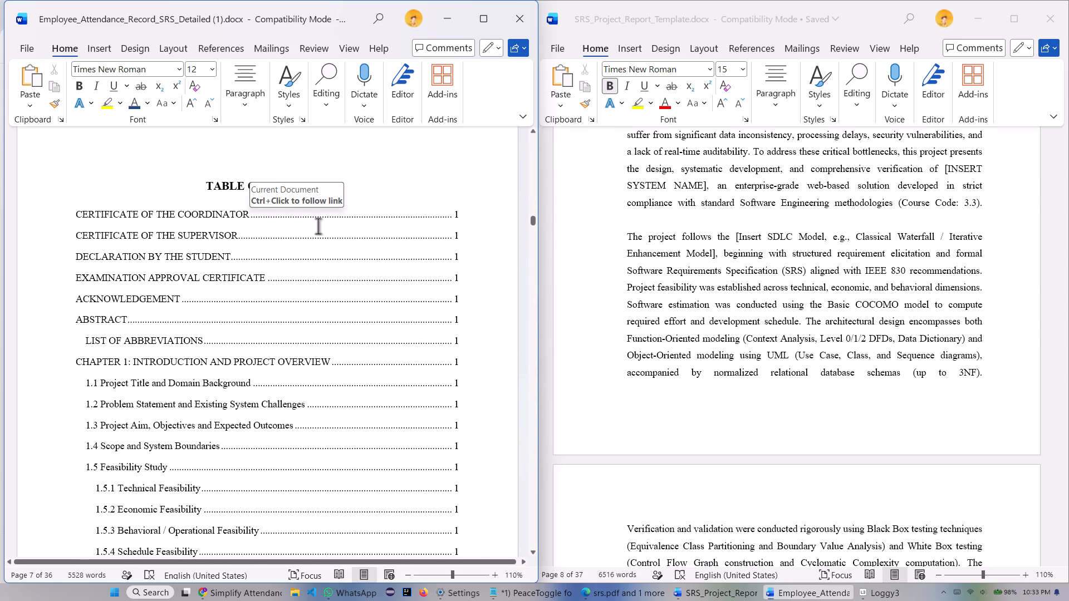
{"action": "scroll", "coordinate": [341, 230], "scroll_direction": "down", "scroll_amount": 5}
{"action": "scroll", "coordinate": [217, 287], "scroll_direction": "down", "scroll_amount": 10}
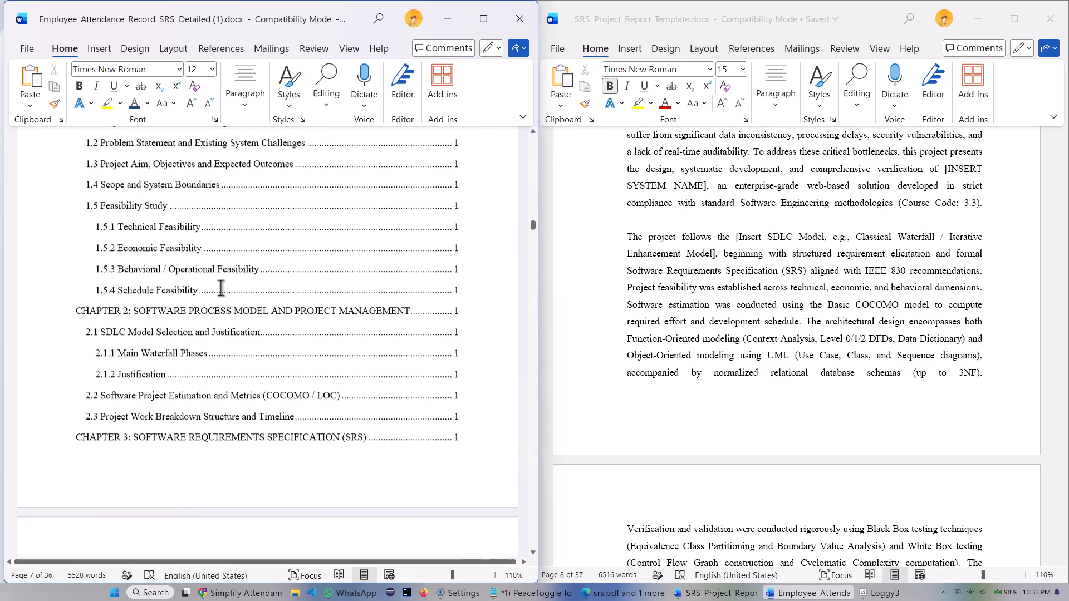
{"action": "scroll", "coordinate": [341, 287], "scroll_direction": "up", "scroll_amount": 15}
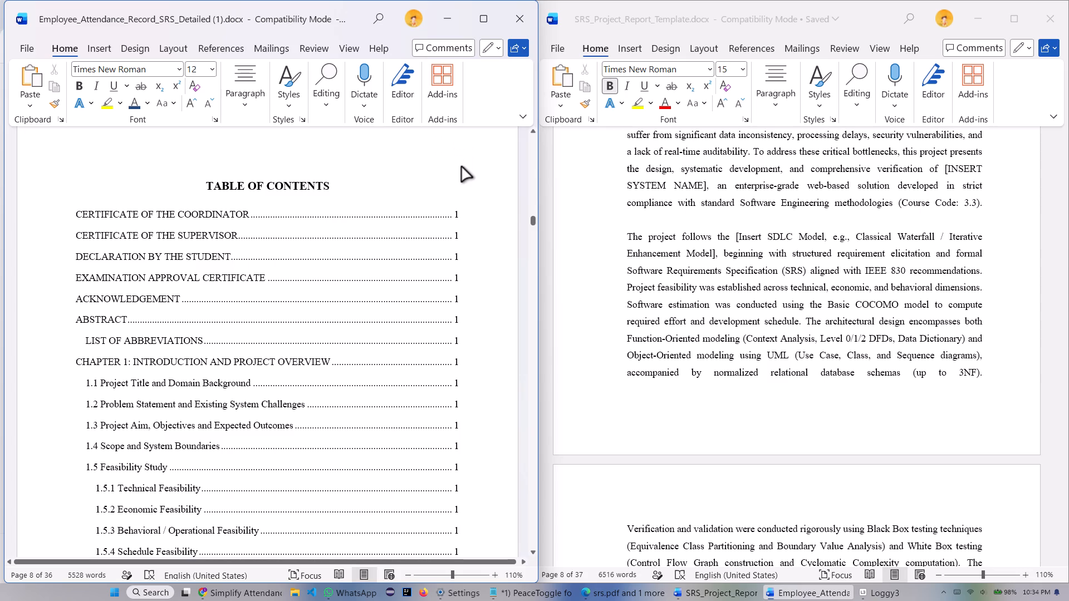
{"action": "scroll", "coordinate": [887, 441], "scroll_direction": "down", "scroll_amount": 2}
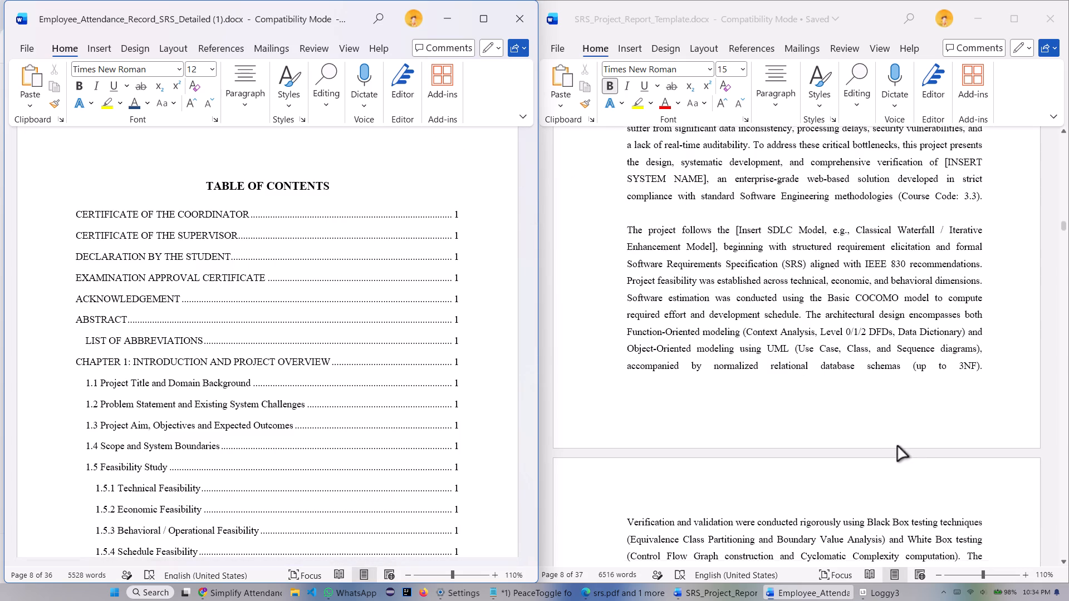
{"action": "scroll", "coordinate": [898, 446], "scroll_direction": "down", "scroll_amount": 3}
{"action": "scroll", "coordinate": [866, 381], "scroll_direction": "down", "scroll_amount": 18}
{"action": "scroll", "coordinate": [757, 361], "scroll_direction": "down", "scroll_amount": 16}
{"action": "scroll", "coordinate": [778, 362], "scroll_direction": "down", "scroll_amount": 9}
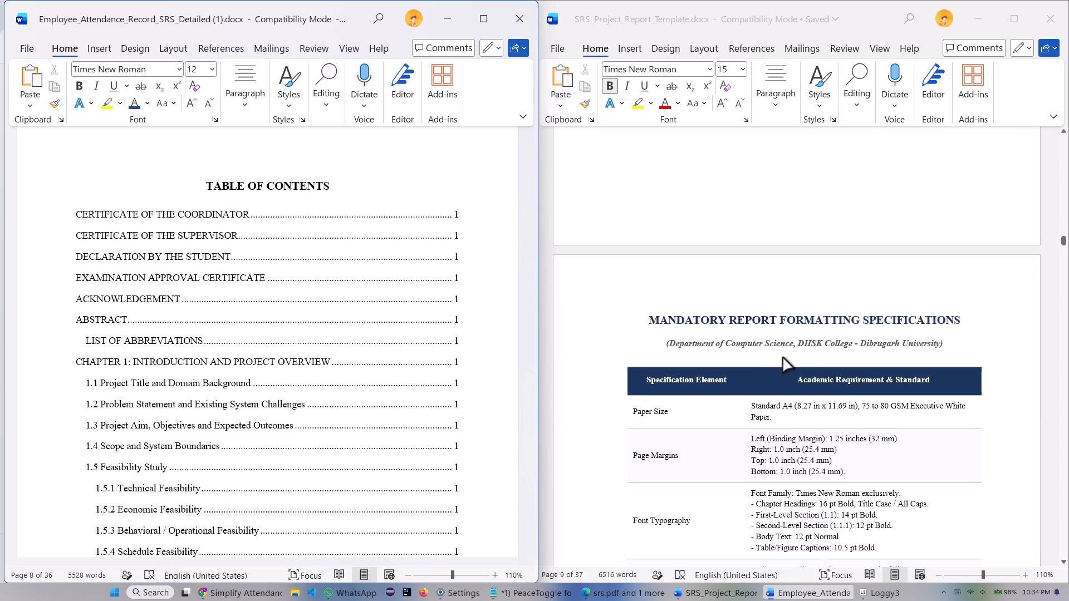
{"action": "scroll", "coordinate": [751, 366], "scroll_direction": "down", "scroll_amount": 20}
{"action": "scroll", "coordinate": [751, 366], "scroll_direction": "down", "scroll_amount": 16}
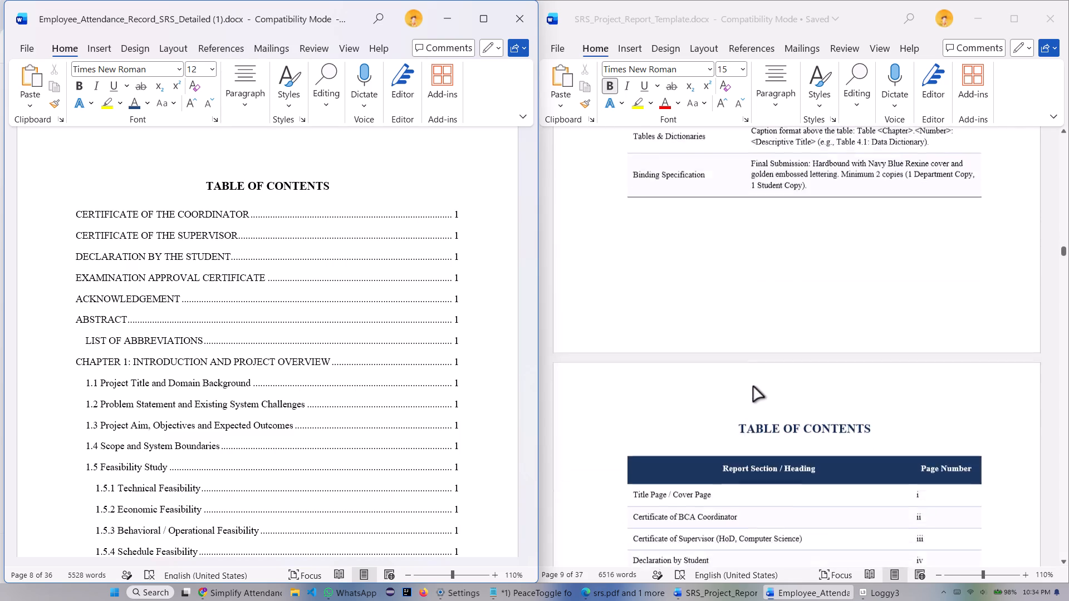
{"action": "scroll", "coordinate": [753, 387], "scroll_direction": "down", "scroll_amount": 11}
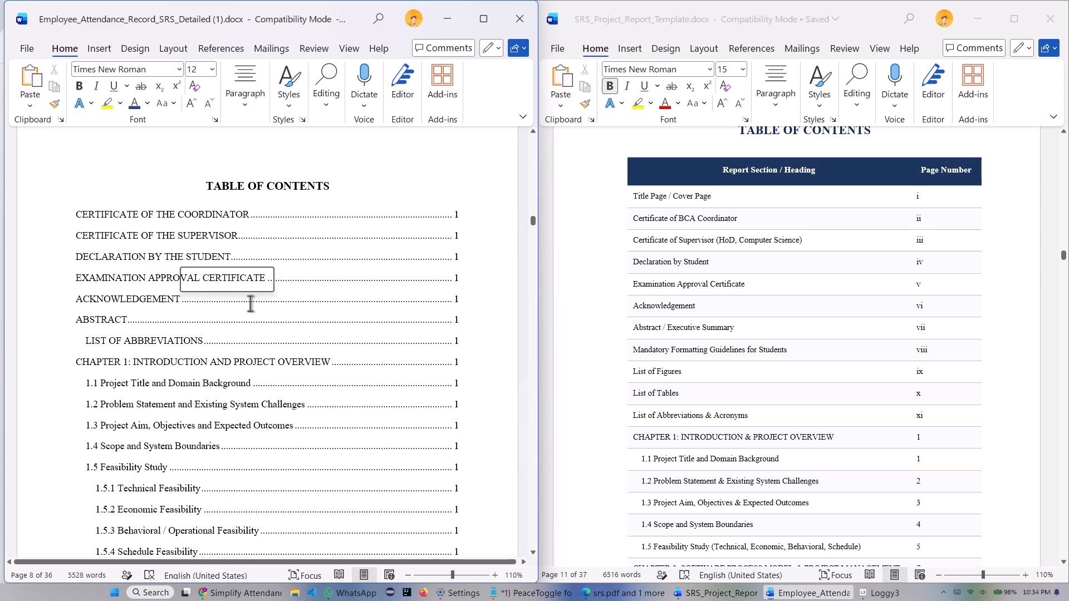
{"action": "scroll", "coordinate": [283, 332], "scroll_direction": "down", "scroll_amount": 6}
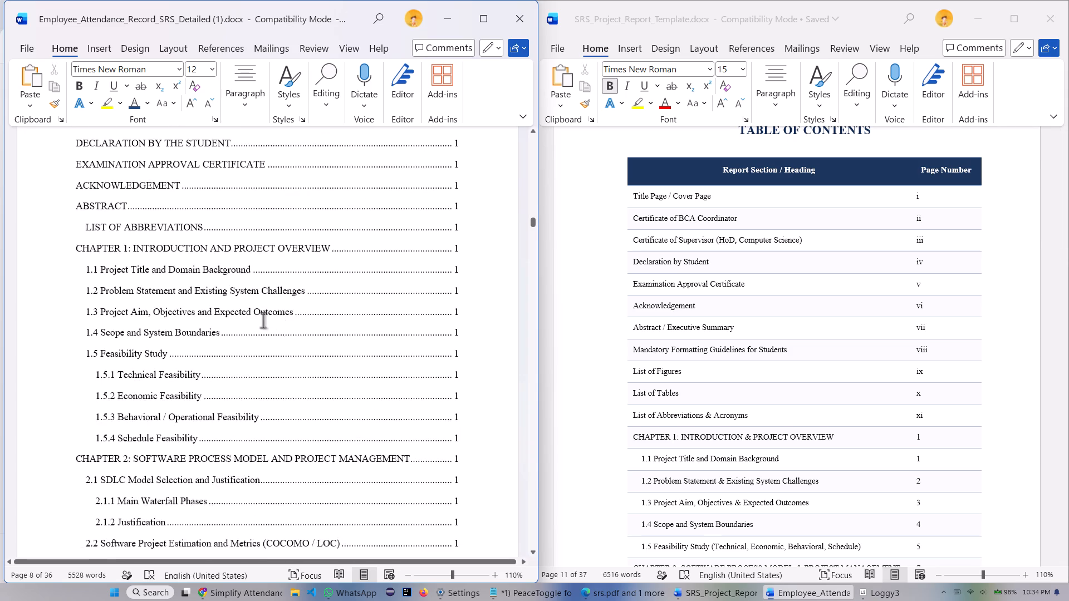
{"action": "scroll", "coordinate": [263, 320], "scroll_direction": "up", "scroll_amount": 5}
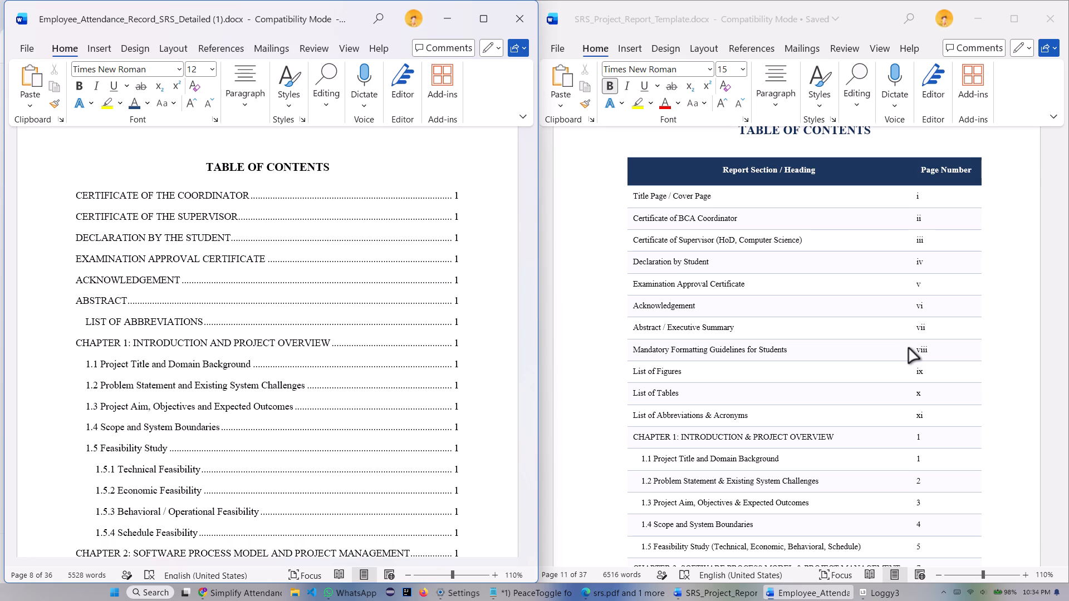
Colour the report's TABLE OF CONTENTS heading dark blue, like the template's heading.
{"action": "scroll", "coordinate": [687, 270], "scroll_direction": "up", "scroll_amount": 4}
{"action": "scroll", "coordinate": [344, 264], "scroll_direction": "up", "scroll_amount": 3}
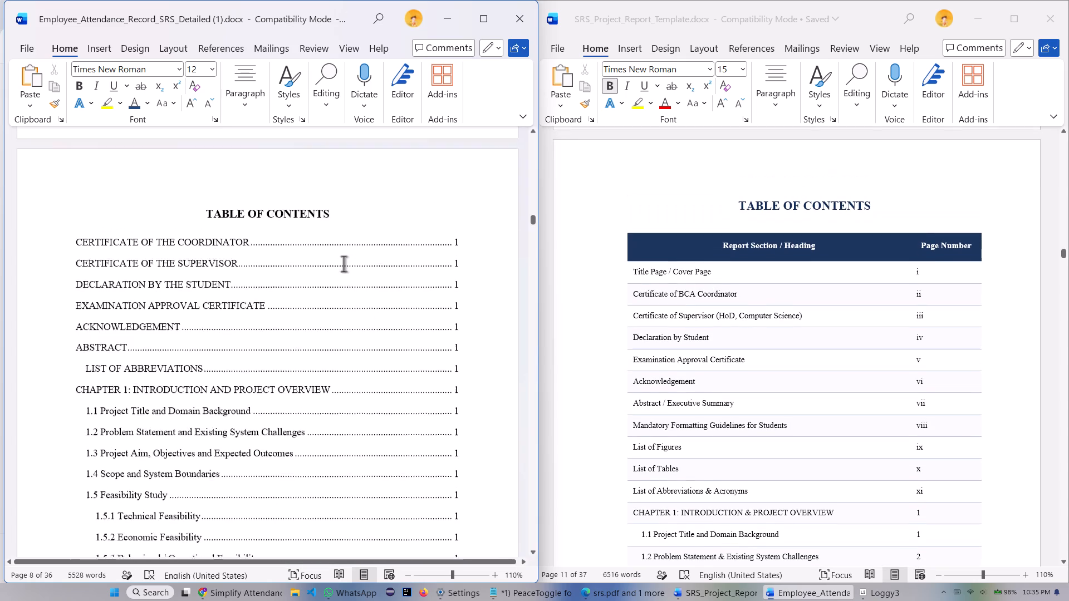
{"action": "scroll", "coordinate": [344, 264], "scroll_direction": "up", "scroll_amount": 4}
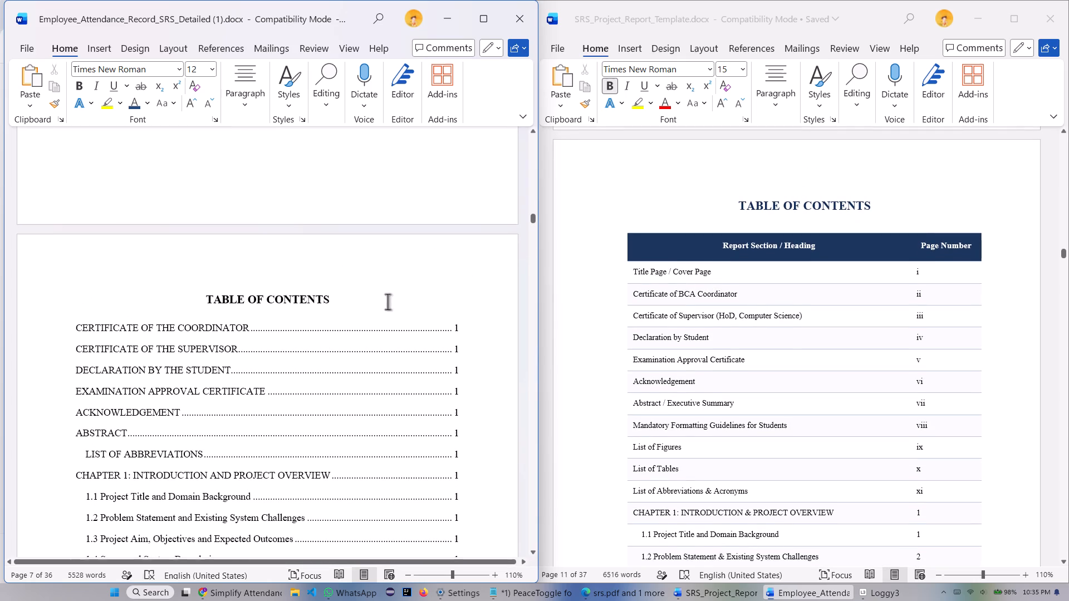
{"action": "left_click_drag", "start_coordinate": [338, 297], "coordinate": [216, 293]}
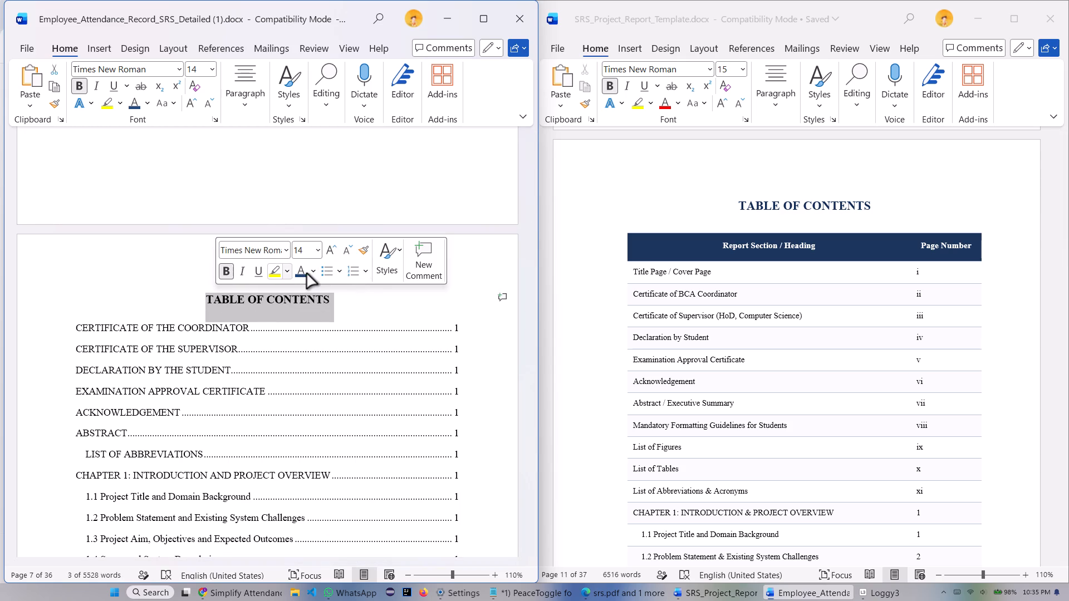
{"action": "left_click", "coordinate": [304, 273]}
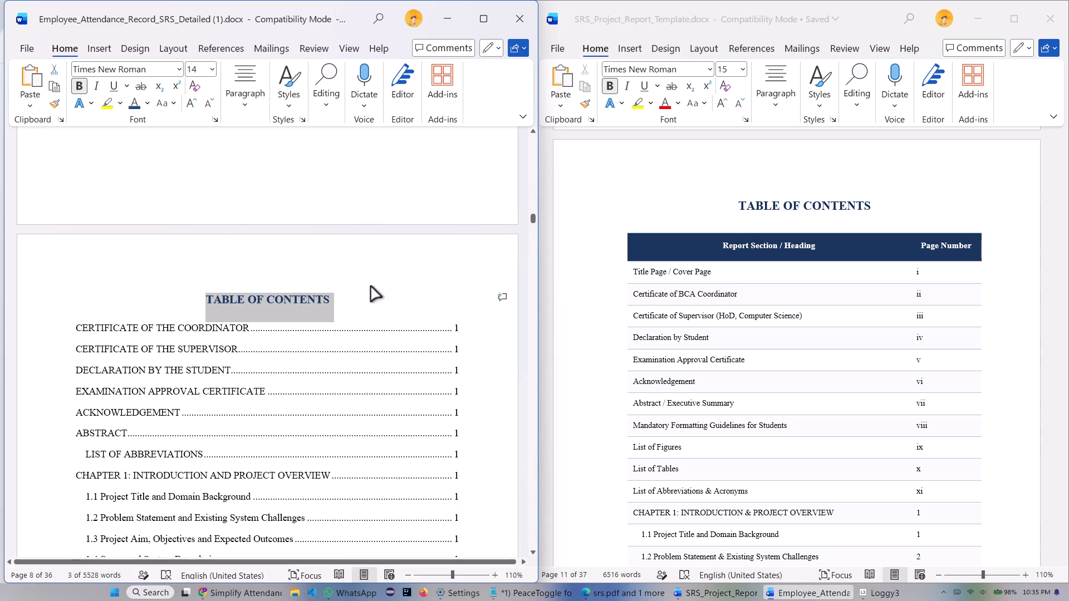
Check the template's TABLE OF CONTENTS heading size and set the report's matching heading to 15 pt.
{"action": "left_click", "coordinate": [742, 201]}
{"action": "left_click_drag", "start_coordinate": [739, 204], "coordinate": [879, 191]}
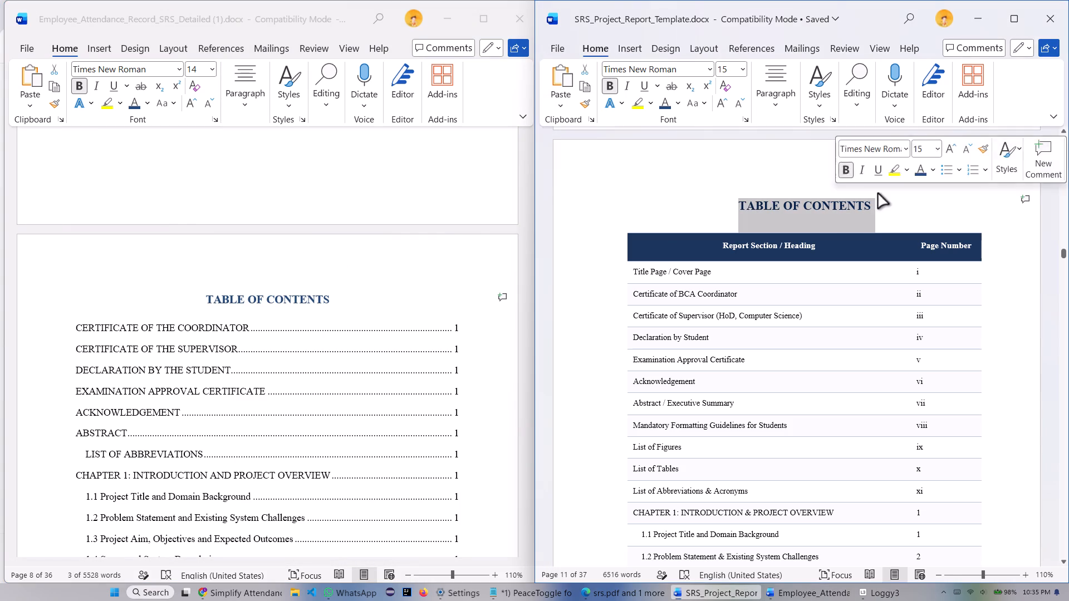
{"action": "left_click", "coordinate": [331, 299]}
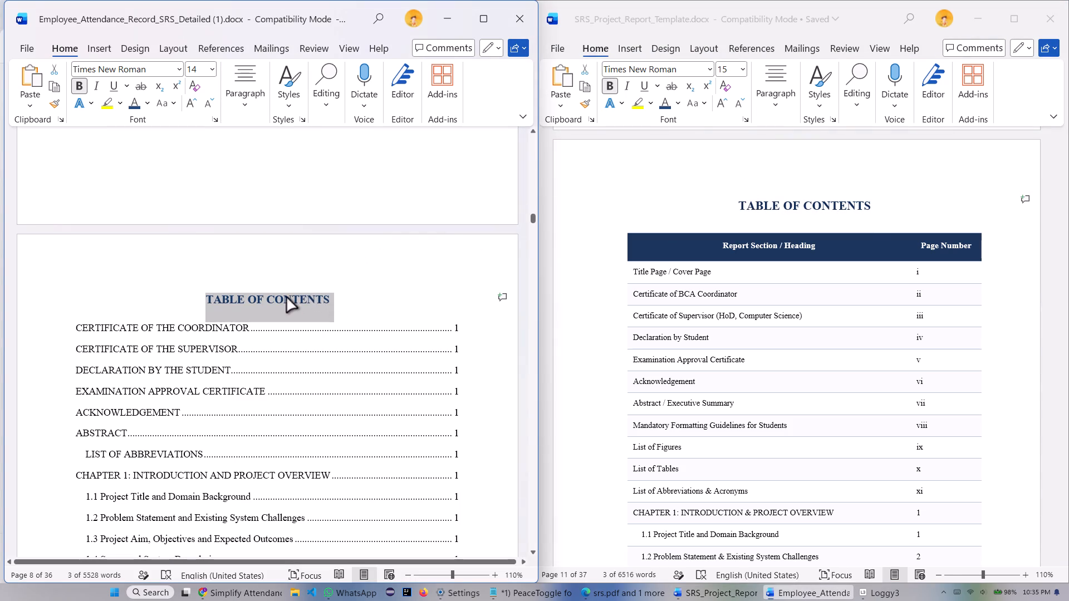
{"action": "left_click", "coordinate": [200, 69]}
{"action": "left_click", "coordinate": [201, 71]}
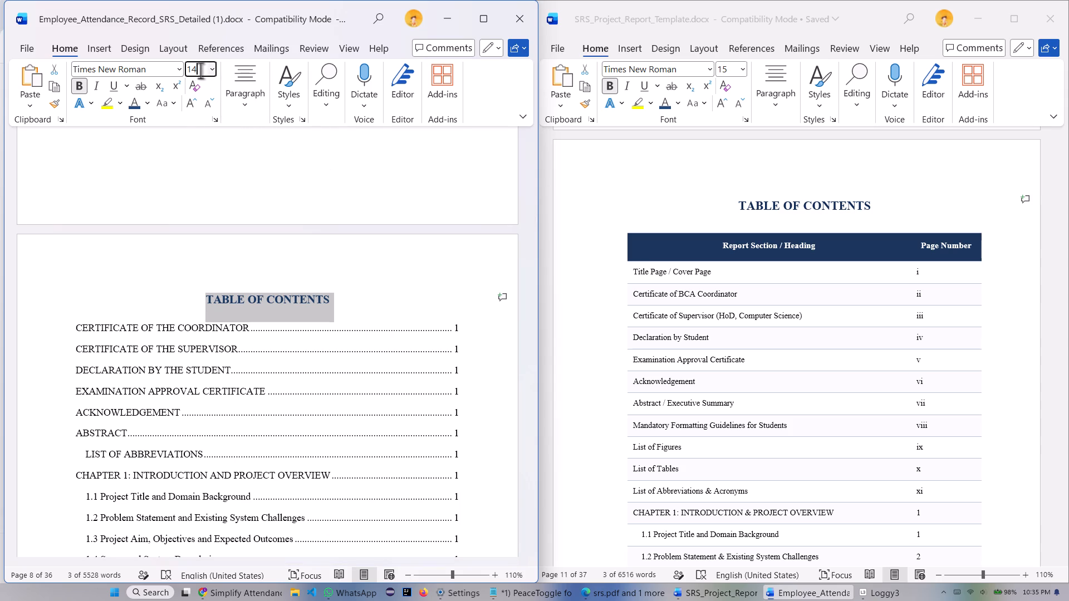
{"action": "key", "text": "BackSpace"}
{"action": "key", "text": "5"}
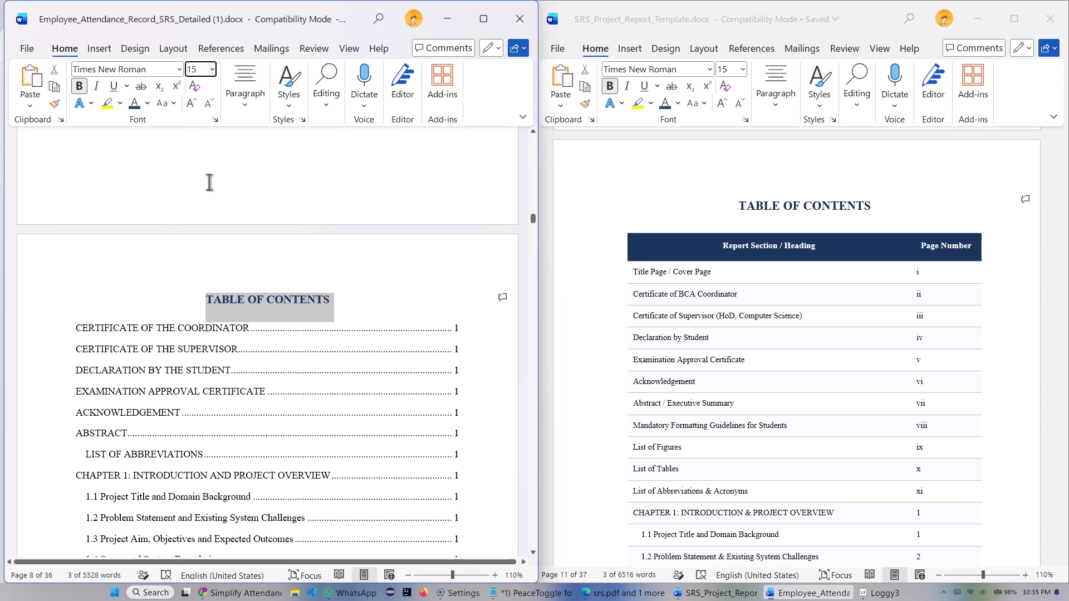
{"action": "left_click", "coordinate": [383, 265]}
Insert an empty paragraph between the report's TABLE OF CONTENTS heading and its first entry.
{"action": "scroll", "coordinate": [336, 290], "scroll_direction": "down", "scroll_amount": 3}
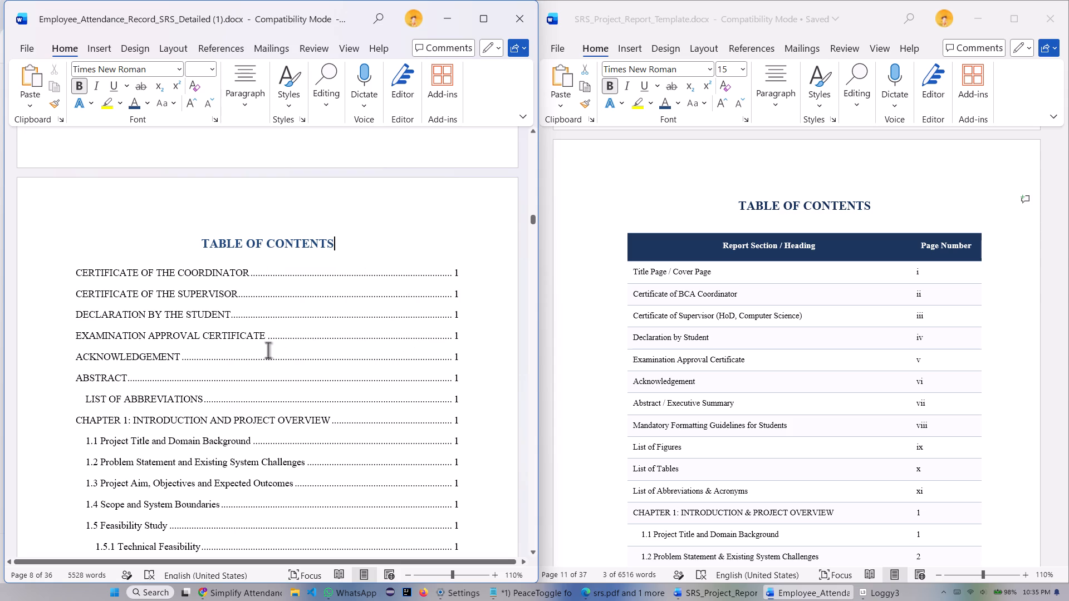
{"action": "scroll", "coordinate": [385, 347], "scroll_direction": "up", "scroll_amount": 2}
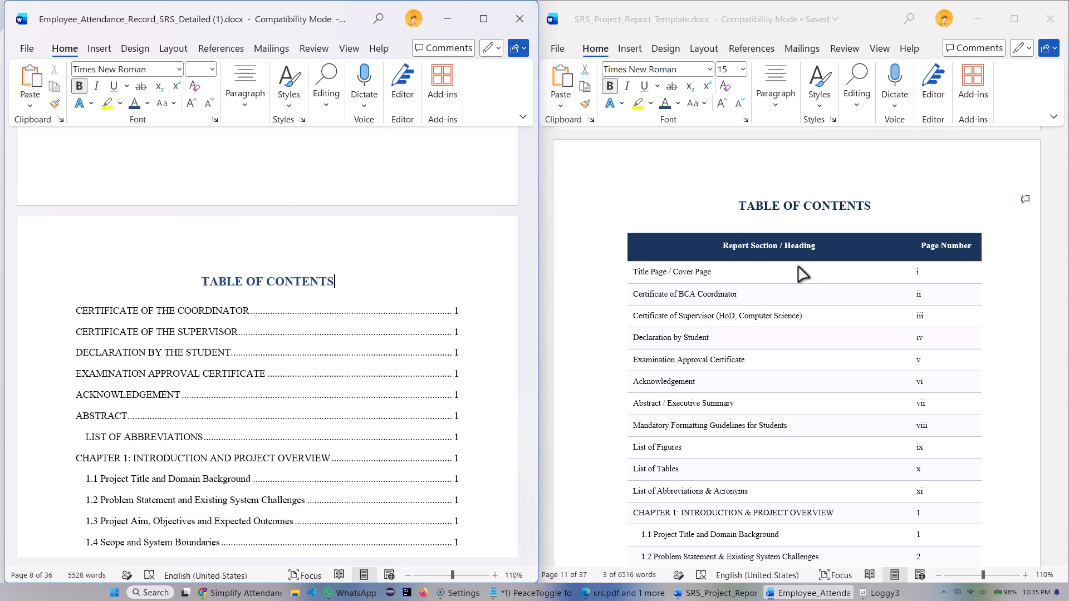
{"action": "scroll", "coordinate": [753, 284], "scroll_direction": "down", "scroll_amount": 8}
{"action": "scroll", "coordinate": [346, 417], "scroll_direction": "up", "scroll_amount": 6}
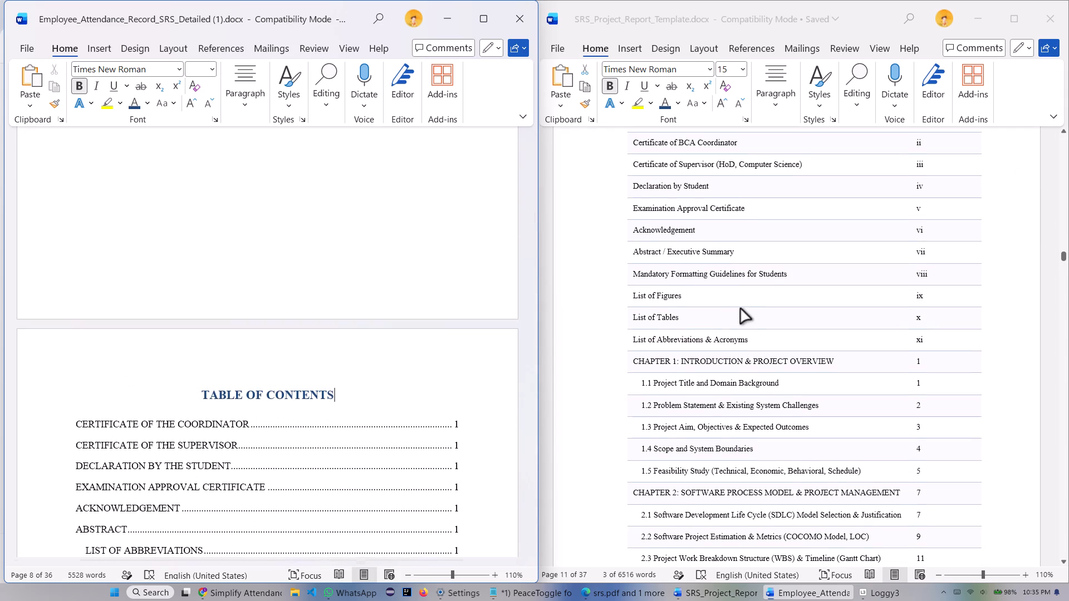
{"action": "scroll", "coordinate": [719, 313], "scroll_direction": "up", "scroll_amount": 4}
{"action": "scroll", "coordinate": [354, 371], "scroll_direction": "down", "scroll_amount": 7}
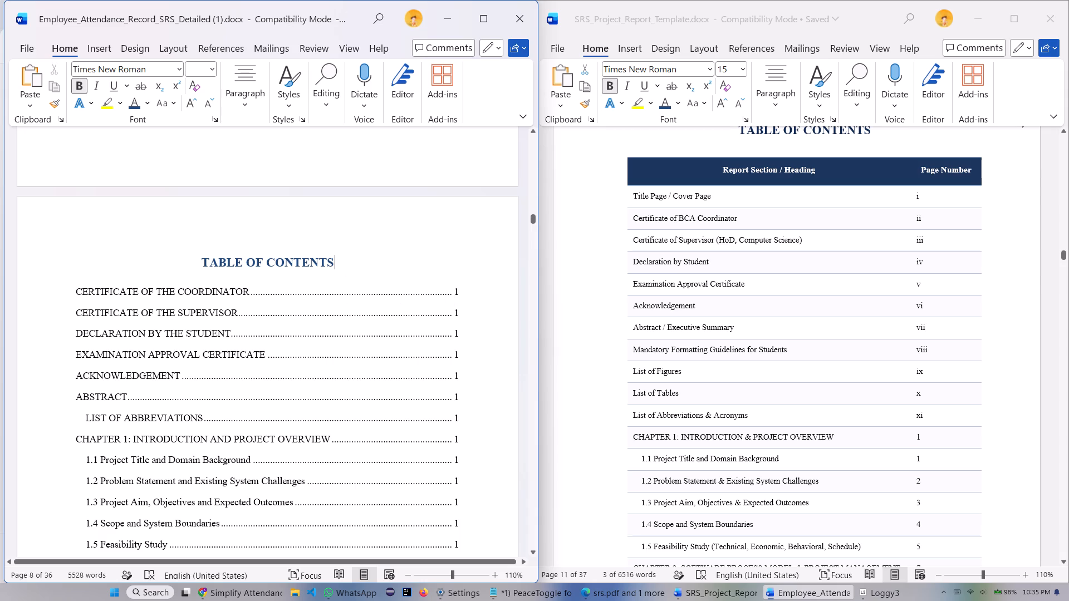
{"action": "key", "text": "Return"}
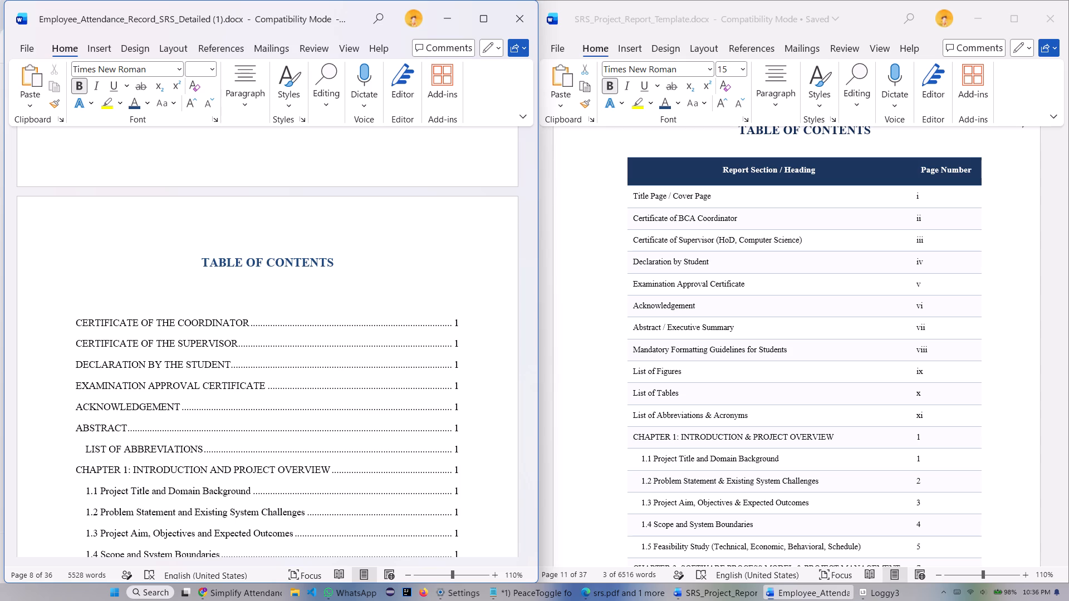
Review the report's contents entries, the report section and page table, and the lists of figures and tables that follow.
{"action": "scroll", "coordinate": [345, 344], "scroll_direction": "down", "scroll_amount": 5}
{"action": "scroll", "coordinate": [354, 249], "scroll_direction": "down", "scroll_amount": 12}
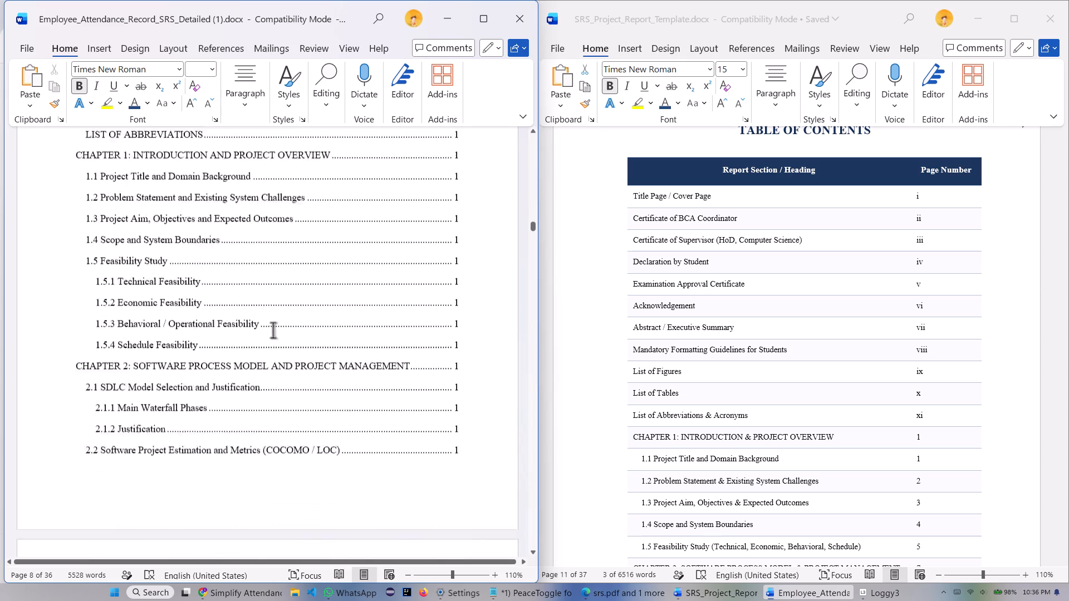
{"action": "scroll", "coordinate": [273, 330], "scroll_direction": "down", "scroll_amount": 16}
{"action": "scroll", "coordinate": [264, 344], "scroll_direction": "down", "scroll_amount": 19}
{"action": "scroll", "coordinate": [264, 346], "scroll_direction": "down", "scroll_amount": 17}
{"action": "scroll", "coordinate": [230, 354], "scroll_direction": "down", "scroll_amount": 9}
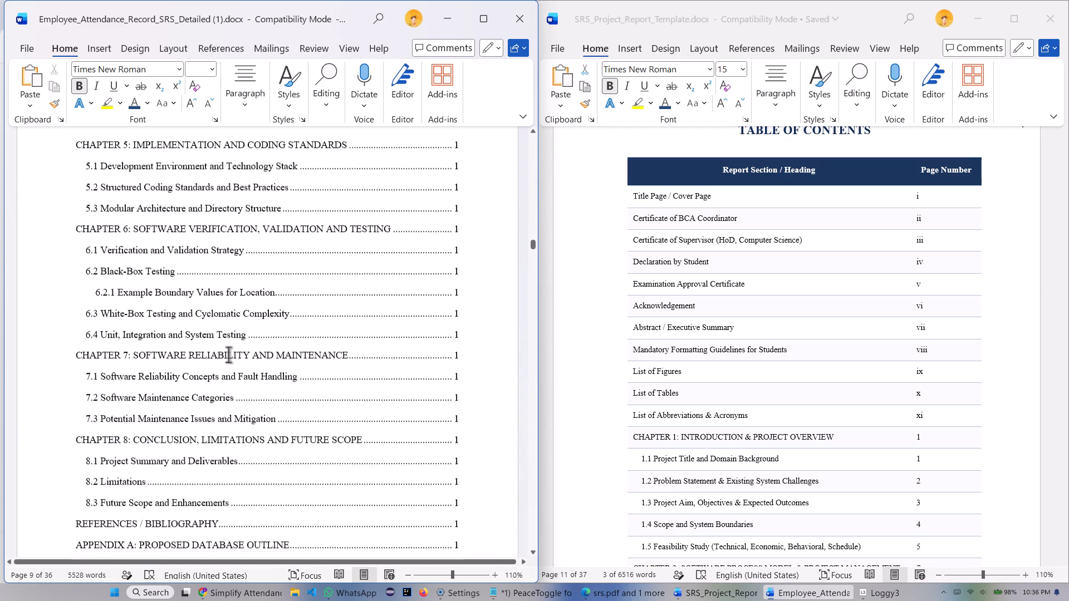
{"action": "scroll", "coordinate": [228, 354], "scroll_direction": "down", "scroll_amount": 9}
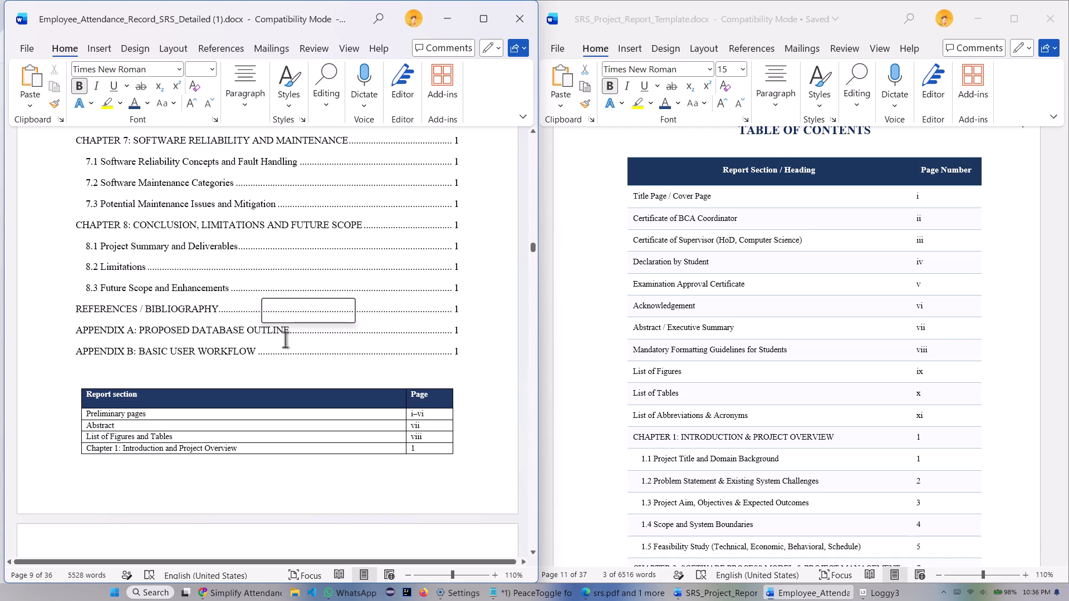
{"action": "scroll", "coordinate": [207, 397], "scroll_direction": "down", "scroll_amount": 5}
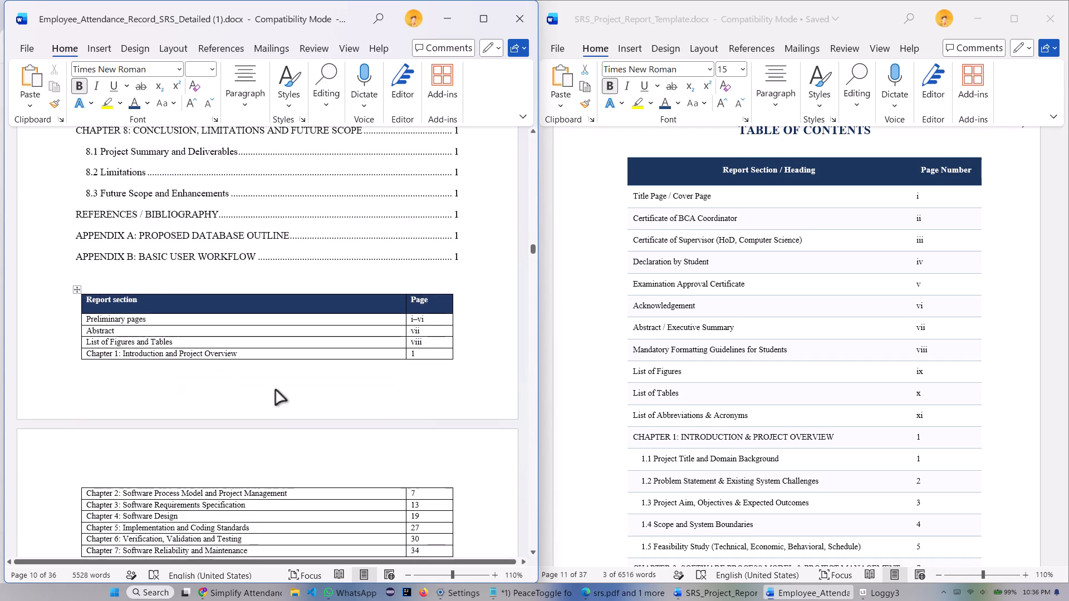
{"action": "scroll", "coordinate": [284, 388], "scroll_direction": "down", "scroll_amount": 7}
{"action": "scroll", "coordinate": [302, 390], "scroll_direction": "down", "scroll_amount": 16}
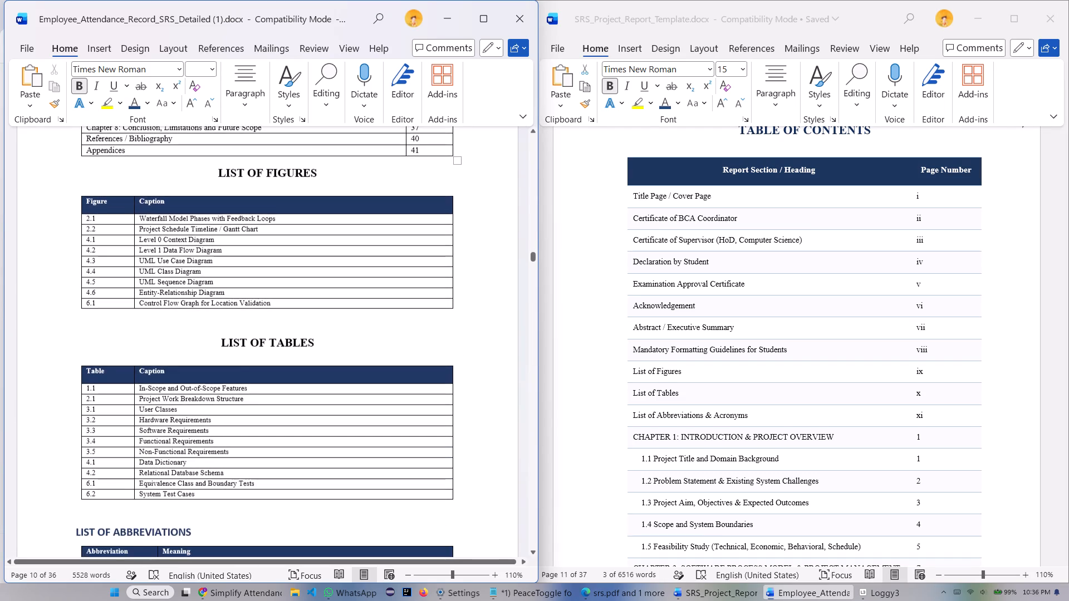
{"action": "scroll", "coordinate": [308, 397], "scroll_direction": "down", "scroll_amount": 10}
{"action": "scroll", "coordinate": [312, 402], "scroll_direction": "up", "scroll_amount": 14}
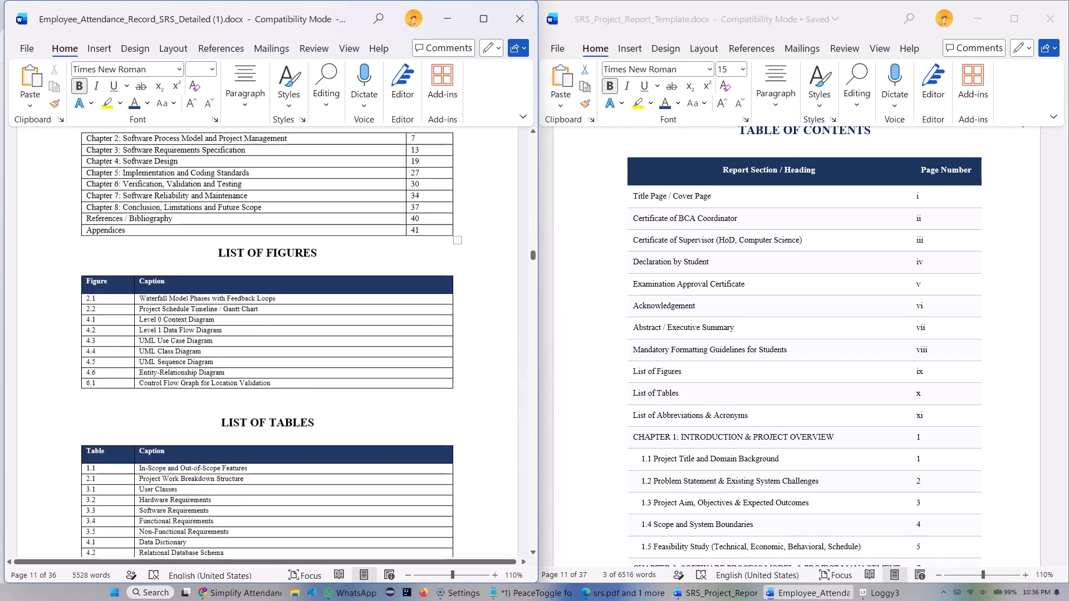
{"action": "scroll", "coordinate": [312, 401], "scroll_direction": "up", "scroll_amount": 20}
{"action": "scroll", "coordinate": [312, 401], "scroll_direction": "up", "scroll_amount": 20}
{"action": "scroll", "coordinate": [312, 401], "scroll_direction": "up", "scroll_amount": 3}
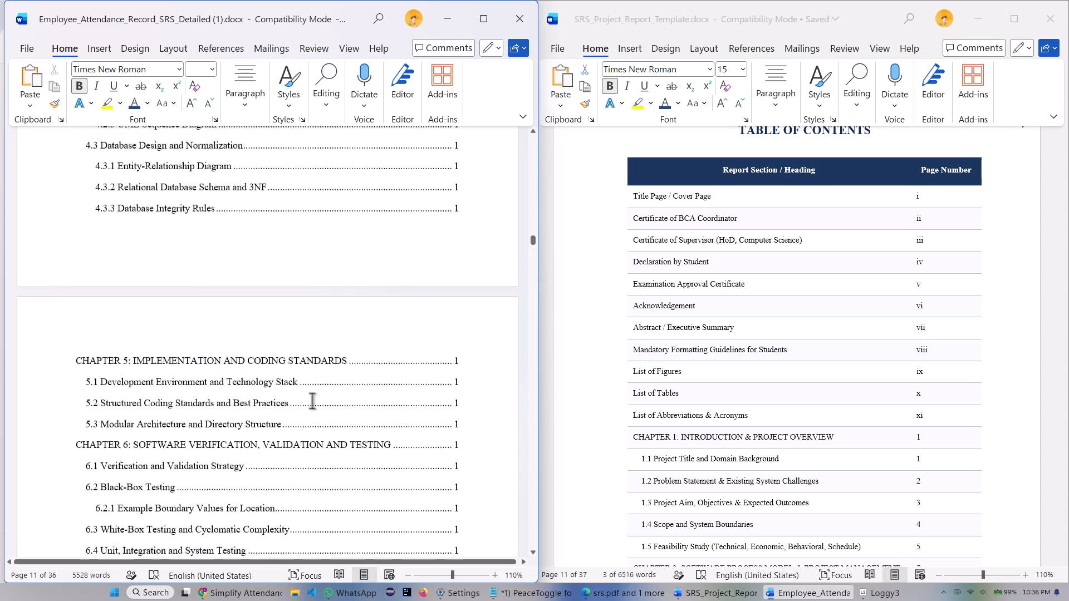
{"action": "scroll", "coordinate": [312, 401], "scroll_direction": "up", "scroll_amount": 20}
{"action": "scroll", "coordinate": [312, 401], "scroll_direction": "up", "scroll_amount": 20}
{"action": "scroll", "coordinate": [312, 401], "scroll_direction": "up", "scroll_amount": 3}
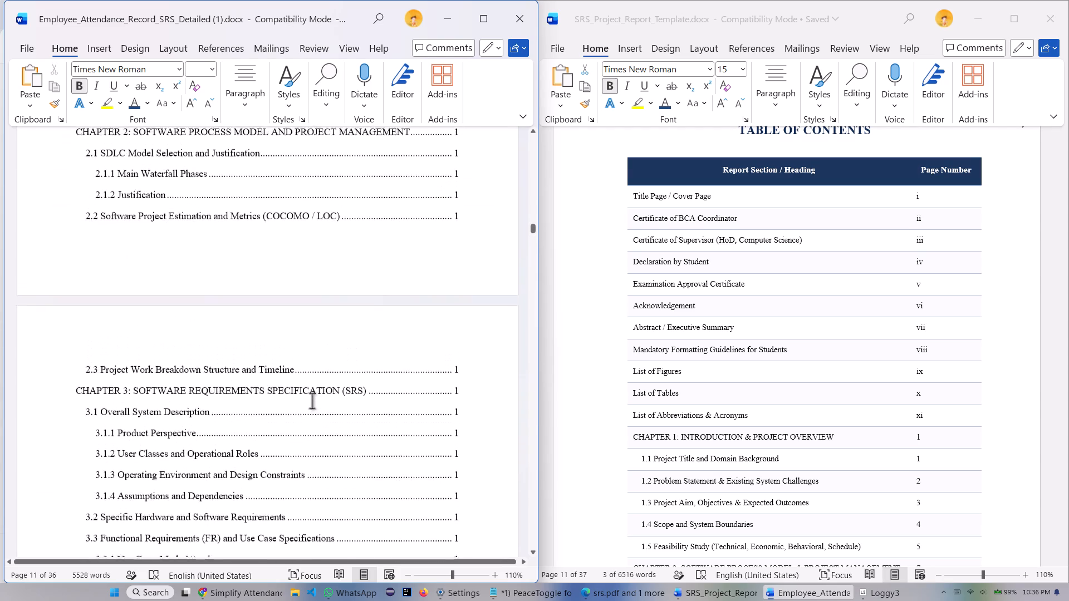
{"action": "scroll", "coordinate": [312, 401], "scroll_direction": "up", "scroll_amount": 20}
{"action": "scroll", "coordinate": [312, 401], "scroll_direction": "up", "scroll_amount": 8}
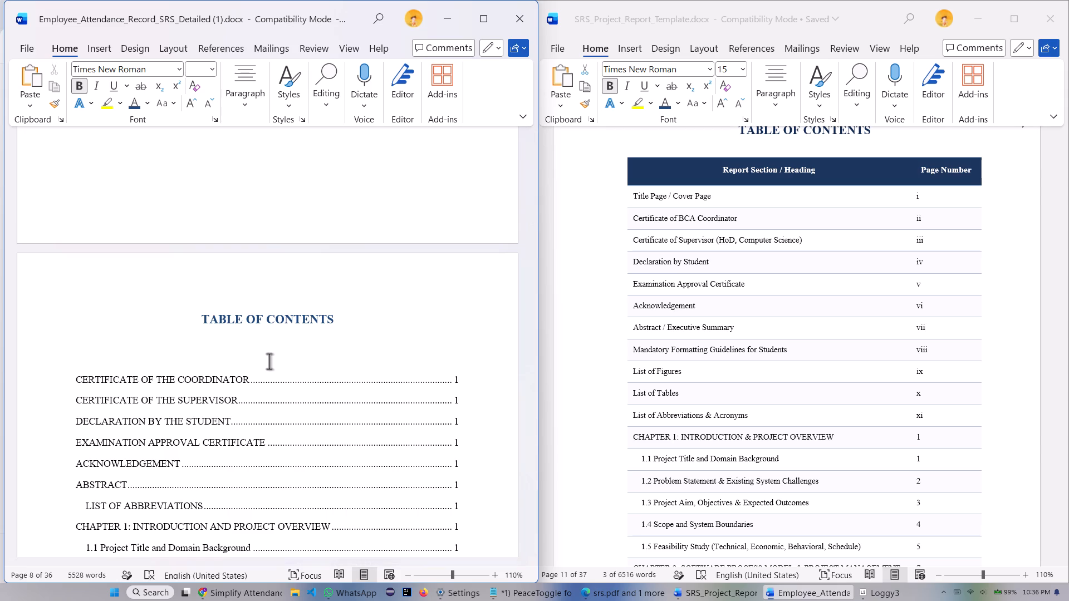
Enter the column label "Report Section / Heading" in the empty paragraph below the report's TABLE OF CONTENTS heading.
{"action": "type", "text": "Ro"}
{"action": "key", "text": "BackSpace"}
{"action": "key", "text": "shift+e"}
{"action": "key", "text": "BackSpace"}
{"action": "key", "text": "e"}
{"action": "key", "text": "BackSpace"}
{"action": "type", "text": "eport"}
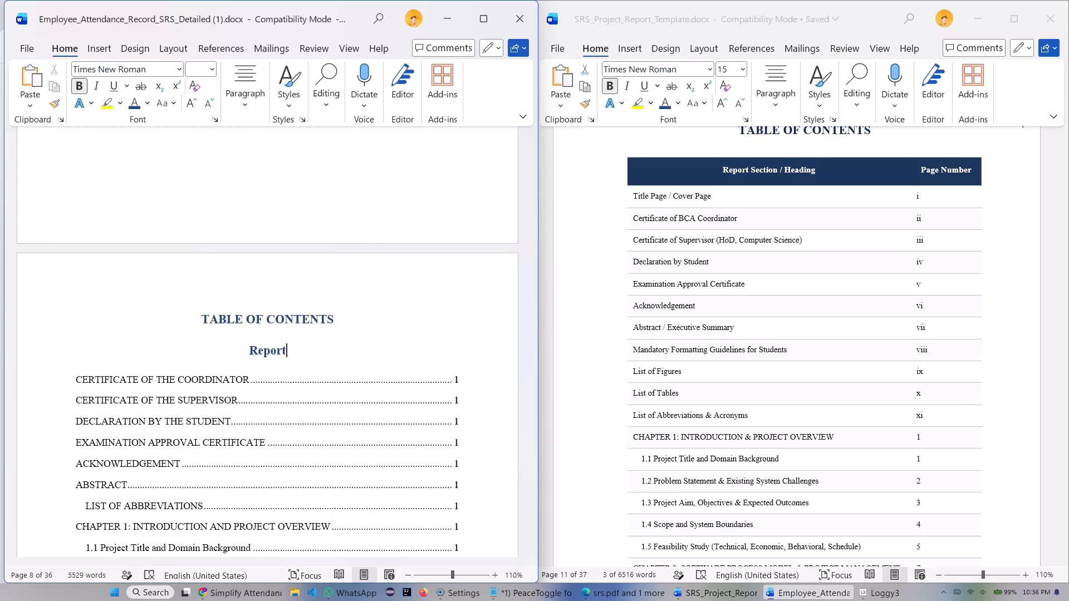
{"action": "key", "text": "space"}
{"action": "type", "text": "Section"}
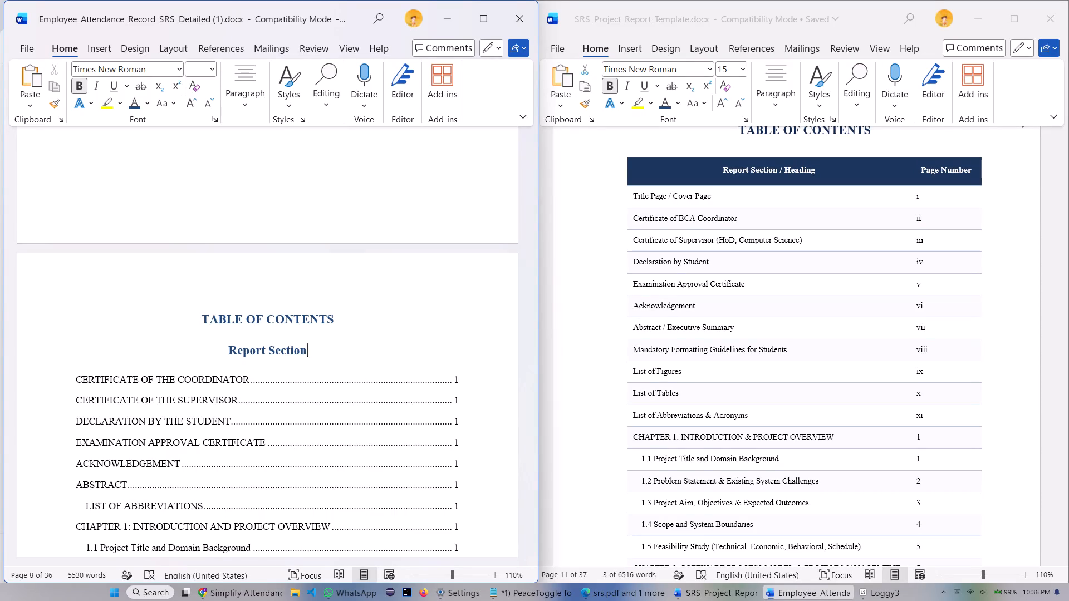
{"action": "key", "text": "slash"}
{"action": "key", "text": "BackSpace"}
{"action": "key", "text": "space"}
{"action": "type", "text": "/"}
{"action": "key", "text": "space"}
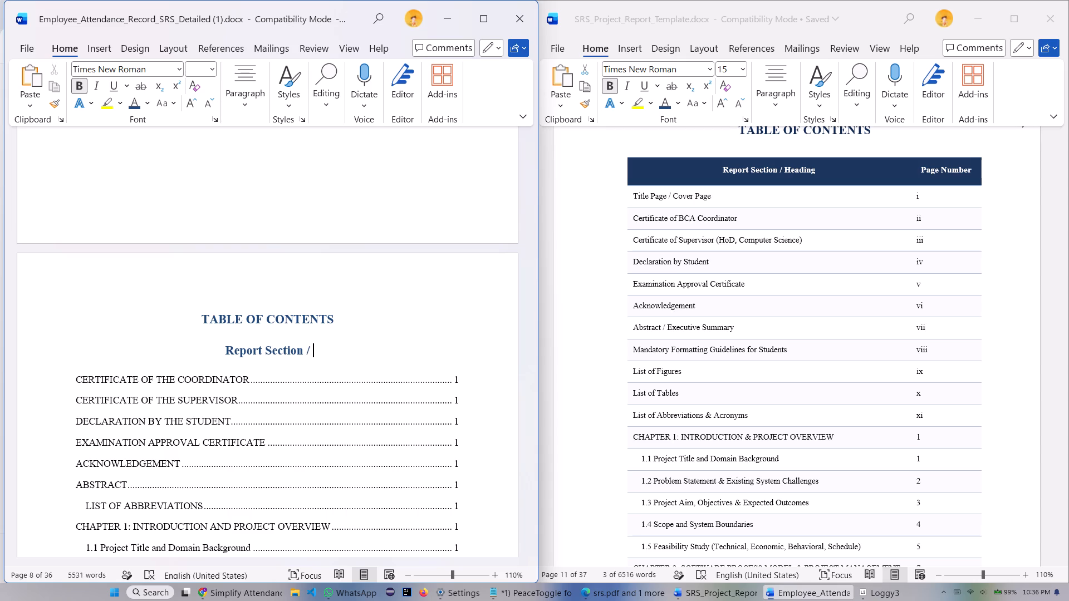
{"action": "type", "text": "He"}
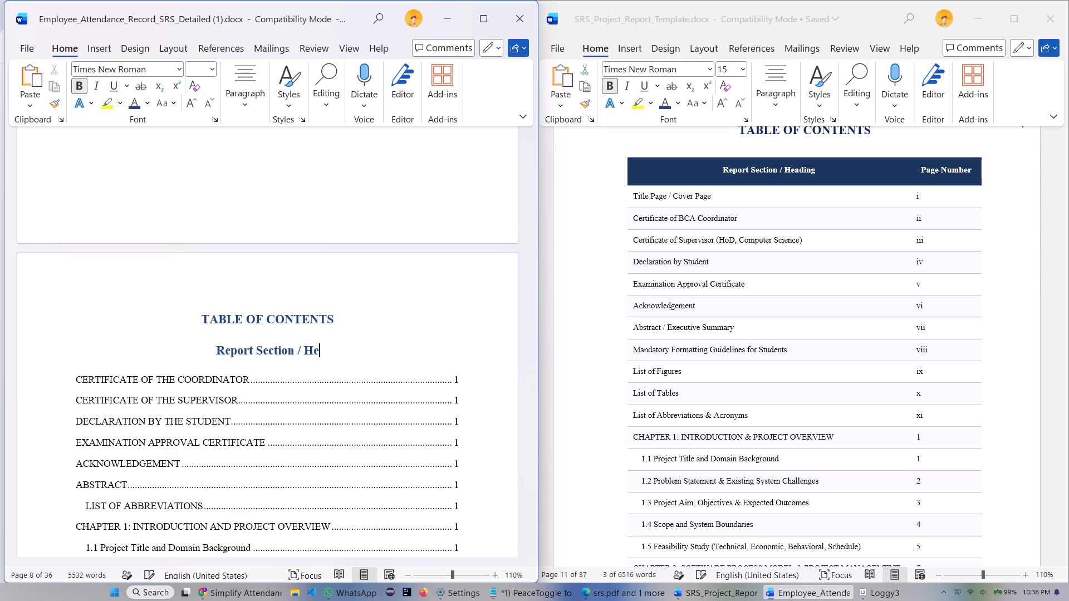
{"action": "type", "text": "adin"}
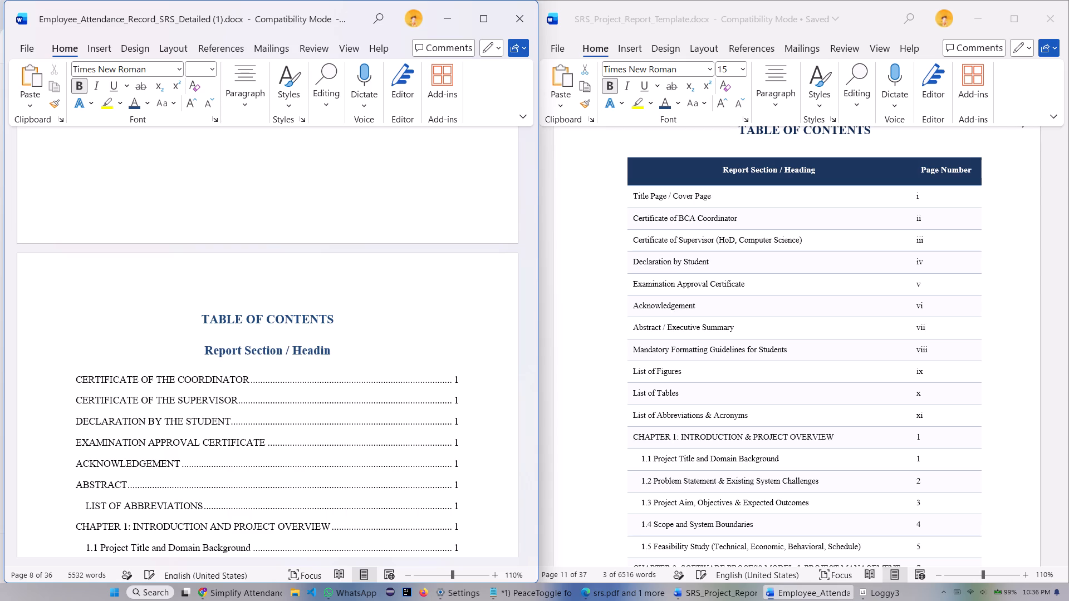
{"action": "key", "text": "g"}
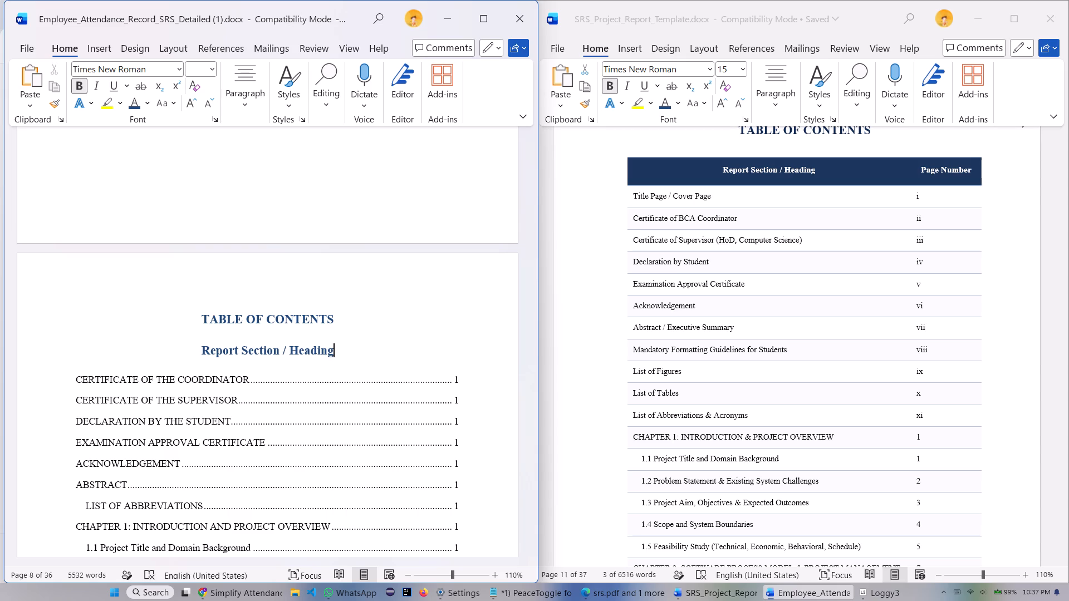
Add the label "Page Number" on the same line, a few spaces after "Report Section / Heading".
{"action": "key", "text": "space"}
{"action": "key", "text": "space"}
{"action": "key", "text": "space"}
{"action": "key", "text": "space"}
{"action": "type", "text": "Page"}
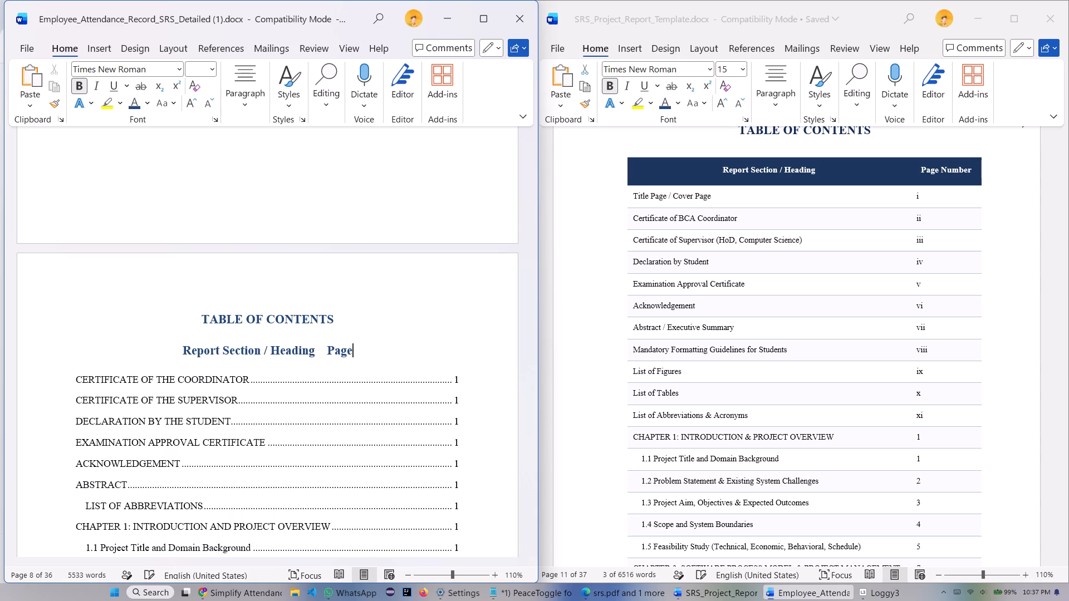
{"action": "key", "text": "space"}
{"action": "type", "text": "Number"}
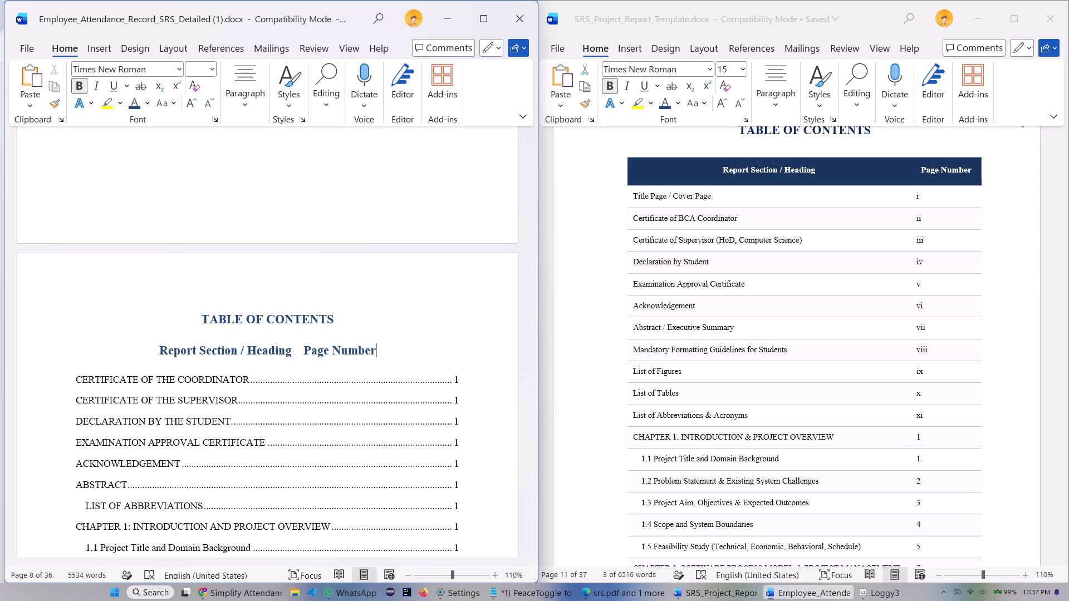
Left-align the column label line, keeping it on its own line below the TABLE OF CONTENTS heading.
{"action": "left_click", "coordinate": [163, 351]}
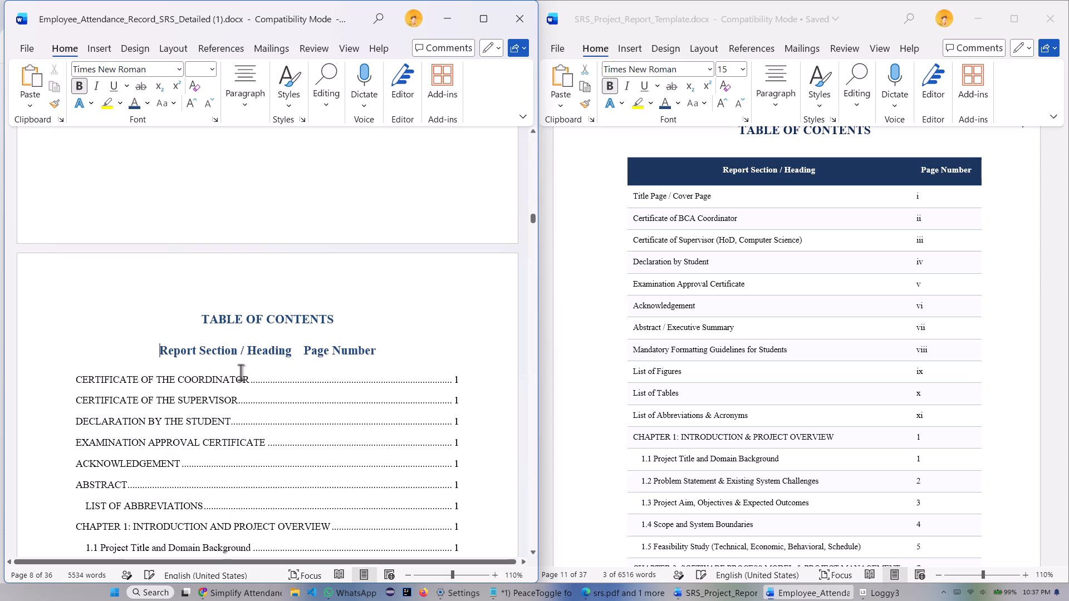
{"action": "key", "text": "BackSpace"}
{"action": "key", "text": "BackSpace"}
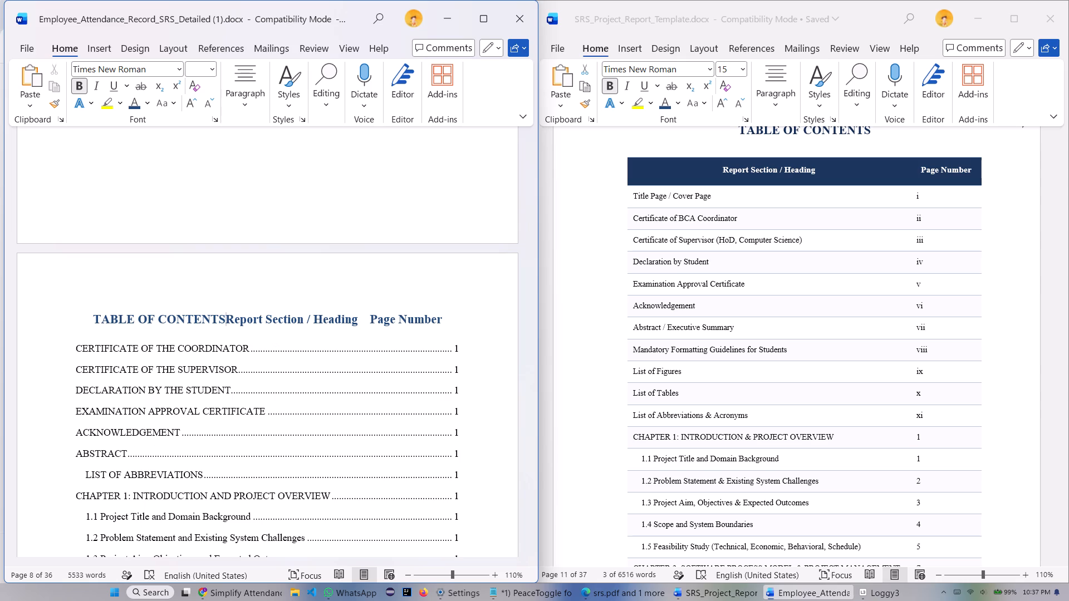
{"action": "key", "text": "ctrl+z"}
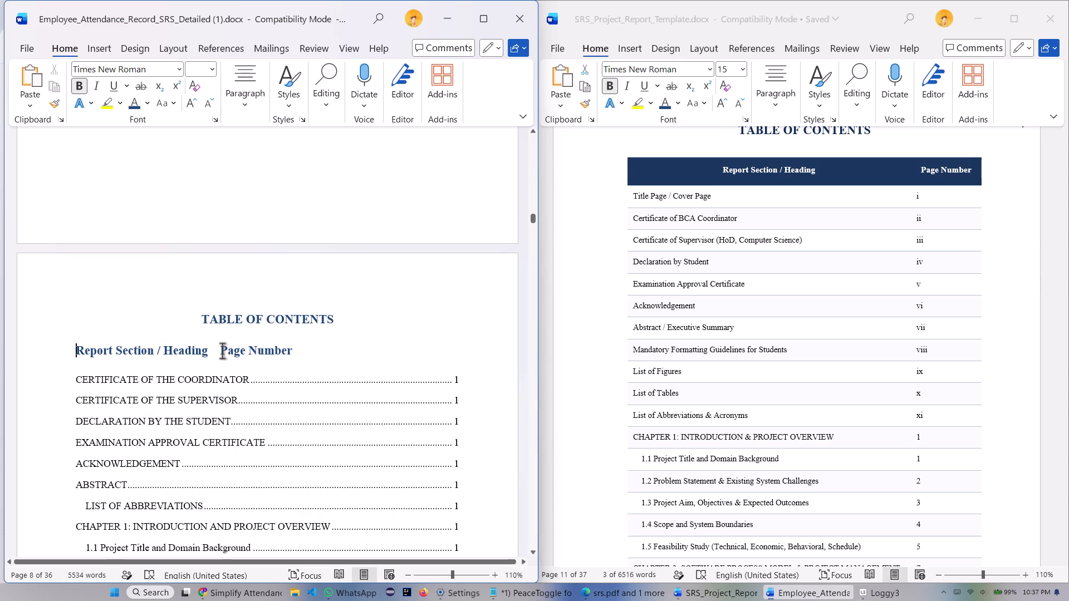
Space "Page Number" across its line so it ends at the margin, above the entries' page numbers.
{"action": "left_click", "coordinate": [222, 351]}
{"action": "key", "text": "space"}
{"action": "key", "text": "space"}
{"action": "key", "text": "space"}
{"action": "key", "text": "space"}
{"action": "key", "text": "space"}
{"action": "key", "text": "space"}
{"action": "key", "text": "space"}
{"action": "key", "text": "space"}
{"action": "key", "text": "space"}
{"action": "key", "text": "space"}
{"action": "key", "text": "space"}
{"action": "key", "text": "space"}
{"action": "key", "text": "space"}
{"action": "key", "text": "space"}
{"action": "key", "text": "space"}
{"action": "key", "text": "space"}
{"action": "key", "text": "space"}
{"action": "key", "text": "space"}
{"action": "key", "text": "space"}
{"action": "key", "text": "space"}
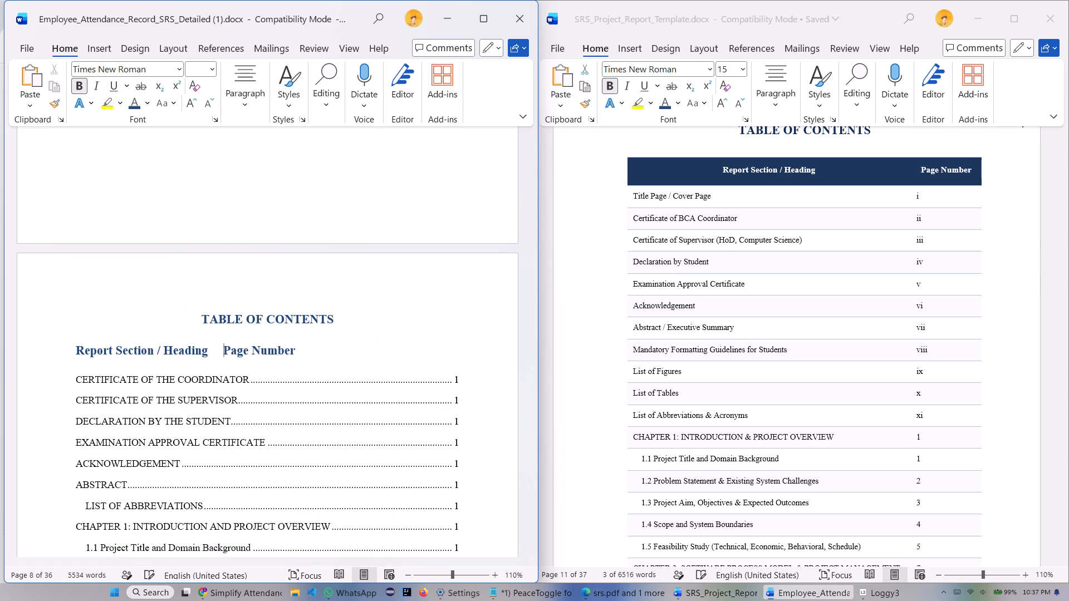
{"action": "key", "text": "space"}
{"action": "key", "text": "space"}
{"action": "key", "text": "space"}
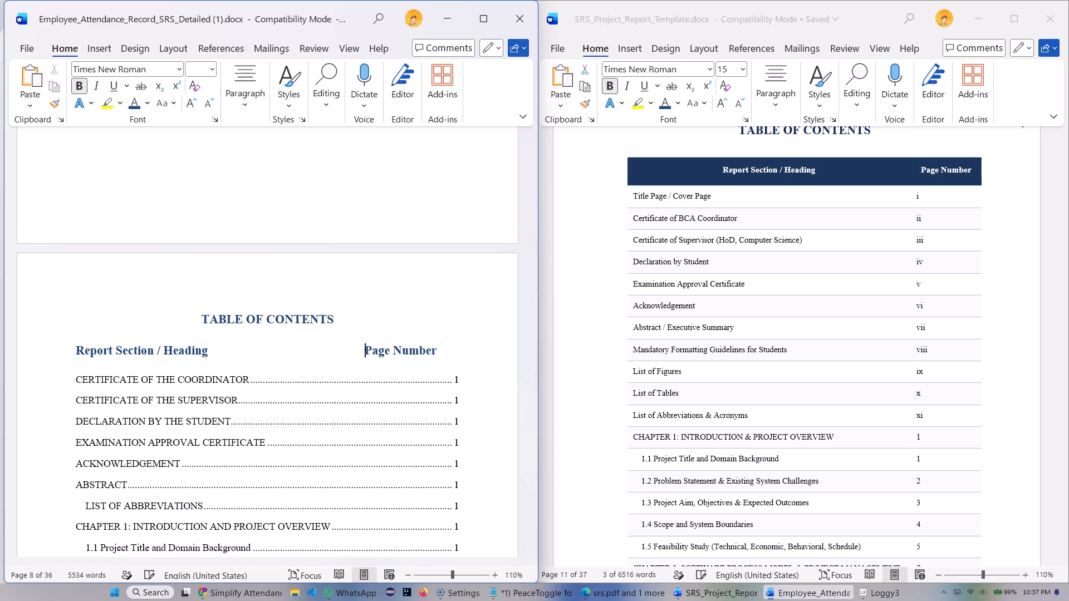
{"action": "key", "text": "space"}
{"action": "key", "text": "space"}
{"action": "key", "text": "space"}
{"action": "key", "text": "space"}
{"action": "key", "text": "space"}
{"action": "key", "text": "space"}
{"action": "key", "text": "space"}
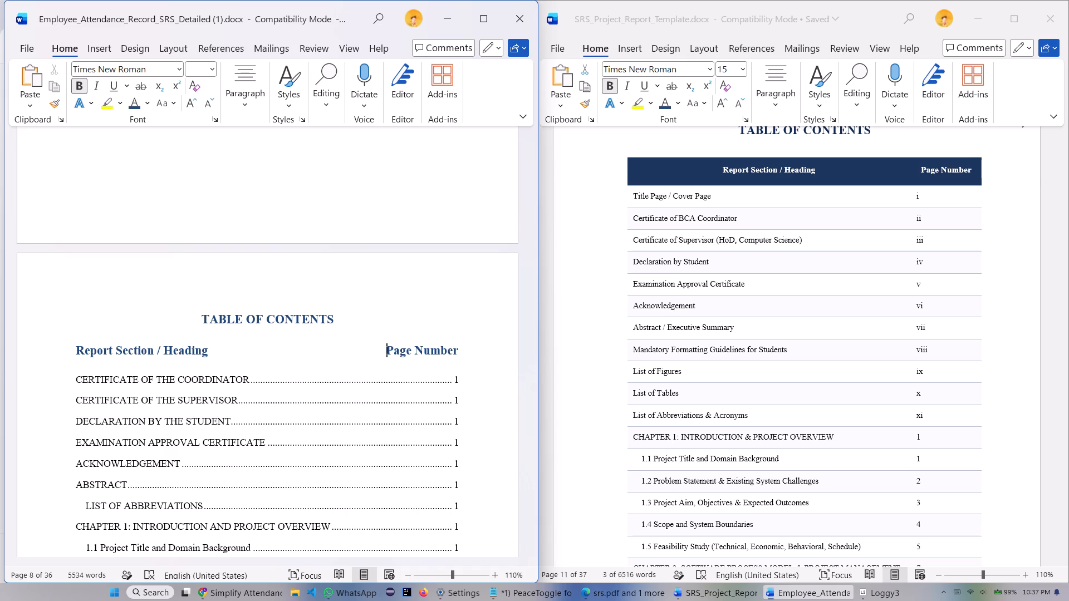
Insert an empty paragraph between the report's TABLE OF CONTENTS heading and the column label line.
{"action": "left_click", "coordinate": [342, 319]}
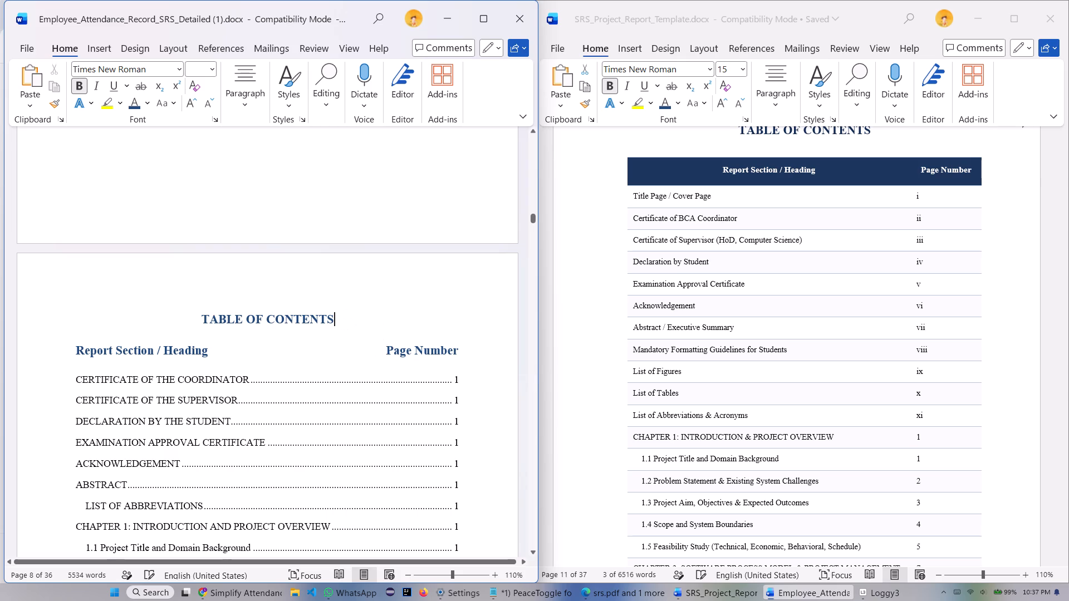
{"action": "key", "text": "Return"}
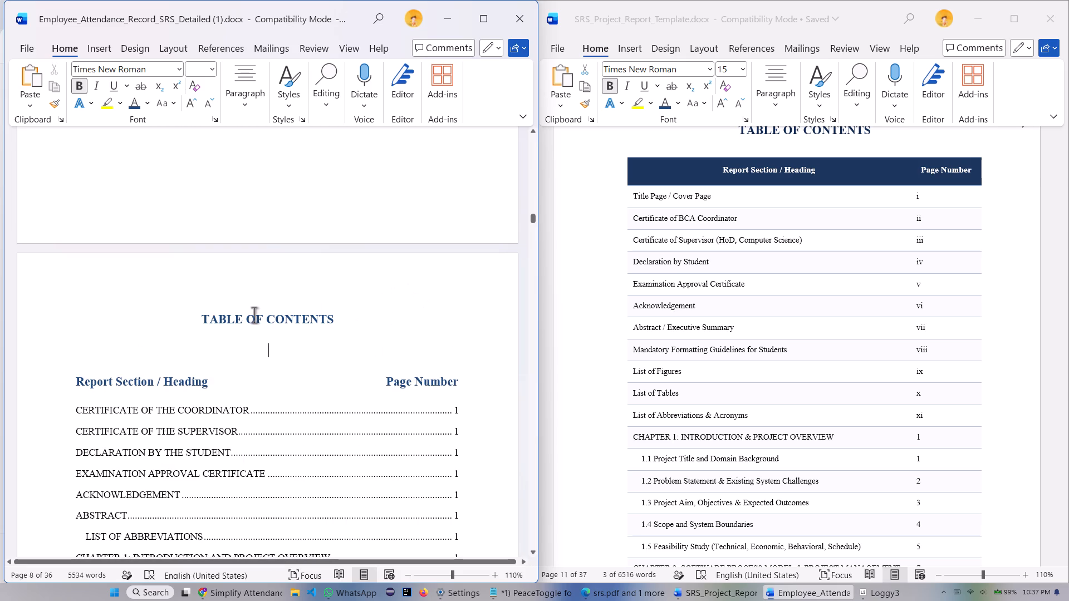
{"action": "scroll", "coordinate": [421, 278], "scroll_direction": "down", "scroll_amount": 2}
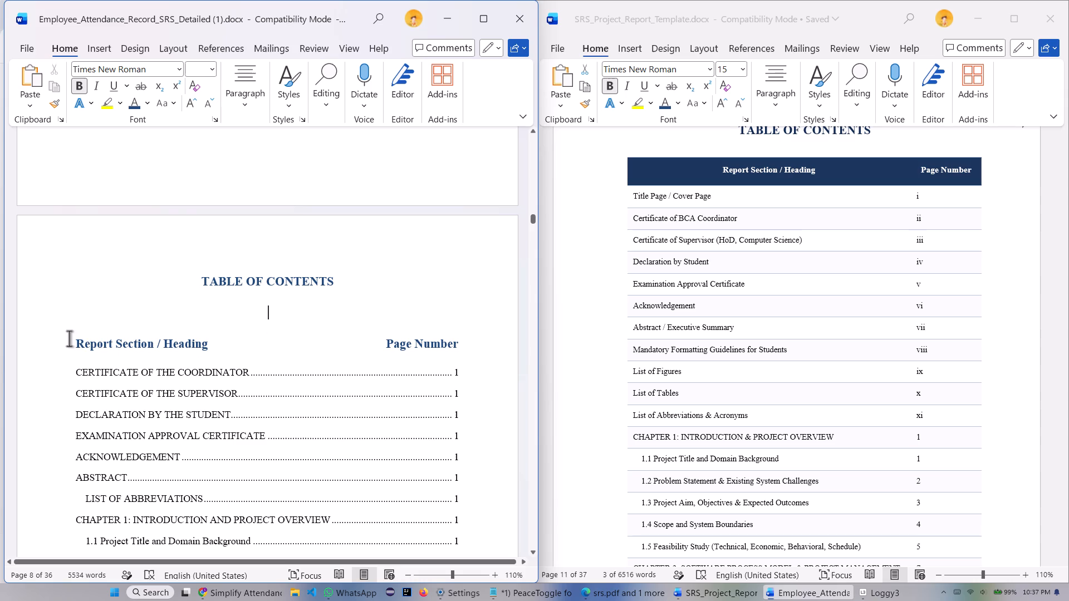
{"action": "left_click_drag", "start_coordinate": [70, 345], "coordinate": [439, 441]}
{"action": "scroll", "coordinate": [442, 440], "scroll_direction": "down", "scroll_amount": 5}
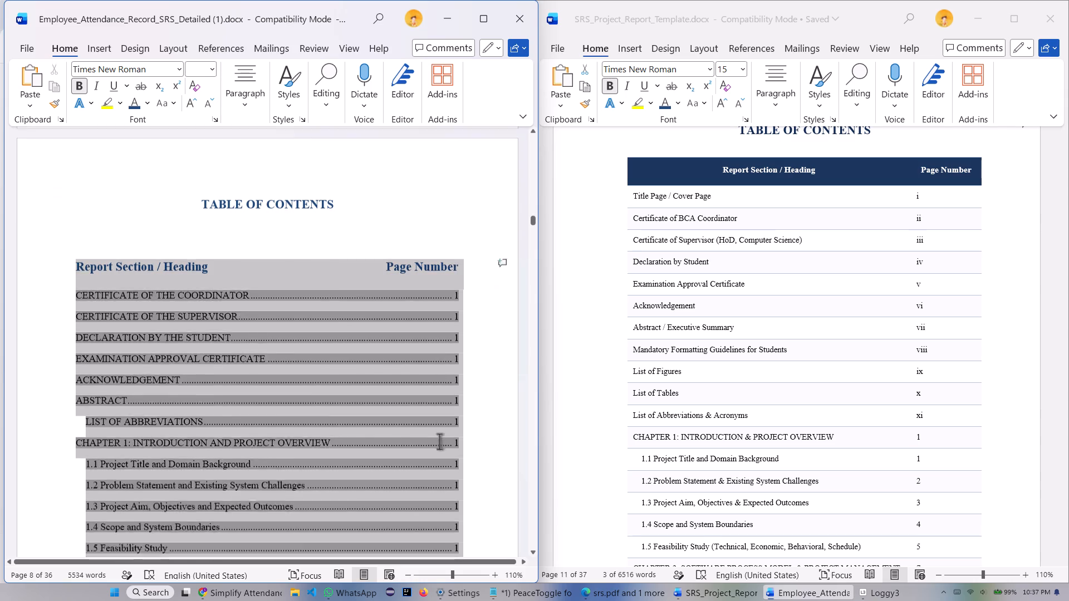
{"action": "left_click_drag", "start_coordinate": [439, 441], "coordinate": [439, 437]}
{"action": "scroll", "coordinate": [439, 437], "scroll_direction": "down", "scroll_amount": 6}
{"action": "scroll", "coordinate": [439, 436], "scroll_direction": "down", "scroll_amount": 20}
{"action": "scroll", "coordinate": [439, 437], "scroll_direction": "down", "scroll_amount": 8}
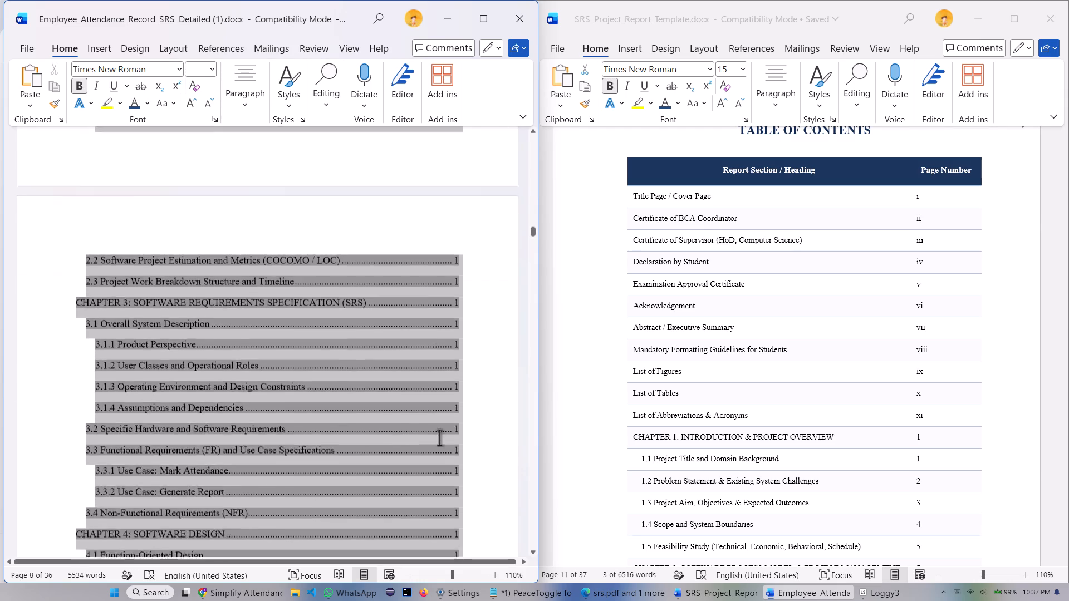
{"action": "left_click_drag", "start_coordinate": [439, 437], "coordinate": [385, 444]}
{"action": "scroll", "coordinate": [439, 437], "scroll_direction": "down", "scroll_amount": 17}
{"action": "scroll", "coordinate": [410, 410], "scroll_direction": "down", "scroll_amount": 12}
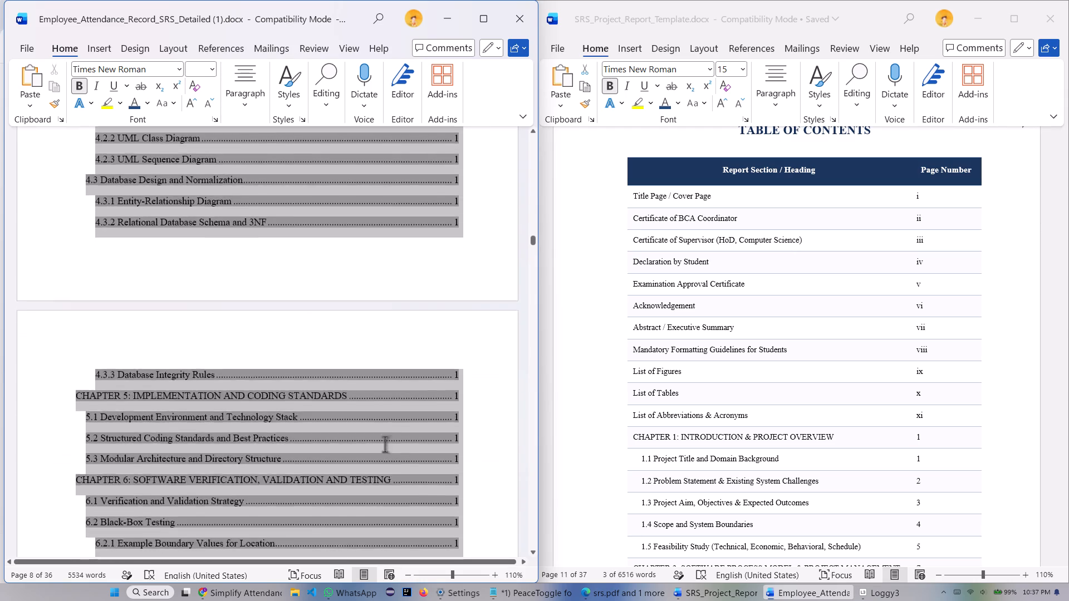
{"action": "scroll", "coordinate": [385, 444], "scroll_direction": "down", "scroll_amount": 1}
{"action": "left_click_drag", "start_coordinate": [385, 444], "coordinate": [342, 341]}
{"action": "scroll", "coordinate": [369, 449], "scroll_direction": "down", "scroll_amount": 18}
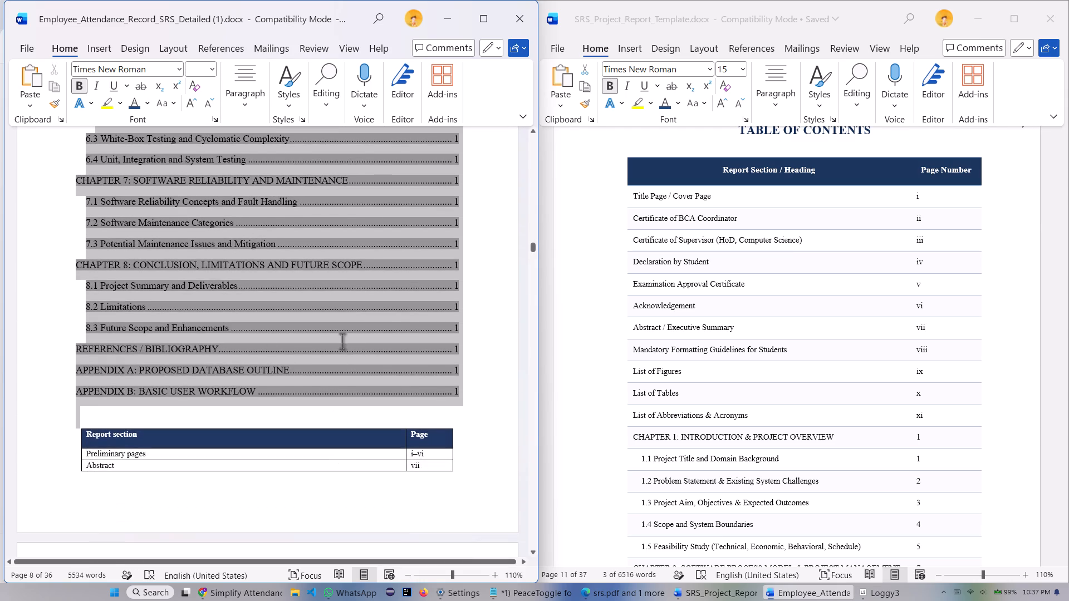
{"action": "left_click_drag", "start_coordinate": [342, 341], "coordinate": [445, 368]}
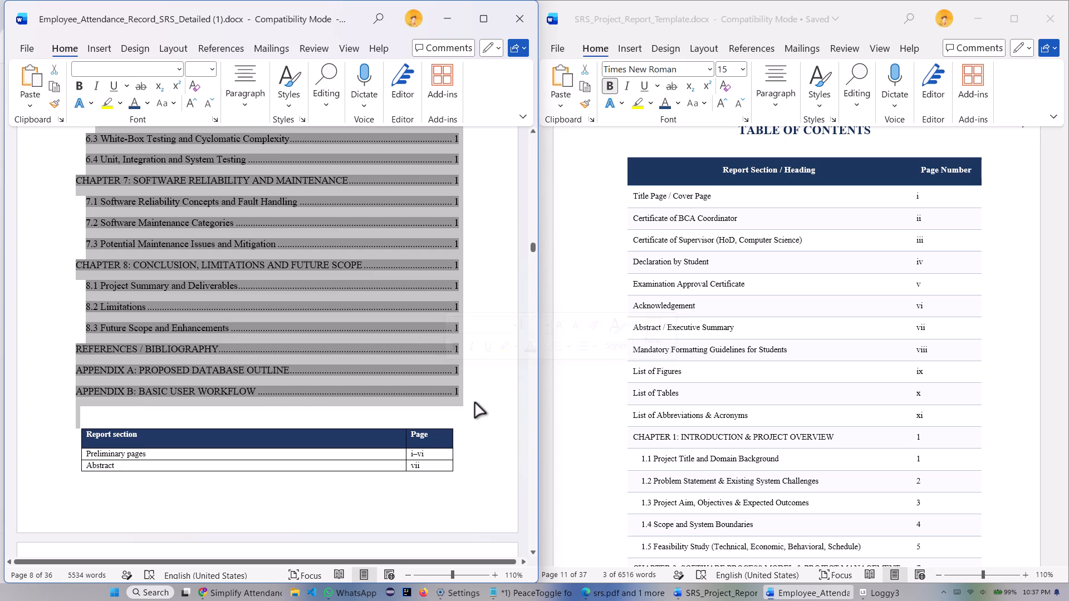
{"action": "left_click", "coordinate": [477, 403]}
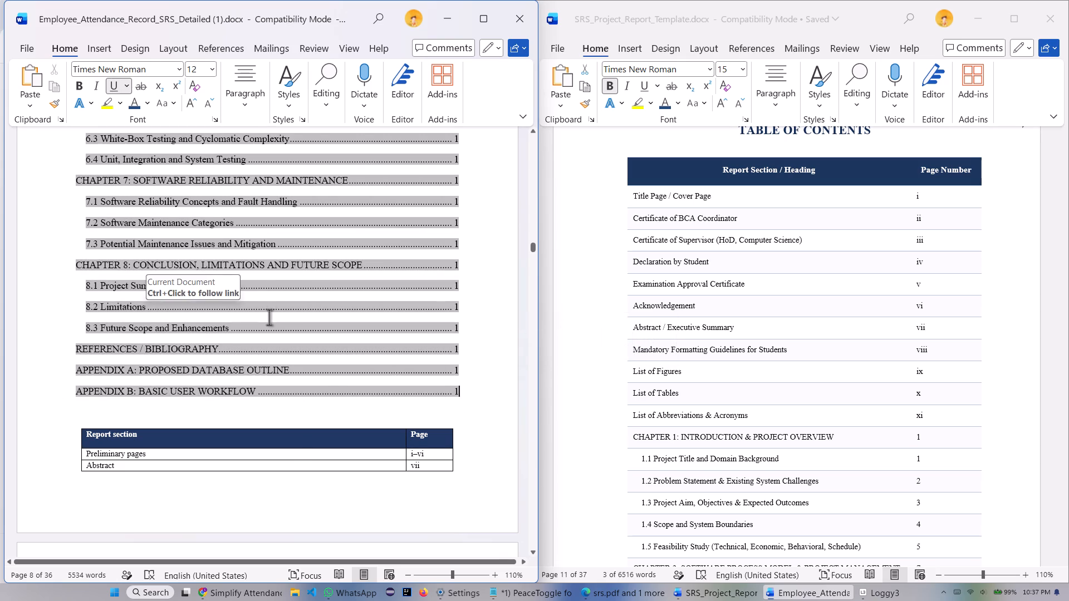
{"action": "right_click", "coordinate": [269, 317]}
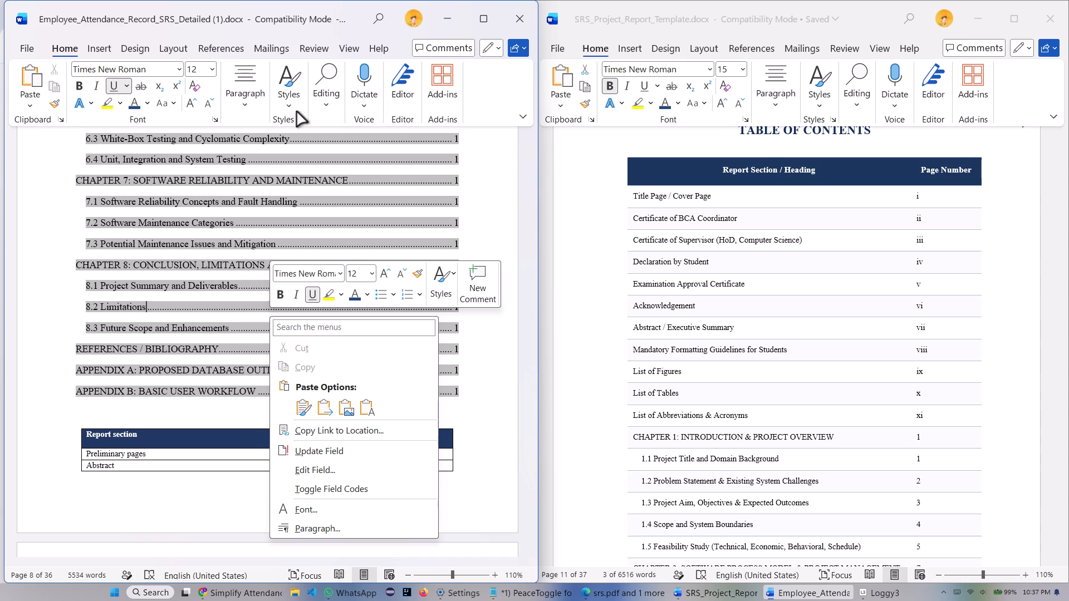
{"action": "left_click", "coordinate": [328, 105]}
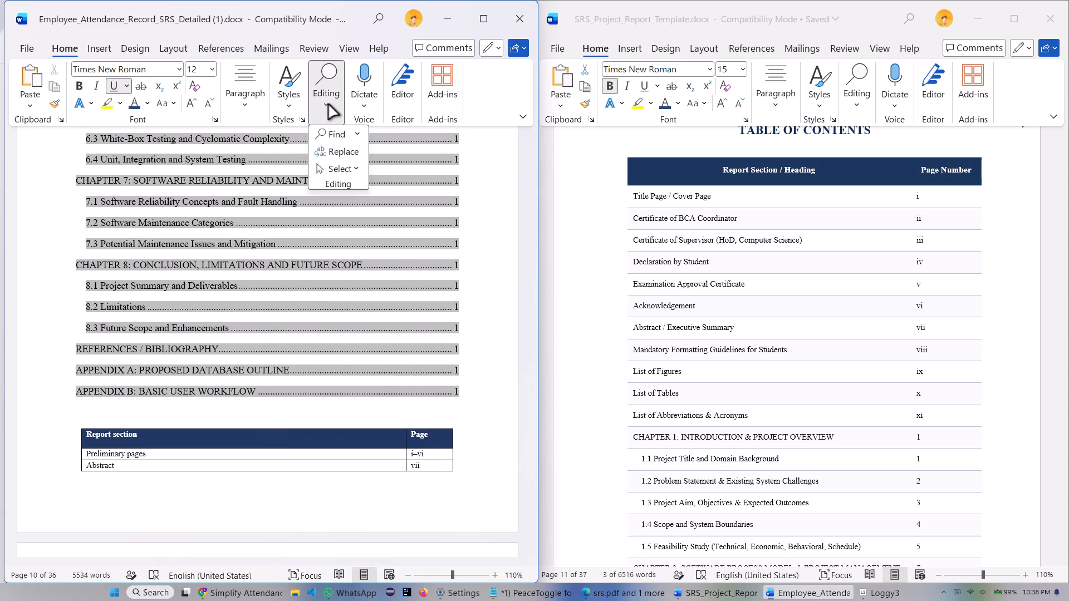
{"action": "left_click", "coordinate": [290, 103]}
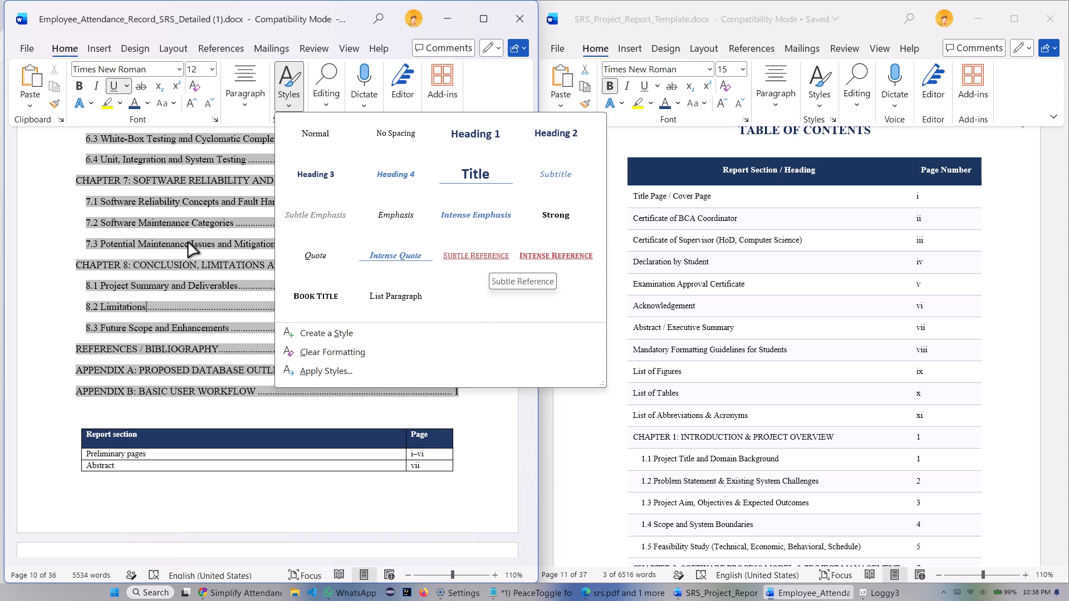
Maximize the Employee Attendance Record report's window.
{"action": "left_click", "coordinate": [482, 21]}
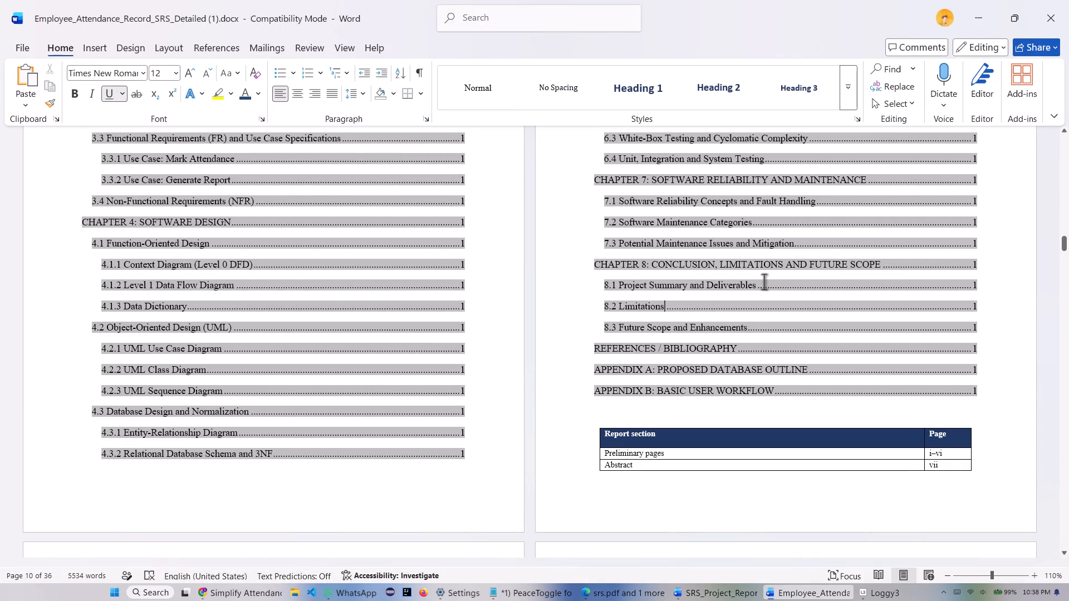
{"action": "scroll", "coordinate": [669, 338], "scroll_direction": "up", "scroll_amount": 7}
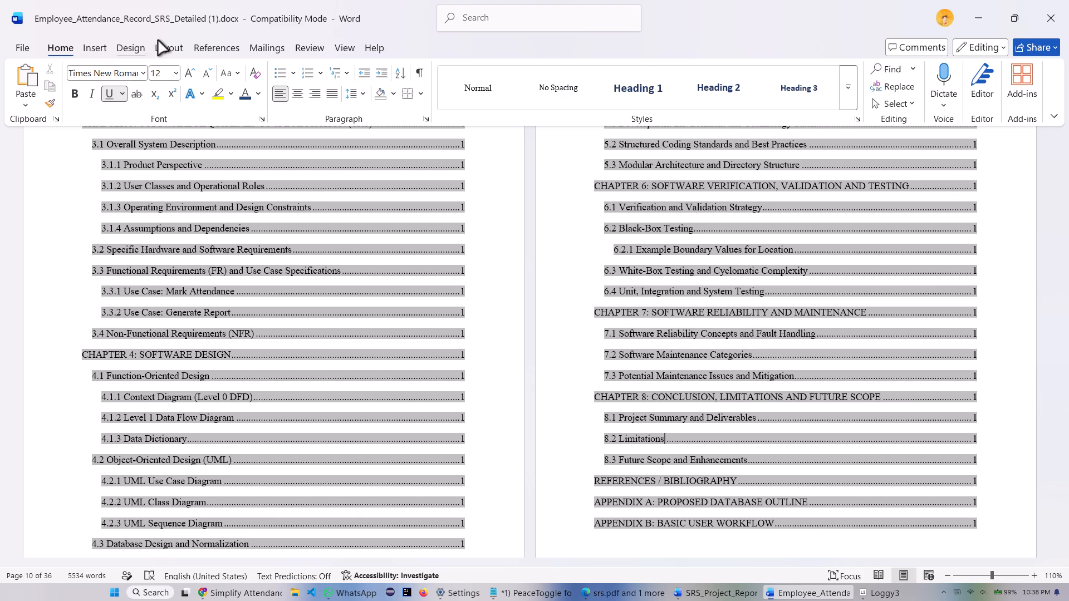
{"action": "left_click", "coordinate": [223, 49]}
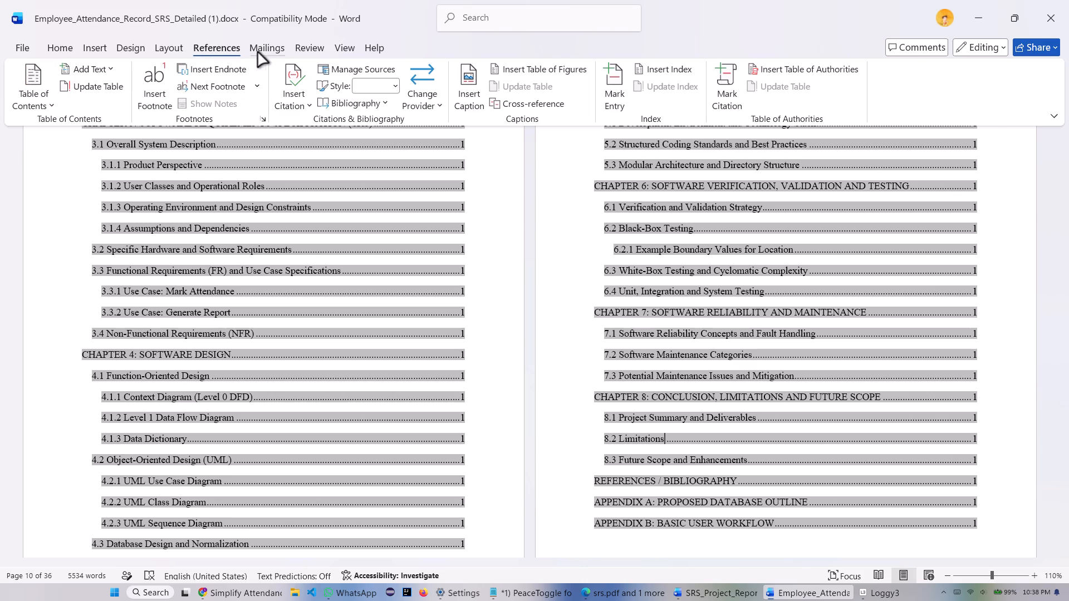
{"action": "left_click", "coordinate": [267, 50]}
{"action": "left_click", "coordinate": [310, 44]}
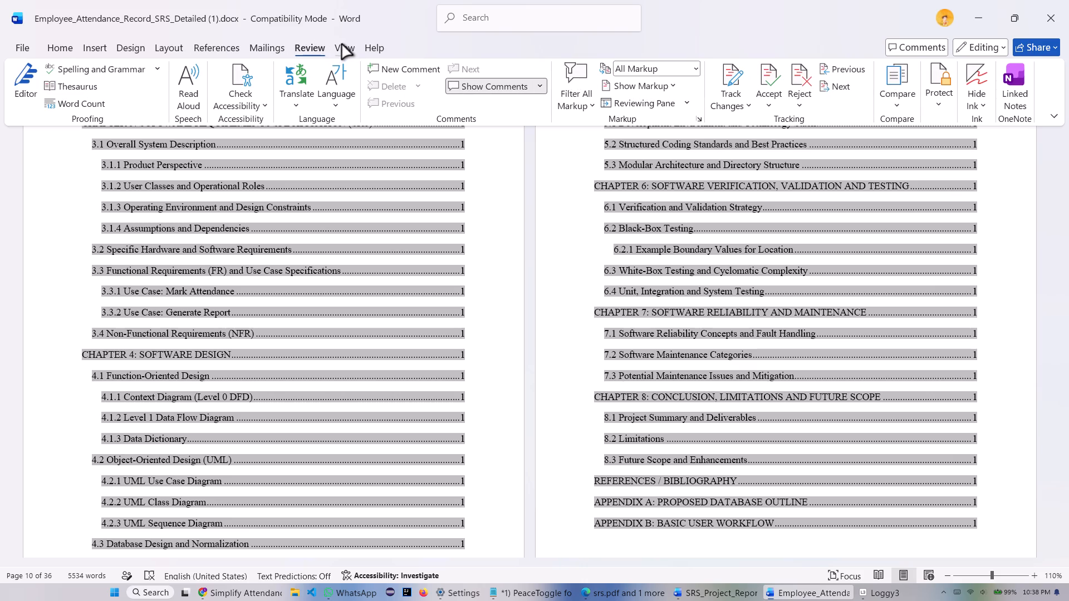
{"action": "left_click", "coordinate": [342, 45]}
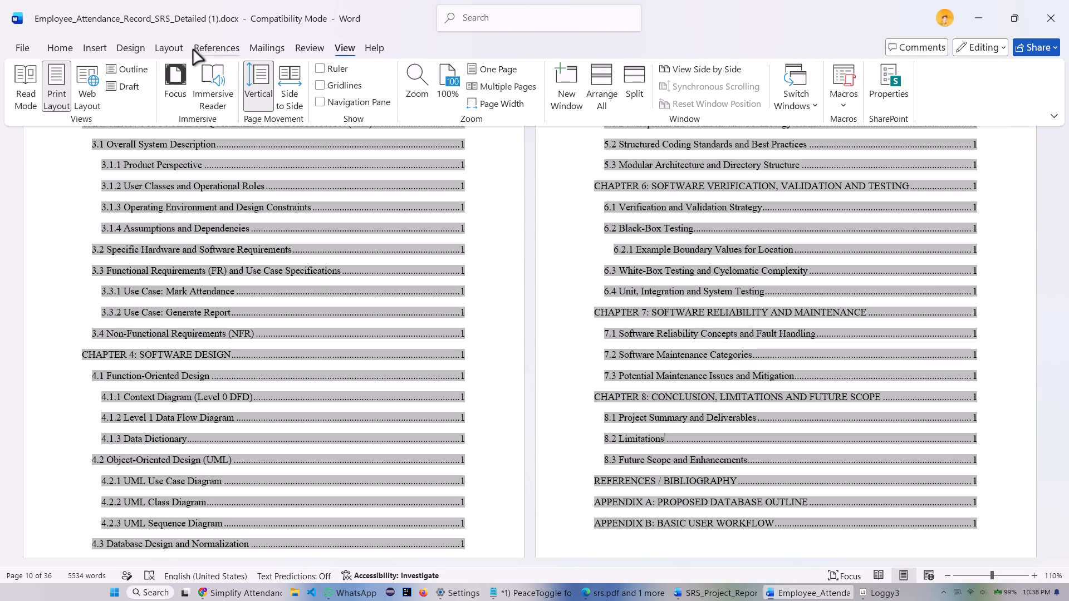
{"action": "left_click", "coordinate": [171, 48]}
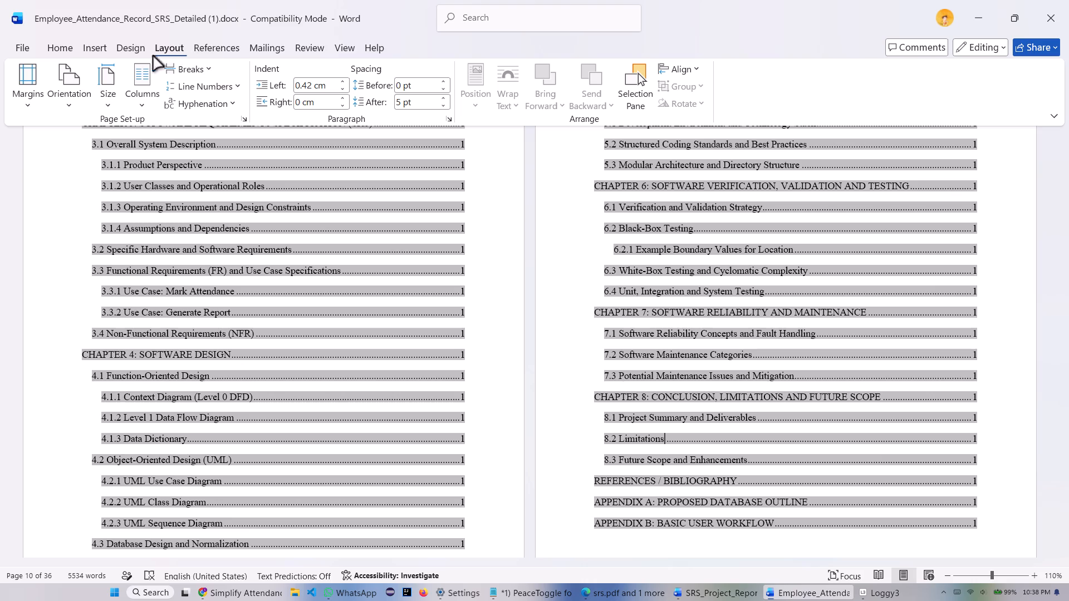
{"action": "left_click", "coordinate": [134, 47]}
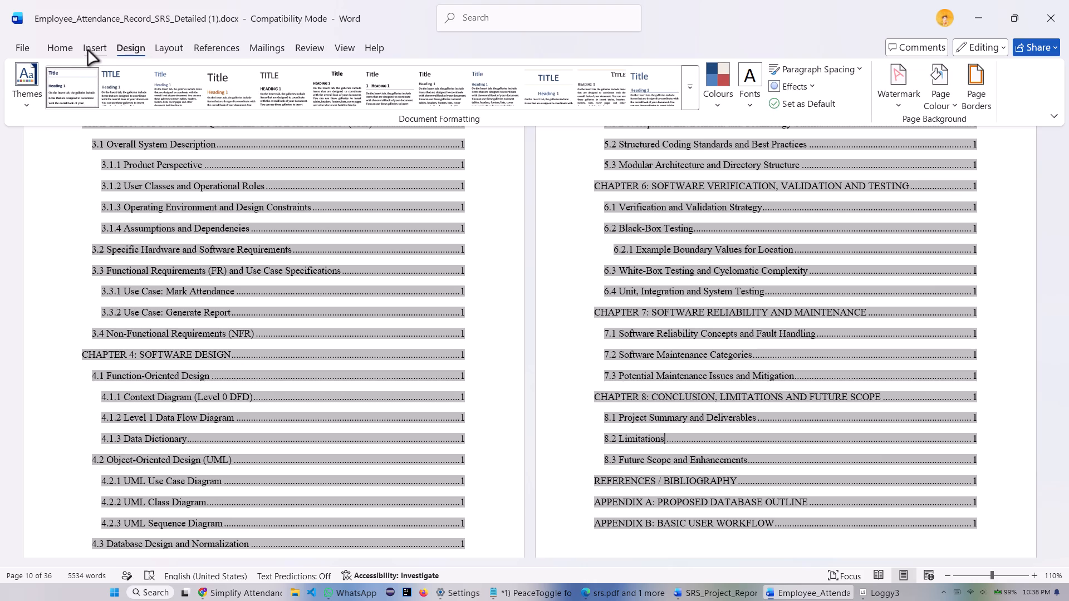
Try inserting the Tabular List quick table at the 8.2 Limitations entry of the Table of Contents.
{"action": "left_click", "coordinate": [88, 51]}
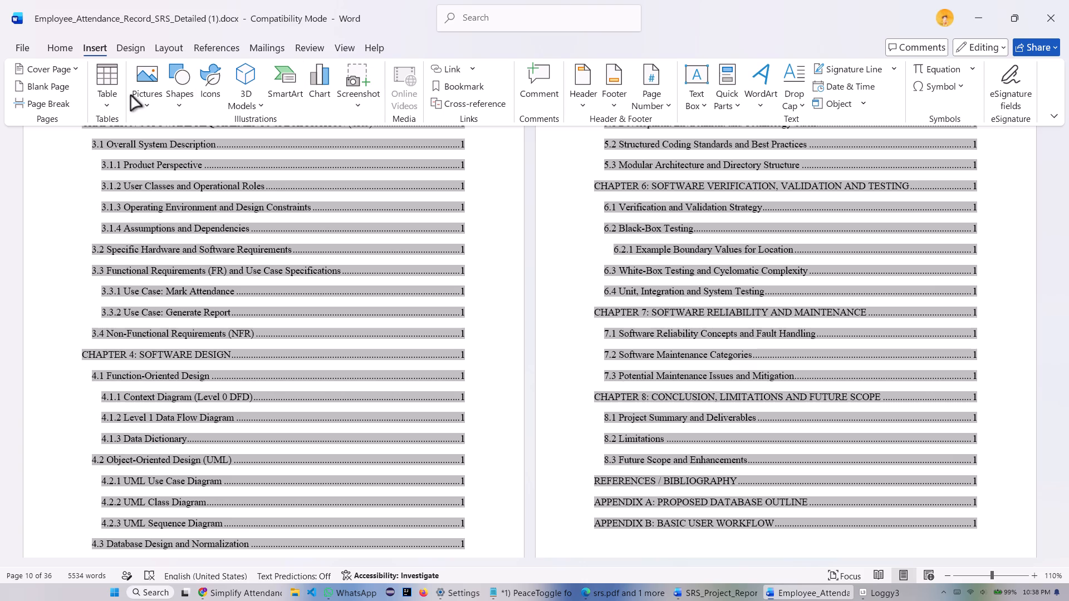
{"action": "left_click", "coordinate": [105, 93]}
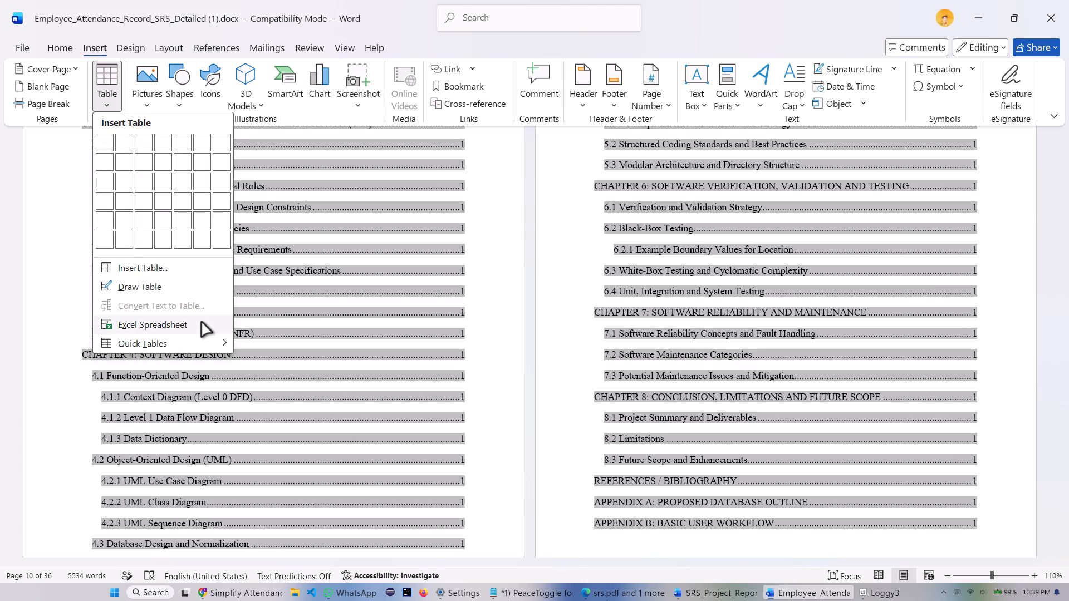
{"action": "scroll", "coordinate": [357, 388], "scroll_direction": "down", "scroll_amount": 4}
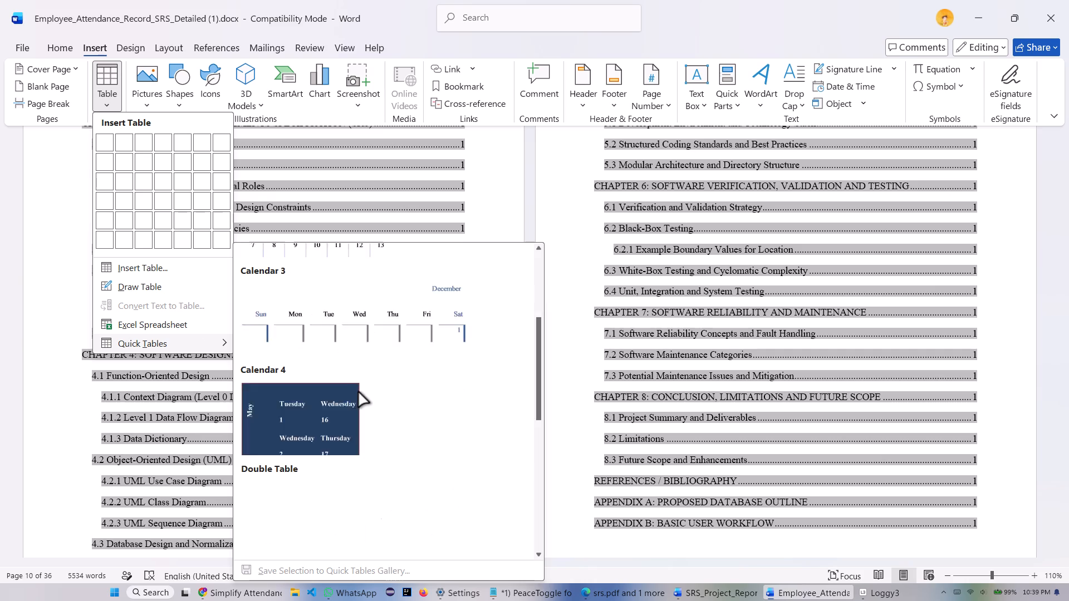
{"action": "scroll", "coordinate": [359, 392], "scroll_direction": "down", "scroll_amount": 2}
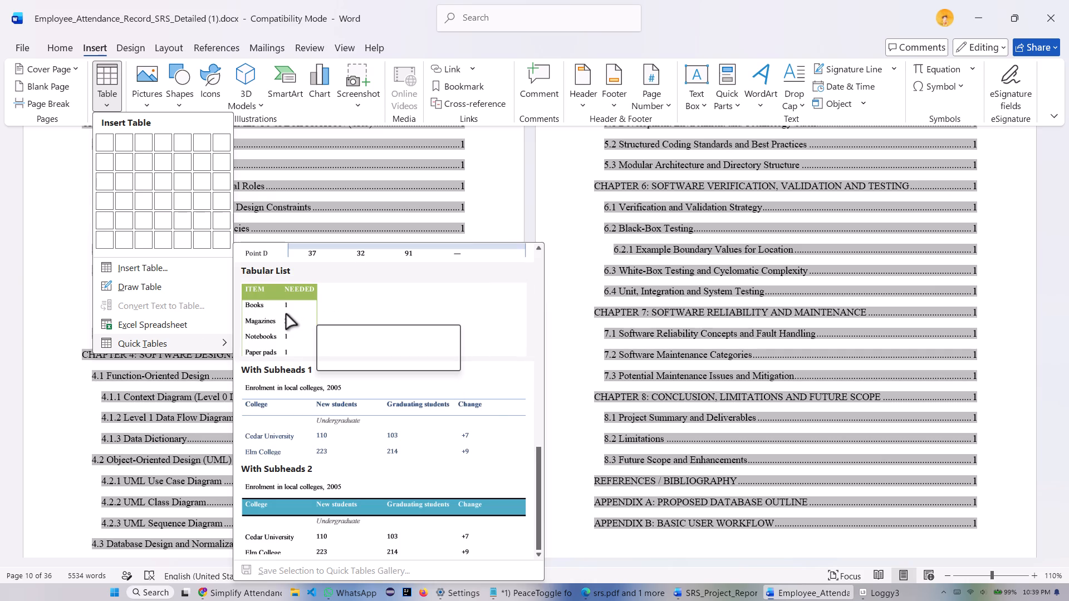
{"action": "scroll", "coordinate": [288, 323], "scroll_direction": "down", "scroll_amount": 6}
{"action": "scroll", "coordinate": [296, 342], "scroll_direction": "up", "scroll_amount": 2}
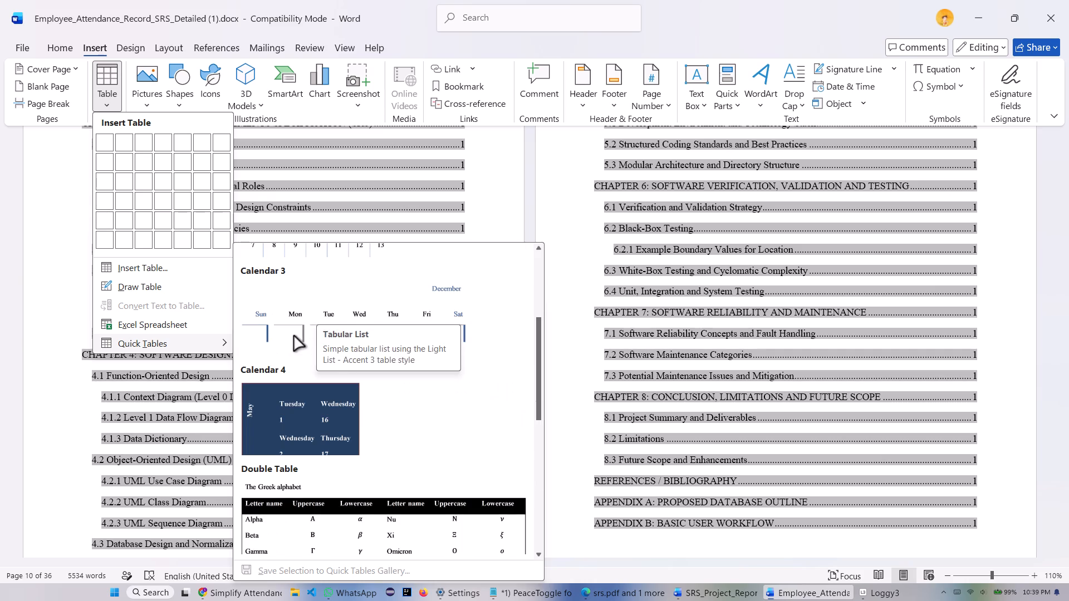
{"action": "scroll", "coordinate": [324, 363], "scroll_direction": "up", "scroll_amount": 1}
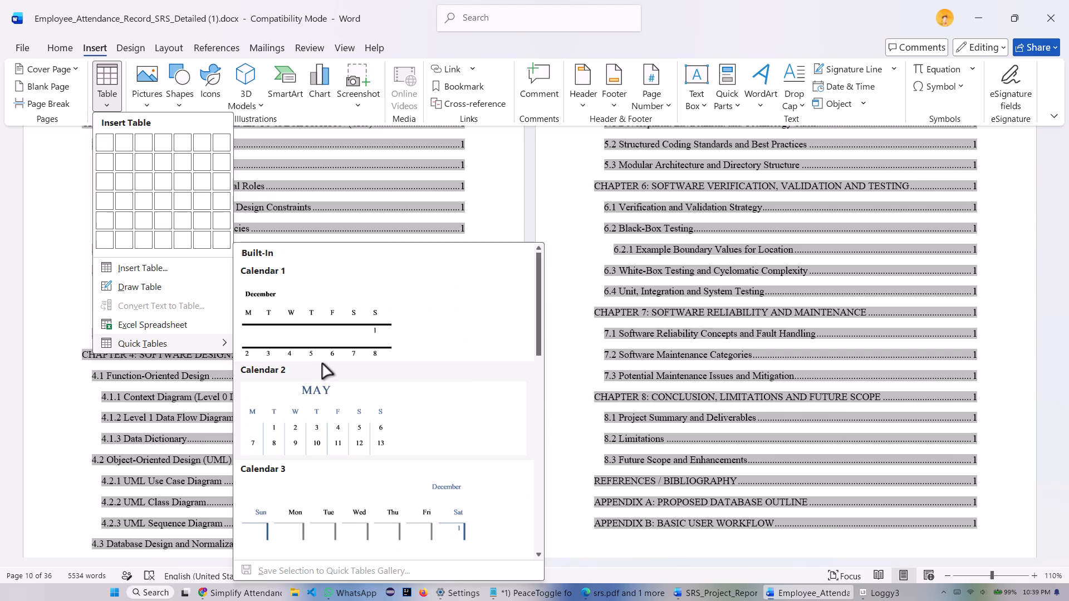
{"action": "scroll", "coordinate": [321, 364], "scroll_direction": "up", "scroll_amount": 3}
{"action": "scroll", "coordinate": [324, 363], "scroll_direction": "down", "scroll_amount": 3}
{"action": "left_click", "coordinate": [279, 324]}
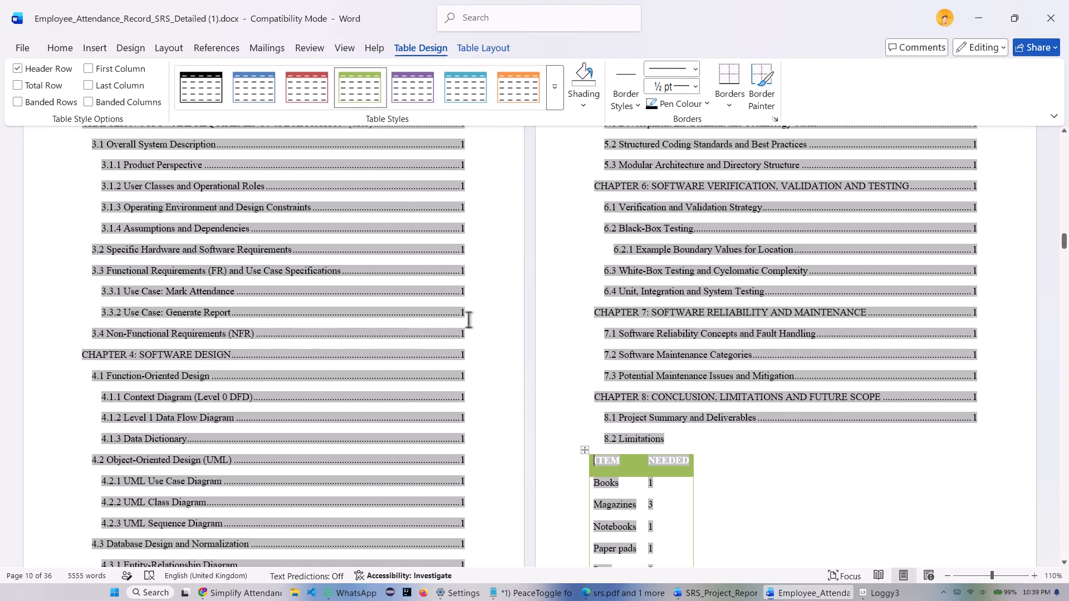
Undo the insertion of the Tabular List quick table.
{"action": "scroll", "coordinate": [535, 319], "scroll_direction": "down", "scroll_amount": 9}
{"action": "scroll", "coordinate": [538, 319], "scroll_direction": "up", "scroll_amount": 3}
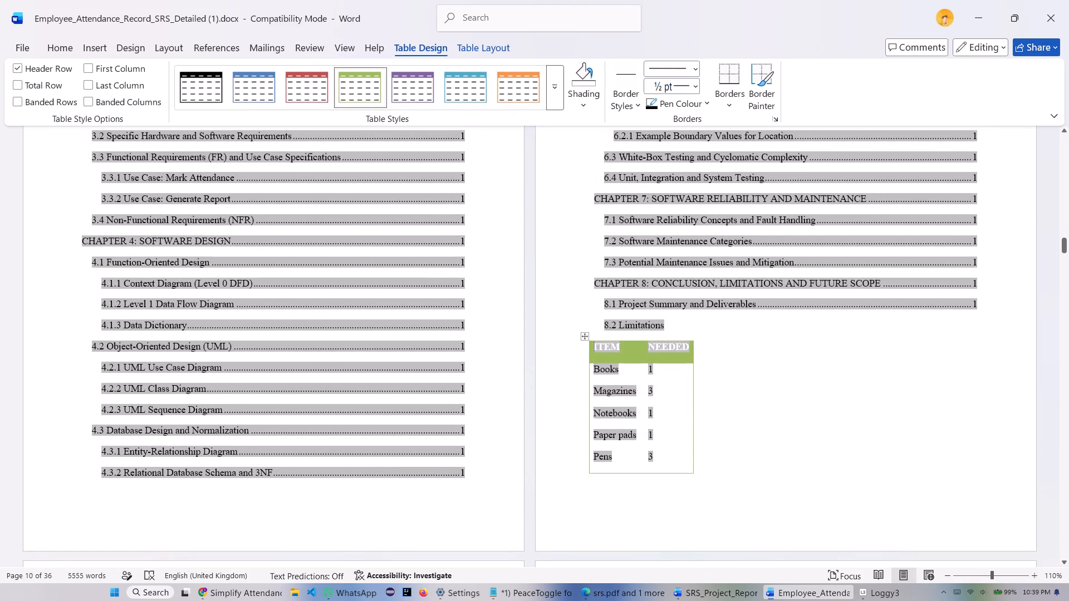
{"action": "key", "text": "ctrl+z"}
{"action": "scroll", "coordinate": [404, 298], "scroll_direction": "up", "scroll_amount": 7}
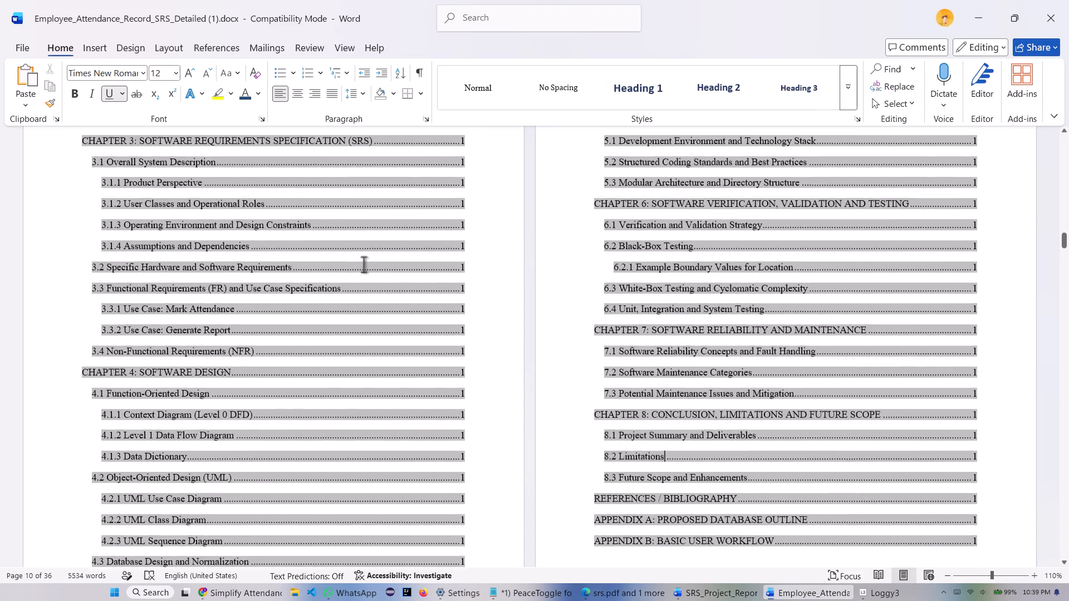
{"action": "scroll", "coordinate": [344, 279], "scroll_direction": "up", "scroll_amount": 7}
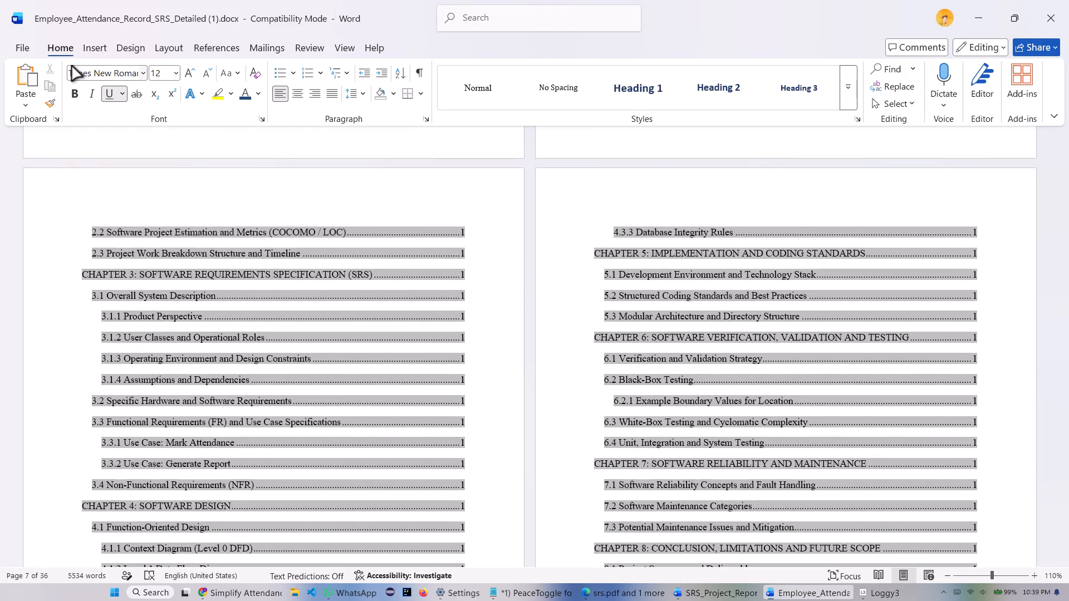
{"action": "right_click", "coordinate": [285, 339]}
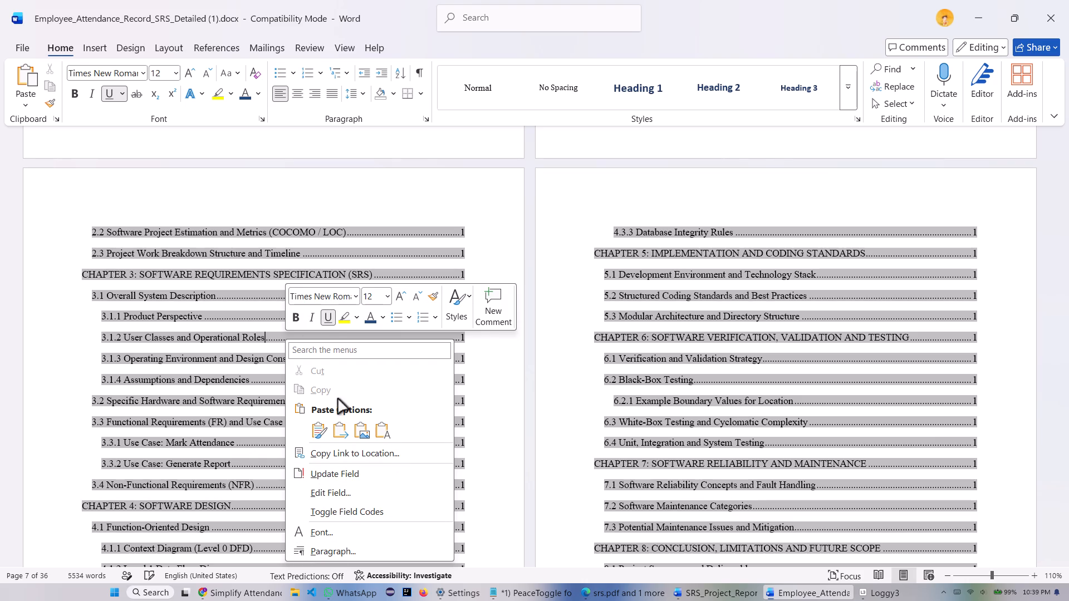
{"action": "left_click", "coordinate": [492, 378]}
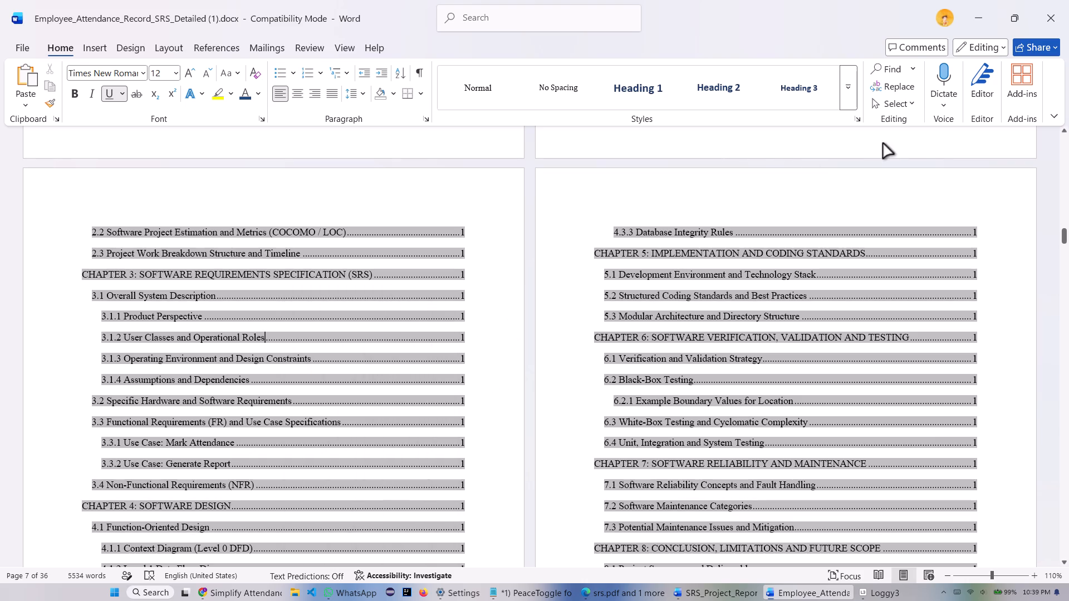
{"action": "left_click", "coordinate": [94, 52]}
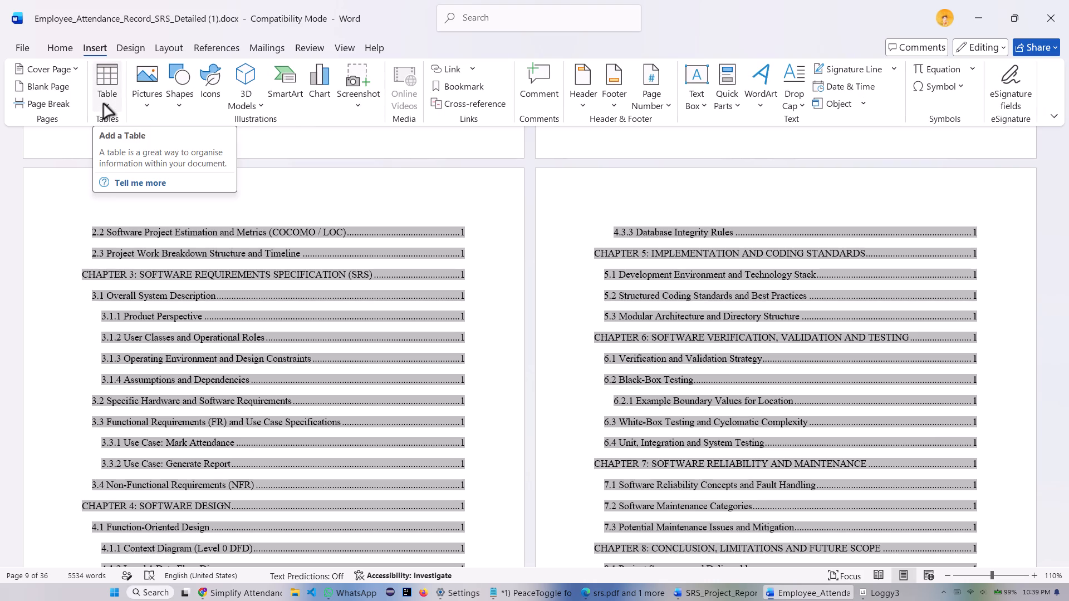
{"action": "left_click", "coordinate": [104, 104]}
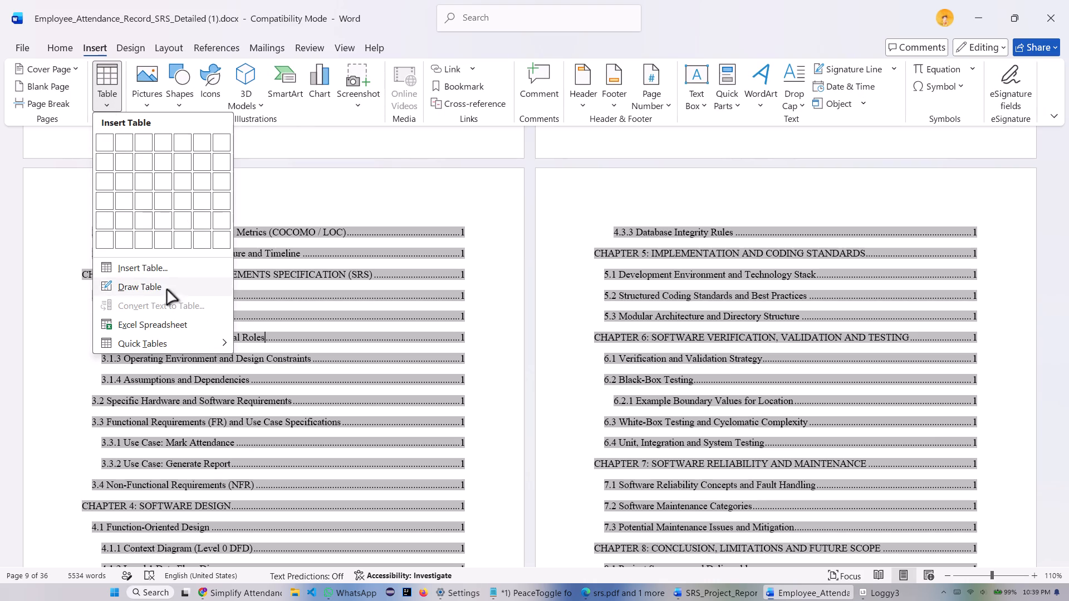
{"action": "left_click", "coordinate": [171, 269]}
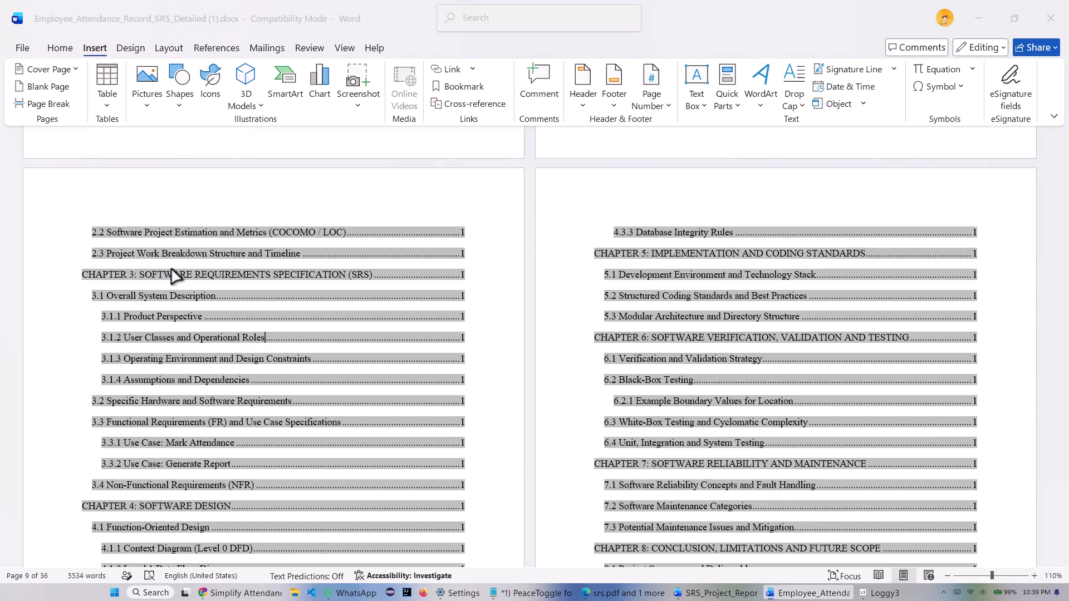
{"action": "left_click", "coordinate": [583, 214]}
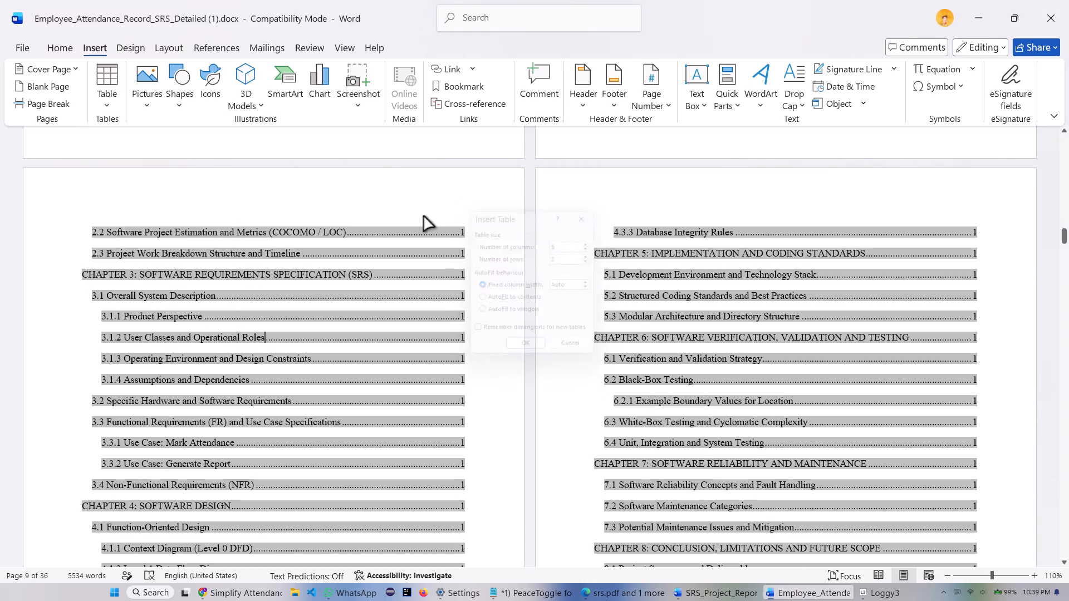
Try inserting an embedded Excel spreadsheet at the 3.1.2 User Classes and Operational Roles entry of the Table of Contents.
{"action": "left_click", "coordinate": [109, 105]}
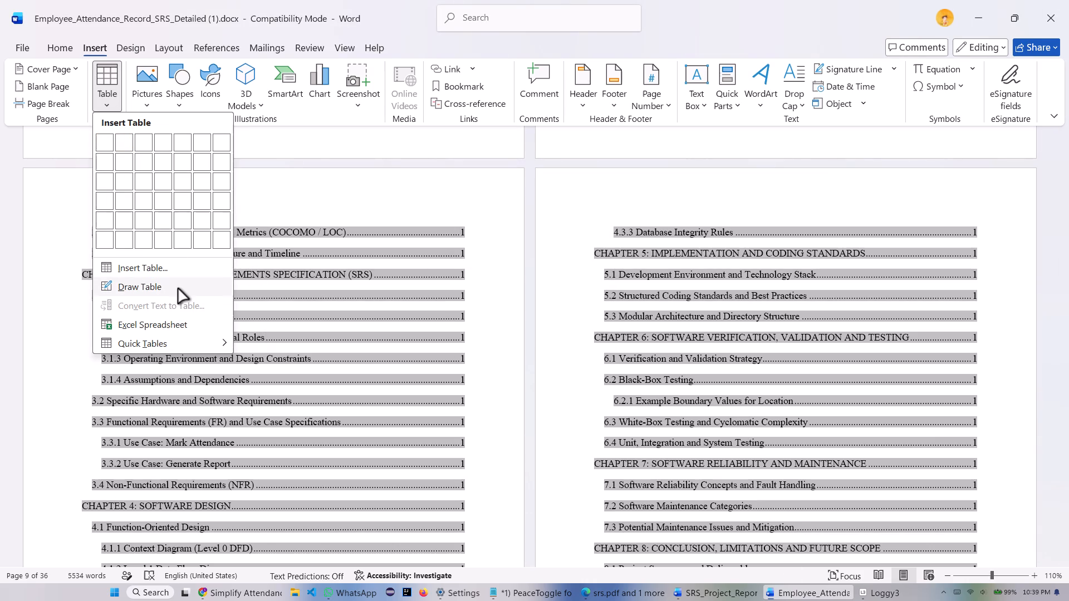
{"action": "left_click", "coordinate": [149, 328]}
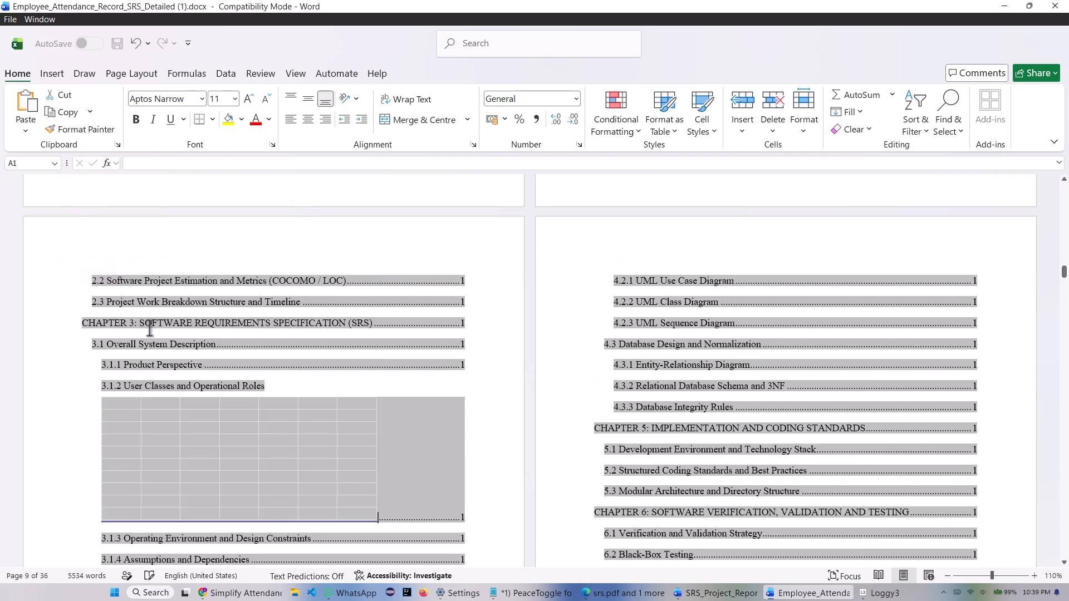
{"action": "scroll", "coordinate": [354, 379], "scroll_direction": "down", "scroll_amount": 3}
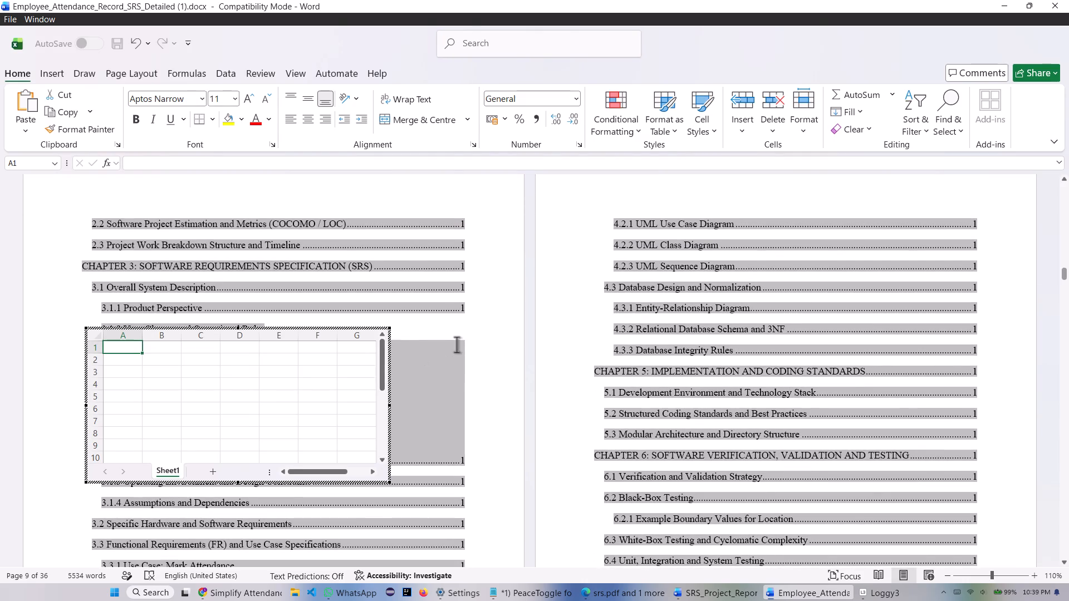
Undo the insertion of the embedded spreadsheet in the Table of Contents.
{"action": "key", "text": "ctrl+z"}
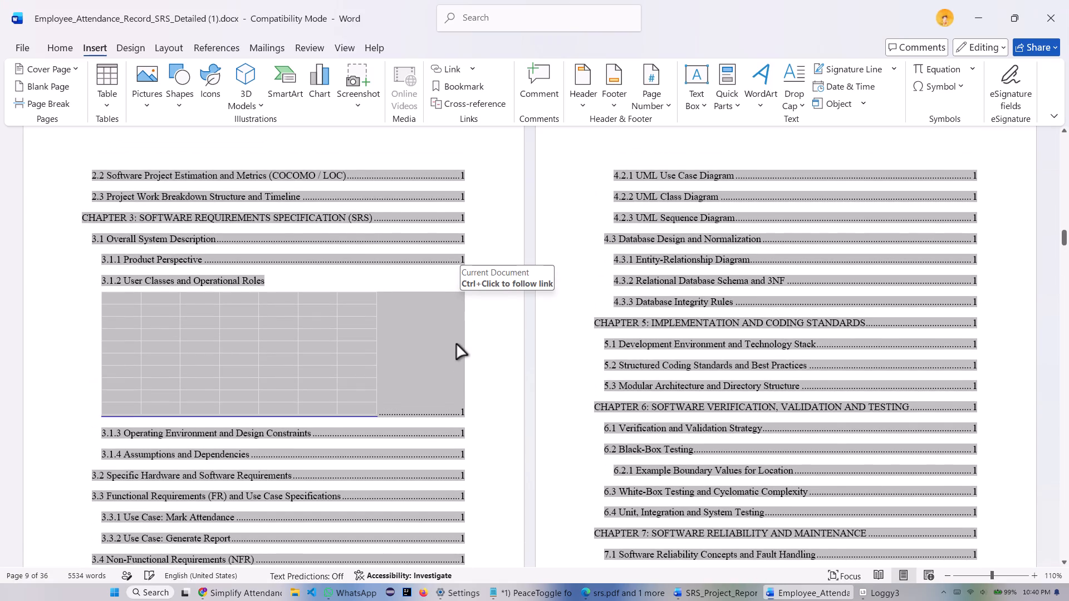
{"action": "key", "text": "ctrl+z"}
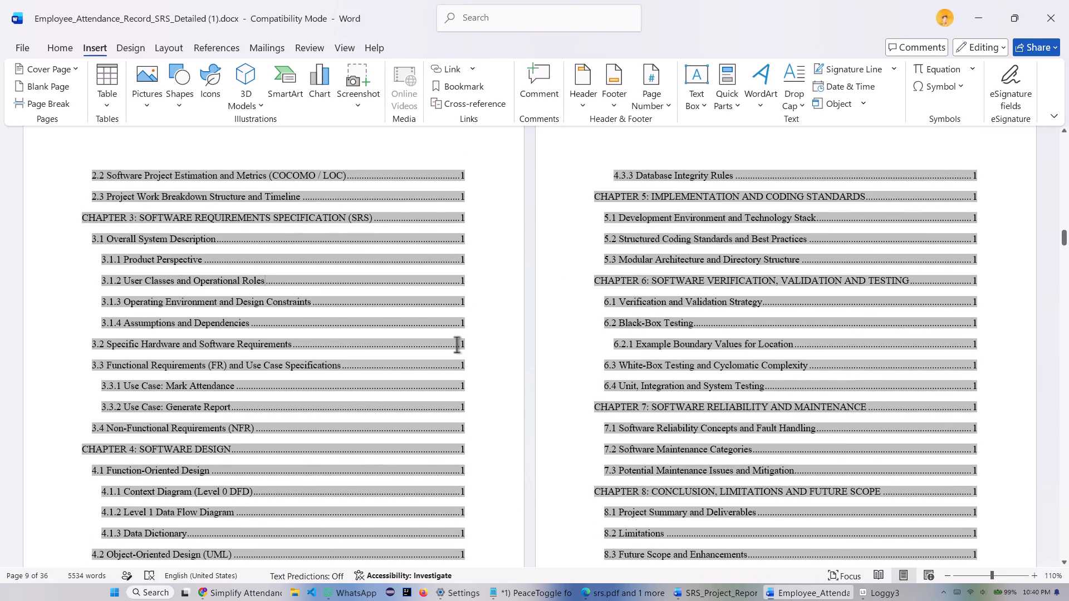
Examine the end of the Table of Contents, the Report section/Page table, and the lists of figures and abbreviations below it.
{"action": "scroll", "coordinate": [375, 351], "scroll_direction": "down", "scroll_amount": 6}
{"action": "scroll", "coordinate": [429, 407], "scroll_direction": "down", "scroll_amount": 7}
{"action": "scroll", "coordinate": [383, 390], "scroll_direction": "down", "scroll_amount": 4}
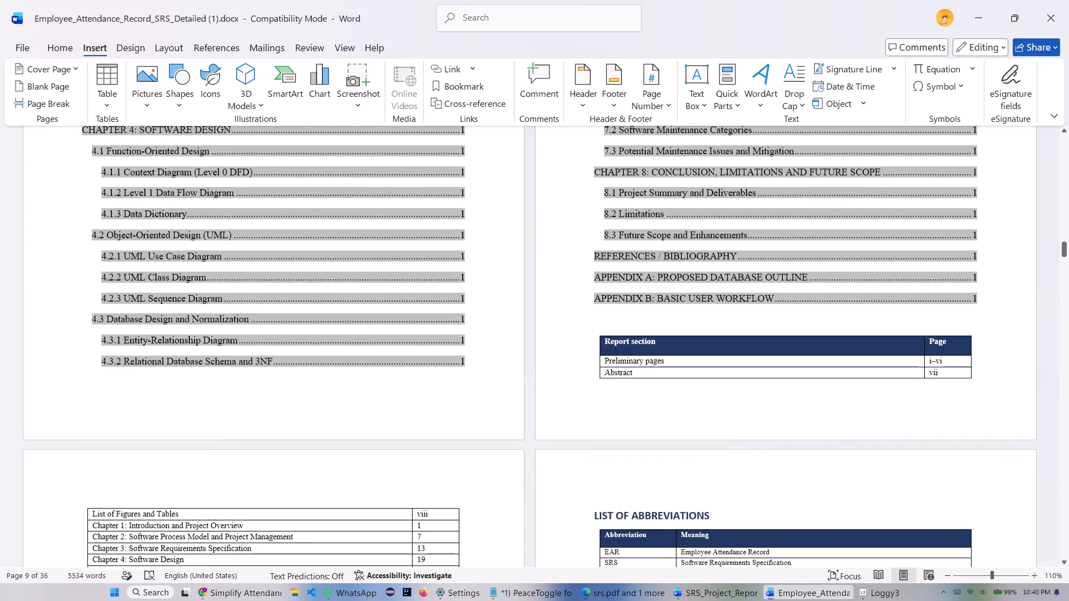
{"action": "scroll", "coordinate": [709, 368], "scroll_direction": "down", "scroll_amount": 3}
{"action": "scroll", "coordinate": [786, 371], "scroll_direction": "down", "scroll_amount": 3}
{"action": "scroll", "coordinate": [436, 322], "scroll_direction": "down", "scroll_amount": 4}
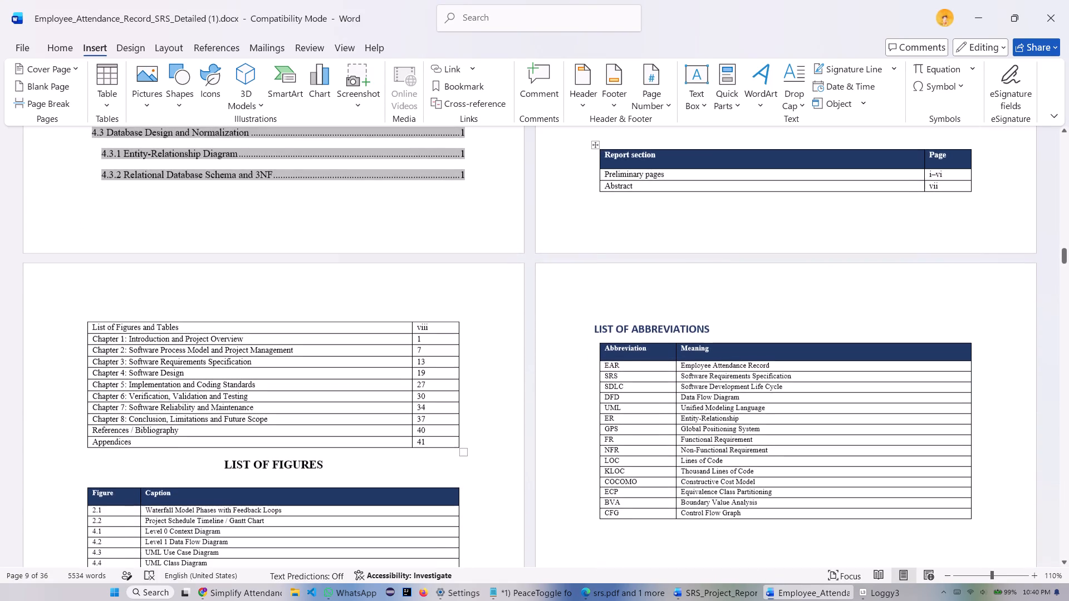
{"action": "scroll", "coordinate": [969, 382], "scroll_direction": "up", "scroll_amount": 6}
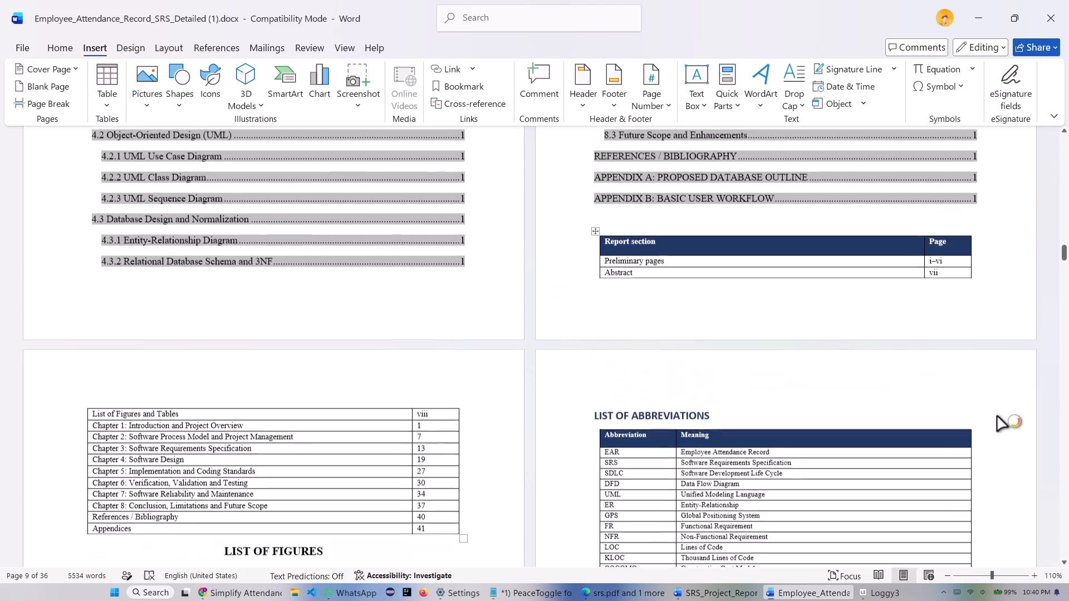
{"action": "scroll", "coordinate": [997, 417], "scroll_direction": "up", "scroll_amount": 2}
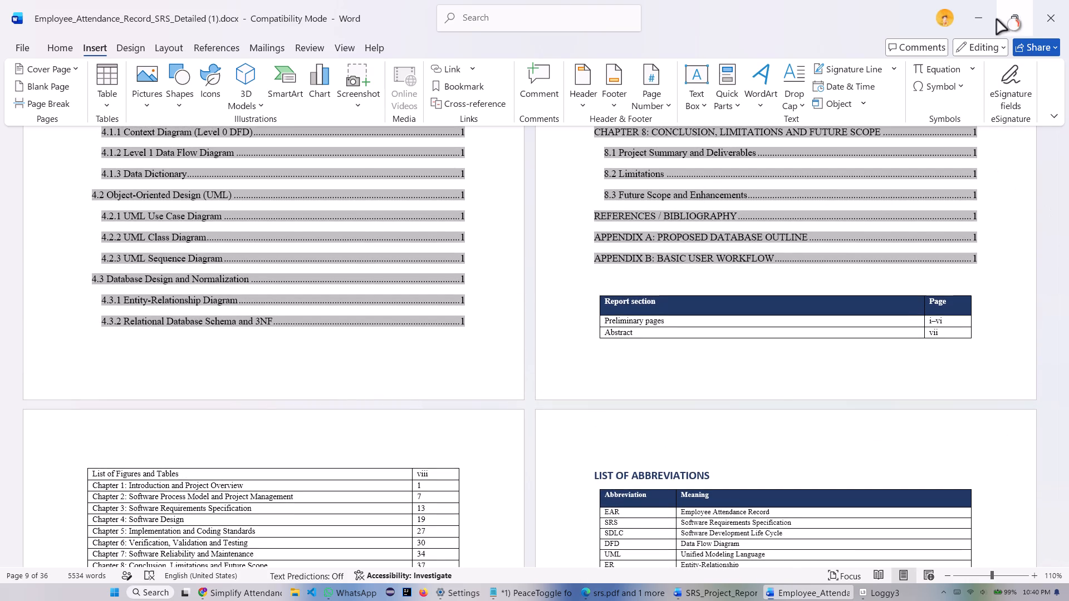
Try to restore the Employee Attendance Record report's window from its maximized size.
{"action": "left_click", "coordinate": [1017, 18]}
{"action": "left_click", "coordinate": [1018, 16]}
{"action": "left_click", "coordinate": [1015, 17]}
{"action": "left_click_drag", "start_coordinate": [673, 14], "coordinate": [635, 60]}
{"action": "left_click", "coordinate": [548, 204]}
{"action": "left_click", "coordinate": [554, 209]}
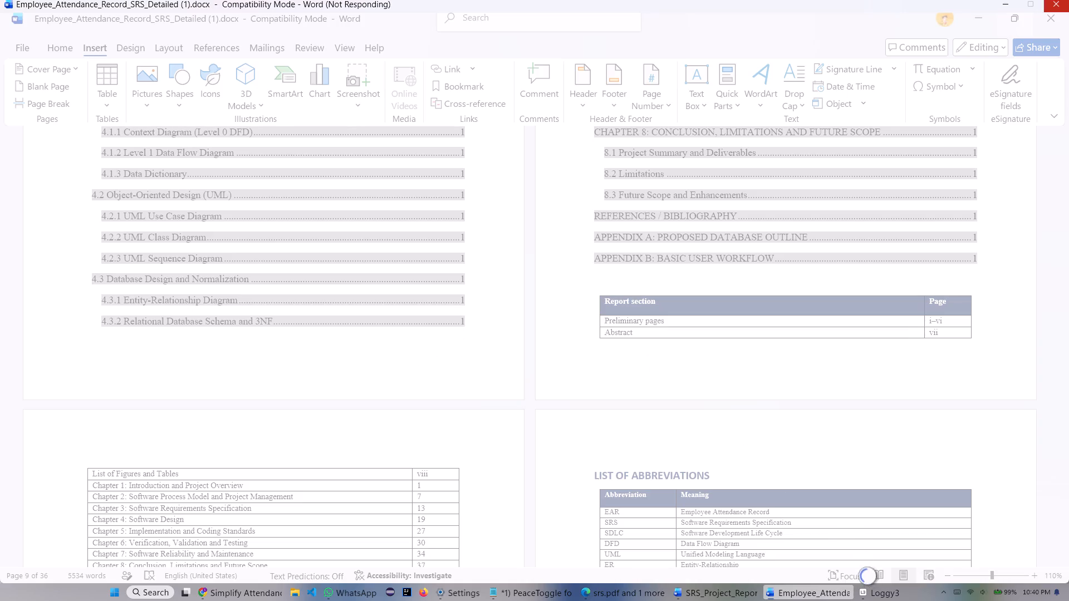
Switch to Loggy3 and look over its recording sessions.
{"action": "left_click", "coordinate": [876, 591]}
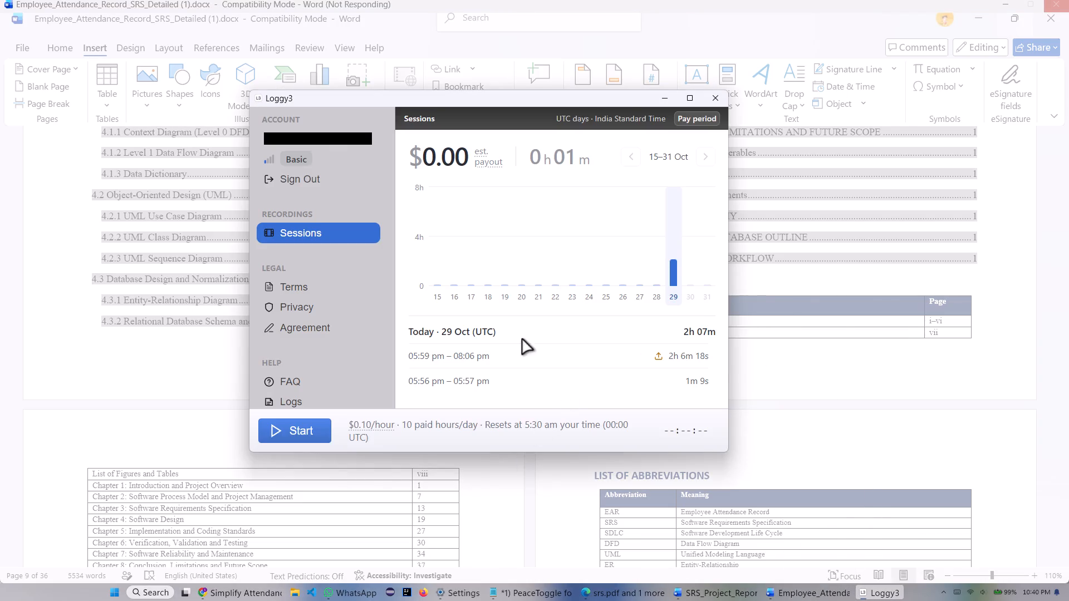
{"action": "scroll", "coordinate": [460, 282], "scroll_direction": "down", "scroll_amount": 5}
Start a new recording session in Loggy3 and minimize its window.
{"action": "left_click", "coordinate": [287, 427]}
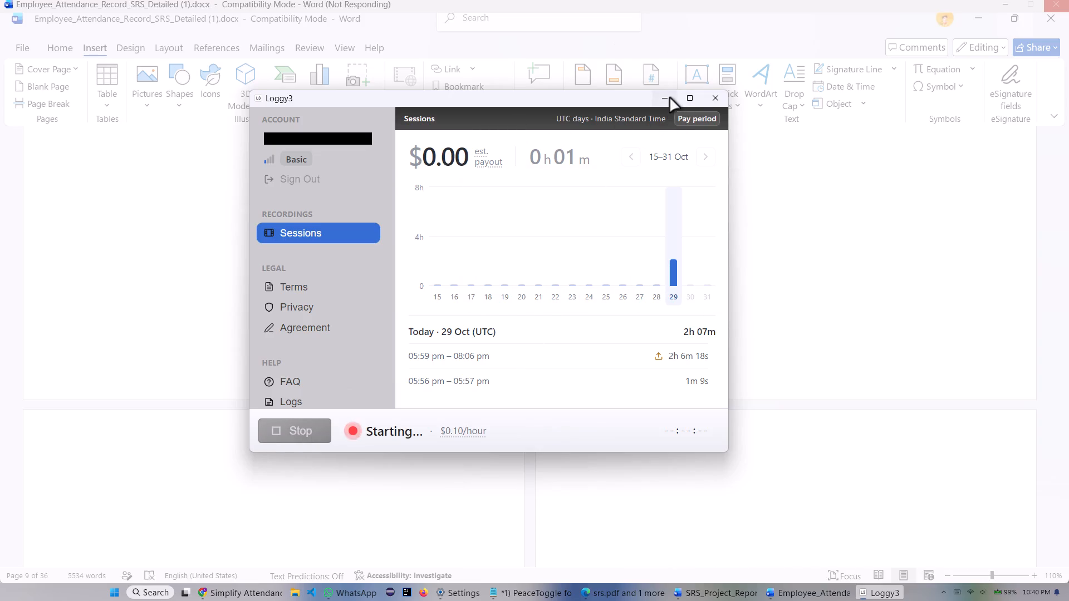
{"action": "left_click", "coordinate": [666, 96]}
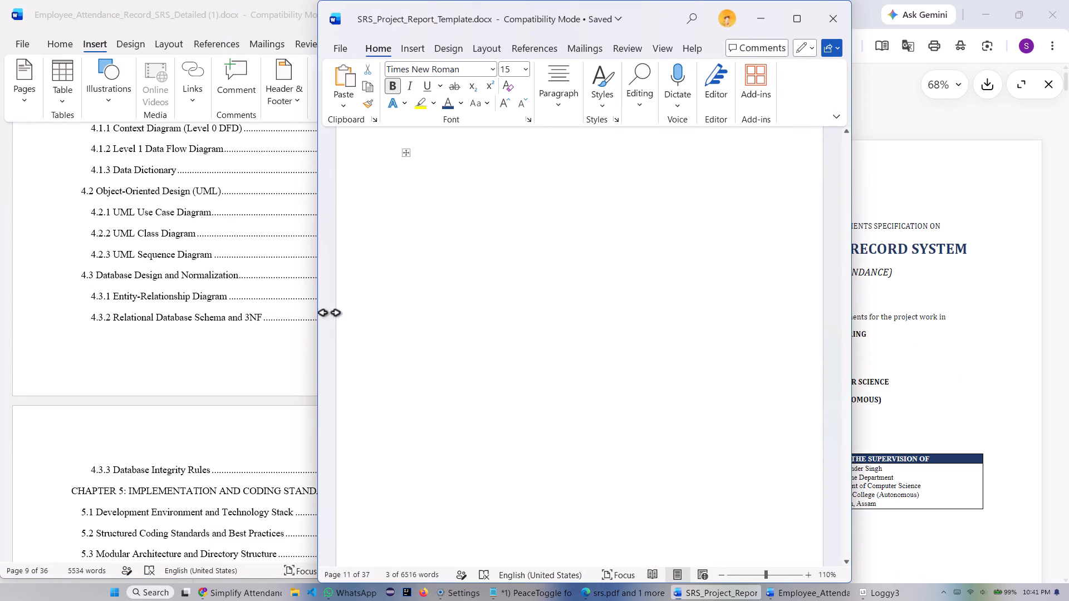
Examine the template's Table of Contents table, the Employee Attendance Record report's Table of Contents, and the report preview in the browser.
{"action": "scroll", "coordinate": [568, 274], "scroll_direction": "up", "scroll_amount": 6}
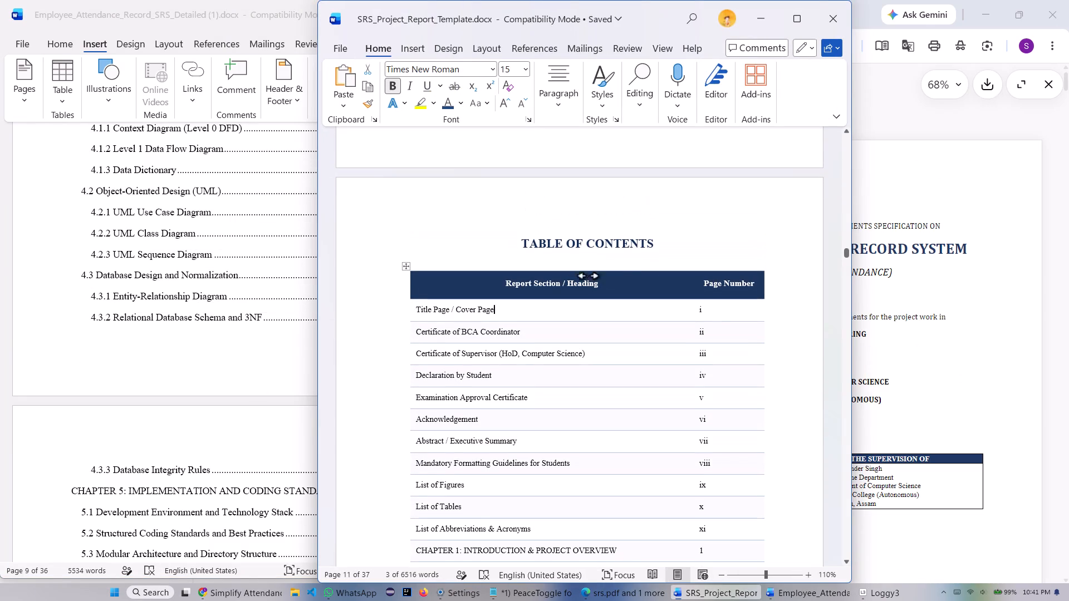
{"action": "scroll", "coordinate": [531, 253], "scroll_direction": "down", "scroll_amount": 8}
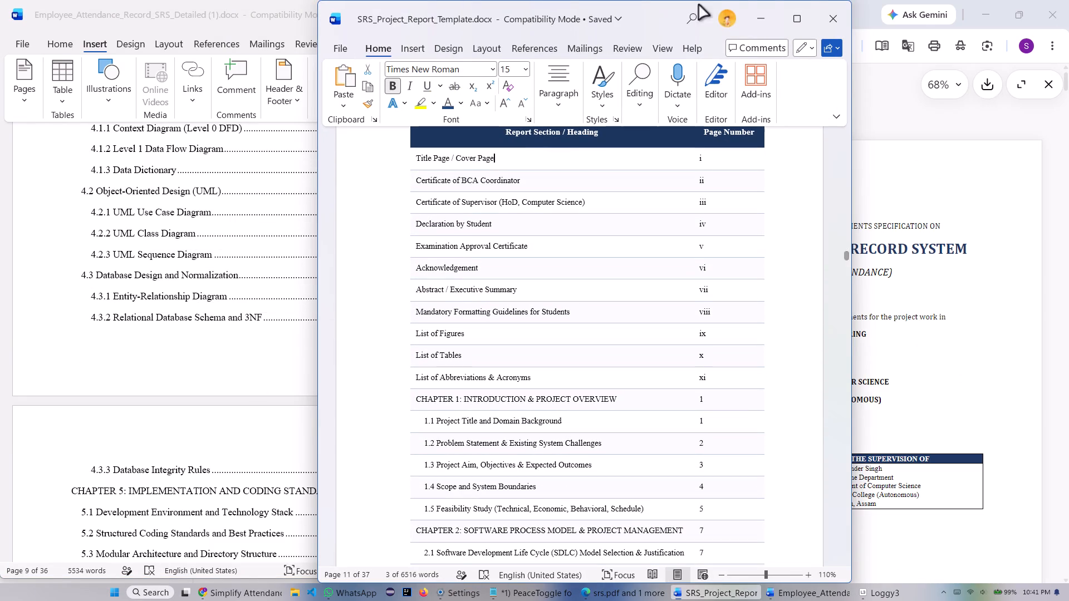
{"action": "left_click", "coordinate": [765, 15]}
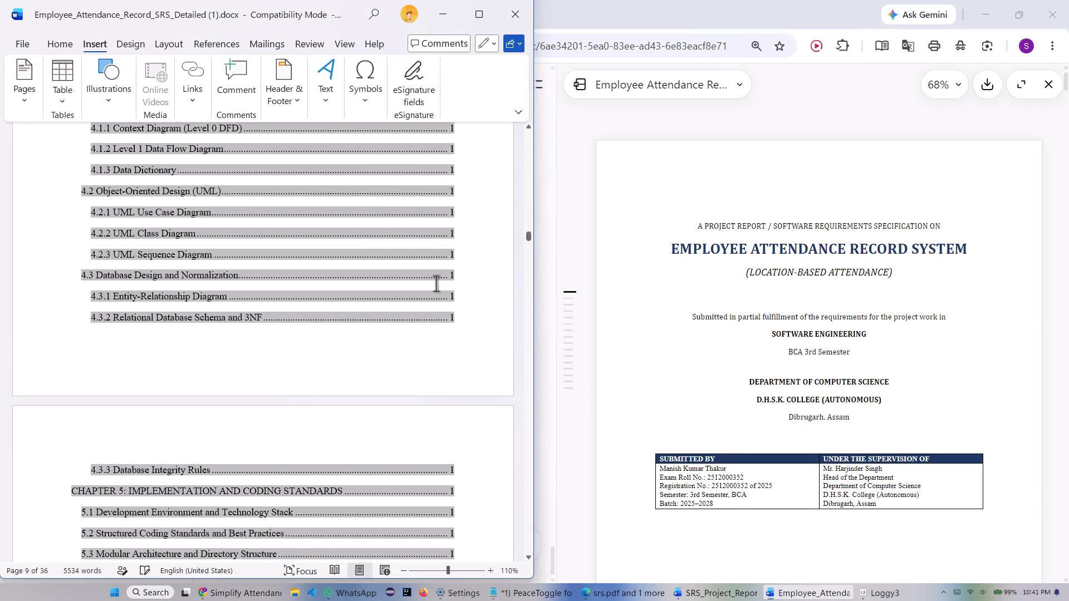
{"action": "scroll", "coordinate": [373, 226], "scroll_direction": "up", "scroll_amount": 19}
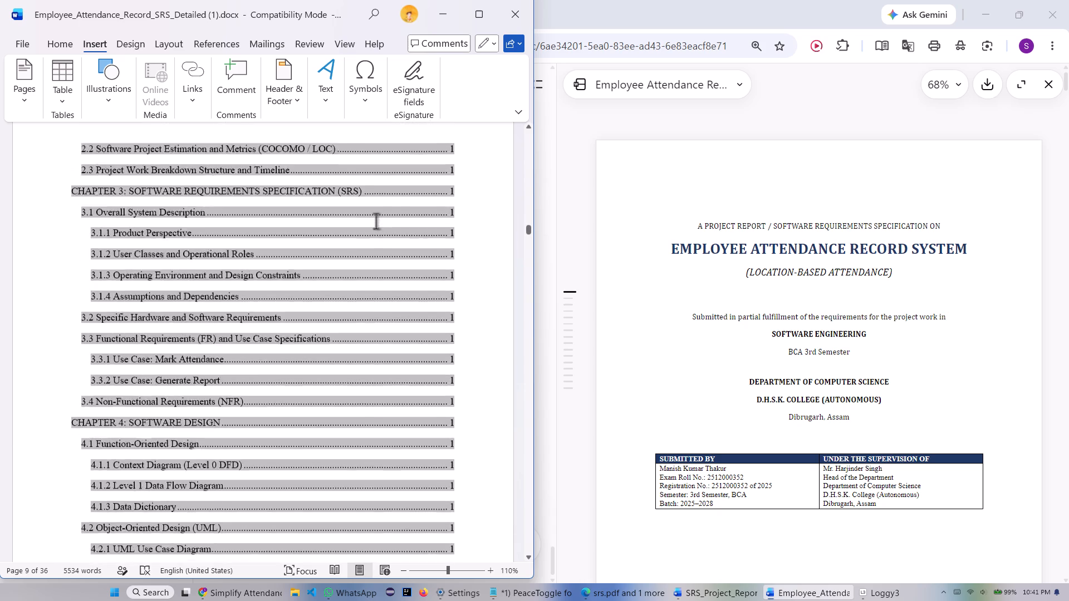
{"action": "scroll", "coordinate": [376, 218], "scroll_direction": "up", "scroll_amount": 20}
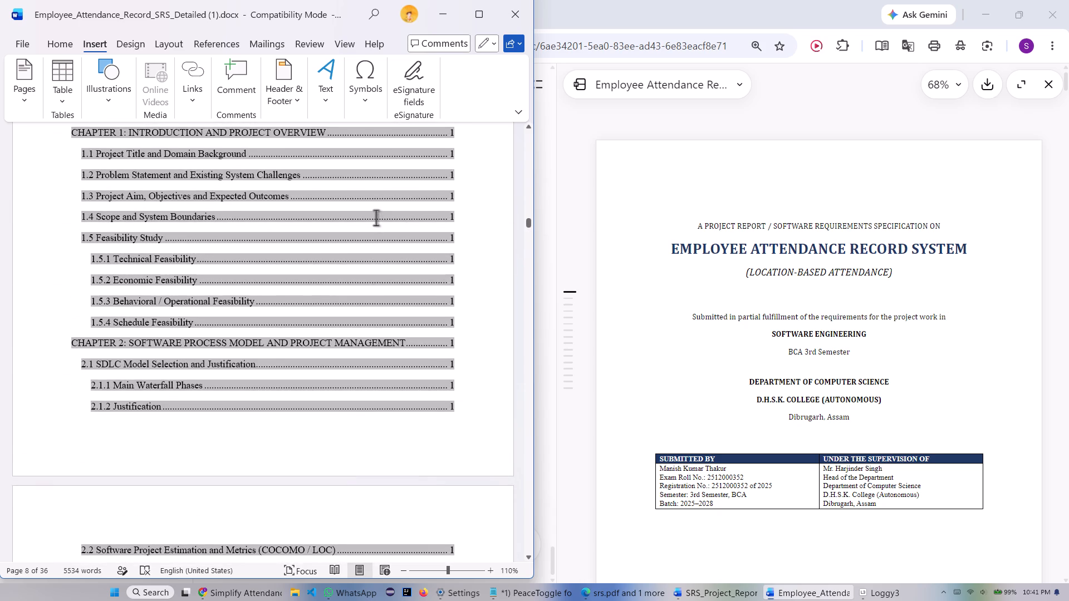
{"action": "scroll", "coordinate": [376, 218], "scroll_direction": "up", "scroll_amount": 2}
{"action": "scroll", "coordinate": [746, 234], "scroll_direction": "down", "scroll_amount": 17}
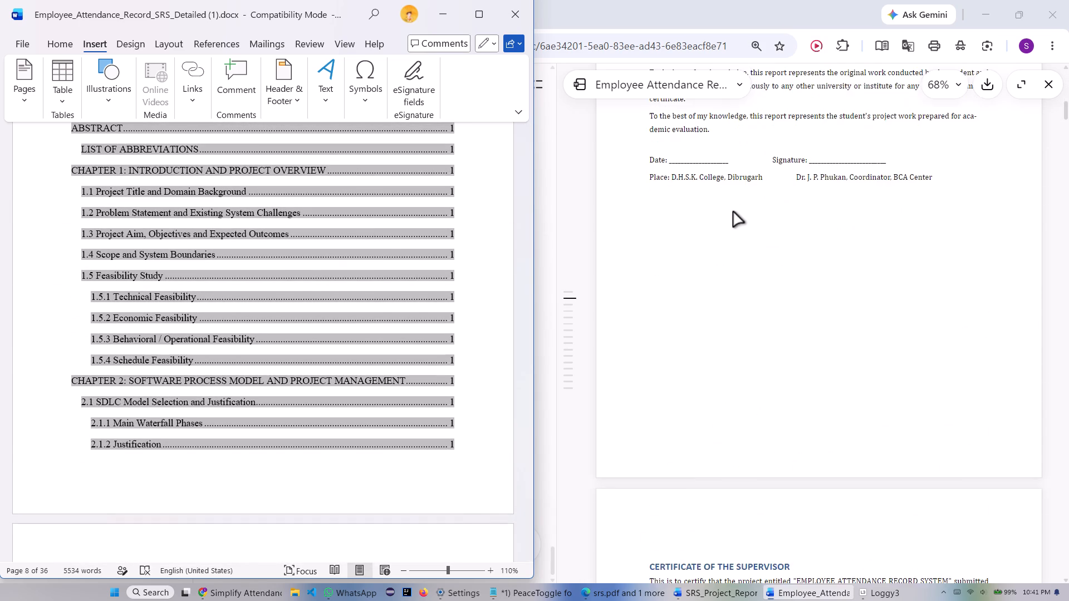
{"action": "scroll", "coordinate": [732, 209], "scroll_direction": "down", "scroll_amount": 13}
{"action": "scroll", "coordinate": [655, 175], "scroll_direction": "down", "scroll_amount": 5}
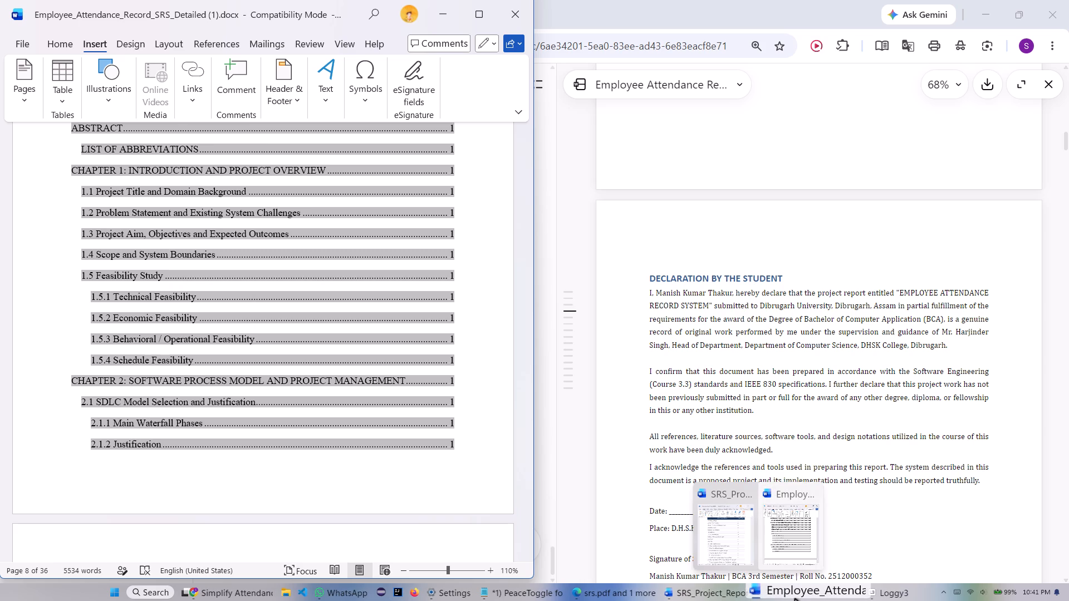
Arrange the SRS project report template and the Employee Attendance Record report side by side.
{"action": "left_click", "coordinate": [779, 544]}
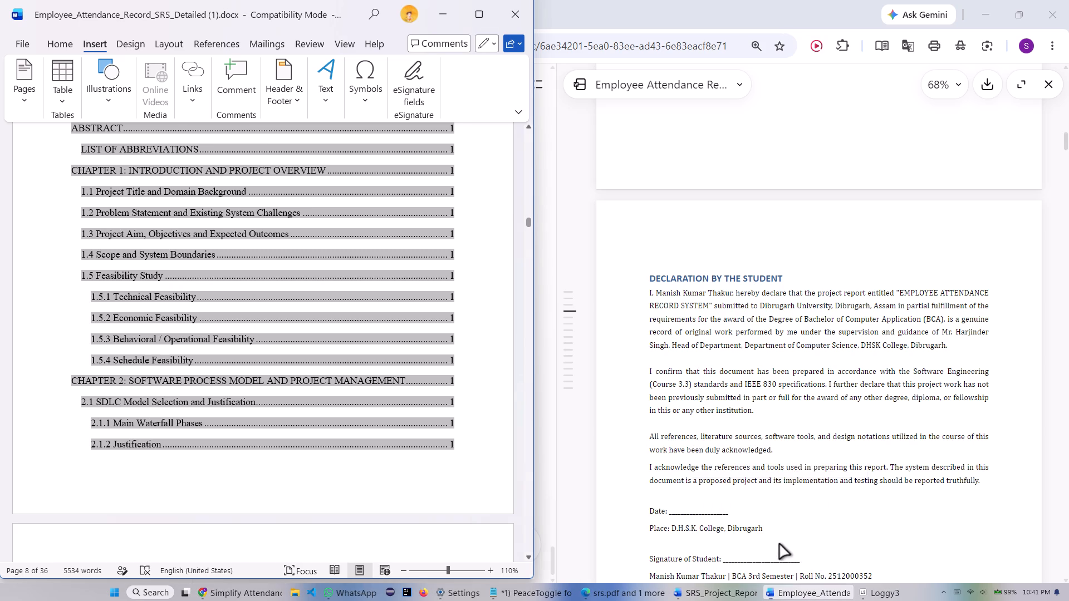
{"action": "left_click", "coordinate": [734, 547]}
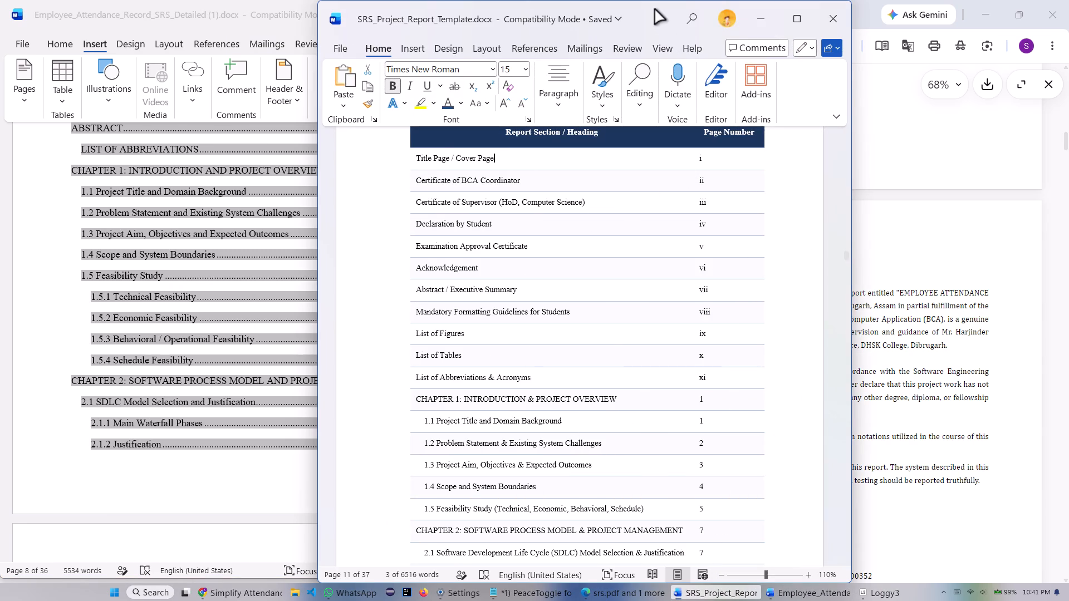
{"action": "left_click_drag", "start_coordinate": [655, 9], "coordinate": [1068, 227]}
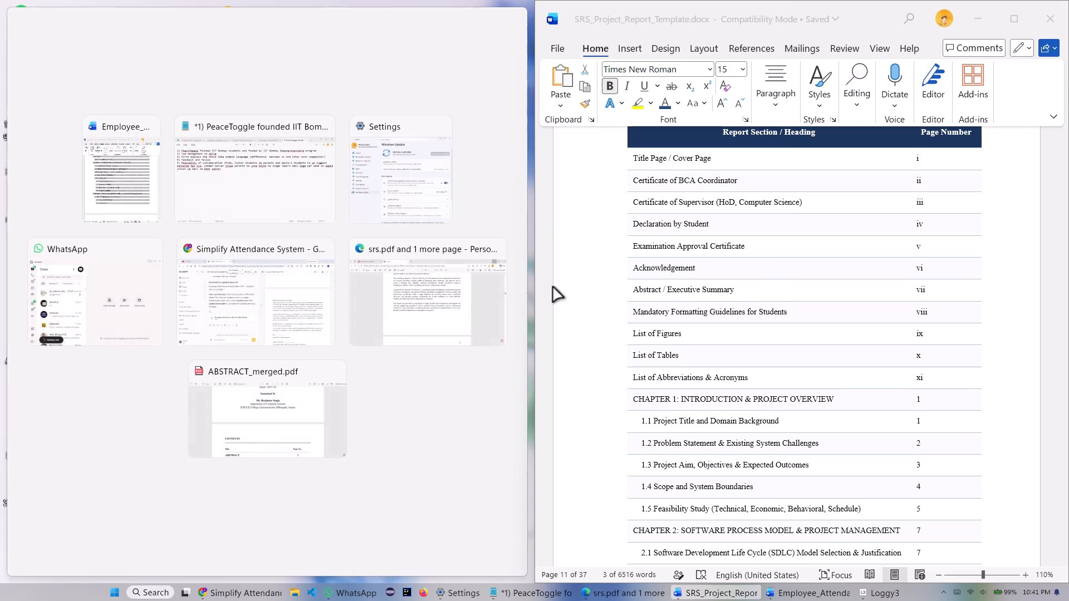
{"action": "left_click", "coordinate": [133, 154]}
Examine the report's Table of Contents from Chapter 2 through Appendix B alongside the template's two-column version.
{"action": "scroll", "coordinate": [290, 303], "scroll_direction": "down", "scroll_amount": 13}
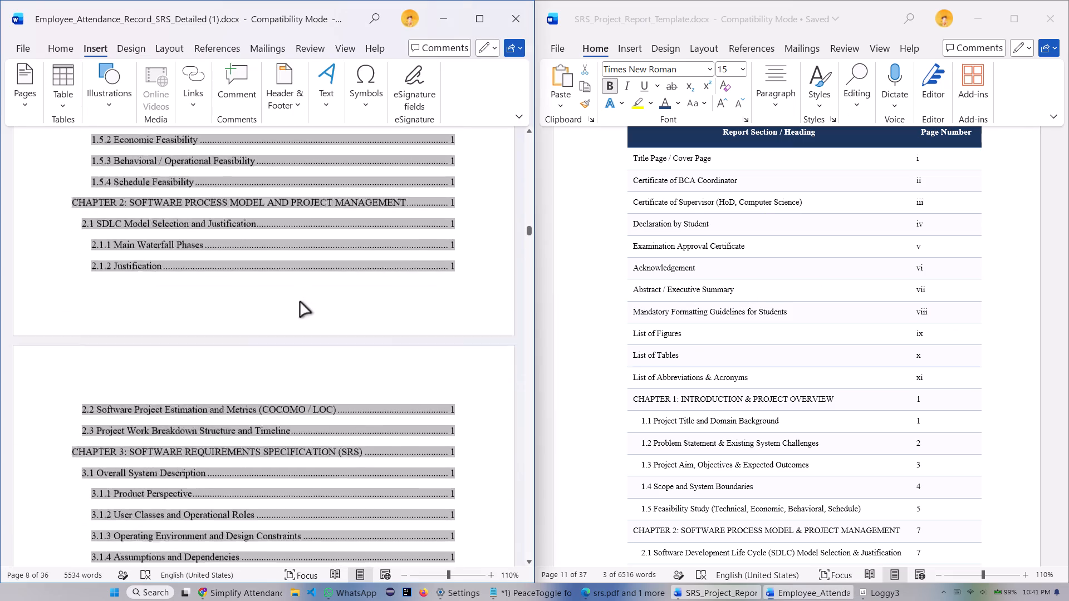
{"action": "scroll", "coordinate": [300, 302], "scroll_direction": "down", "scroll_amount": 6}
{"action": "scroll", "coordinate": [365, 301], "scroll_direction": "down", "scroll_amount": 7}
{"action": "scroll", "coordinate": [343, 303], "scroll_direction": "down", "scroll_amount": 14}
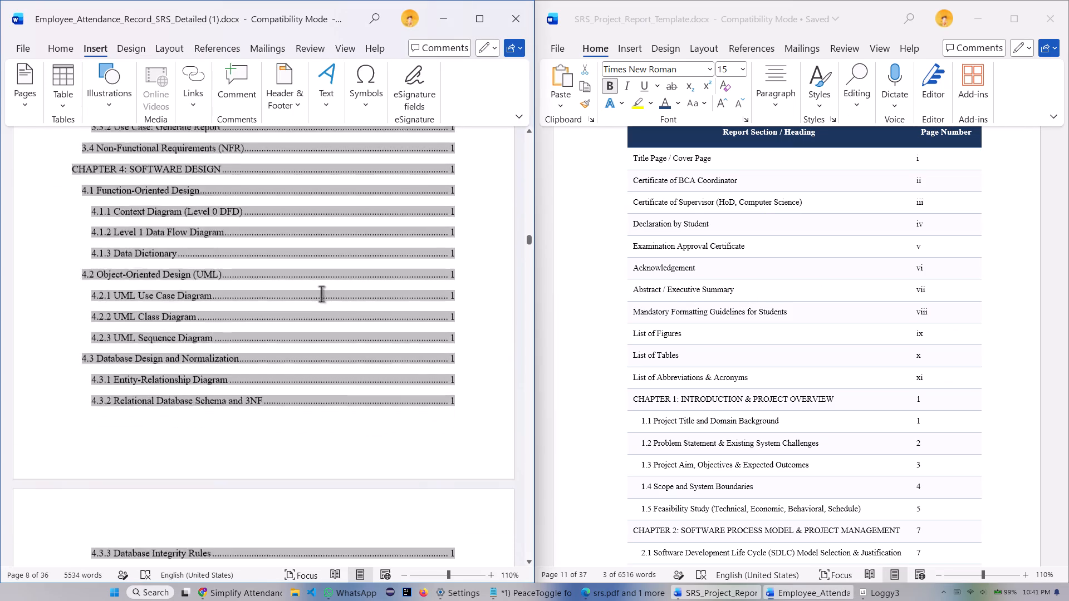
{"action": "scroll", "coordinate": [321, 294], "scroll_direction": "down", "scroll_amount": 18}
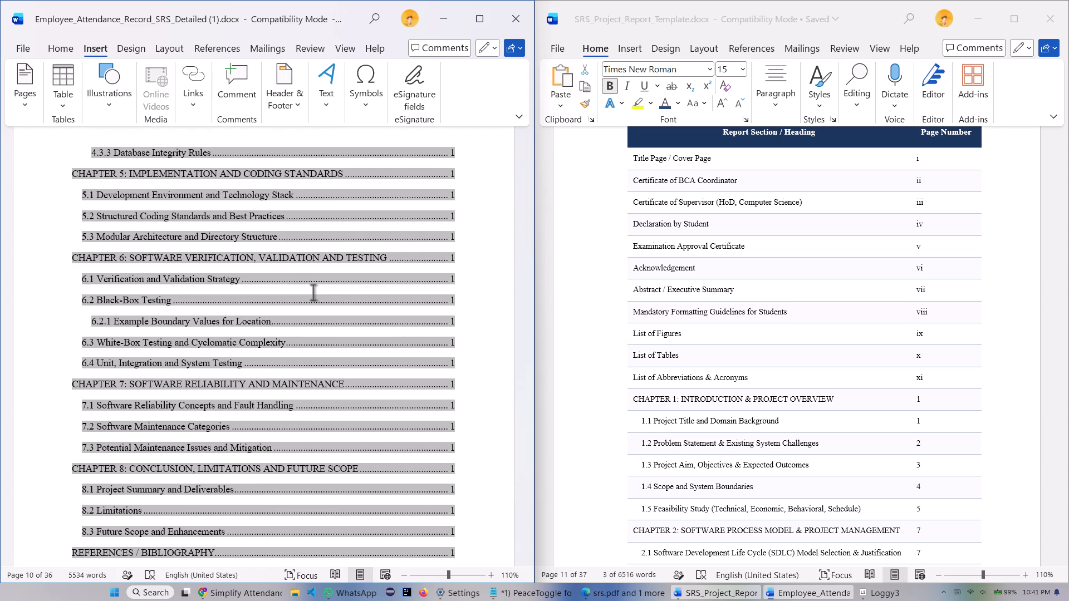
{"action": "scroll", "coordinate": [288, 292], "scroll_direction": "down", "scroll_amount": 4}
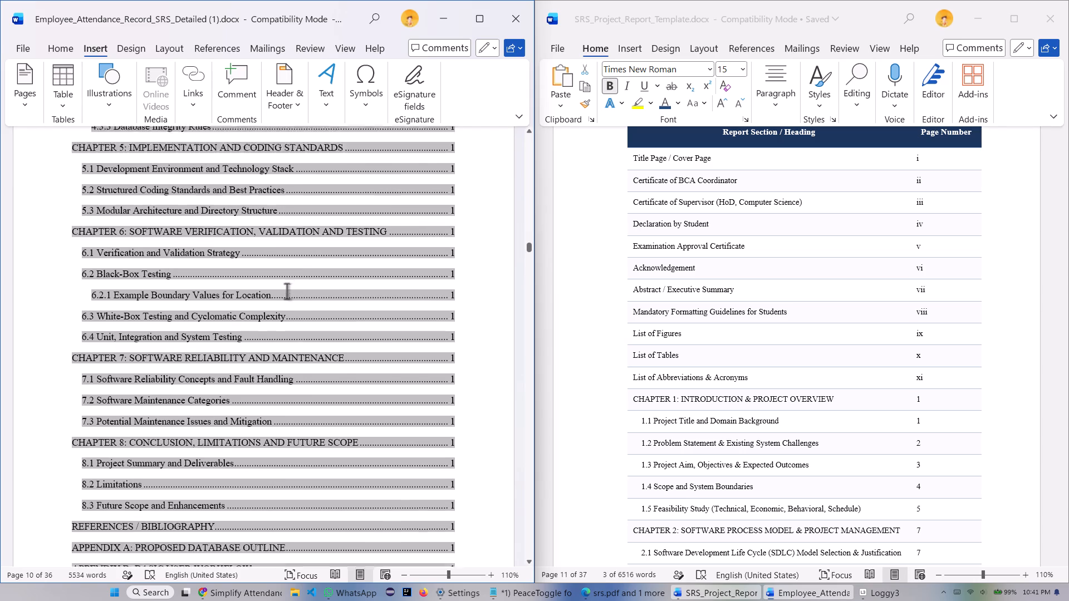
{"action": "scroll", "coordinate": [287, 291], "scroll_direction": "down", "scroll_amount": 10}
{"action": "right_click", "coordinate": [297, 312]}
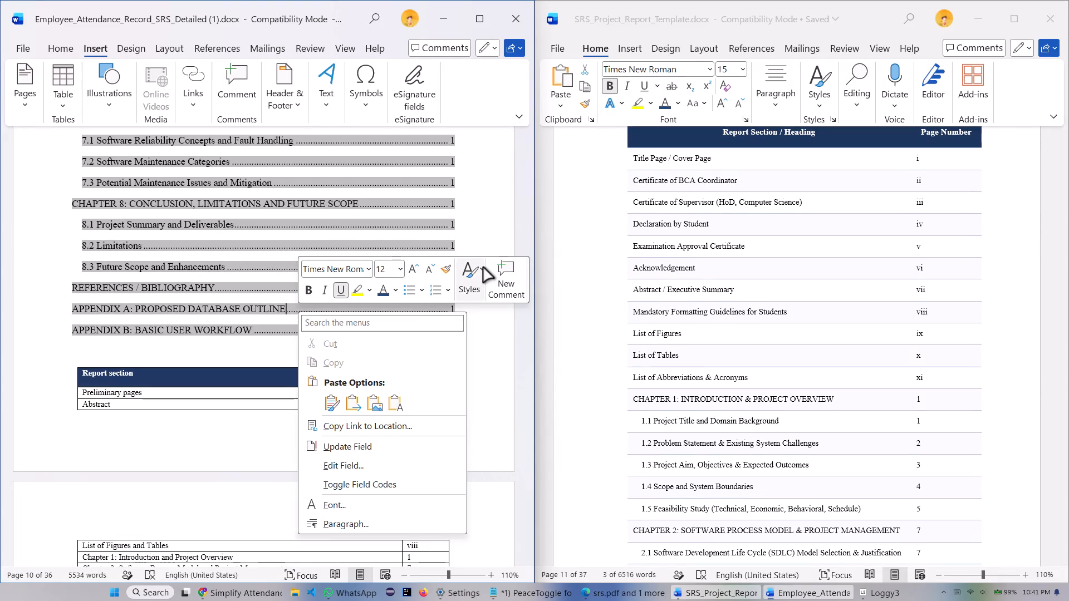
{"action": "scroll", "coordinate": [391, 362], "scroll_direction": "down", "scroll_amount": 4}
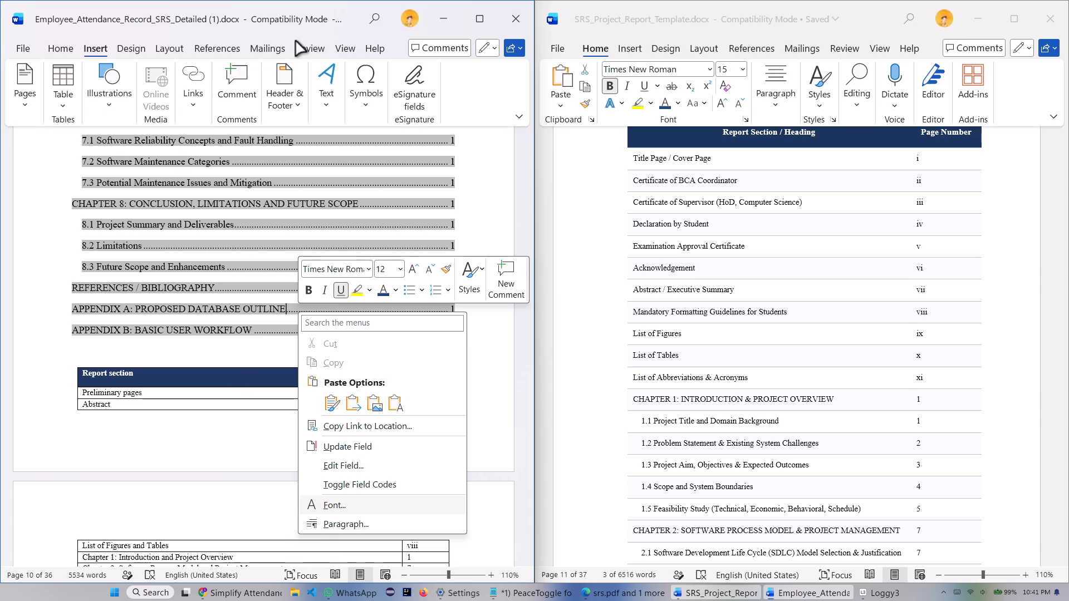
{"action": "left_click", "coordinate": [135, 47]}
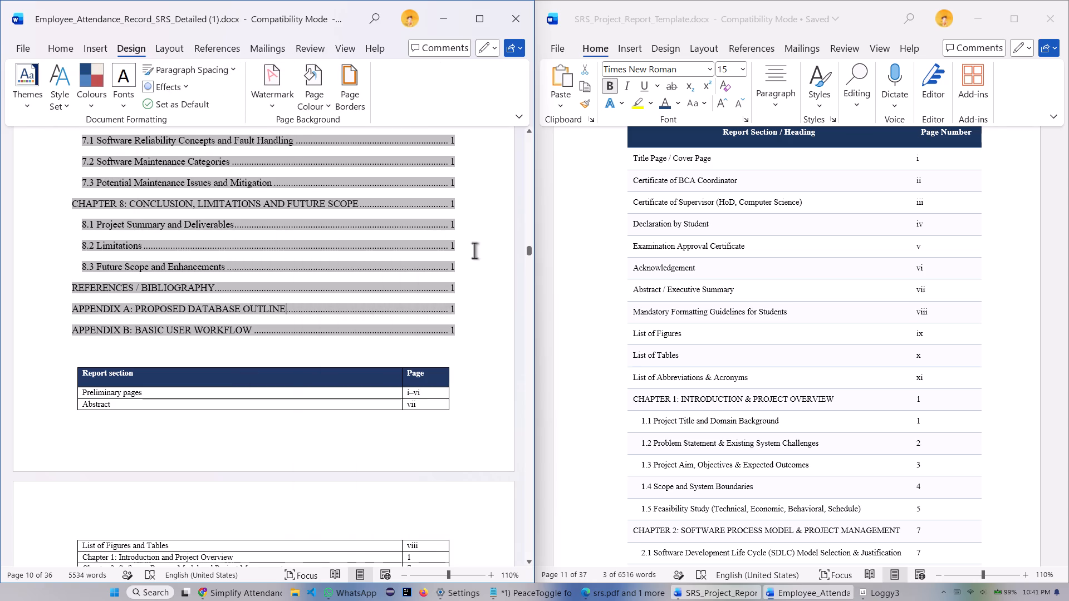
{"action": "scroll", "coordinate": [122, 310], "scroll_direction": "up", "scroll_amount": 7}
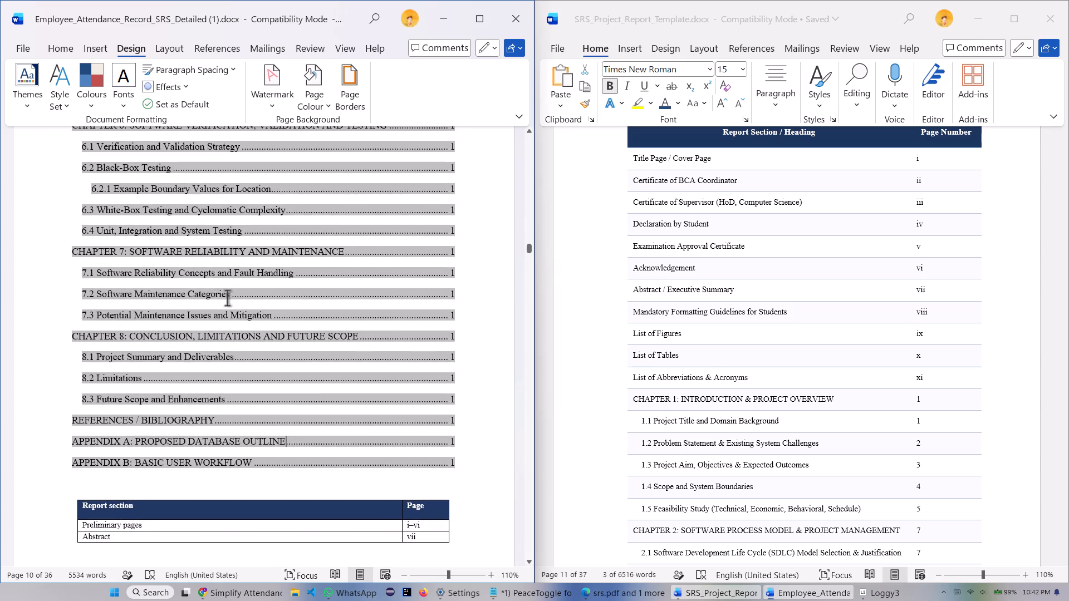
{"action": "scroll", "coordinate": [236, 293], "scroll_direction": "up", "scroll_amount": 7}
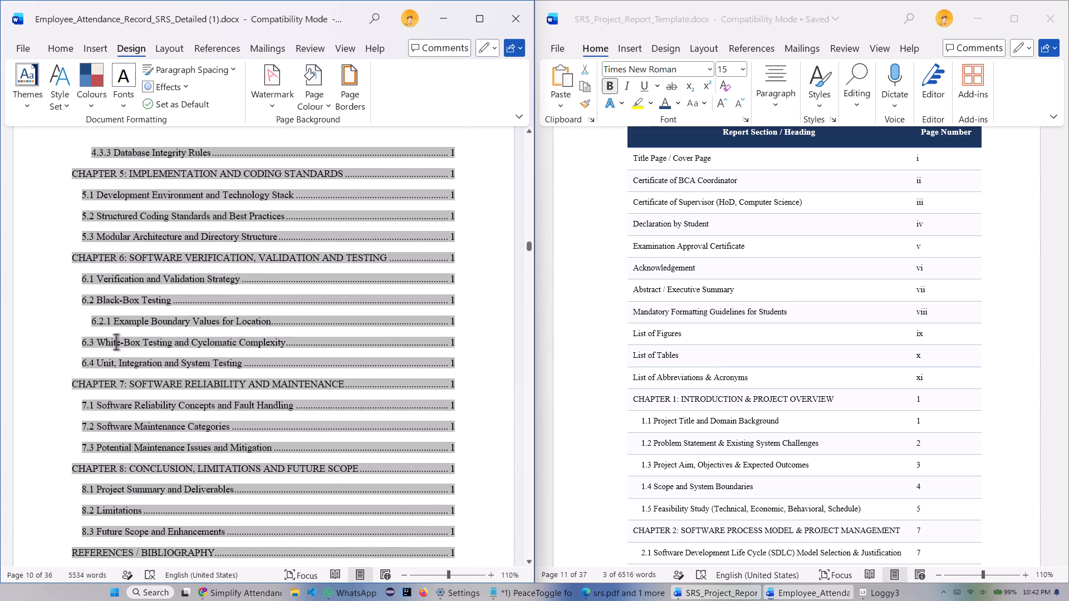
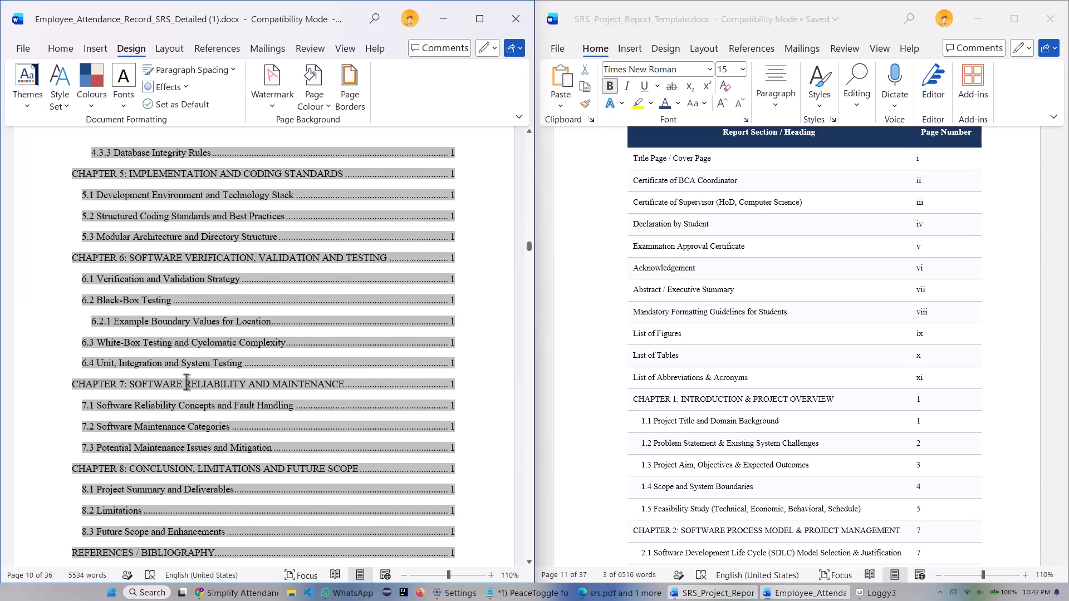
Examine the report's Table of Contents entries from the column heading line through Chapter 8 against the template's two-column table.
{"action": "scroll", "coordinate": [328, 295], "scroll_direction": "up", "scroll_amount": 14}
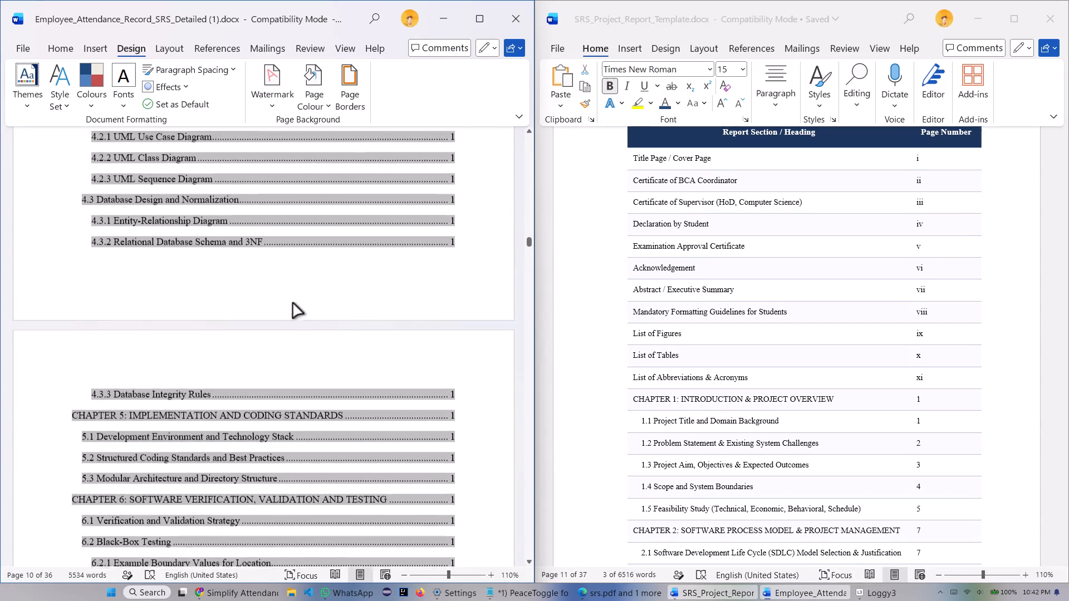
{"action": "scroll", "coordinate": [293, 303], "scroll_direction": "up", "scroll_amount": 18}
{"action": "scroll", "coordinate": [293, 303], "scroll_direction": "up", "scroll_amount": 7}
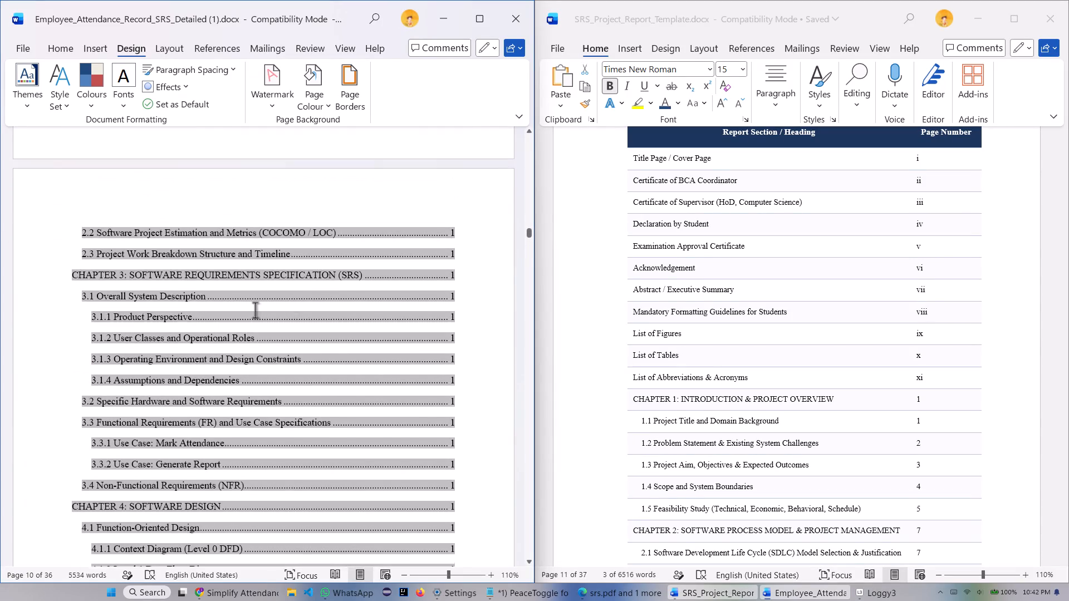
{"action": "scroll", "coordinate": [124, 322], "scroll_direction": "up", "scroll_amount": 2}
{"action": "scroll", "coordinate": [190, 348], "scroll_direction": "up", "scroll_amount": 10}
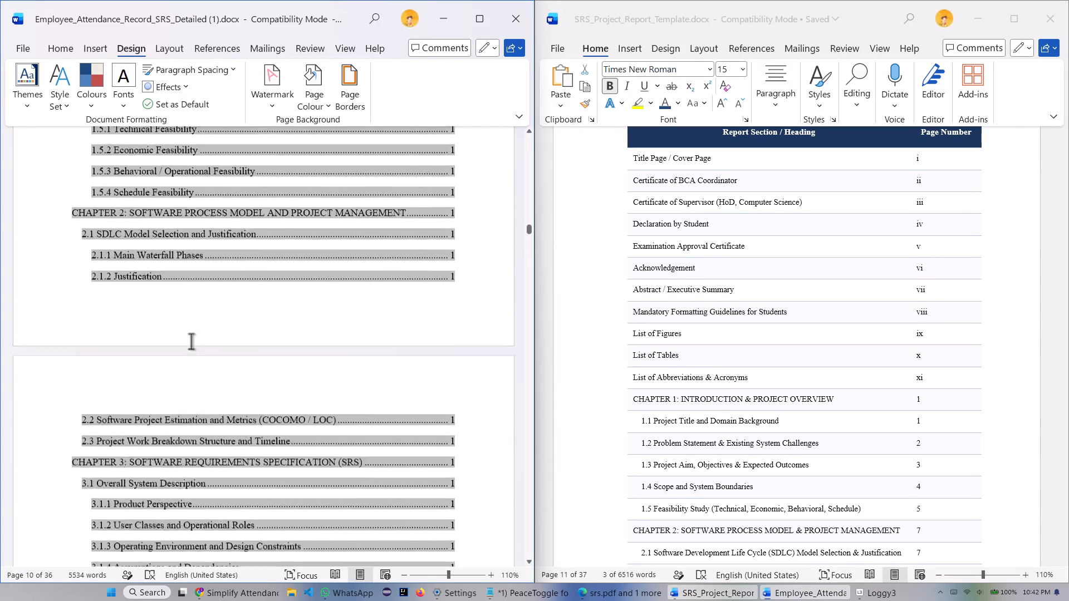
{"action": "scroll", "coordinate": [191, 341], "scroll_direction": "up", "scroll_amount": 14}
{"action": "scroll", "coordinate": [199, 343], "scroll_direction": "up", "scroll_amount": 7}
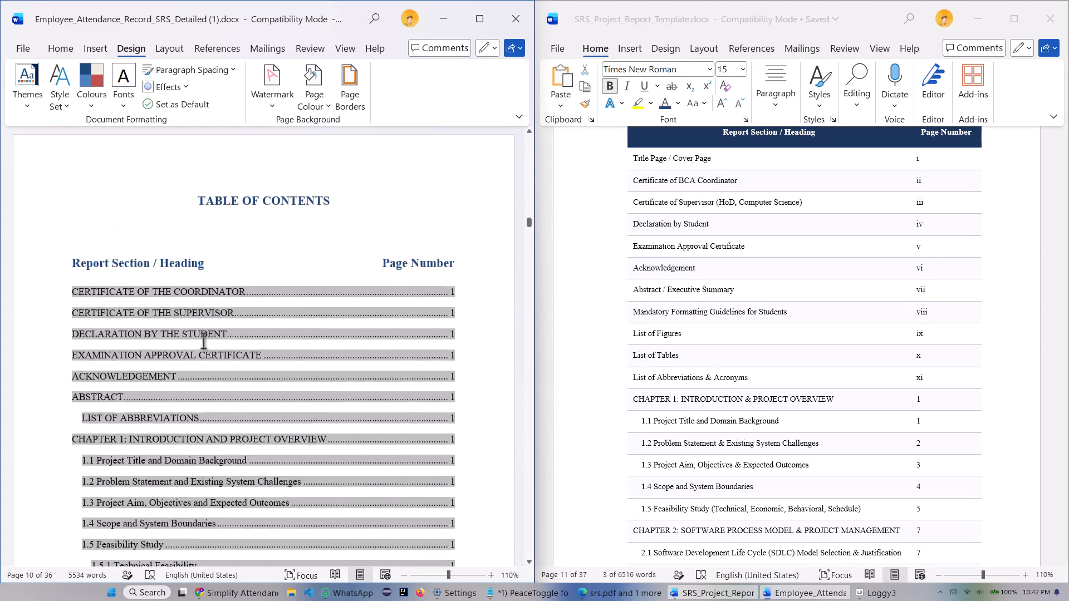
{"action": "scroll", "coordinate": [218, 334], "scroll_direction": "down", "scroll_amount": 8}
{"action": "scroll", "coordinate": [127, 327], "scroll_direction": "down", "scroll_amount": 5}
{"action": "scroll", "coordinate": [199, 315], "scroll_direction": "down", "scroll_amount": 10}
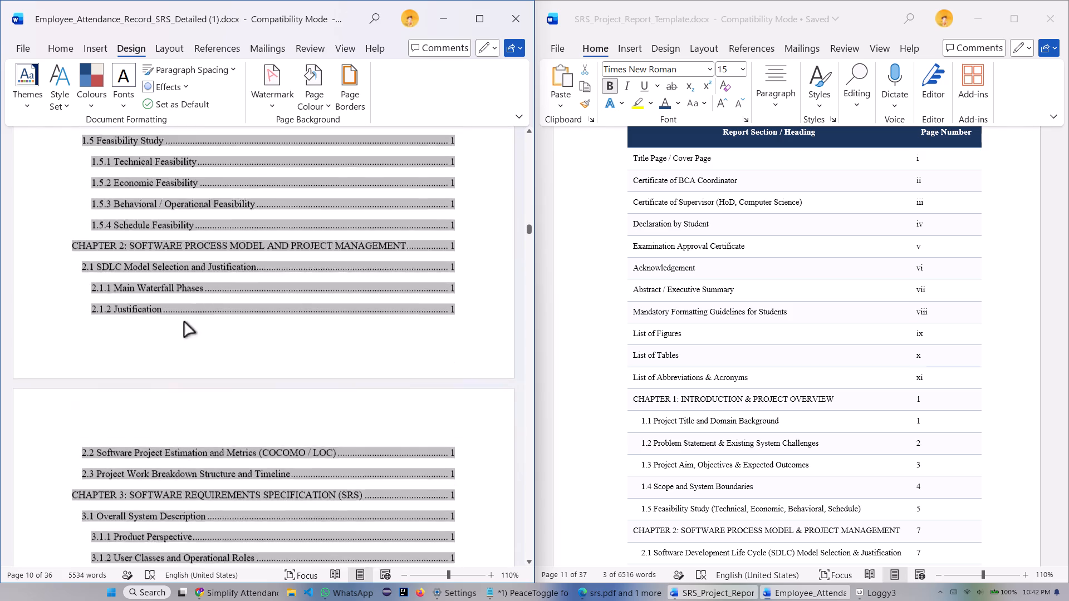
{"action": "scroll", "coordinate": [209, 299], "scroll_direction": "down", "scroll_amount": 3}
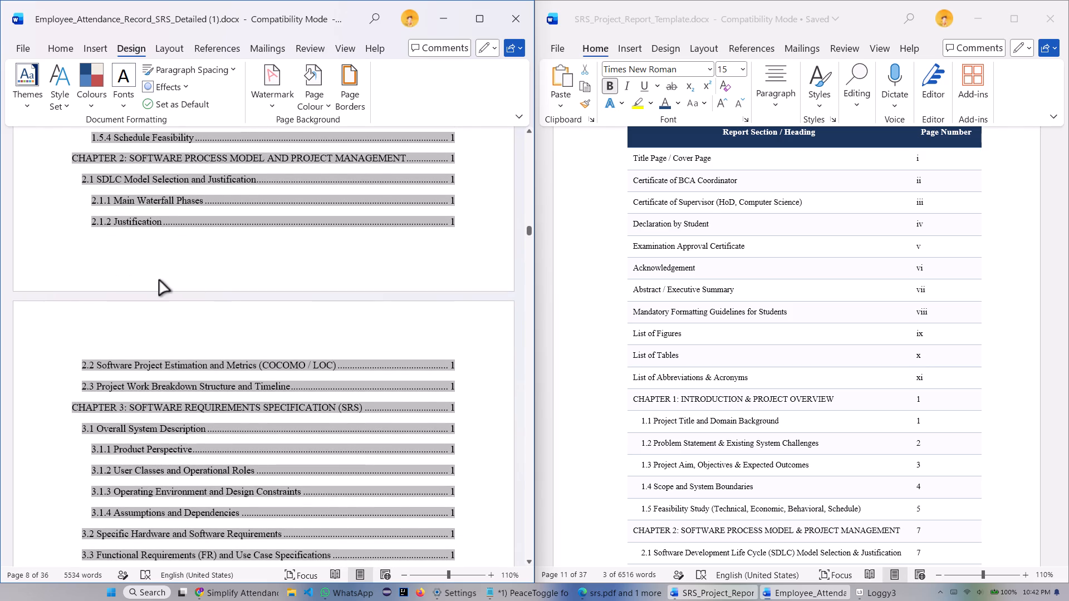
{"action": "scroll", "coordinate": [67, 294], "scroll_direction": "down", "scroll_amount": 10}
{"action": "scroll", "coordinate": [261, 274], "scroll_direction": "down", "scroll_amount": 4}
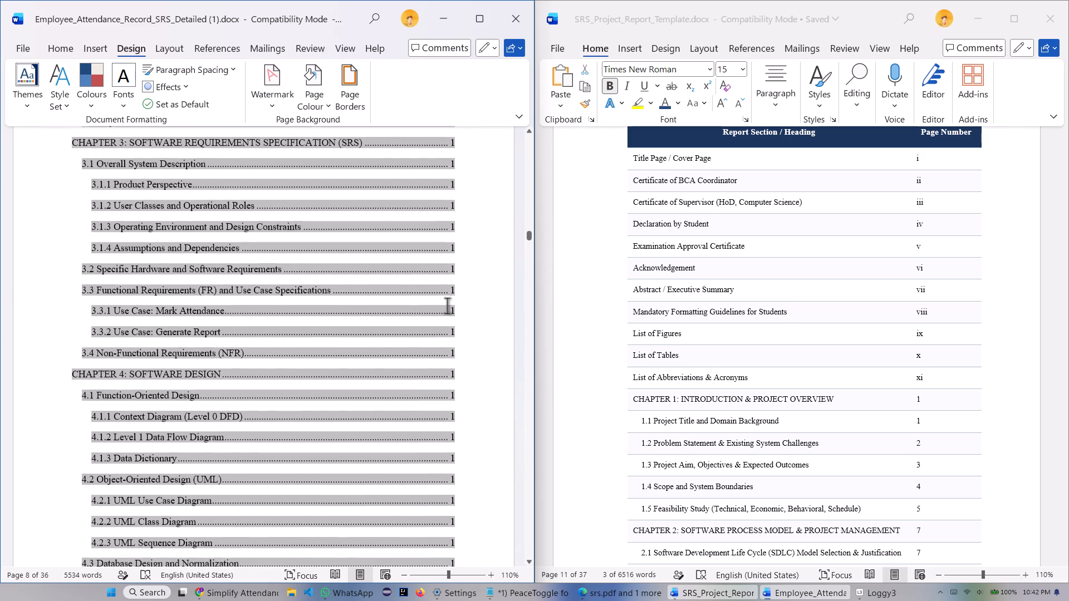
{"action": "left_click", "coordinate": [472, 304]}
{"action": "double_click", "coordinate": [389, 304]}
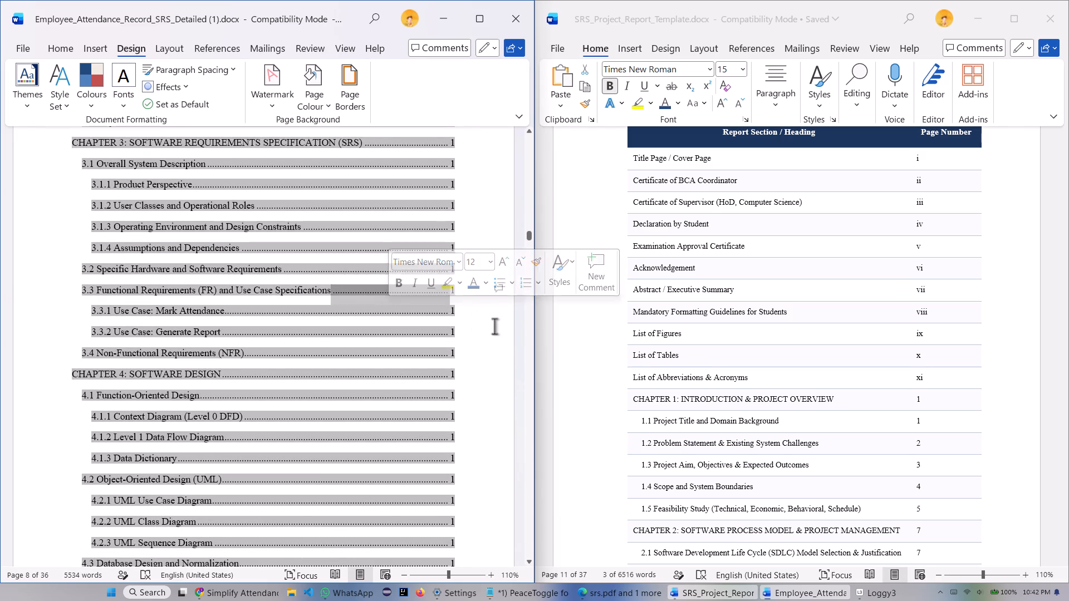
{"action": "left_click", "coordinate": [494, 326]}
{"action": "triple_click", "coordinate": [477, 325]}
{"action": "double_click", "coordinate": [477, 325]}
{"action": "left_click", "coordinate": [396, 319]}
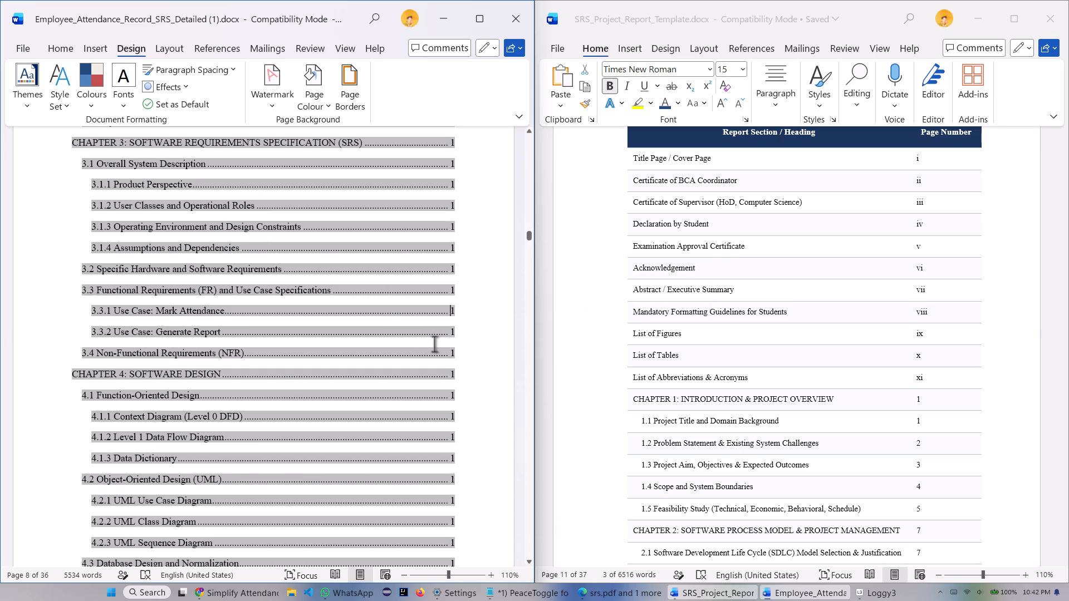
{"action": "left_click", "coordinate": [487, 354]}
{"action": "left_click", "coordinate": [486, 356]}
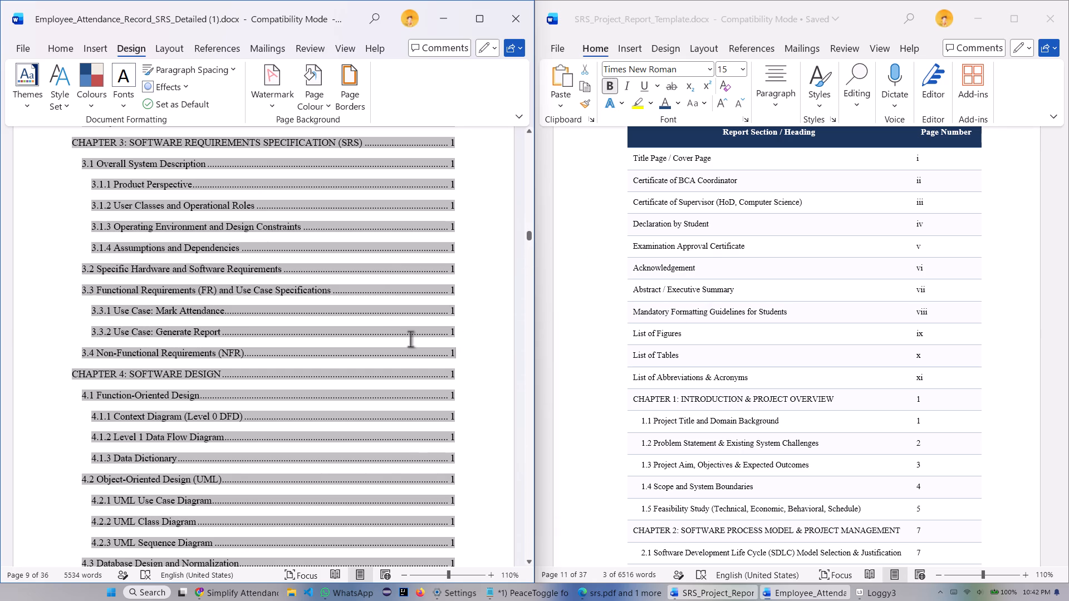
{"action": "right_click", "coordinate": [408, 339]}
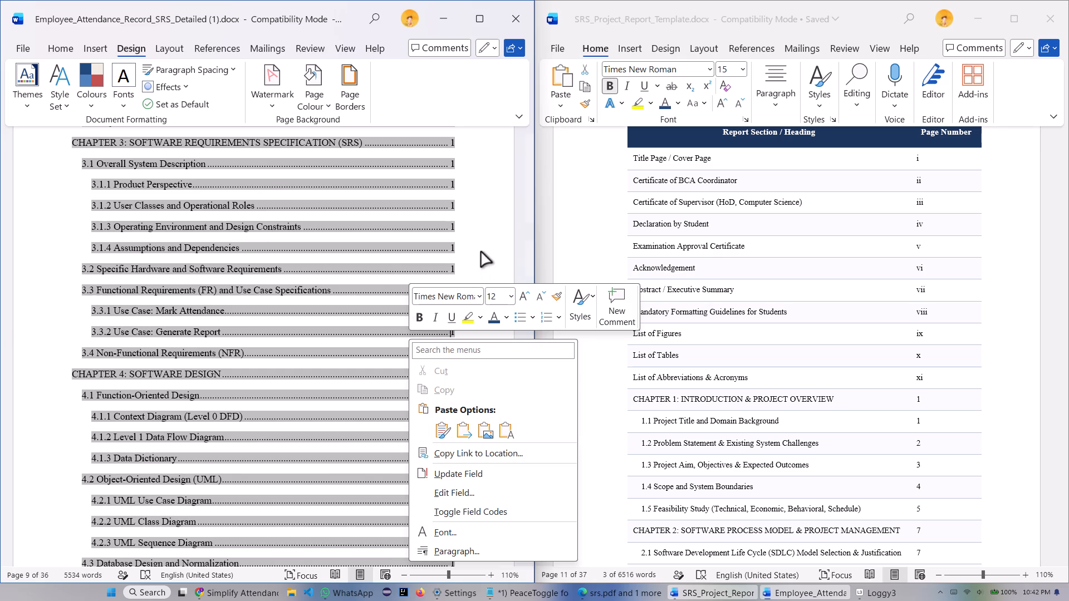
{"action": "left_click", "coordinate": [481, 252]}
Undo the extra blank line between the report's TABLE OF CONTENTS title and its column heading line.
{"action": "key", "text": "ctrl+z"}
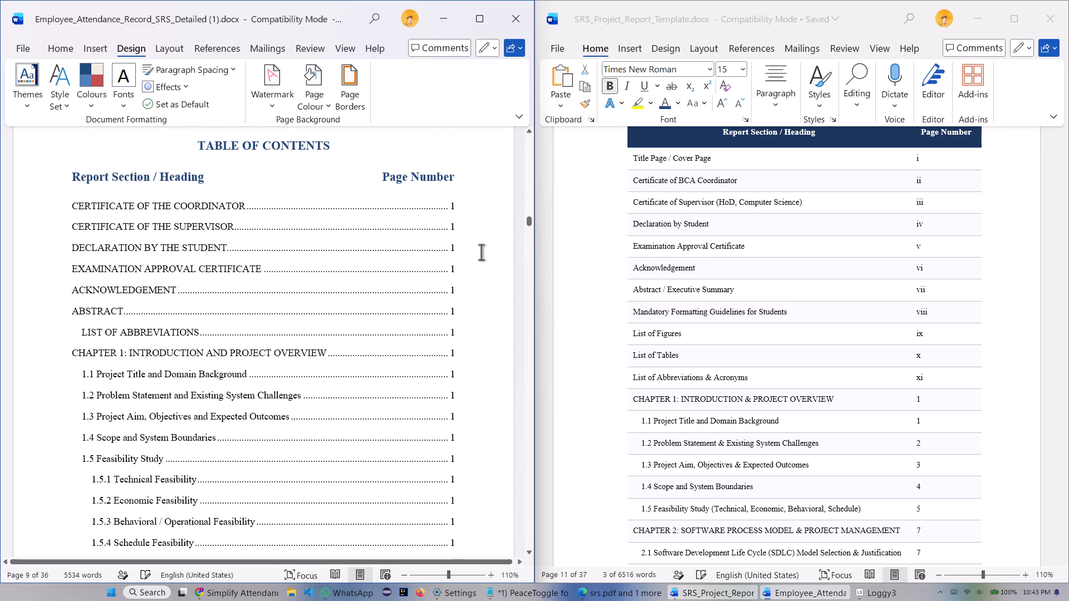
{"action": "scroll", "coordinate": [323, 314], "scroll_direction": "up", "scroll_amount": 7}
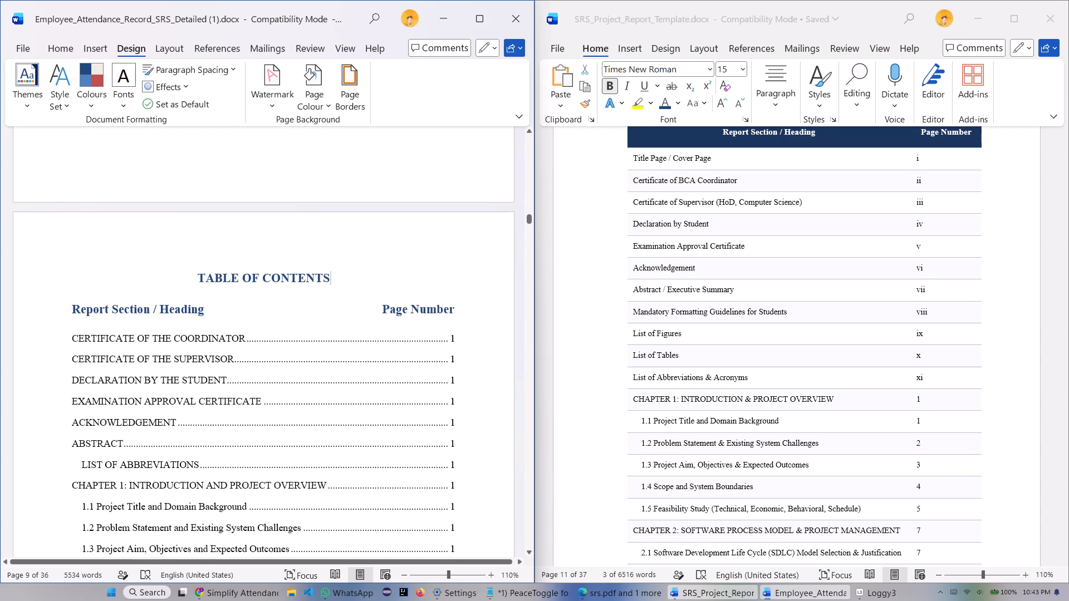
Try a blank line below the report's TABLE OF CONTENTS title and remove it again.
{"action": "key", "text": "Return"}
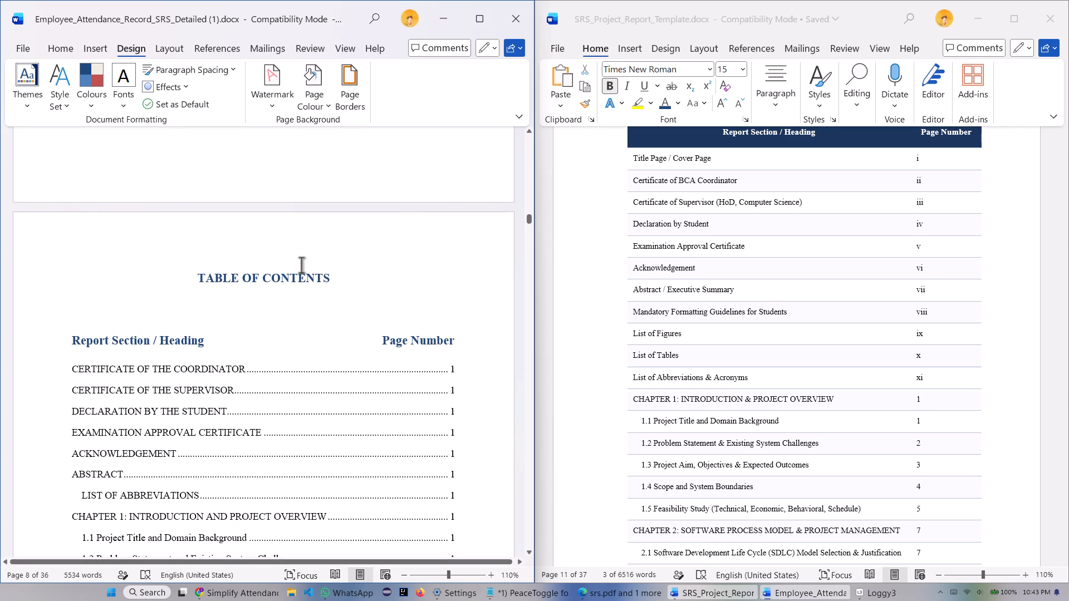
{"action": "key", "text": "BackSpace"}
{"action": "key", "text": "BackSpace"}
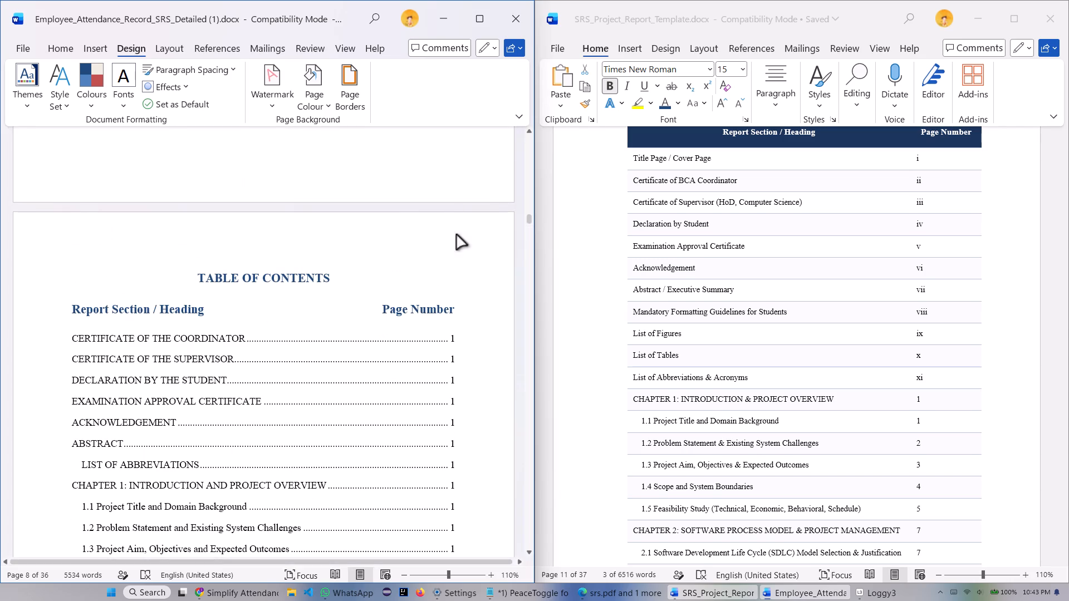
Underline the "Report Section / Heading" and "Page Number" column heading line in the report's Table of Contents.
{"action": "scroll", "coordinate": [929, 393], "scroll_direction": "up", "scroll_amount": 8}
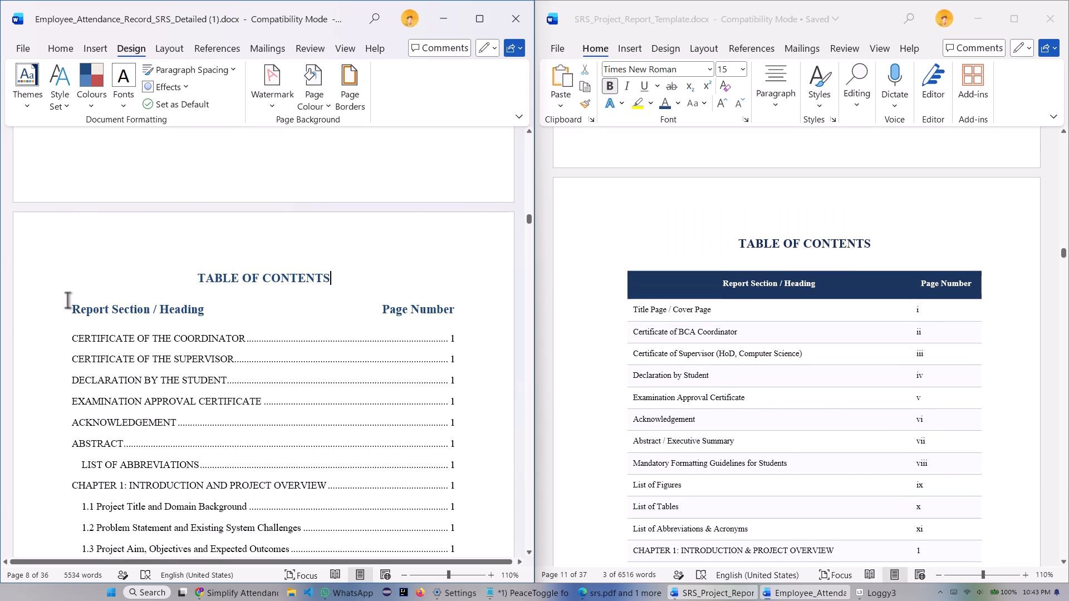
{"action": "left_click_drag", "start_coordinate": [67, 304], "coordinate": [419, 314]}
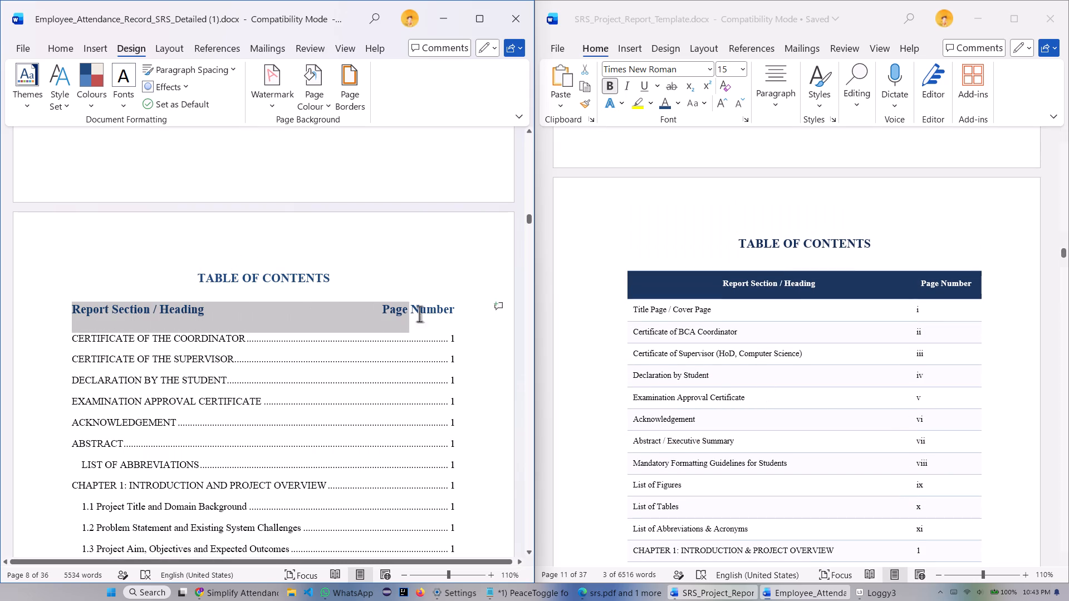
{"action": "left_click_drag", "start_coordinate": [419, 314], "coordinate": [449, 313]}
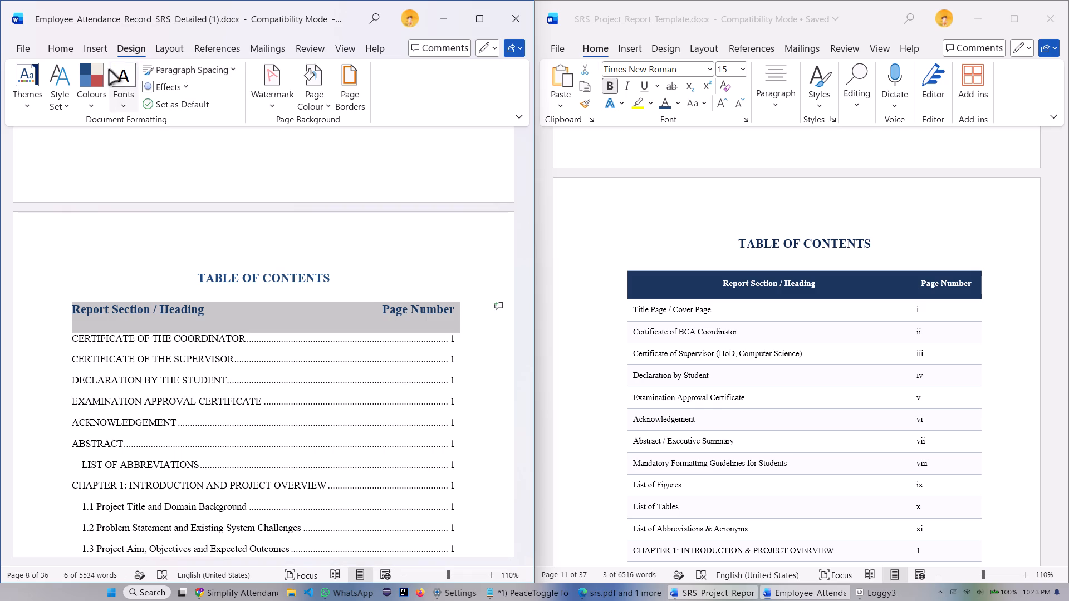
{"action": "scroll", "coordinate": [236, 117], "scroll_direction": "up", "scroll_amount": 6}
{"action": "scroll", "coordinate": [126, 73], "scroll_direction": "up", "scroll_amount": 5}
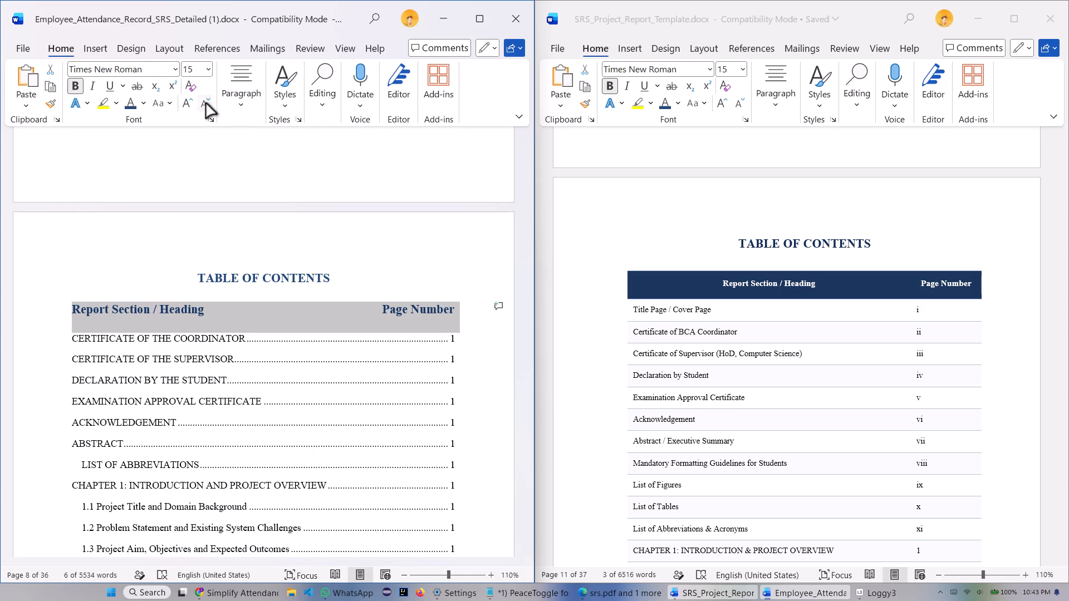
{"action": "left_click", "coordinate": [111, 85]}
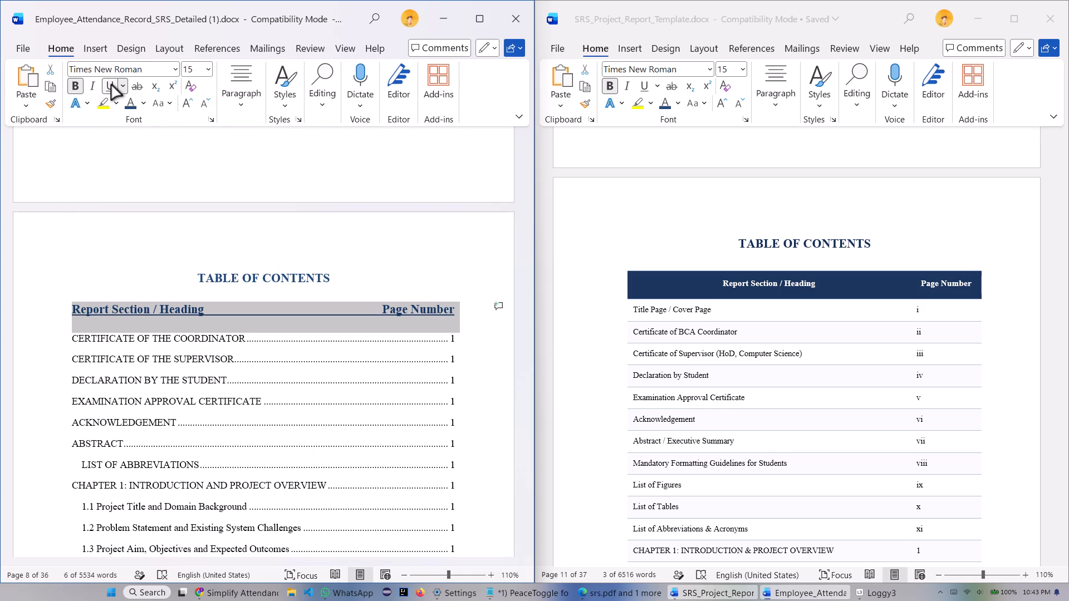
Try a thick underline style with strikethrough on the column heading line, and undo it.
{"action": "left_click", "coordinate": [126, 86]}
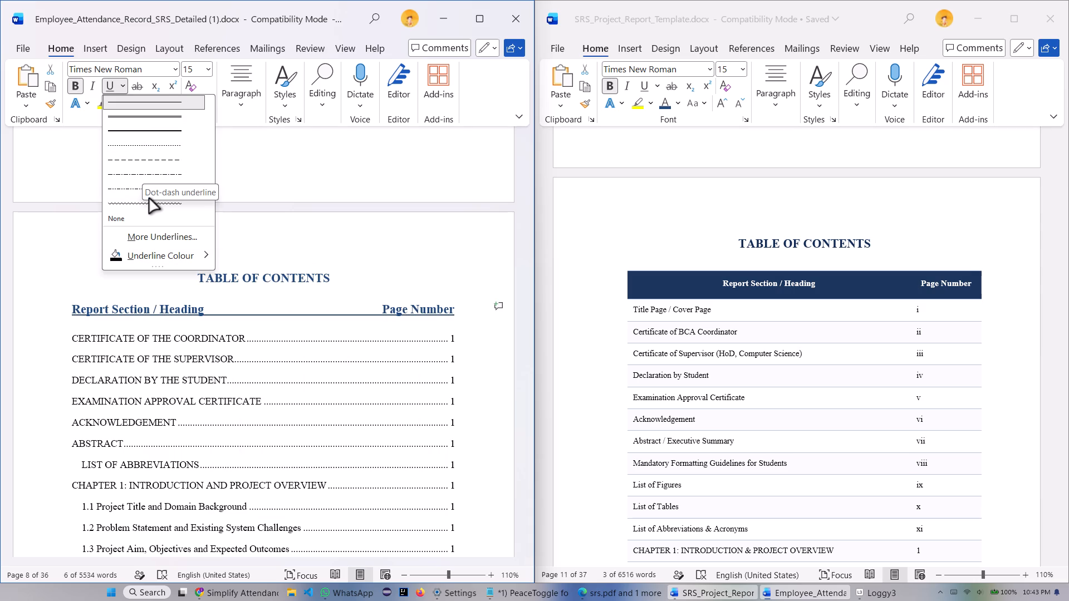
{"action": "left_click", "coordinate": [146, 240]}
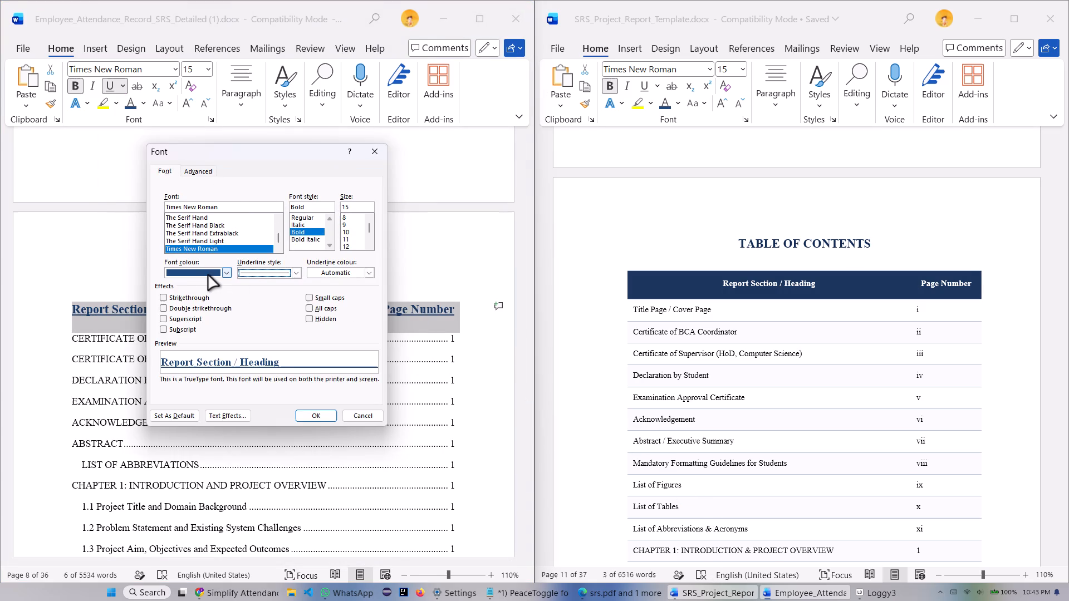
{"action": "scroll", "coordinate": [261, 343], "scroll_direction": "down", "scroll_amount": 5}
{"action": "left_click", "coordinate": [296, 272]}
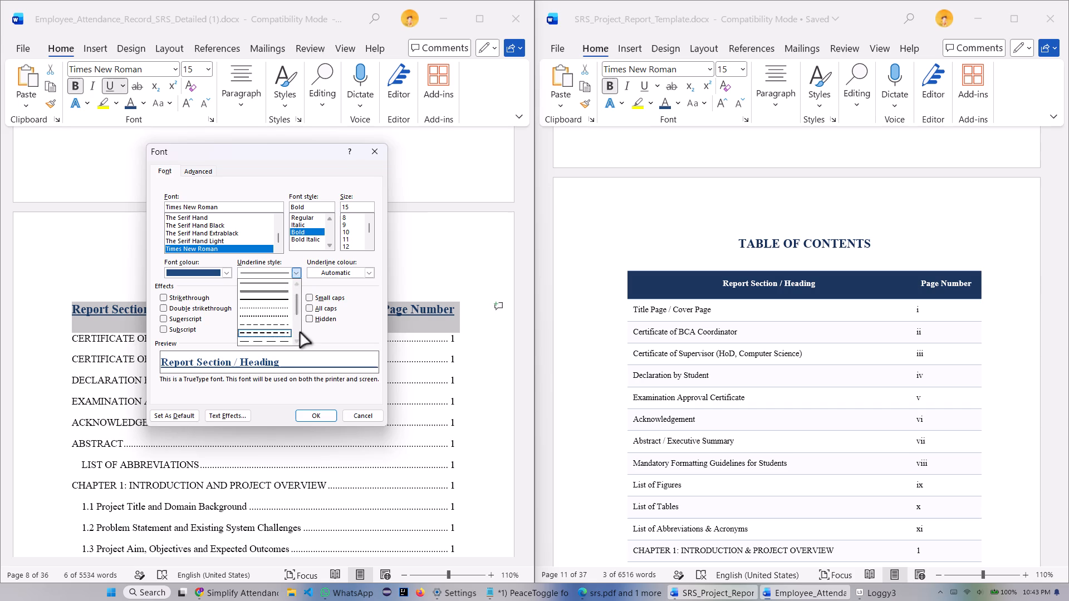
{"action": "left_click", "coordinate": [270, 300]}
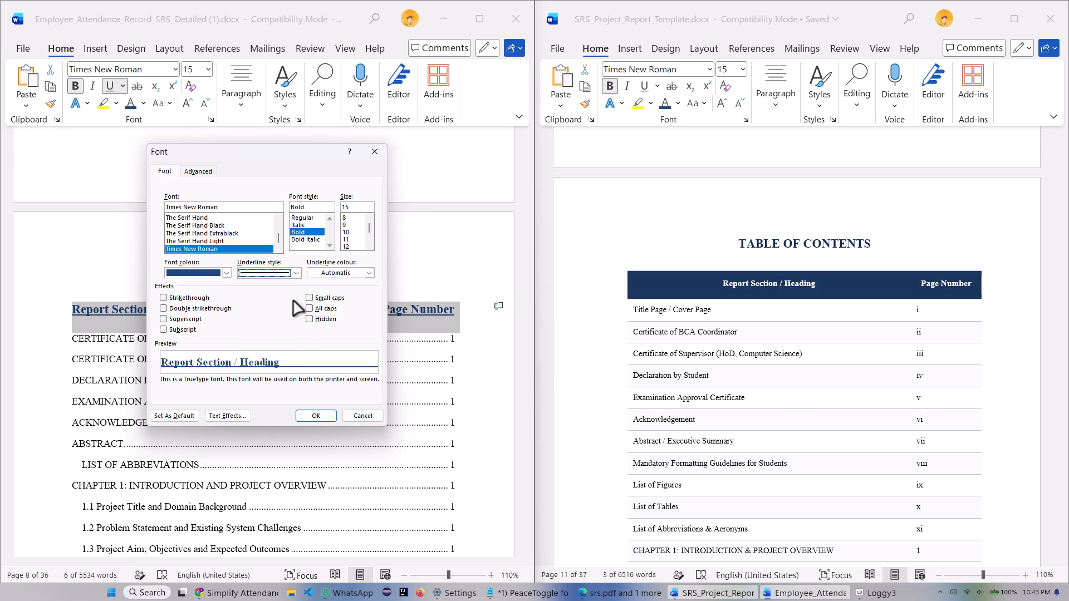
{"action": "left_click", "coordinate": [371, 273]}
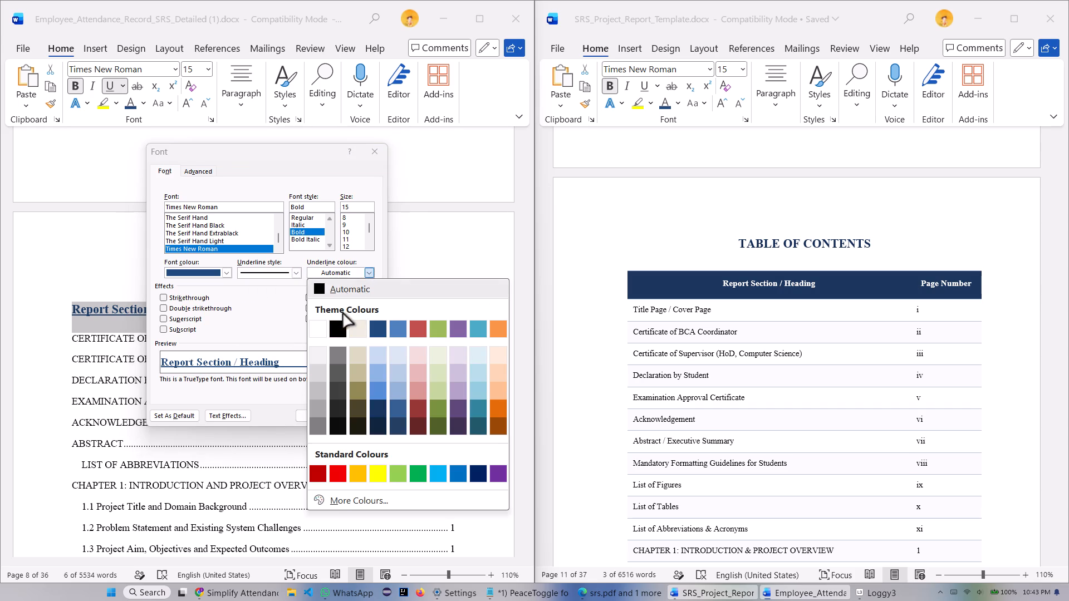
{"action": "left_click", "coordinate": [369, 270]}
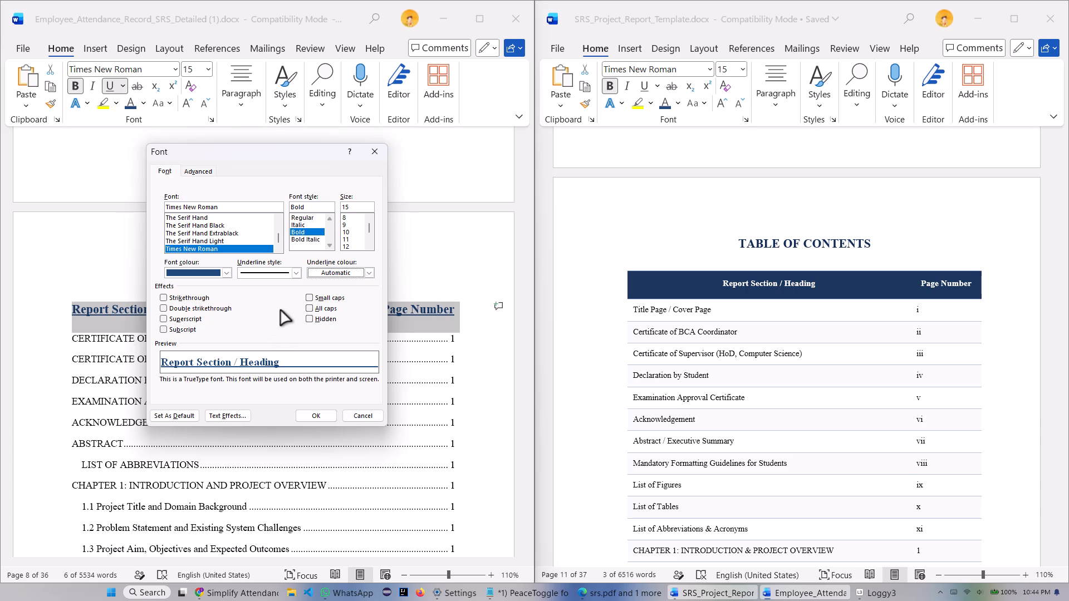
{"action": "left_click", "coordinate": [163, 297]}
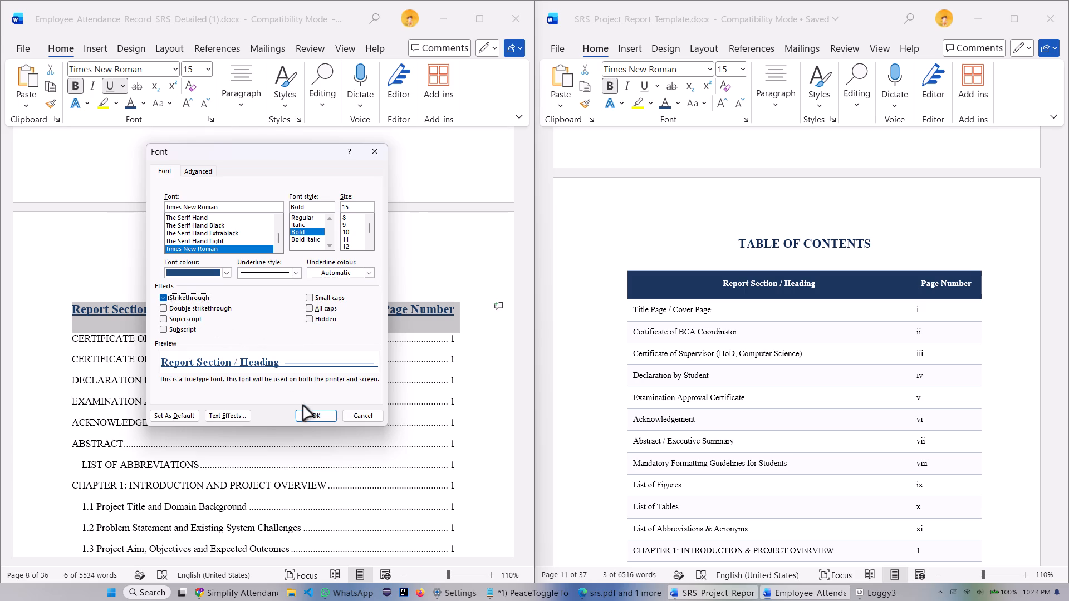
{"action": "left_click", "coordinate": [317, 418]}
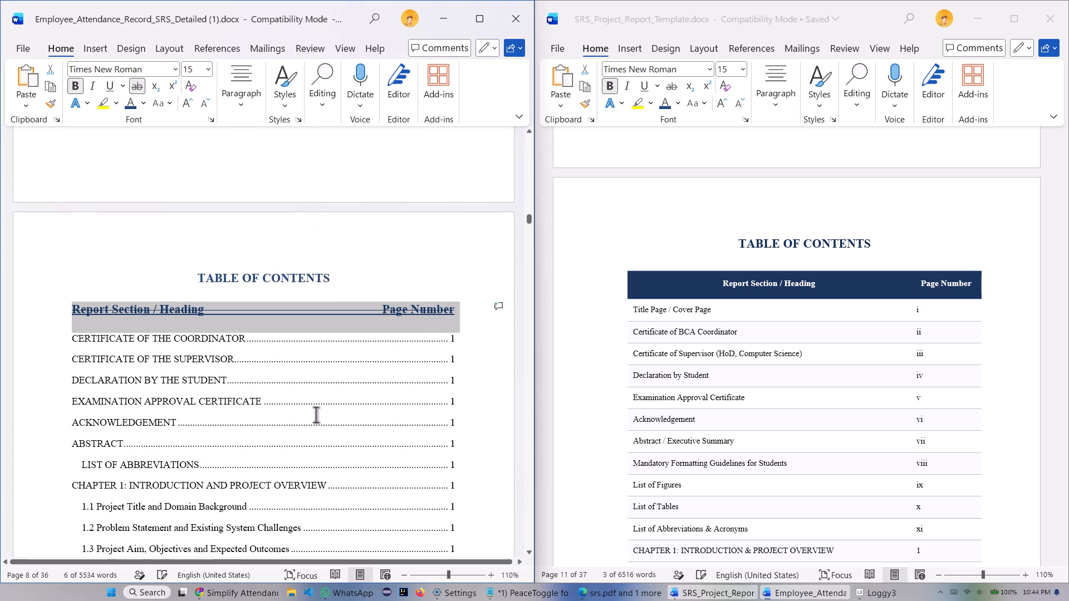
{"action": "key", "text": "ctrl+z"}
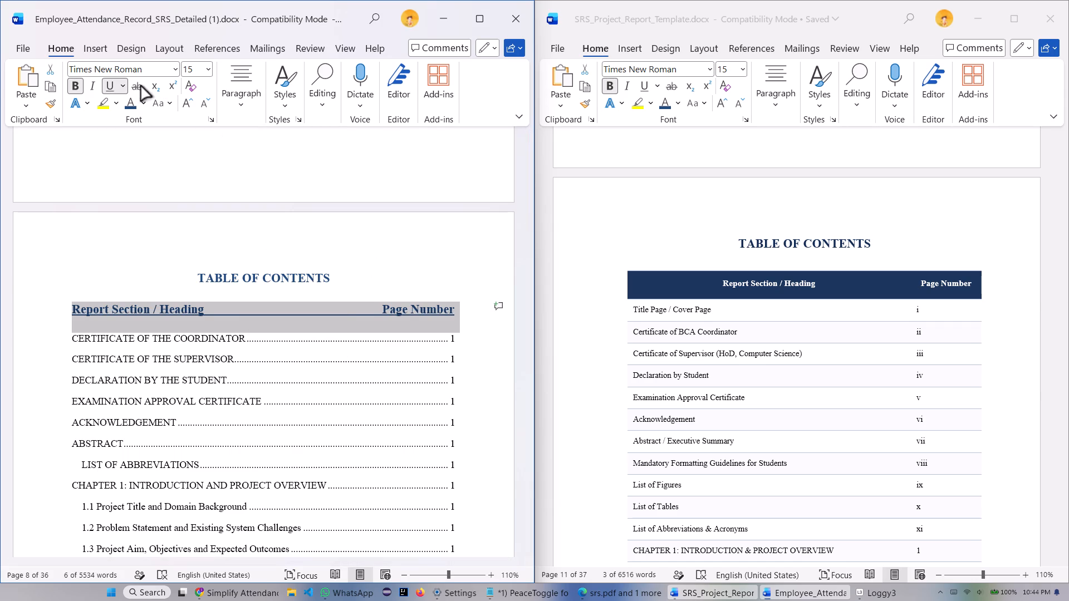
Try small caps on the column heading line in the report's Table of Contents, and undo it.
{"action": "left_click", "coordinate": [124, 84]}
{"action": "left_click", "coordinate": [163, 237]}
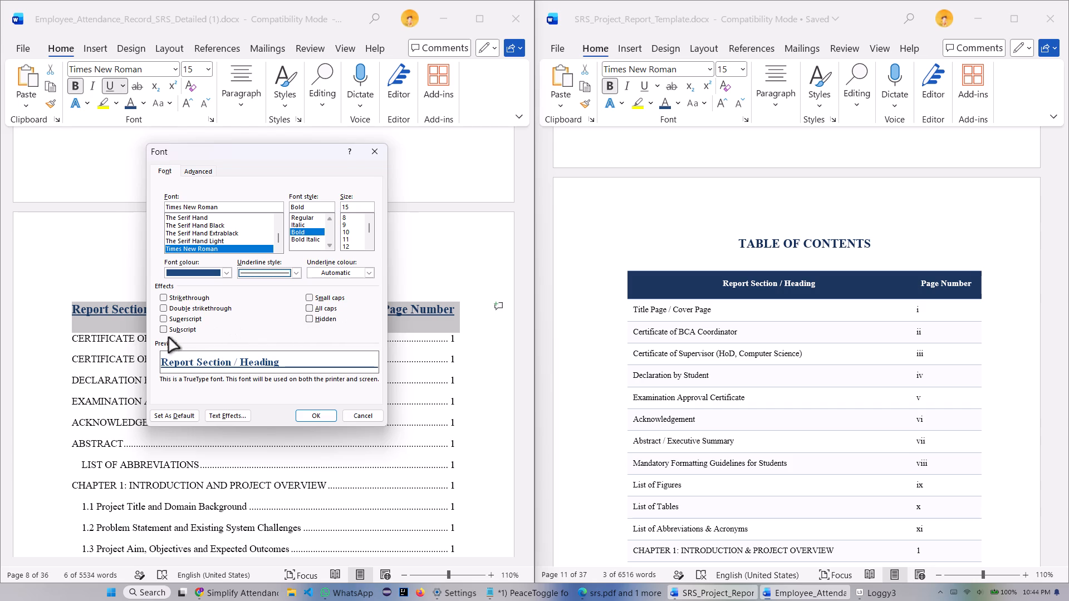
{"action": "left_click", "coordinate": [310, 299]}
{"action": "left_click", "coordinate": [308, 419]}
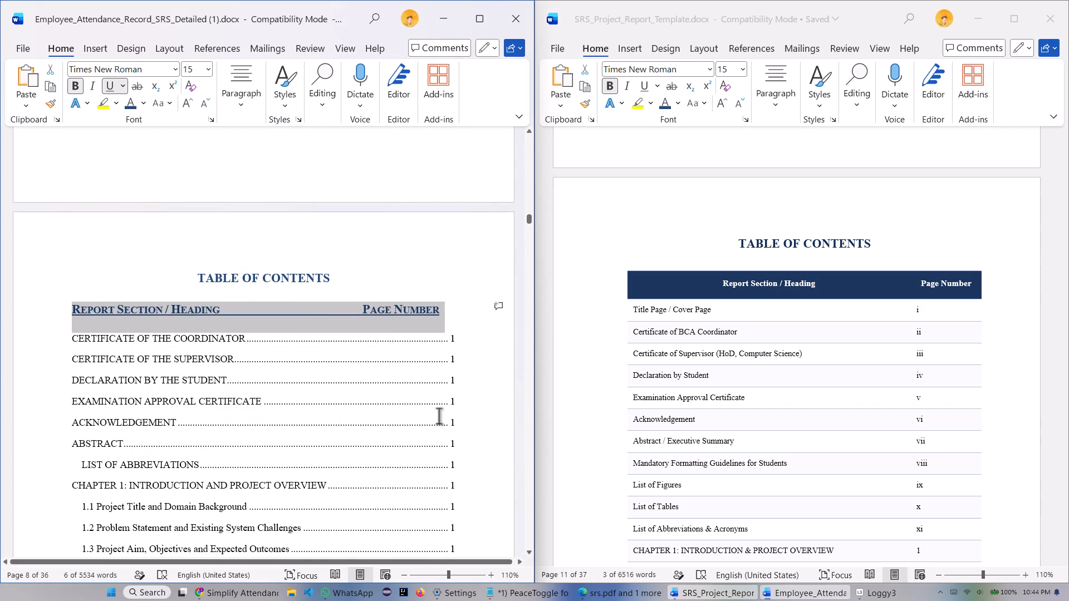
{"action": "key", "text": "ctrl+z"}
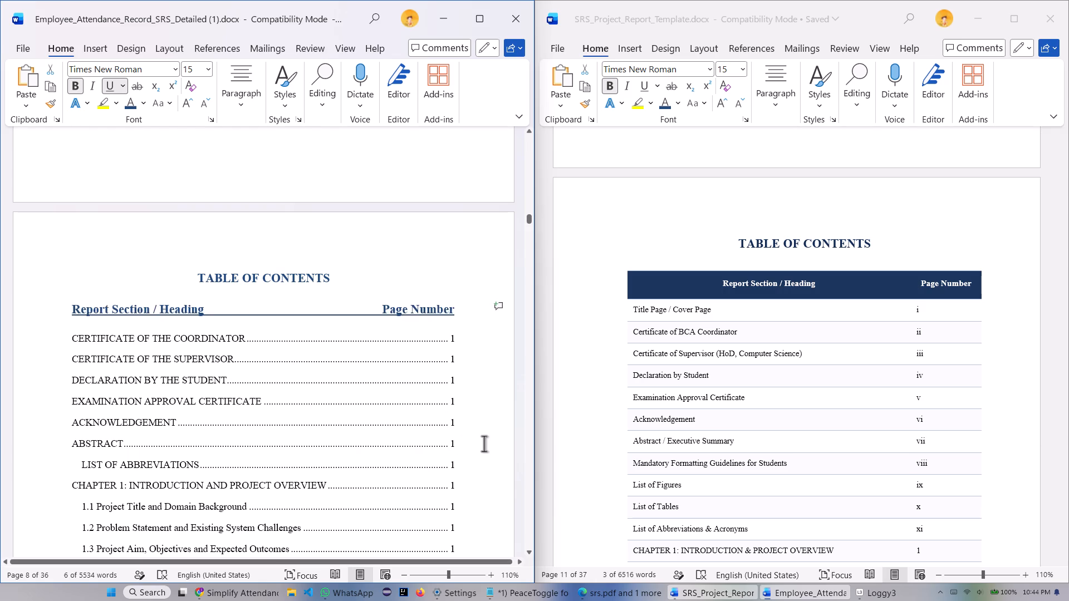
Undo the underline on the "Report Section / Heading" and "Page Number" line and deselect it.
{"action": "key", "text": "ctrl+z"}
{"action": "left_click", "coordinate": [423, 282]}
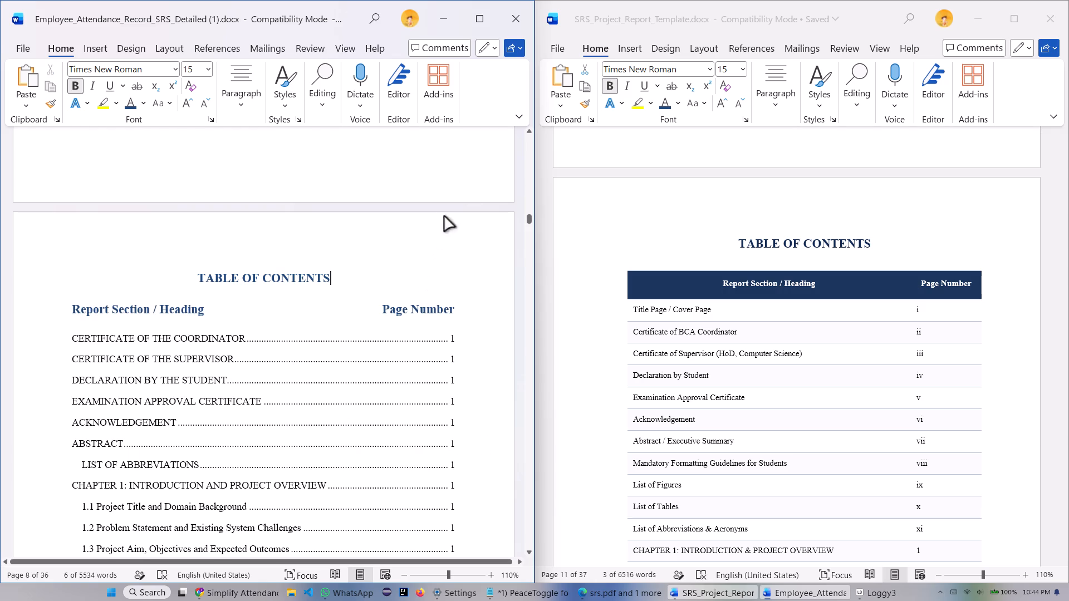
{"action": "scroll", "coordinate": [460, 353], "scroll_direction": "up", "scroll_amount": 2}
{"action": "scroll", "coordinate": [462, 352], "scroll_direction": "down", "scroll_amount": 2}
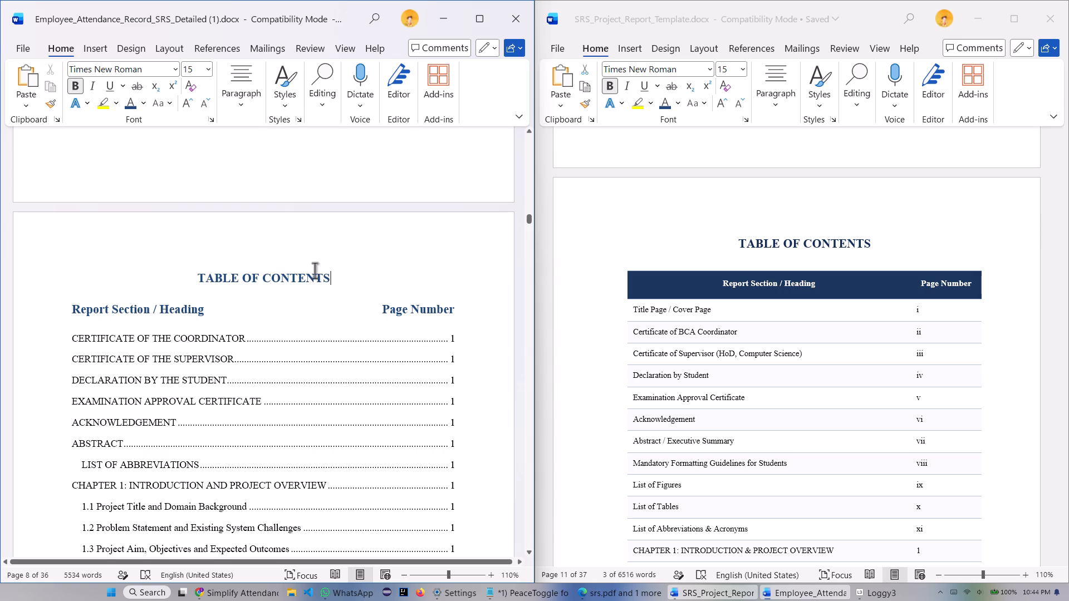
Replace the column heading line in the report's Table of Contents with the header row copied from the template's Table of Contents.
{"action": "scroll", "coordinate": [316, 278], "scroll_direction": "down", "scroll_amount": 20}
{"action": "scroll", "coordinate": [316, 278], "scroll_direction": "down", "scroll_amount": 1}
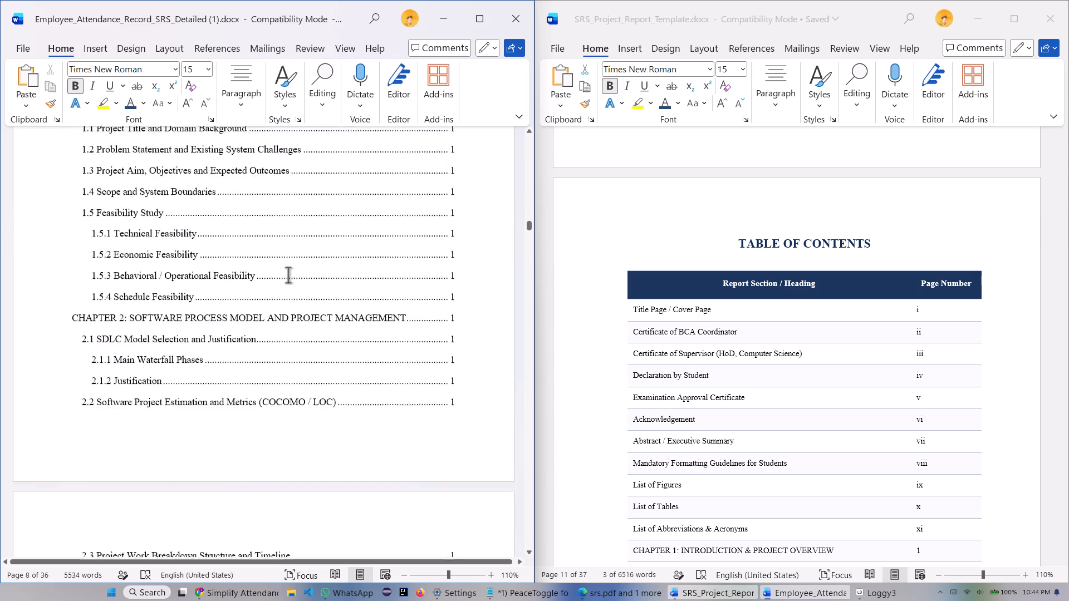
{"action": "scroll", "coordinate": [288, 275], "scroll_direction": "up", "scroll_amount": 19}
{"action": "scroll", "coordinate": [326, 277], "scroll_direction": "up", "scroll_amount": 3}
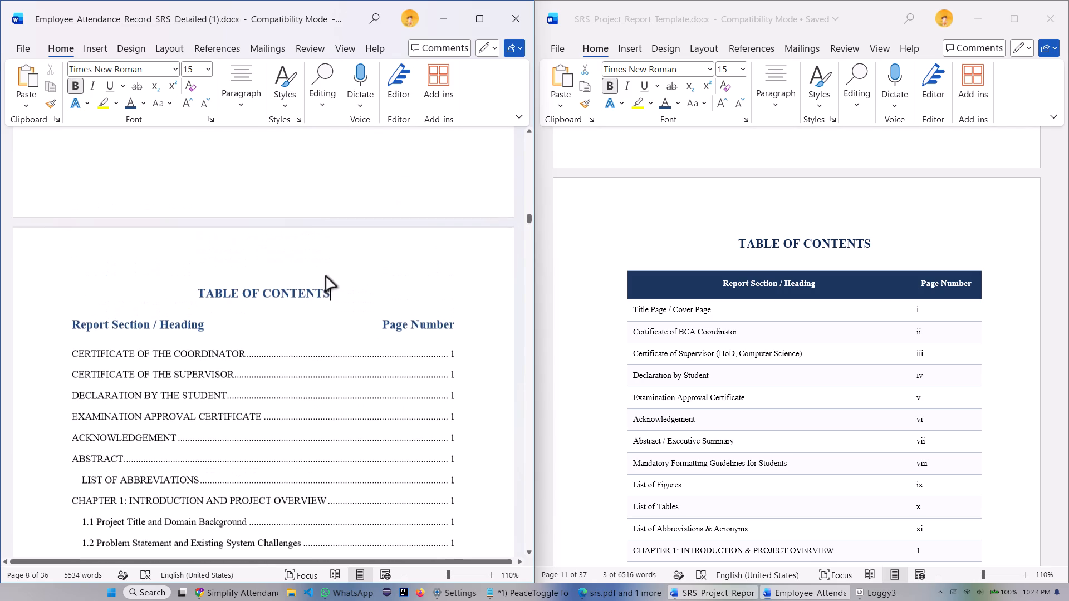
{"action": "scroll", "coordinate": [325, 277], "scroll_direction": "up", "scroll_amount": 3}
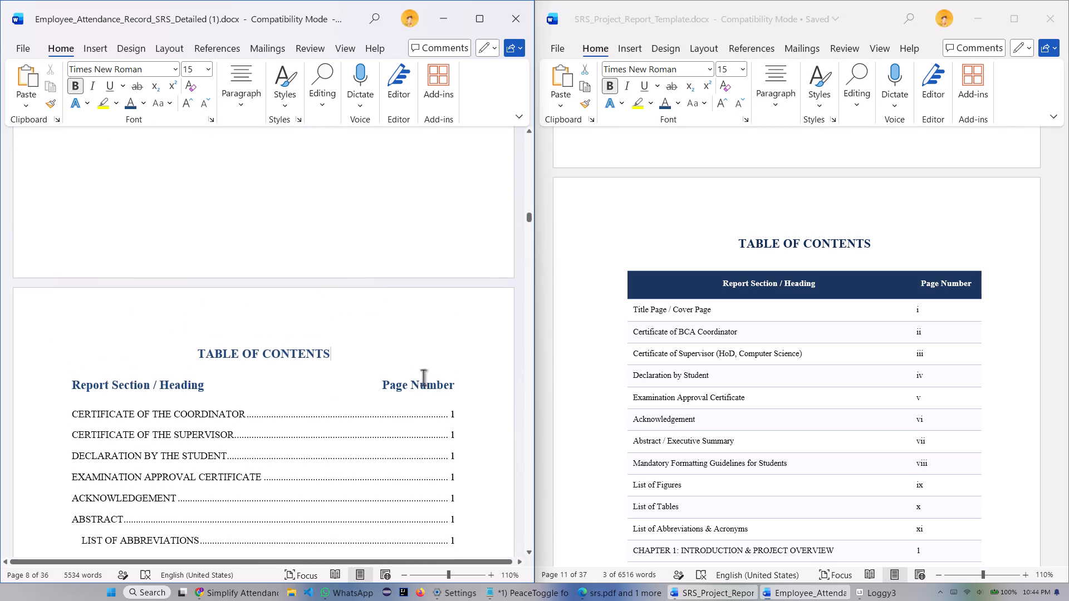
{"action": "left_click_drag", "start_coordinate": [629, 274], "coordinate": [817, 287]}
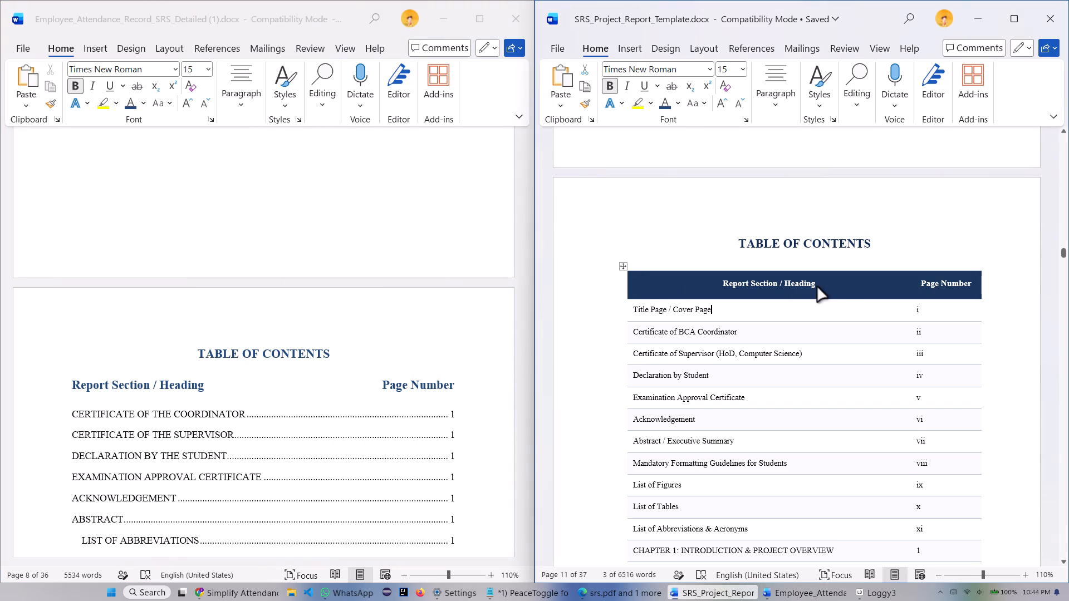
{"action": "left_click_drag", "start_coordinate": [817, 287], "coordinate": [856, 285]}
{"action": "left_click_drag", "start_coordinate": [722, 283], "coordinate": [959, 280]}
{"action": "right_click", "coordinate": [755, 289]}
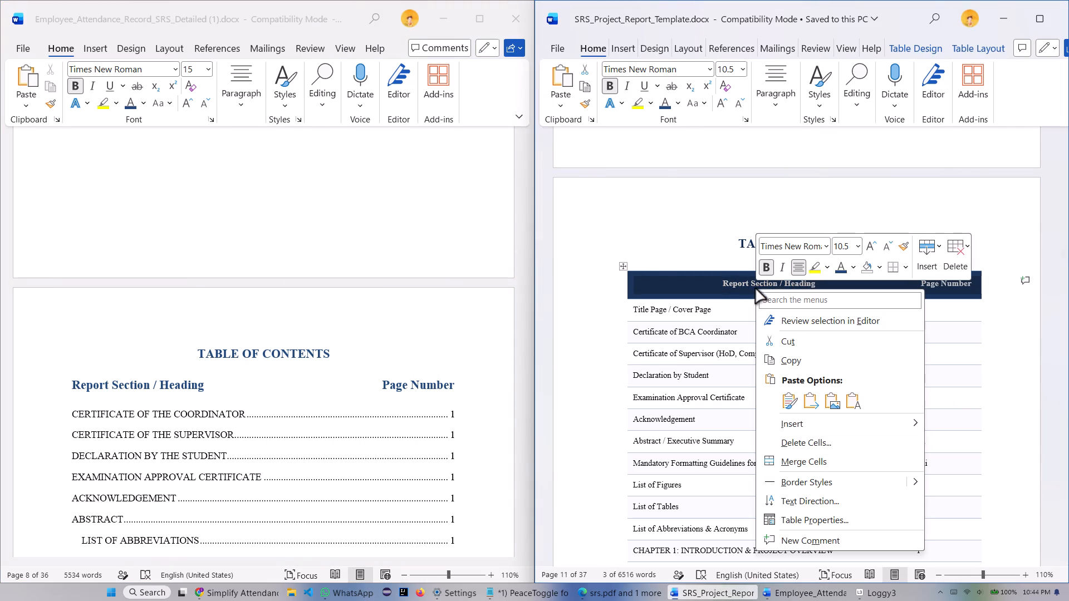
{"action": "left_click", "coordinate": [800, 359]}
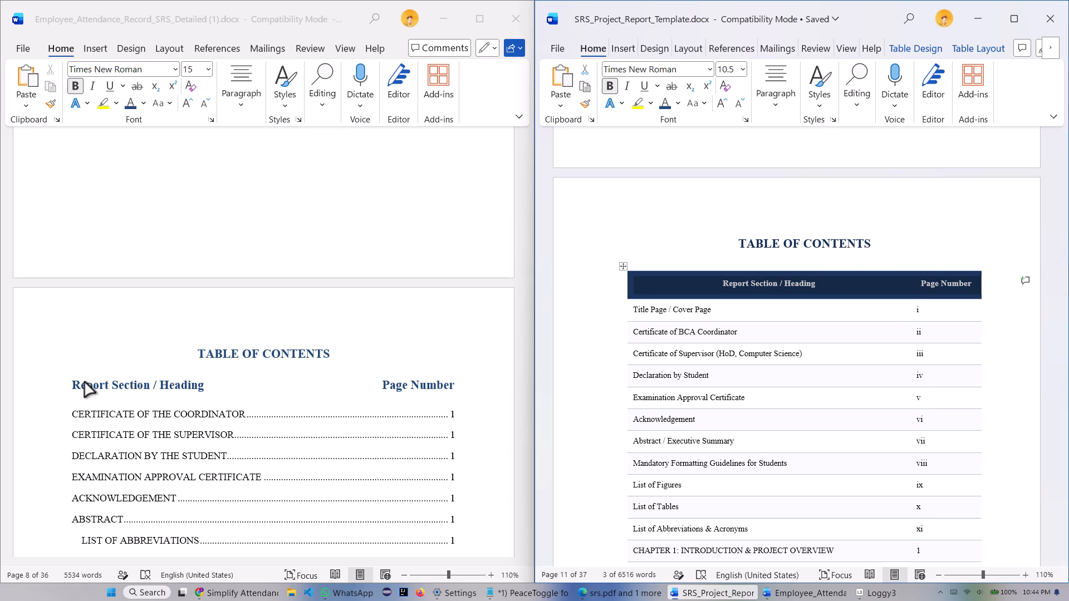
{"action": "left_click_drag", "start_coordinate": [72, 383], "coordinate": [197, 385]}
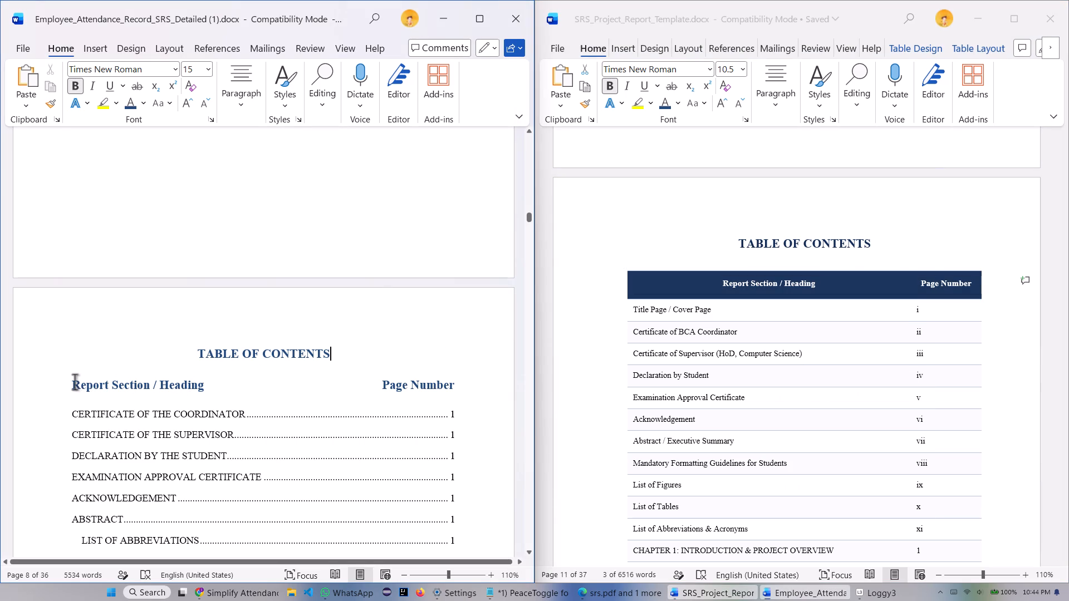
{"action": "left_click_drag", "start_coordinate": [71, 382], "coordinate": [466, 383]}
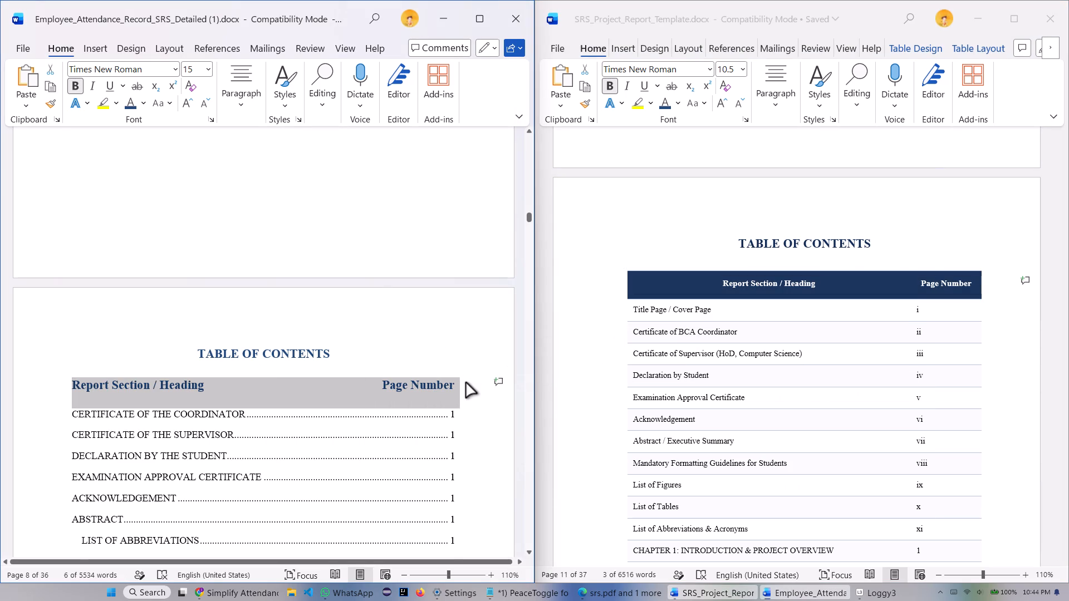
{"action": "key", "text": "ctrl+v"}
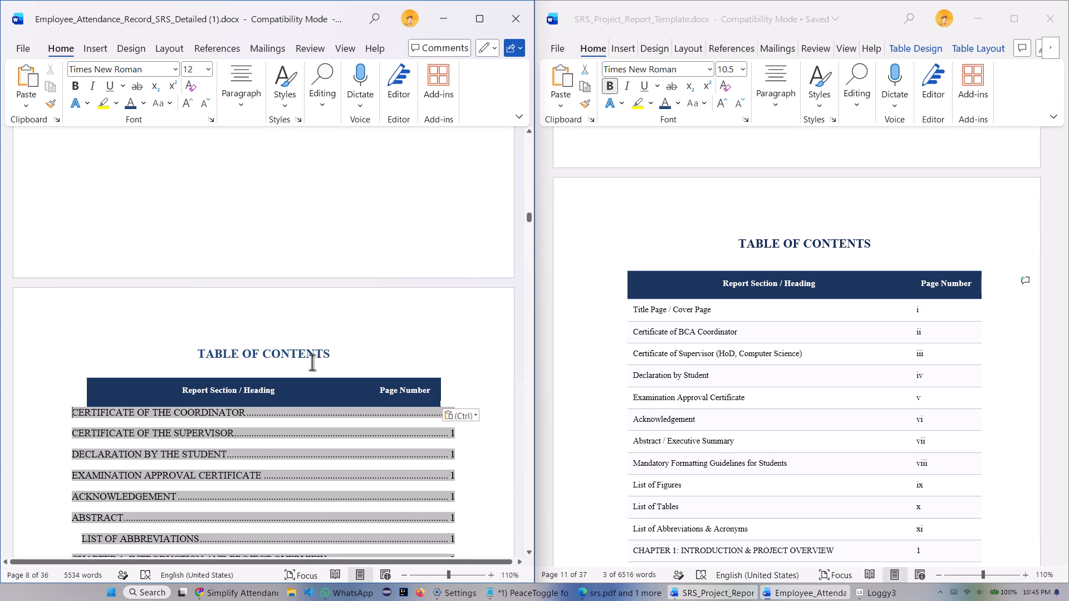
{"action": "left_click", "coordinate": [380, 312]}
Widen the pasted header row in the report so its edges line up with the contents entries below.
{"action": "scroll", "coordinate": [338, 354], "scroll_direction": "down", "scroll_amount": 4}
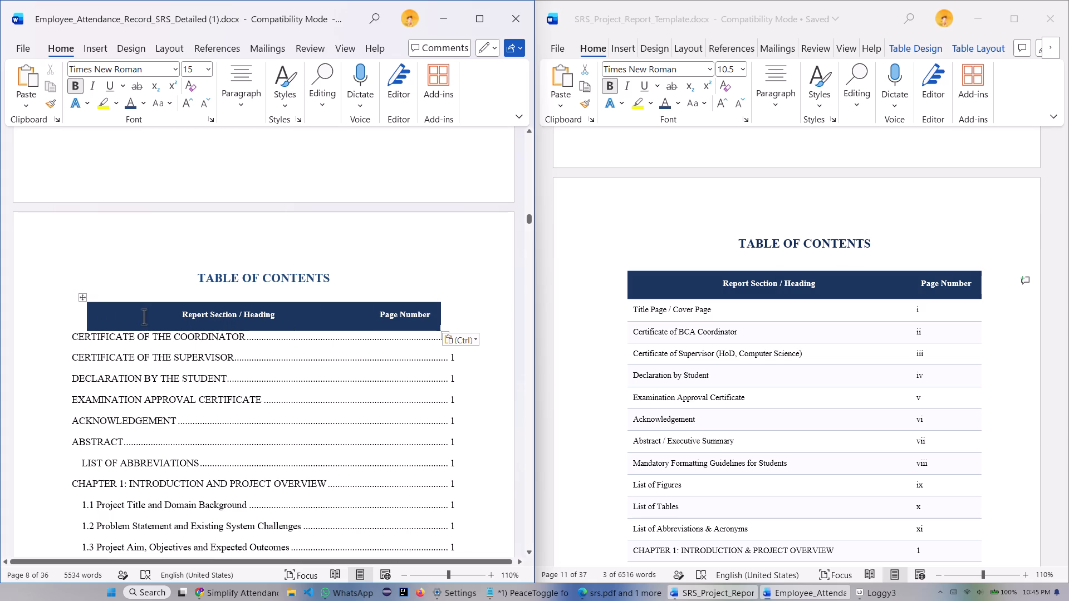
{"action": "left_click", "coordinate": [91, 315]}
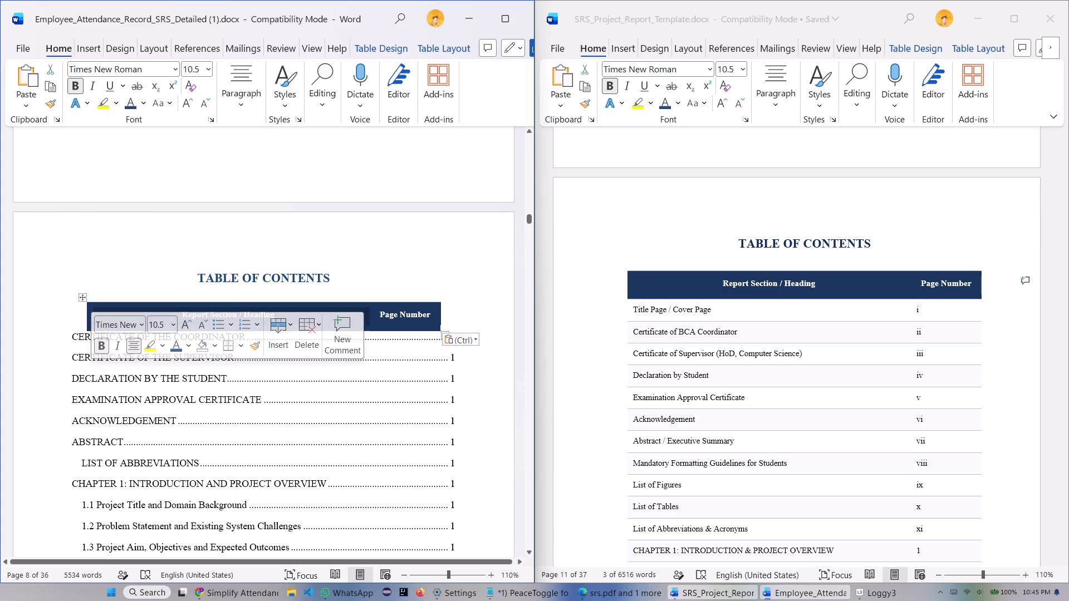
{"action": "left_click", "coordinate": [87, 311]}
{"action": "left_click", "coordinate": [87, 313]}
{"action": "left_click", "coordinate": [92, 311]}
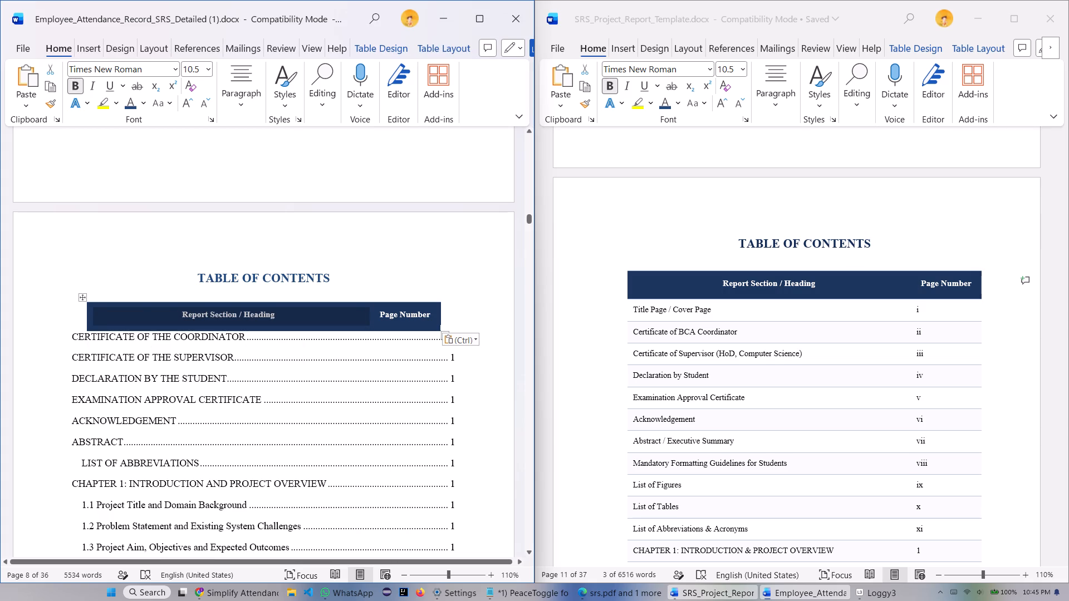
{"action": "left_click_drag", "start_coordinate": [85, 317], "coordinate": [68, 317]}
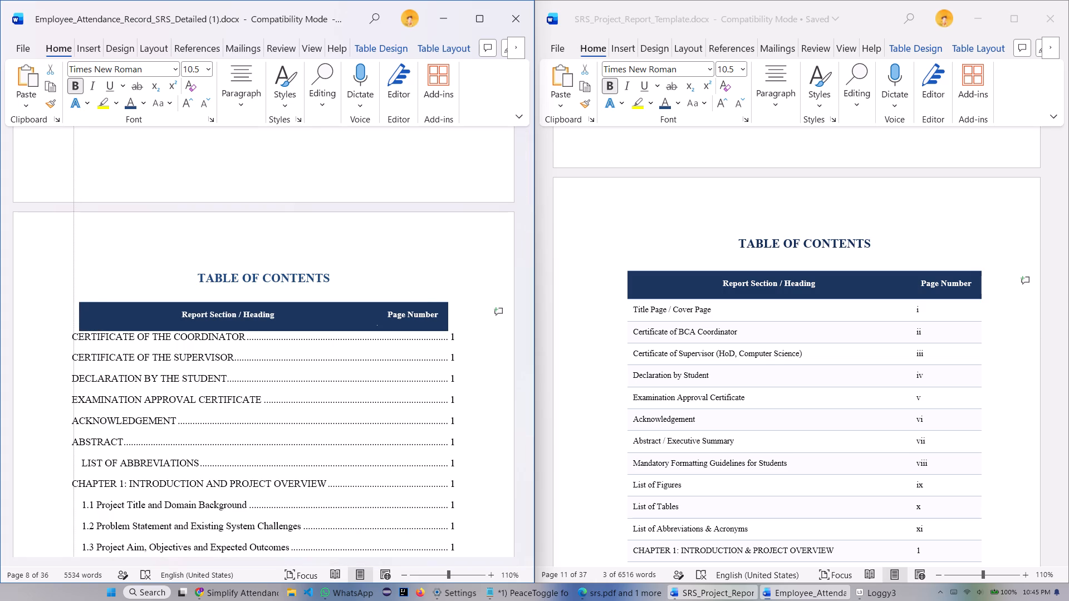
{"action": "left_click_drag", "start_coordinate": [68, 317], "coordinate": [59, 318]}
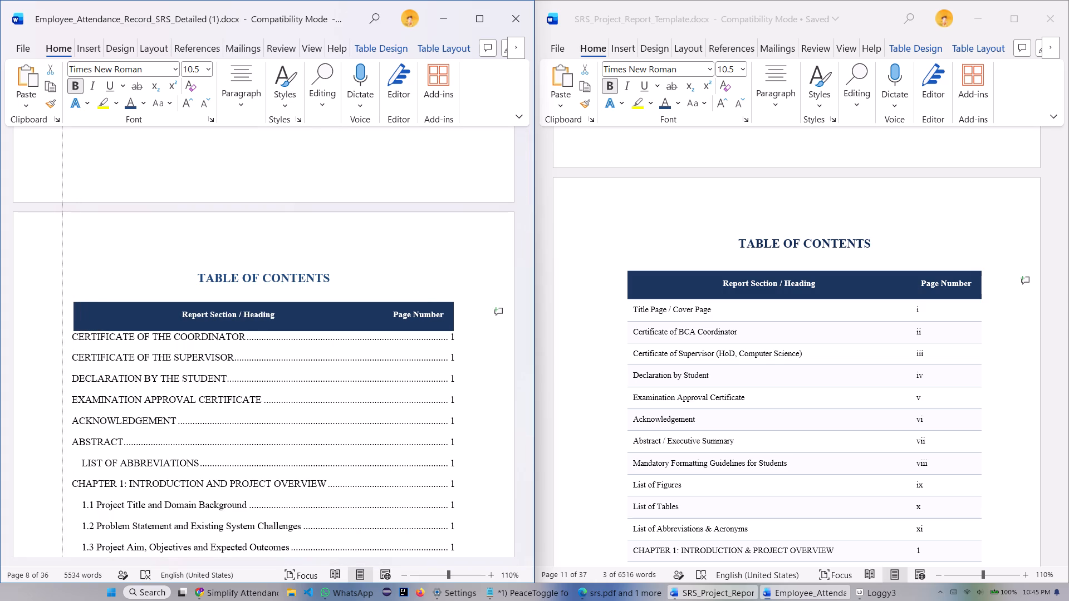
{"action": "left_click_drag", "start_coordinate": [59, 318], "coordinate": [54, 317]}
{"action": "left_click", "coordinate": [479, 387]}
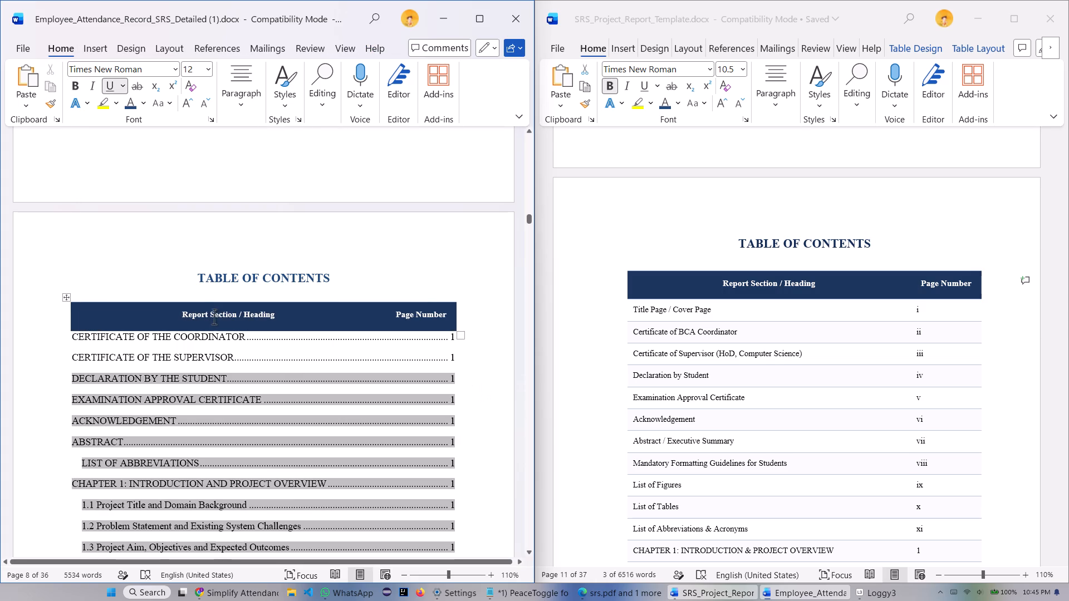
Left-align the "Report Section / Heading" text in the report's header row.
{"action": "left_click", "coordinate": [181, 315]}
{"action": "key", "text": "BackSpace"}
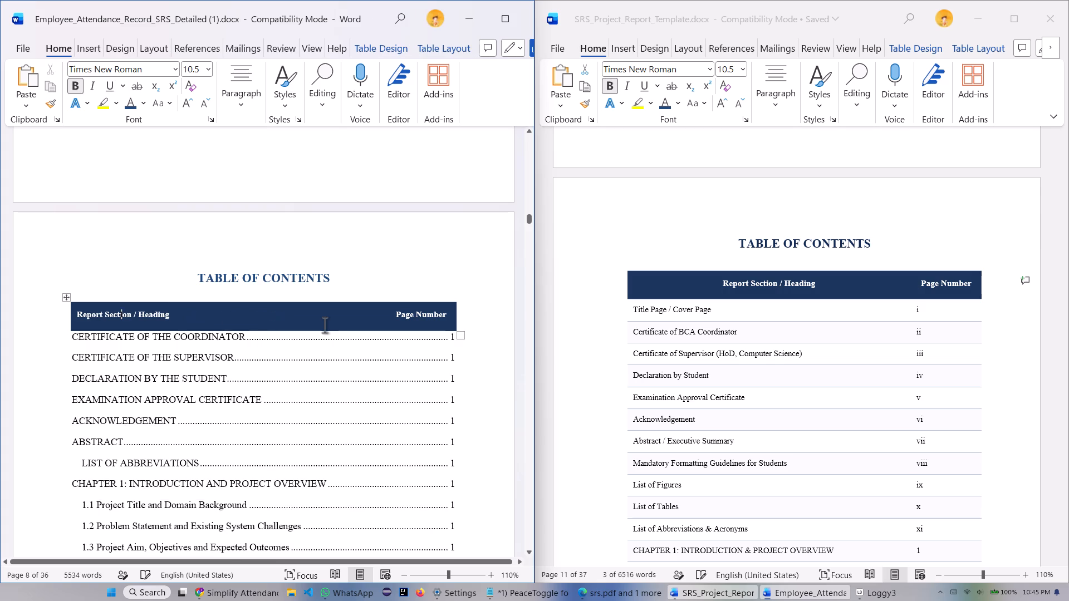
{"action": "key", "text": "BackSpace"}
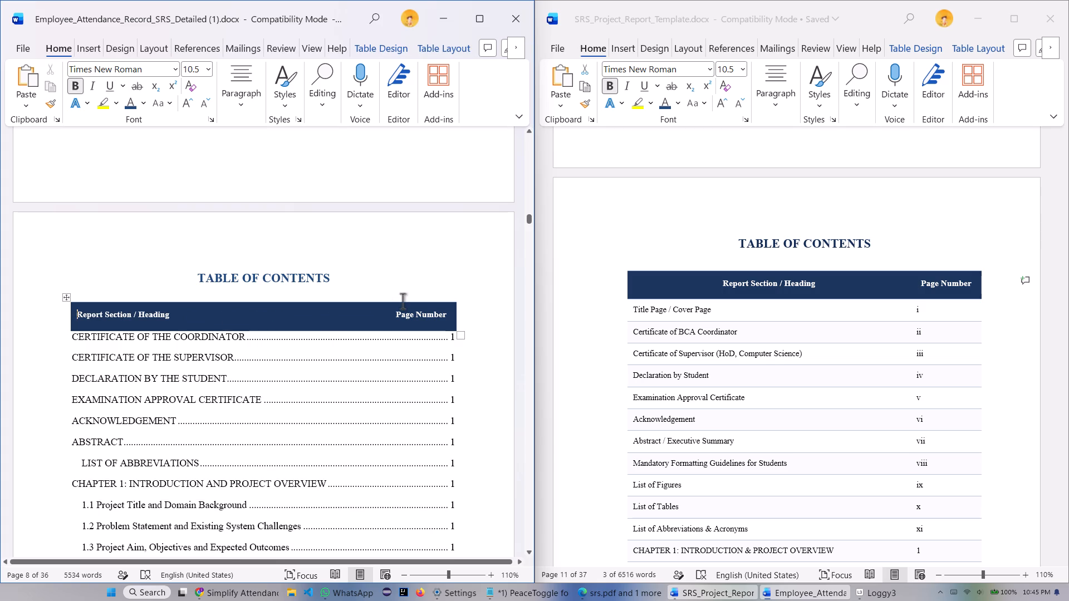
Shift the "Page Number" heading closer to the right edge of its cell with leading spaces, keeping it on one line.
{"action": "left_click", "coordinate": [395, 315]}
{"action": "key", "text": "space"}
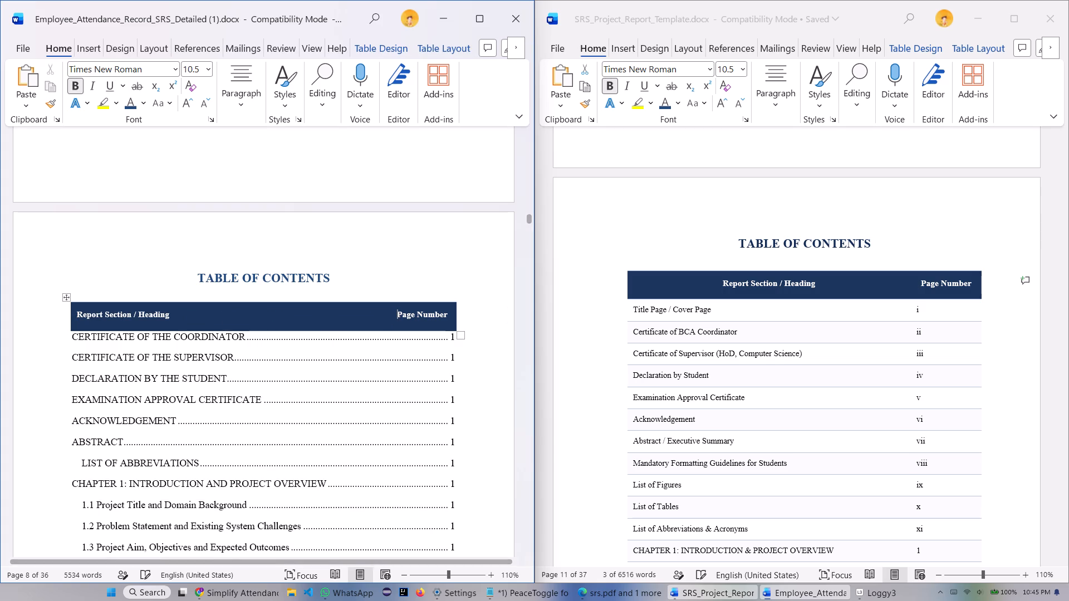
{"action": "key", "text": "space"}
{"action": "key", "text": "space"}
{"action": "key", "text": "space"}
{"action": "key", "text": "space"}
{"action": "key", "text": "BackSpace"}
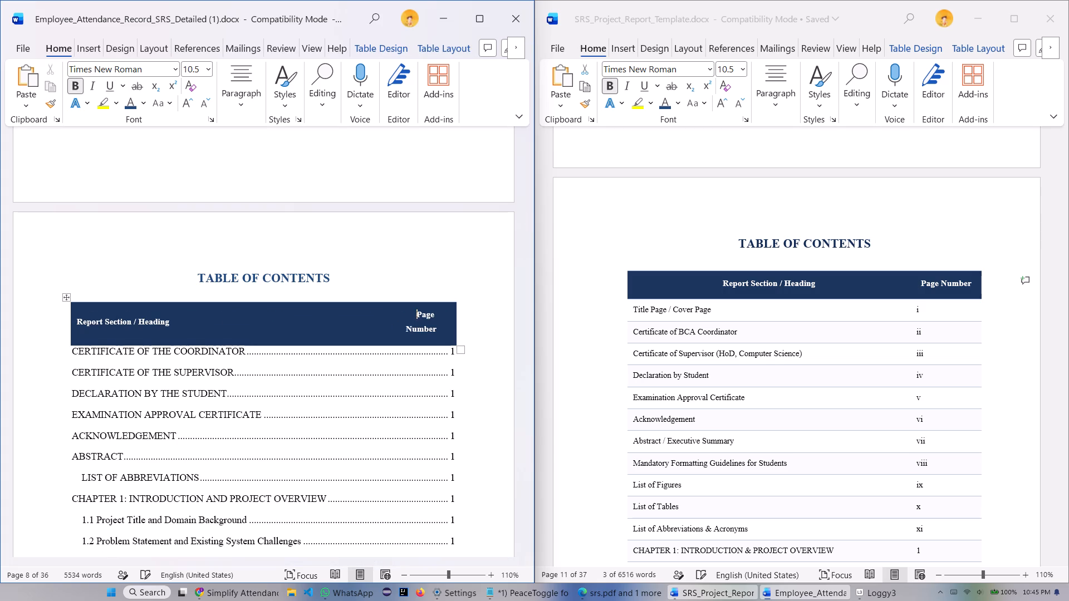
{"action": "key", "text": "BackSpace"}
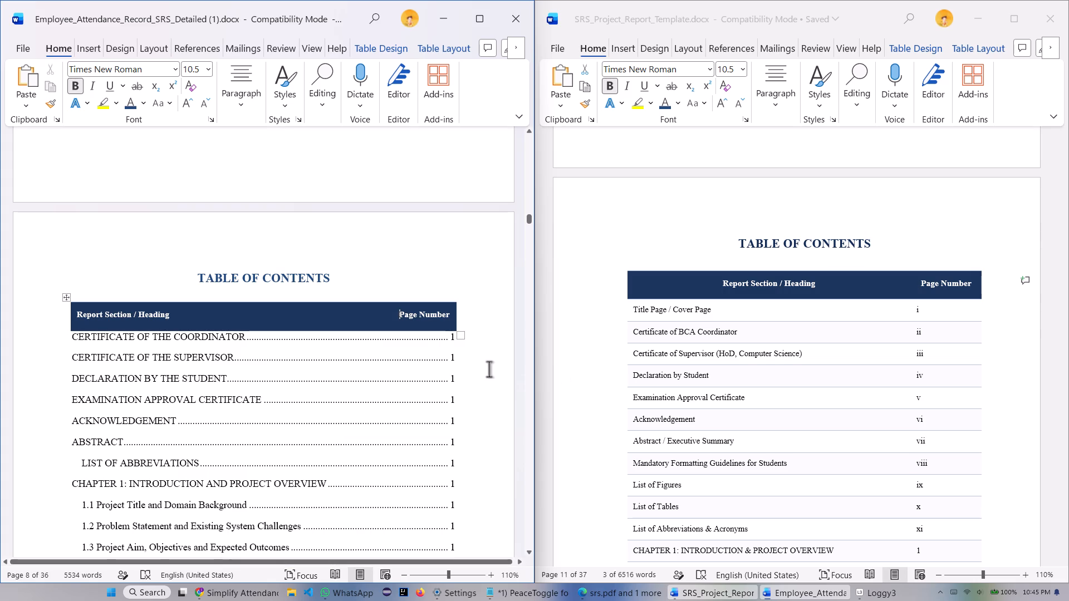
{"action": "left_click", "coordinate": [491, 369]}
{"action": "left_click", "coordinate": [459, 248]}
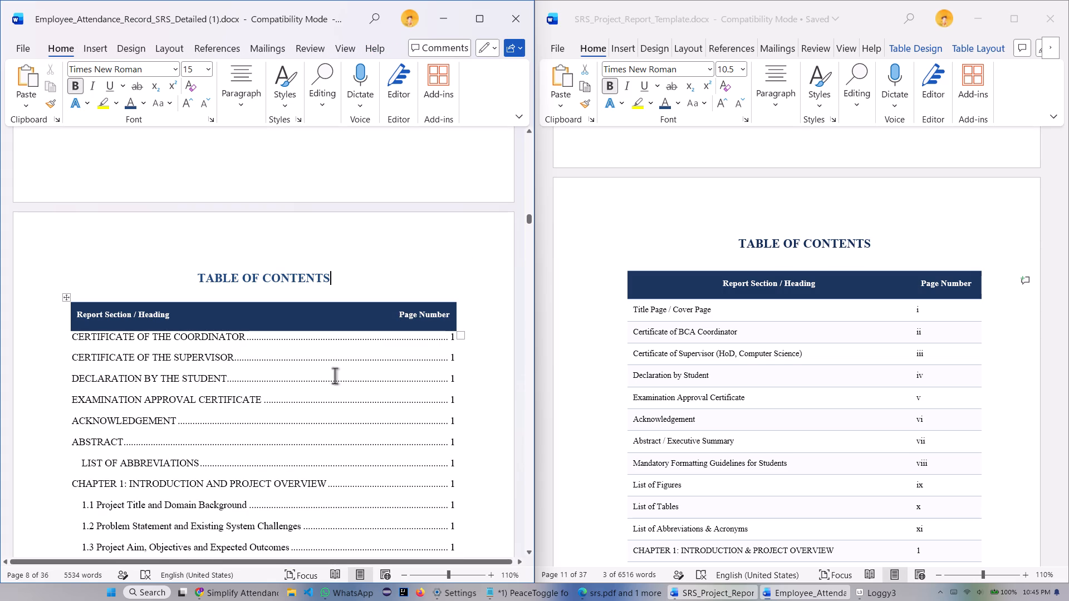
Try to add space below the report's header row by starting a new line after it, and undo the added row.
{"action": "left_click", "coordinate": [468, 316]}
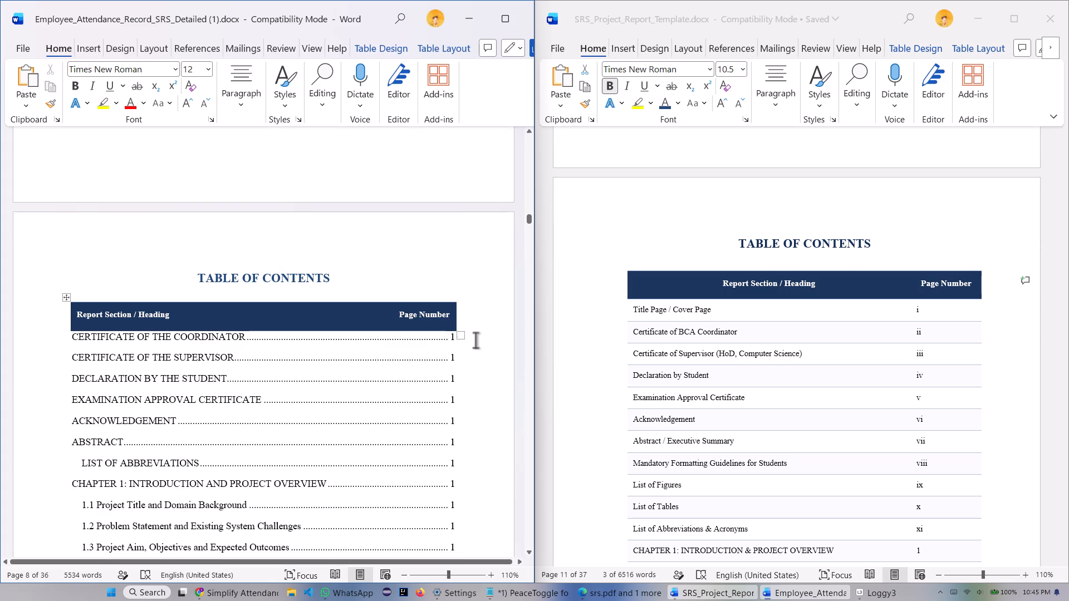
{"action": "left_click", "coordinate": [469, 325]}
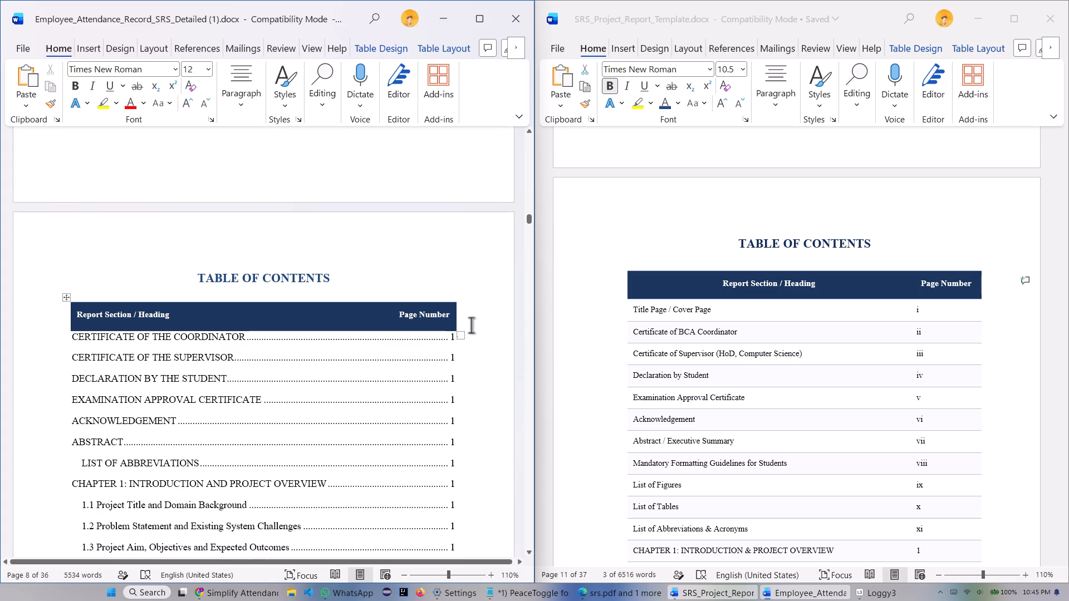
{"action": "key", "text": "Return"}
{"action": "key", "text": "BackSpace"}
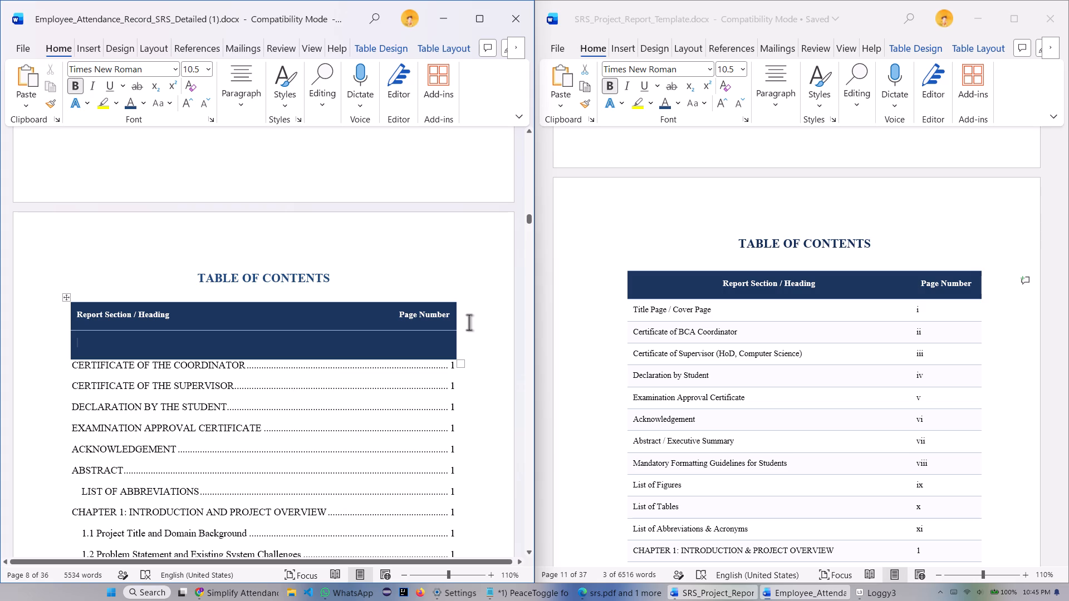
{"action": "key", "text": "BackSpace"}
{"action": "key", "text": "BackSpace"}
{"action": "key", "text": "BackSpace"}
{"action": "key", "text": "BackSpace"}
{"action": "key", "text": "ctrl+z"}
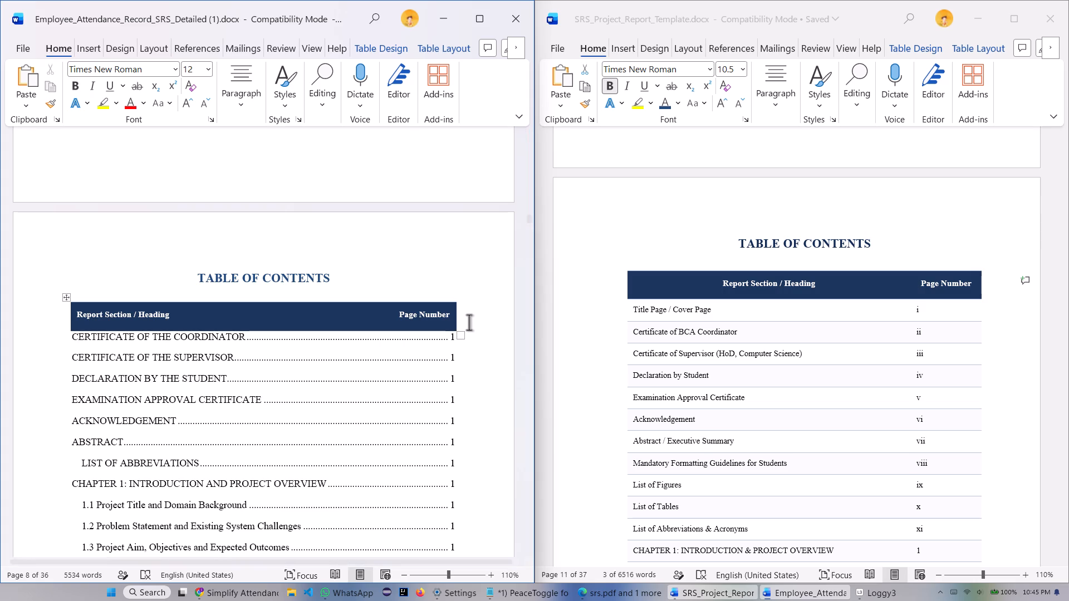
Insert a line break before the CERTIFICATE OF THE COORDINATOR entry to separate it from the header row.
{"action": "key", "text": "shift+Return"}
{"action": "key", "text": "shift+Return"}
{"action": "left_click", "coordinate": [72, 338]}
{"action": "key", "text": "shift+Return"}
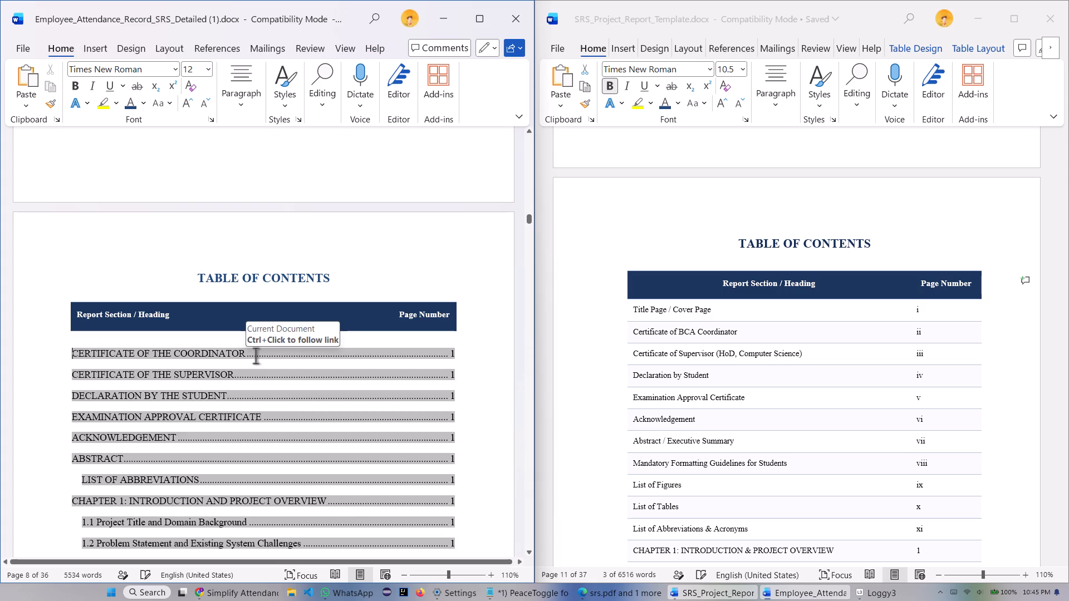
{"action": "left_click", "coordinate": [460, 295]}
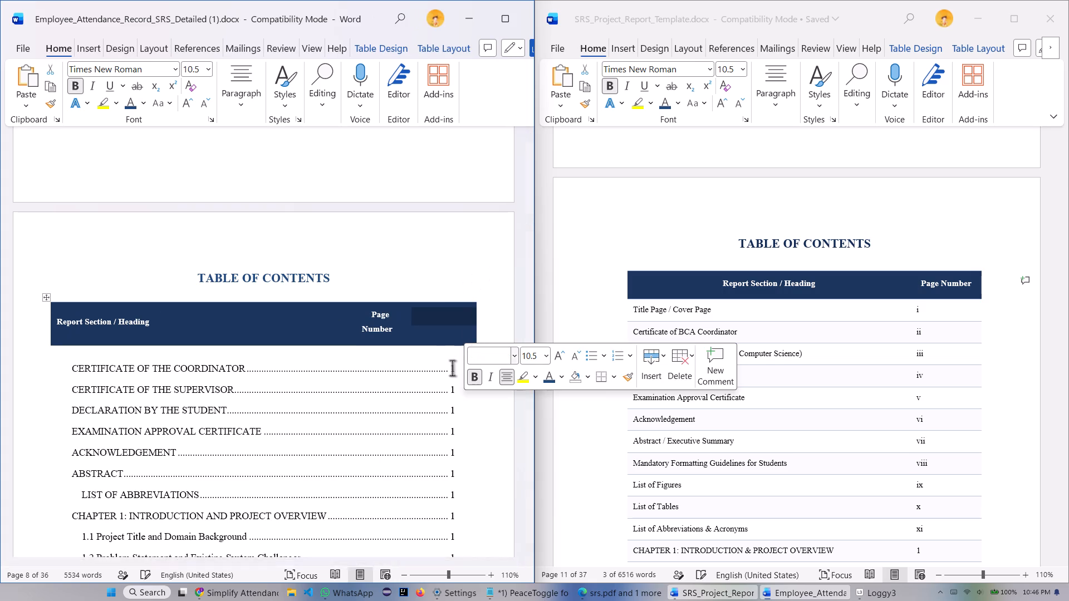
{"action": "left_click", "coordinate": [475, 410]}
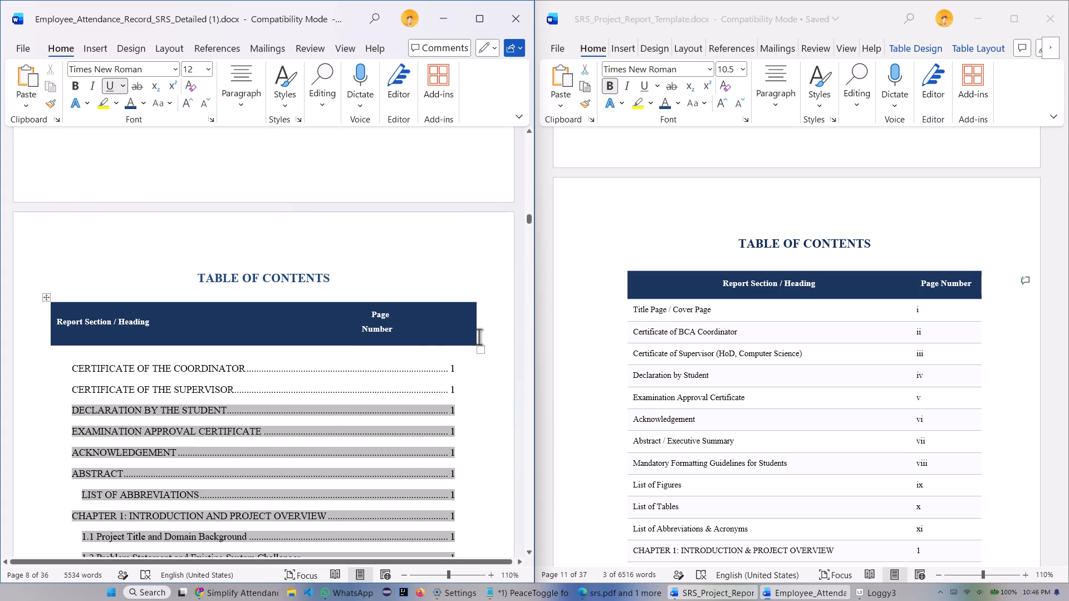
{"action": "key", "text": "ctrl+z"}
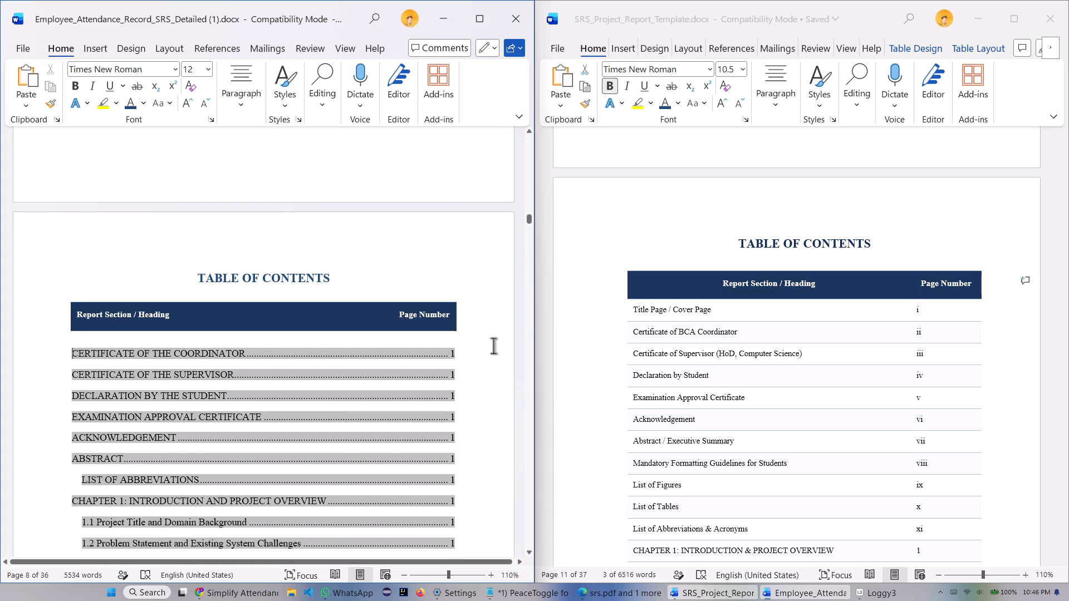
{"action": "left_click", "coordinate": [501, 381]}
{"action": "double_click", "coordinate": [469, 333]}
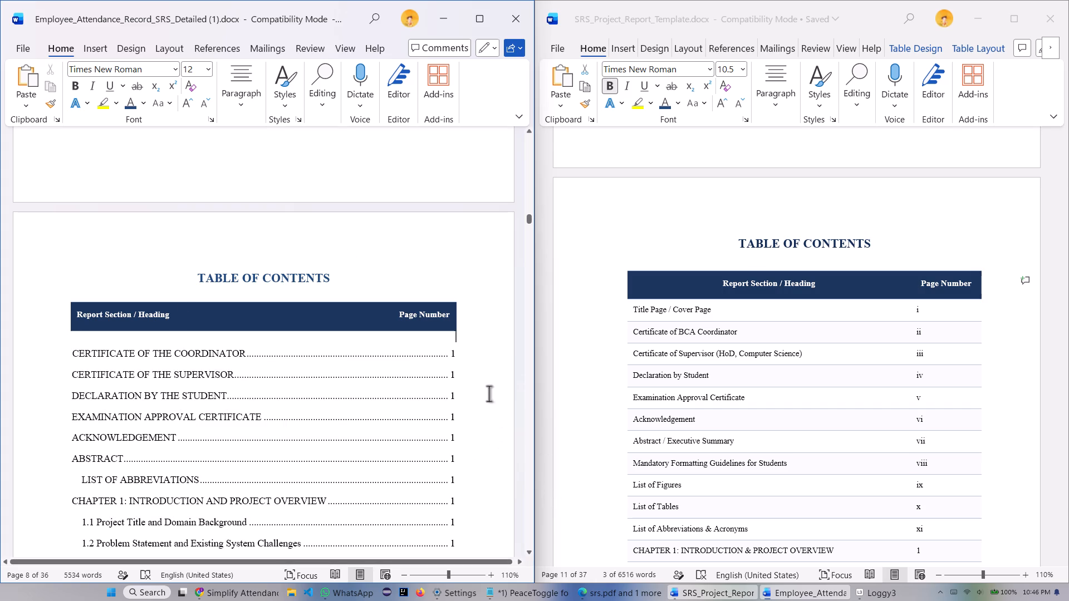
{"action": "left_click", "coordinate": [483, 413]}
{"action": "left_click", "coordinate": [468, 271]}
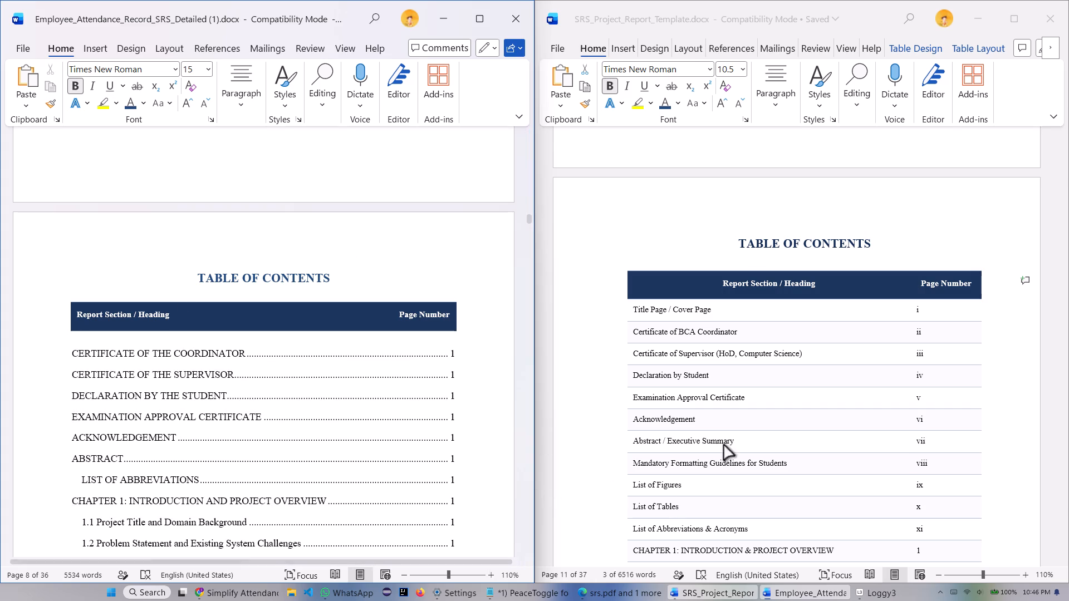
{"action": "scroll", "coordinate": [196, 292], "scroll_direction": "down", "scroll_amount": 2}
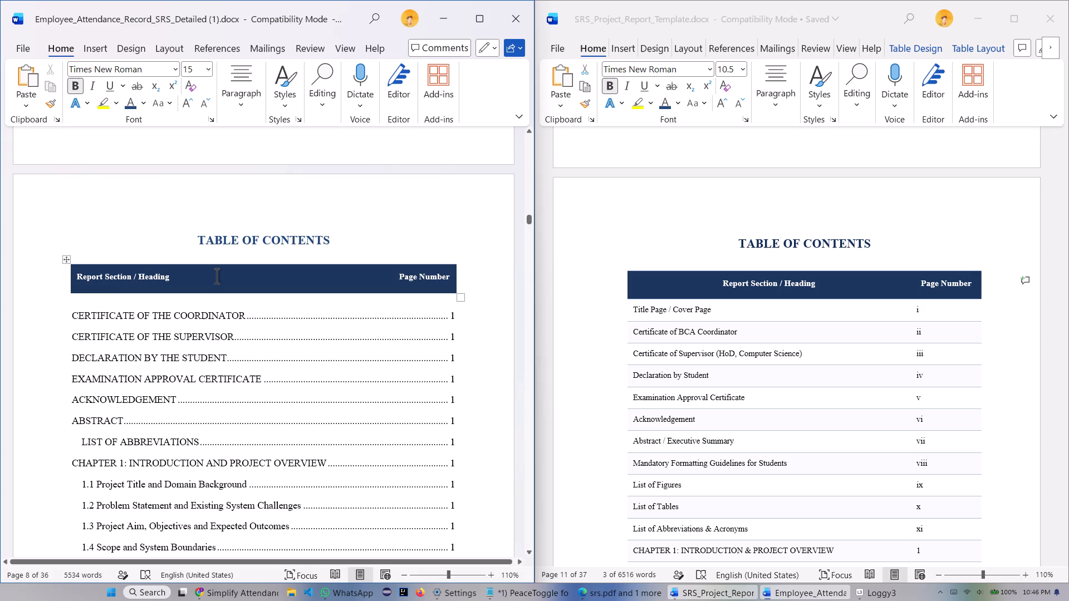
Set the font size of "Report Section / Heading" and "Page Number" in the report's header row to 12.
{"action": "left_click_drag", "start_coordinate": [174, 279], "coordinate": [80, 277]}
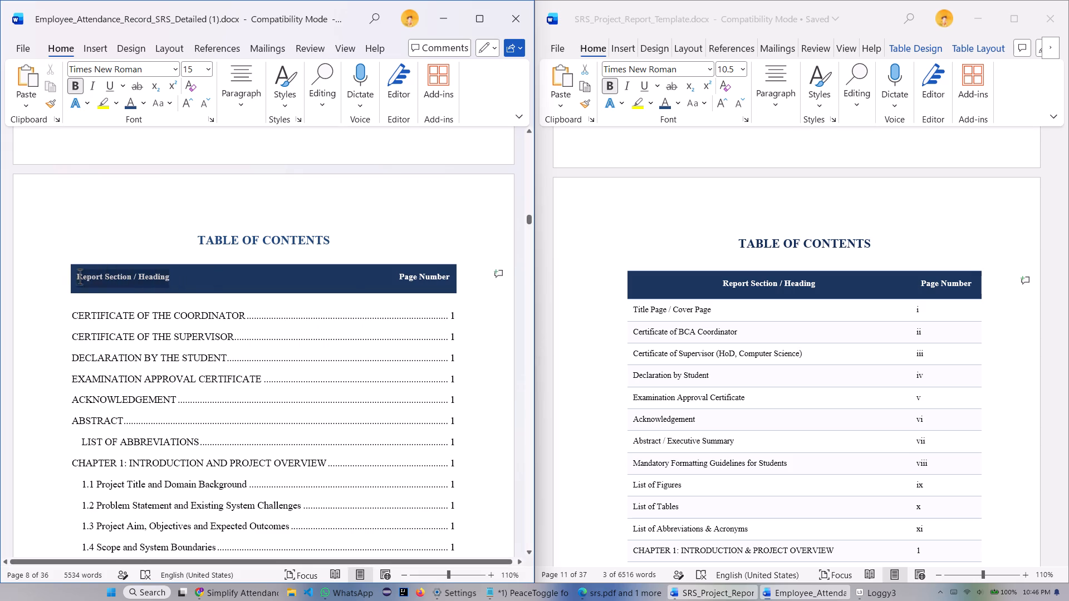
{"action": "left_click_drag", "start_coordinate": [80, 277], "coordinate": [76, 277]}
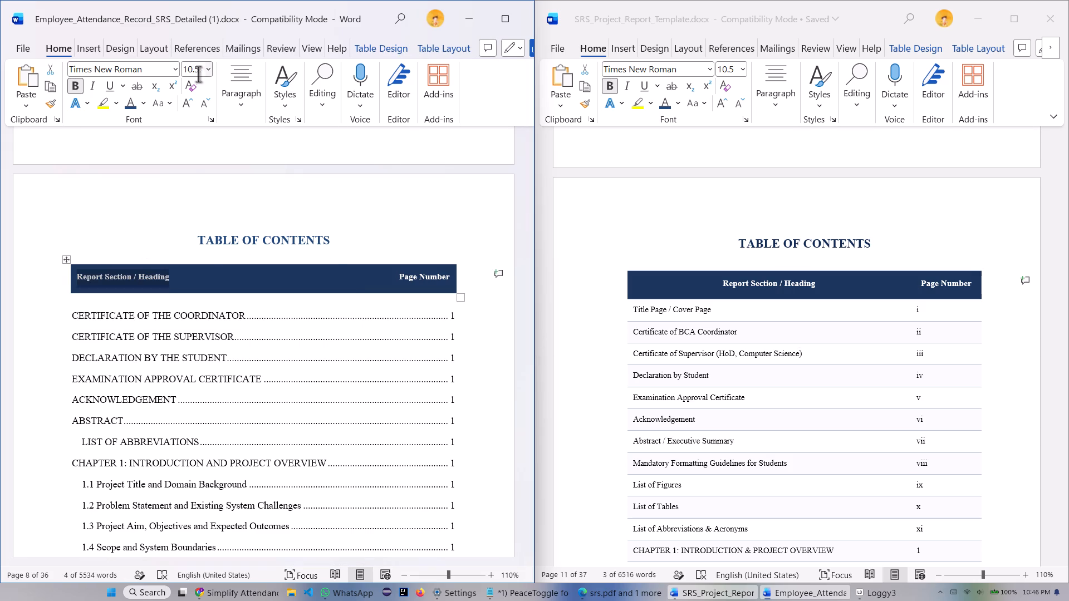
{"action": "left_click", "coordinate": [207, 72]}
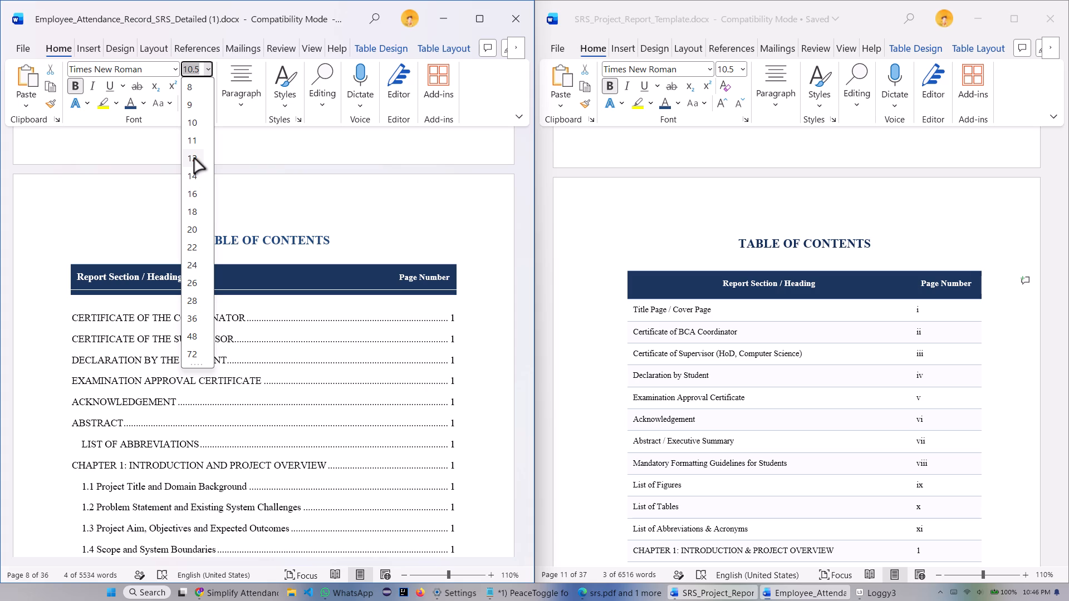
{"action": "left_click", "coordinate": [194, 159]}
{"action": "left_click_drag", "start_coordinate": [398, 278], "coordinate": [424, 277]}
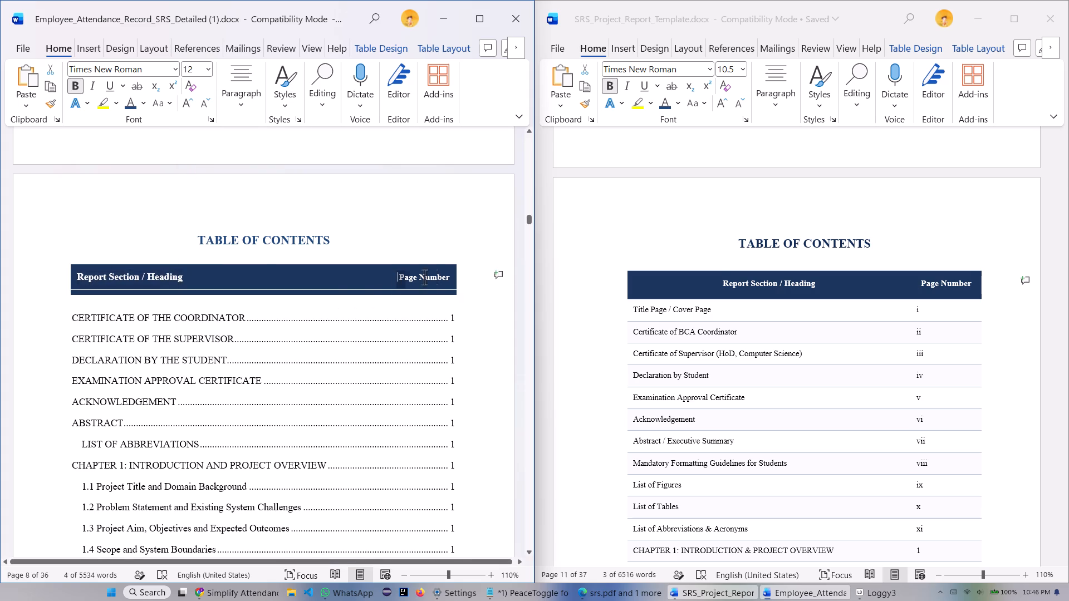
{"action": "left_click_drag", "start_coordinate": [424, 277], "coordinate": [450, 275]}
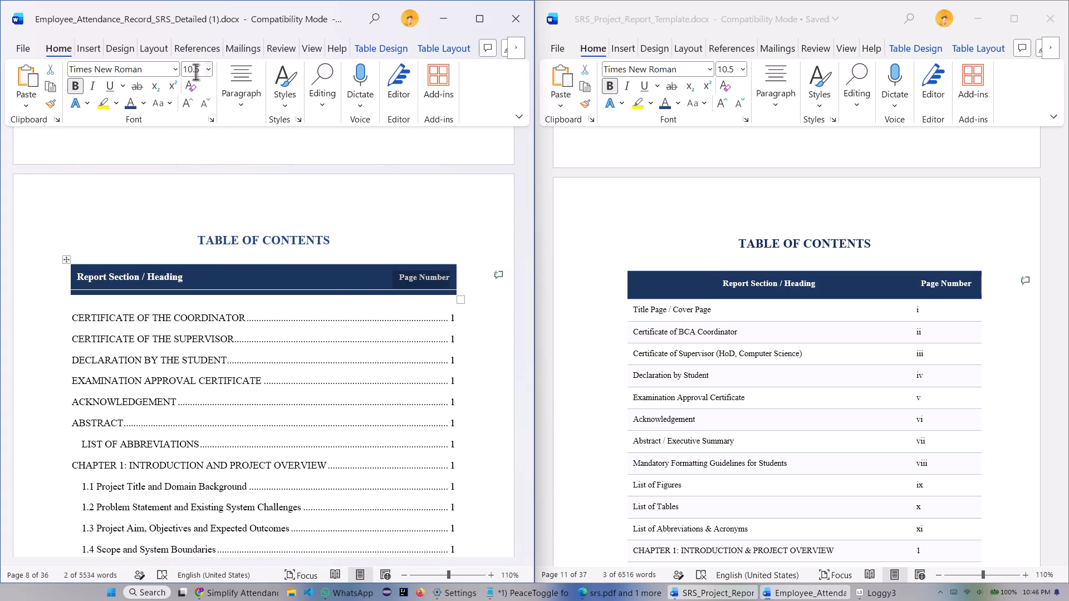
{"action": "left_click", "coordinate": [213, 70]}
{"action": "left_click", "coordinate": [207, 69]}
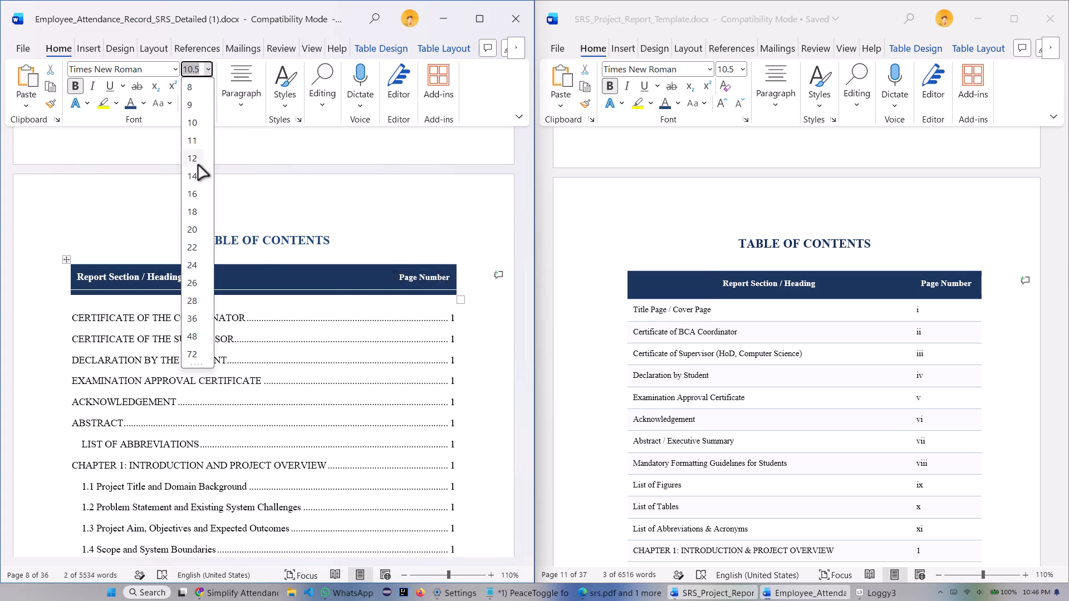
{"action": "left_click", "coordinate": [198, 165]}
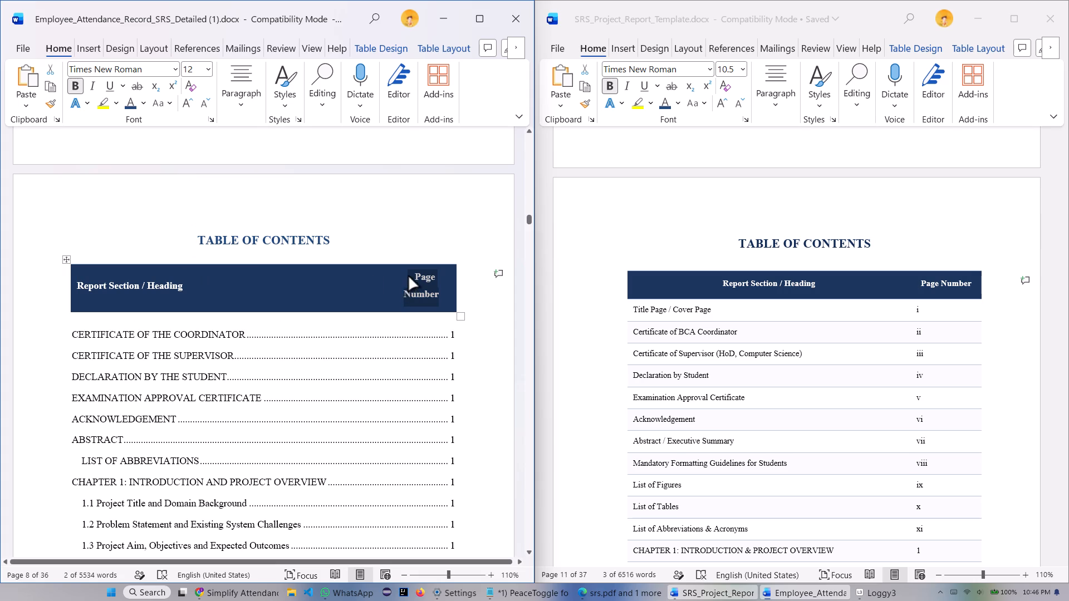
Delete the leading spaces before "Page Number" in the report's header row so the heading fits on one line.
{"action": "left_click", "coordinate": [409, 277]}
{"action": "left_click", "coordinate": [414, 275]}
{"action": "key", "text": "BackSpace"}
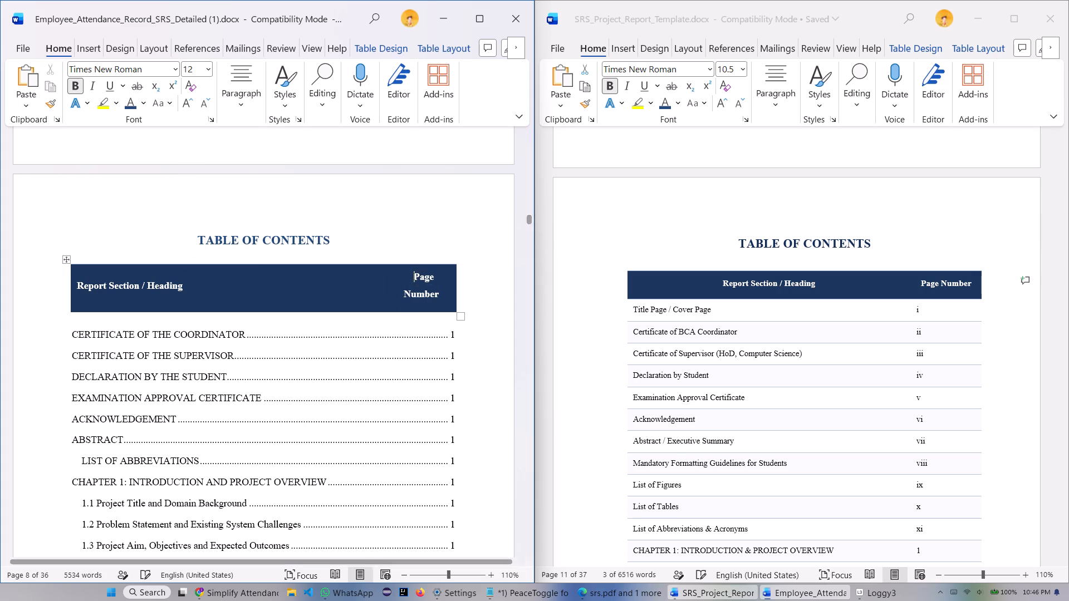
{"action": "key", "text": "BackSpace"}
{"action": "key", "text": "BackSpace"}
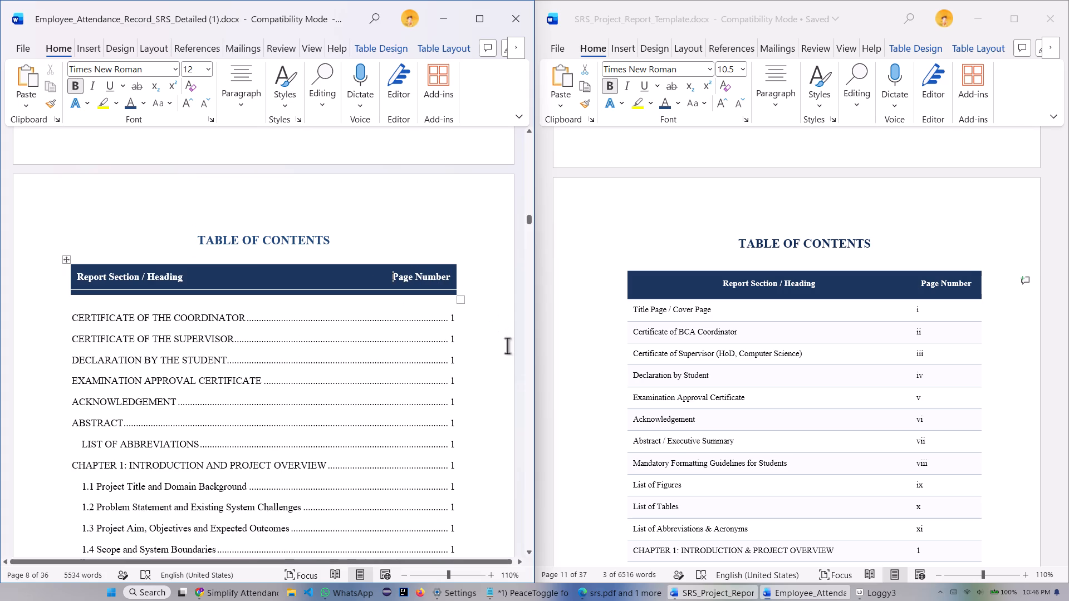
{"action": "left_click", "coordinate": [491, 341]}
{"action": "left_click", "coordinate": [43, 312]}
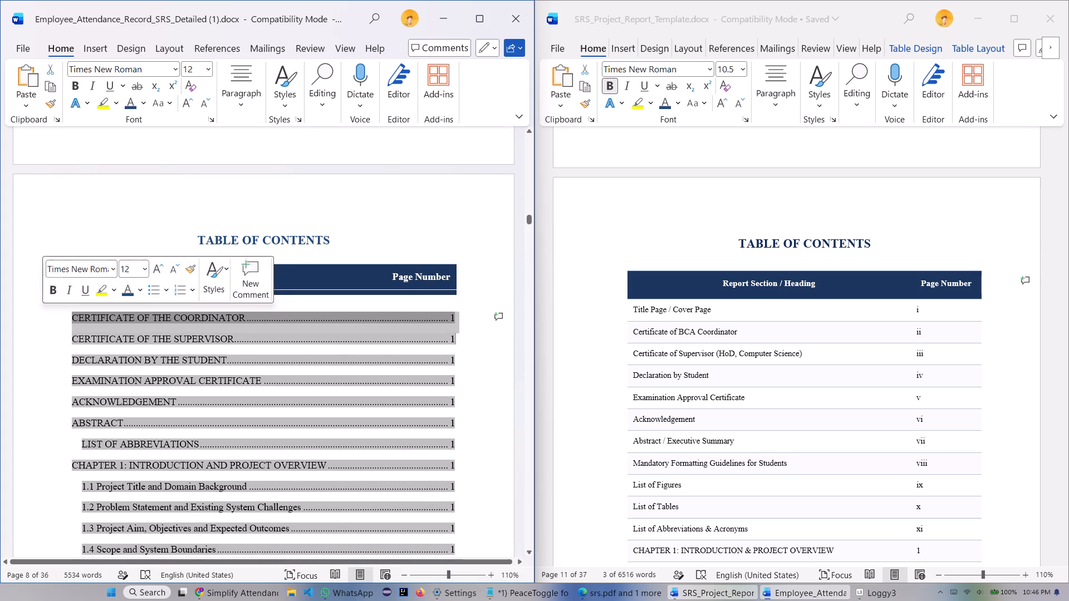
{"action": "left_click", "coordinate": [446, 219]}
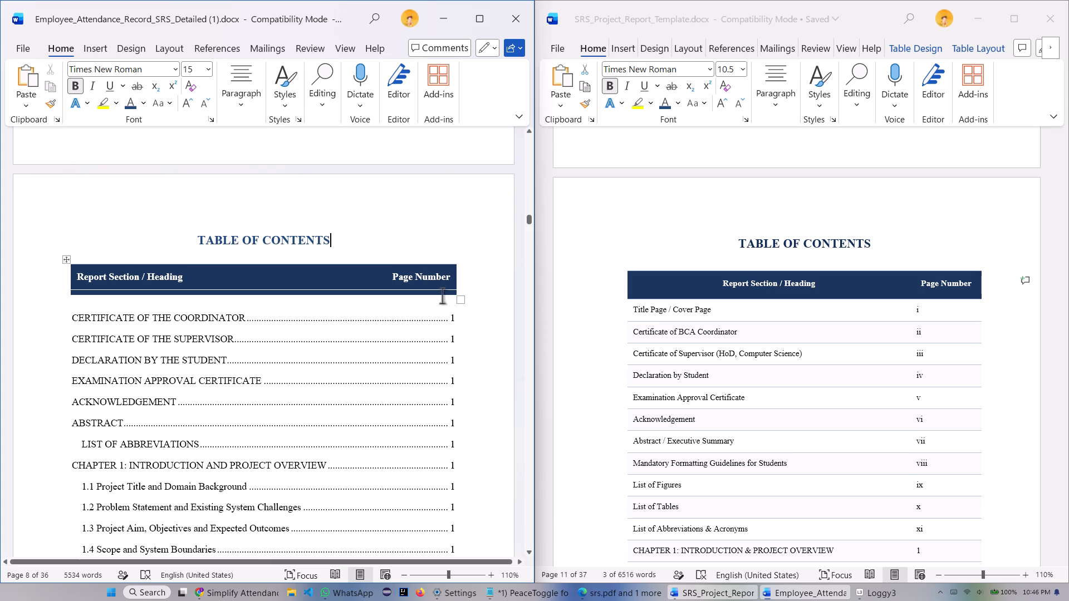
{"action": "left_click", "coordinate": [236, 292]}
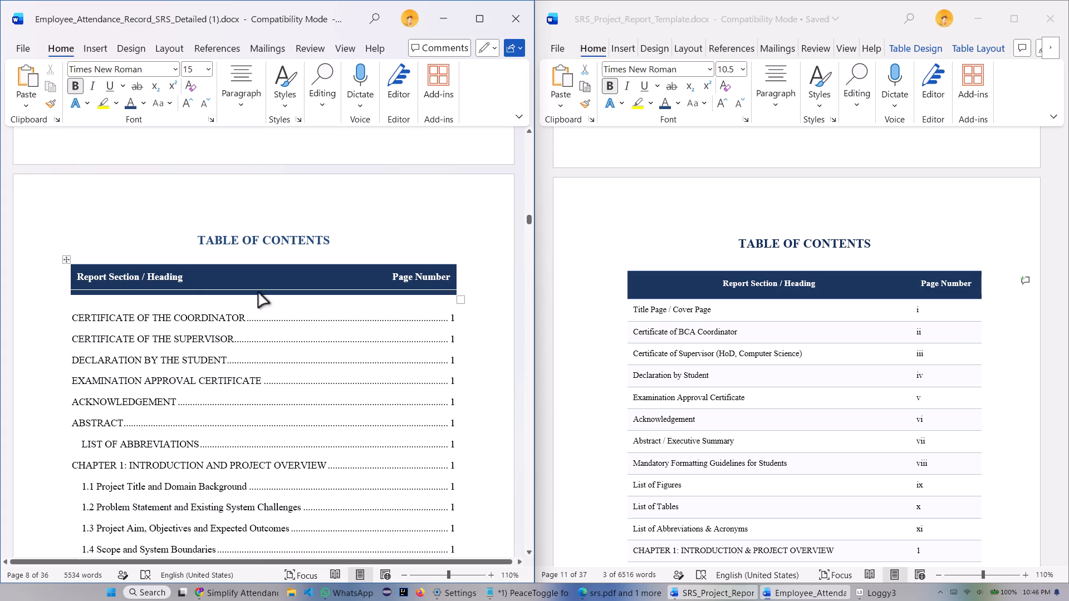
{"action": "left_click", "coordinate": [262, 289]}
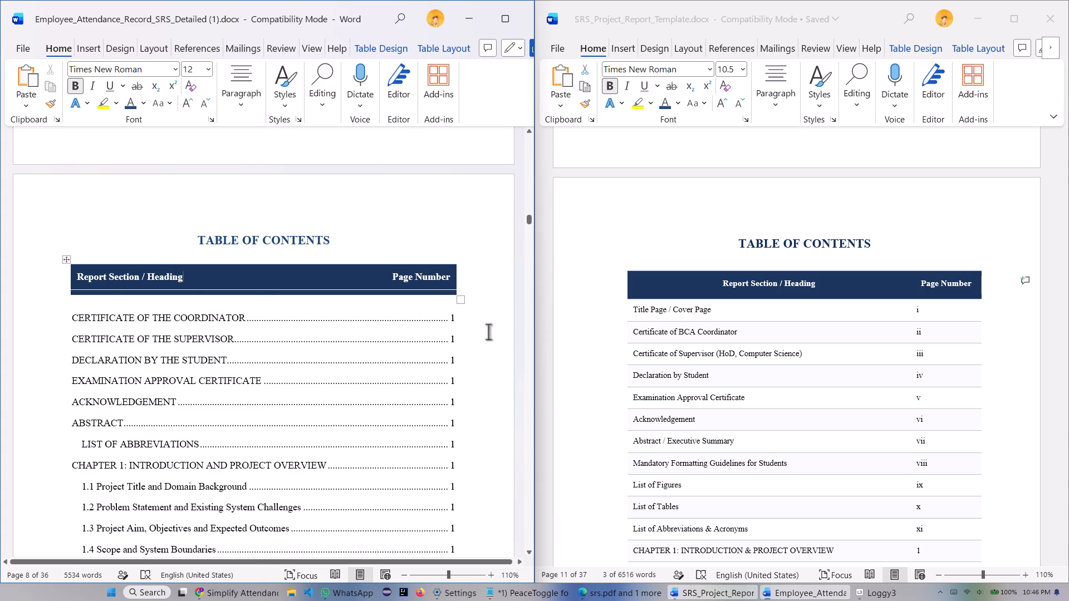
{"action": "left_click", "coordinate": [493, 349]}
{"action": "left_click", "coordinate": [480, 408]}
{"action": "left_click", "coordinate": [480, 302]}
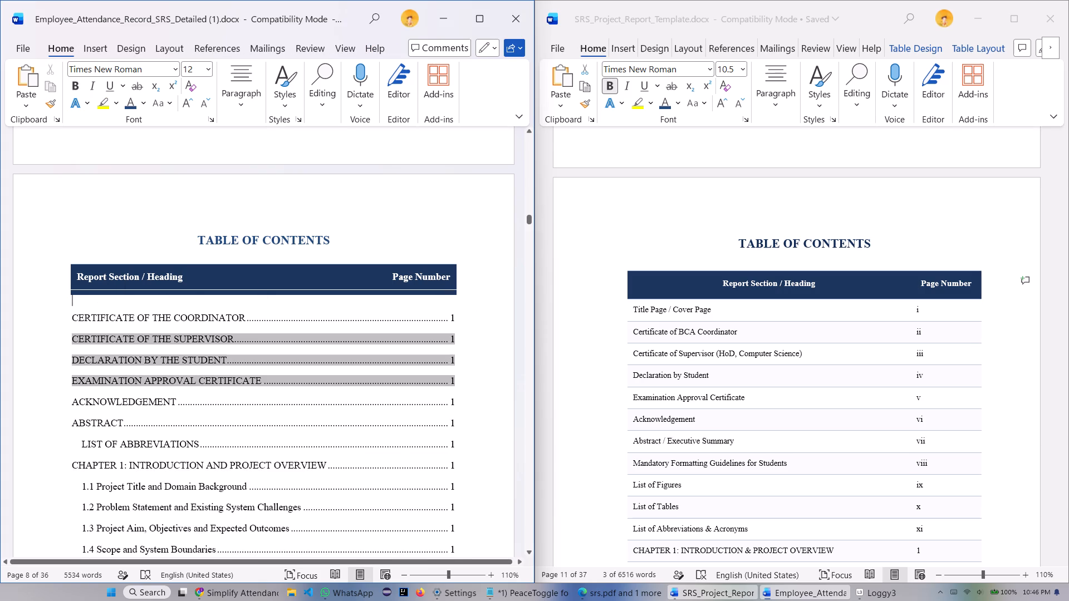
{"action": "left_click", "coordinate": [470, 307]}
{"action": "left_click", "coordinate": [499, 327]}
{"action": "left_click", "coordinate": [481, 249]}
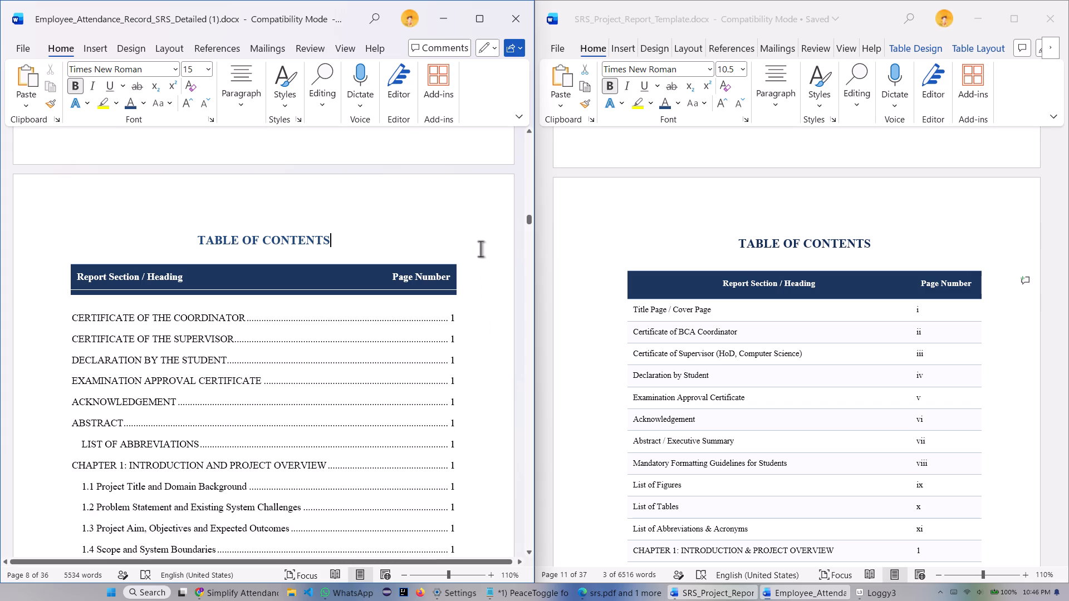
Review the report's Table of Contents header row and entries against the template's Table of Contents.
{"action": "scroll", "coordinate": [378, 205], "scroll_direction": "down", "scroll_amount": 3}
{"action": "scroll", "coordinate": [494, 323], "scroll_direction": "down", "scroll_amount": 4}
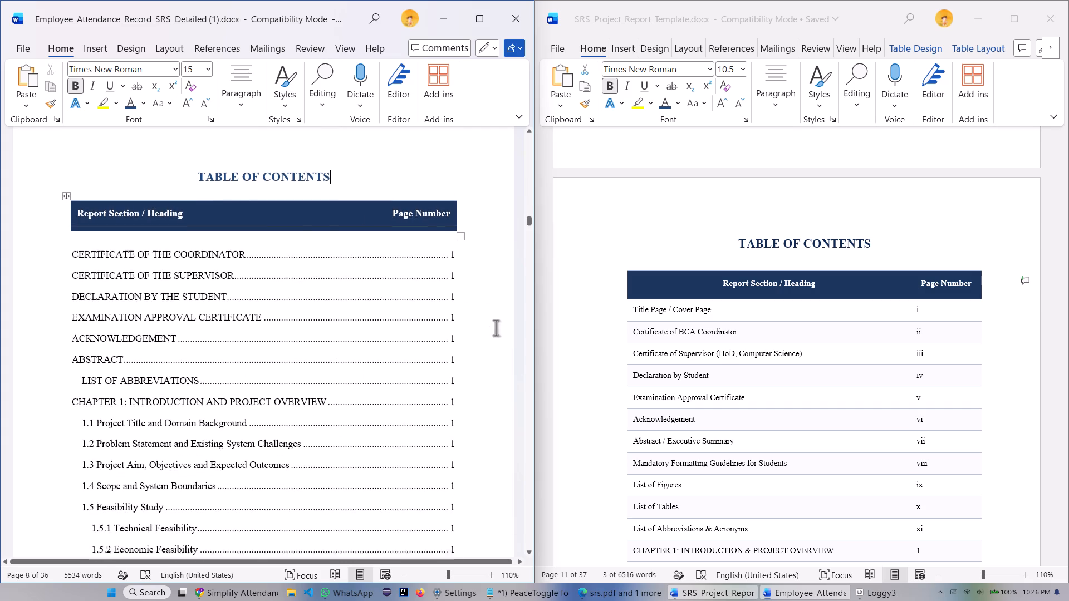
{"action": "scroll", "coordinate": [496, 328], "scroll_direction": "down", "scroll_amount": 5}
{"action": "scroll", "coordinate": [380, 337], "scroll_direction": "up", "scroll_amount": 11}
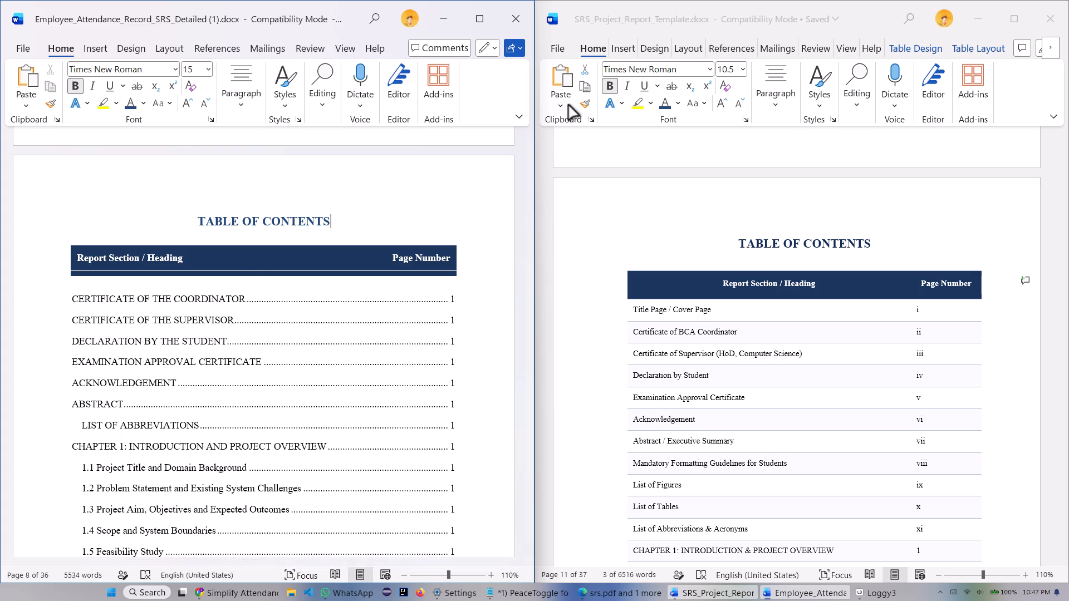
{"action": "scroll", "coordinate": [357, 244], "scroll_direction": "down", "scroll_amount": 4}
{"action": "scroll", "coordinate": [331, 284], "scroll_direction": "up", "scroll_amount": 5}
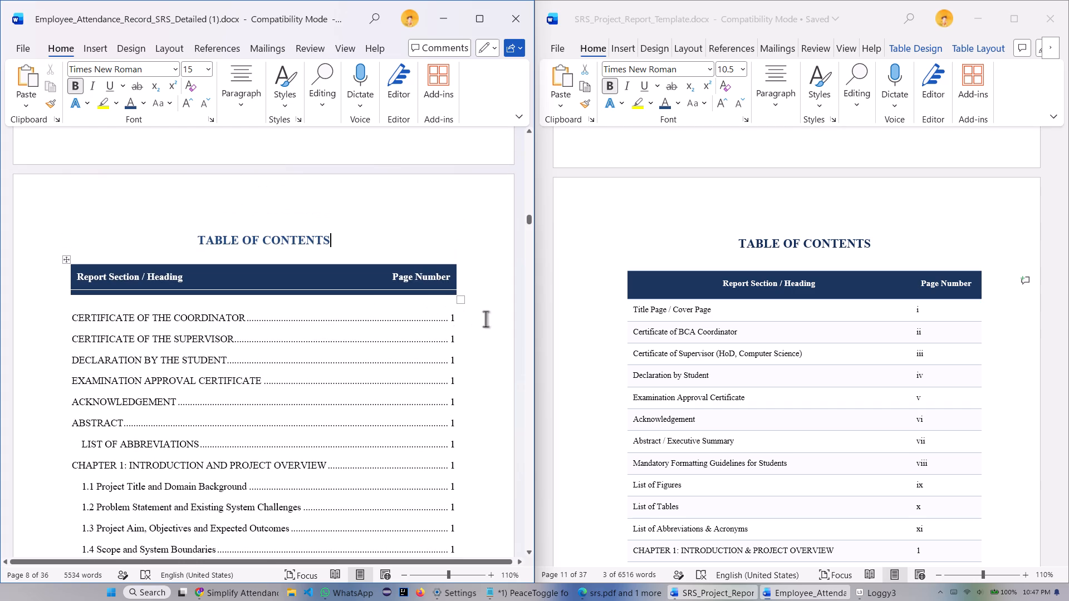
{"action": "left_click", "coordinate": [426, 213]}
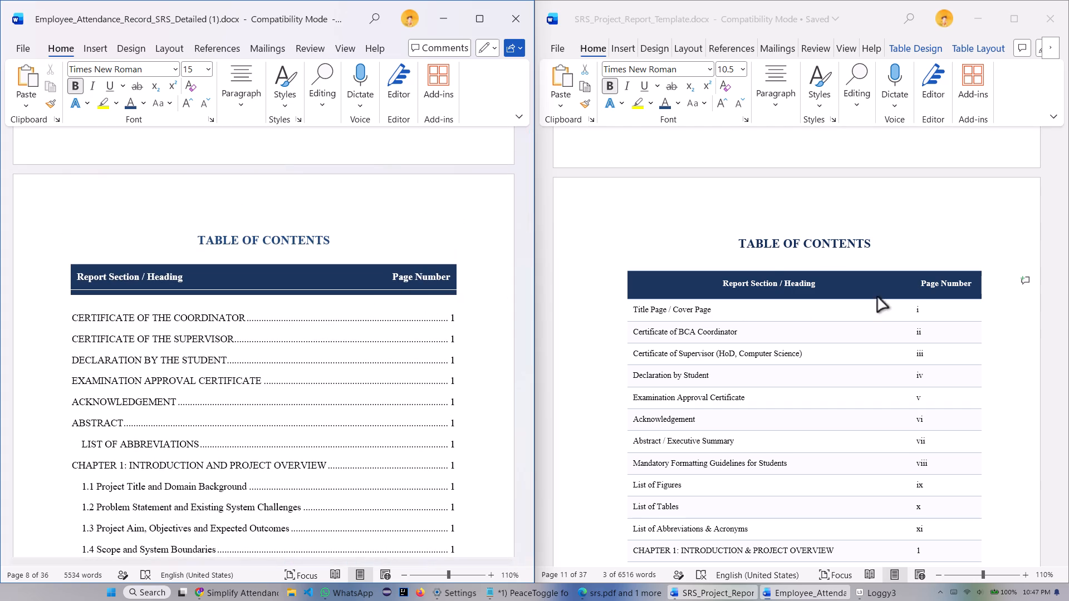
{"action": "scroll", "coordinate": [189, 252], "scroll_direction": "down", "scroll_amount": 3}
{"action": "scroll", "coordinate": [400, 249], "scroll_direction": "down", "scroll_amount": 2}
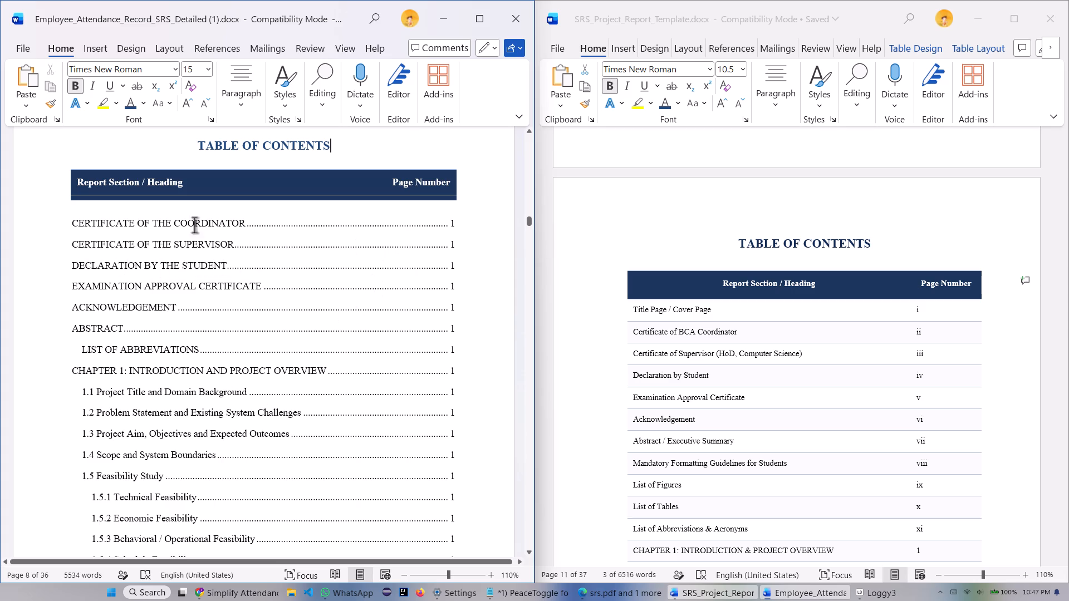
{"action": "scroll", "coordinate": [200, 227], "scroll_direction": "down", "scroll_amount": 2}
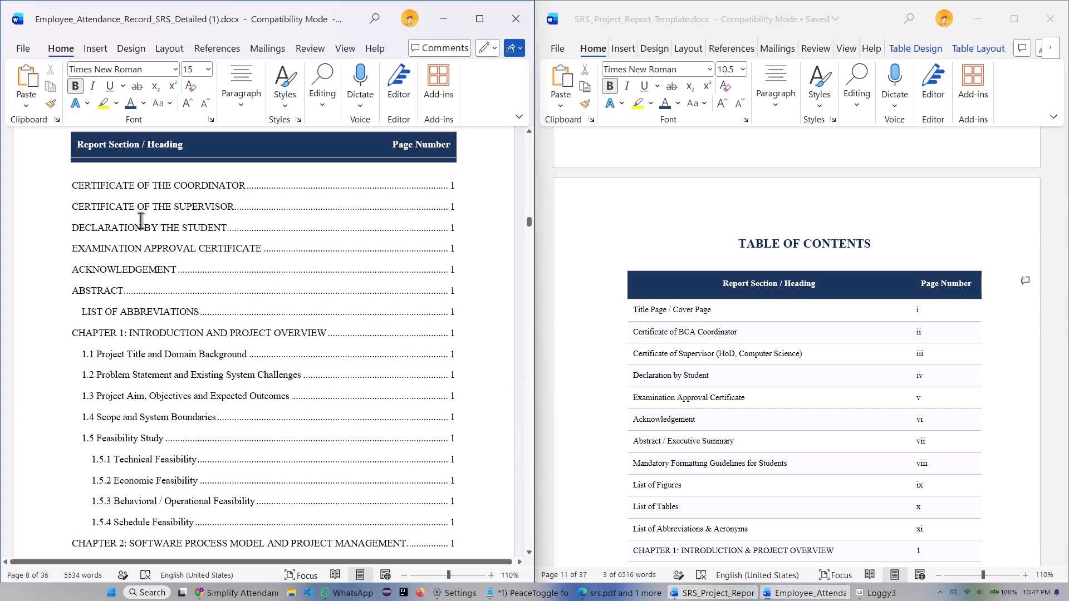
{"action": "scroll", "coordinate": [471, 233], "scroll_direction": "down", "scroll_amount": 3}
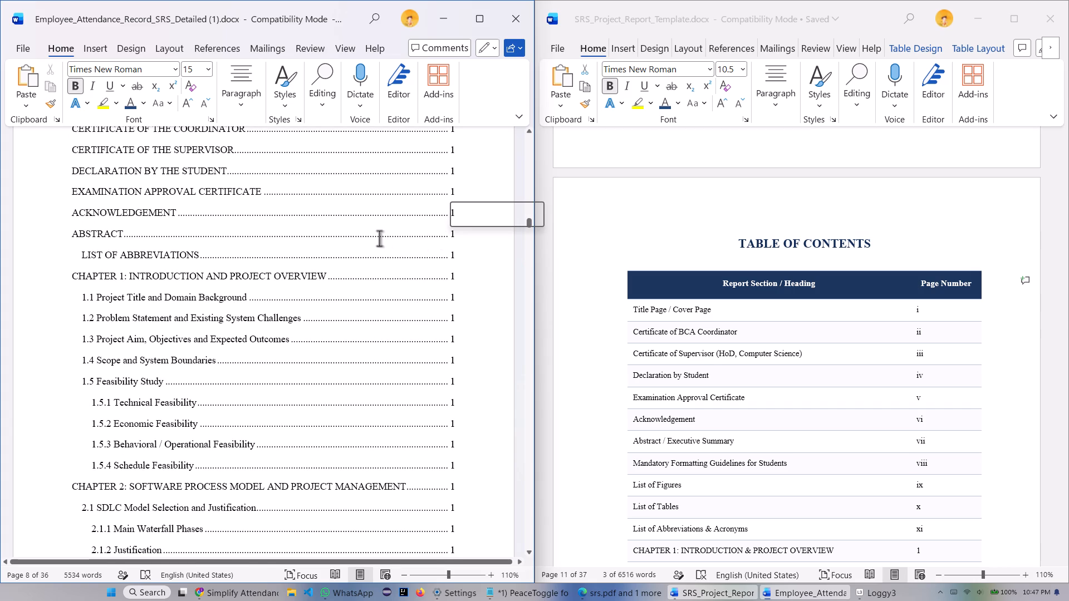
{"action": "scroll", "coordinate": [380, 268], "scroll_direction": "up", "scroll_amount": 5}
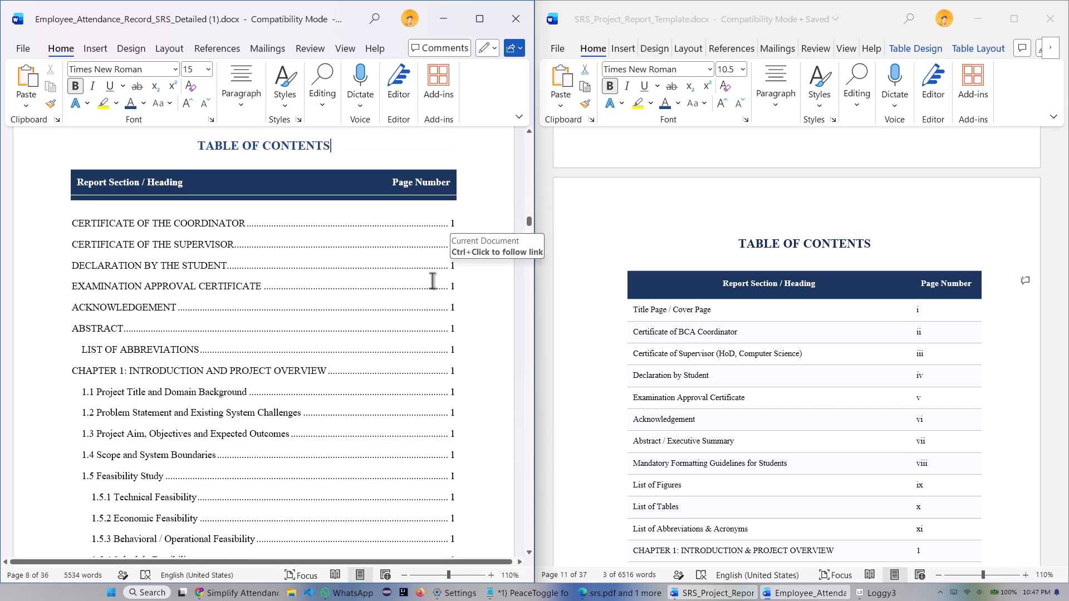
{"action": "scroll", "coordinate": [286, 261], "scroll_direction": "down", "scroll_amount": 2}
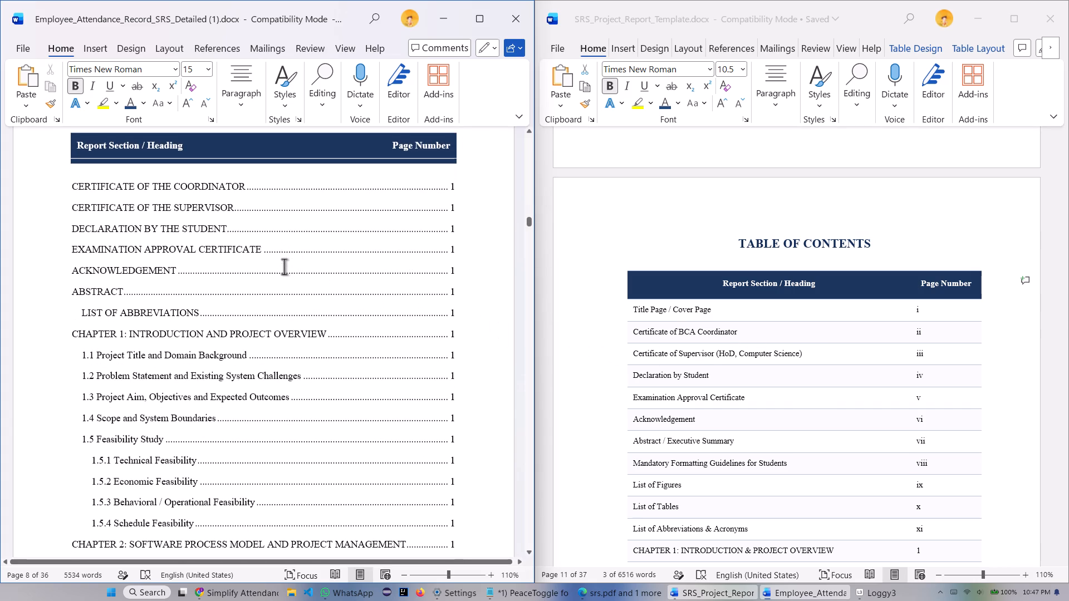
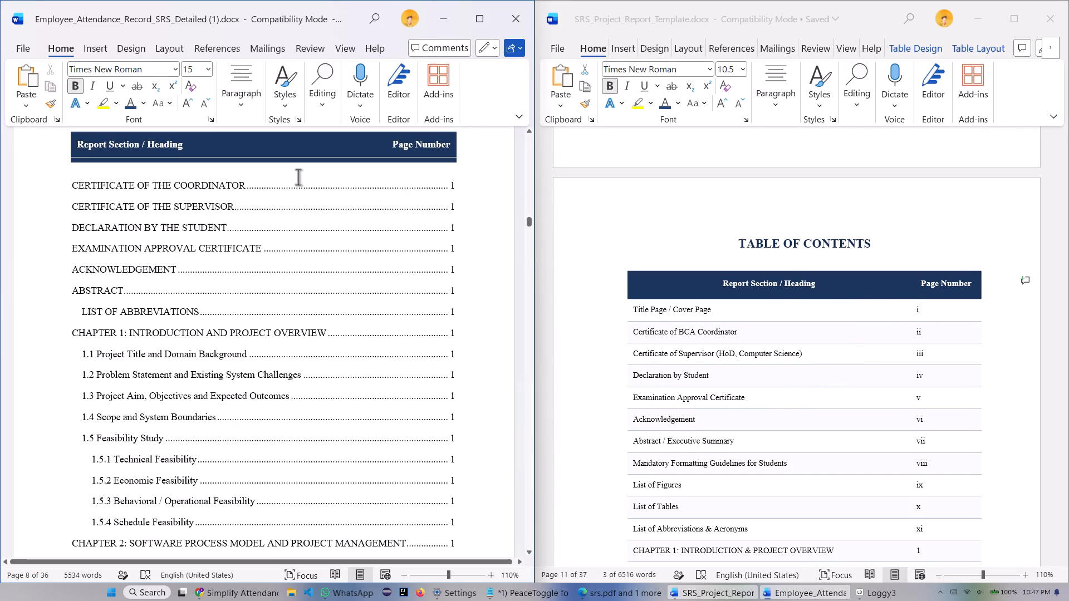
Review the rest of the report's Table of Contents entries through the old section table and the LIST OF FIGURES heading.
{"action": "scroll", "coordinate": [346, 308], "scroll_direction": "down", "scroll_amount": 1}
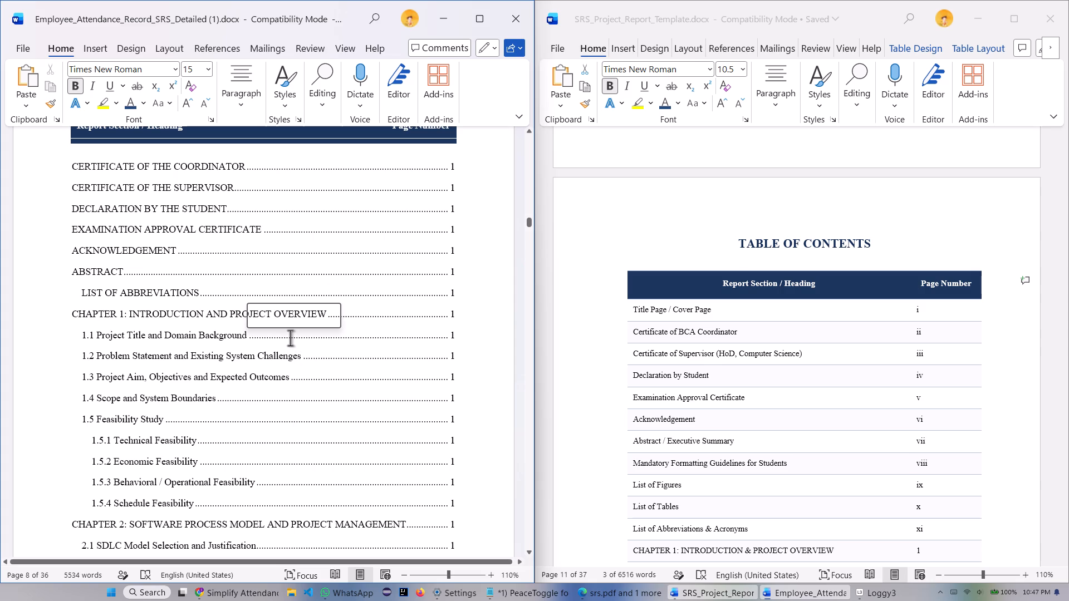
{"action": "scroll", "coordinate": [291, 225], "scroll_direction": "down", "scroll_amount": 4}
{"action": "scroll", "coordinate": [352, 405], "scroll_direction": "down", "scroll_amount": 4}
{"action": "scroll", "coordinate": [184, 301], "scroll_direction": "down", "scroll_amount": 5}
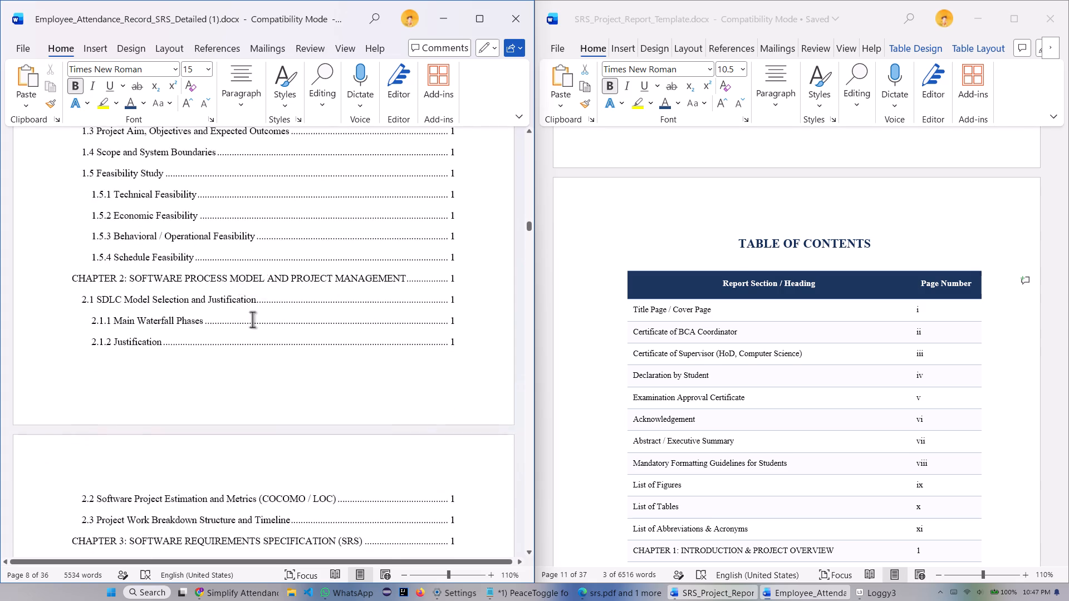
{"action": "scroll", "coordinate": [252, 319], "scroll_direction": "down", "scroll_amount": 20}
{"action": "scroll", "coordinate": [252, 319], "scroll_direction": "down", "scroll_amount": 18}
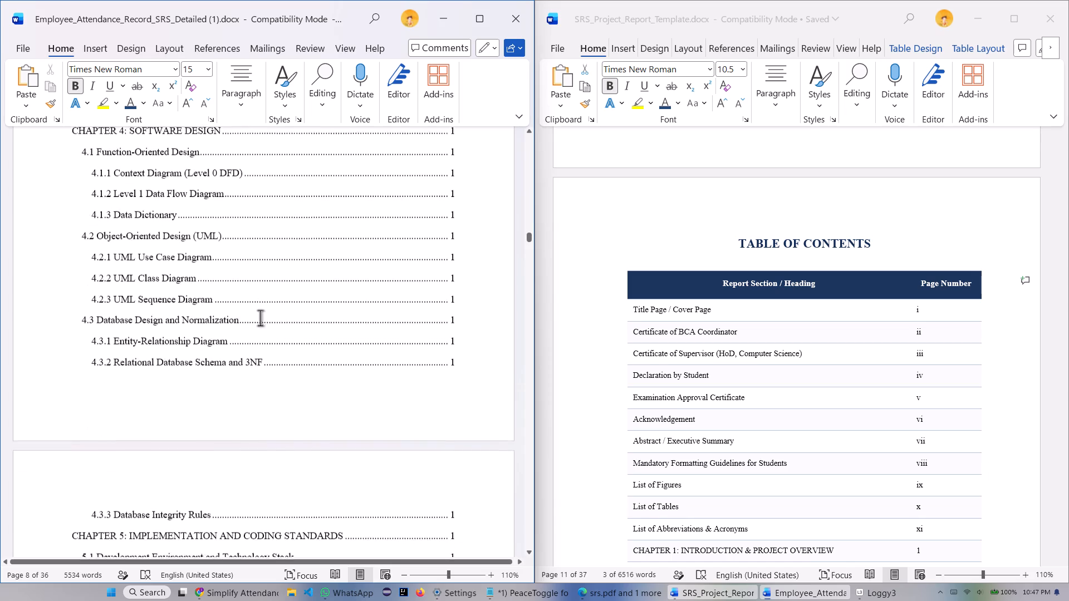
{"action": "scroll", "coordinate": [260, 318], "scroll_direction": "down", "scroll_amount": 15}
{"action": "scroll", "coordinate": [277, 310], "scroll_direction": "down", "scroll_amount": 14}
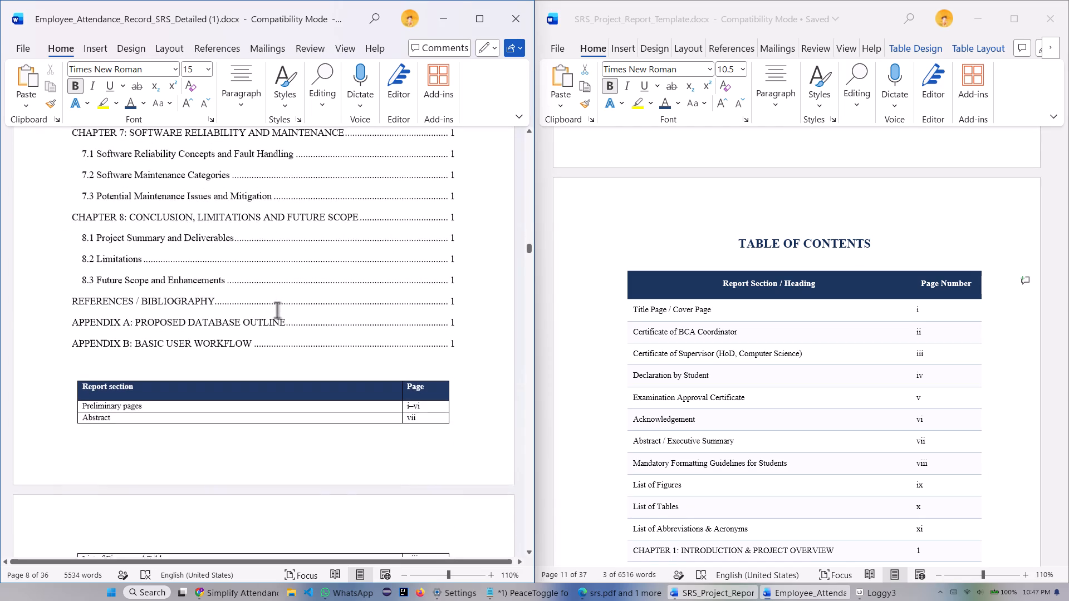
{"action": "scroll", "coordinate": [359, 313], "scroll_direction": "down", "scroll_amount": 5}
{"action": "scroll", "coordinate": [165, 334], "scroll_direction": "down", "scroll_amount": 3}
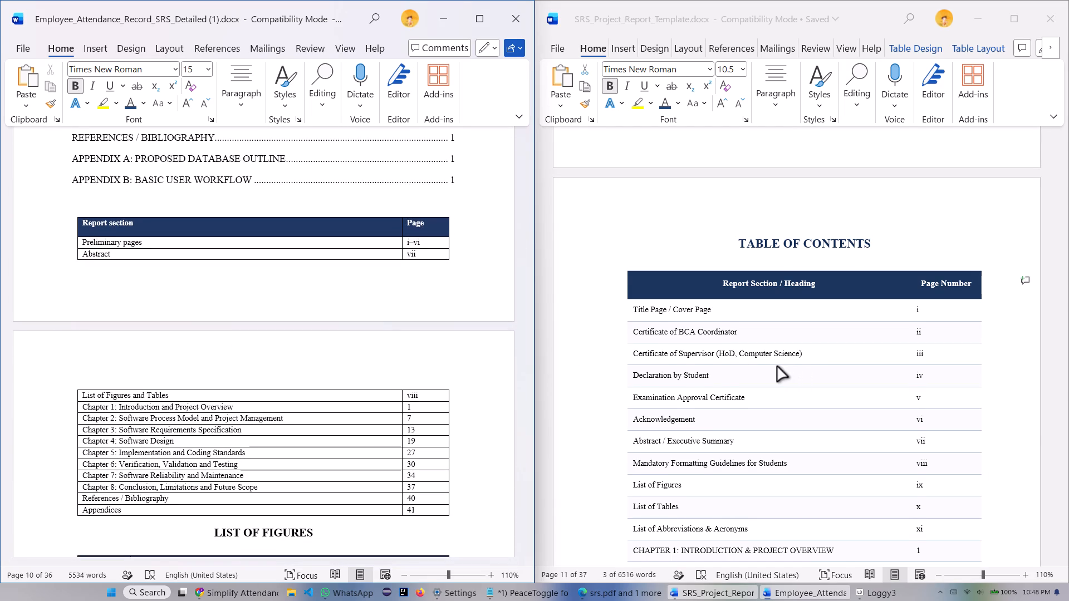
Examine the remaining Table of Contents pages in the template through its LIST OF FIGURES page for comparison.
{"action": "scroll", "coordinate": [776, 367], "scroll_direction": "down", "scroll_amount": 4}
{"action": "scroll", "coordinate": [769, 366], "scroll_direction": "down", "scroll_amount": 20}
{"action": "scroll", "coordinate": [769, 366], "scroll_direction": "down", "scroll_amount": 4}
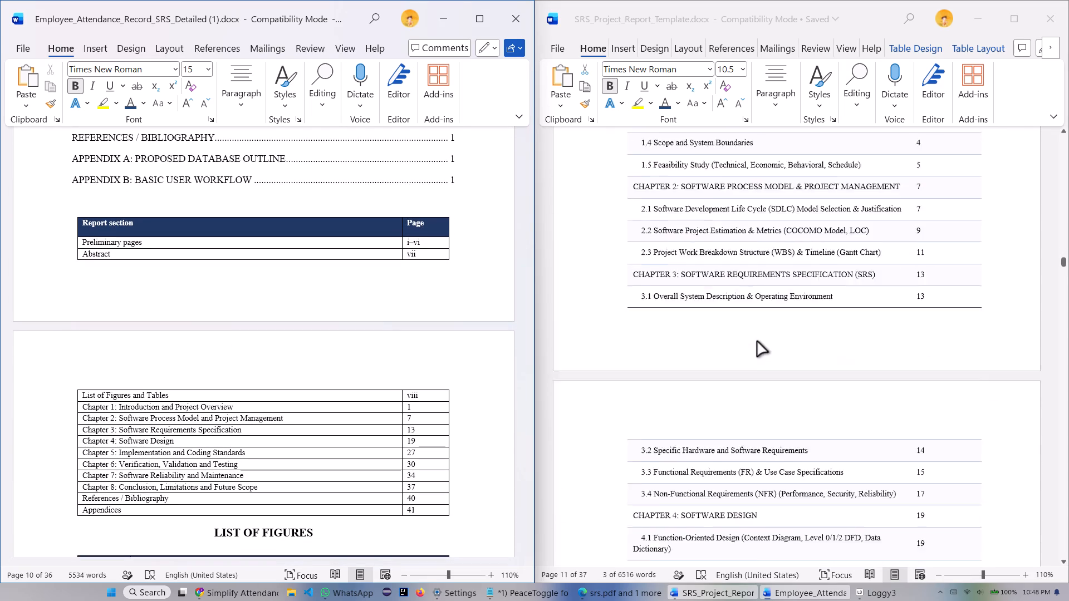
{"action": "scroll", "coordinate": [757, 342], "scroll_direction": "down", "scroll_amount": 20}
{"action": "scroll", "coordinate": [757, 342], "scroll_direction": "down", "scroll_amount": 16}
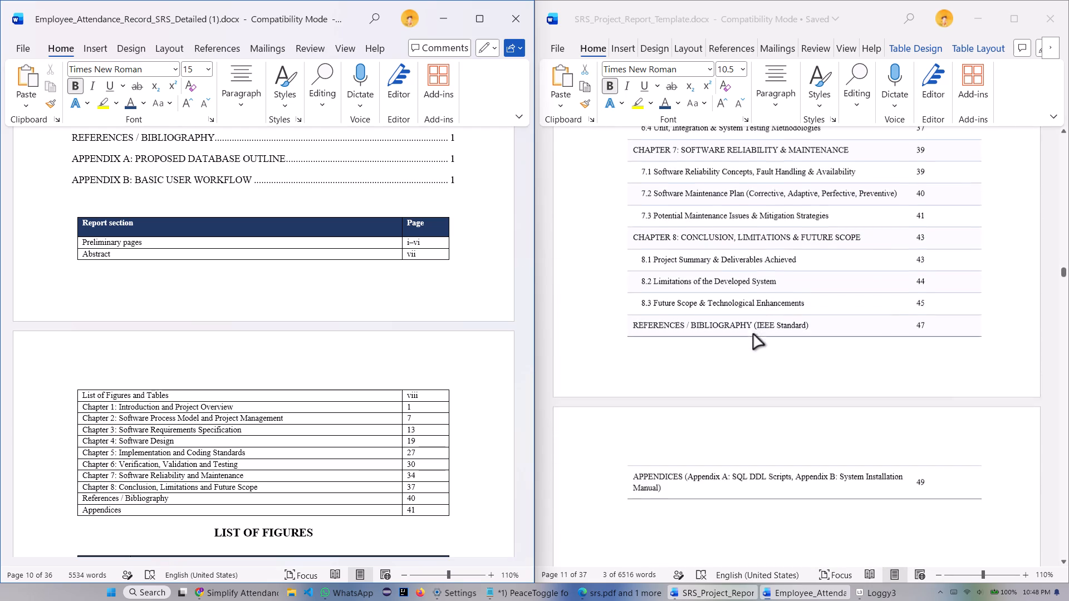
{"action": "scroll", "coordinate": [753, 334], "scroll_direction": "down", "scroll_amount": 17}
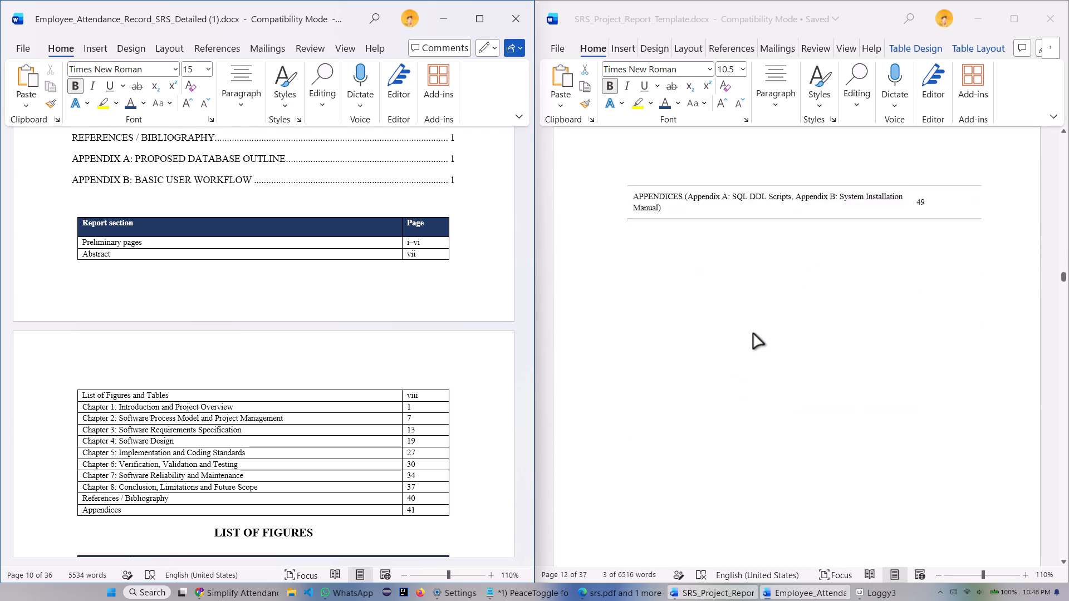
{"action": "scroll", "coordinate": [753, 334], "scroll_direction": "down", "scroll_amount": 14}
{"action": "scroll", "coordinate": [752, 334], "scroll_direction": "down", "scroll_amount": 12}
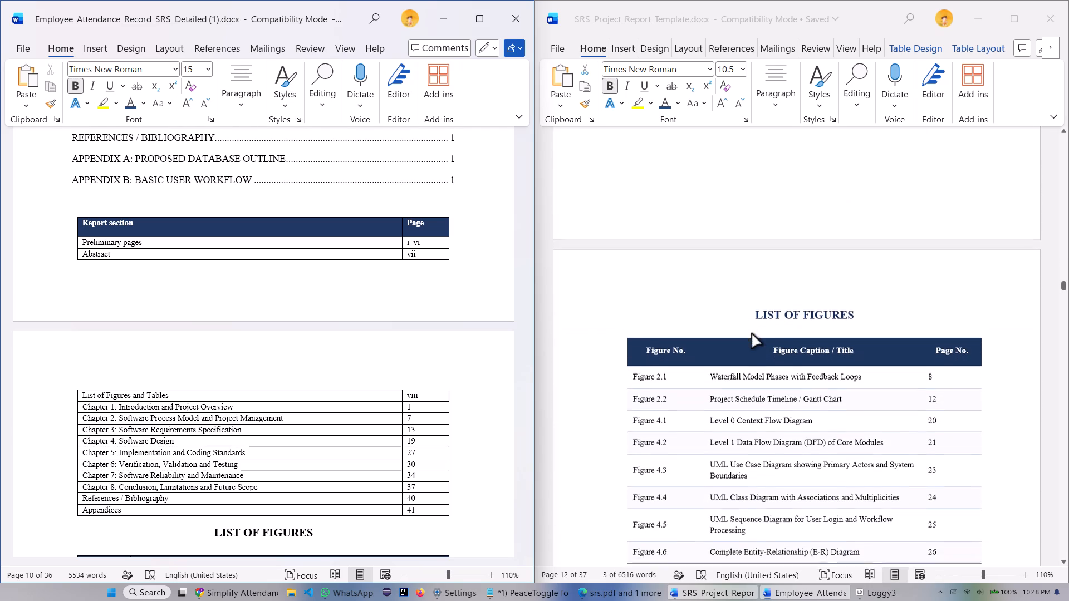
Delete the old "Report section" / "Page" table, both columns, between the APPENDIX B entry and LIST OF FIGURES in the report.
{"action": "scroll", "coordinate": [260, 316], "scroll_direction": "up", "scroll_amount": 11}
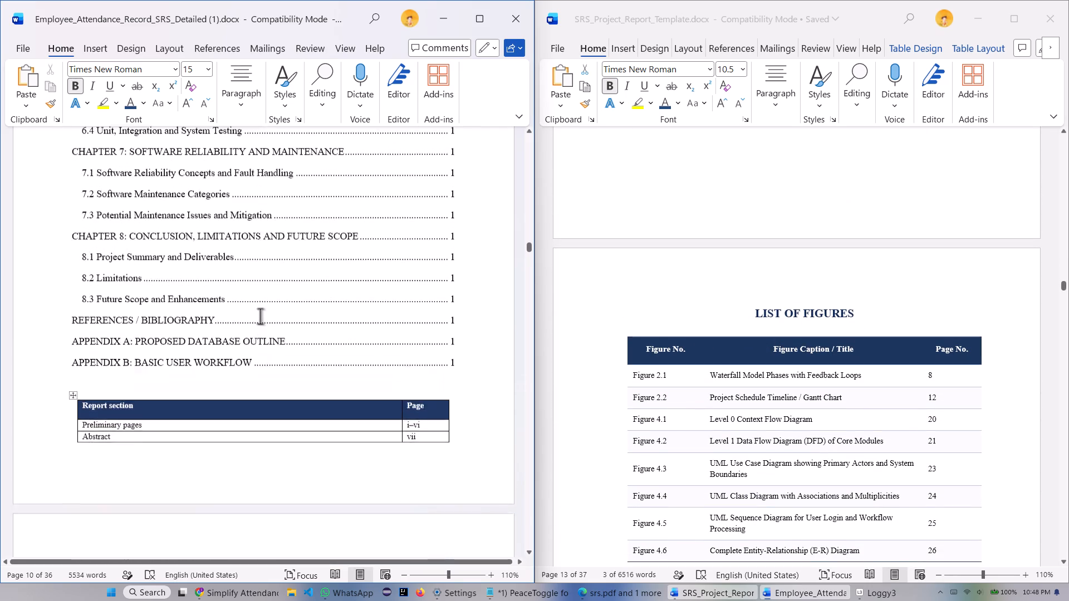
{"action": "scroll", "coordinate": [260, 316], "scroll_direction": "up", "scroll_amount": 3}
{"action": "scroll", "coordinate": [360, 315], "scroll_direction": "down", "scroll_amount": 10}
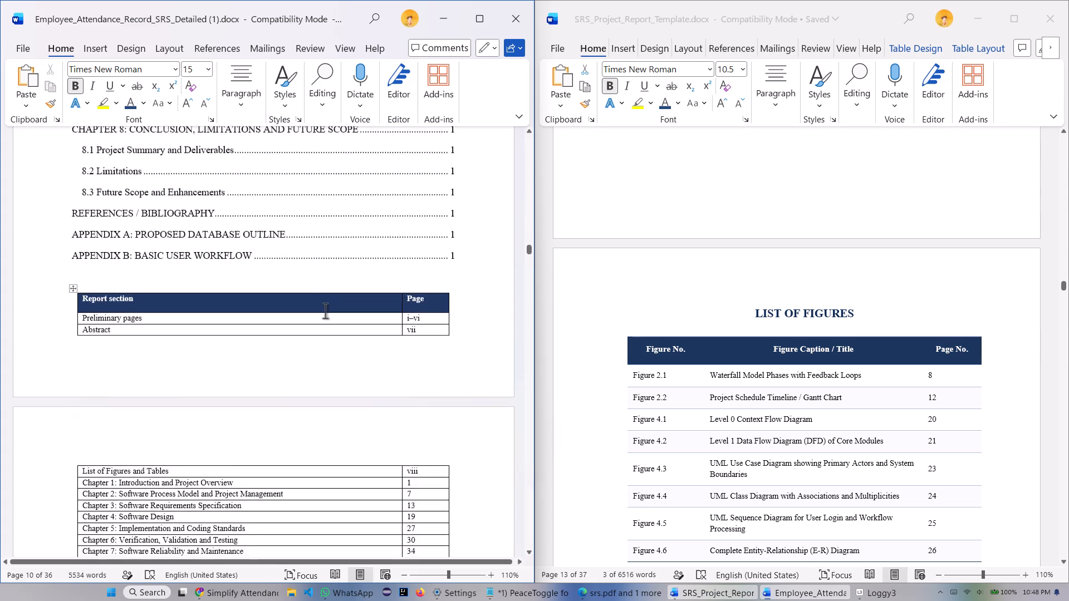
{"action": "scroll", "coordinate": [309, 312], "scroll_direction": "down", "scroll_amount": 13}
{"action": "scroll", "coordinate": [336, 334], "scroll_direction": "up", "scroll_amount": 9}
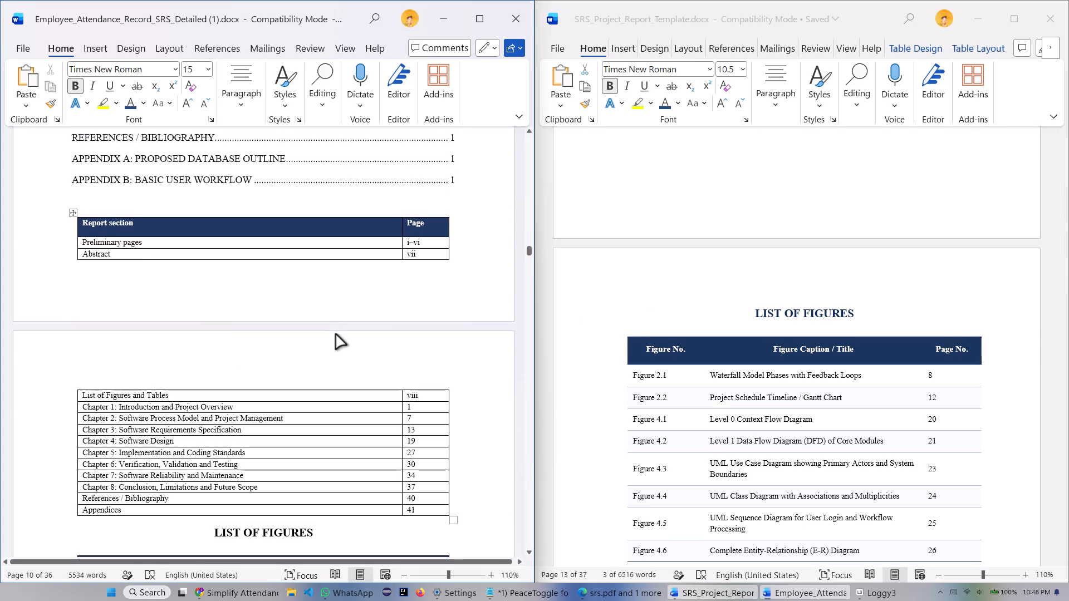
{"action": "scroll", "coordinate": [361, 322], "scroll_direction": "up", "scroll_amount": 3}
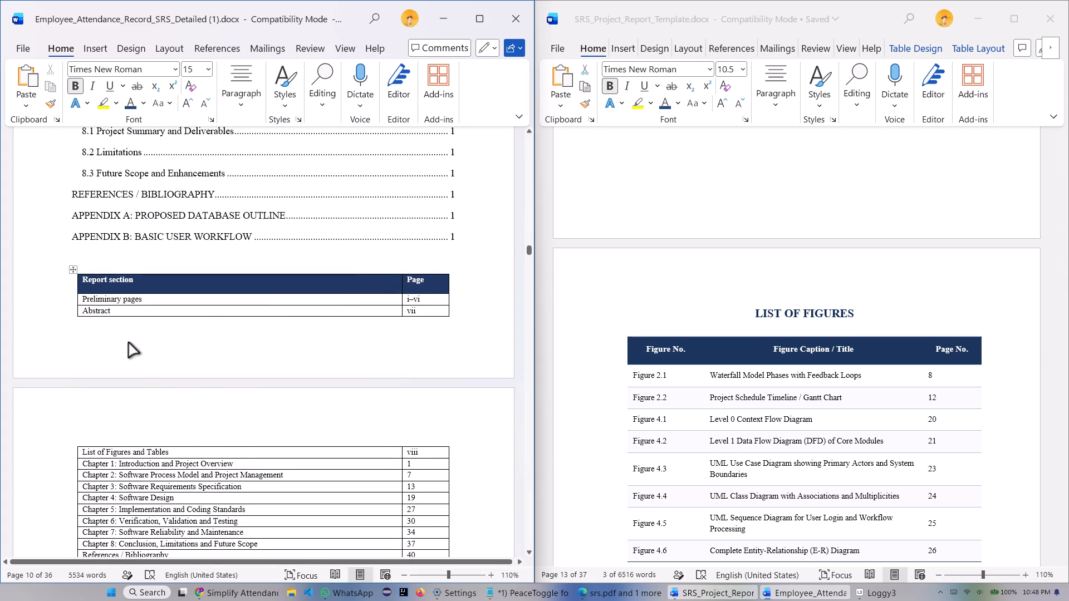
{"action": "scroll", "coordinate": [154, 338], "scroll_direction": "down", "scroll_amount": 2}
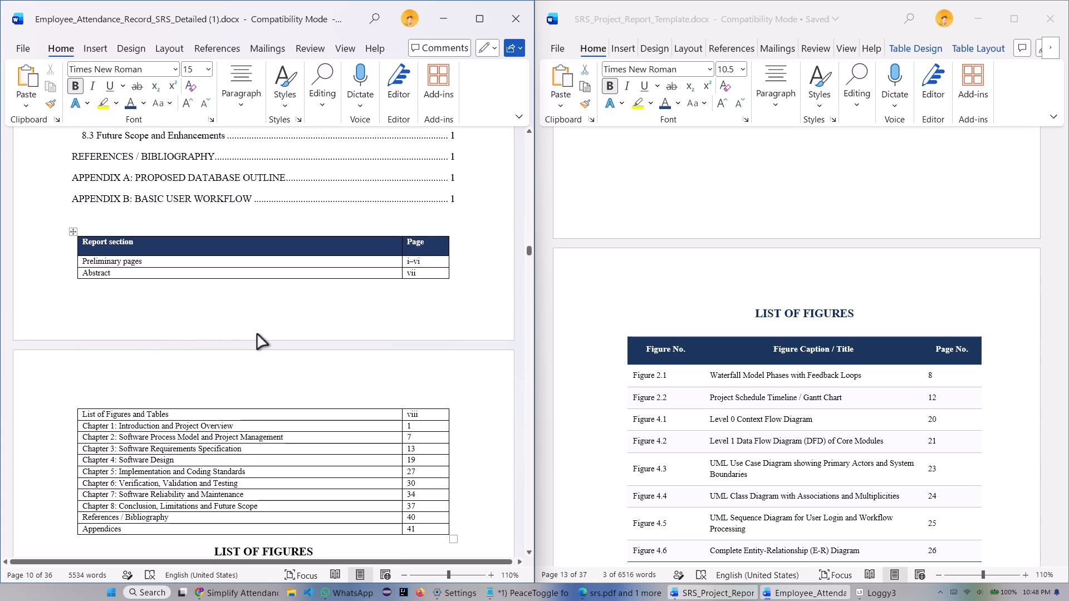
{"action": "scroll", "coordinate": [260, 334], "scroll_direction": "up", "scroll_amount": 6}
{"action": "scroll", "coordinate": [344, 341], "scroll_direction": "down", "scroll_amount": 3}
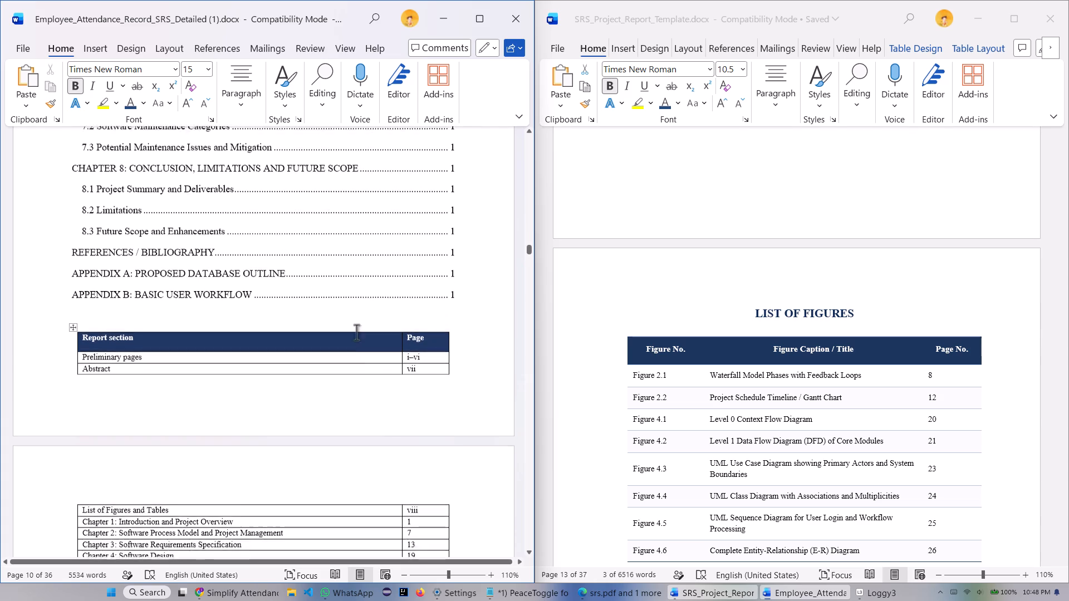
{"action": "scroll", "coordinate": [356, 332], "scroll_direction": "down", "scroll_amount": 10}
{"action": "scroll", "coordinate": [104, 235], "scroll_direction": "up", "scroll_amount": 5}
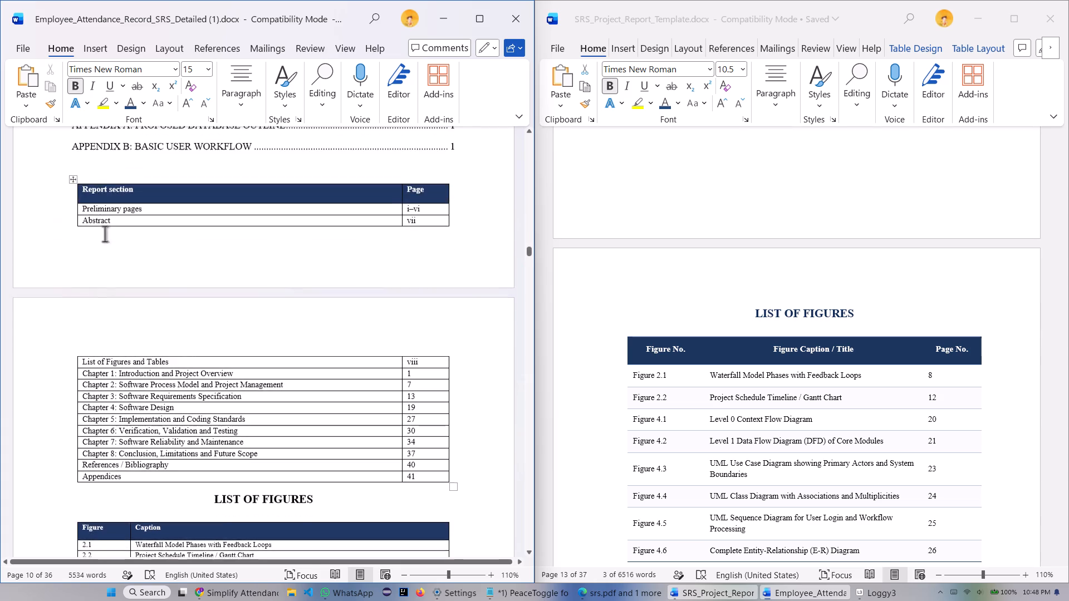
{"action": "left_click_drag", "start_coordinate": [83, 204], "coordinate": [135, 247]}
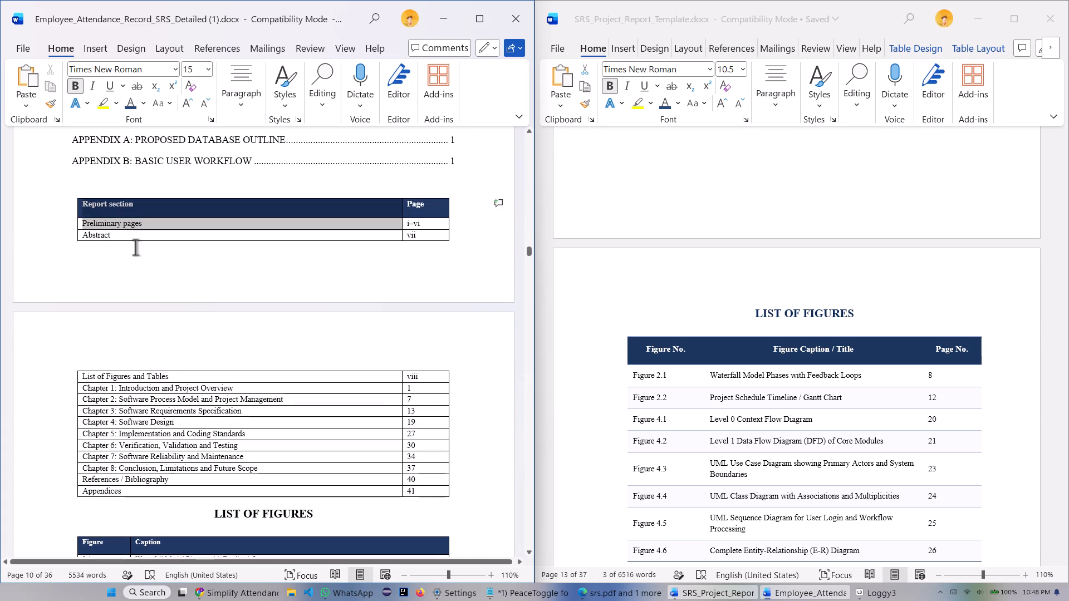
{"action": "left_click_drag", "start_coordinate": [135, 247], "coordinate": [199, 496]}
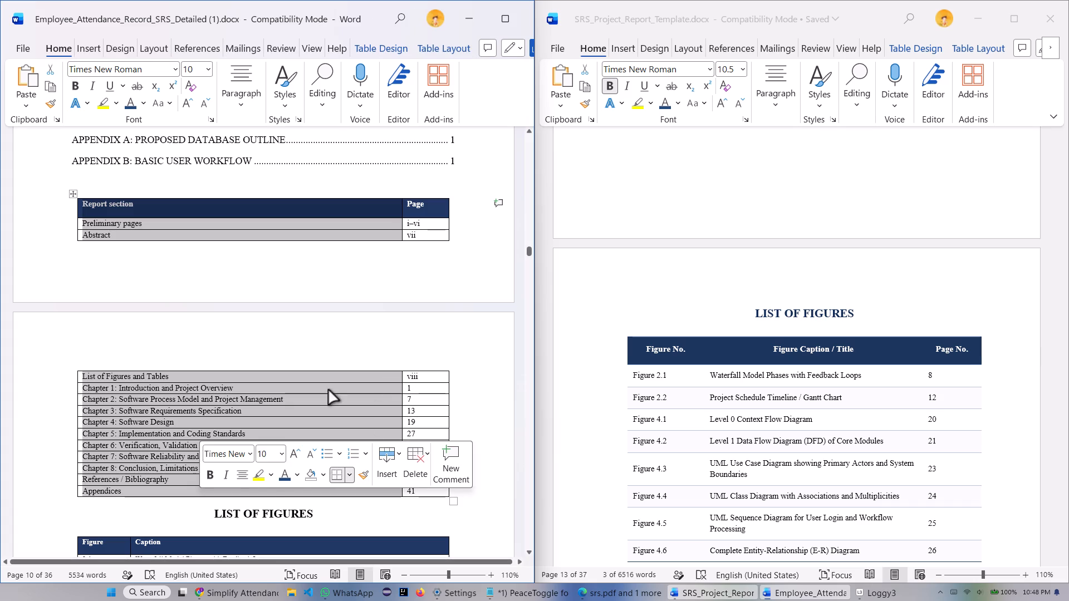
{"action": "key", "text": "BackSpace"}
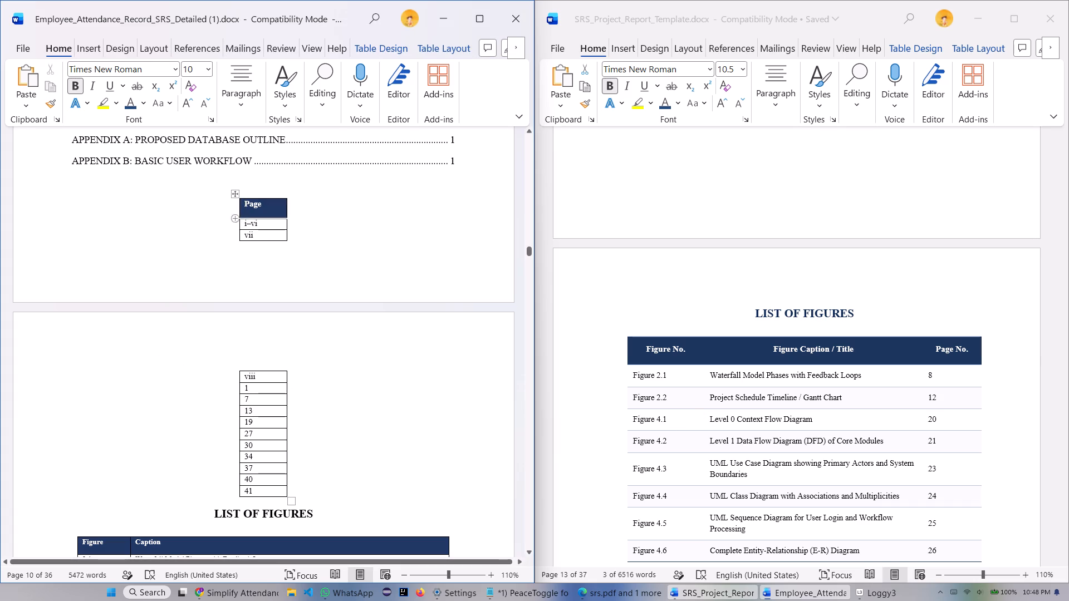
{"action": "left_click_drag", "start_coordinate": [239, 205], "coordinate": [263, 272]}
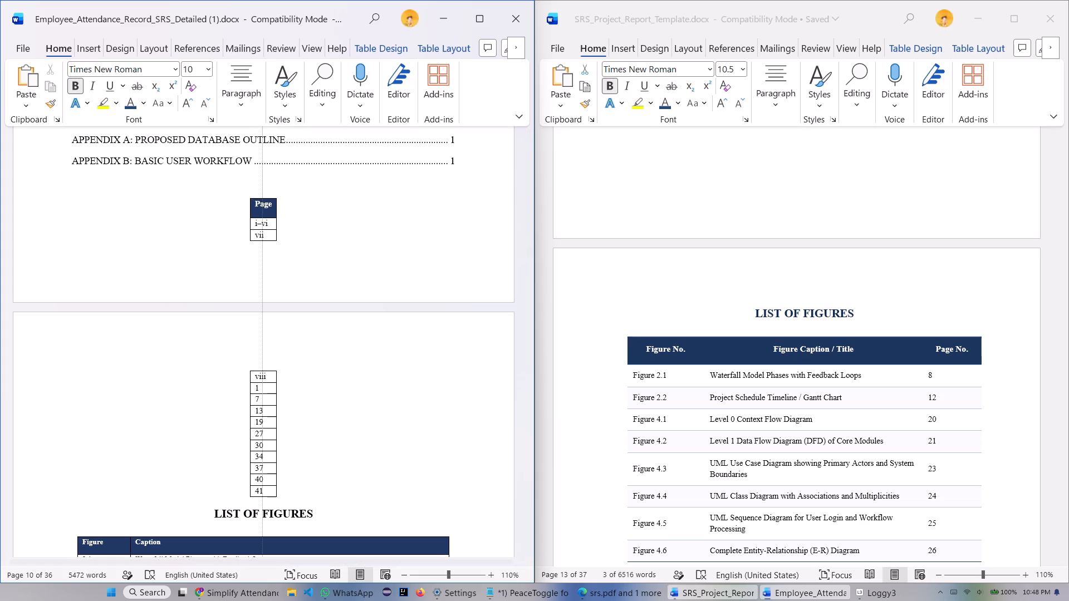
{"action": "left_click_drag", "start_coordinate": [263, 272], "coordinate": [263, 274]}
{"action": "left_click_drag", "start_coordinate": [253, 197], "coordinate": [263, 205]}
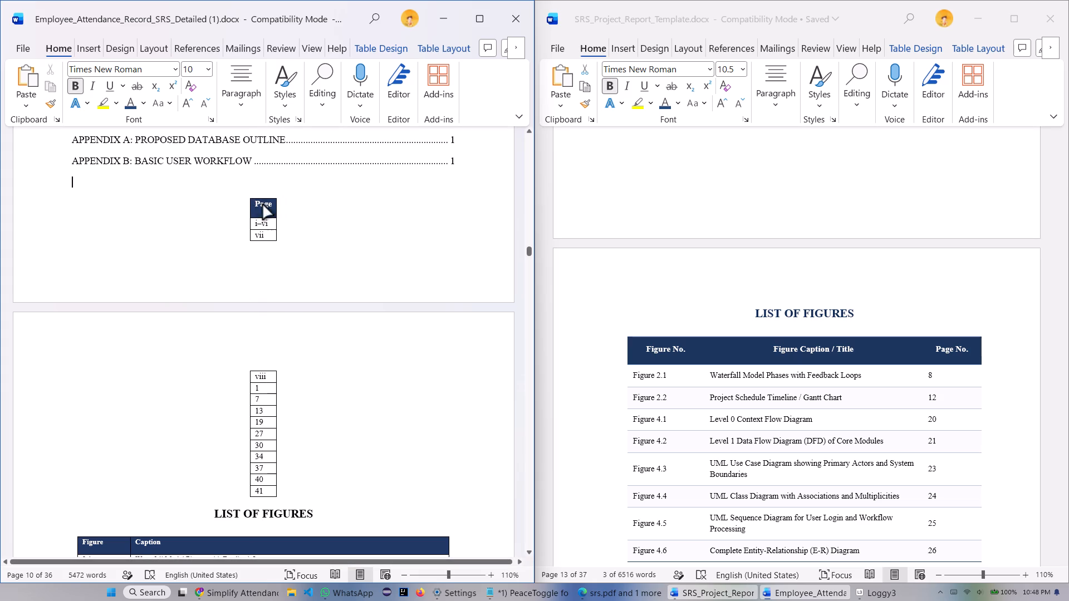
{"action": "left_click_drag", "start_coordinate": [263, 205], "coordinate": [263, 487]}
{"action": "key", "text": "BackSpace"}
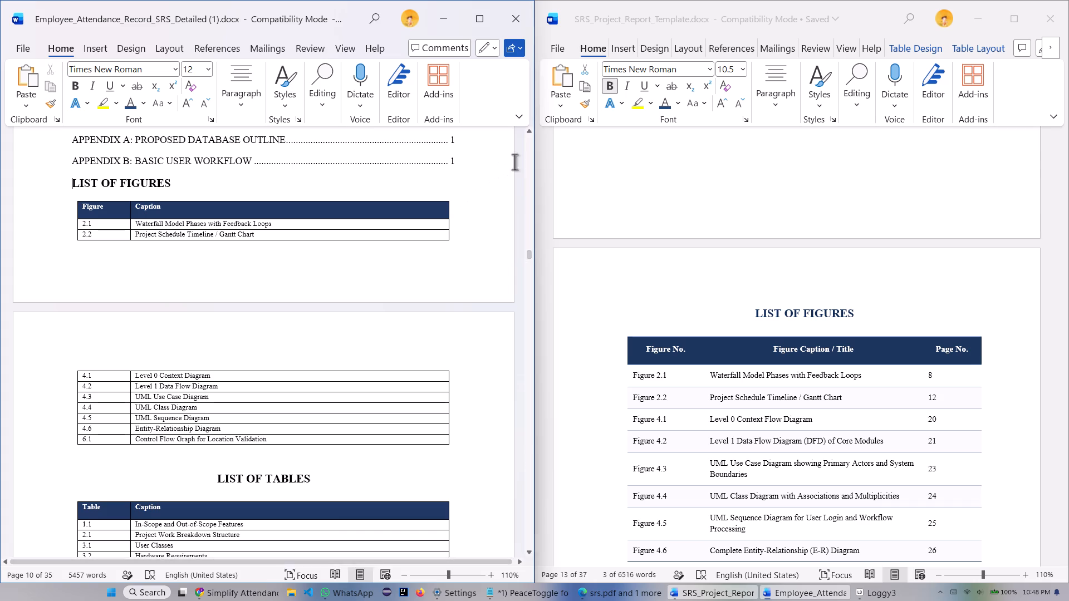
Insert three line breaks after the APPENDIX B entry to move the LIST OF FIGURES heading onto a new page.
{"action": "left_click", "coordinate": [463, 160]}
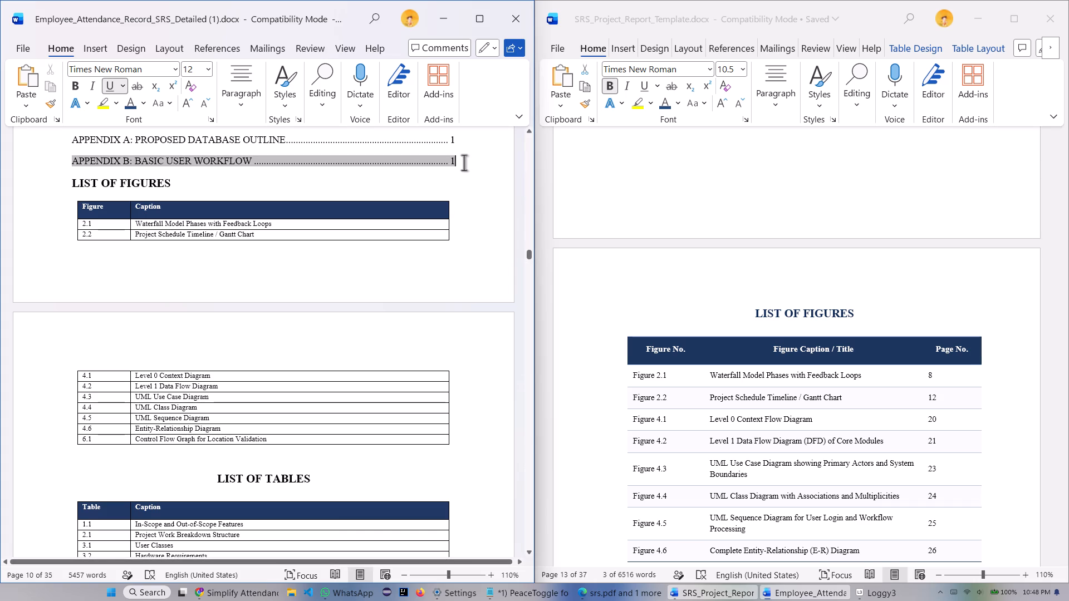
{"action": "left_click", "coordinate": [461, 167]}
{"action": "left_click", "coordinate": [473, 166]}
{"action": "left_click", "coordinate": [404, 181]}
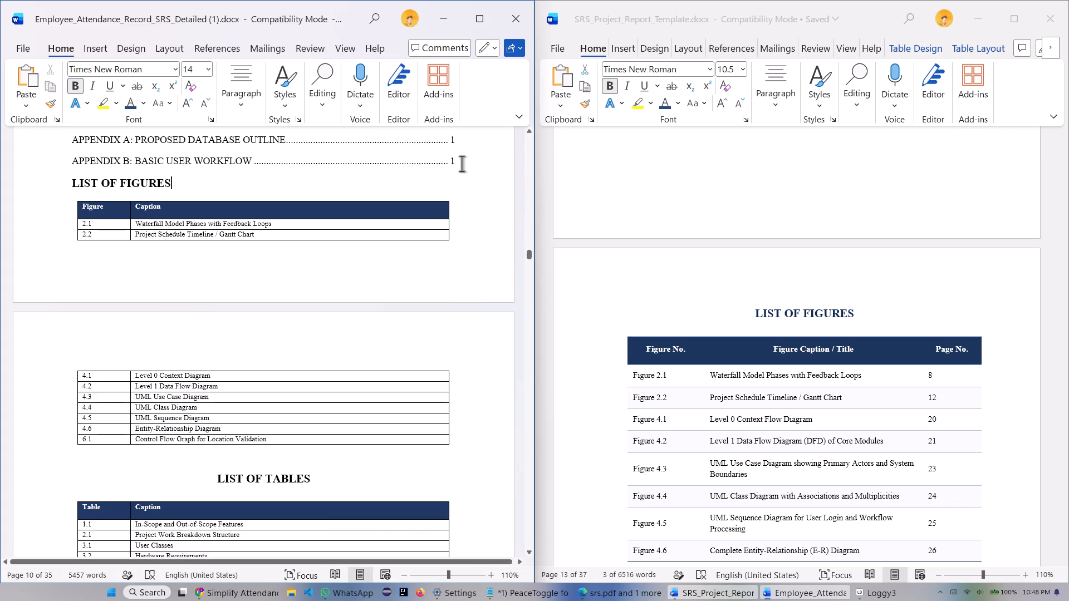
{"action": "left_click", "coordinate": [465, 162]}
{"action": "key", "text": "Return"}
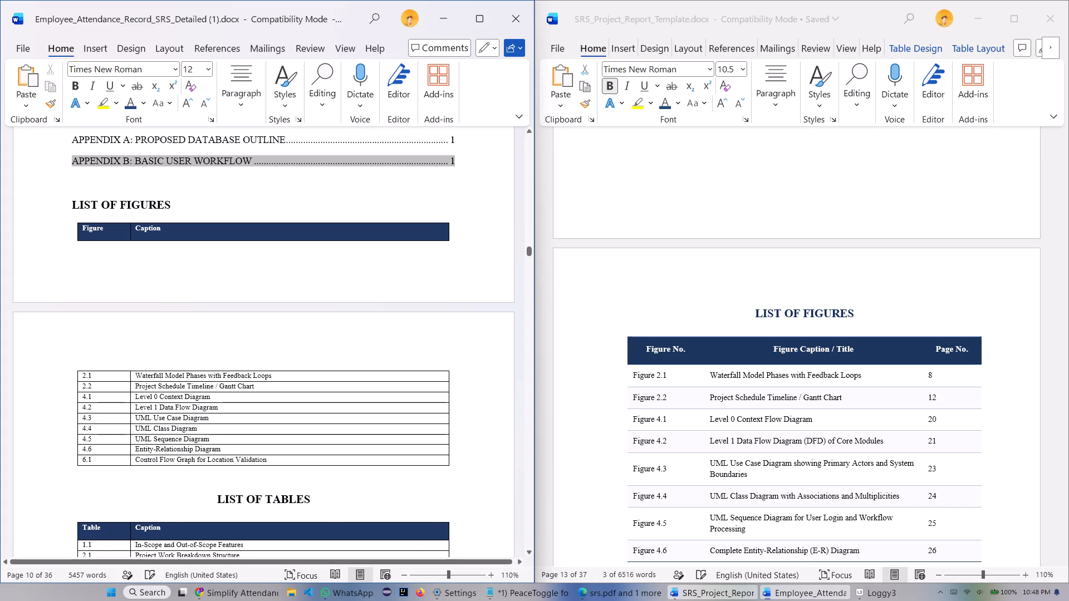
{"action": "scroll", "coordinate": [178, 218], "scroll_direction": "up", "scroll_amount": 2}
{"action": "scroll", "coordinate": [221, 235], "scroll_direction": "up", "scroll_amount": 1}
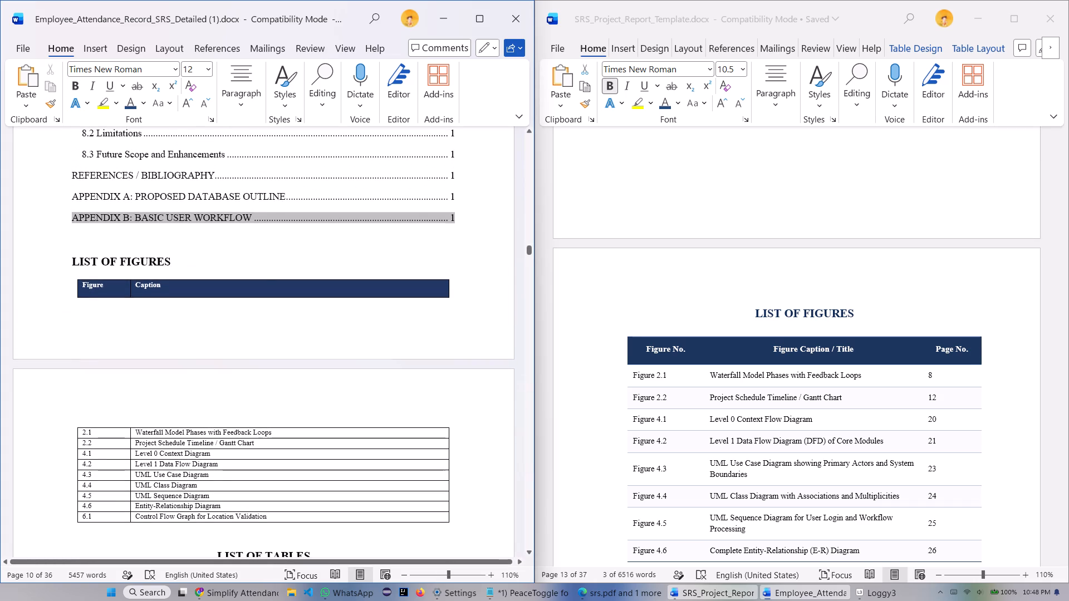
{"action": "key", "text": "Return"}
{"action": "key", "text": "Return"}
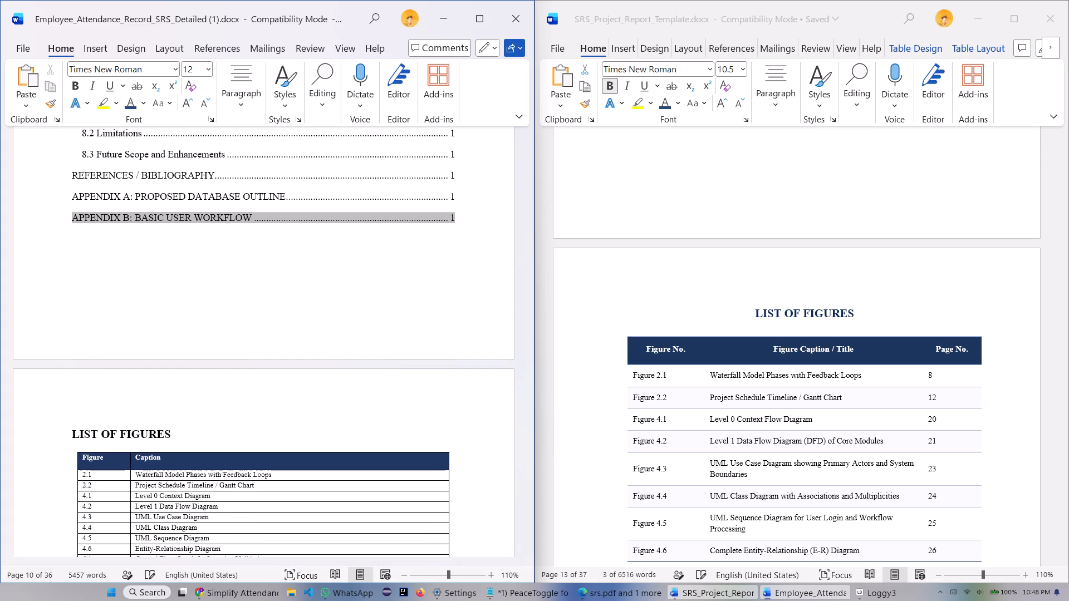
Center the LIST OF FIGURES heading in the report.
{"action": "left_click_drag", "start_coordinate": [71, 433], "coordinate": [173, 445]}
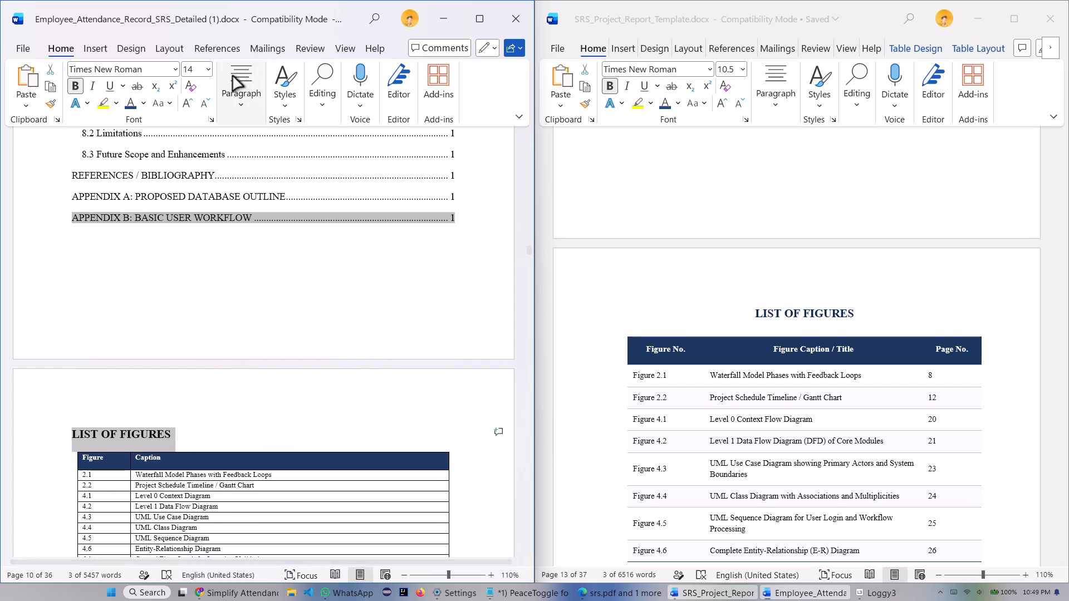
{"action": "left_click", "coordinate": [251, 97]}
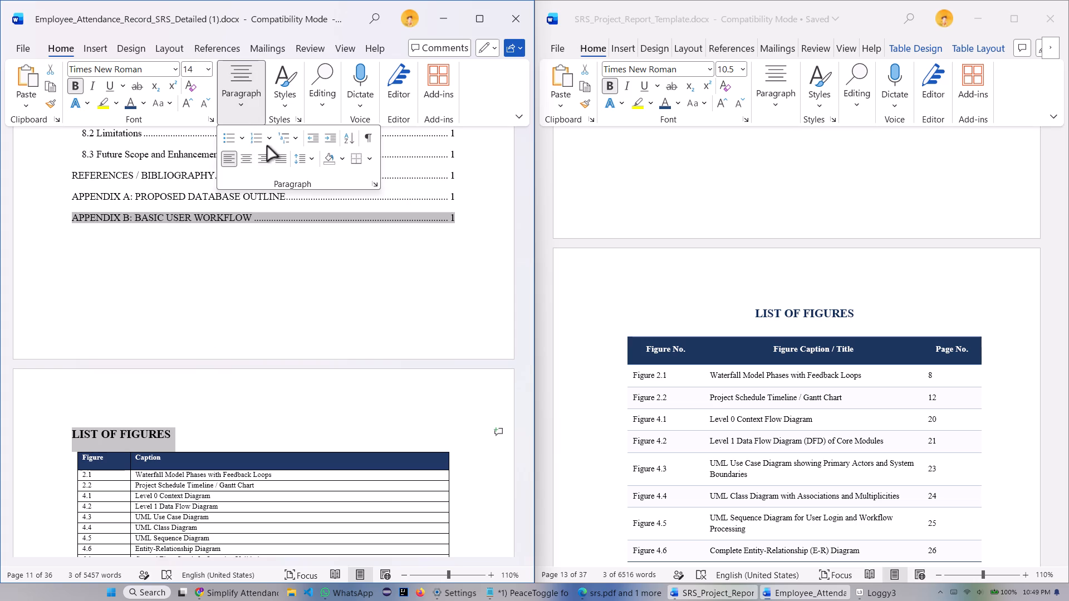
{"action": "left_click", "coordinate": [249, 161]}
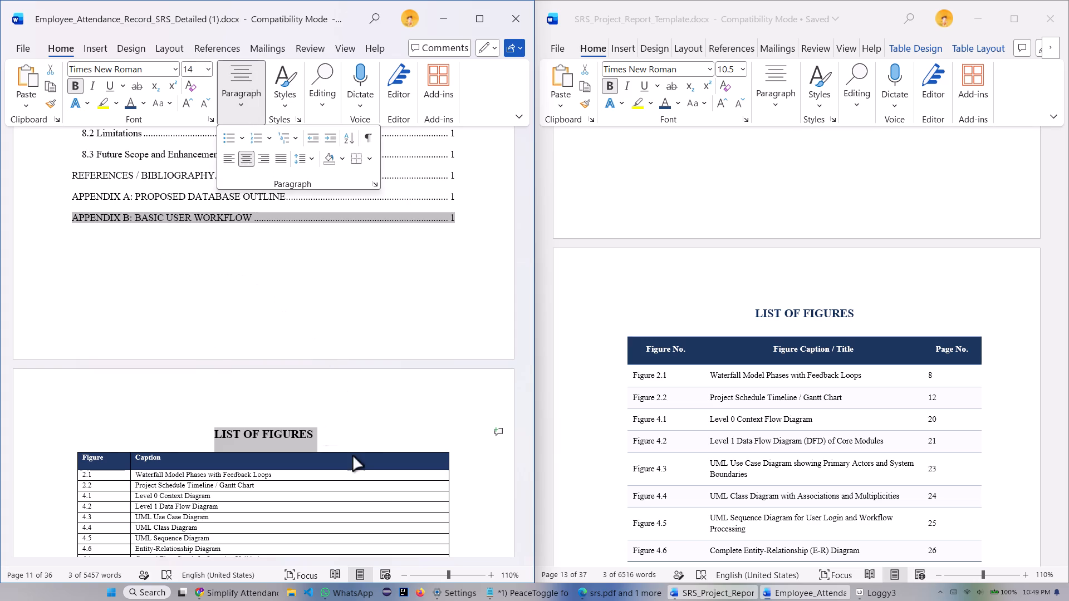
{"action": "left_click", "coordinate": [319, 431]}
{"action": "left_click", "coordinate": [316, 433]}
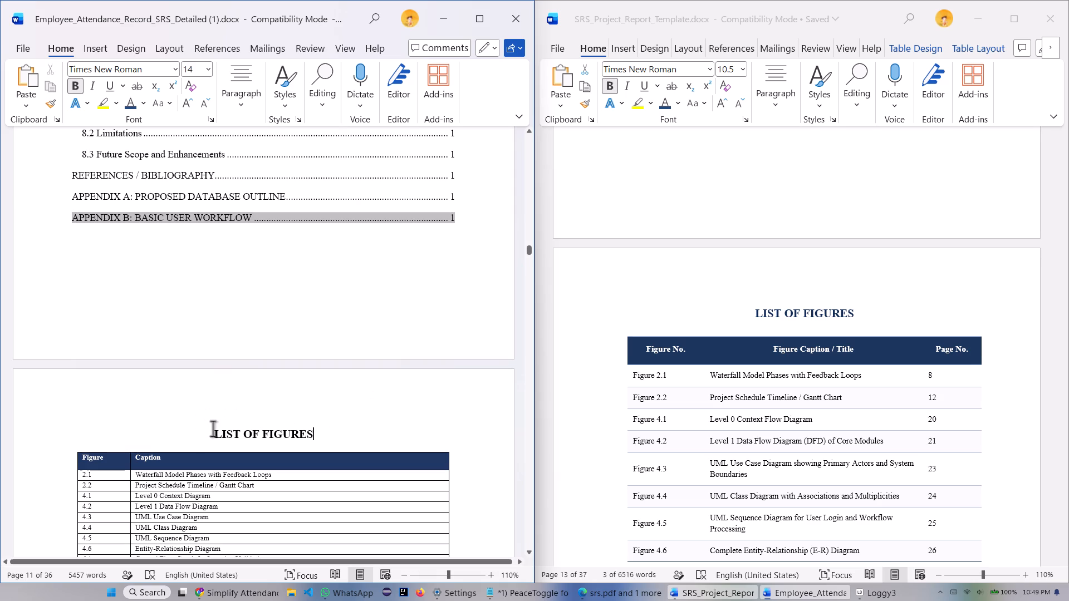
Color the report's LIST OF FIGURES heading text dark blue to match the template's heading.
{"action": "left_click_drag", "start_coordinate": [213, 428], "coordinate": [303, 439]}
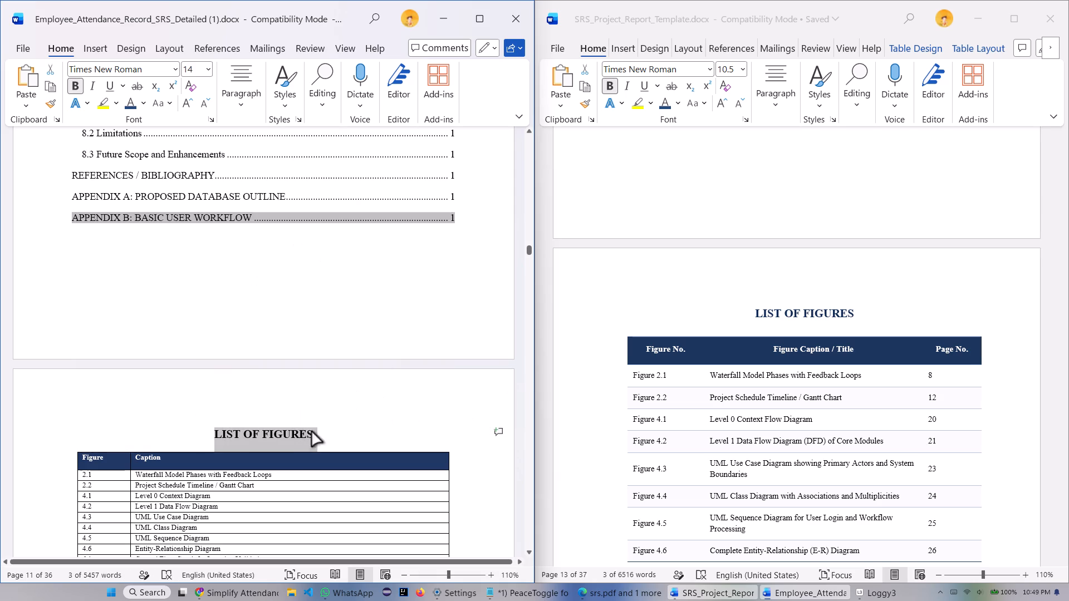
{"action": "right_click", "coordinate": [282, 431]}
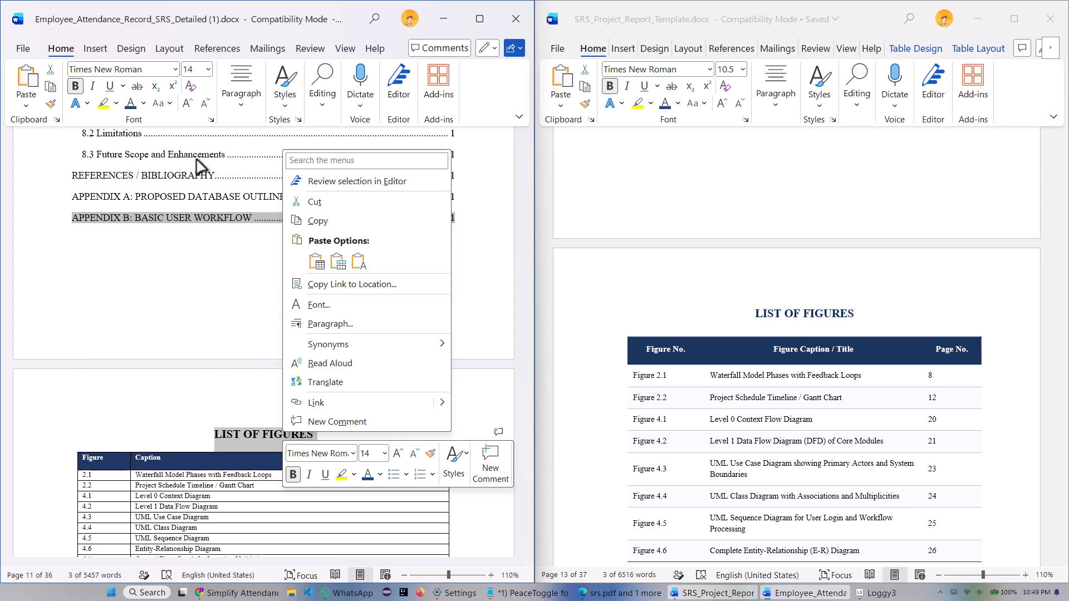
{"action": "left_click", "coordinate": [129, 107]}
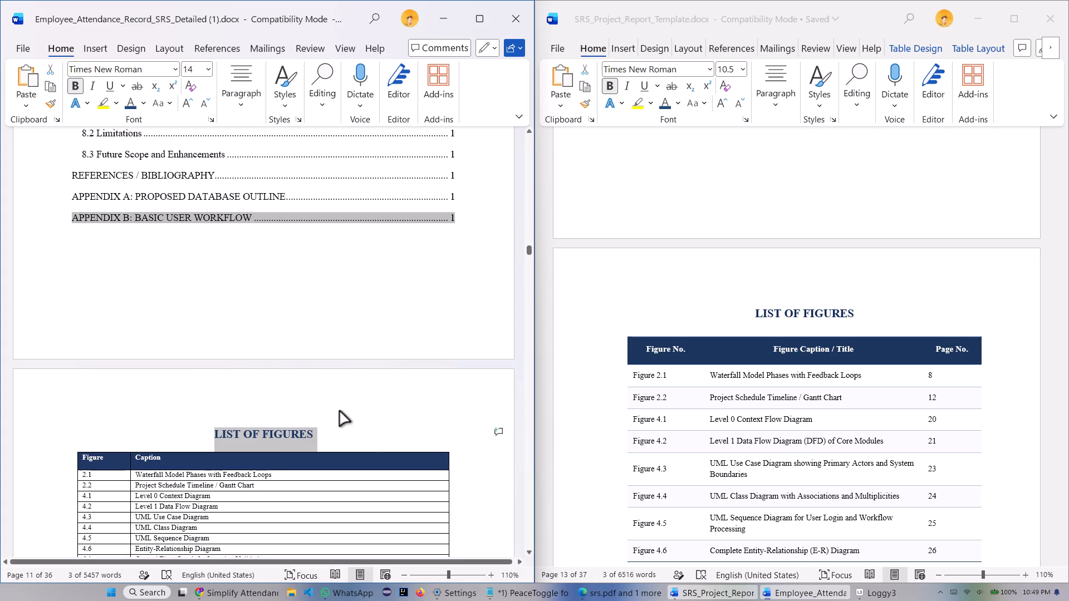
{"action": "left_click", "coordinate": [328, 430]}
{"action": "scroll", "coordinate": [385, 463], "scroll_direction": "down", "scroll_amount": 2}
{"action": "scroll", "coordinate": [303, 418], "scroll_direction": "down", "scroll_amount": 9}
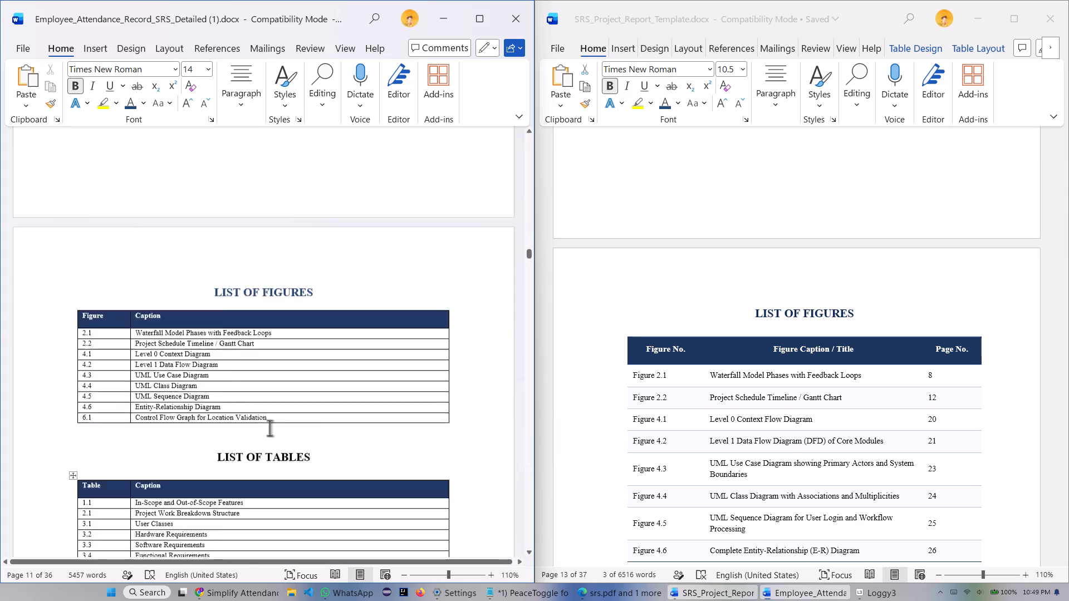
Examine the report's LIST OF FIGURES and LIST OF TABLES tables against the template's list layout.
{"action": "scroll", "coordinate": [288, 430], "scroll_direction": "down", "scroll_amount": 9}
{"action": "scroll", "coordinate": [341, 417], "scroll_direction": "up", "scroll_amount": 8}
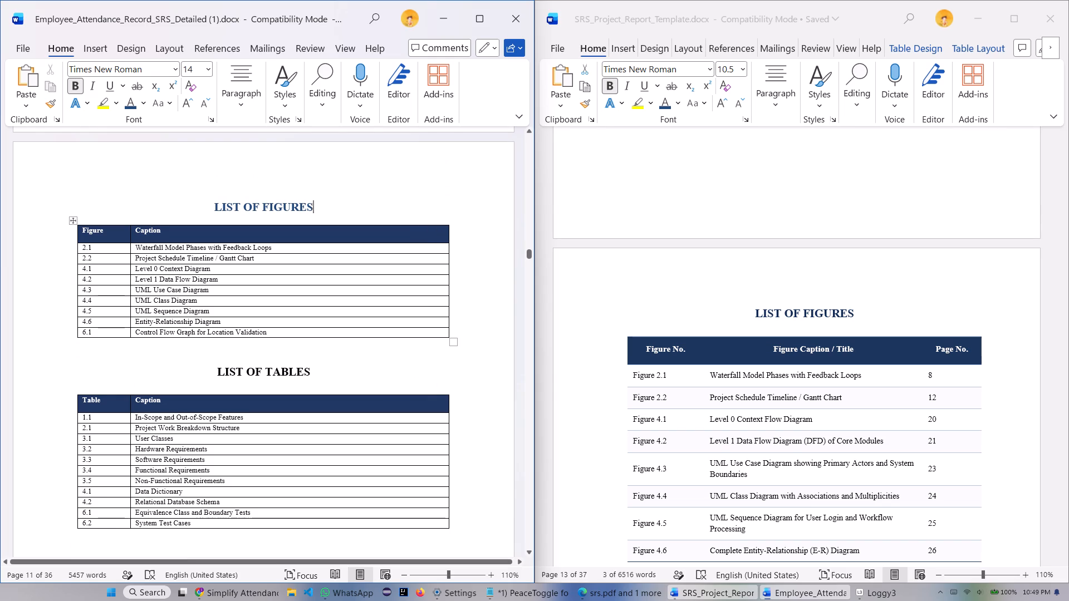
{"action": "left_click", "coordinate": [426, 234]}
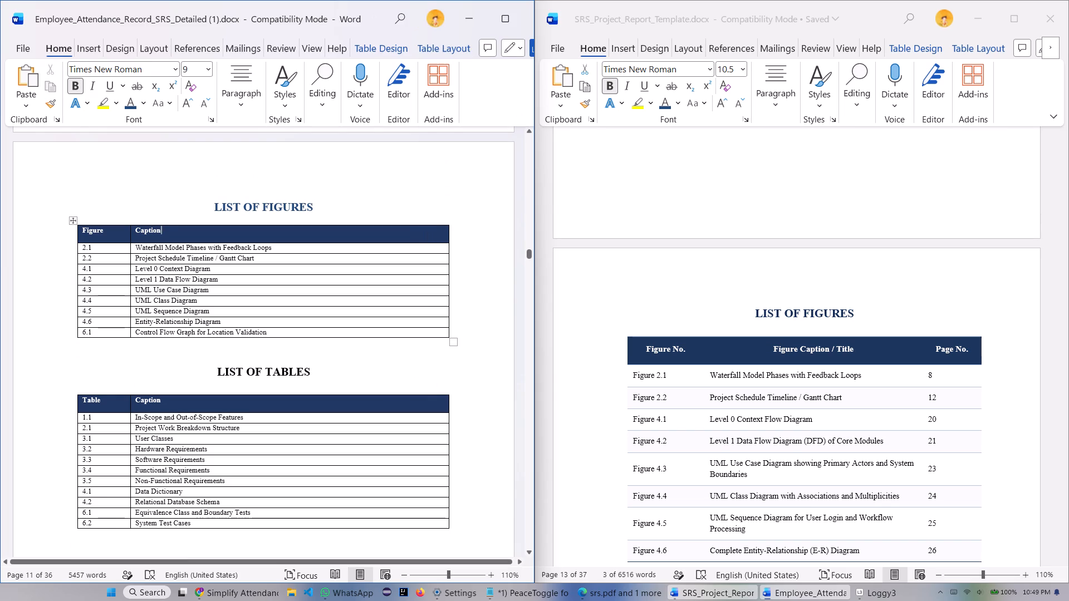
{"action": "left_click", "coordinate": [421, 243]}
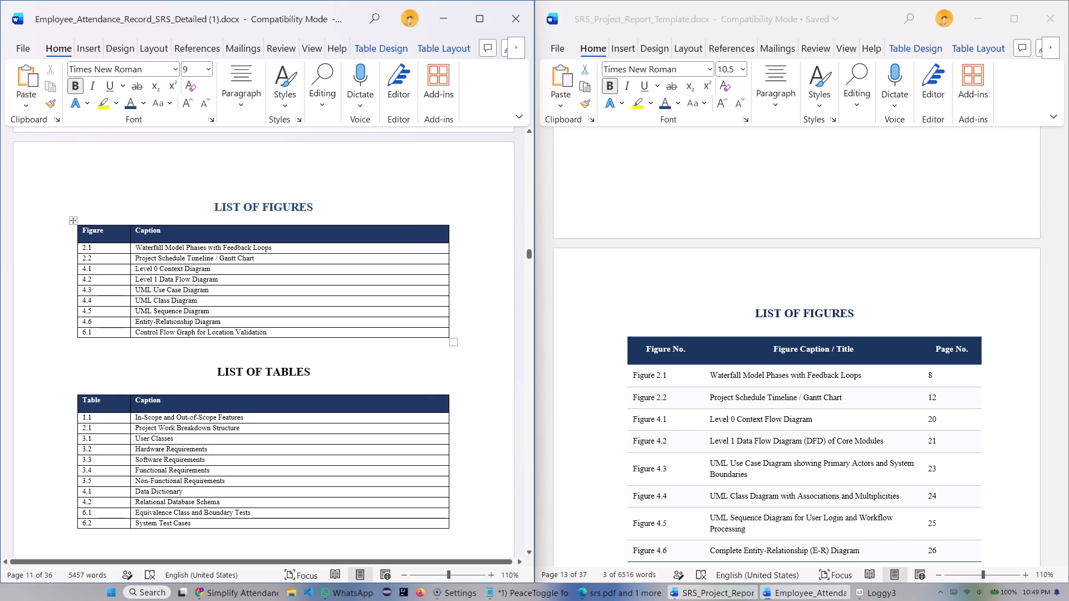
{"action": "left_click", "coordinate": [290, 249]}
{"action": "left_click", "coordinate": [317, 261]}
{"action": "left_click", "coordinate": [334, 276]}
{"action": "left_click", "coordinate": [344, 292]}
{"action": "left_click", "coordinate": [359, 315]}
{"action": "left_click", "coordinate": [359, 338]}
{"action": "scroll", "coordinate": [297, 388], "scroll_direction": "down", "scroll_amount": 4}
{"action": "scroll", "coordinate": [334, 372], "scroll_direction": "up", "scroll_amount": 3}
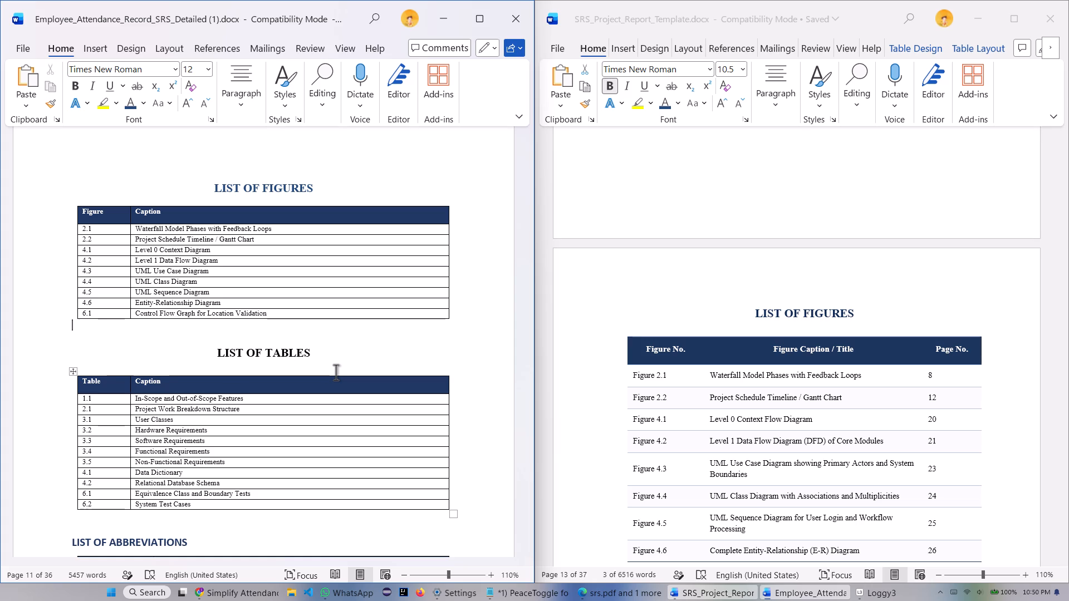
{"action": "scroll", "coordinate": [203, 330], "scroll_direction": "down", "scroll_amount": 4}
{"action": "scroll", "coordinate": [124, 307], "scroll_direction": "up", "scroll_amount": 3}
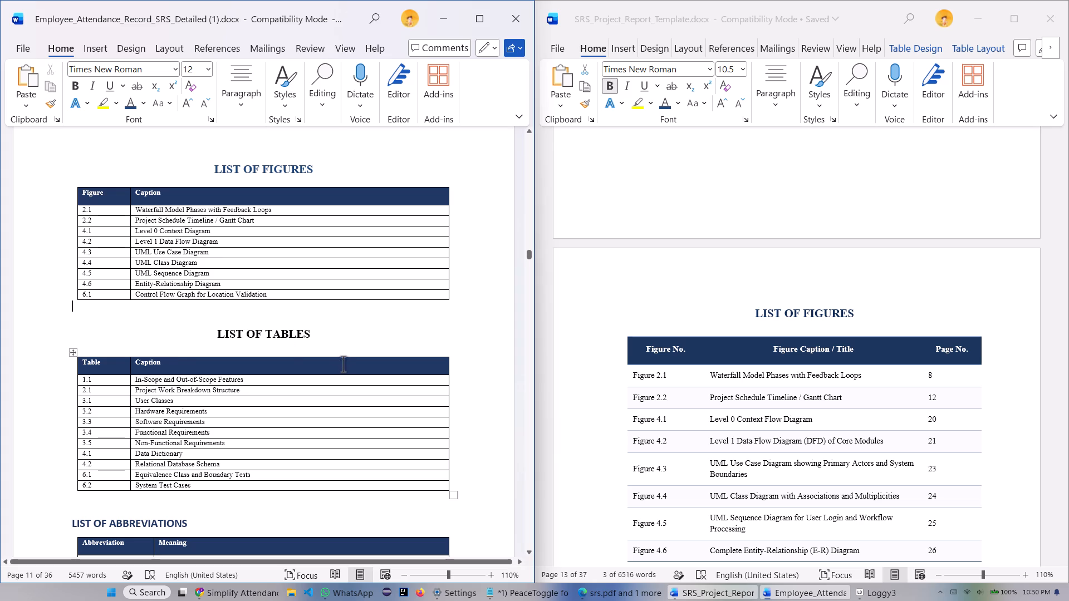
Color the report's LIST OF TABLES heading dark blue and compare it with the template's LIST OF TABLES heading.
{"action": "scroll", "coordinate": [650, 167], "scroll_direction": "down", "scroll_amount": 6}
{"action": "scroll", "coordinate": [646, 283], "scroll_direction": "down", "scroll_amount": 6}
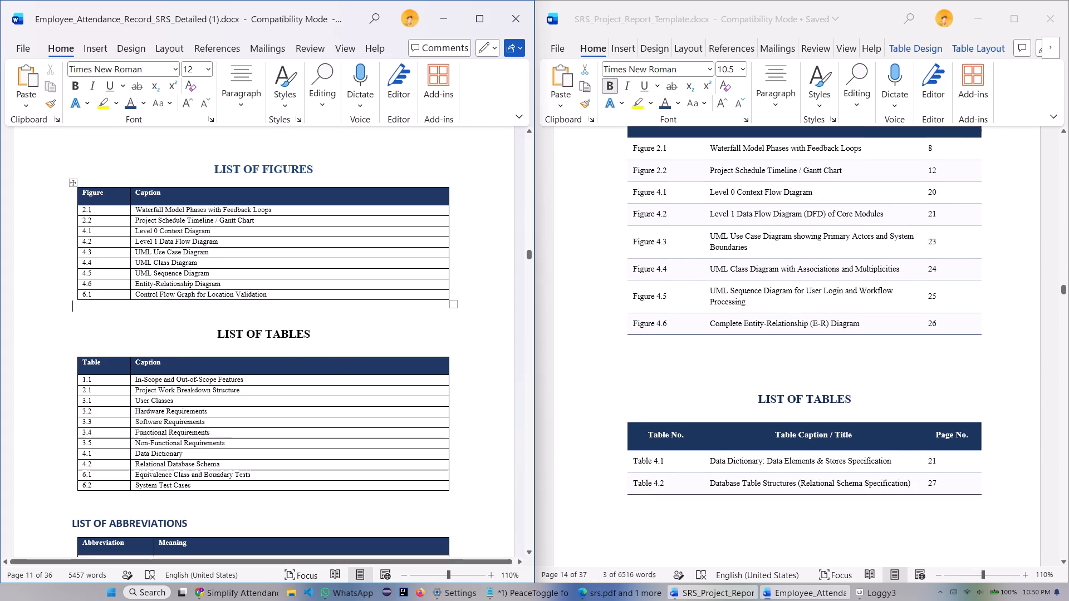
{"action": "left_click_drag", "start_coordinate": [217, 332], "coordinate": [299, 333]}
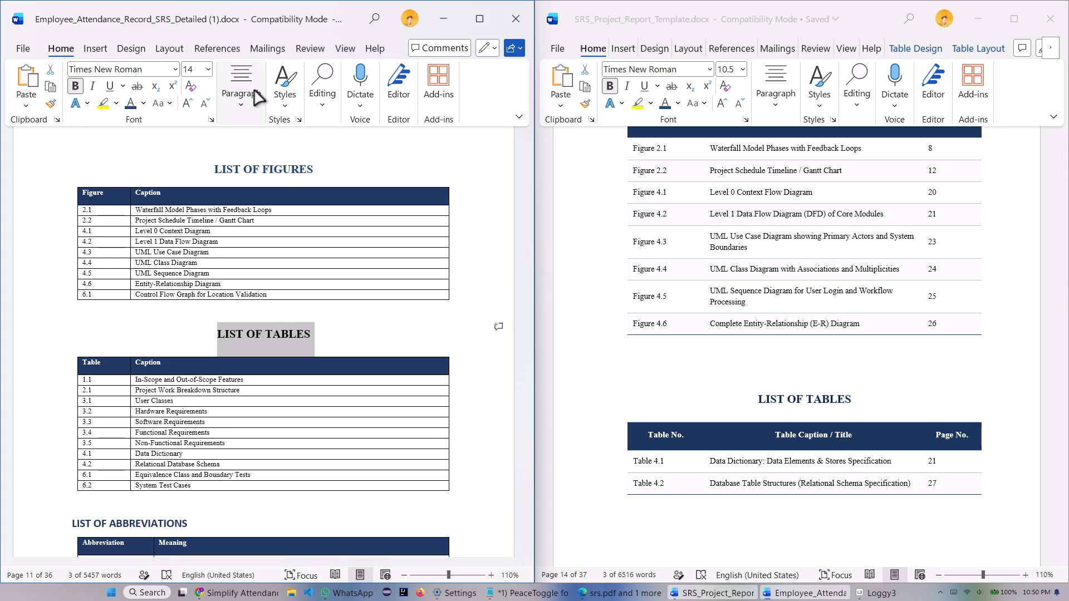
{"action": "left_click", "coordinate": [131, 104]}
{"action": "left_click", "coordinate": [751, 392]}
{"action": "left_click_drag", "start_coordinate": [753, 397], "coordinate": [823, 397]}
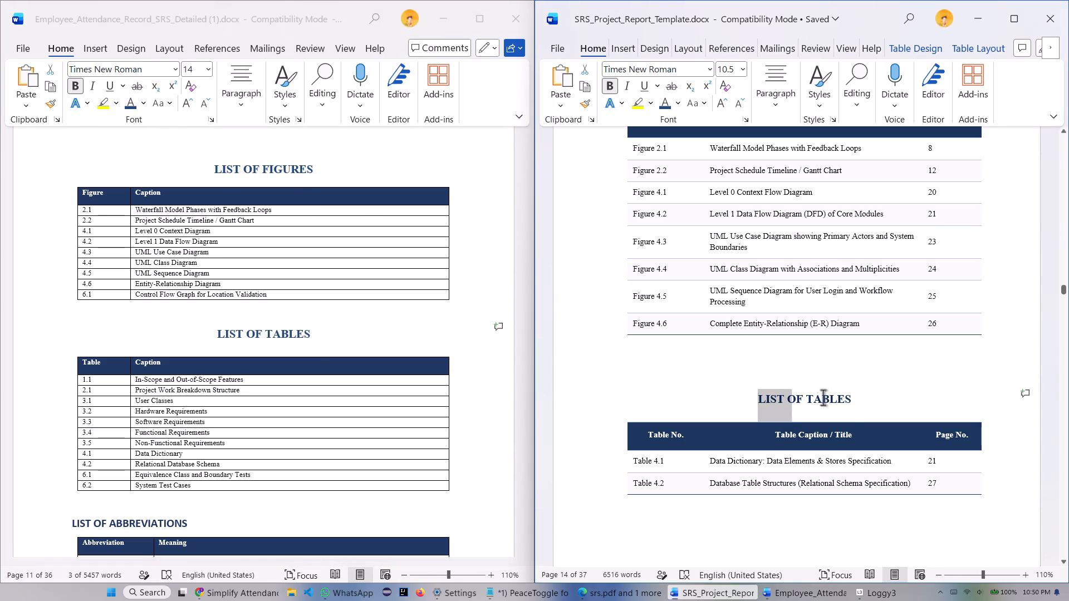
{"action": "left_click_drag", "start_coordinate": [823, 397], "coordinate": [851, 396]}
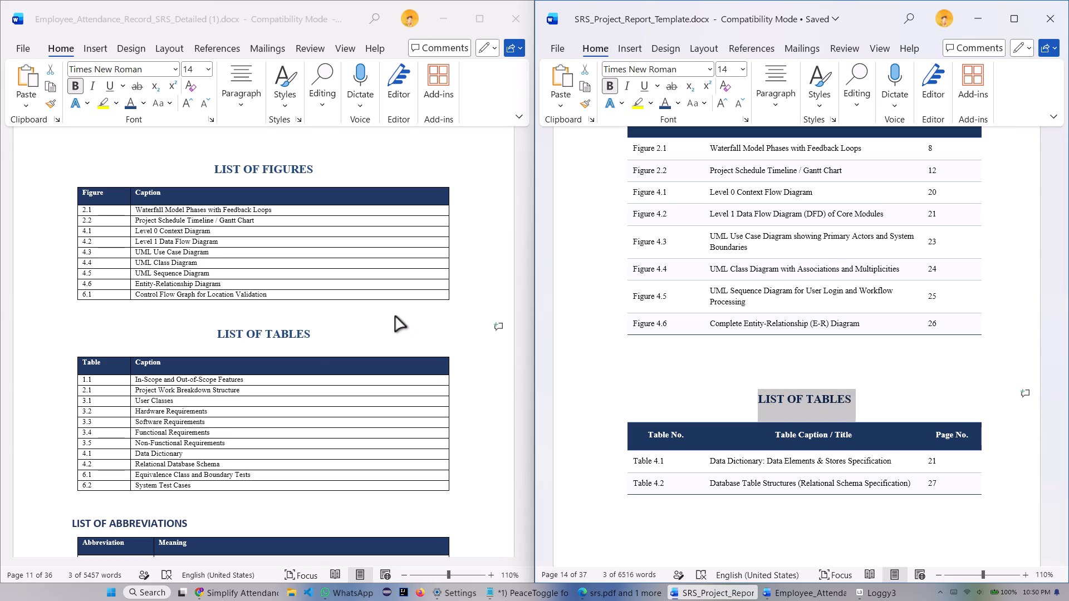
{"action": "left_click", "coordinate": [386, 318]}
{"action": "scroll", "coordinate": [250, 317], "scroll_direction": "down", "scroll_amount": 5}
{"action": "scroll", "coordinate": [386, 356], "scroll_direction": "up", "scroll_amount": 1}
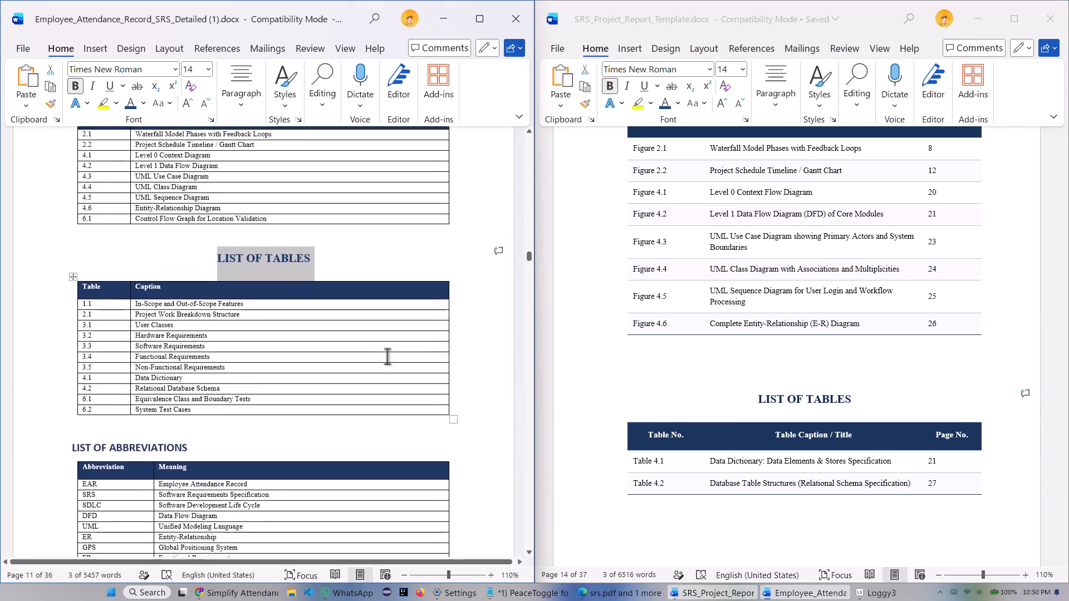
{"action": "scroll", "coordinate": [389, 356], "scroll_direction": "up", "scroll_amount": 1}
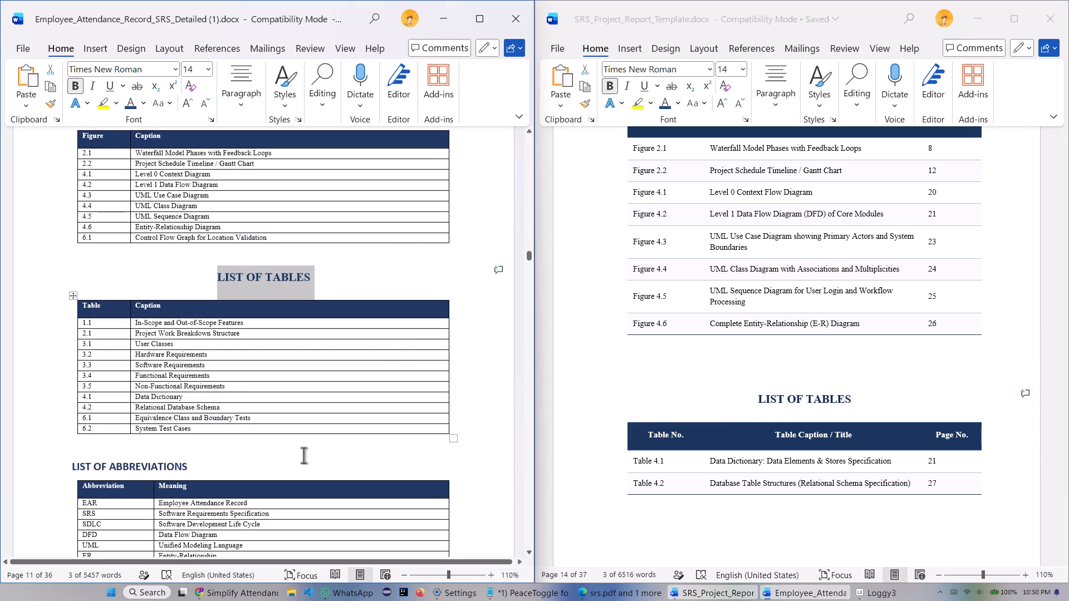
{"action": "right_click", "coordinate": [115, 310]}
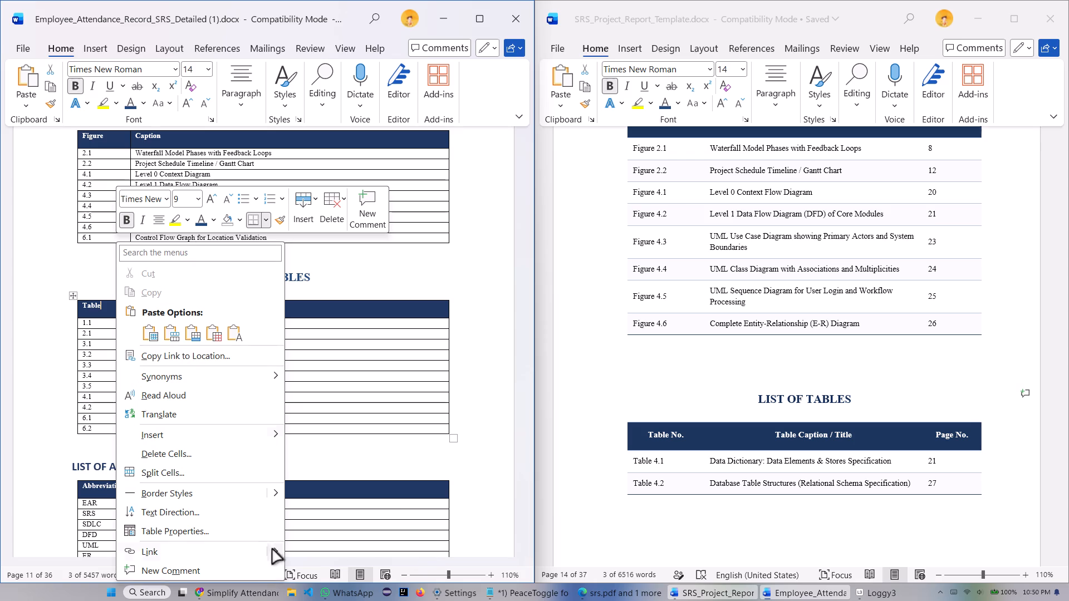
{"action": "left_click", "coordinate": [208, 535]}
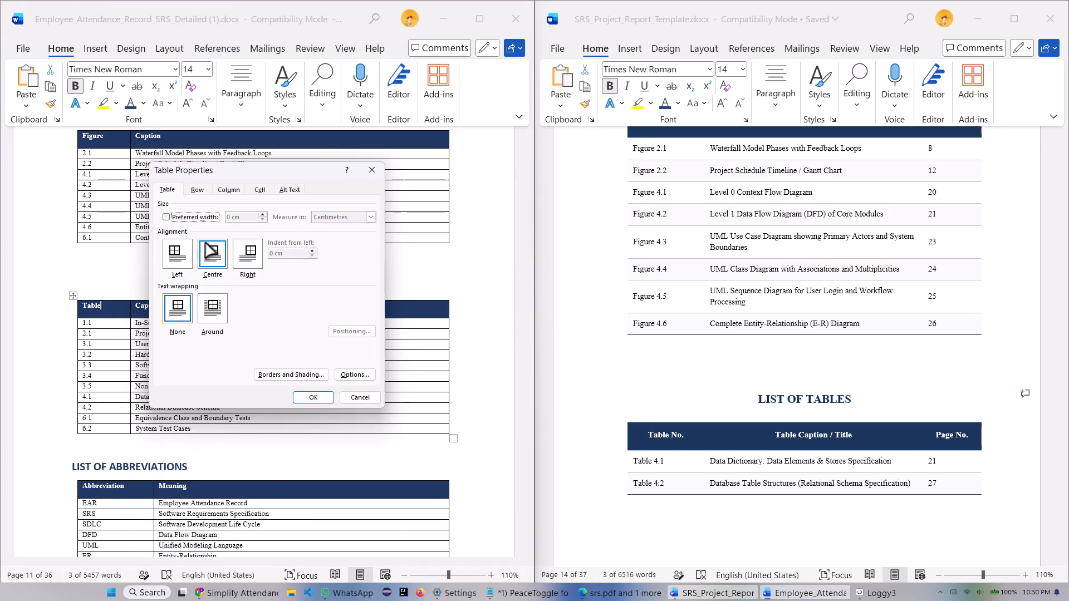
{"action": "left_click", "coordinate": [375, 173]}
Review the report's pages from LIST OF FIGURES through LIST OF ABBREVIATIONS and the page after it.
{"action": "scroll", "coordinate": [163, 314], "scroll_direction": "down", "scroll_amount": 4}
{"action": "scroll", "coordinate": [187, 322], "scroll_direction": "up", "scroll_amount": 3}
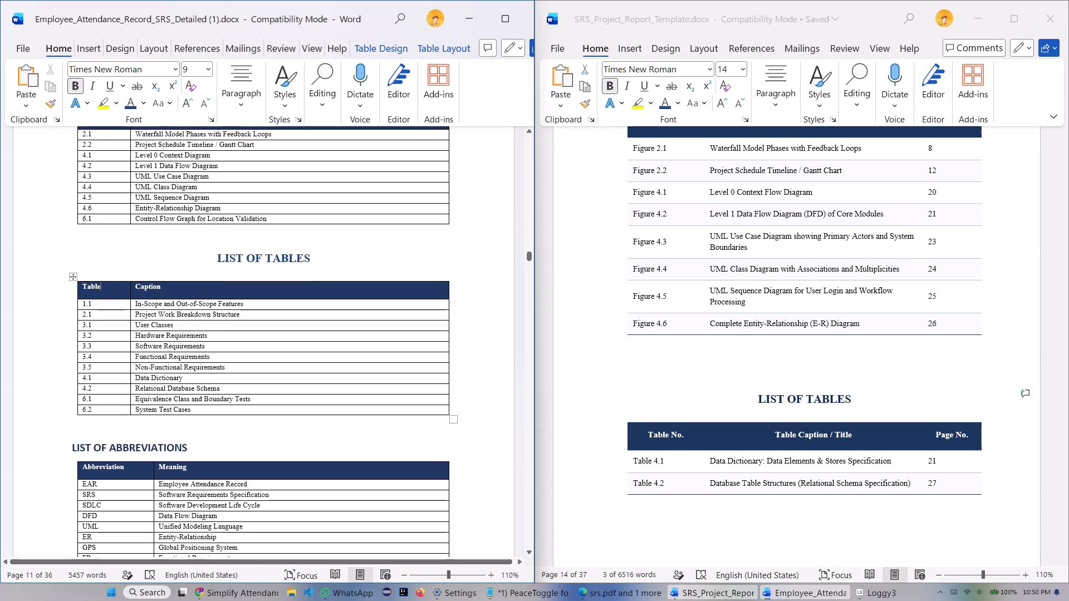
{"action": "scroll", "coordinate": [92, 319], "scroll_direction": "up", "scroll_amount": 2}
{"action": "scroll", "coordinate": [239, 337], "scroll_direction": "down", "scroll_amount": 15}
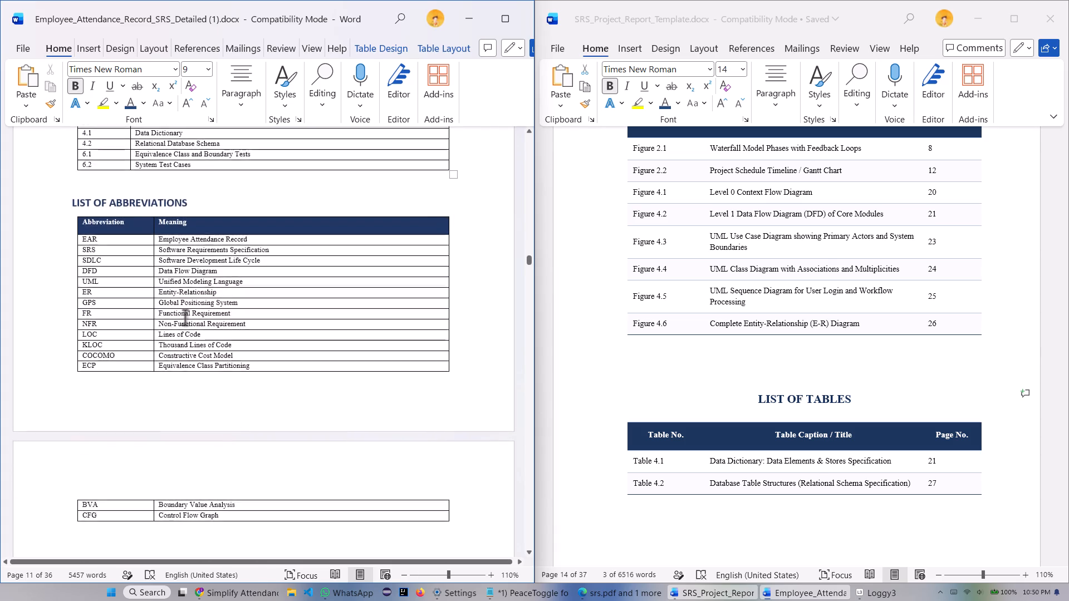
{"action": "scroll", "coordinate": [184, 317], "scroll_direction": "down", "scroll_amount": 8}
{"action": "scroll", "coordinate": [241, 326], "scroll_direction": "down", "scroll_amount": 18}
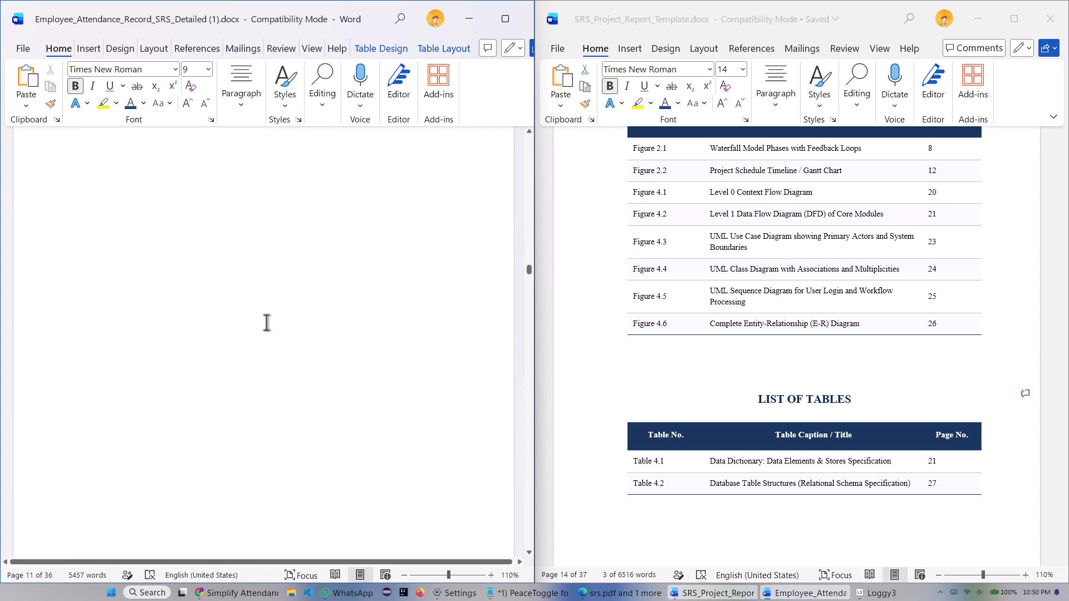
{"action": "scroll", "coordinate": [266, 322], "scroll_direction": "down", "scroll_amount": 16}
{"action": "scroll", "coordinate": [266, 322], "scroll_direction": "up", "scroll_amount": 20}
{"action": "scroll", "coordinate": [266, 322], "scroll_direction": "up", "scroll_amount": 3}
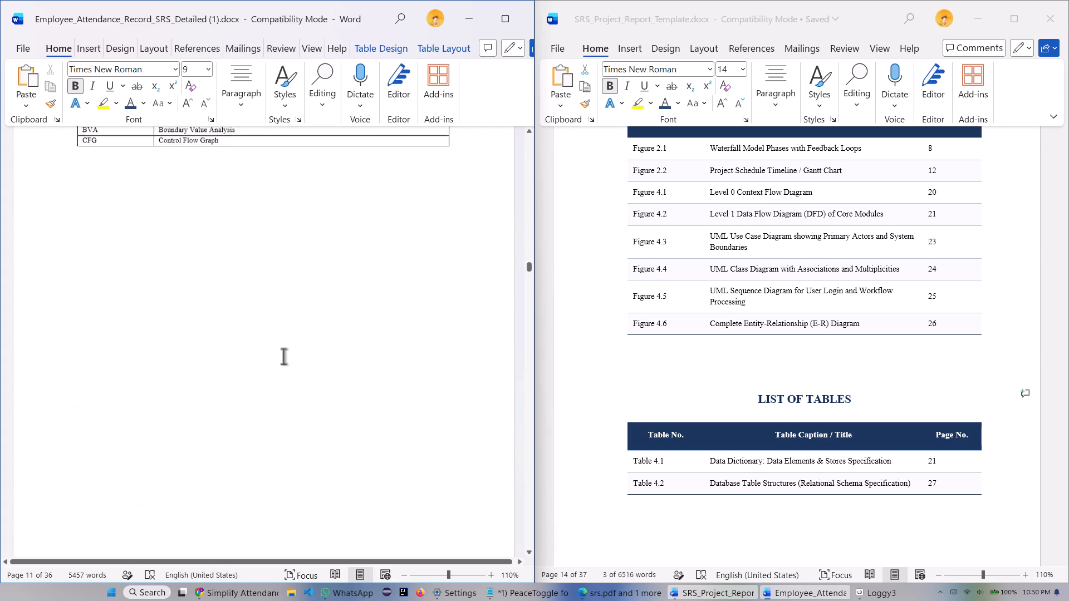
{"action": "scroll", "coordinate": [283, 356], "scroll_direction": "up", "scroll_amount": 16}
{"action": "scroll", "coordinate": [305, 350], "scroll_direction": "up", "scroll_amount": 16}
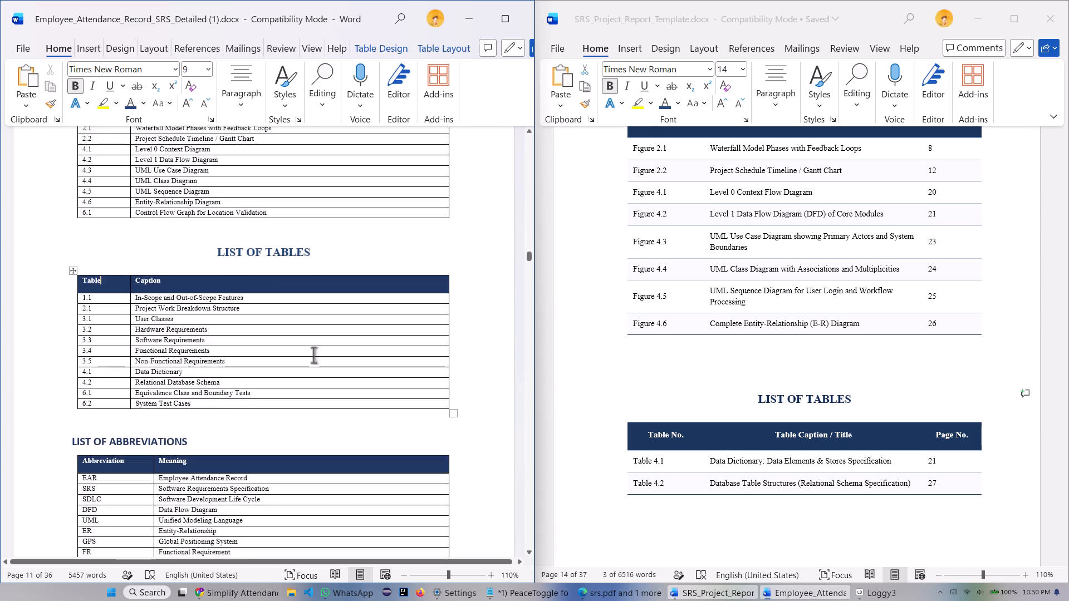
{"action": "scroll", "coordinate": [309, 363], "scroll_direction": "up", "scroll_amount": 6}
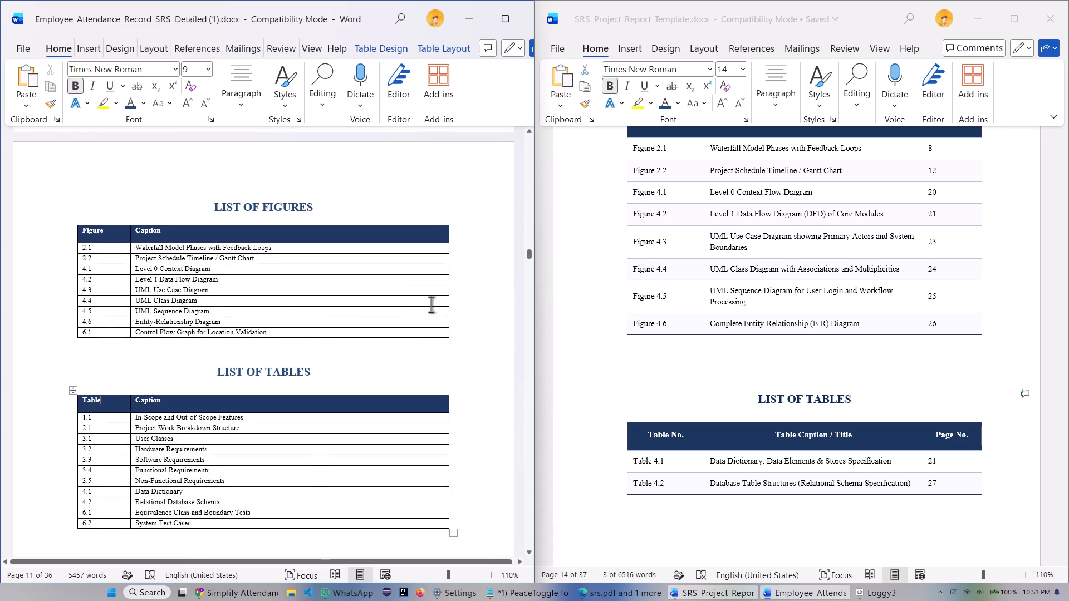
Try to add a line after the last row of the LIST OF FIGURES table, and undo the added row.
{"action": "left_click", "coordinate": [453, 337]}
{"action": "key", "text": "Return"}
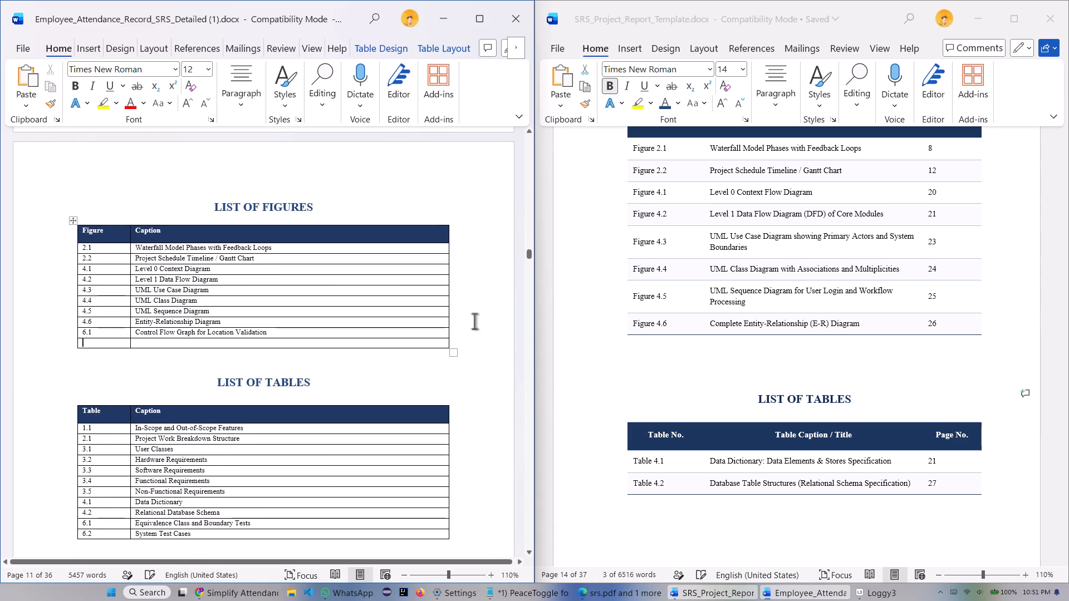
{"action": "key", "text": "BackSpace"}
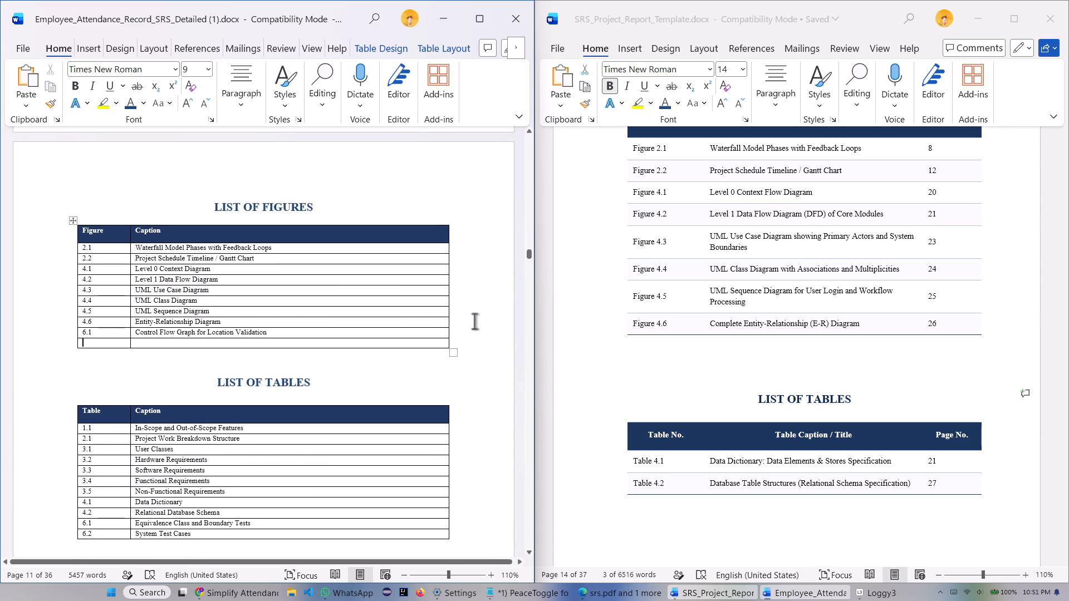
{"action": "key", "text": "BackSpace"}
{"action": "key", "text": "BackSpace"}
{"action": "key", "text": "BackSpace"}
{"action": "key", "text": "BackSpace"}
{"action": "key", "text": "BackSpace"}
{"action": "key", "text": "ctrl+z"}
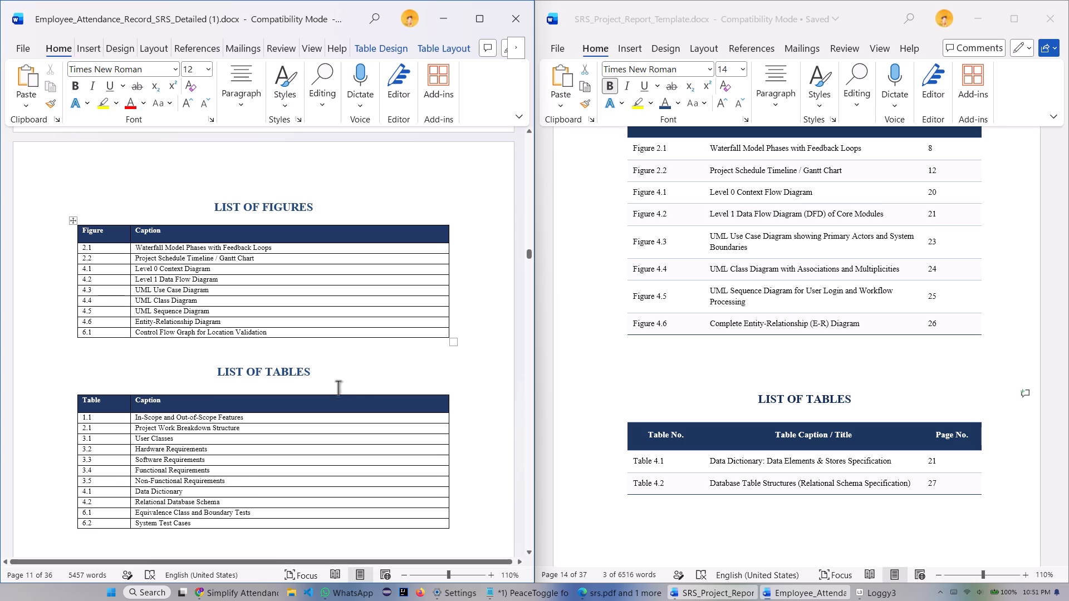
Insert one blank line directly above the report's LIST OF TABLES heading.
{"action": "left_click", "coordinate": [218, 368]}
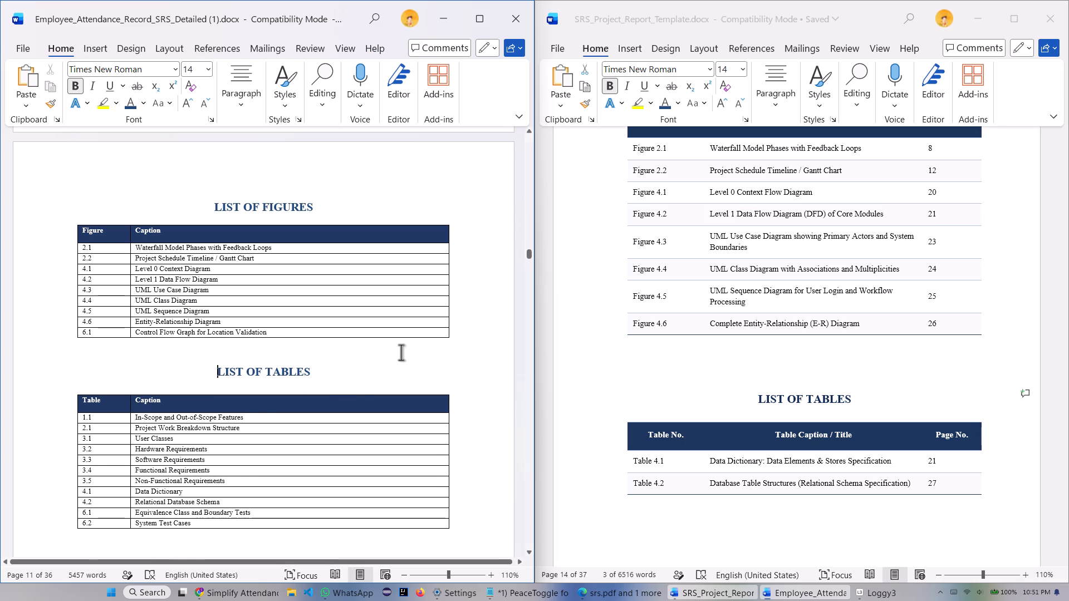
{"action": "key", "text": "Return"}
Set the report's LIST OF ABBREVIATIONS heading to Times New Roman and center it.
{"action": "scroll", "coordinate": [354, 347], "scroll_direction": "down", "scroll_amount": 6}
{"action": "scroll", "coordinate": [302, 249], "scroll_direction": "down", "scroll_amount": 6}
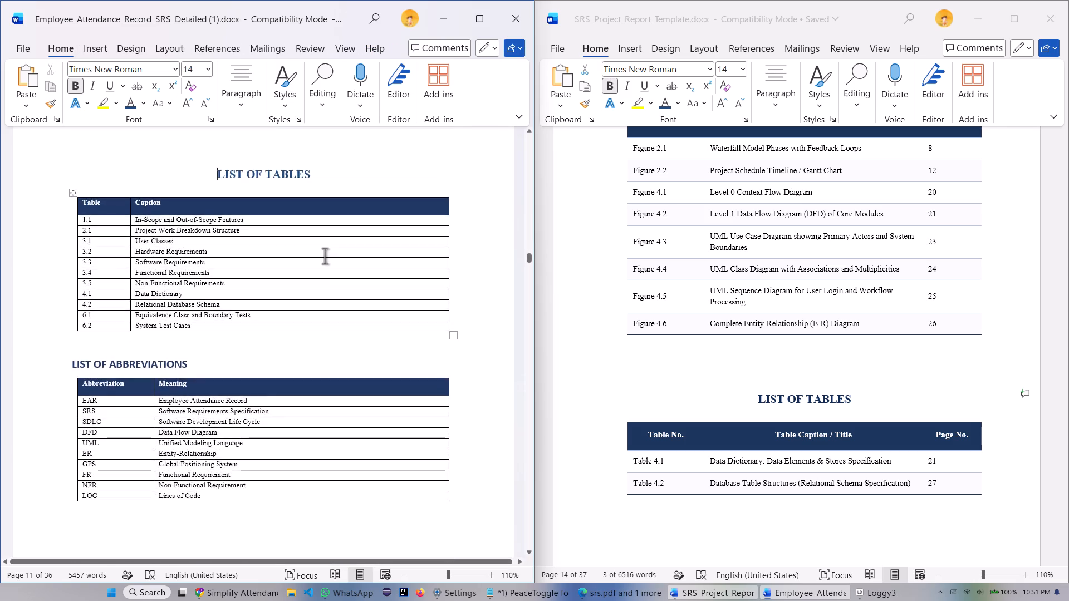
{"action": "scroll", "coordinate": [325, 256], "scroll_direction": "down", "scroll_amount": 8}
{"action": "left_click_drag", "start_coordinate": [73, 212], "coordinate": [176, 191]}
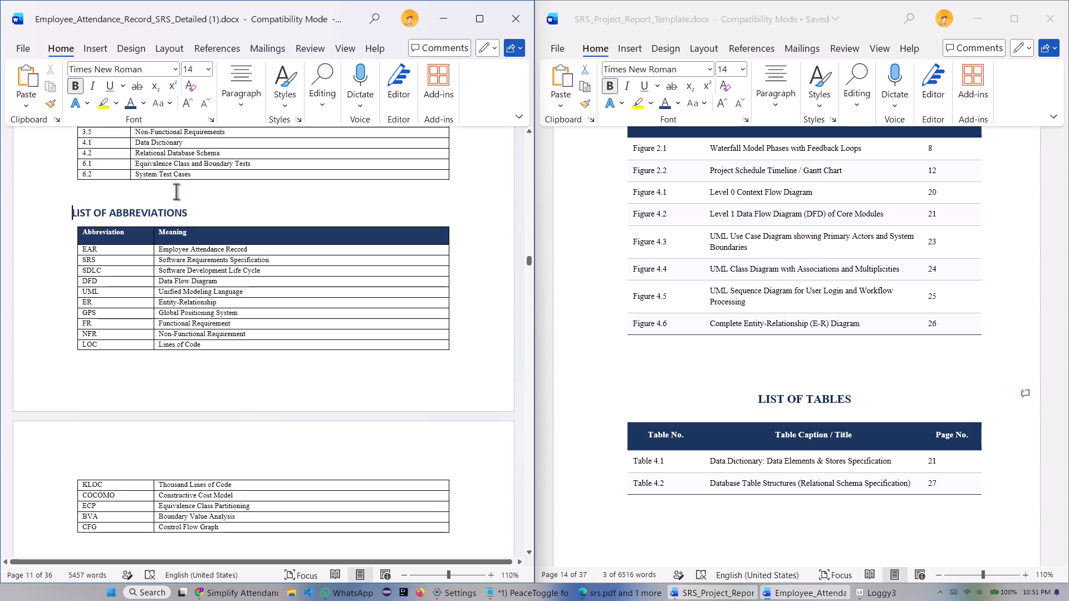
{"action": "left_click_drag", "start_coordinate": [176, 191], "coordinate": [195, 210]}
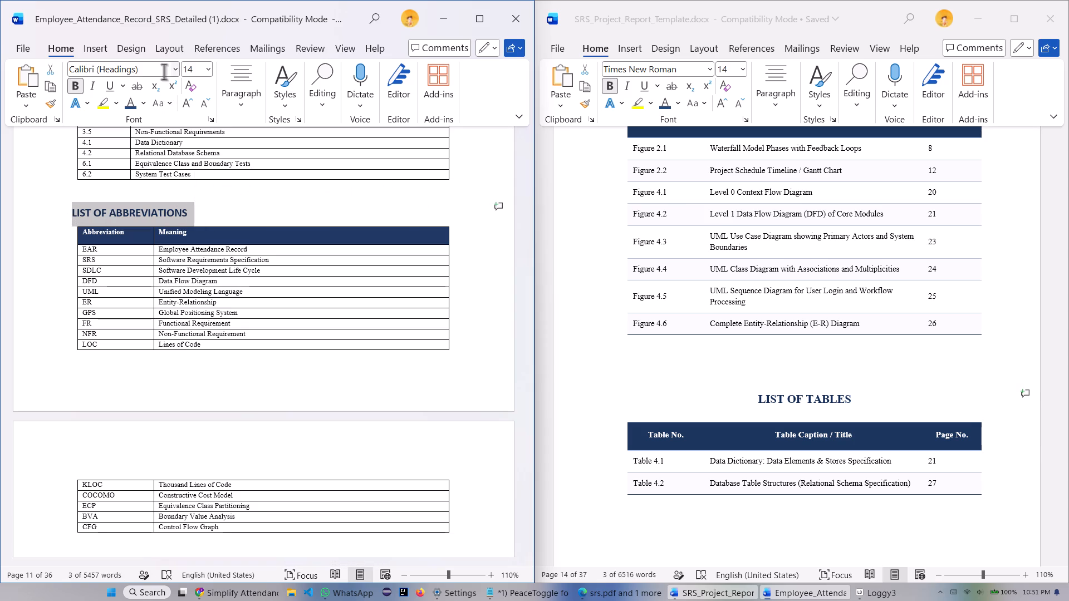
{"action": "left_click", "coordinate": [174, 72]}
{"action": "left_click", "coordinate": [116, 162]}
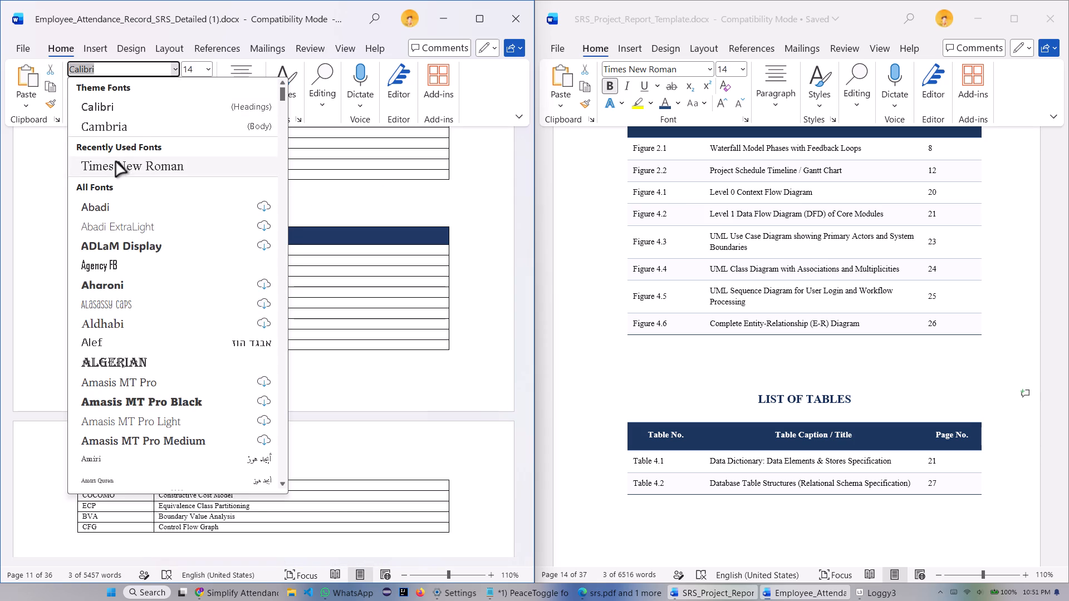
{"action": "left_click", "coordinate": [238, 92]}
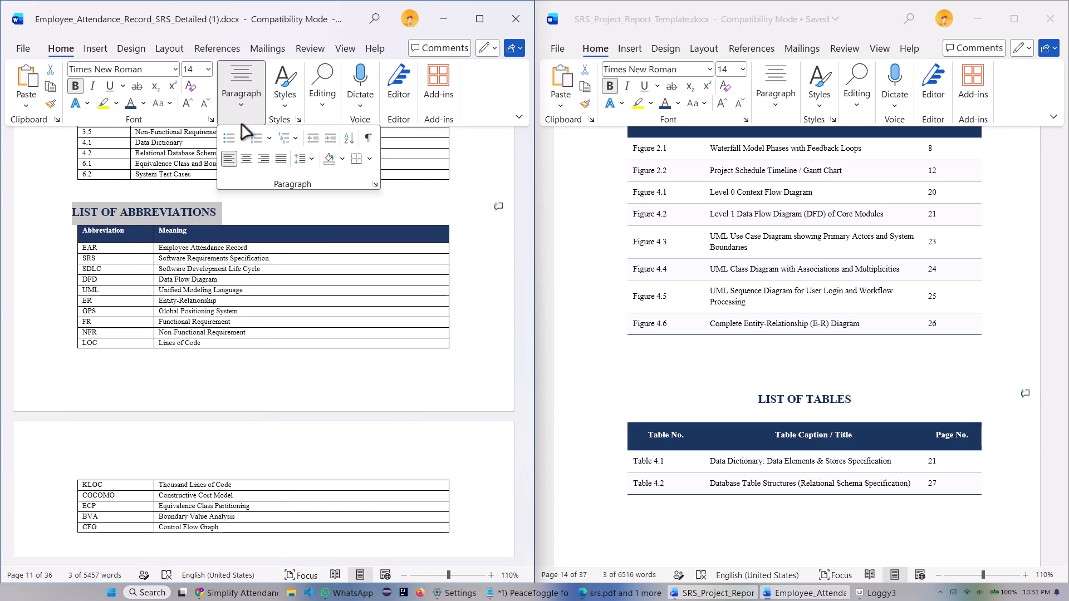
{"action": "left_click", "coordinate": [248, 156]}
{"action": "left_click", "coordinate": [399, 209]}
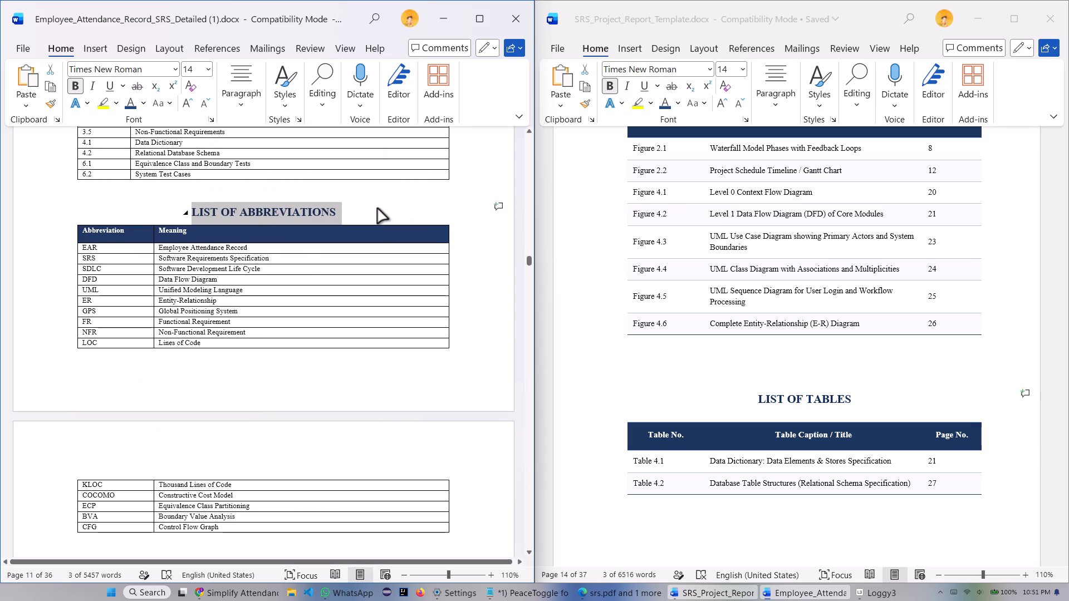
{"action": "left_click", "coordinate": [337, 205]}
{"action": "left_click", "coordinate": [341, 211]}
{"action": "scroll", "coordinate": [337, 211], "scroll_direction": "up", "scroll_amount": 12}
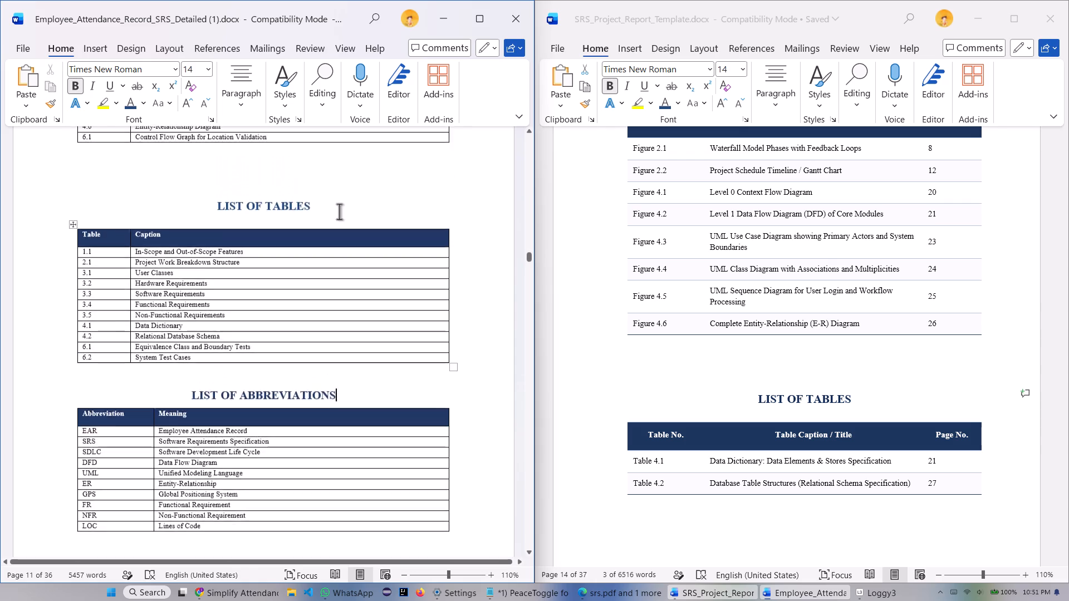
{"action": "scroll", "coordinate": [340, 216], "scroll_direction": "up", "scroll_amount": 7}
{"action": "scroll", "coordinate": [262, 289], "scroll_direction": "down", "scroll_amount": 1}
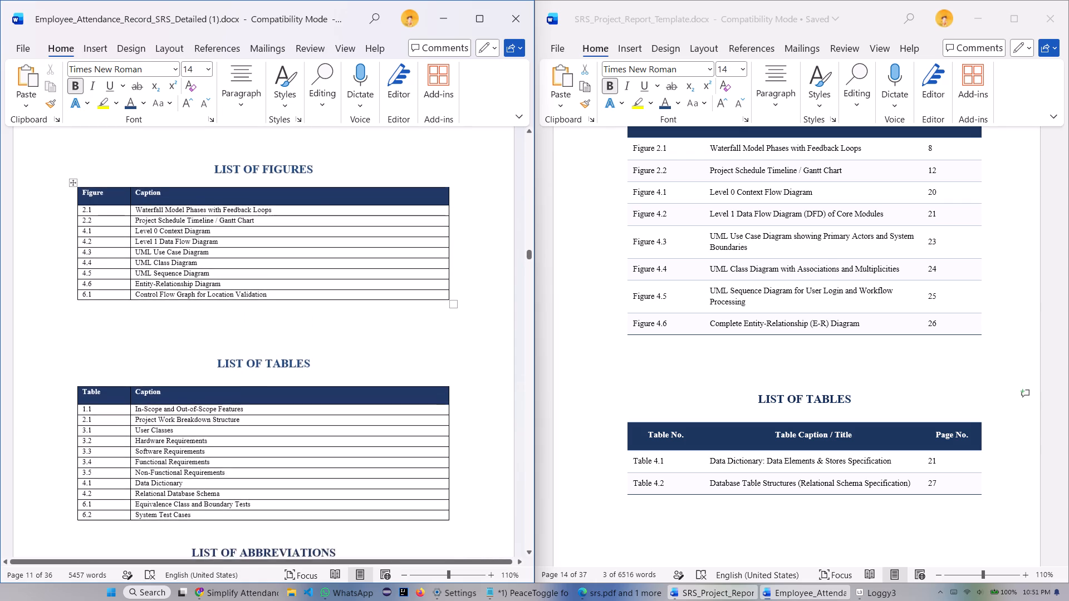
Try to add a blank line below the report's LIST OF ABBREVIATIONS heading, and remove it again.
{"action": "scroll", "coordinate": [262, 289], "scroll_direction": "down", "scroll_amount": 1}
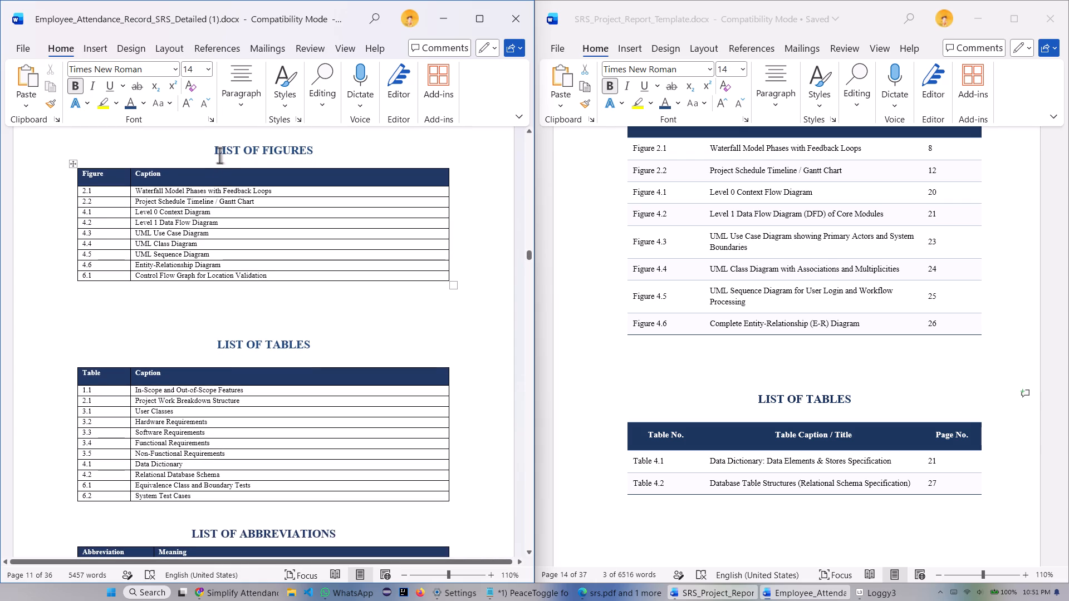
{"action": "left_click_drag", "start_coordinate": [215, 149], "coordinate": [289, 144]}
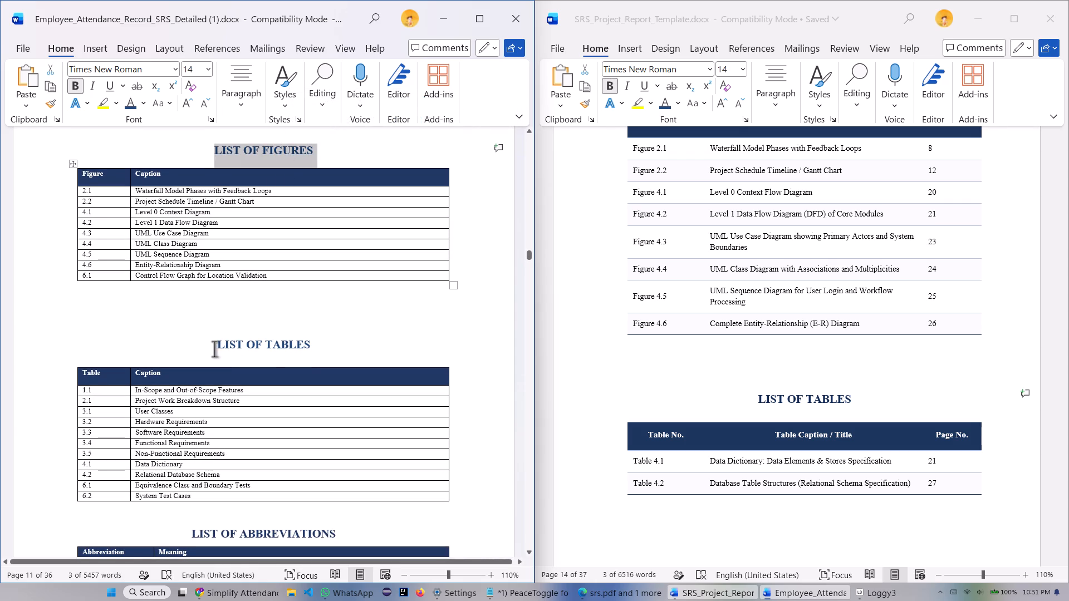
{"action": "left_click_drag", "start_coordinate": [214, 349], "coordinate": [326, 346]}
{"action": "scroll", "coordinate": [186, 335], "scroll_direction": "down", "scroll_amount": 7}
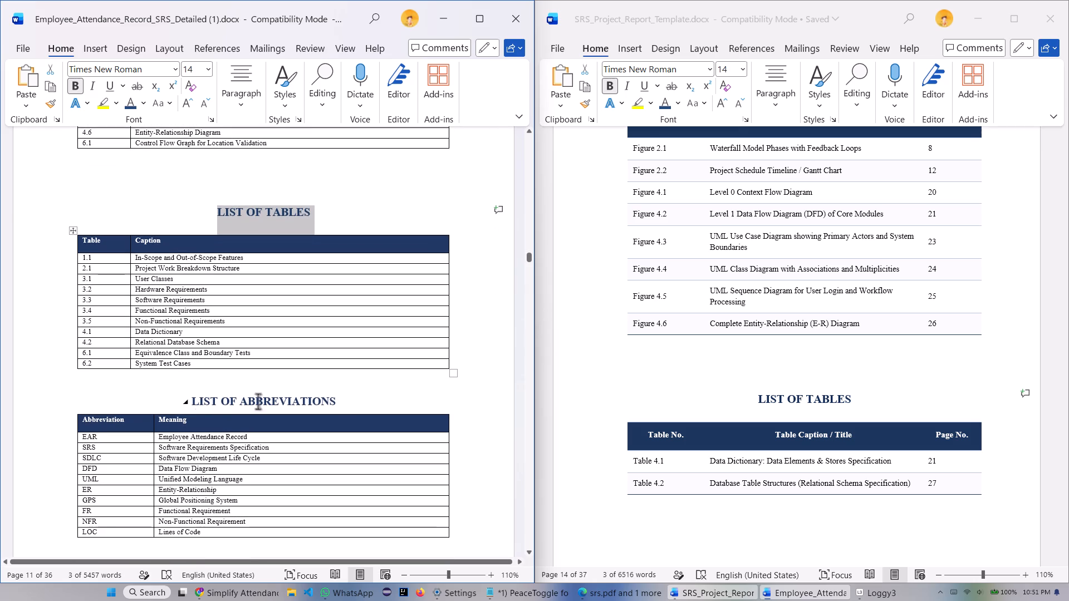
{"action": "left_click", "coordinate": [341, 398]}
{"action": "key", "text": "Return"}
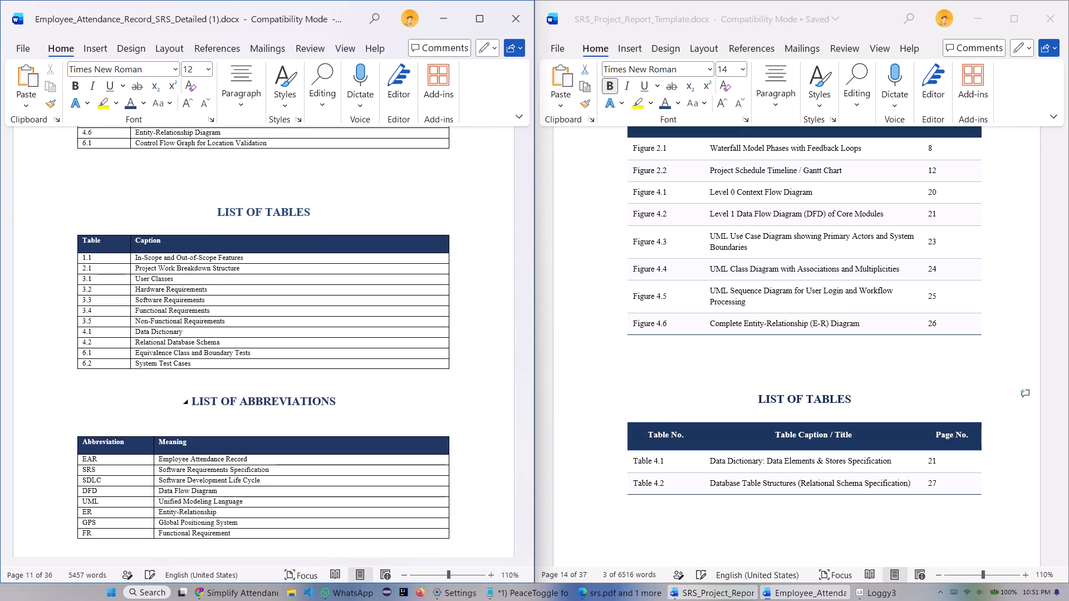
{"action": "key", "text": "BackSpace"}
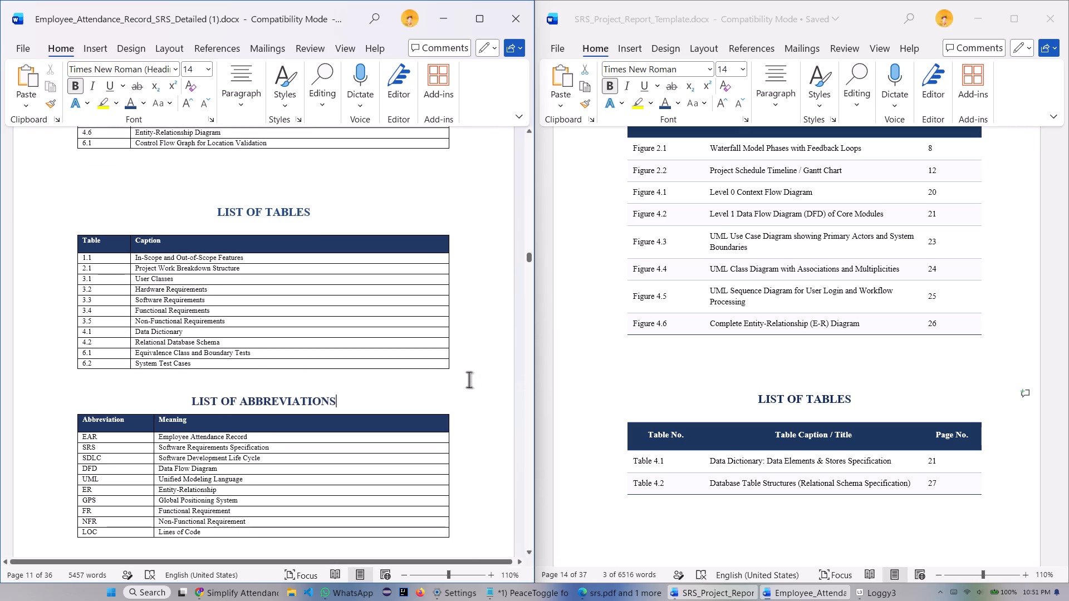
Insert one blank line directly above the report's LIST OF ABBREVIATIONS heading.
{"action": "left_click", "coordinate": [192, 397]}
{"action": "key", "text": "Return"}
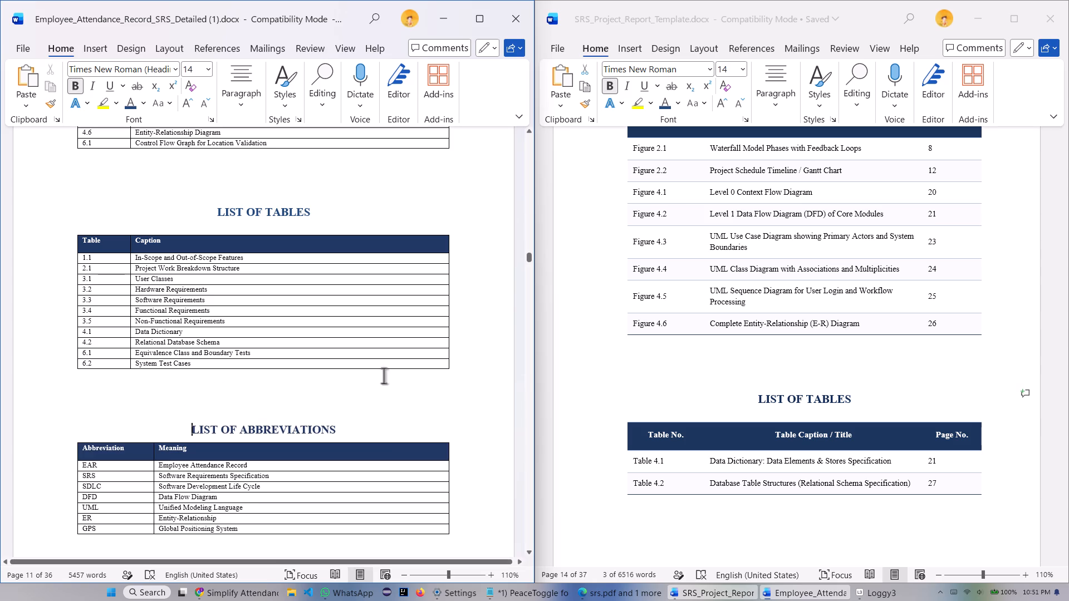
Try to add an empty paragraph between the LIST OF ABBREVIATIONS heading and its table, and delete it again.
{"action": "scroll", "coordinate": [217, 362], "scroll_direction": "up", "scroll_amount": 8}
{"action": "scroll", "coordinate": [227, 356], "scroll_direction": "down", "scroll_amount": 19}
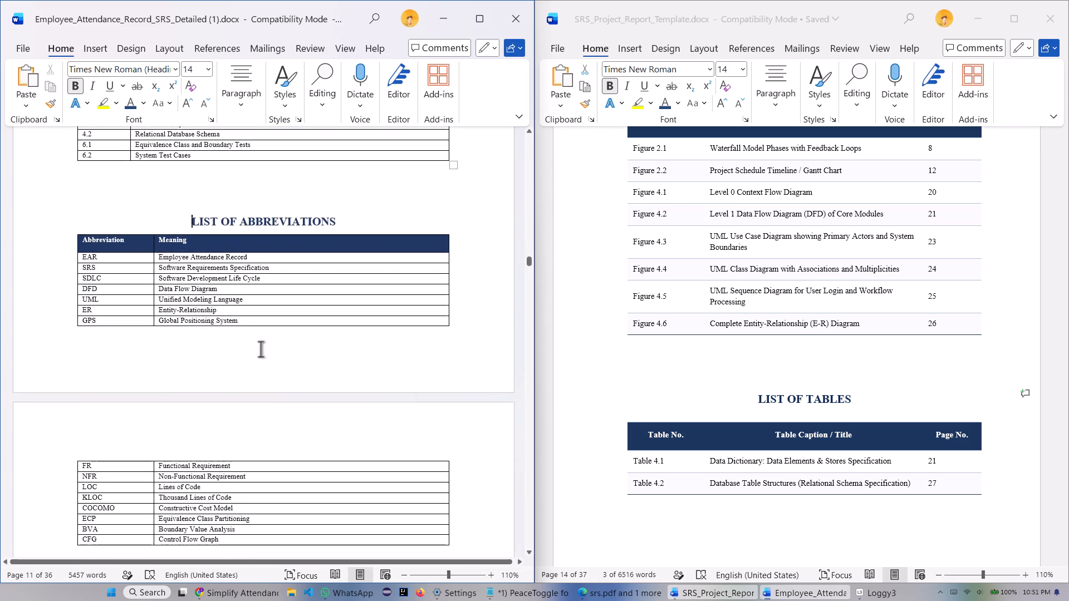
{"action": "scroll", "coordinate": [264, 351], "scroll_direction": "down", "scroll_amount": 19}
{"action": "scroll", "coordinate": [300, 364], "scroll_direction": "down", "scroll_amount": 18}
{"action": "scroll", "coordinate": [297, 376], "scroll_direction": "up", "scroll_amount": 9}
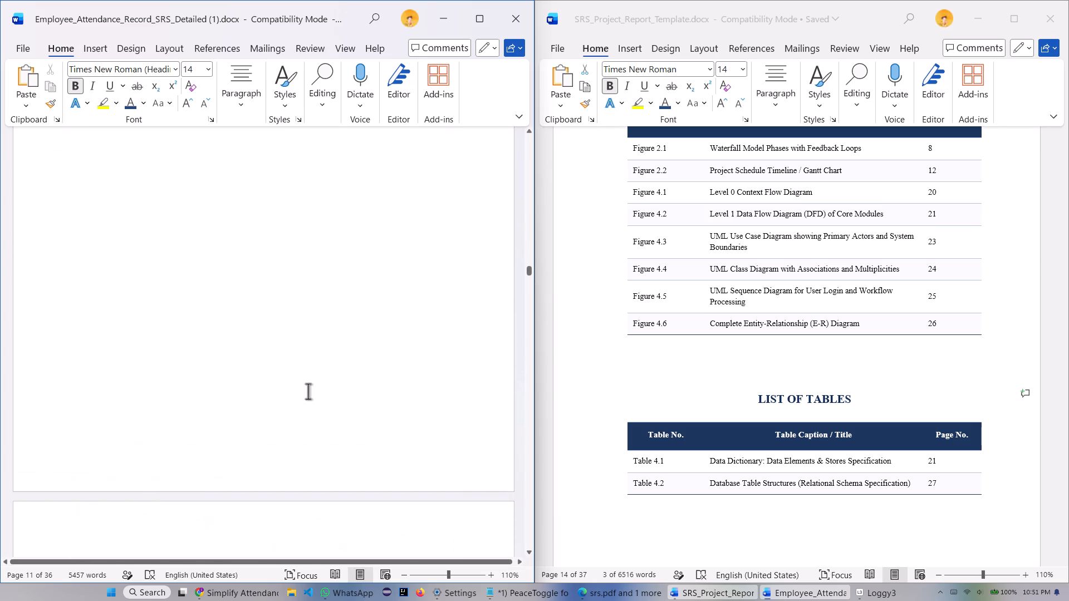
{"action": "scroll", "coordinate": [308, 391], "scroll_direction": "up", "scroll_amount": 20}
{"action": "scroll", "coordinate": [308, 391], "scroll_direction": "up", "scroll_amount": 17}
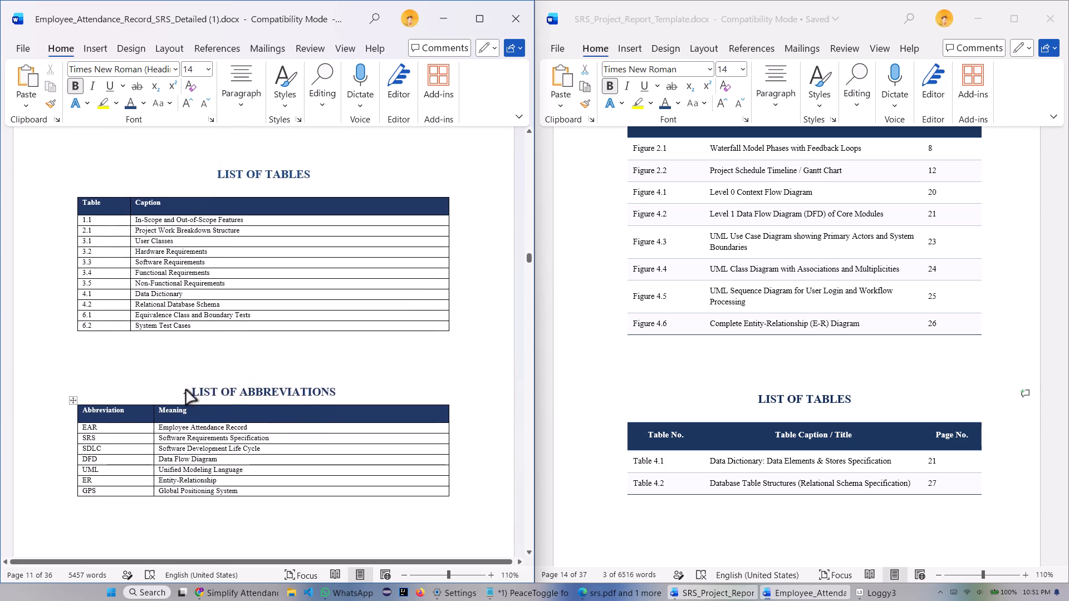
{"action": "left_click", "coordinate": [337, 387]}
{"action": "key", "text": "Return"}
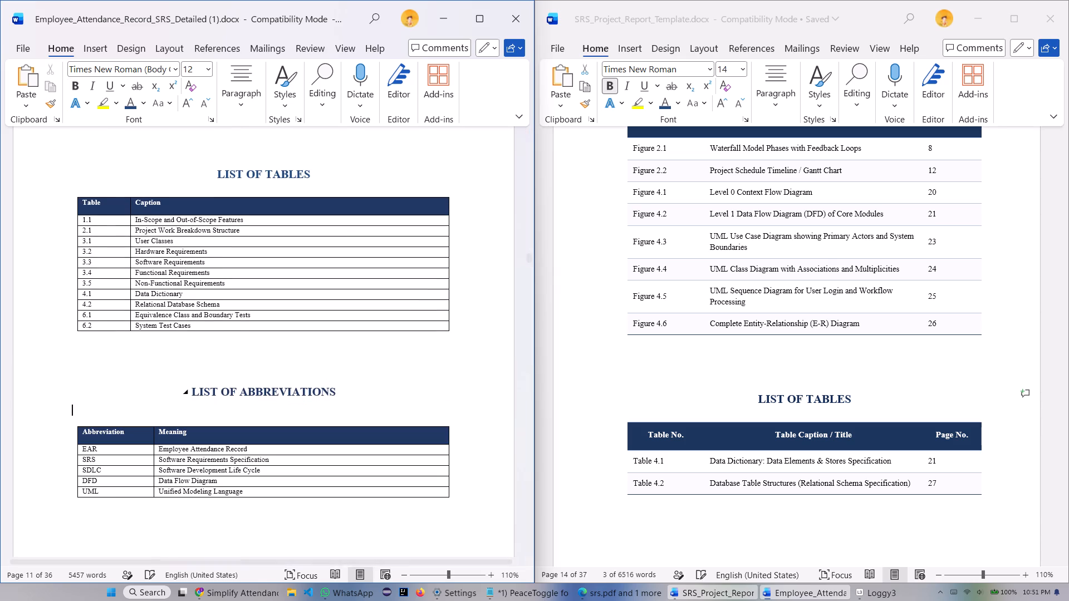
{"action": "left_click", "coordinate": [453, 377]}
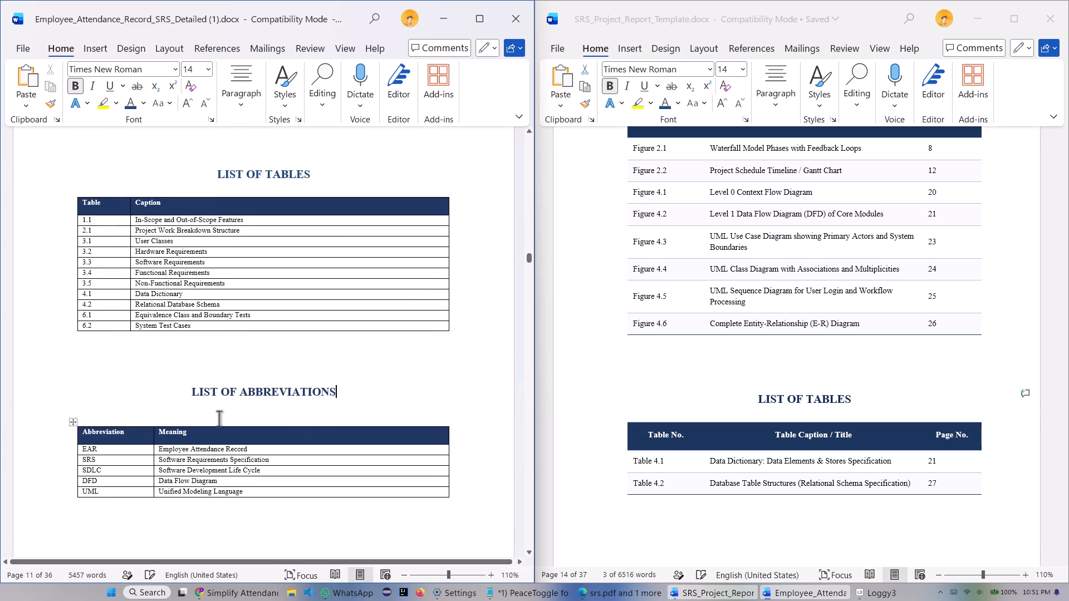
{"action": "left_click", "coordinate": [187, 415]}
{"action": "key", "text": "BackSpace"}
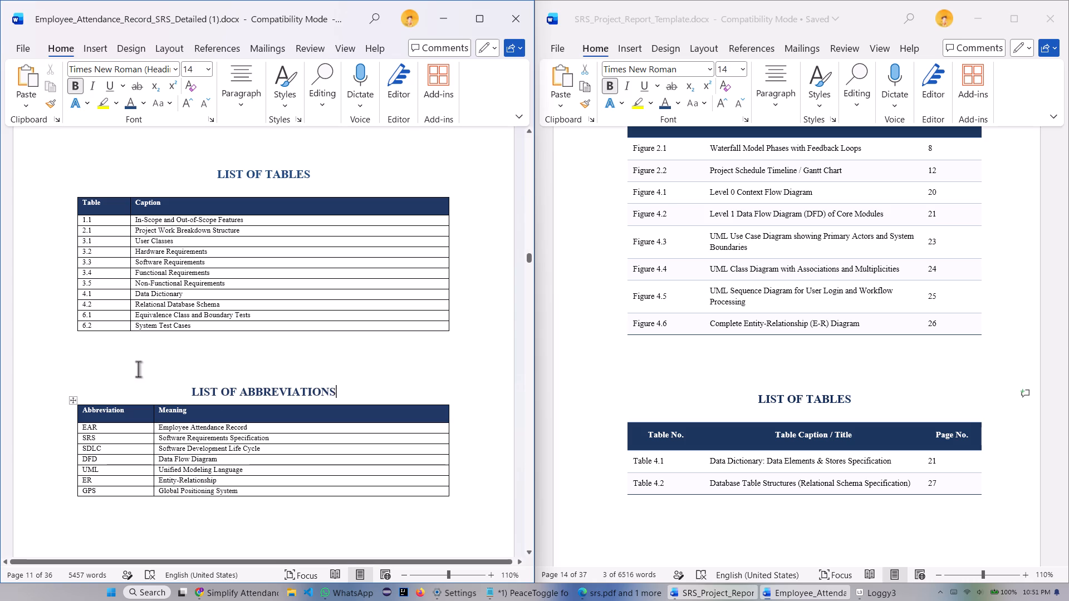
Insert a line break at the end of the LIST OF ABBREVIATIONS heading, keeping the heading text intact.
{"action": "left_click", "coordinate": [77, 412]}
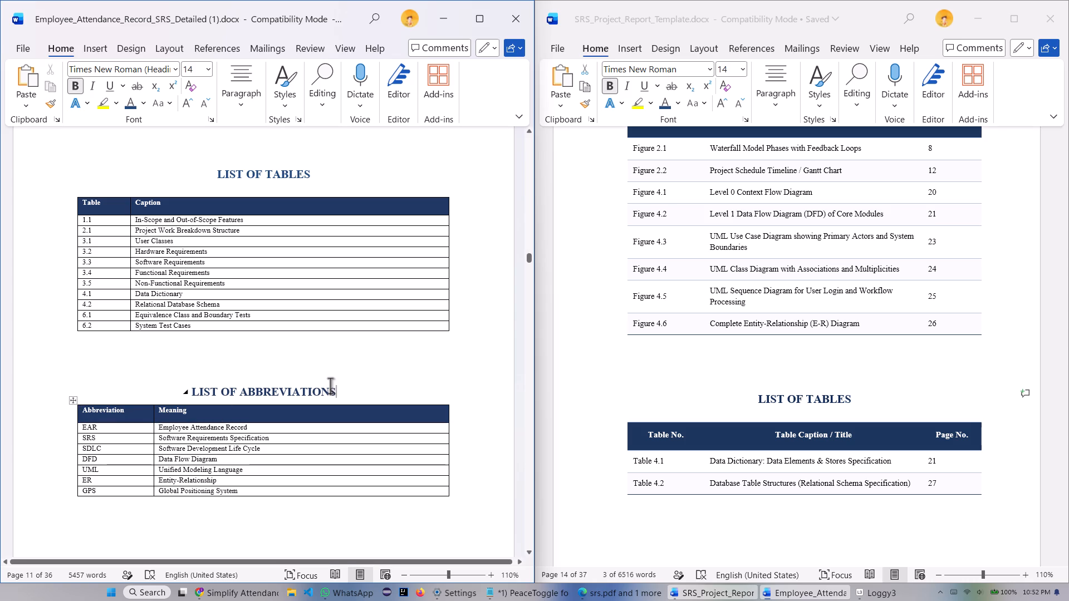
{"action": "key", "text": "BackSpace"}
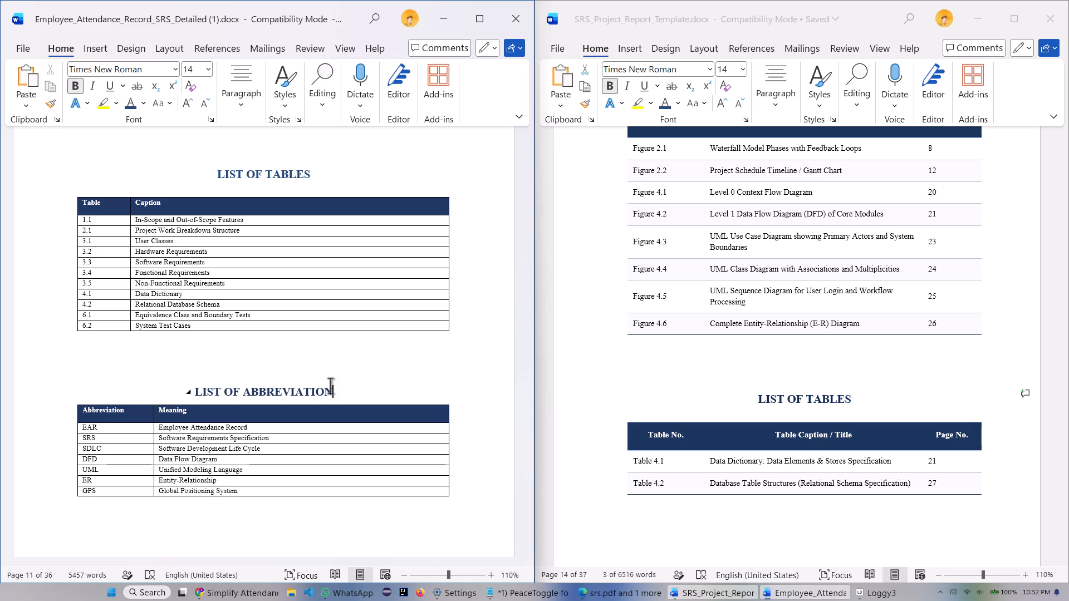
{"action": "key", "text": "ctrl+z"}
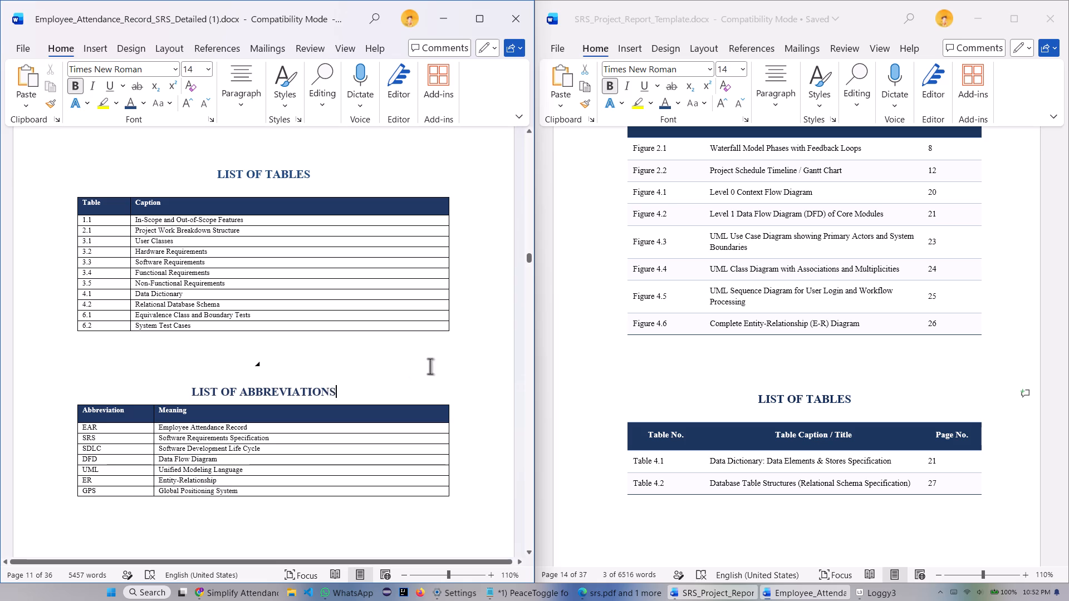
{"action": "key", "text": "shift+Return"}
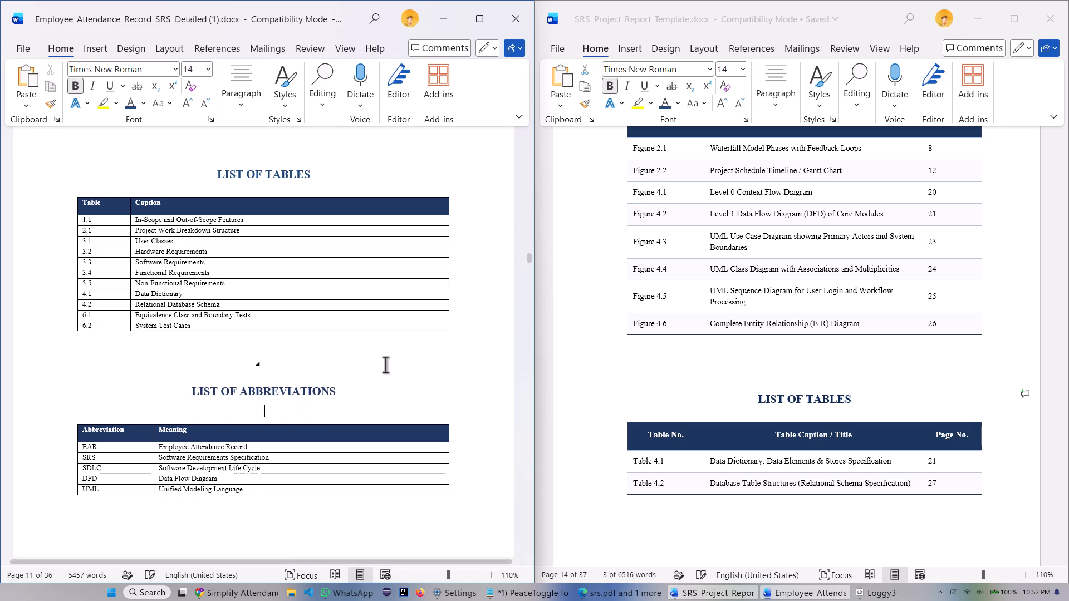
Check the spacing around the report's LIST OF ABBREVIATIONS heading and how its table runs across the page break.
{"action": "scroll", "coordinate": [364, 345], "scroll_direction": "down", "scroll_amount": 2}
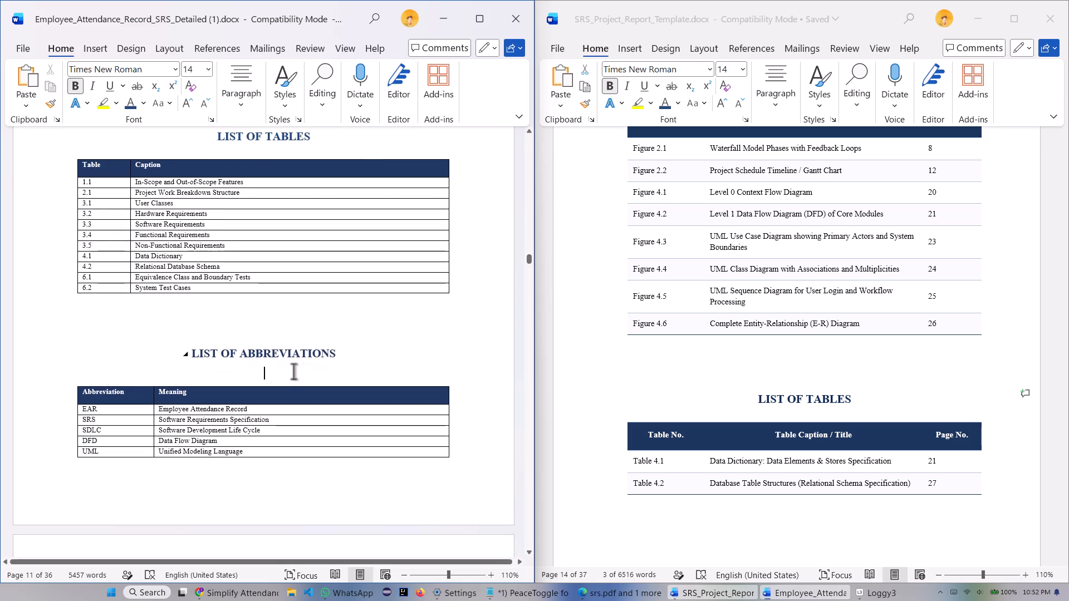
{"action": "left_click", "coordinate": [370, 367]}
{"action": "scroll", "coordinate": [424, 378], "scroll_direction": "down", "scroll_amount": 3}
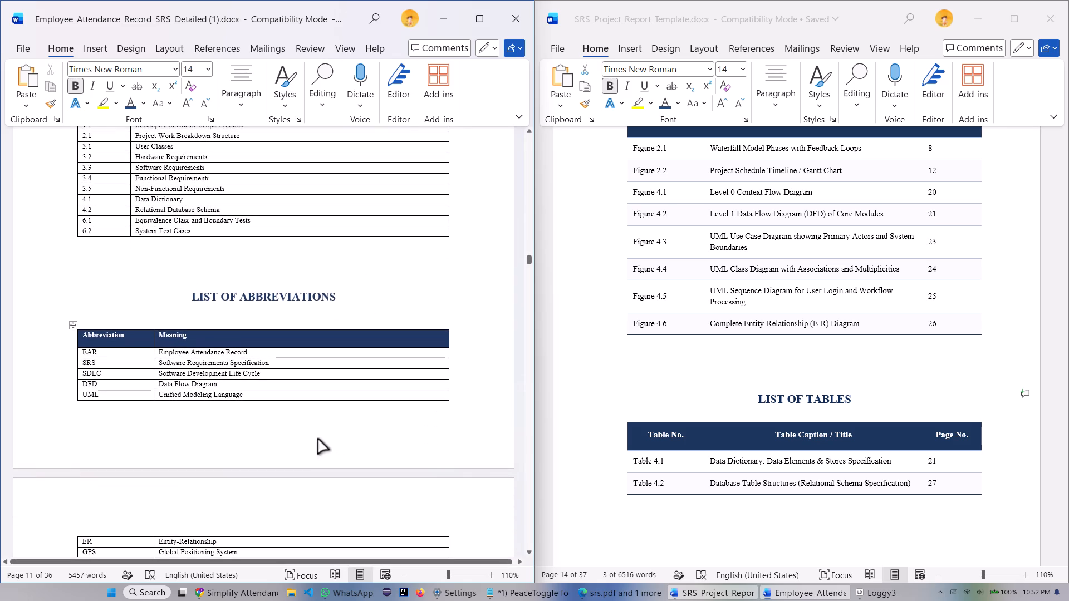
{"action": "left_click", "coordinate": [318, 439]}
{"action": "scroll", "coordinate": [101, 336], "scroll_direction": "down", "scroll_amount": 2}
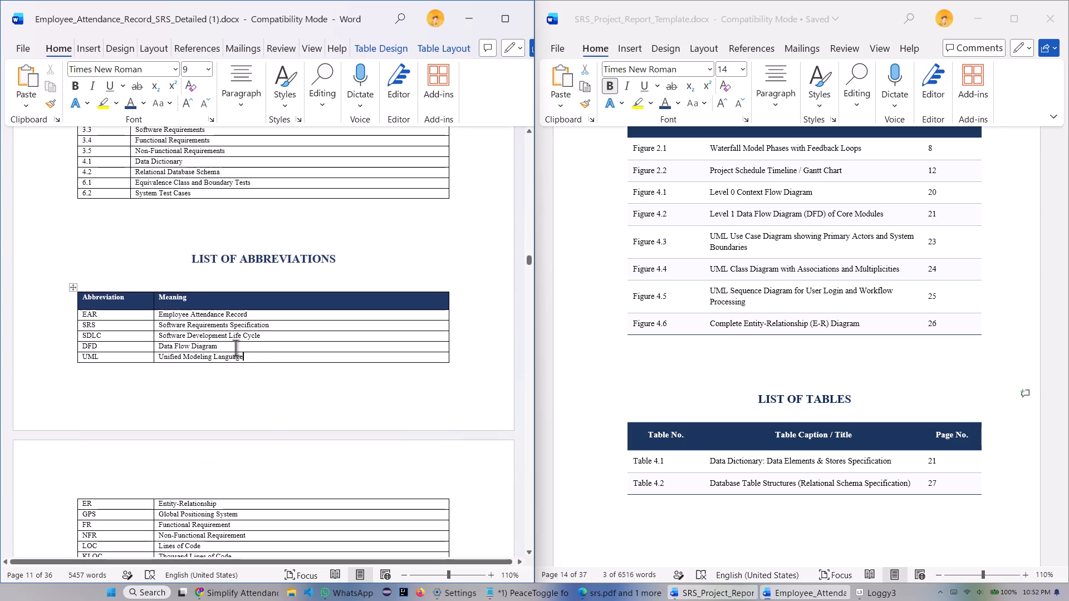
{"action": "scroll", "coordinate": [323, 378], "scroll_direction": "up", "scroll_amount": 5}
{"action": "scroll", "coordinate": [382, 344], "scroll_direction": "down", "scroll_amount": 3}
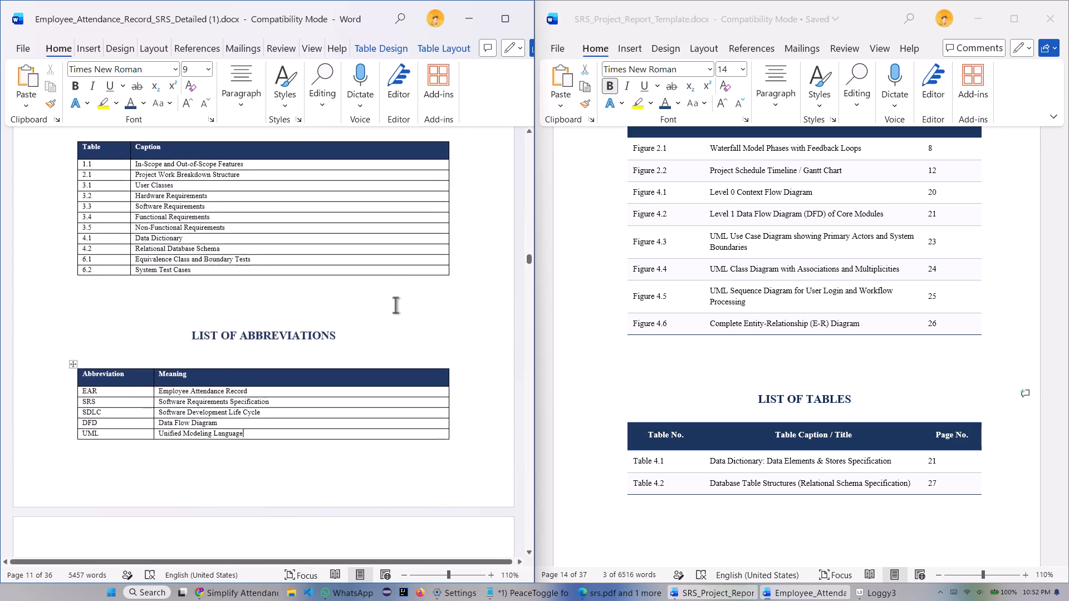
{"action": "scroll", "coordinate": [395, 305], "scroll_direction": "down", "scroll_amount": 2}
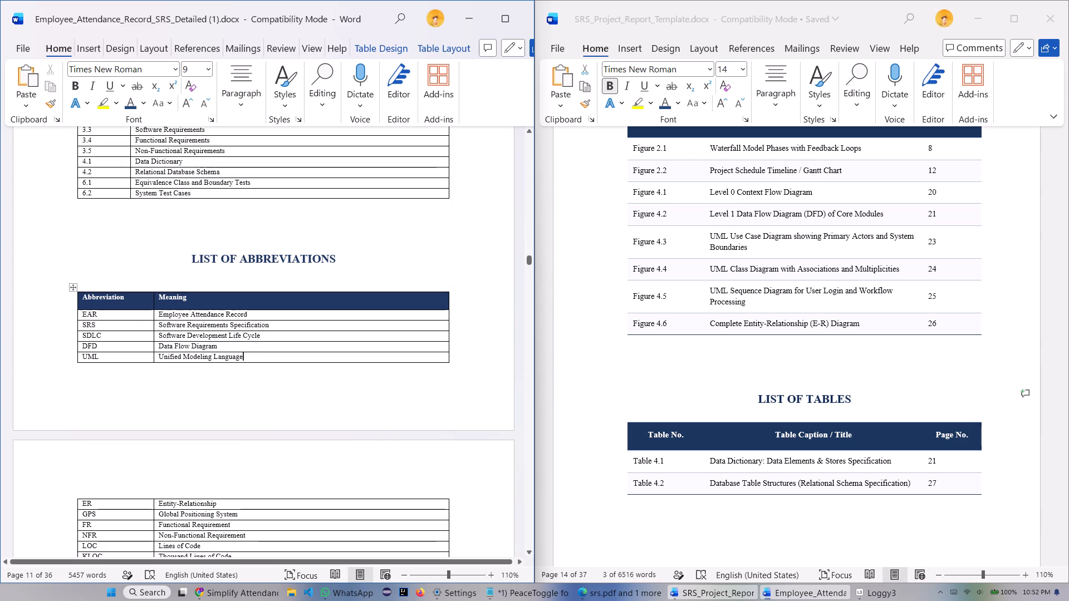
Compare the template's pages from the end of the table of contents to CHAPTER 1 with the report's LIST OF ABBREVIATIONS section.
{"action": "scroll", "coordinate": [836, 308], "scroll_direction": "down", "scroll_amount": 9}
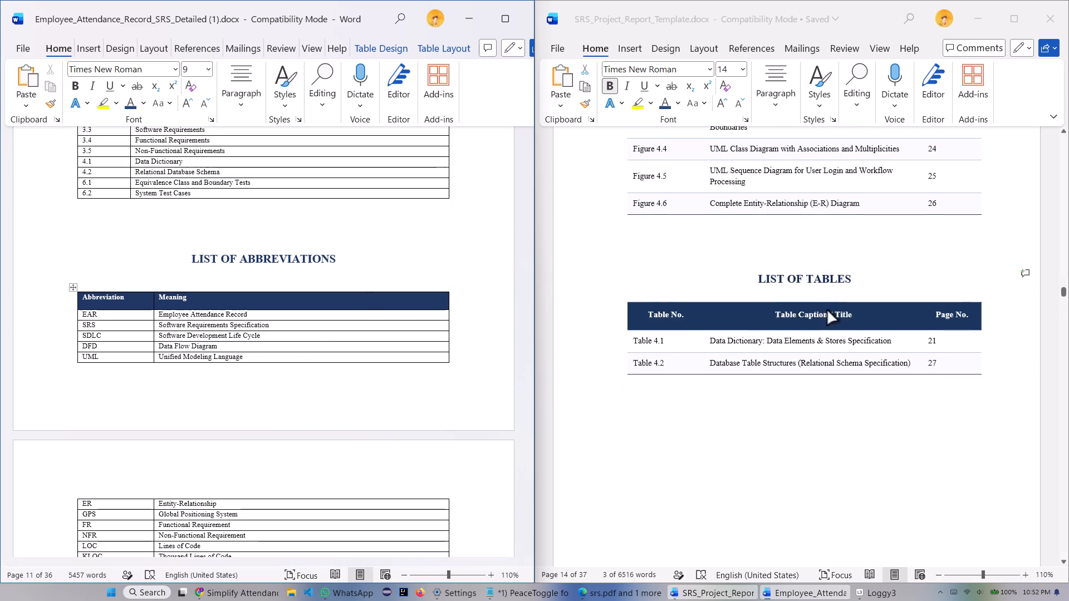
{"action": "scroll", "coordinate": [827, 311], "scroll_direction": "down", "scroll_amount": 15}
{"action": "scroll", "coordinate": [825, 307], "scroll_direction": "up", "scroll_amount": 6}
{"action": "scroll", "coordinate": [406, 331], "scroll_direction": "down", "scroll_amount": 8}
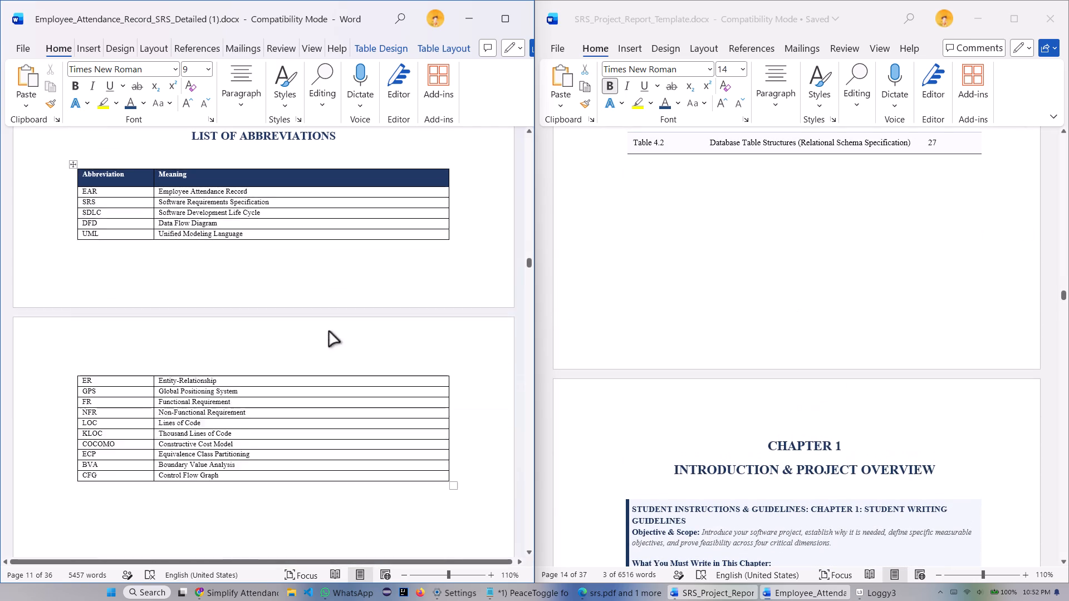
{"action": "scroll", "coordinate": [290, 338], "scroll_direction": "down", "scroll_amount": 5}
{"action": "scroll", "coordinate": [208, 364], "scroll_direction": "up", "scroll_amount": 6}
{"action": "scroll", "coordinate": [366, 383], "scroll_direction": "up", "scroll_amount": 3}
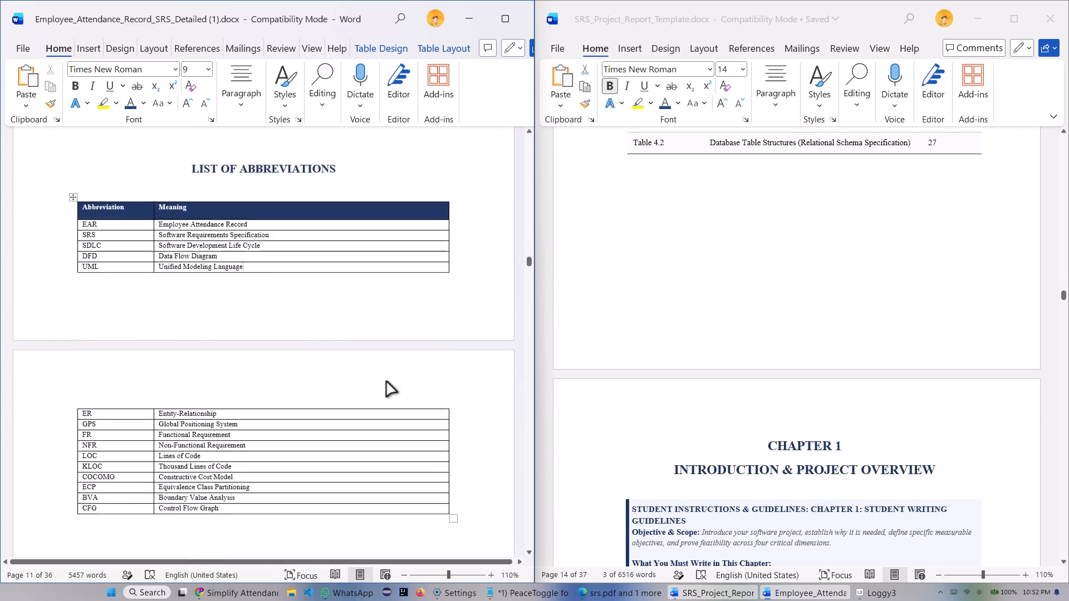
{"action": "scroll", "coordinate": [386, 382], "scroll_direction": "up", "scroll_amount": 4}
{"action": "scroll", "coordinate": [721, 367], "scroll_direction": "up", "scroll_amount": 20}
{"action": "scroll", "coordinate": [721, 367], "scroll_direction": "up", "scroll_amount": 4}
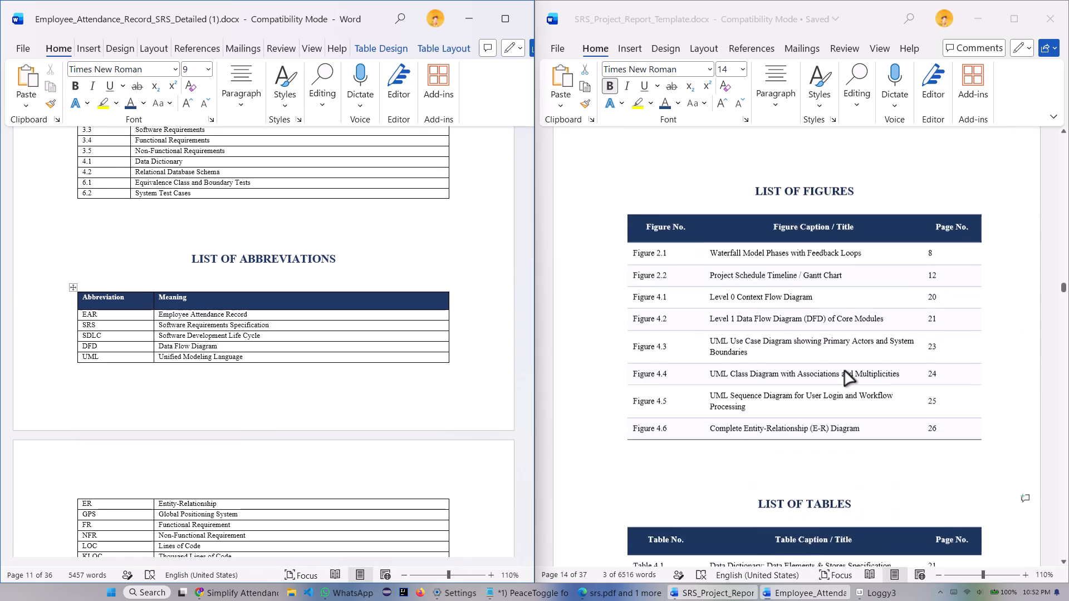
{"action": "scroll", "coordinate": [845, 371], "scroll_direction": "up", "scroll_amount": 7}
{"action": "scroll", "coordinate": [844, 370], "scroll_direction": "up", "scroll_amount": 20}
{"action": "scroll", "coordinate": [844, 370], "scroll_direction": "up", "scroll_amount": 11}
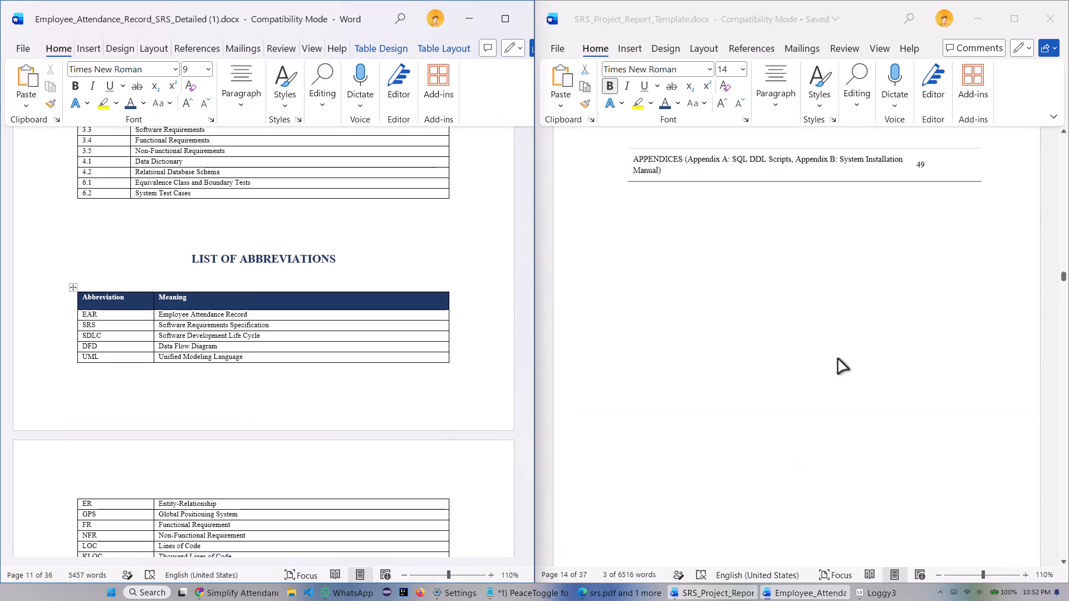
{"action": "scroll", "coordinate": [838, 359], "scroll_direction": "up", "scroll_amount": 8}
{"action": "scroll", "coordinate": [838, 358], "scroll_direction": "down", "scroll_amount": 11}
{"action": "scroll", "coordinate": [834, 342], "scroll_direction": "down", "scroll_amount": 20}
{"action": "scroll", "coordinate": [834, 342], "scroll_direction": "down", "scroll_amount": 3}
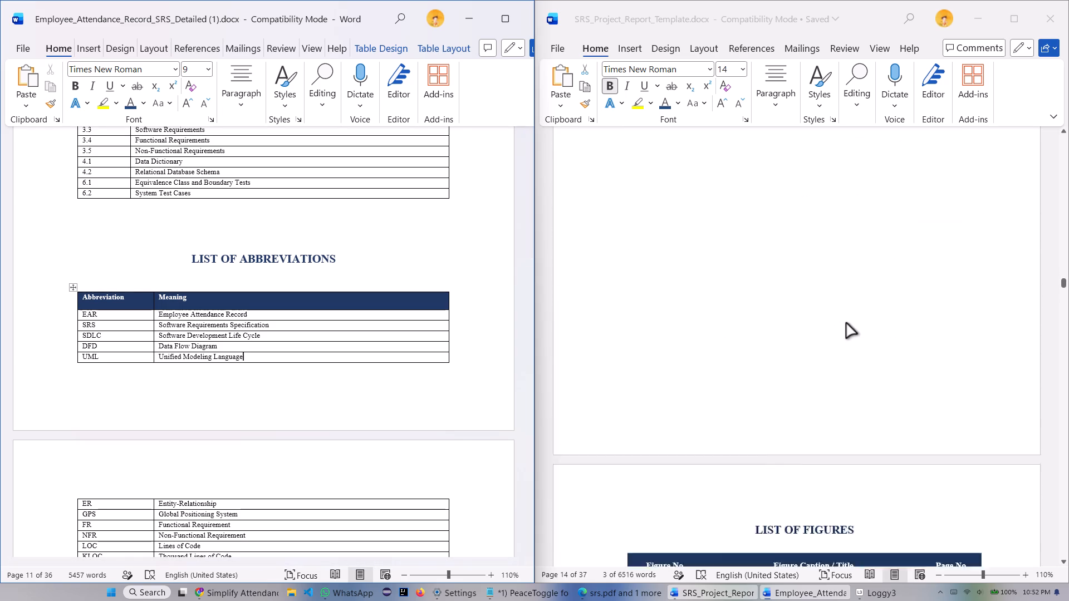
{"action": "scroll", "coordinate": [846, 323], "scroll_direction": "down", "scroll_amount": 20}
{"action": "scroll", "coordinate": [846, 323], "scroll_direction": "down", "scroll_amount": 3}
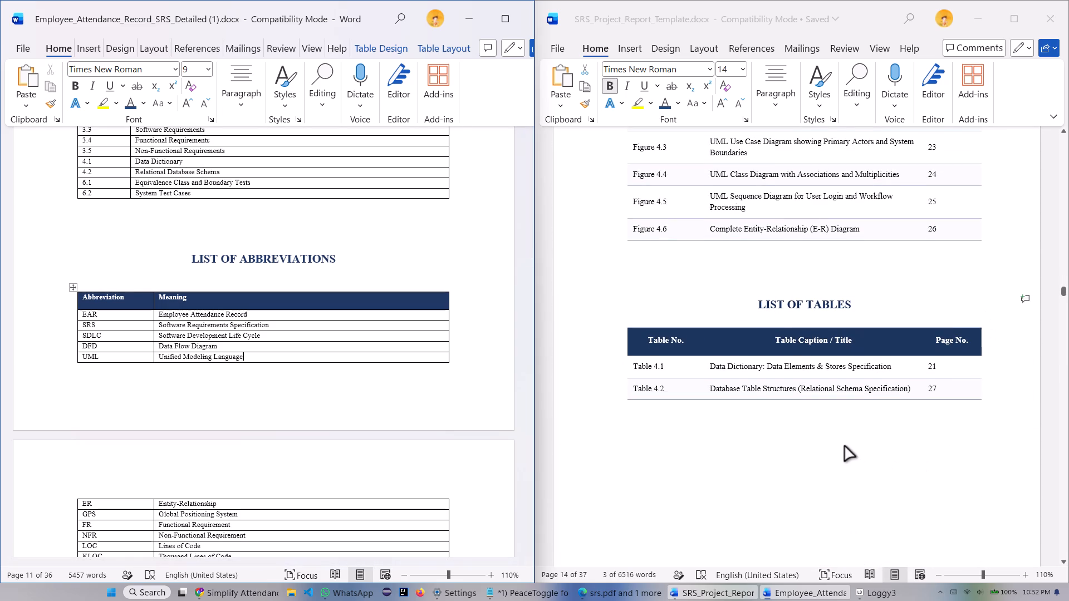
Delete the report's entire LIST OF ABBREVIATIONS section, both the heading and the full table.
{"action": "scroll", "coordinate": [584, 356], "scroll_direction": "down", "scroll_amount": 12}
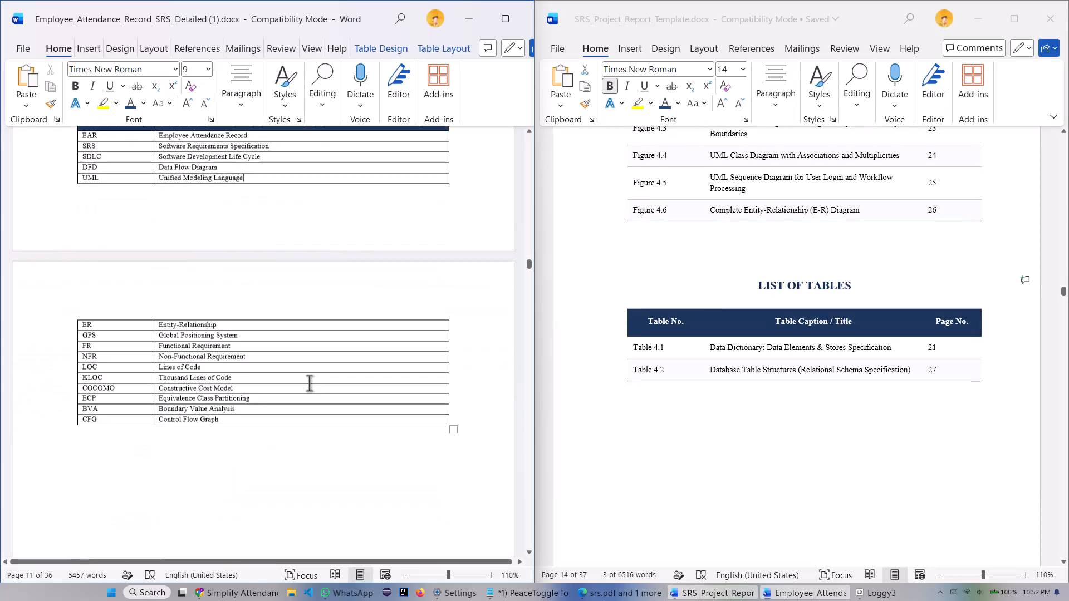
{"action": "left_click_drag", "start_coordinate": [453, 395], "coordinate": [449, 395]}
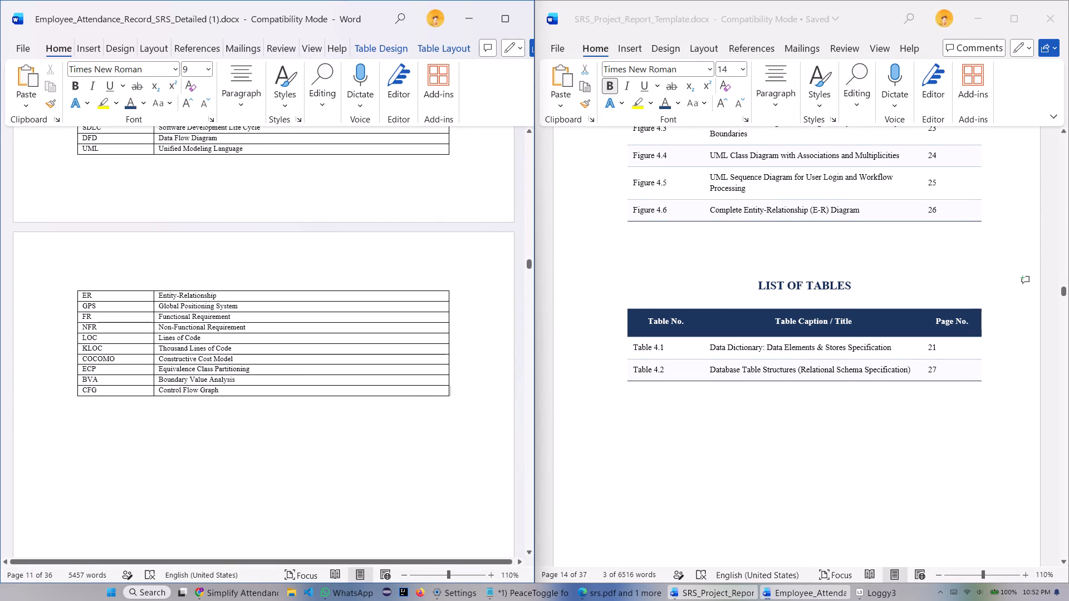
{"action": "left_click_drag", "start_coordinate": [449, 395], "coordinate": [52, 115]}
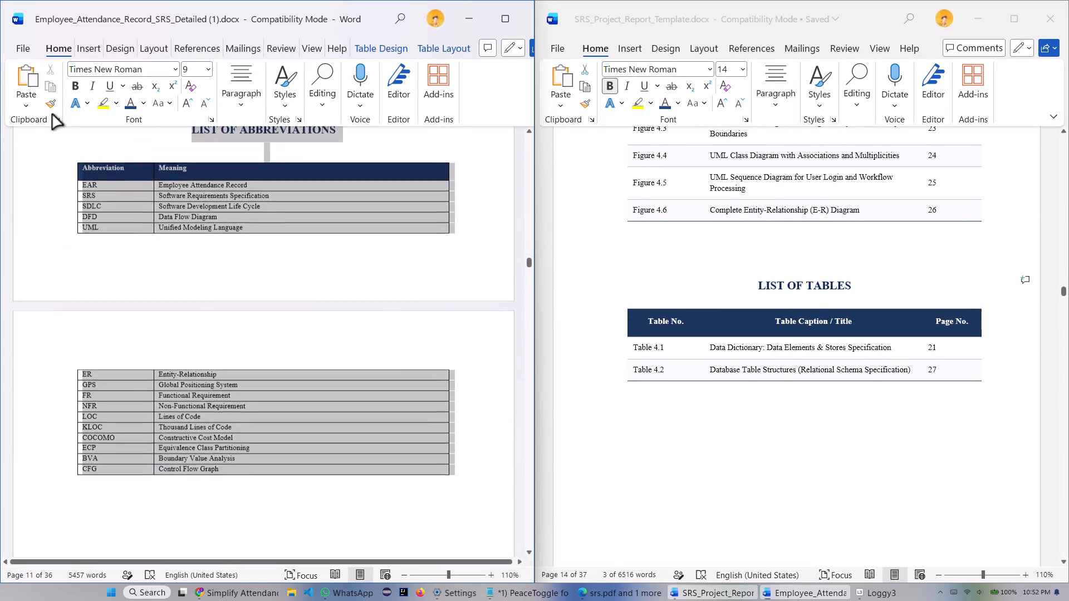
{"action": "left_click_drag", "start_coordinate": [52, 115], "coordinate": [68, 168]}
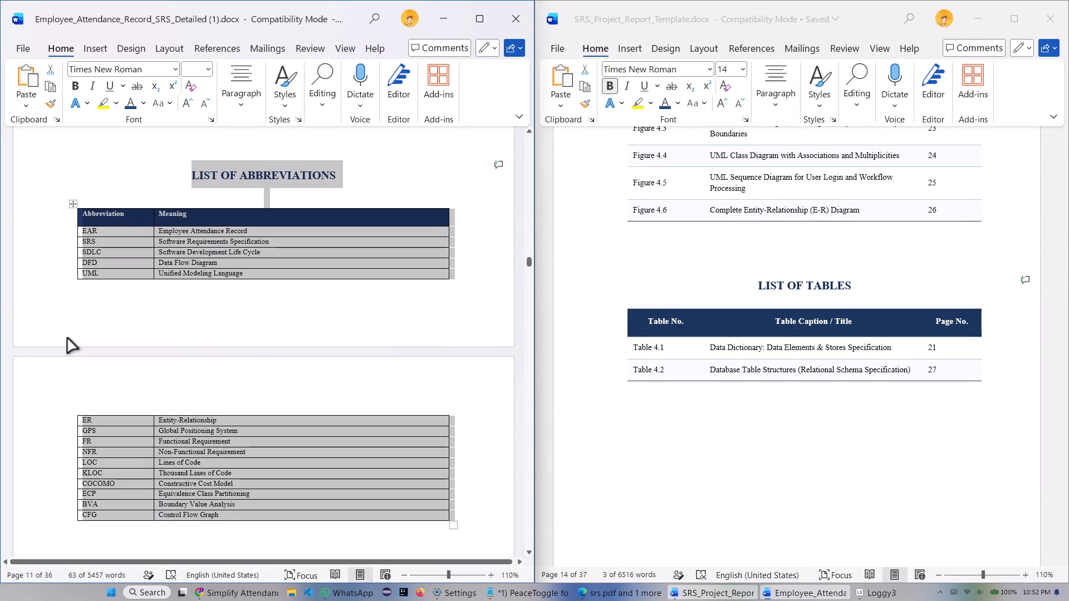
{"action": "key", "text": "BackSpace"}
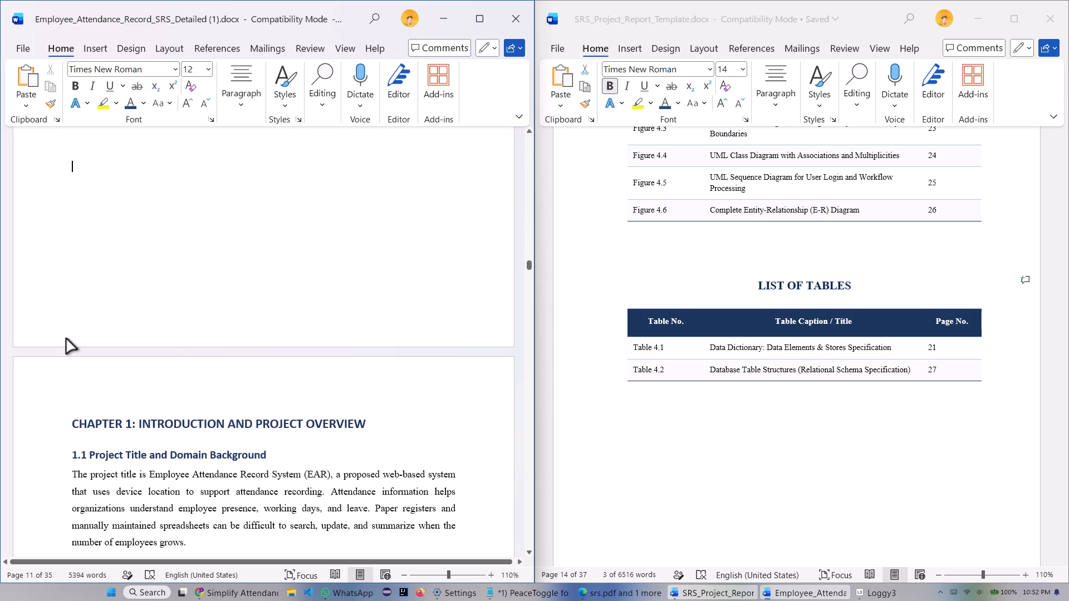
Review the report's LIST OF TABLES and LIST OF FIGURES pages and check the font size of the figure captions.
{"action": "scroll", "coordinate": [375, 537], "scroll_direction": "up", "scroll_amount": 17}
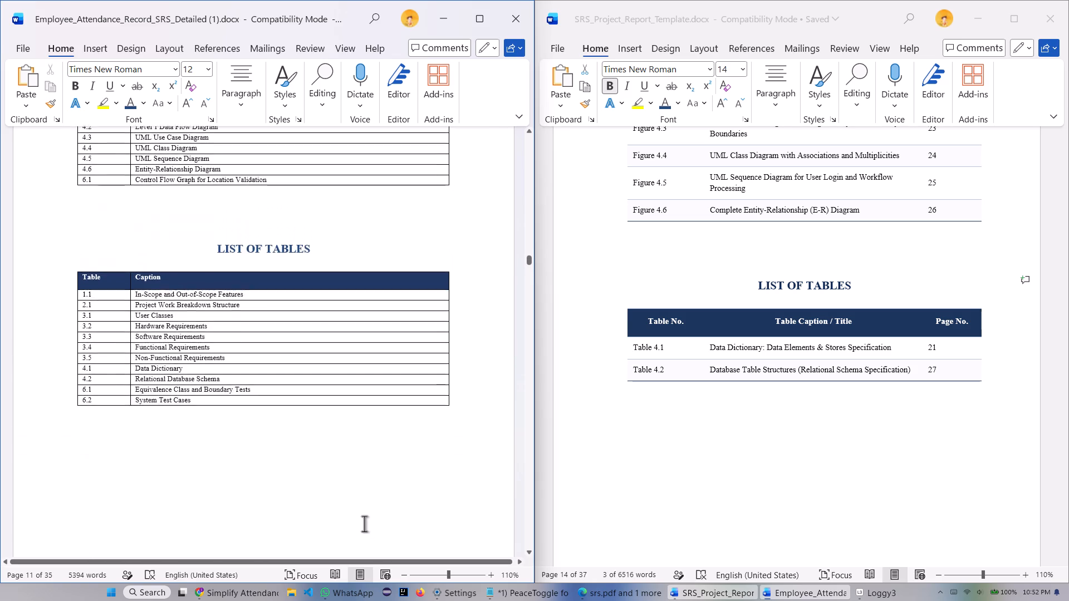
{"action": "scroll", "coordinate": [364, 524], "scroll_direction": "up", "scroll_amount": 11}
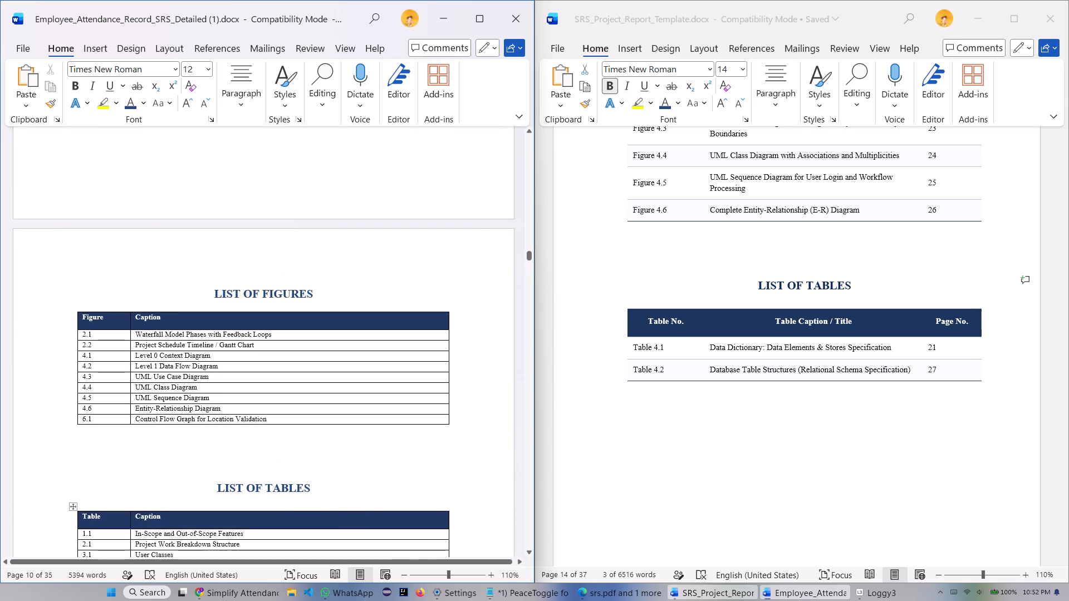
{"action": "scroll", "coordinate": [205, 415], "scroll_direction": "up", "scroll_amount": 2}
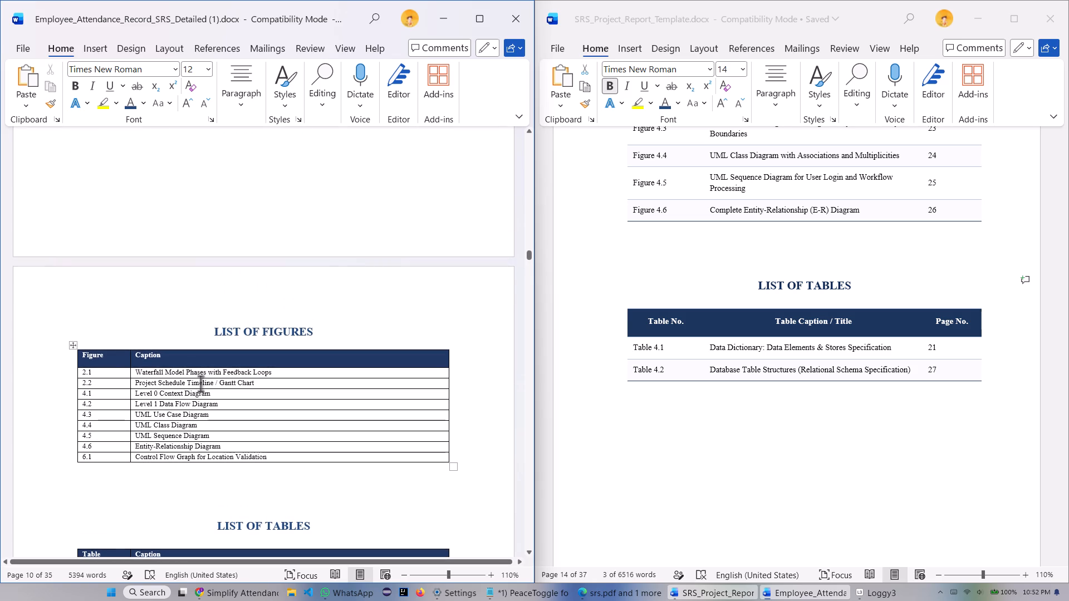
{"action": "left_click_drag", "start_coordinate": [135, 370], "coordinate": [144, 373]}
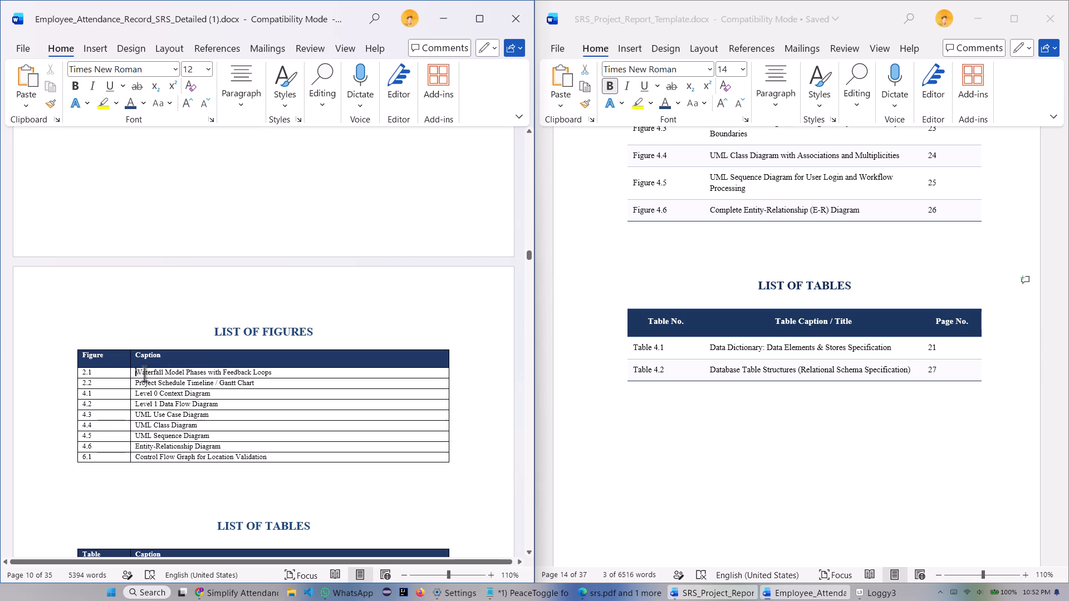
{"action": "left_click_drag", "start_coordinate": [144, 373], "coordinate": [253, 386]}
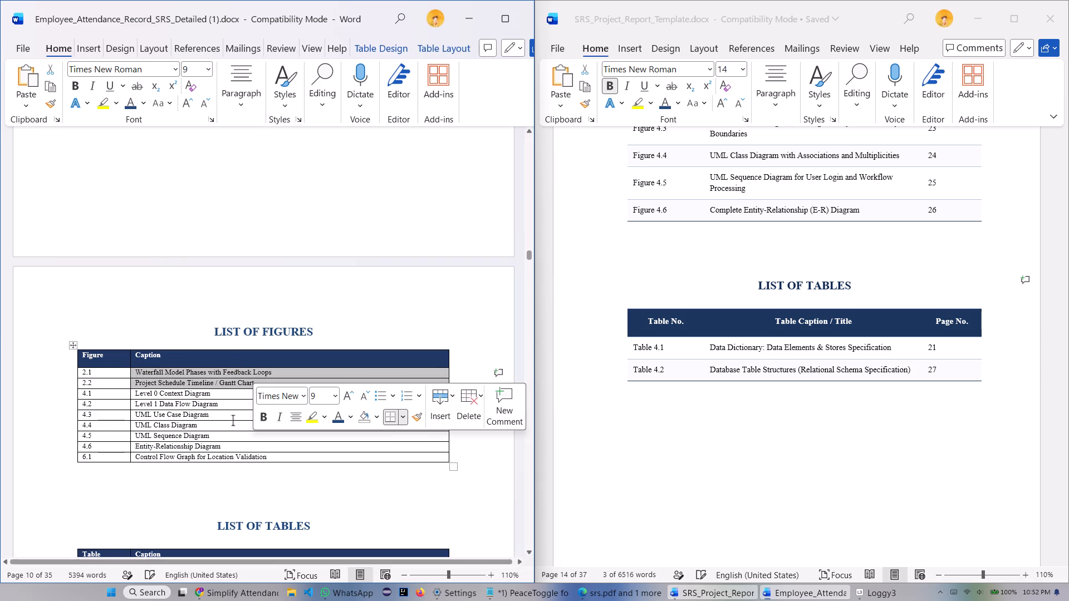
{"action": "left_click", "coordinate": [189, 491]}
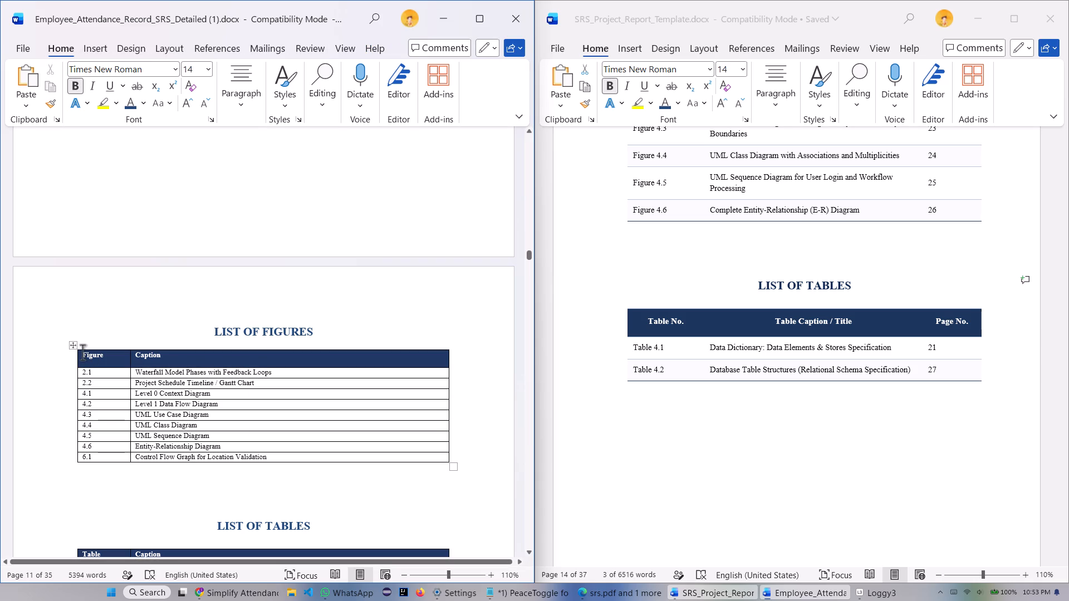
Set all text in the report's LIST OF FIGURES table to 10 pt, checking it against the template's LIST OF TABLES body text.
{"action": "left_click_drag", "start_coordinate": [82, 352], "coordinate": [273, 456]}
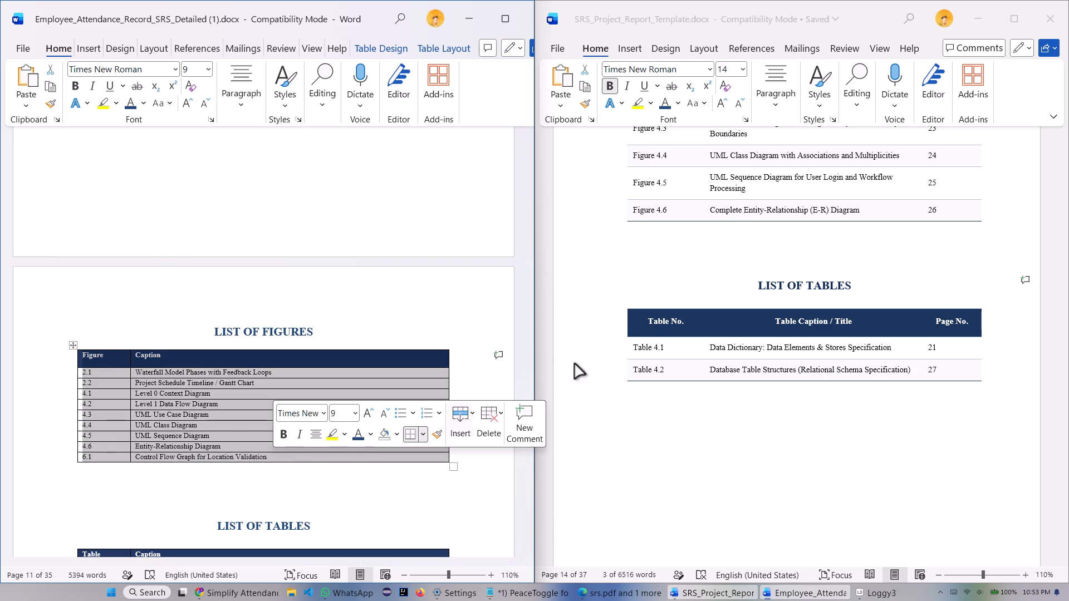
{"action": "left_click_drag", "start_coordinate": [641, 316], "coordinate": [744, 369]}
{"action": "left_click_drag", "start_coordinate": [649, 319], "coordinate": [761, 366]}
{"action": "left_click", "coordinate": [697, 326]}
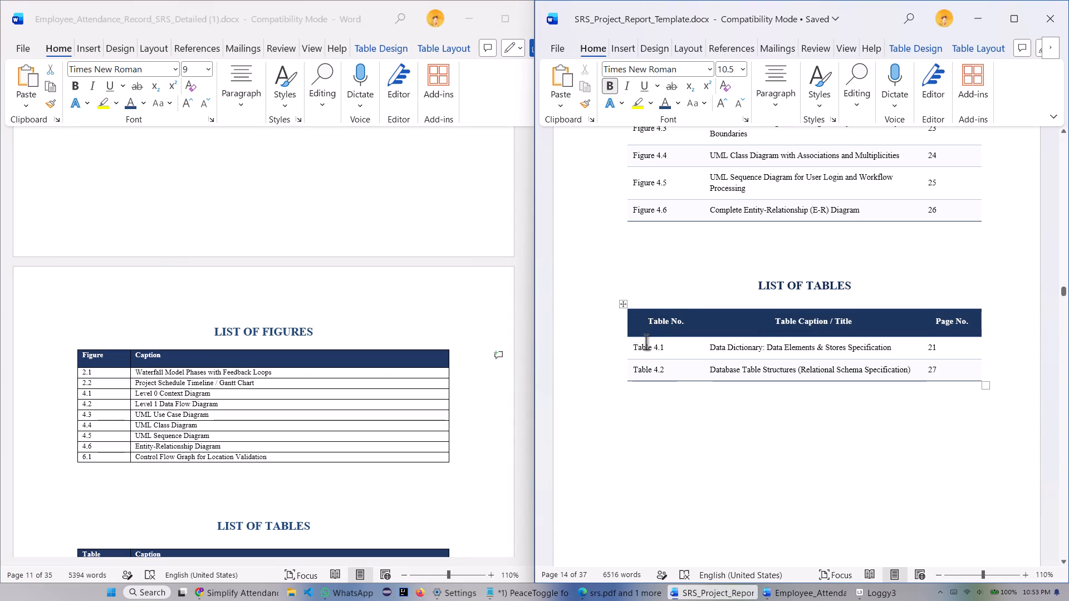
{"action": "left_click_drag", "start_coordinate": [634, 345], "coordinate": [764, 338]}
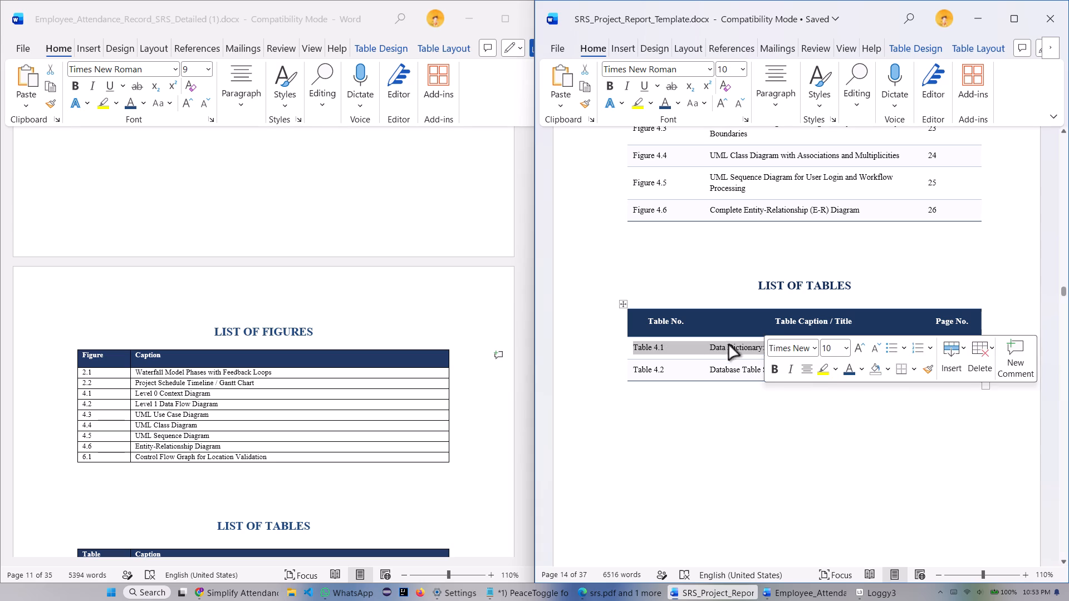
{"action": "left_click", "coordinate": [669, 430]}
{"action": "left_click_drag", "start_coordinate": [646, 322], "coordinate": [693, 321]}
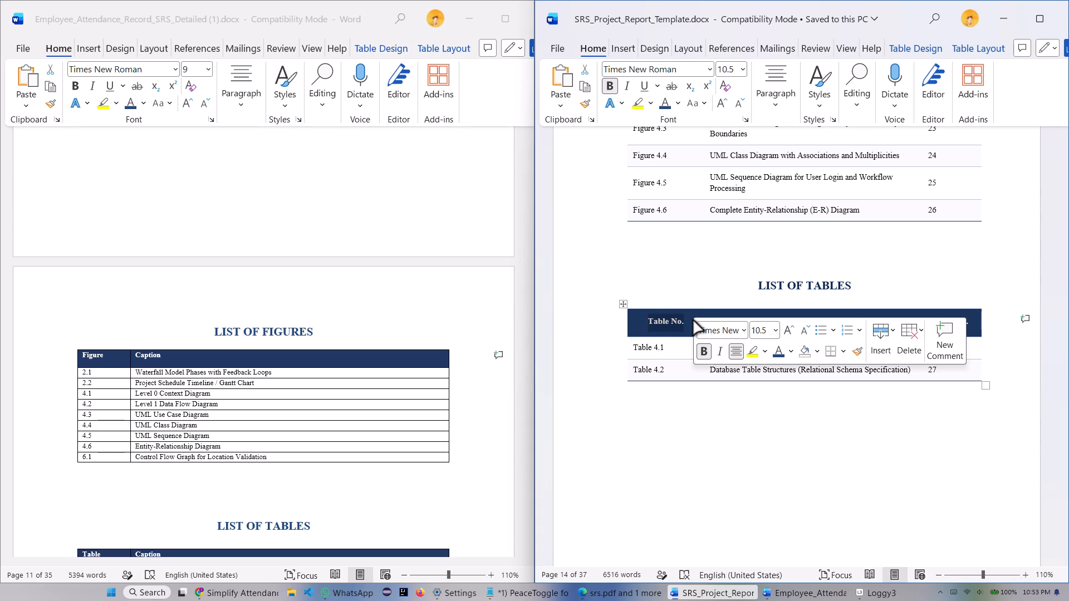
{"action": "left_click", "coordinate": [663, 454]}
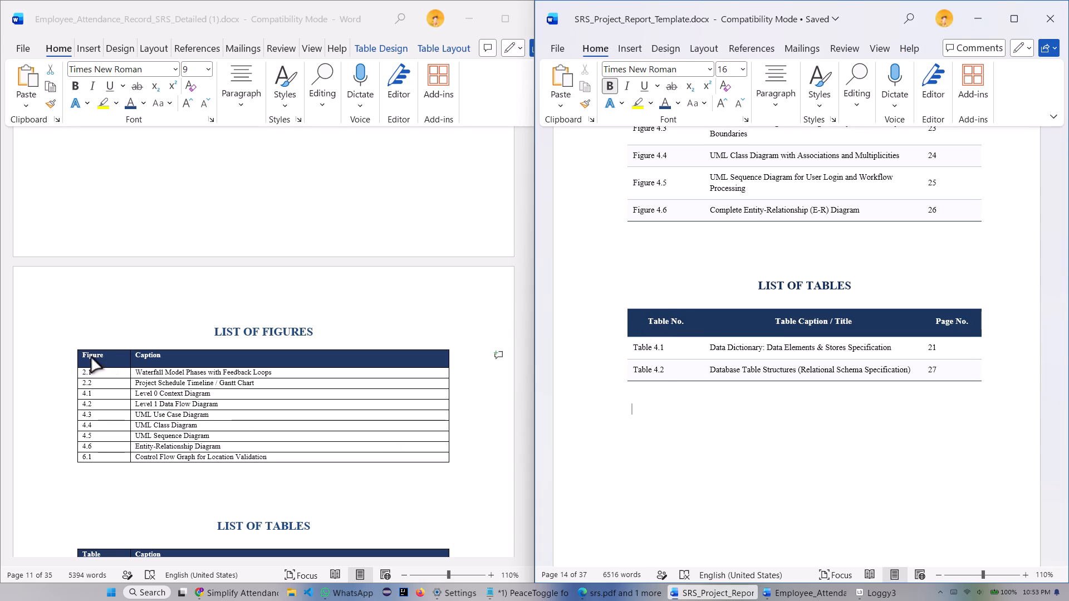
{"action": "left_click", "coordinate": [87, 359]}
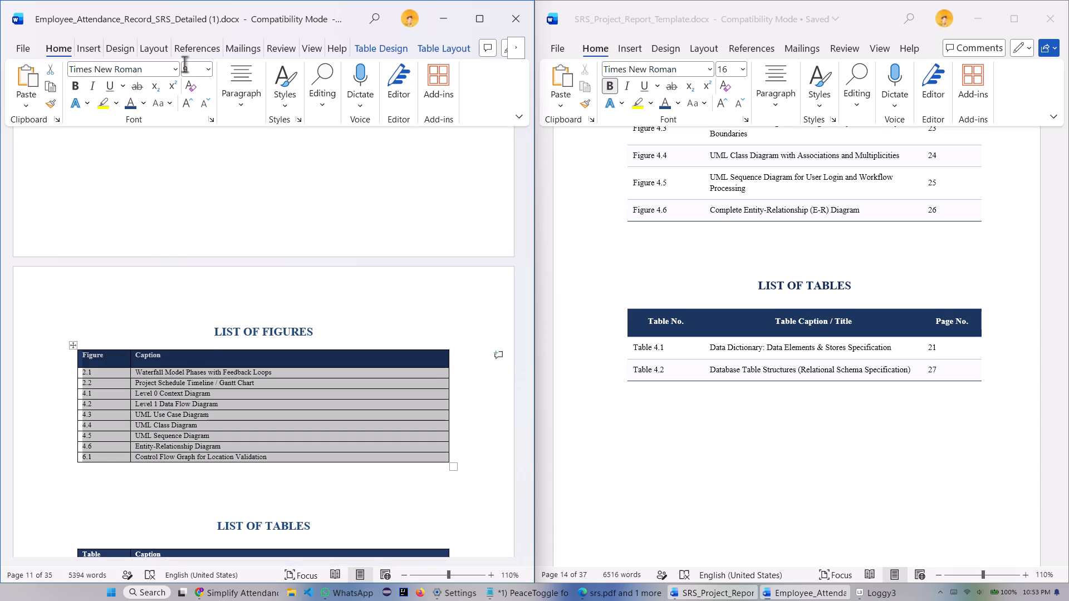
{"action": "left_click", "coordinate": [209, 69]}
{"action": "left_click", "coordinate": [198, 120]}
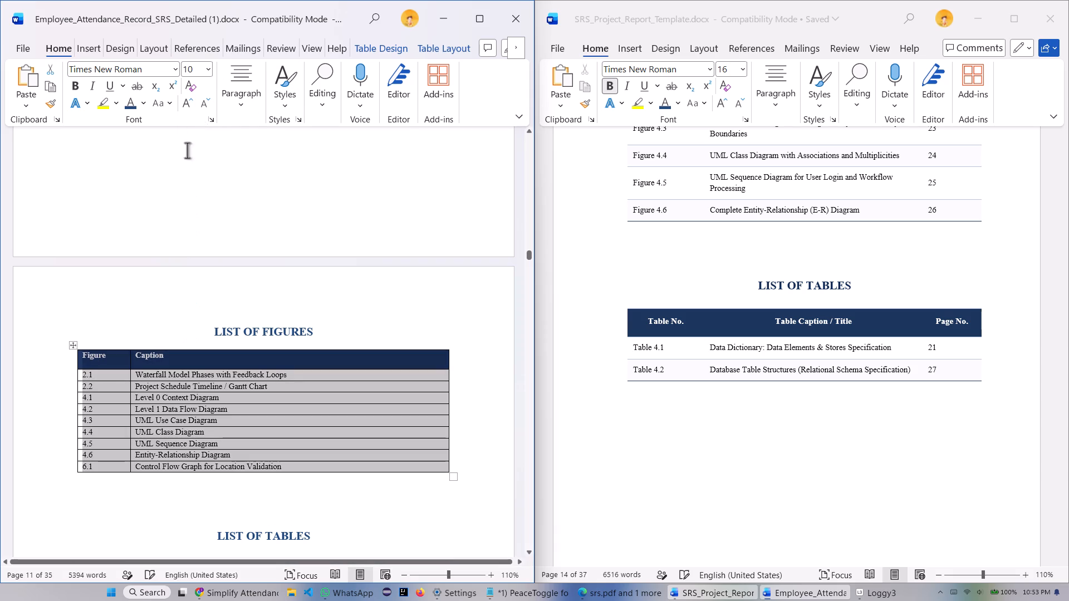
{"action": "left_click", "coordinate": [441, 314]}
Set all text in the report's LIST OF TABLES table, including the header row, to 10 pt.
{"action": "scroll", "coordinate": [192, 378], "scroll_direction": "up", "scroll_amount": 8}
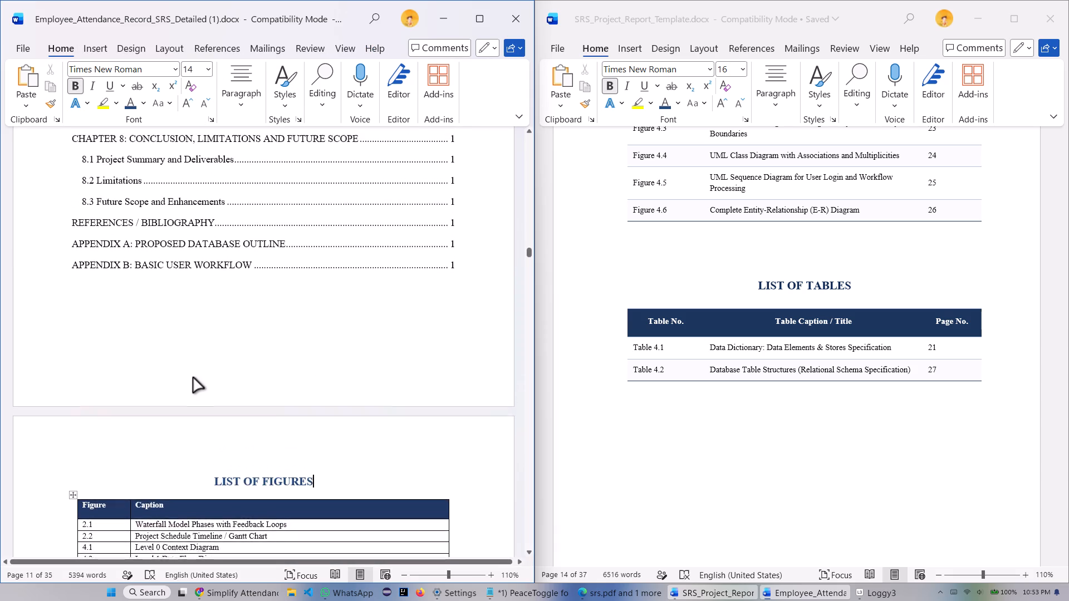
{"action": "scroll", "coordinate": [193, 378], "scroll_direction": "up", "scroll_amount": 1}
{"action": "scroll", "coordinate": [194, 378], "scroll_direction": "down", "scroll_amount": 13}
{"action": "scroll", "coordinate": [213, 367], "scroll_direction": "down", "scroll_amount": 8}
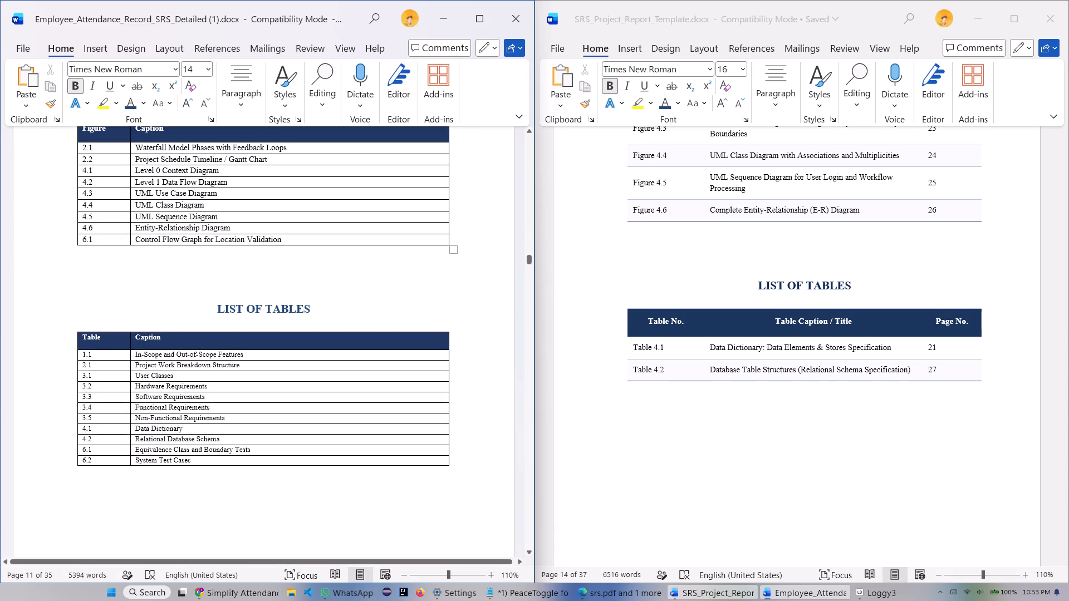
{"action": "left_click", "coordinate": [85, 337]}
{"action": "left_click_drag", "start_coordinate": [84, 336], "coordinate": [94, 336]}
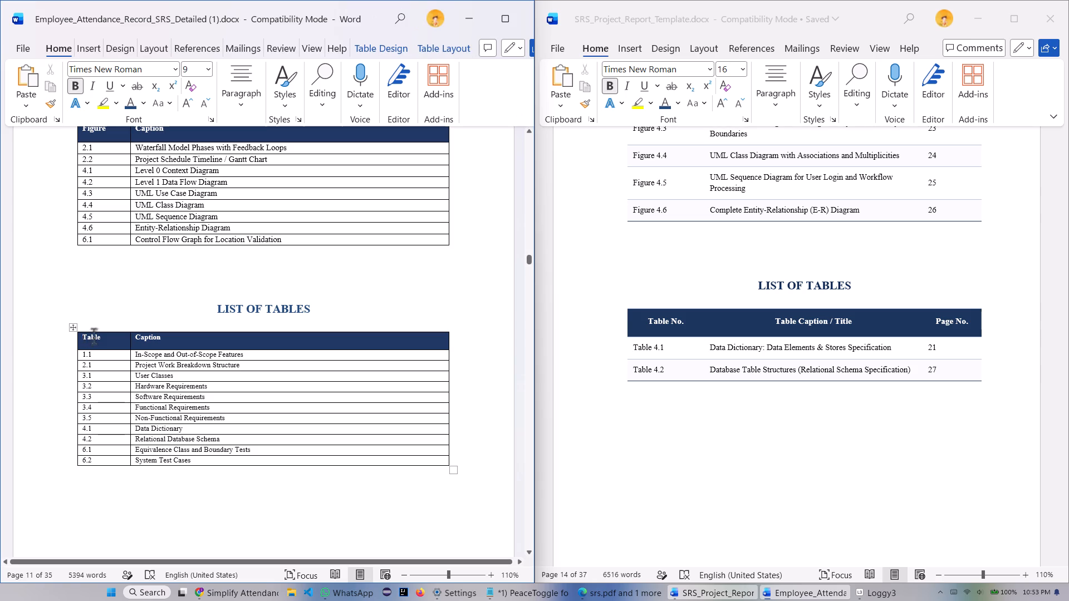
{"action": "left_click_drag", "start_coordinate": [94, 336], "coordinate": [202, 465]}
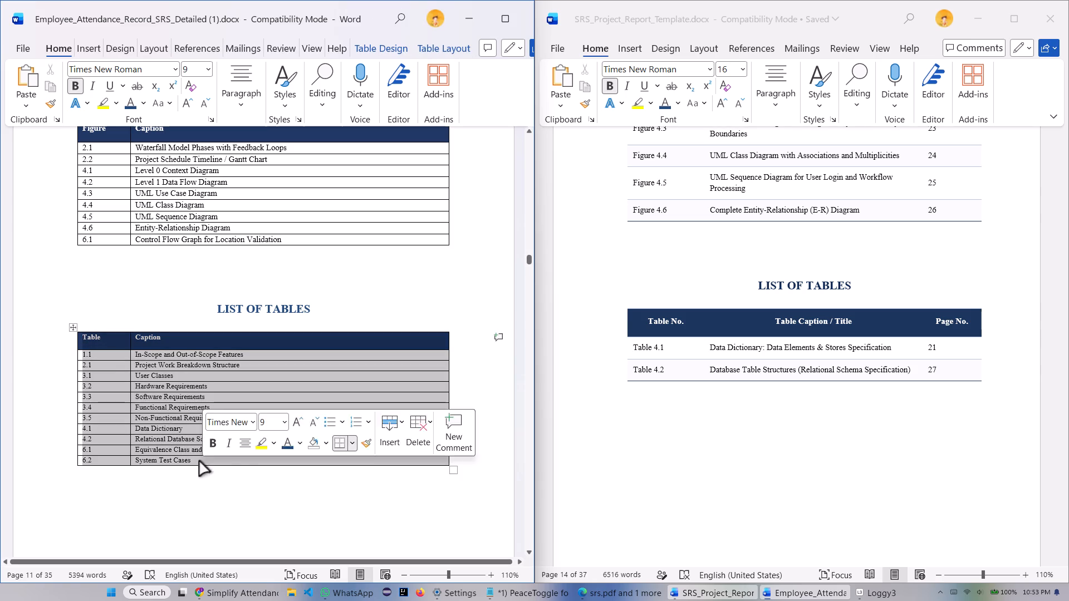
{"action": "left_click", "coordinate": [194, 72]}
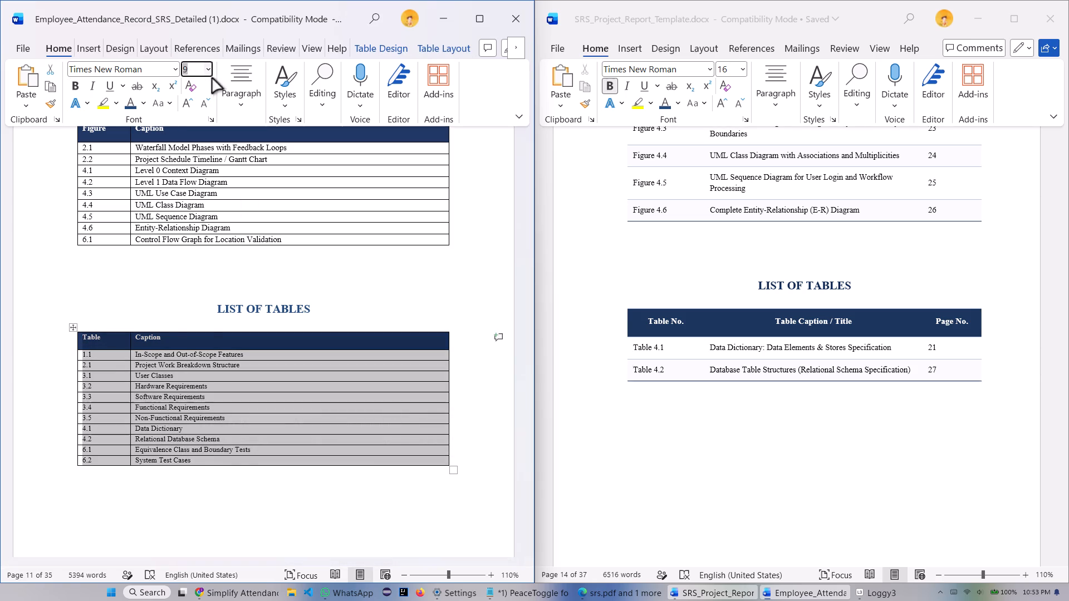
{"action": "left_click", "coordinate": [209, 69]}
{"action": "left_click", "coordinate": [199, 124]}
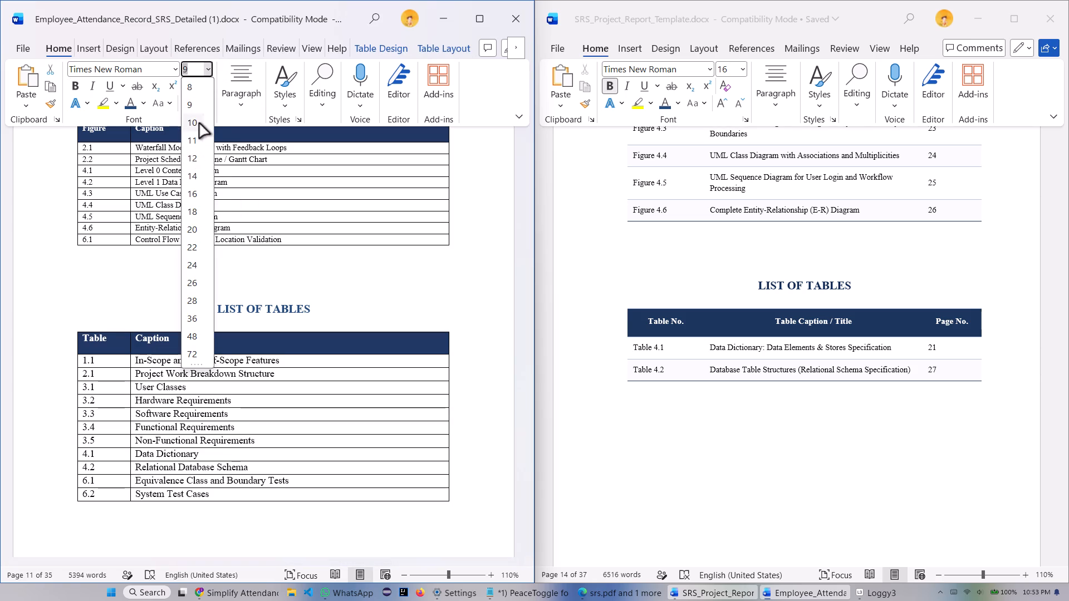
{"action": "left_click", "coordinate": [469, 363]}
Check the layout and spacing of the report's LIST OF FIGURES and LIST OF TABLES after the end of the table of contents.
{"action": "scroll", "coordinate": [274, 322], "scroll_direction": "down", "scroll_amount": 5}
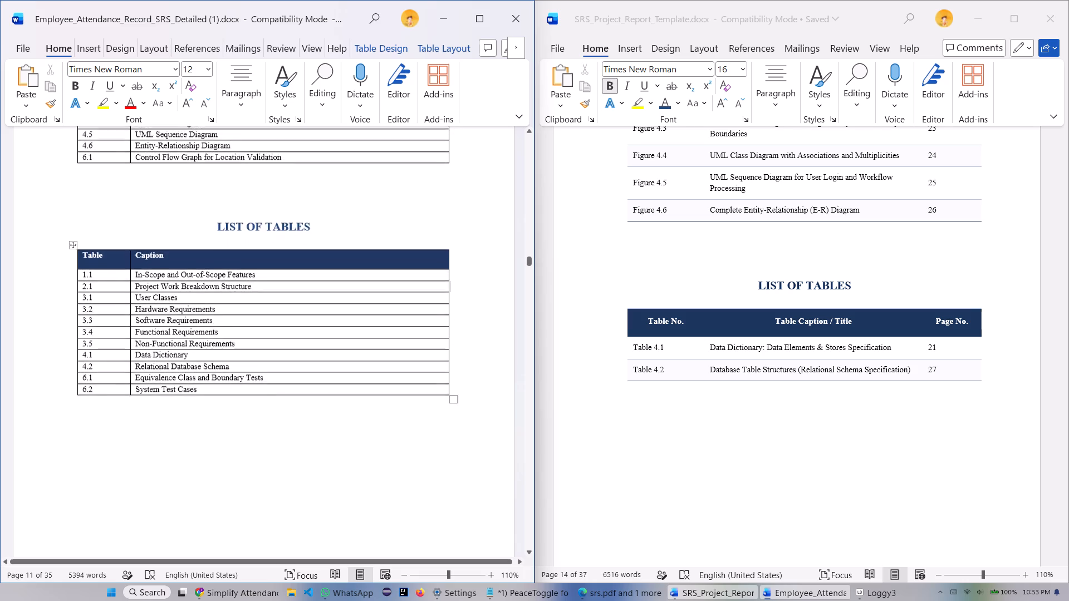
{"action": "scroll", "coordinate": [272, 316], "scroll_direction": "up", "scroll_amount": 20}
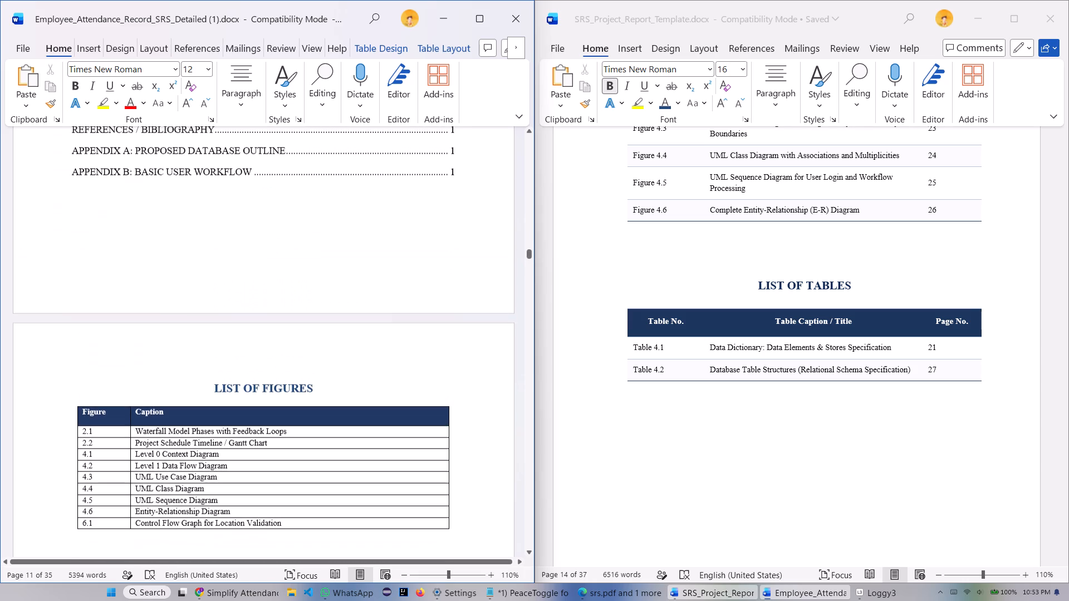
{"action": "scroll", "coordinate": [272, 316], "scroll_direction": "up", "scroll_amount": 3}
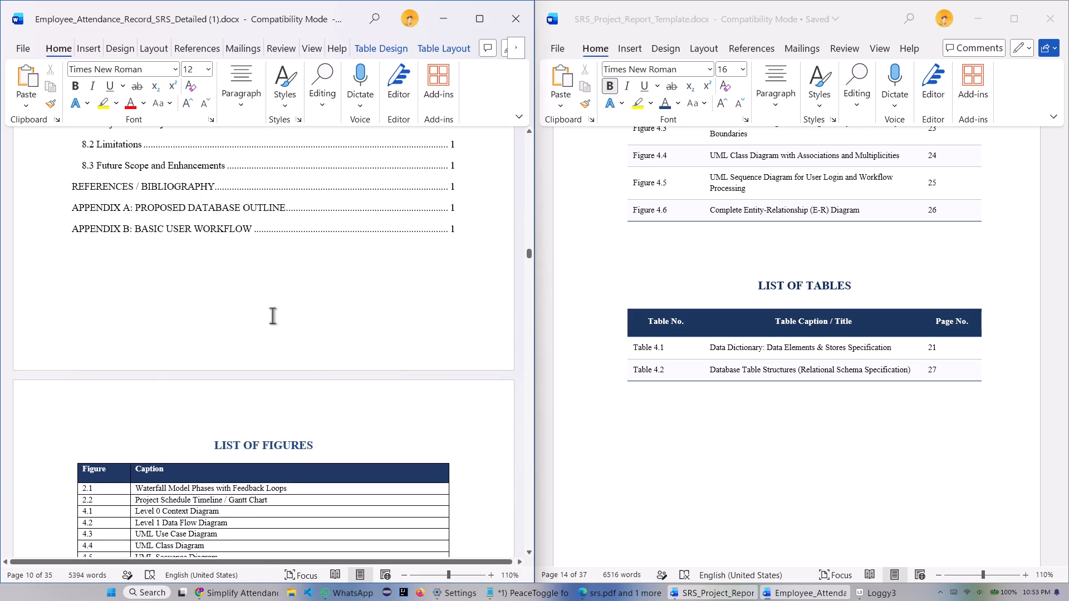
{"action": "scroll", "coordinate": [313, 337], "scroll_direction": "up", "scroll_amount": 11}
{"action": "scroll", "coordinate": [329, 312], "scroll_direction": "down", "scroll_amount": 10}
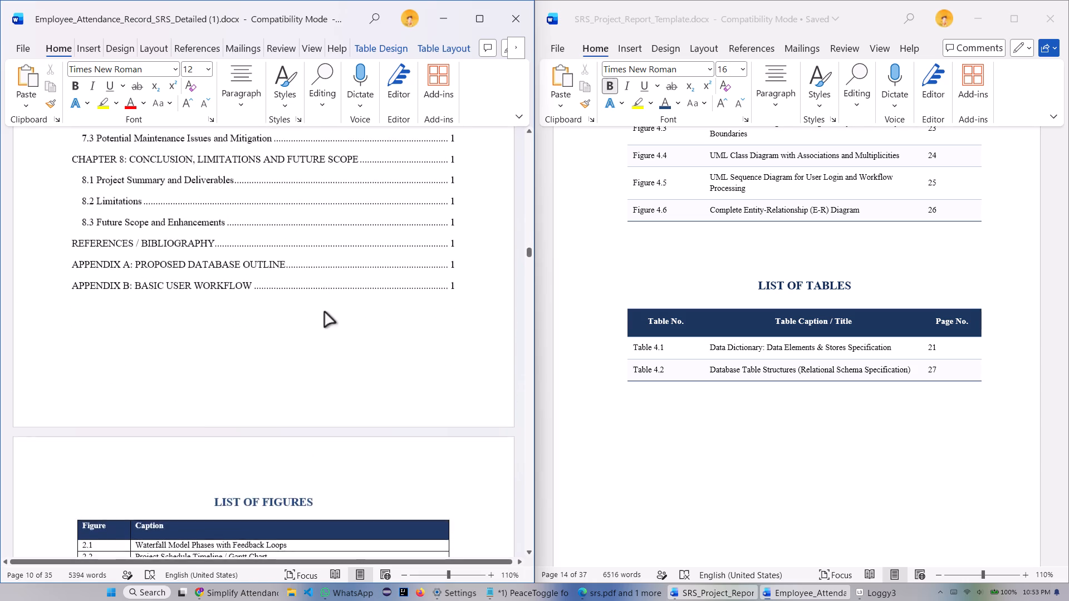
{"action": "scroll", "coordinate": [325, 312], "scroll_direction": "down", "scroll_amount": 20}
{"action": "scroll", "coordinate": [325, 312], "scroll_direction": "down", "scroll_amount": 6}
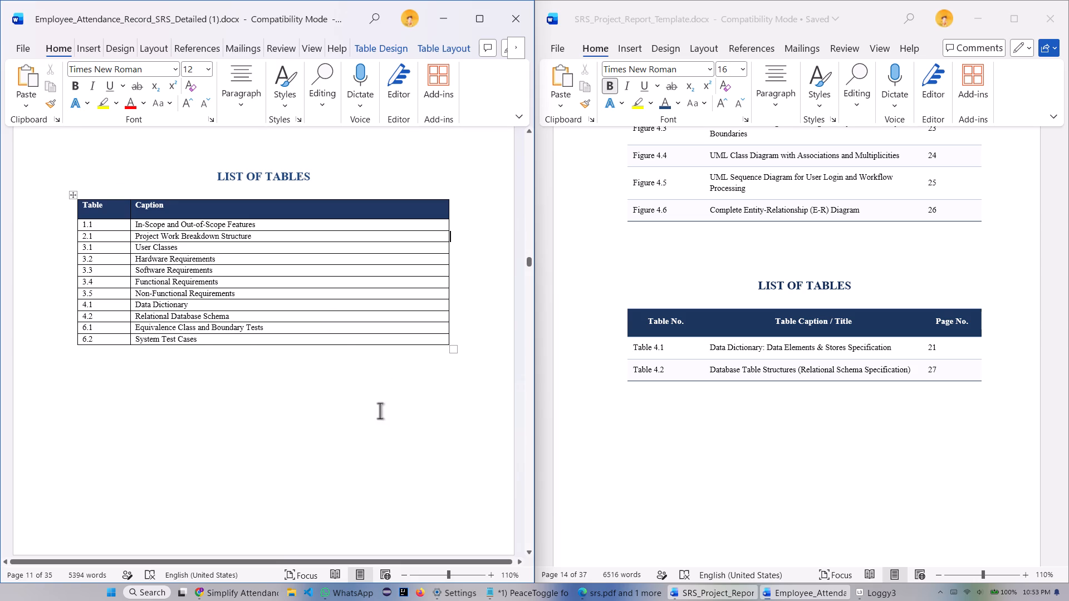
{"action": "scroll", "coordinate": [362, 428], "scroll_direction": "up", "scroll_amount": 1}
{"action": "left_click", "coordinate": [357, 492]}
{"action": "scroll", "coordinate": [310, 429], "scroll_direction": "up", "scroll_amount": 13}
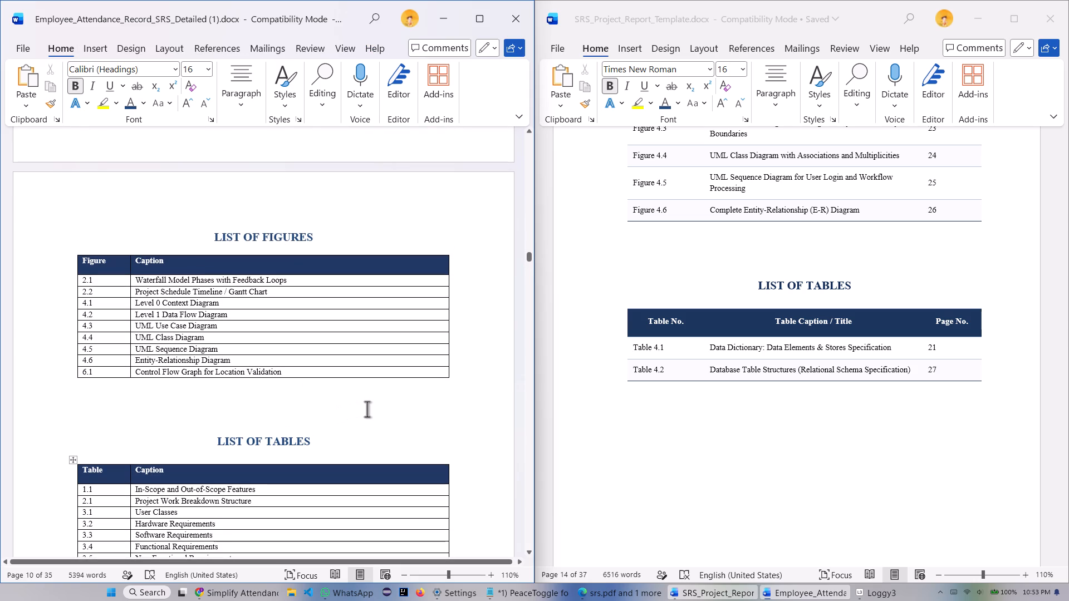
{"action": "scroll", "coordinate": [367, 409], "scroll_direction": "down", "scroll_amount": 5}
{"action": "scroll", "coordinate": [281, 398], "scroll_direction": "down", "scroll_amount": 7}
{"action": "left_click", "coordinate": [281, 477]}
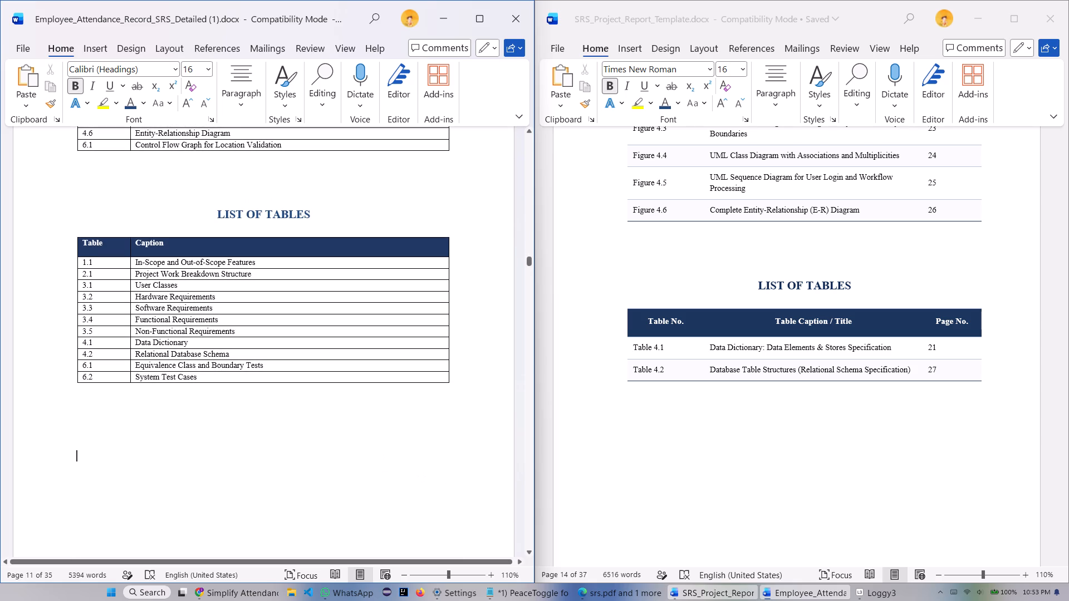
Compare the report's transition from LIST OF TABLES to its CHAPTER 1 opening with the same pages in the template.
{"action": "scroll", "coordinate": [389, 468], "scroll_direction": "down", "scroll_amount": 6}
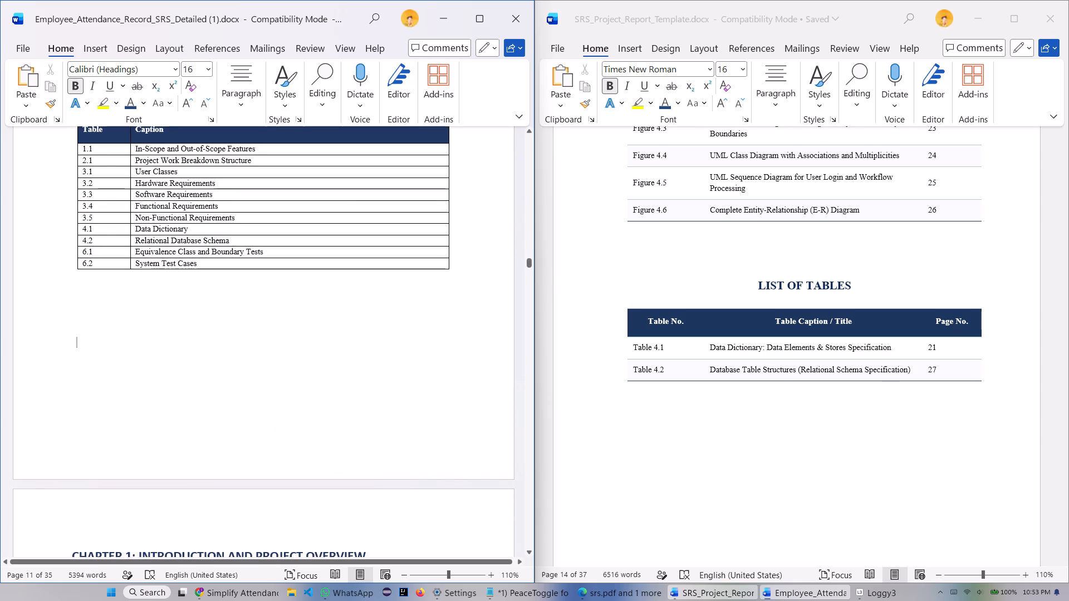
{"action": "scroll", "coordinate": [224, 388], "scroll_direction": "down", "scroll_amount": 12}
{"action": "scroll", "coordinate": [275, 368], "scroll_direction": "down", "scroll_amount": 4}
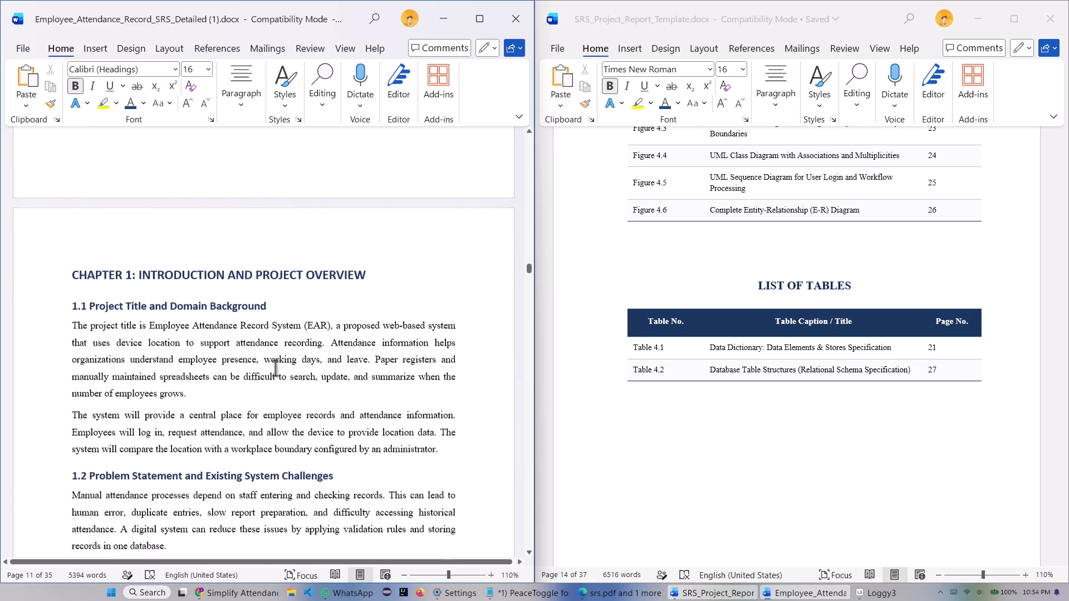
{"action": "scroll", "coordinate": [658, 360], "scroll_direction": "down", "scroll_amount": 14}
{"action": "scroll", "coordinate": [389, 351], "scroll_direction": "up", "scroll_amount": 18}
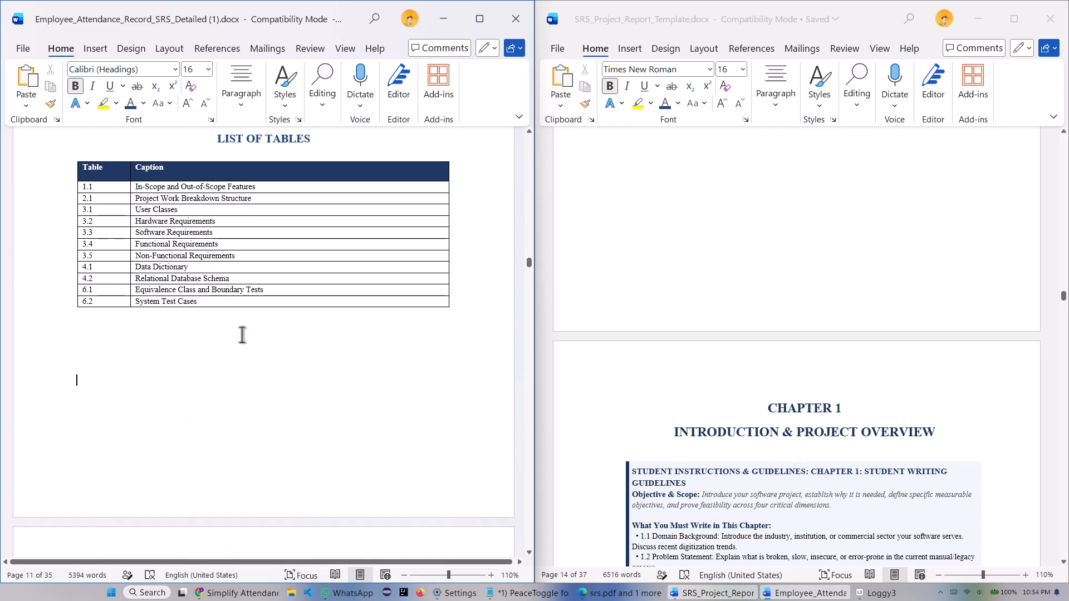
{"action": "scroll", "coordinate": [294, 350], "scroll_direction": "up", "scroll_amount": 9}
{"action": "scroll", "coordinate": [738, 352], "scroll_direction": "up", "scroll_amount": 9}
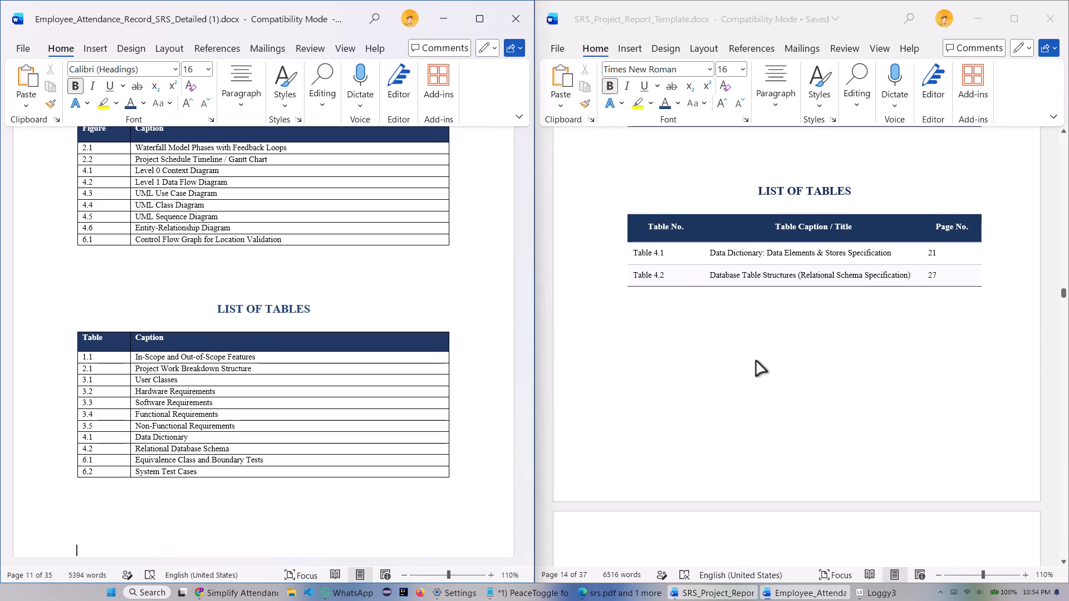
Examine the report's table of contents entries and page numbers, from the front-matter items through the appendices.
{"action": "scroll", "coordinate": [384, 374], "scroll_direction": "up", "scroll_amount": 17}
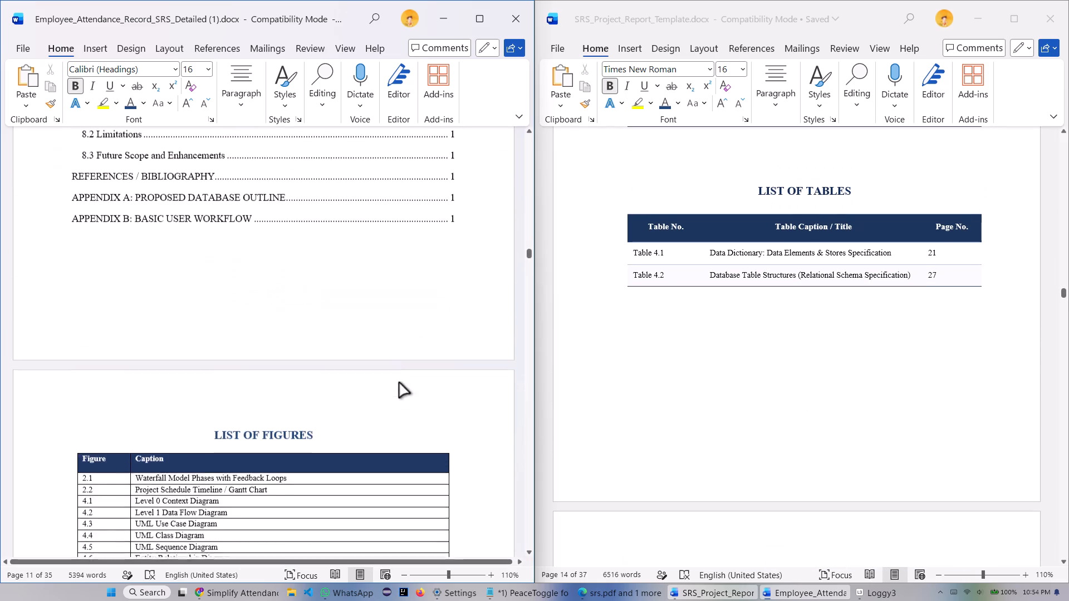
{"action": "scroll", "coordinate": [399, 383], "scroll_direction": "up", "scroll_amount": 20}
{"action": "scroll", "coordinate": [399, 383], "scroll_direction": "up", "scroll_amount": 20}
{"action": "scroll", "coordinate": [399, 383], "scroll_direction": "up", "scroll_amount": 4}
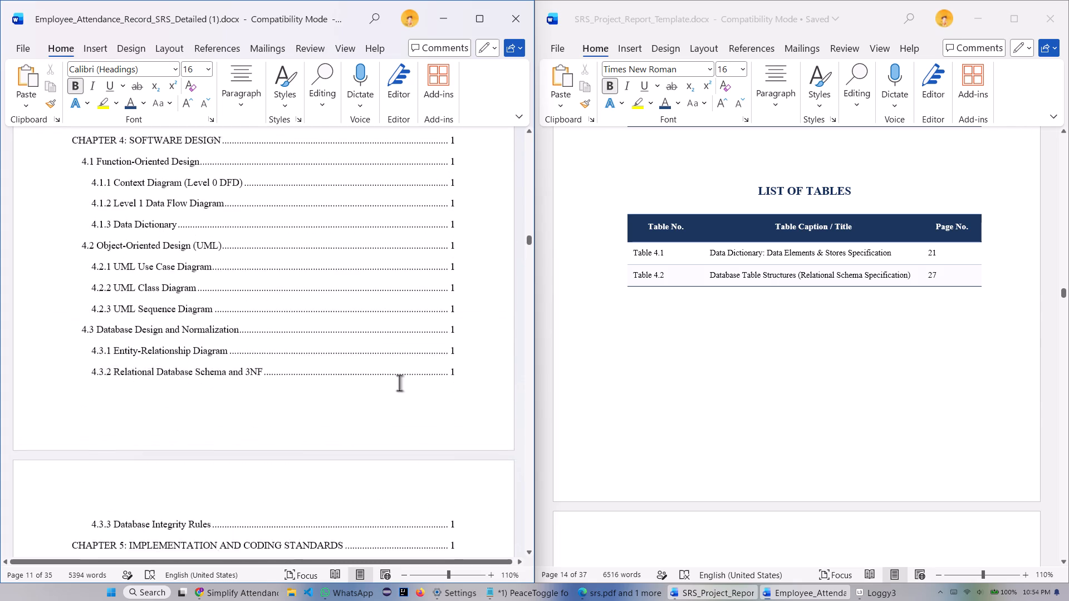
{"action": "scroll", "coordinate": [399, 383], "scroll_direction": "up", "scroll_amount": 20}
{"action": "scroll", "coordinate": [399, 383], "scroll_direction": "up", "scroll_amount": 20}
{"action": "scroll", "coordinate": [399, 383], "scroll_direction": "up", "scroll_amount": 4}
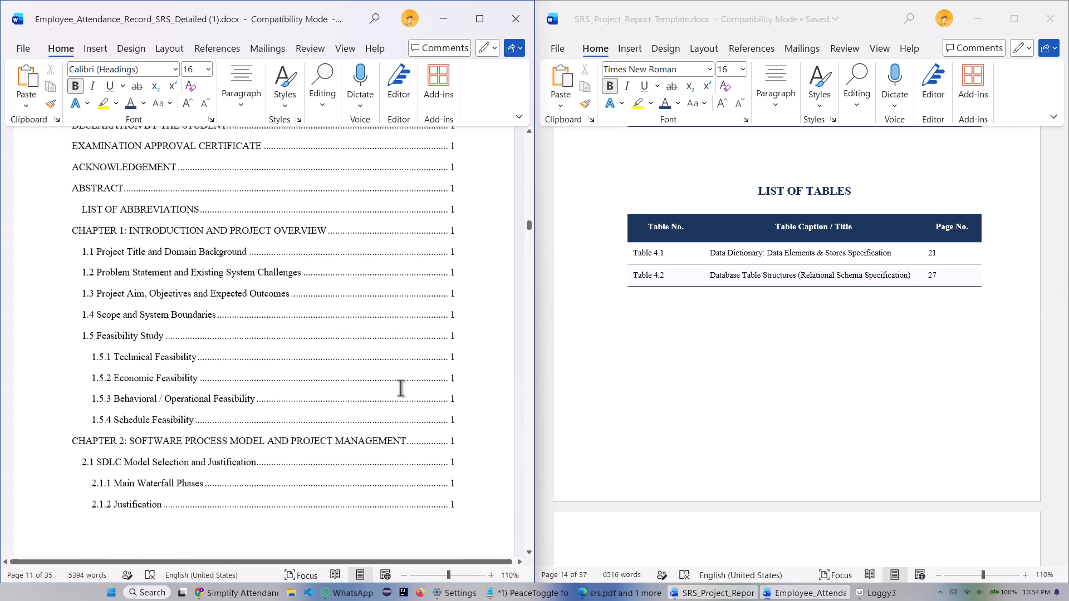
{"action": "scroll", "coordinate": [400, 388], "scroll_direction": "up", "scroll_amount": 10}
{"action": "scroll", "coordinate": [400, 389], "scroll_direction": "down", "scroll_amount": 9}
{"action": "scroll", "coordinate": [393, 392], "scroll_direction": "down", "scroll_amount": 20}
{"action": "scroll", "coordinate": [393, 392], "scroll_direction": "down", "scroll_amount": 3}
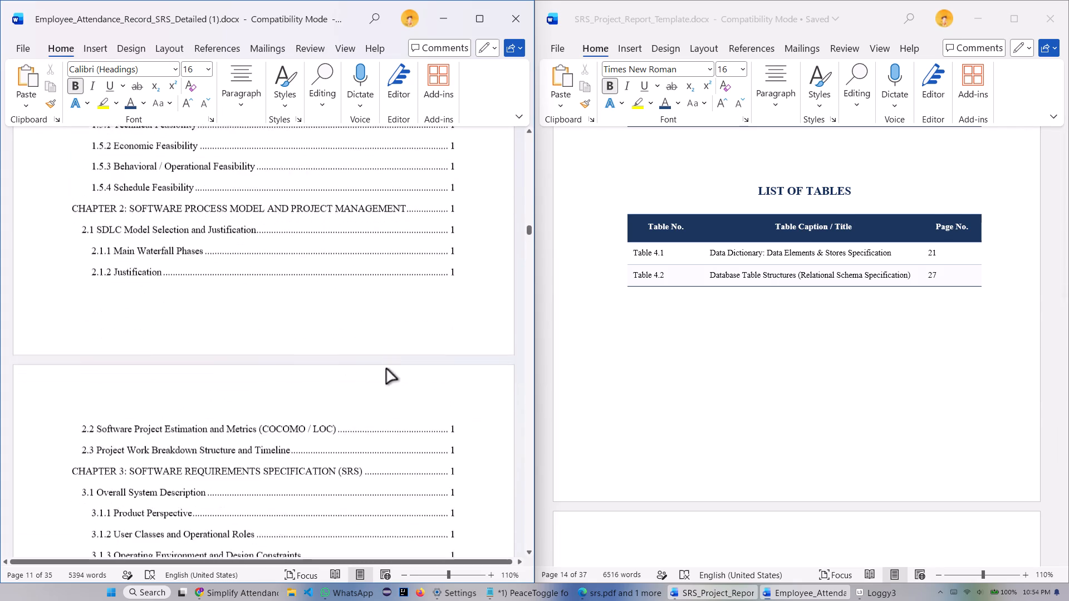
{"action": "scroll", "coordinate": [386, 369], "scroll_direction": "down", "scroll_amount": 20}
{"action": "scroll", "coordinate": [386, 369], "scroll_direction": "down", "scroll_amount": 20}
{"action": "scroll", "coordinate": [386, 369], "scroll_direction": "down", "scroll_amount": 20}
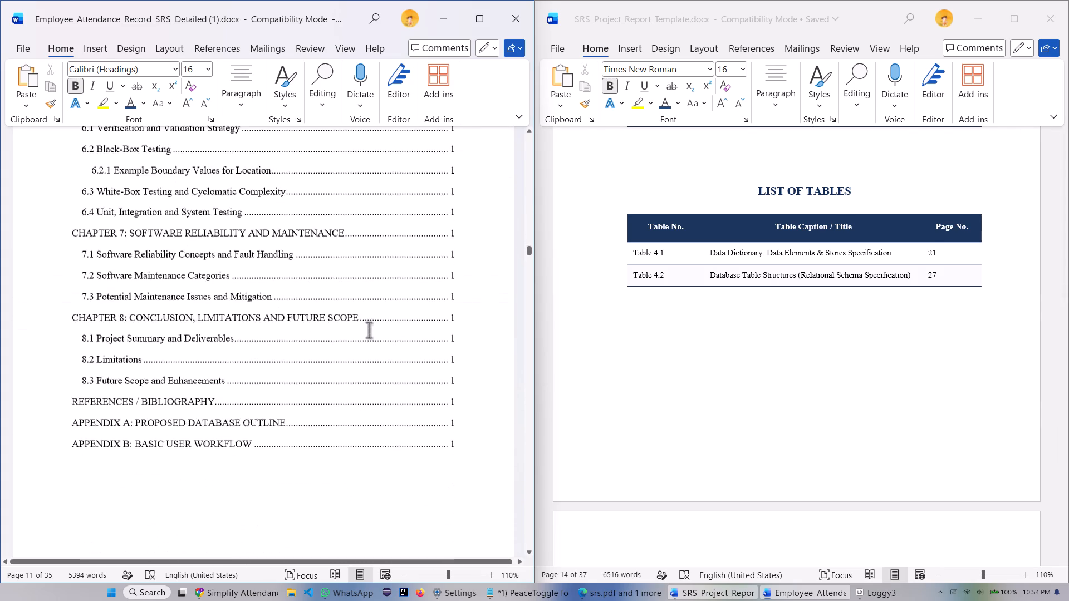
Add a "Page No." label after "Caption" in the header row of the report's LIST OF FIGURES table, separated by spaces.
{"action": "scroll", "coordinate": [369, 330], "scroll_direction": "down", "scroll_amount": 15}
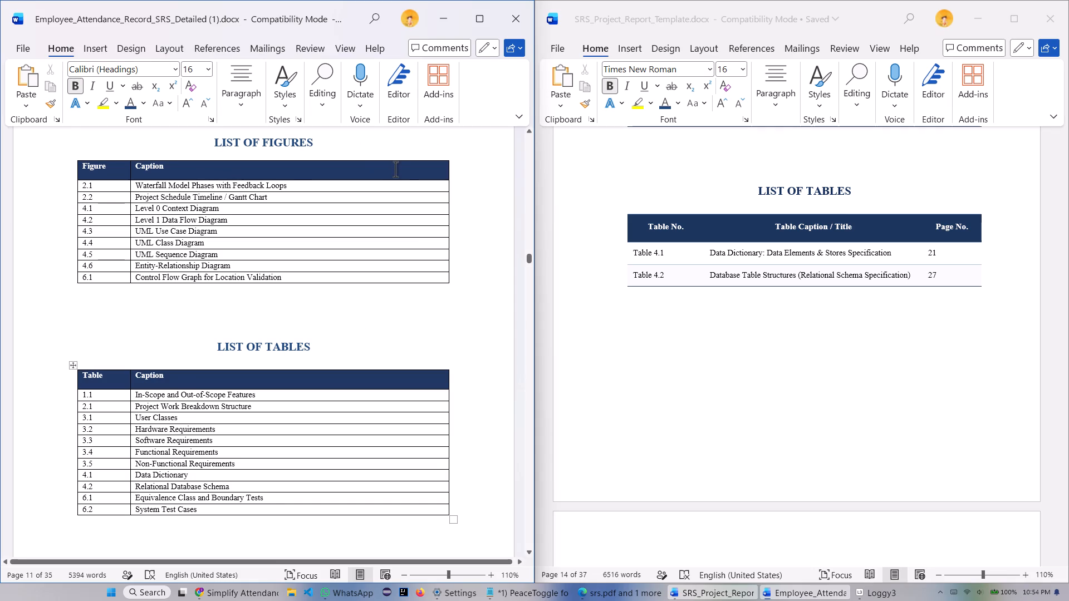
{"action": "left_click", "coordinate": [395, 169]}
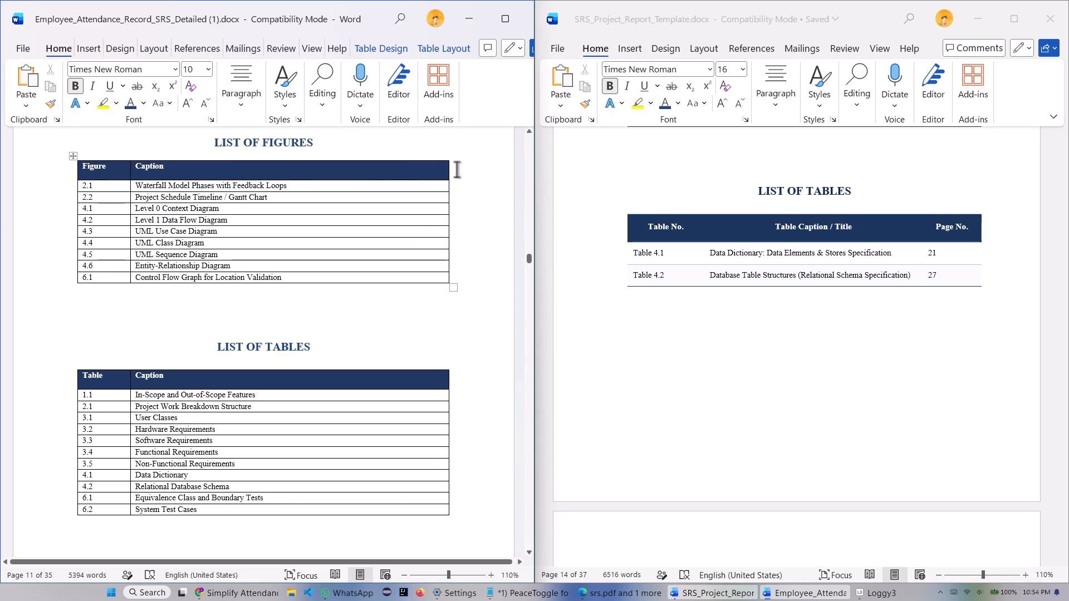
{"action": "key", "text": "space"}
{"action": "key", "text": "space"}
{"action": "key", "text": "space"}
{"action": "key", "text": "space"}
{"action": "key", "text": "space"}
{"action": "key", "text": "space"}
{"action": "key", "text": "space"}
{"action": "key", "text": "space"}
{"action": "key", "text": "space"}
{"action": "key", "text": "space"}
{"action": "key", "text": "space"}
{"action": "key", "text": "space"}
{"action": "key", "text": "space"}
{"action": "key", "text": "space"}
{"action": "key", "text": "space"}
{"action": "key", "text": "space"}
{"action": "key", "text": "space"}
{"action": "key", "text": "space"}
{"action": "key", "text": "space"}
{"action": "key", "text": "space"}
{"action": "key", "text": "space"}
{"action": "key", "text": "space"}
{"action": "key", "text": "space"}
{"action": "key", "text": "space"}
{"action": "key", "text": "space"}
{"action": "key", "text": "space"}
{"action": "key", "text": "space"}
{"action": "key", "text": "space"}
{"action": "key", "text": "space"}
{"action": "key", "text": "space"}
{"action": "key", "text": "space"}
{"action": "key", "text": "space"}
{"action": "key", "text": "space"}
{"action": "key", "text": "space"}
{"action": "key", "text": "space"}
{"action": "key", "text": "space"}
{"action": "key", "text": "space"}
{"action": "key", "text": "space"}
{"action": "key", "text": "space"}
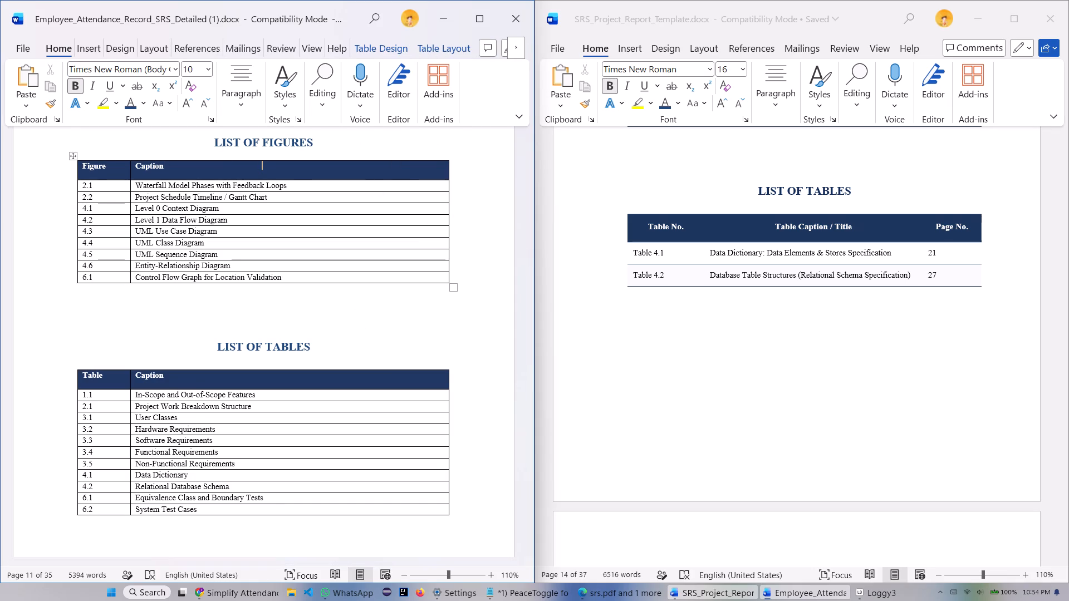
{"action": "type", "text": "Page"}
{"action": "key", "text": "space"}
{"action": "type", "text": "No."}
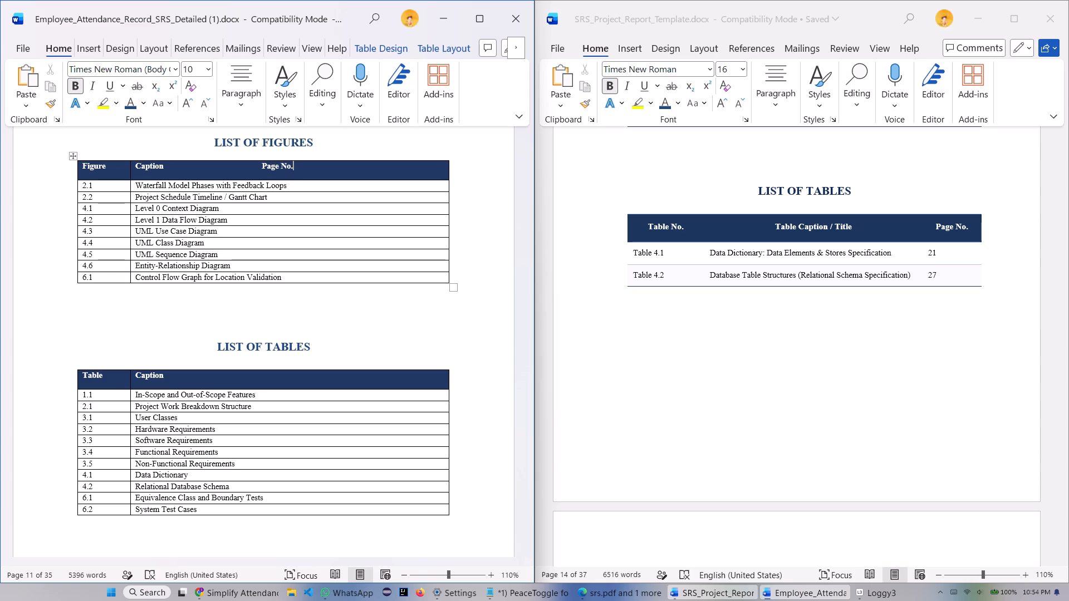
Pad with spaces before "Page No." so it sits on one line at the right end of the LIST OF FIGURES header row.
{"action": "key", "text": "Left"}
{"action": "key", "text": "Left"}
{"action": "key", "text": "Left"}
{"action": "key", "text": "Left"}
{"action": "key", "text": "Left"}
{"action": "key", "text": "Left"}
{"action": "key", "text": "Left"}
{"action": "key", "text": "Left"}
{"action": "key", "text": "Left"}
{"action": "key", "text": "Right"}
{"action": "key", "text": "space"}
{"action": "key", "text": "space"}
{"action": "key", "text": "space"}
{"action": "key", "text": "space"}
{"action": "key", "text": "space"}
{"action": "key", "text": "space"}
{"action": "key", "text": "space"}
{"action": "key", "text": "space"}
{"action": "key", "text": "space"}
{"action": "key", "text": "space"}
{"action": "key", "text": "space"}
{"action": "key", "text": "space"}
{"action": "key", "text": "space"}
{"action": "key", "text": "space"}
{"action": "key", "text": "space"}
{"action": "key", "text": "space"}
{"action": "key", "text": "space"}
{"action": "key", "text": "space"}
{"action": "key", "text": "space"}
{"action": "key", "text": "space"}
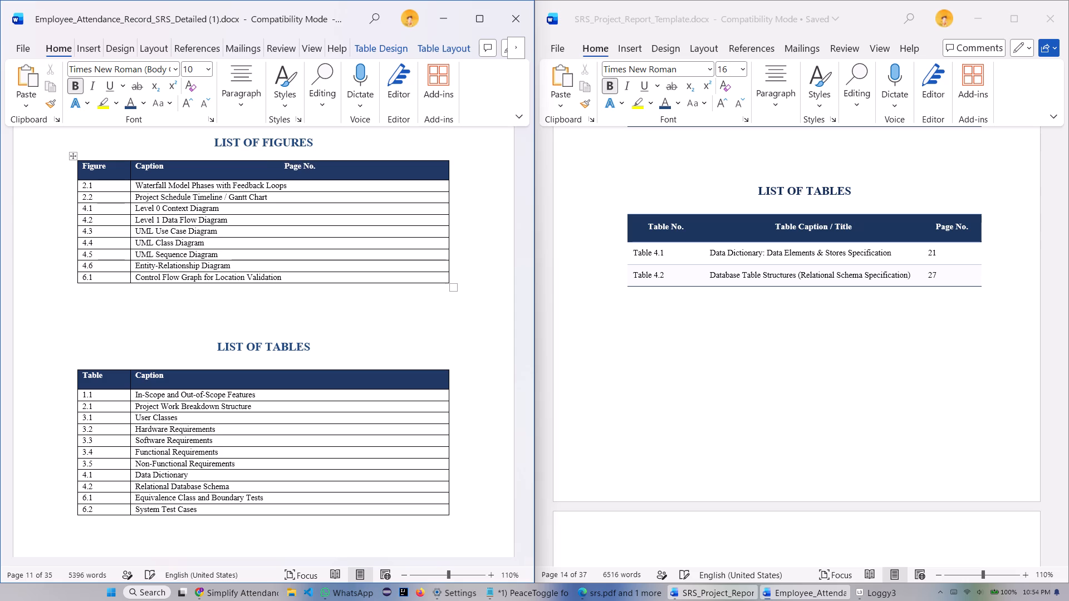
{"action": "key", "text": "space"}
{"action": "key", "text": "space"}
{"action": "key", "text": "space"}
{"action": "key", "text": "space"}
{"action": "key", "text": "space"}
{"action": "key", "text": "space"}
{"action": "key", "text": "space"}
{"action": "key", "text": "space"}
{"action": "key", "text": "space"}
{"action": "key", "text": "space"}
{"action": "key", "text": "space"}
{"action": "key", "text": "space"}
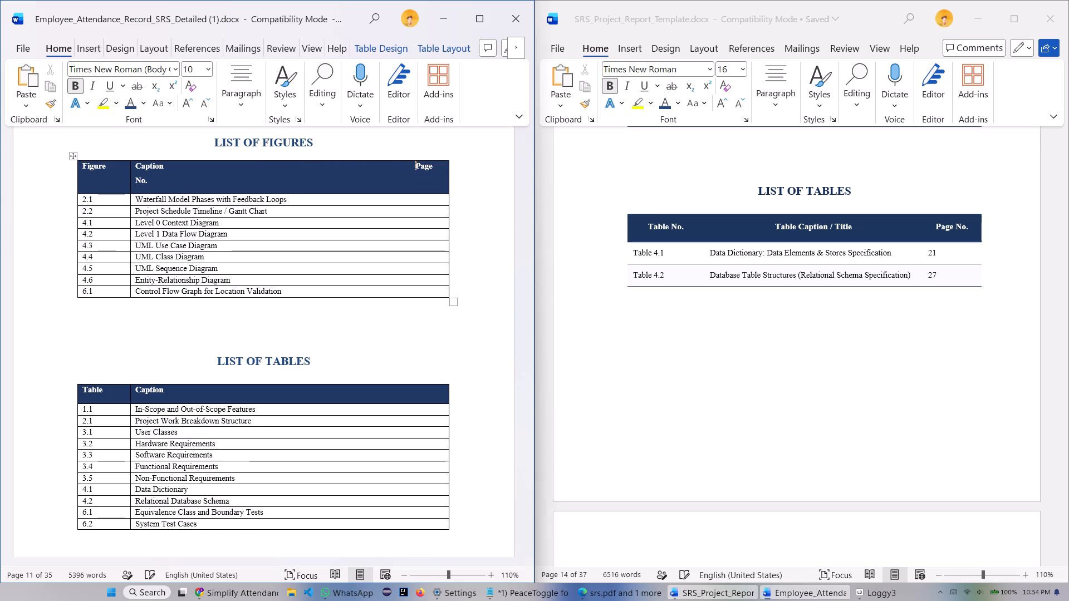
{"action": "key", "text": "BackSpace"}
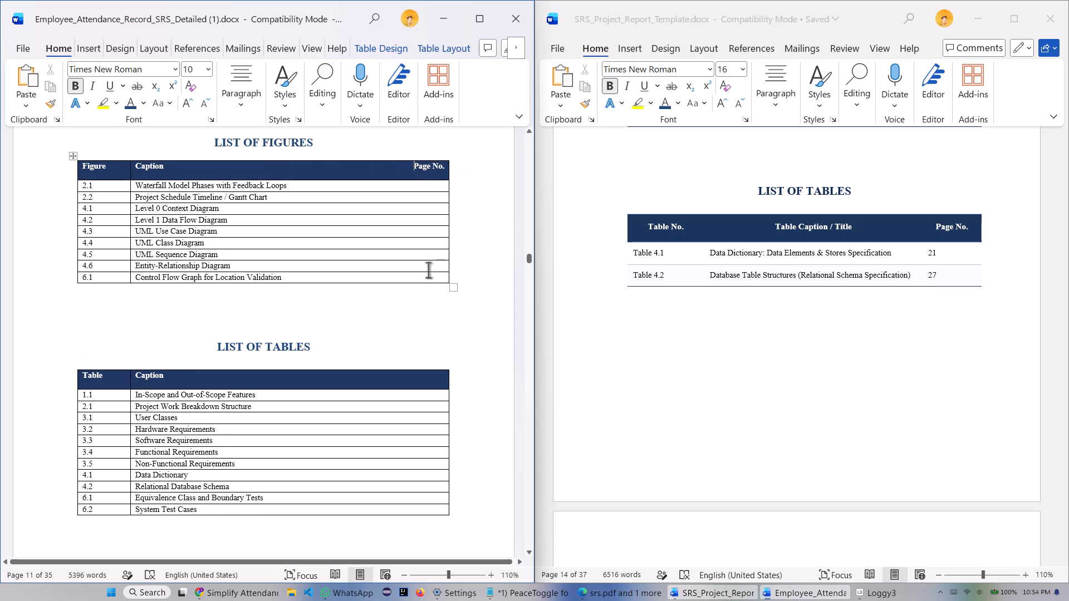
Copy the "Page No." label from the LIST OF FIGURES header into the LIST OF TABLES header after "Caption".
{"action": "left_click_drag", "start_coordinate": [413, 166], "coordinate": [441, 167]}
{"action": "right_click", "coordinate": [433, 166]}
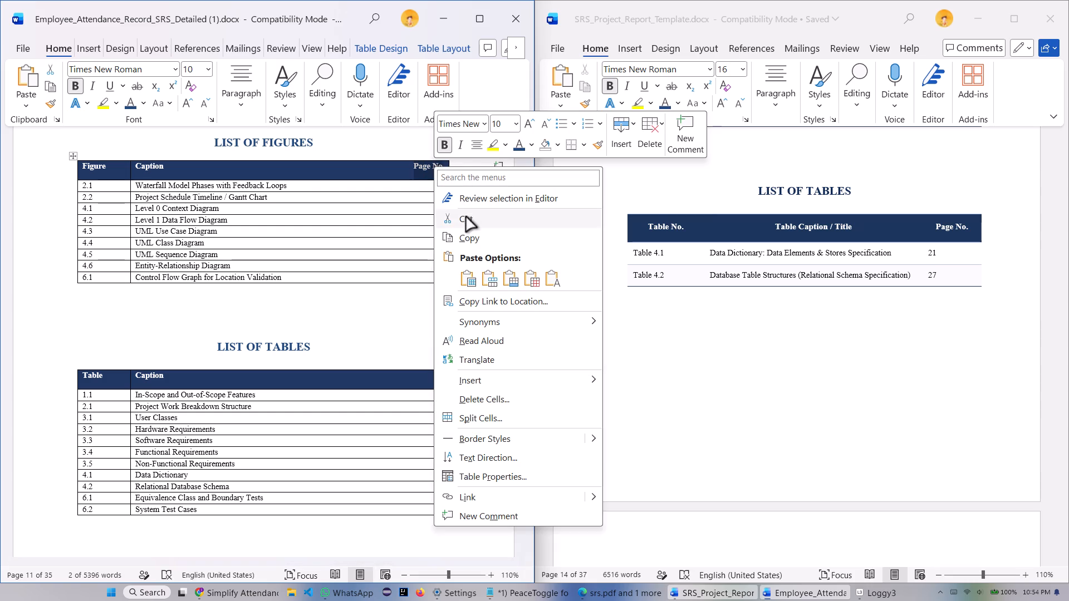
{"action": "left_click", "coordinate": [468, 239]}
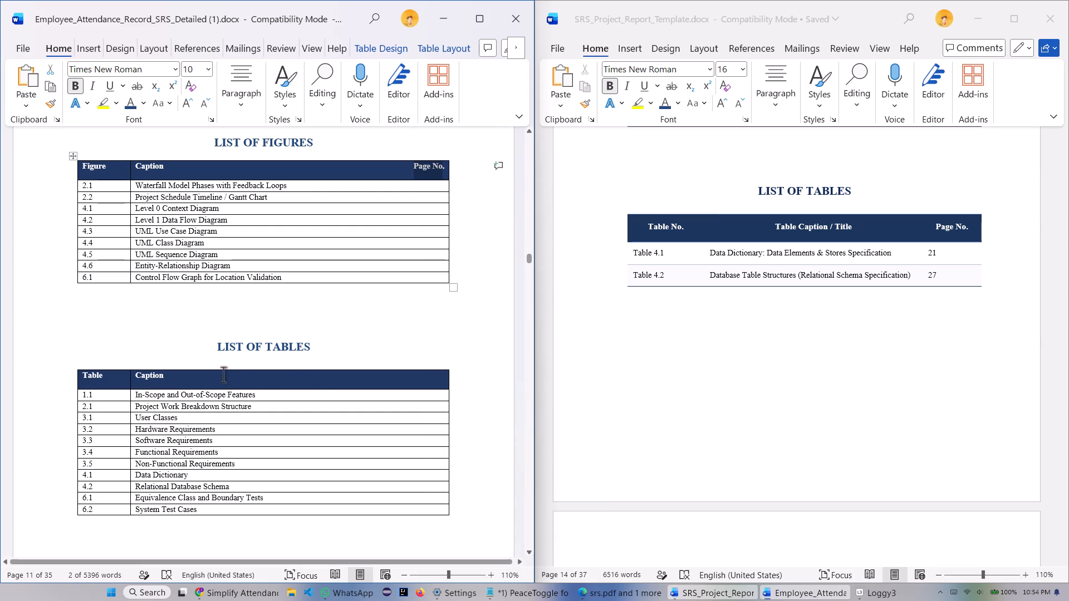
{"action": "left_click", "coordinate": [218, 372]}
{"action": "key", "text": "space"}
{"action": "key", "text": "space"}
{"action": "key", "text": "space"}
{"action": "key", "text": "space"}
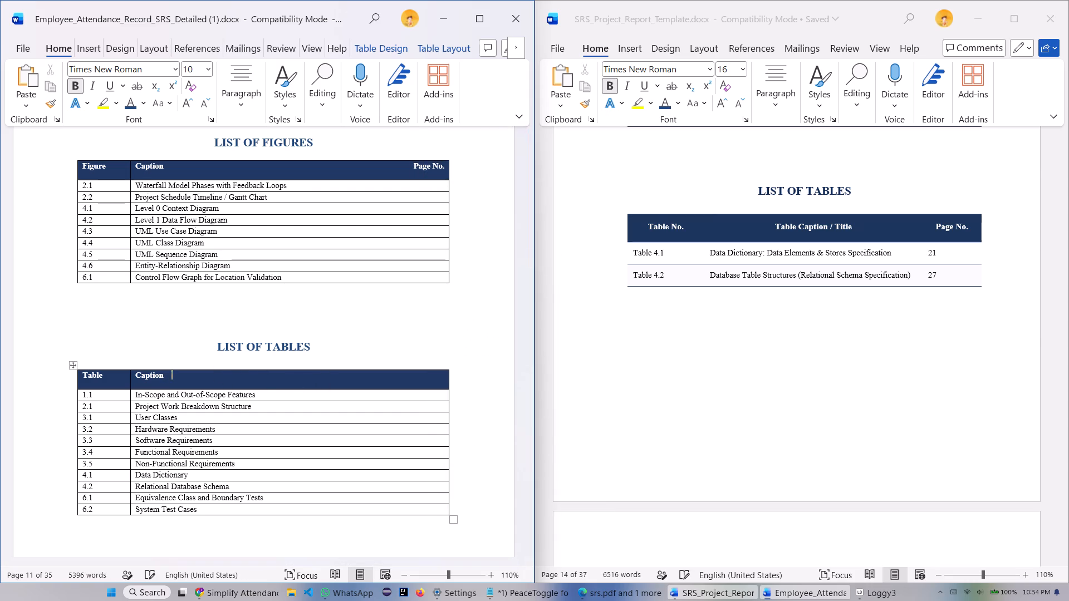
{"action": "key", "text": "ctrl+v"}
Insert spaces before the pasted page number label to shift it toward the right end of the LIST OF TABLES header row.
{"action": "key", "text": "Left"}
{"action": "key", "text": "Left"}
{"action": "key", "text": "Left"}
{"action": "key", "text": "Left"}
{"action": "key", "text": "Left"}
{"action": "key", "text": "Left"}
{"action": "key", "text": "Left"}
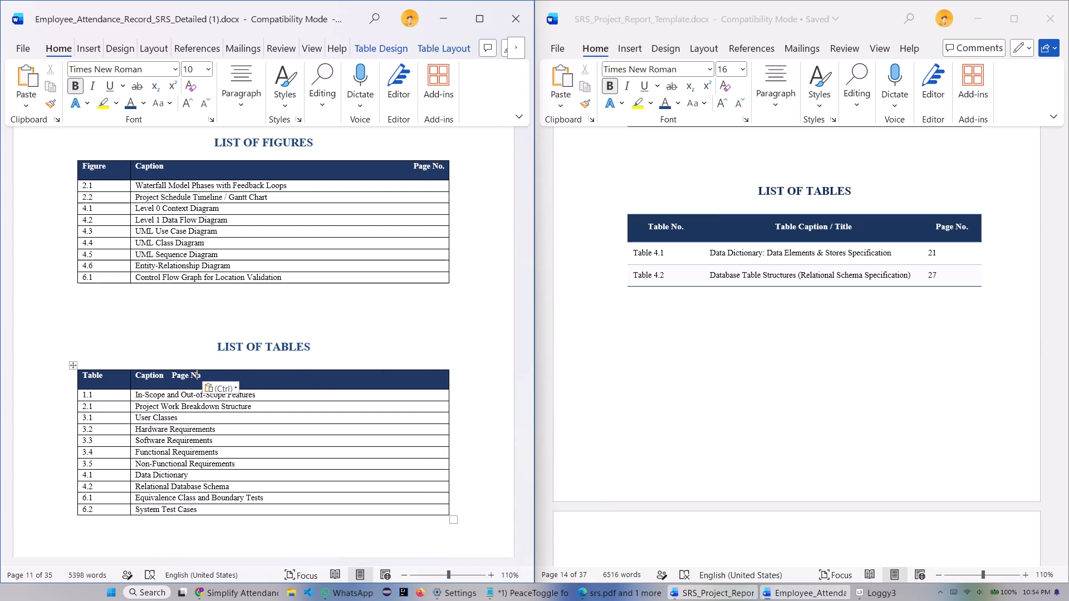
{"action": "key", "text": "space"}
{"action": "key", "text": "space"}
{"action": "key", "text": "space"}
{"action": "key", "text": "space"}
{"action": "key", "text": "space"}
{"action": "key", "text": "space"}
{"action": "key", "text": "space"}
{"action": "key", "text": "space"}
{"action": "key", "text": "space"}
{"action": "key", "text": "space"}
{"action": "key", "text": "space"}
{"action": "key", "text": "space"}
{"action": "key", "text": "space"}
{"action": "key", "text": "space"}
{"action": "key", "text": "space"}
{"action": "key", "text": "space"}
{"action": "key", "text": "space"}
{"action": "key", "text": "space"}
{"action": "key", "text": "space"}
{"action": "key", "text": "space"}
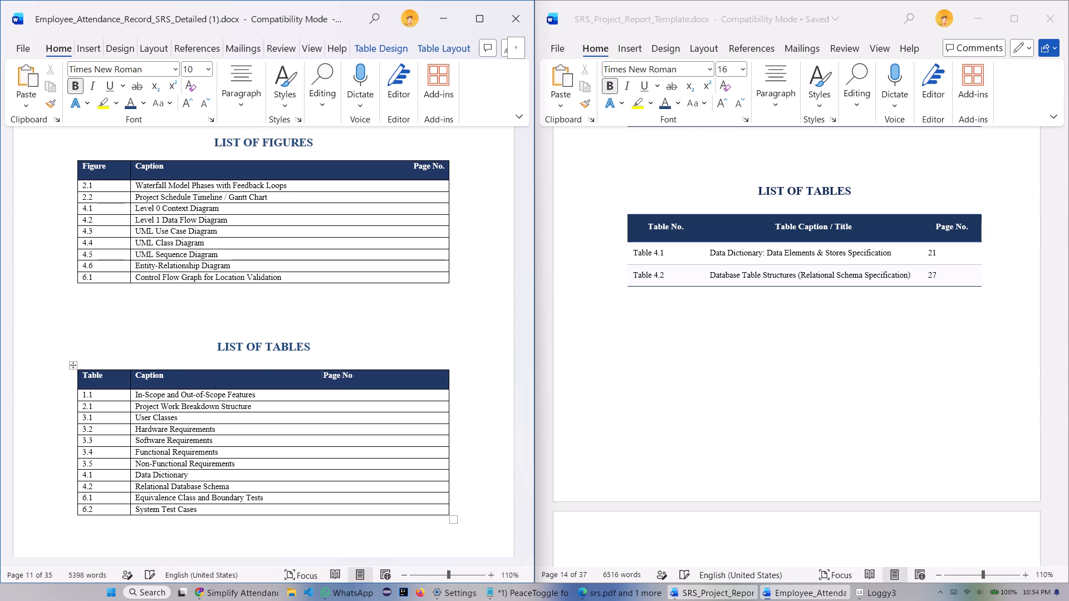
Add the missing period so the LIST OF TABLES header label reads "Page No.".
{"action": "key", "text": "Right"}
{"action": "key", "text": "Right"}
{"action": "key", "text": "Right"}
{"action": "key", "text": "Right"}
{"action": "key", "text": "Right"}
{"action": "key", "text": "Right"}
{"action": "key", "text": "Right"}
{"action": "key", "text": "period"}
Add more spaces before "Page No." in the LIST OF TABLES header to align it with the label in LIST OF FIGURES.
{"action": "key", "text": "Left"}
{"action": "key", "text": "Left"}
{"action": "key", "text": "Left"}
{"action": "key", "text": "Left"}
{"action": "key", "text": "Left"}
{"action": "key", "text": "Left"}
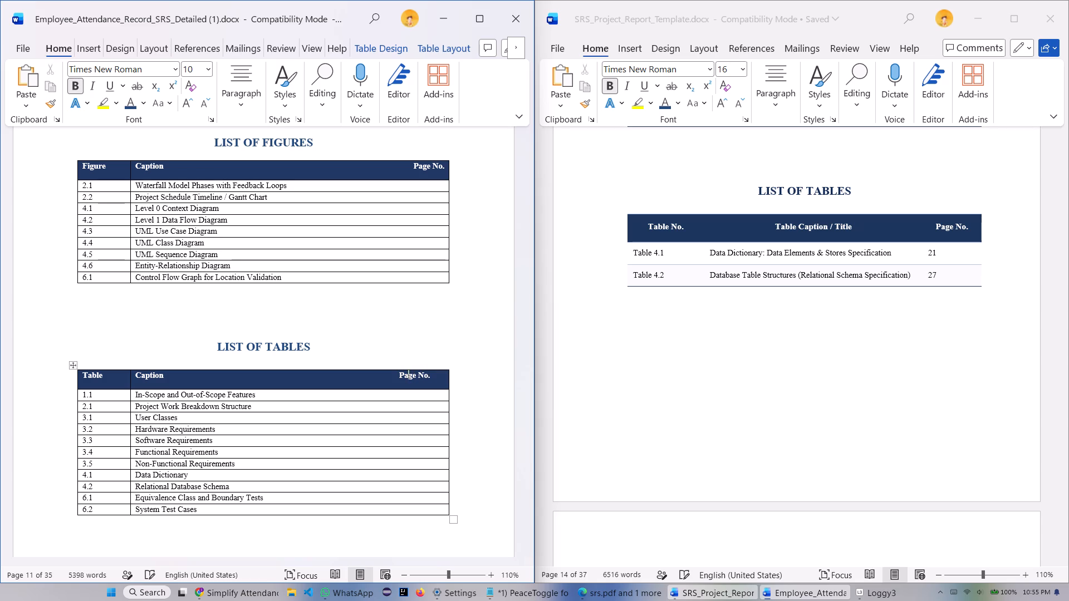
{"action": "key", "text": "Left"}
{"action": "key", "text": "Left"}
{"action": "key", "text": "space"}
{"action": "key", "text": "space"}
{"action": "key", "text": "space"}
{"action": "key", "text": "space"}
{"action": "key", "text": "space"}
{"action": "key", "text": "space"}
{"action": "key", "text": "space"}
{"action": "key", "text": "space"}
{"action": "key", "text": "BackSpace"}
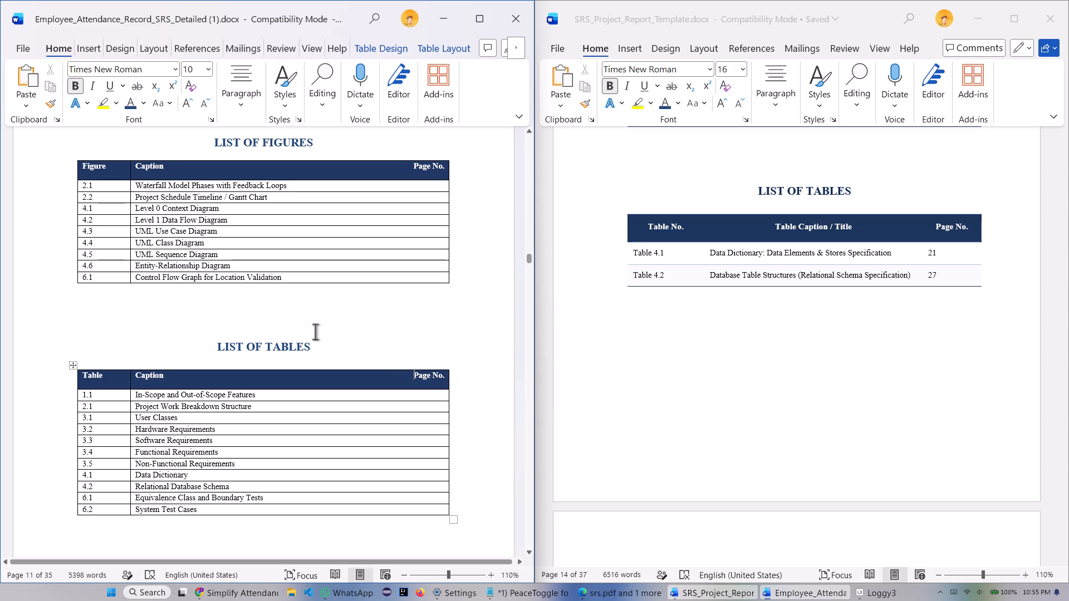
Review the headers and layout of the report's LIST OF FIGURES and LIST OF TABLES, including the blank area below them.
{"action": "scroll", "coordinate": [228, 356], "scroll_direction": "down", "scroll_amount": 5}
{"action": "left_click", "coordinate": [483, 290]}
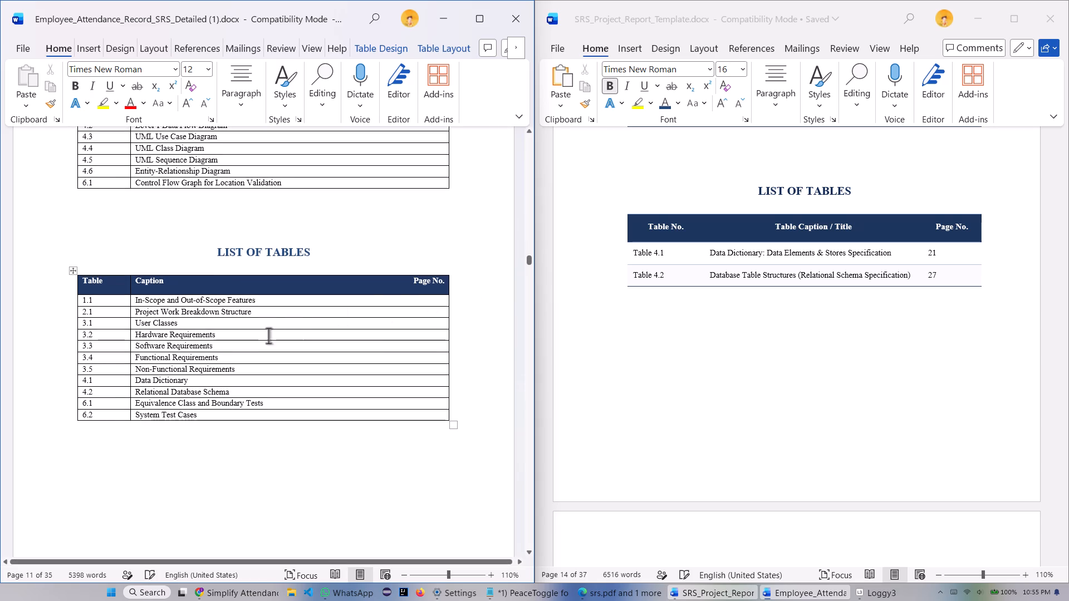
{"action": "scroll", "coordinate": [270, 332], "scroll_direction": "up", "scroll_amount": 8}
{"action": "scroll", "coordinate": [410, 326], "scroll_direction": "up", "scroll_amount": 3}
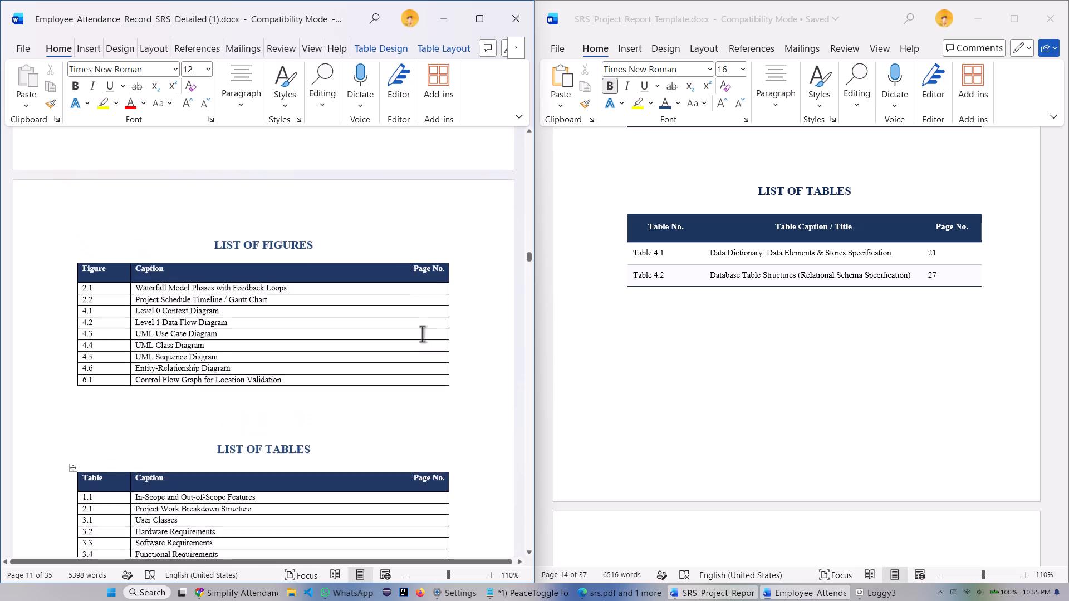
{"action": "scroll", "coordinate": [422, 334], "scroll_direction": "up", "scroll_amount": 2}
{"action": "scroll", "coordinate": [443, 327], "scroll_direction": "down", "scroll_amount": 12}
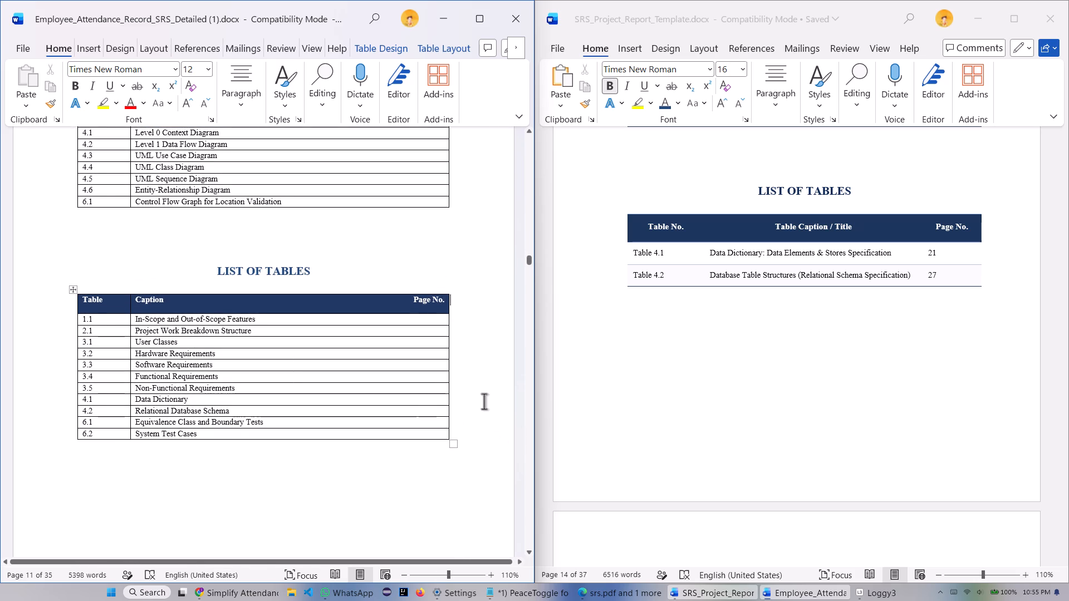
{"action": "left_click", "coordinate": [483, 397]}
{"action": "scroll", "coordinate": [351, 388], "scroll_direction": "down", "scroll_amount": 6}
{"action": "left_click", "coordinate": [450, 395]}
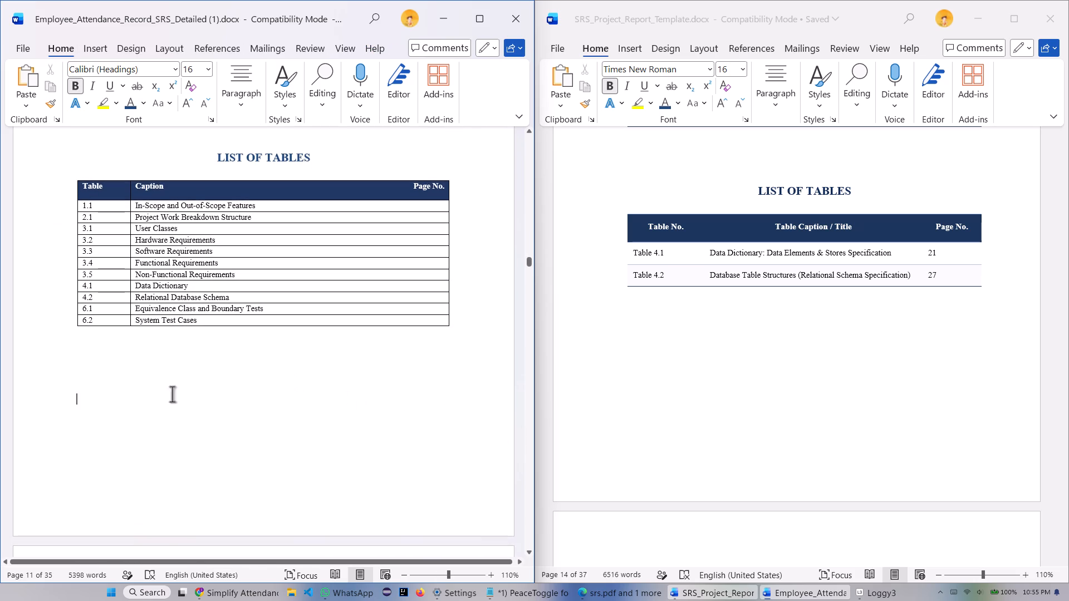
Compare the Chapter 1 heading layout in the attendance report with the opening page of Chapter 1 in the template.
{"action": "scroll", "coordinate": [431, 316], "scroll_direction": "down", "scroll_amount": 6}
{"action": "scroll", "coordinate": [308, 312], "scroll_direction": "down", "scroll_amount": 8}
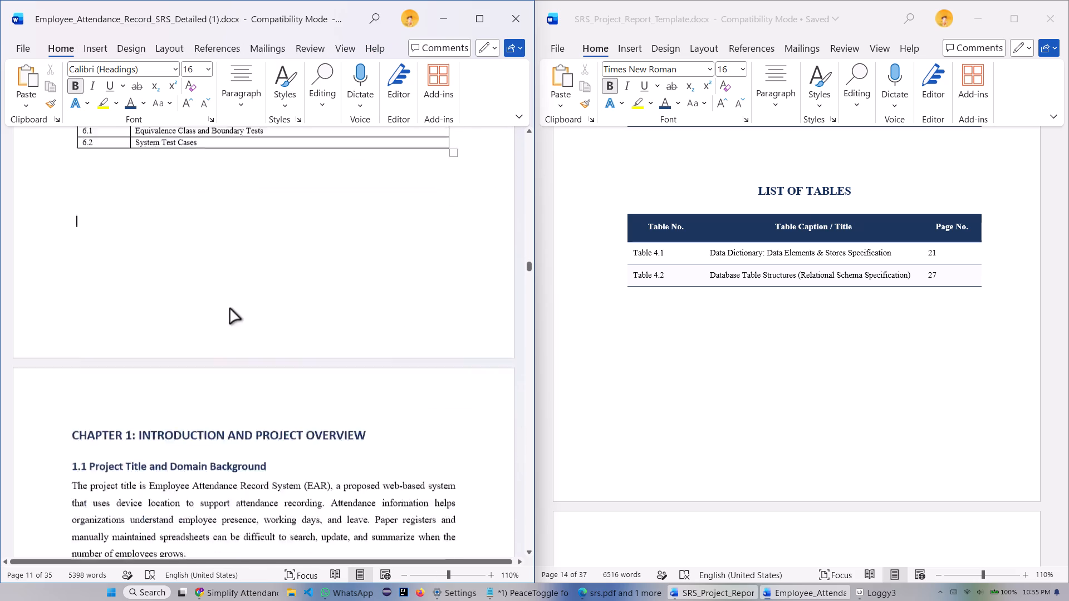
{"action": "scroll", "coordinate": [230, 309], "scroll_direction": "down", "scroll_amount": 1}
{"action": "scroll", "coordinate": [355, 297], "scroll_direction": "down", "scroll_amount": 7}
{"action": "scroll", "coordinate": [717, 292], "scroll_direction": "down", "scroll_amount": 9}
{"action": "scroll", "coordinate": [791, 291], "scroll_direction": "down", "scroll_amount": 8}
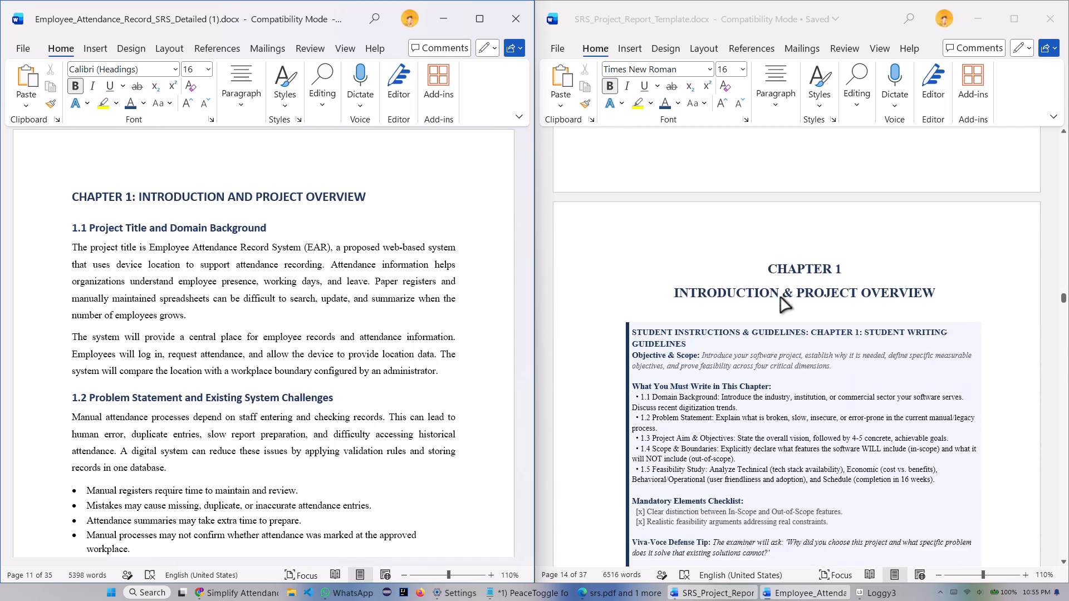
{"action": "scroll", "coordinate": [660, 296], "scroll_direction": "down", "scroll_amount": 2}
{"action": "scroll", "coordinate": [303, 283], "scroll_direction": "up", "scroll_amount": 4}
{"action": "scroll", "coordinate": [790, 292], "scroll_direction": "up", "scroll_amount": 2}
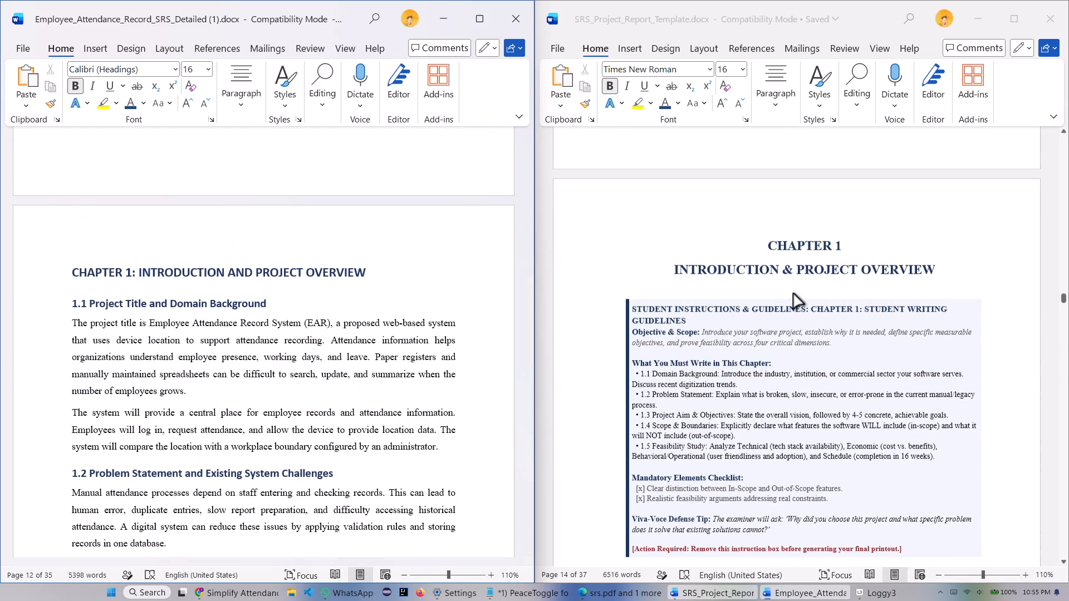
{"action": "scroll", "coordinate": [793, 294], "scroll_direction": "up", "scroll_amount": 5}
{"action": "scroll", "coordinate": [880, 397], "scroll_direction": "down", "scroll_amount": 4}
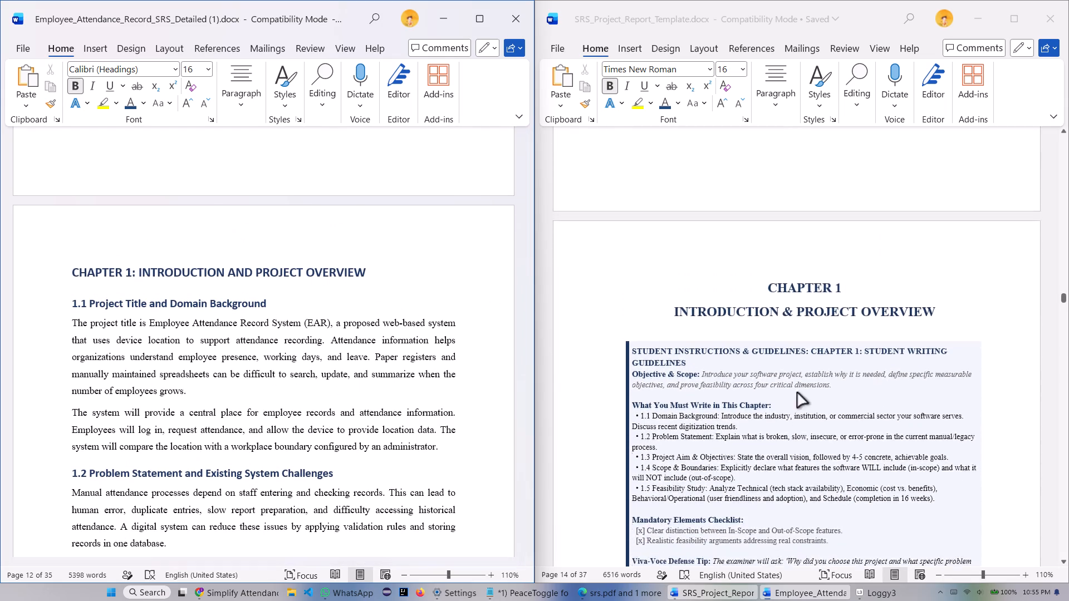
{"action": "scroll", "coordinate": [754, 378], "scroll_direction": "down", "scroll_amount": 8}
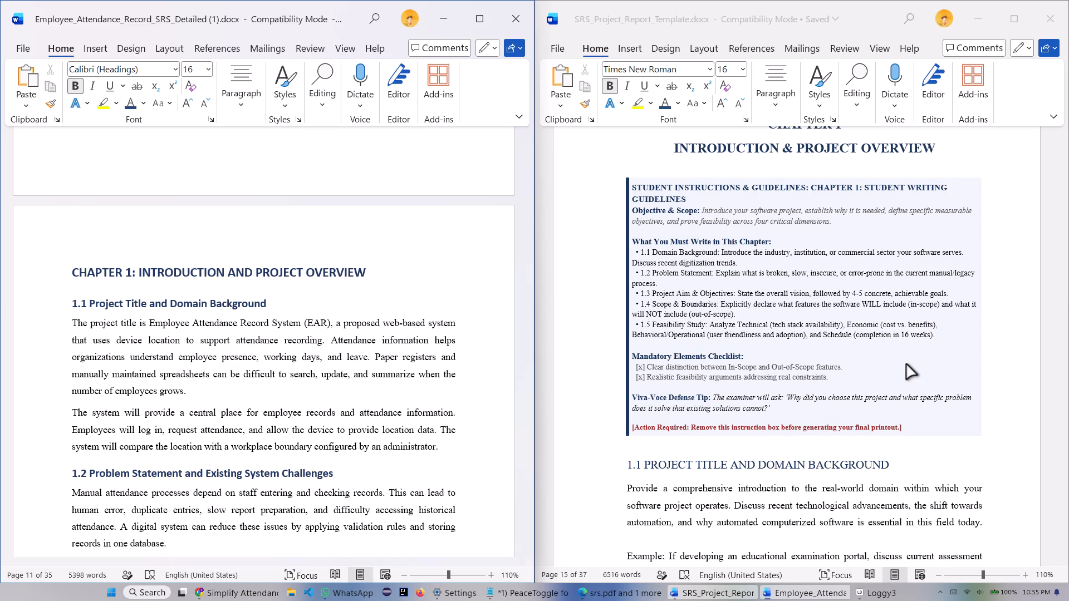
{"action": "scroll", "coordinate": [393, 338], "scroll_direction": "up", "scroll_amount": 7}
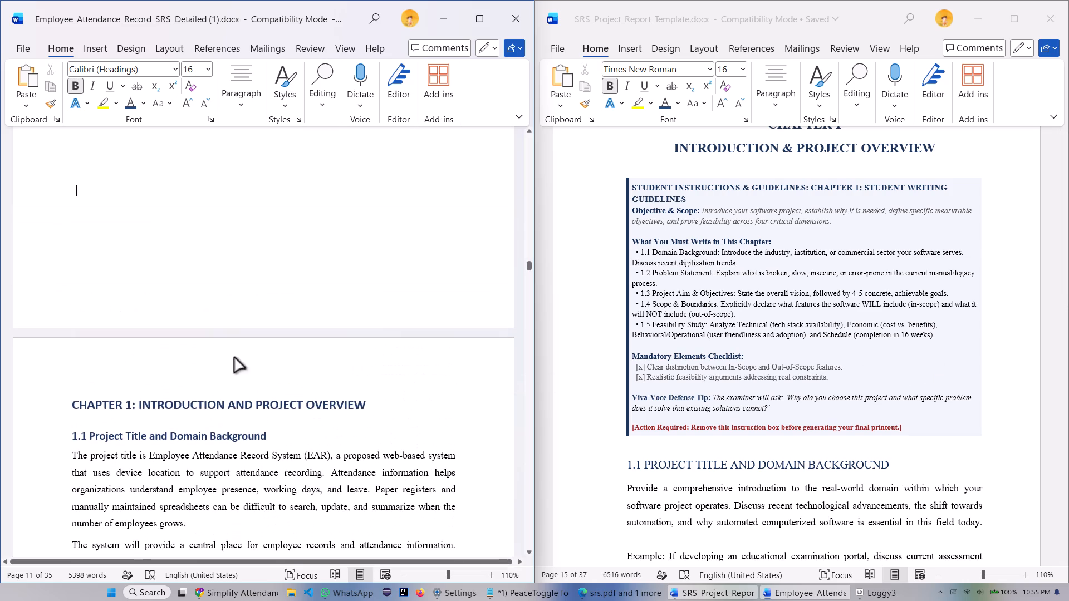
{"action": "scroll", "coordinate": [798, 363], "scroll_direction": "up", "scroll_amount": 4}
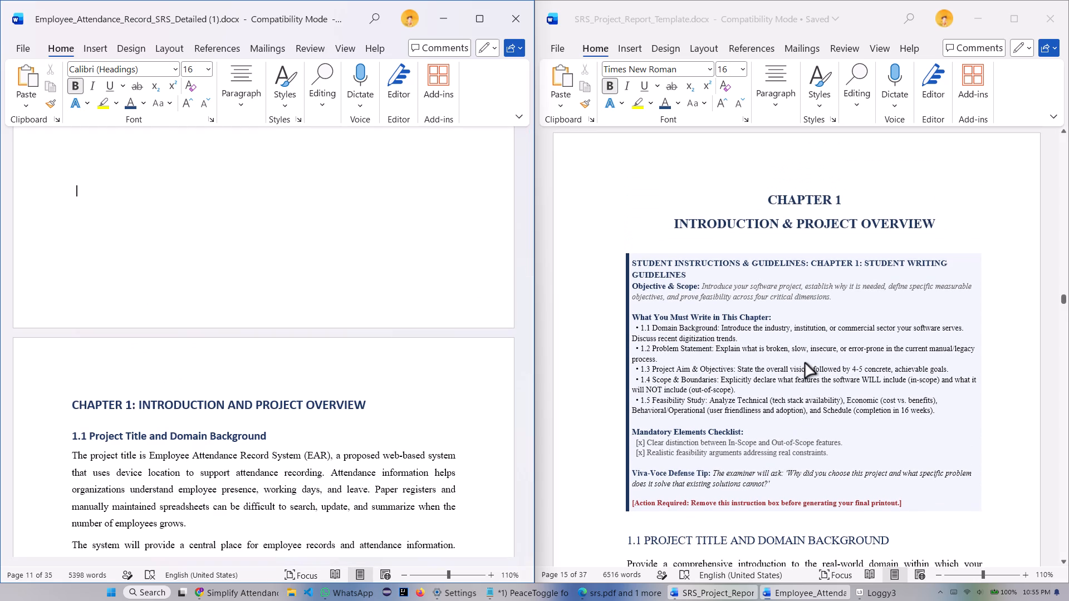
Remove the colon after "CHAPTER 1" in the report and move "INTRODUCTION AND PROJECT OVERVIEW" onto its own line within the same heading paragraph.
{"action": "left_click", "coordinate": [135, 408]}
{"action": "key", "text": "BackSpace"}
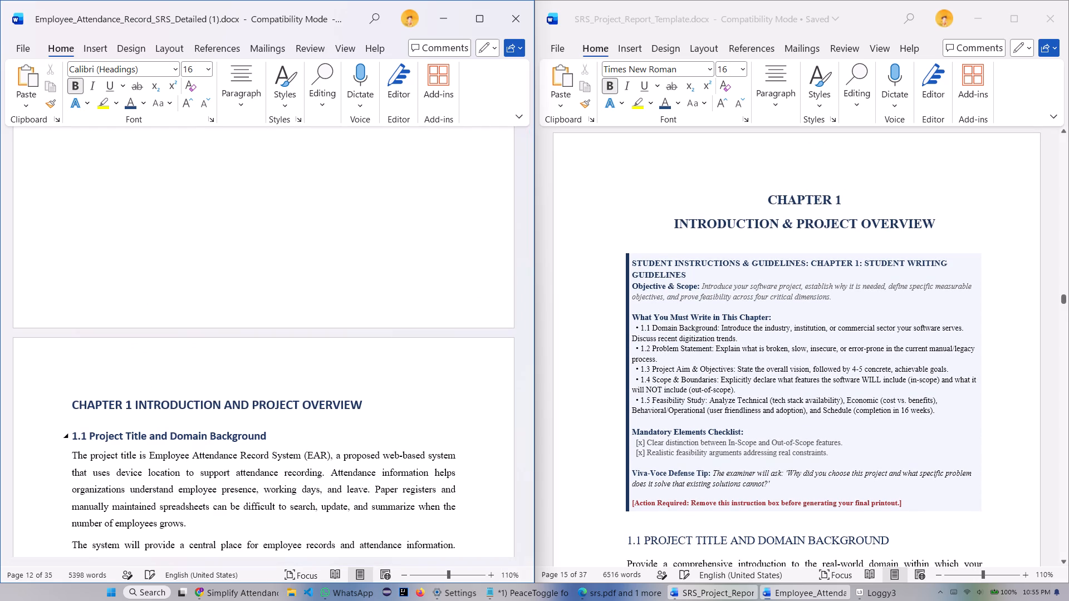
{"action": "key", "text": "Return"}
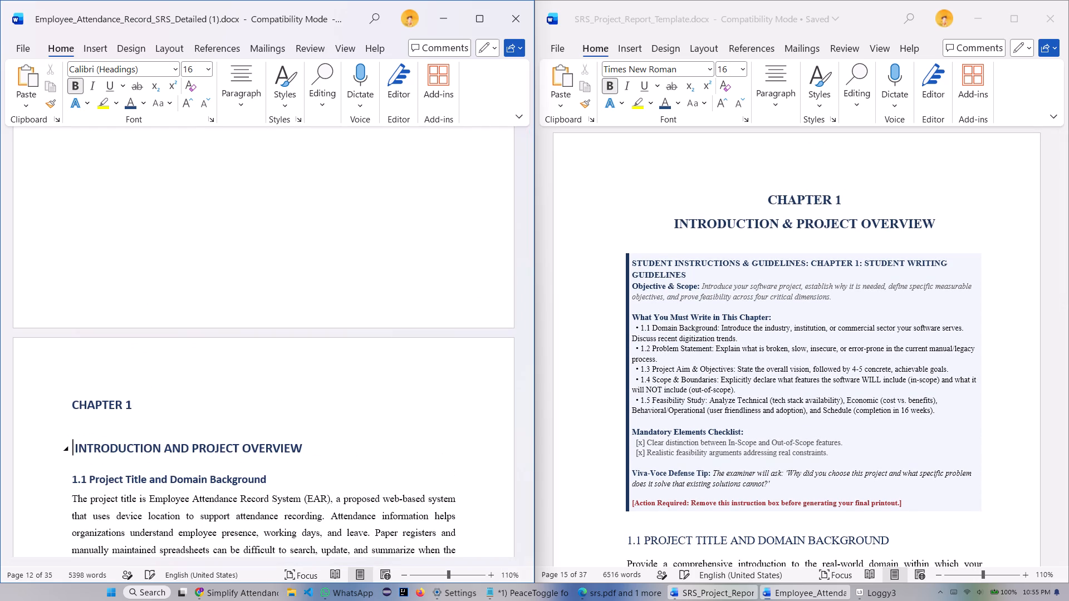
{"action": "key", "text": "BackSpace"}
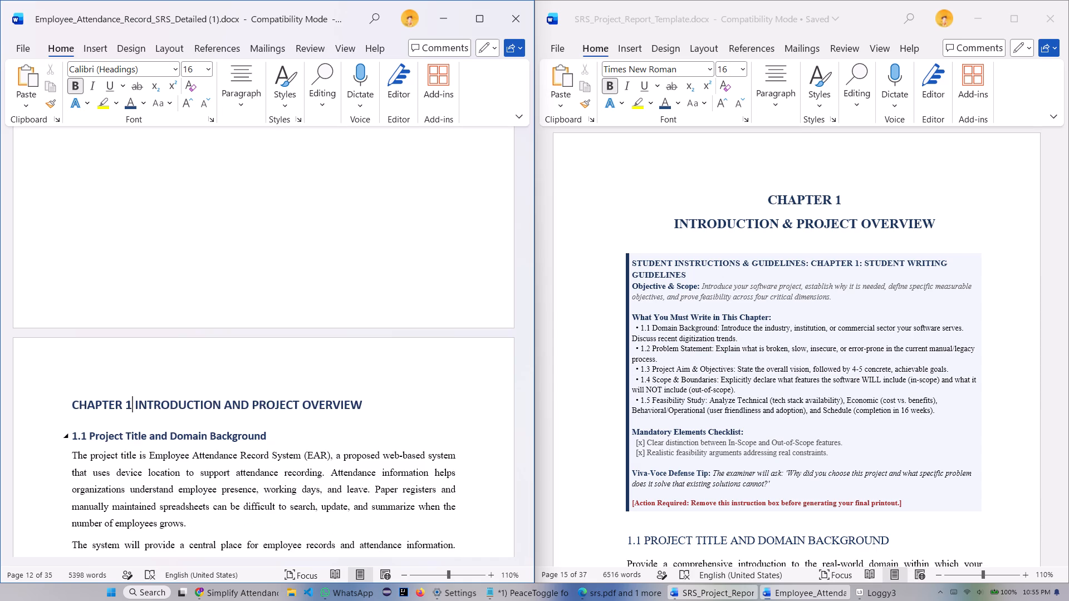
{"action": "key", "text": "shift+Return"}
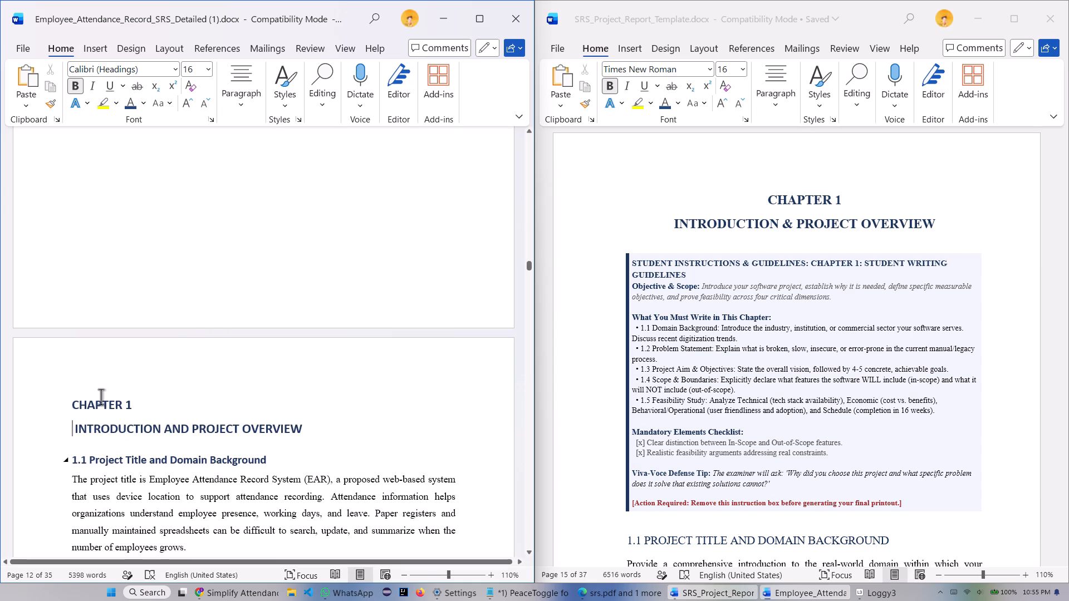
Set both lines of the report's Chapter 1 heading to Times New Roman.
{"action": "left_click_drag", "start_coordinate": [72, 406], "coordinate": [290, 432]}
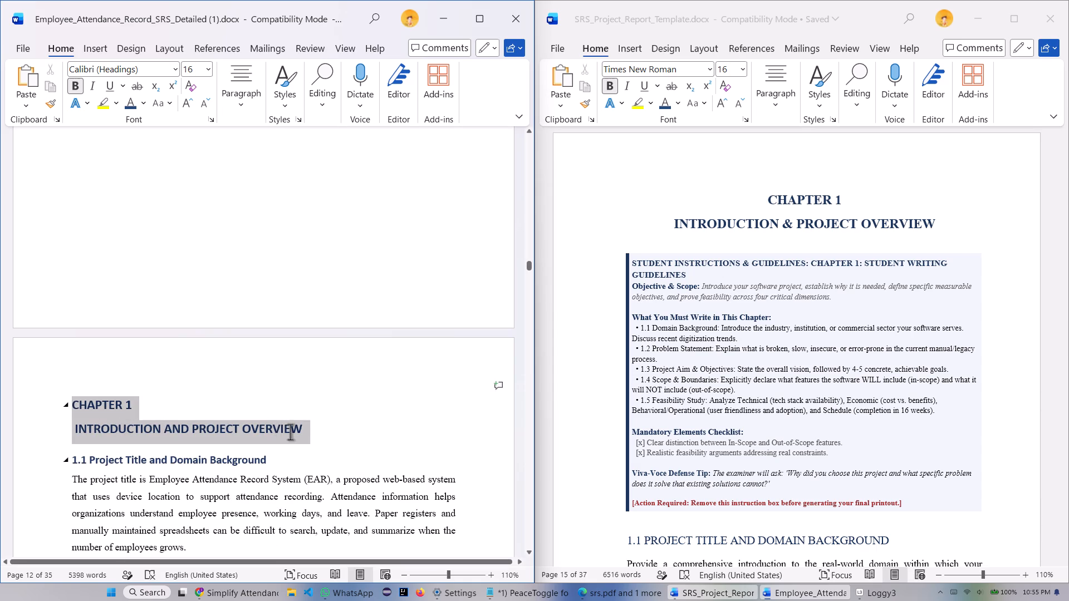
{"action": "left_click_drag", "start_coordinate": [290, 432], "coordinate": [291, 431]}
{"action": "left_click", "coordinate": [175, 69]}
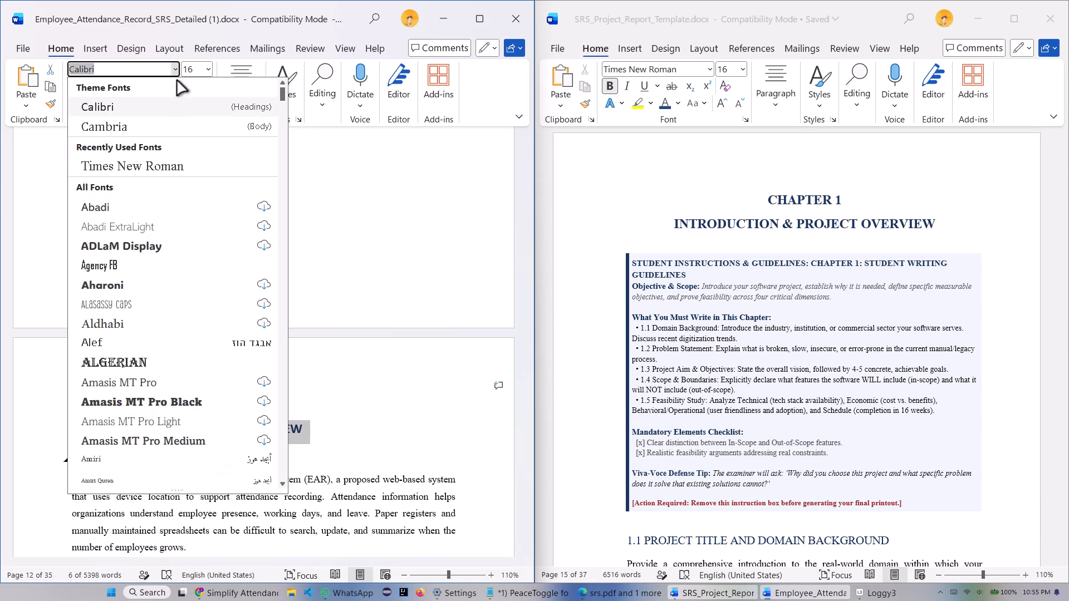
{"action": "left_click", "coordinate": [129, 166]}
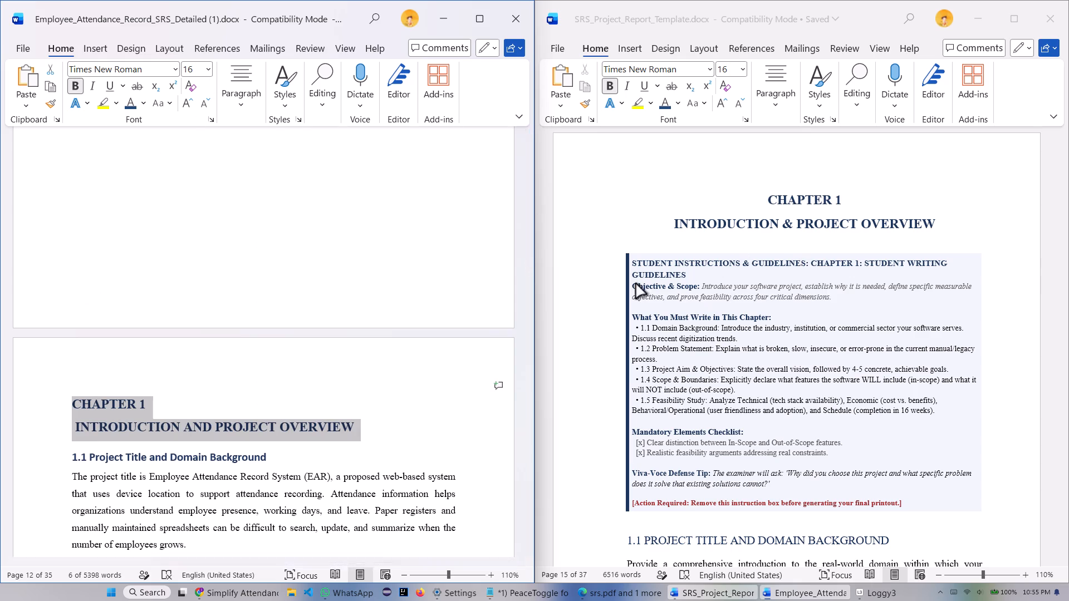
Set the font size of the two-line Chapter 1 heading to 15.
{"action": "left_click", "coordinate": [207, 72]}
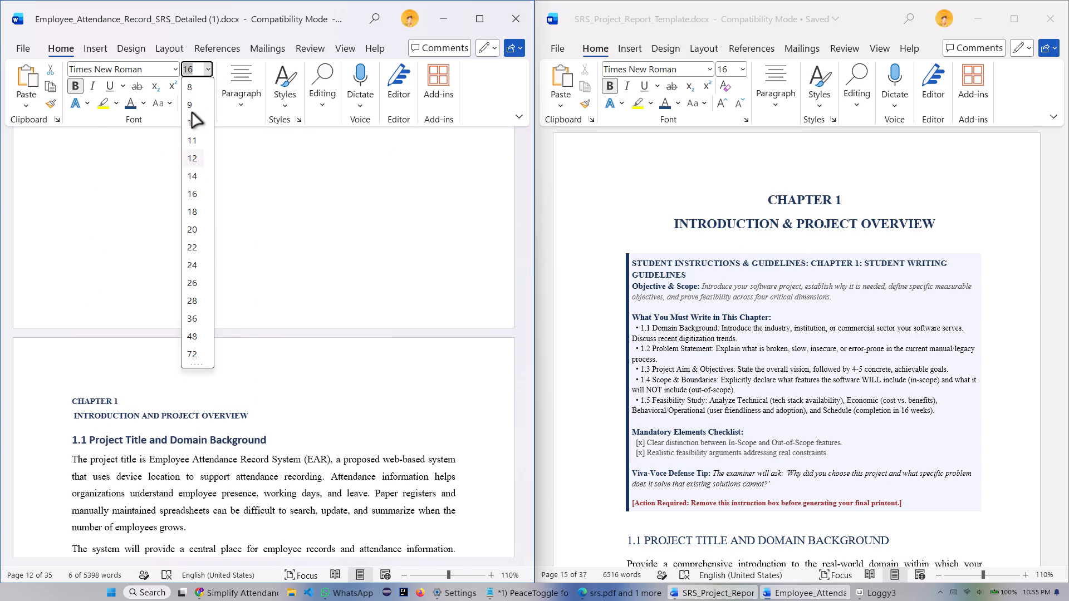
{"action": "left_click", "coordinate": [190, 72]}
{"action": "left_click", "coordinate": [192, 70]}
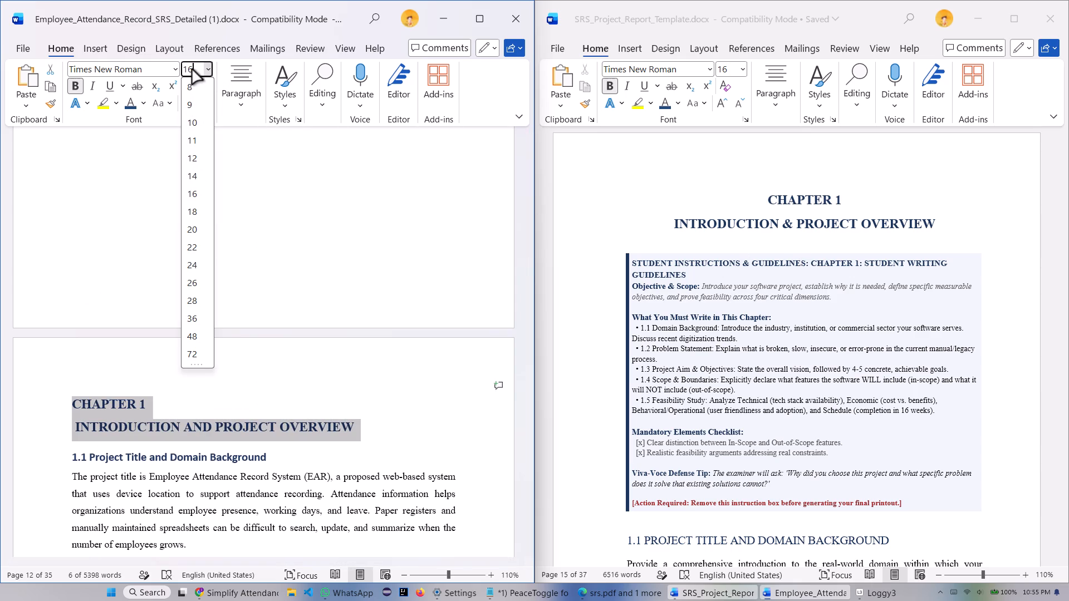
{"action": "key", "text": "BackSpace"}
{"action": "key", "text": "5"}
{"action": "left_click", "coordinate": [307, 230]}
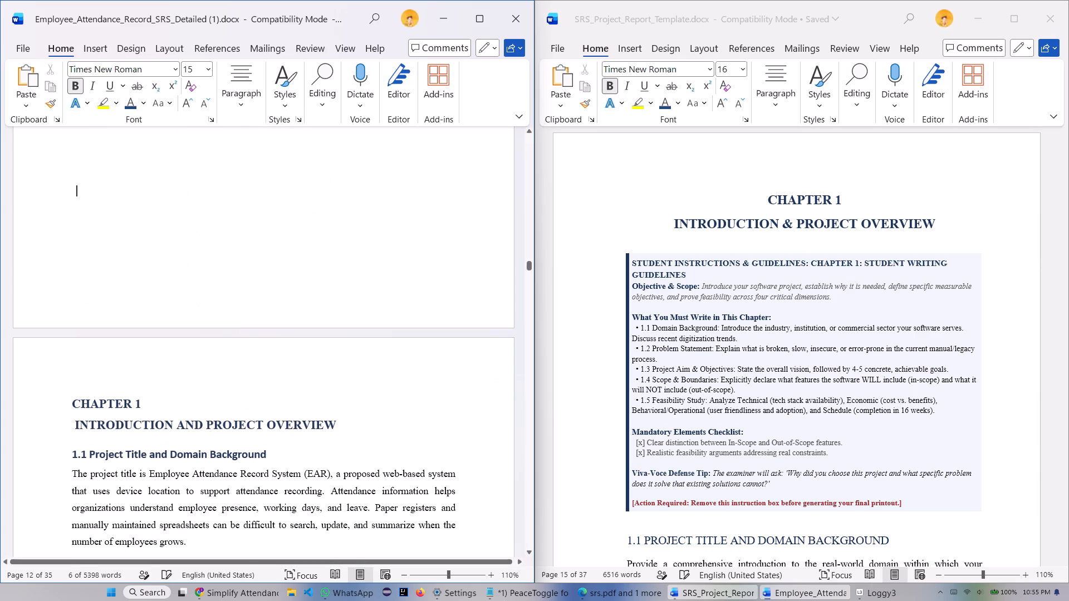
Check the font size of the "CHAPTER 1" and "INTRODUCTION & PROJECT OVERVIEW" lines in the template.
{"action": "left_click", "coordinate": [831, 194]}
{"action": "left_click_drag", "start_coordinate": [768, 199], "coordinate": [847, 196]}
{"action": "left_click", "coordinate": [737, 197]}
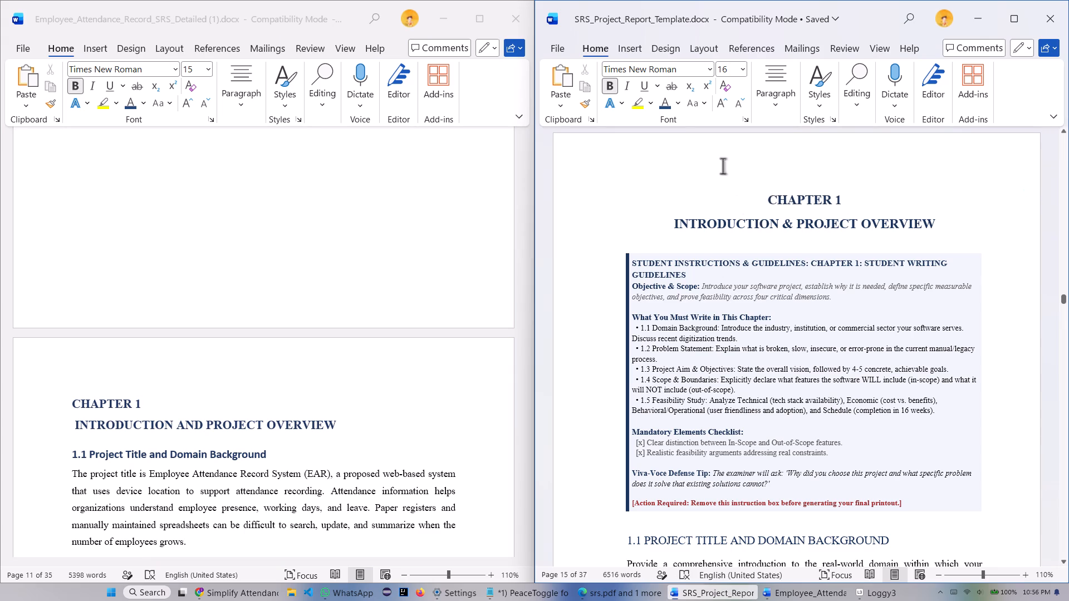
{"action": "left_click", "coordinate": [784, 220]}
{"action": "left_click_drag", "start_coordinate": [672, 219], "coordinate": [808, 232]}
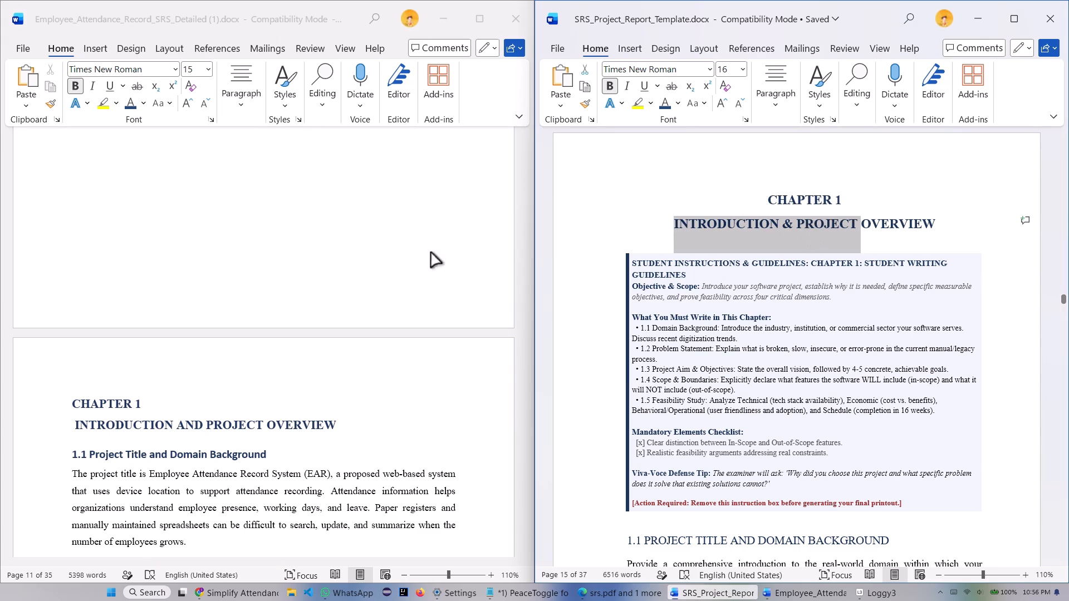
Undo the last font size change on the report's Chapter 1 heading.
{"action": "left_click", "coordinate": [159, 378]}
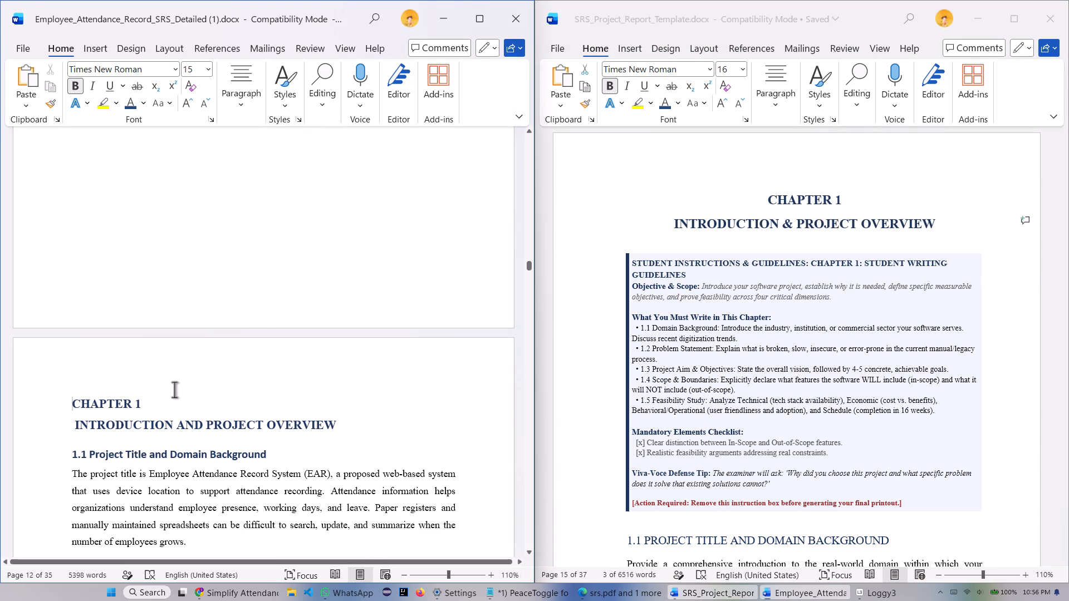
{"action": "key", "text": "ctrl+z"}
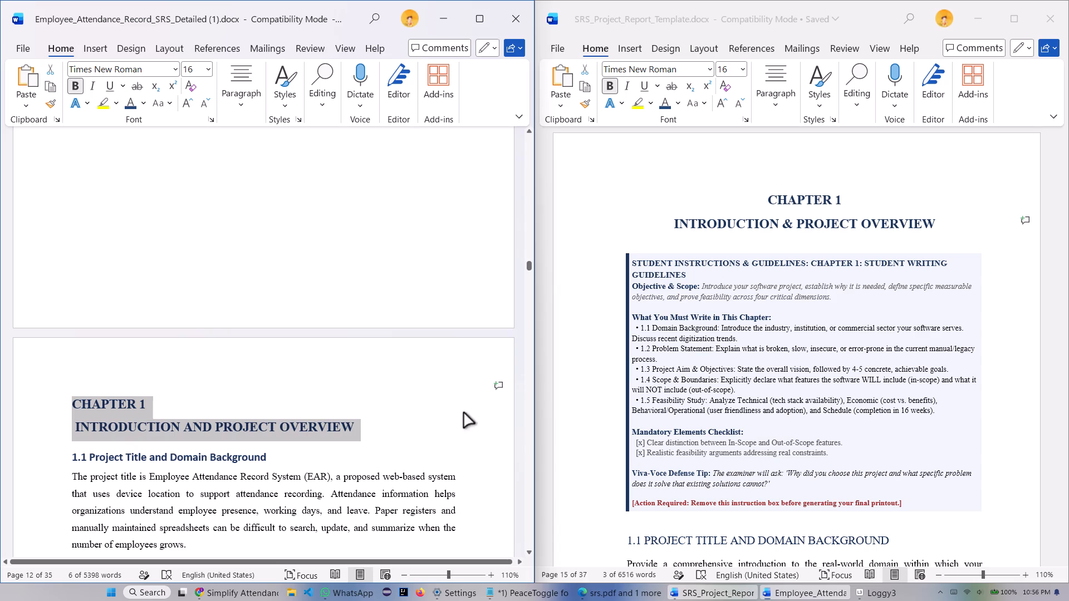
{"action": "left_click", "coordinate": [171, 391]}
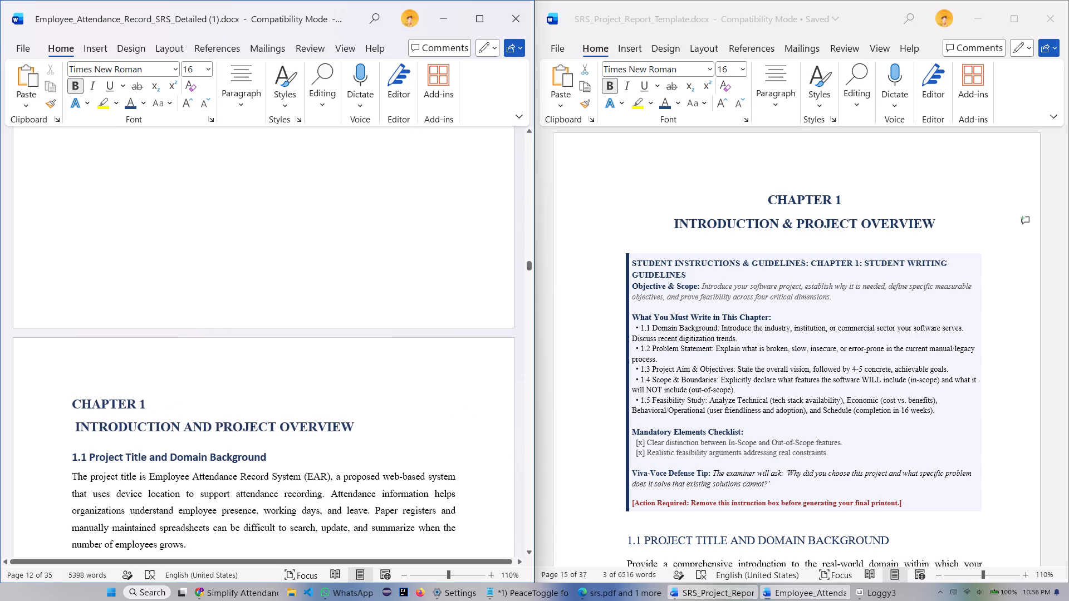
Center both lines of the Chapter 1 heading, "CHAPTER 1" and "INTRODUCTION AND PROJECT OVERVIEW", in the report.
{"action": "left_click_drag", "start_coordinate": [71, 403], "coordinate": [345, 433]}
{"action": "left_click", "coordinate": [236, 100]}
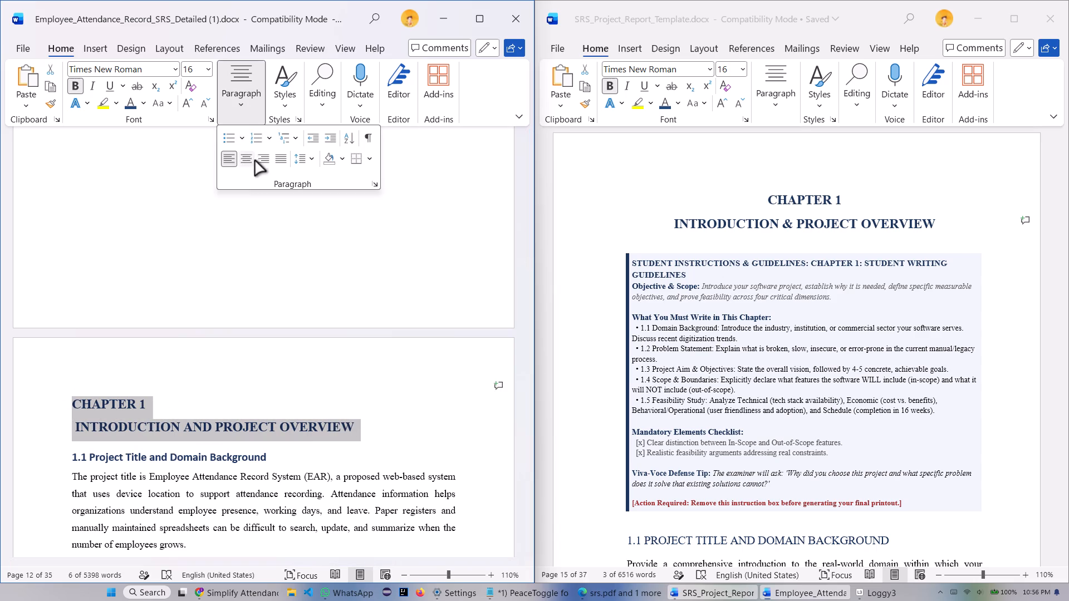
{"action": "left_click", "coordinate": [248, 161]}
{"action": "left_click", "coordinate": [368, 362]}
{"action": "left_click", "coordinate": [346, 402]}
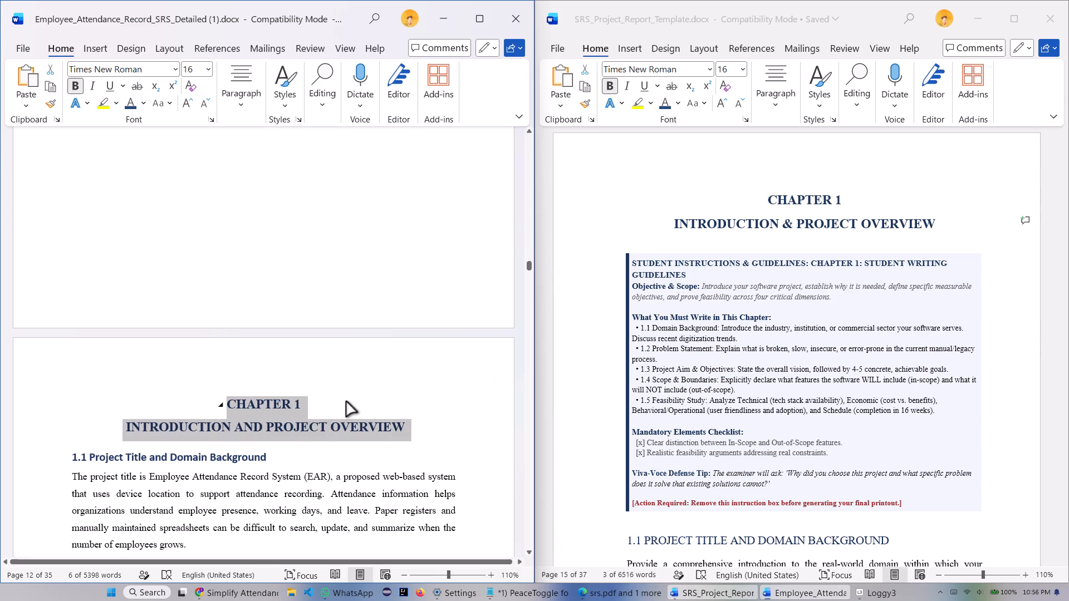
Compare the Chapter 1 section headings and body layout in the report with sections 1.1 to 1.5 of the template.
{"action": "scroll", "coordinate": [323, 380], "scroll_direction": "down", "scroll_amount": 5}
{"action": "scroll", "coordinate": [201, 317], "scroll_direction": "down", "scroll_amount": 2}
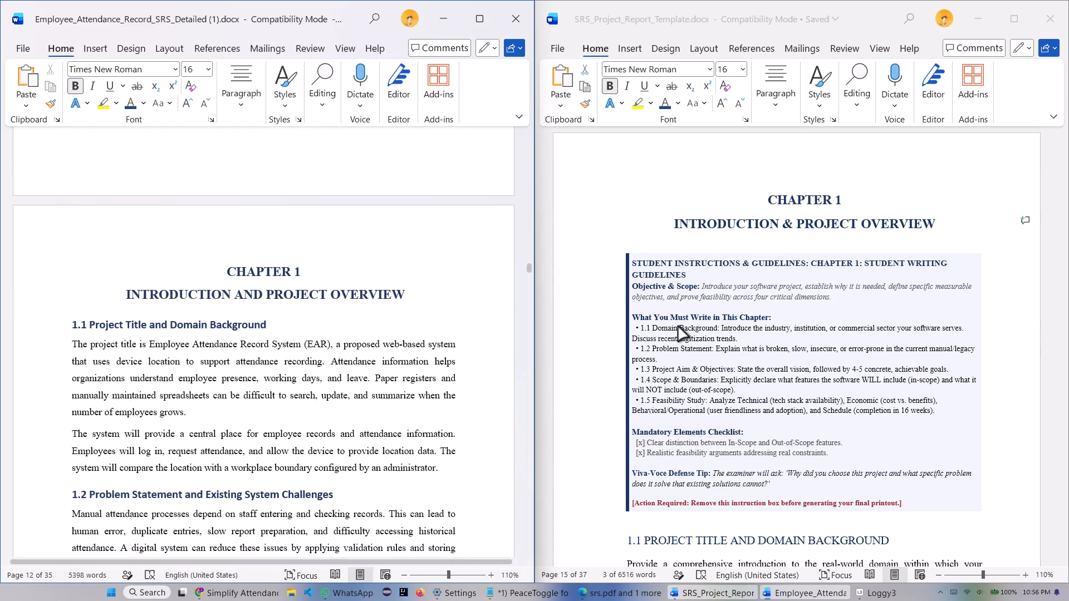
{"action": "scroll", "coordinate": [705, 369], "scroll_direction": "down", "scroll_amount": 3}
{"action": "scroll", "coordinate": [193, 362], "scroll_direction": "down", "scroll_amount": 14}
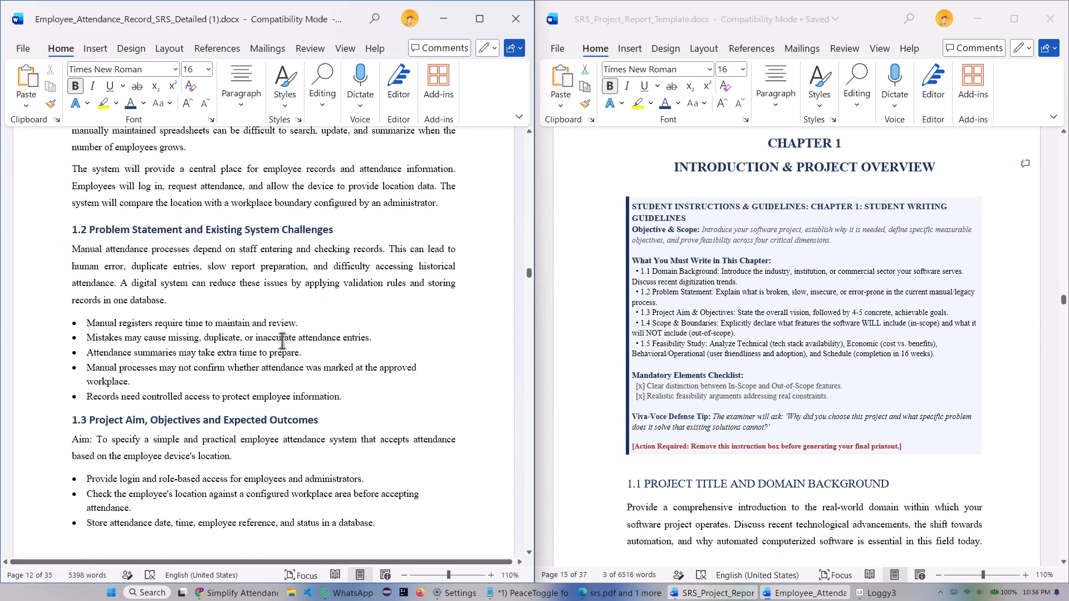
{"action": "scroll", "coordinate": [738, 369], "scroll_direction": "down", "scroll_amount": 17}
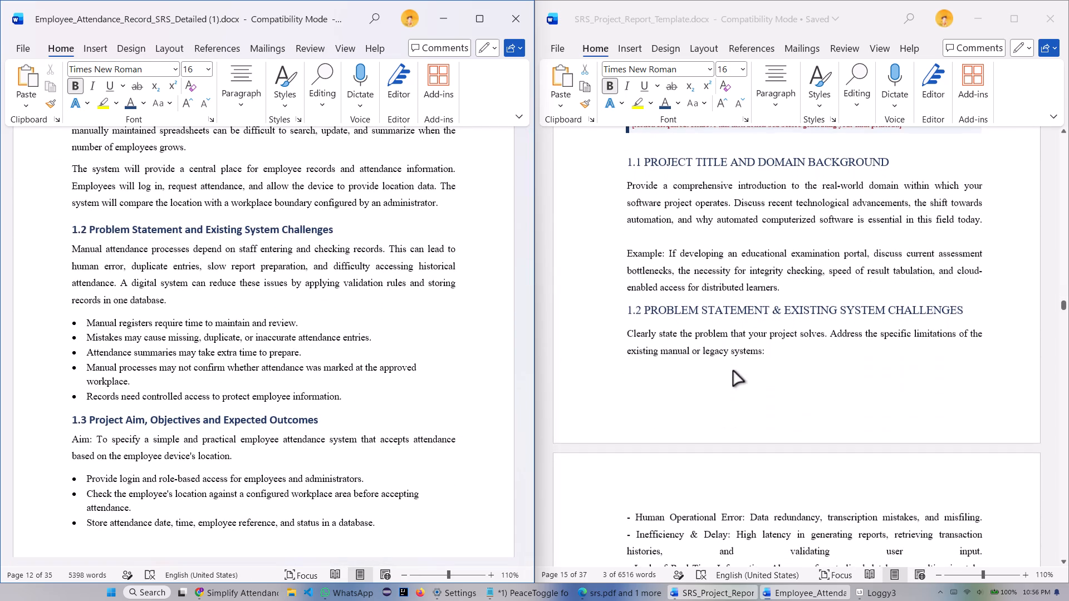
{"action": "scroll", "coordinate": [722, 371], "scroll_direction": "down", "scroll_amount": 15}
{"action": "scroll", "coordinate": [714, 377], "scroll_direction": "down", "scroll_amount": 6}
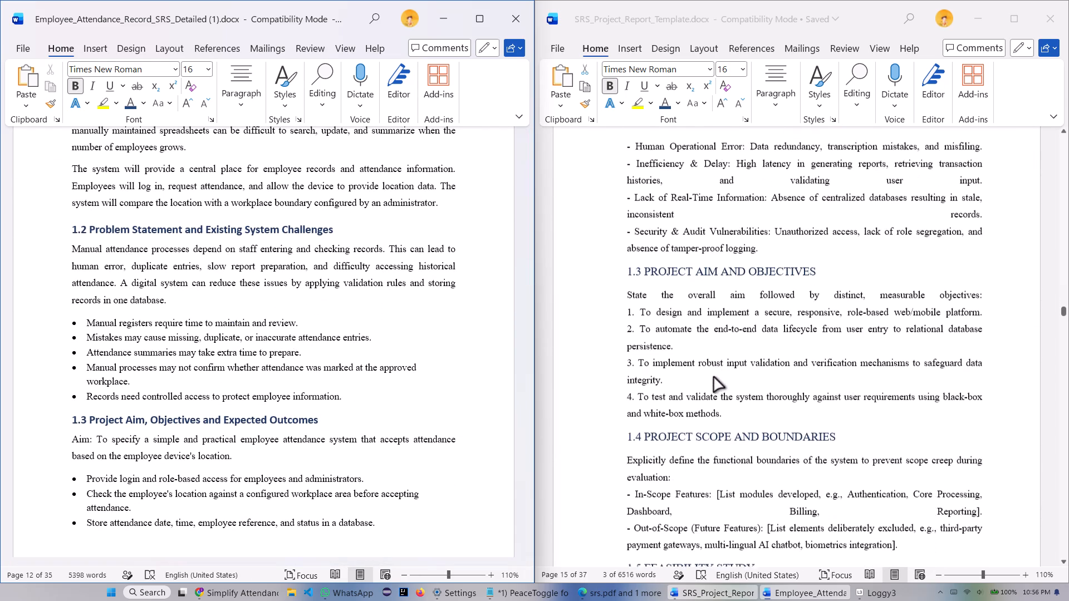
{"action": "scroll", "coordinate": [720, 367], "scroll_direction": "down", "scroll_amount": 19}
{"action": "scroll", "coordinate": [710, 371], "scroll_direction": "down", "scroll_amount": 9}
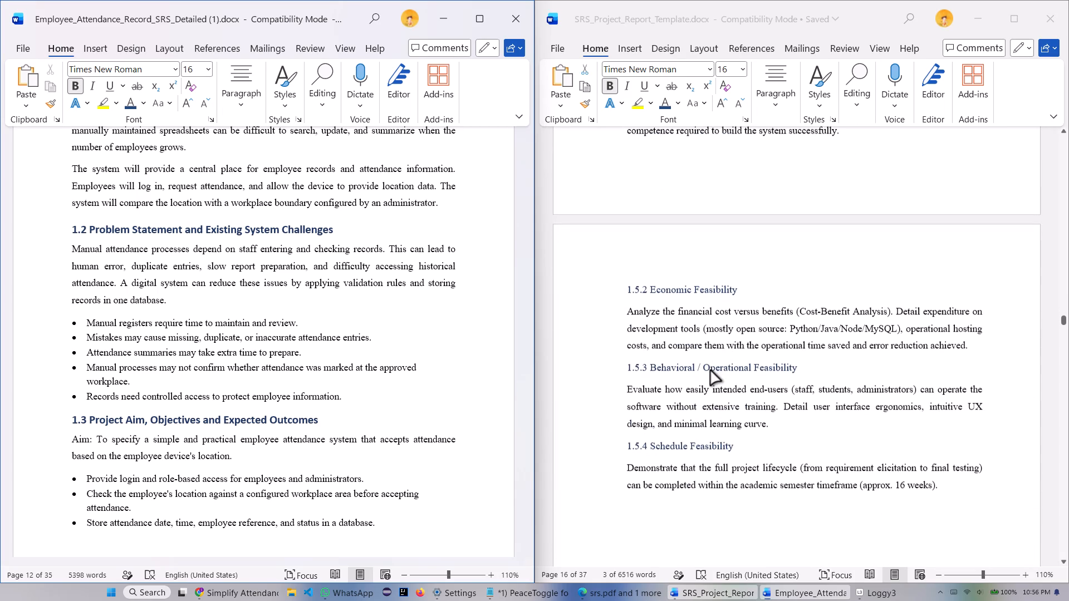
{"action": "scroll", "coordinate": [710, 371], "scroll_direction": "up", "scroll_amount": 8}
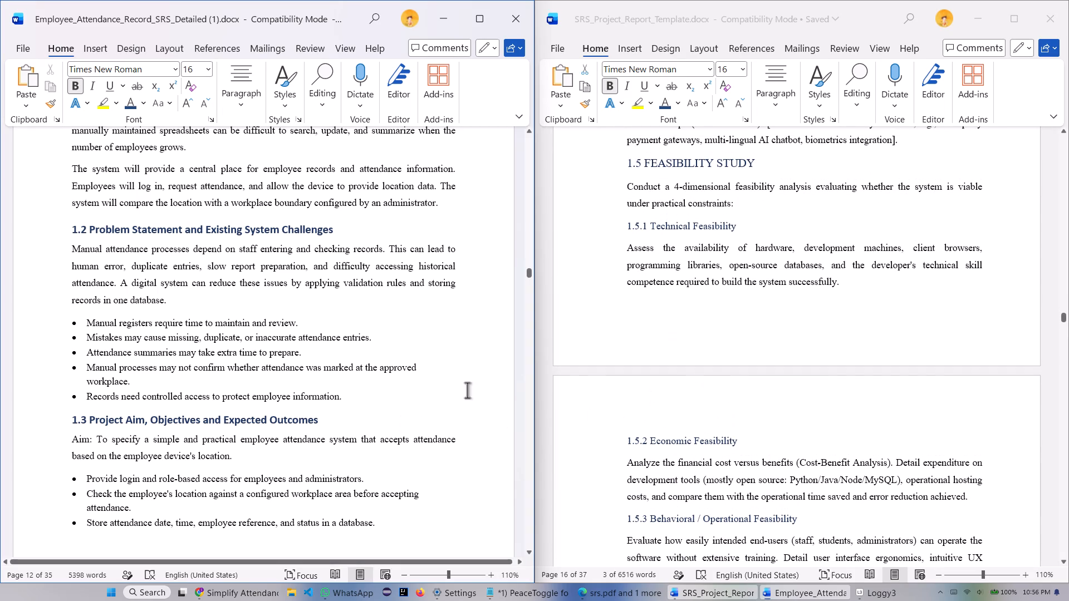
{"action": "scroll", "coordinate": [687, 350], "scroll_direction": "up", "scroll_amount": 20}
{"action": "scroll", "coordinate": [687, 350], "scroll_direction": "up", "scroll_amount": 11}
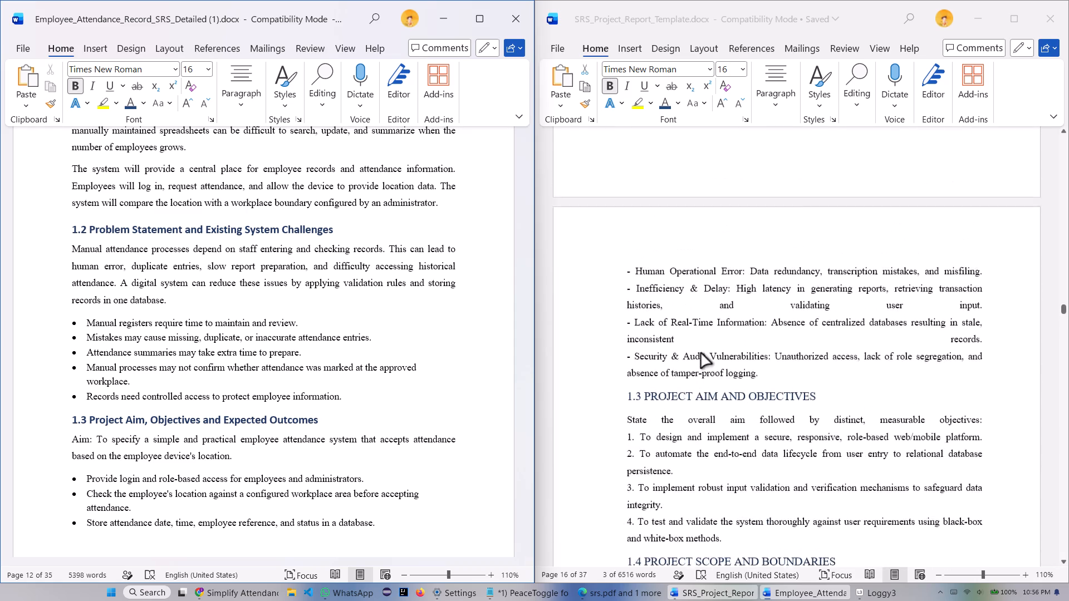
{"action": "scroll", "coordinate": [701, 353], "scroll_direction": "up", "scroll_amount": 20}
{"action": "scroll", "coordinate": [447, 326], "scroll_direction": "up", "scroll_amount": 11}
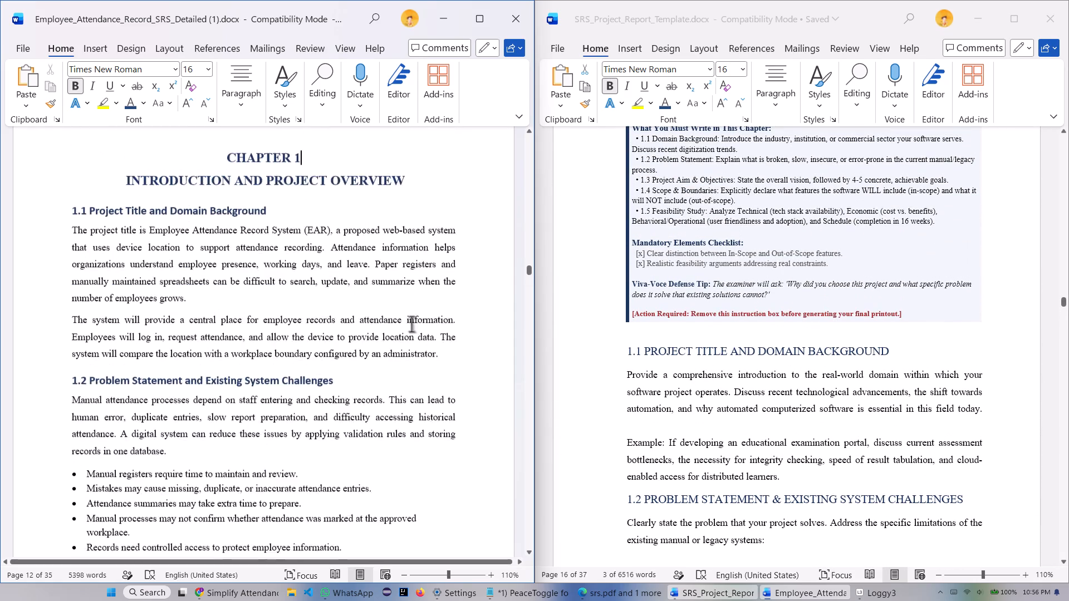
Change the font of the report's "1.1 Project Title and Domain Background" heading to Times New Roman.
{"action": "scroll", "coordinate": [411, 324], "scroll_direction": "up", "scroll_amount": 4}
{"action": "scroll", "coordinate": [329, 347], "scroll_direction": "up", "scroll_amount": 1}
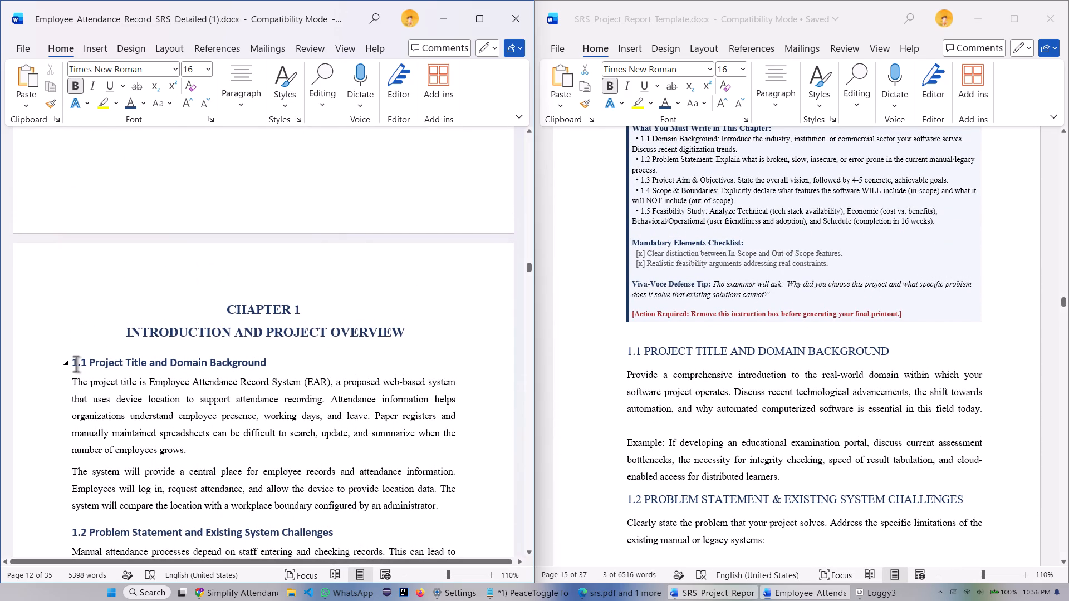
{"action": "left_click_drag", "start_coordinate": [73, 363], "coordinate": [266, 362]}
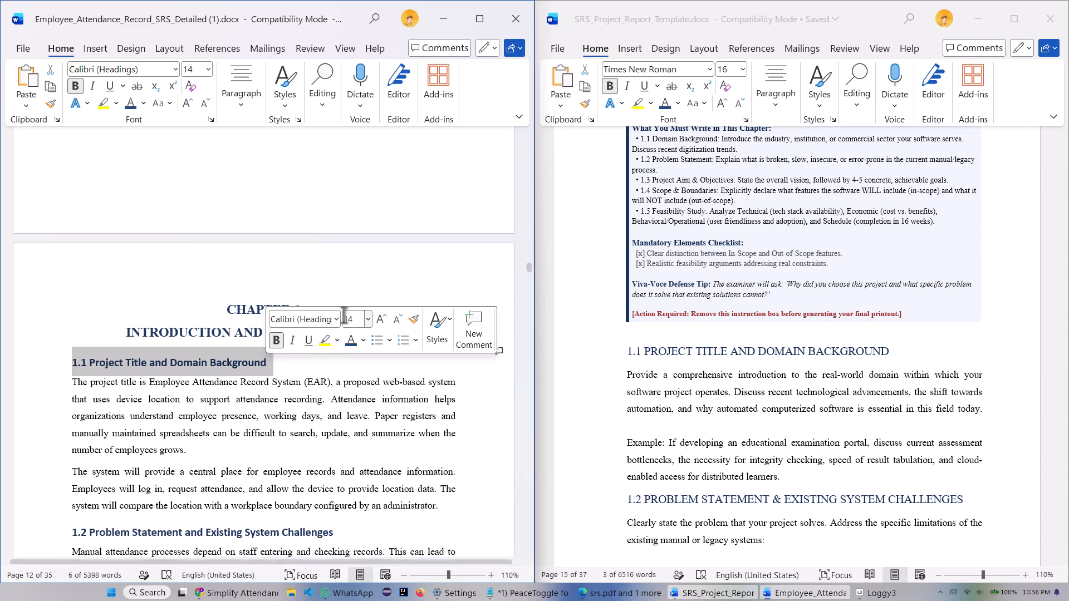
{"action": "left_click", "coordinate": [332, 318]}
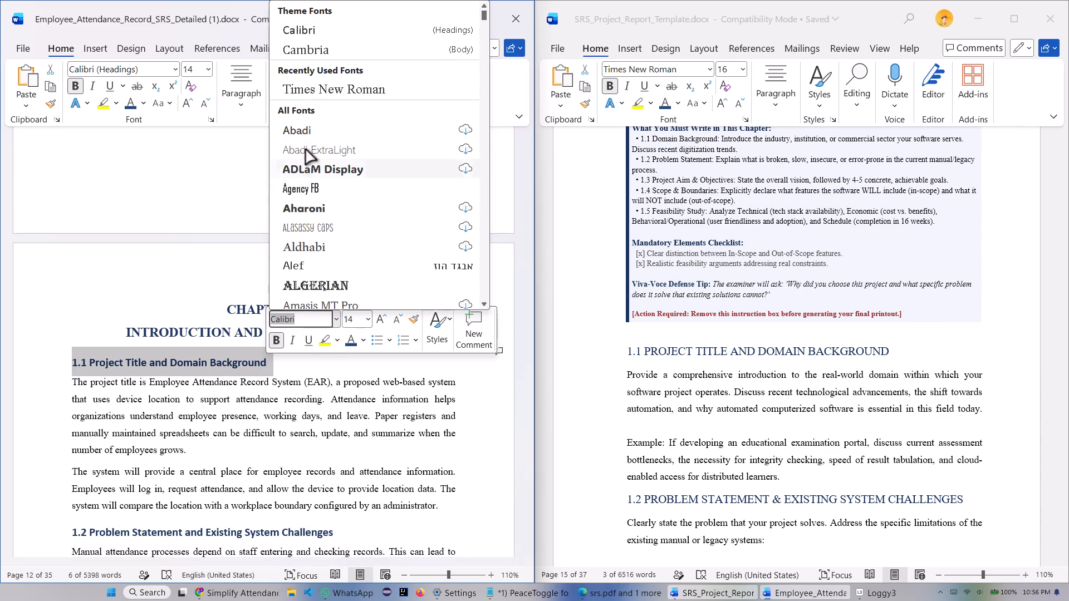
{"action": "scroll", "coordinate": [342, 147], "scroll_direction": "up", "scroll_amount": 4}
{"action": "left_click", "coordinate": [333, 87]}
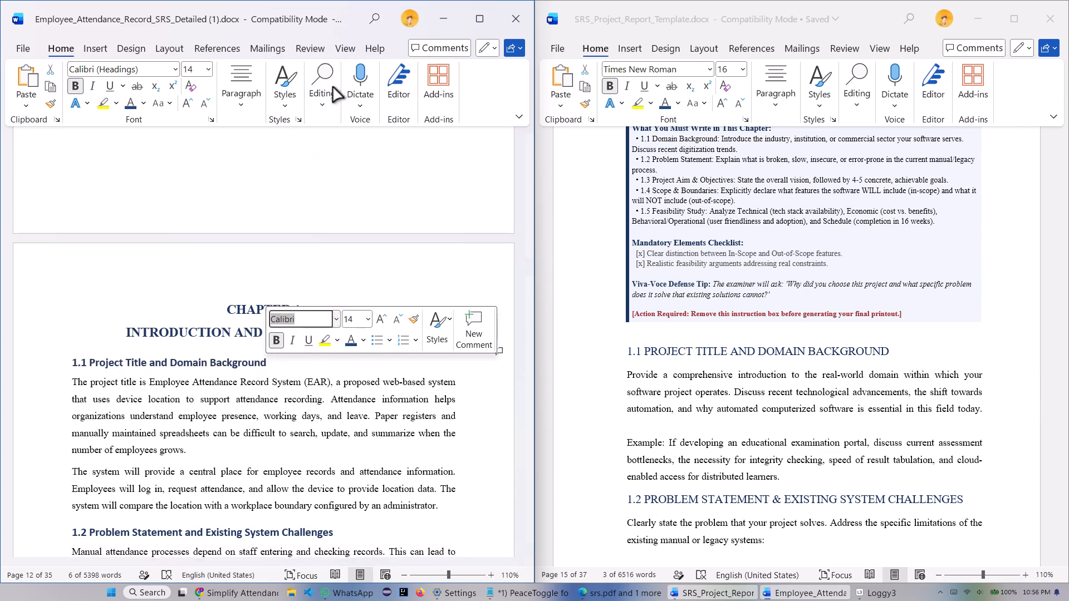
Check the font formatting of the "1.1 PROJECT TITLE AND DOMAIN BACKGROUND" heading in the template.
{"action": "left_click", "coordinate": [627, 349]}
{"action": "left_click_drag", "start_coordinate": [627, 352], "coordinate": [705, 347]}
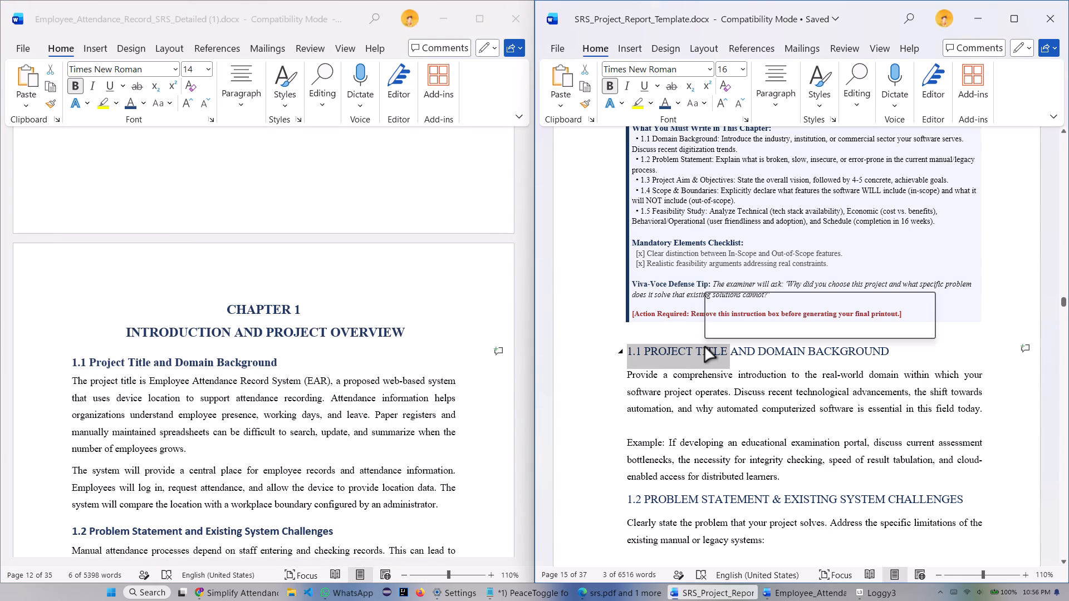
{"action": "left_click", "coordinate": [558, 339]}
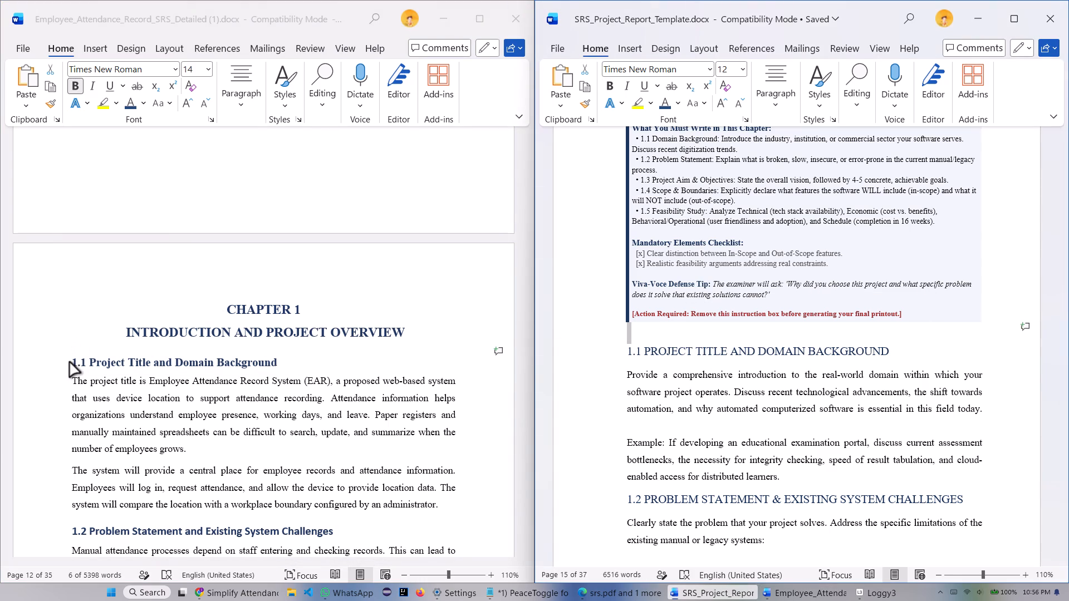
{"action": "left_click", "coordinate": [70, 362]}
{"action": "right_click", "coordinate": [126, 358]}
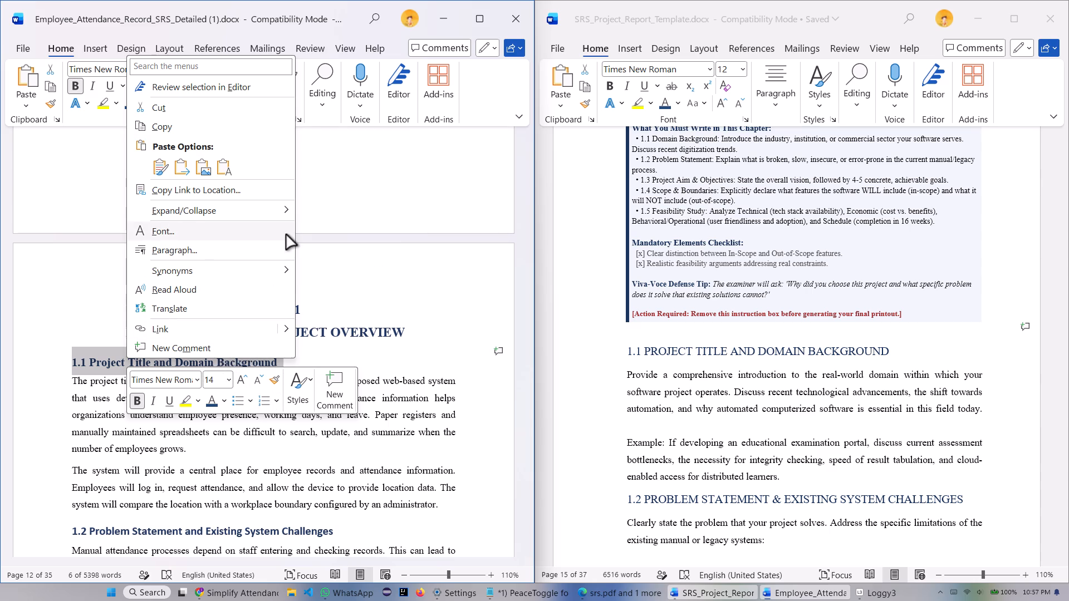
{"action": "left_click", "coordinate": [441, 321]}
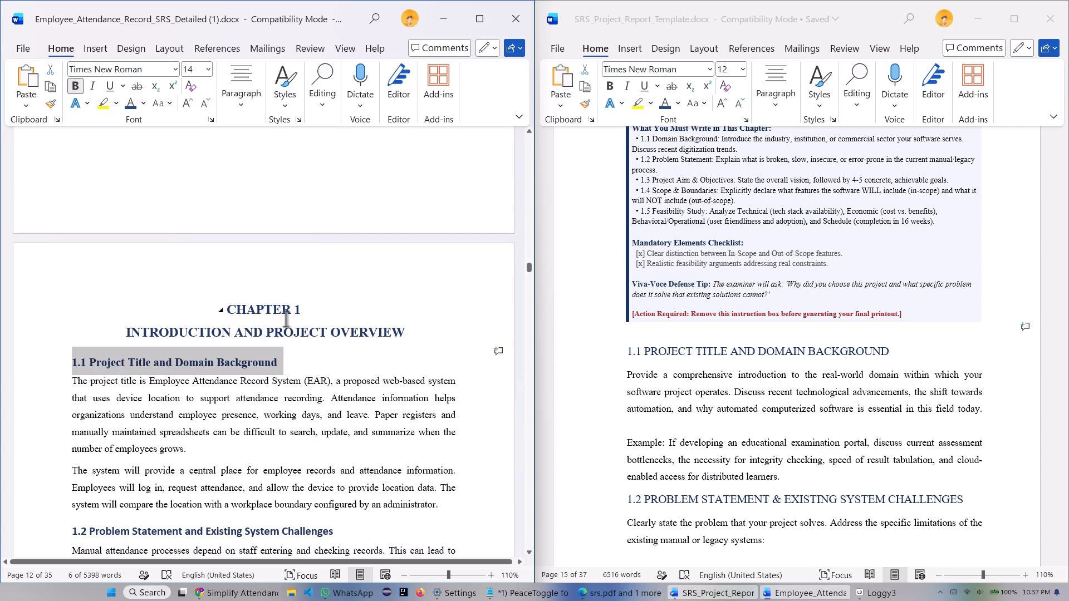
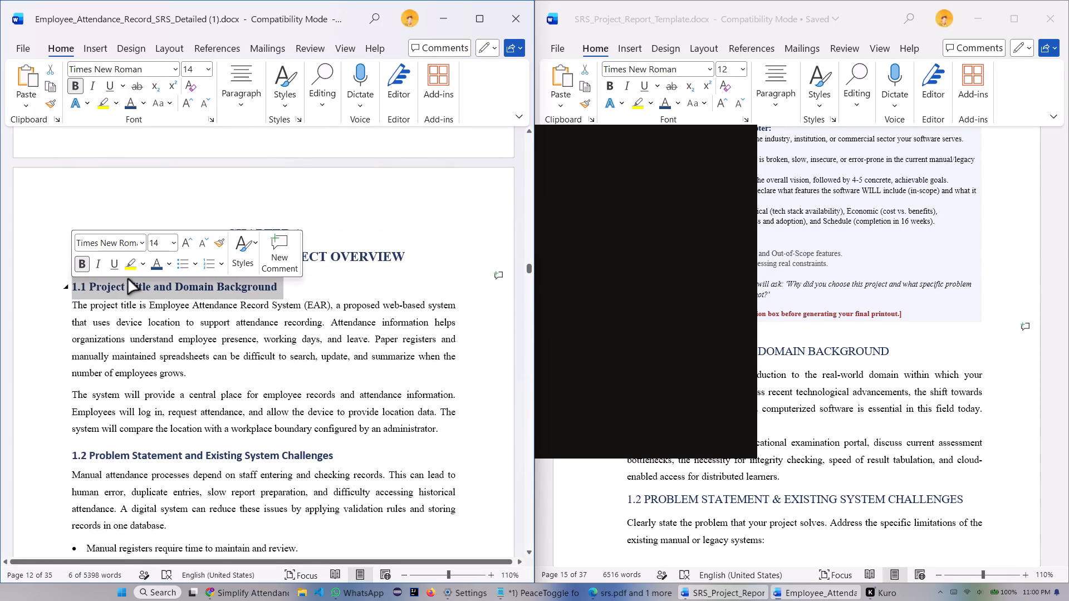
{"action": "key", "text": "shift+F3"}
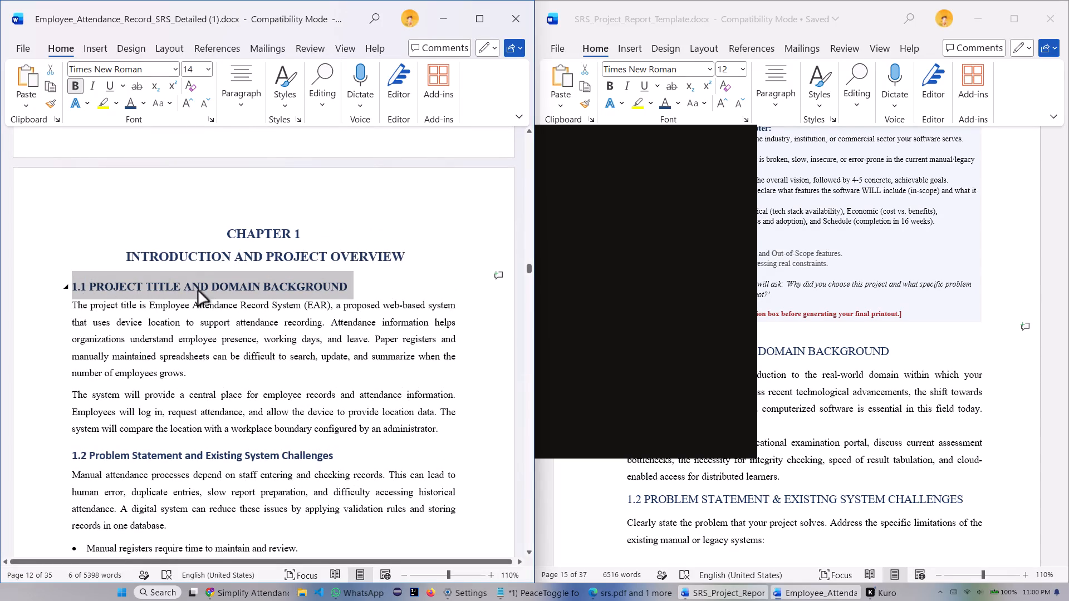
{"action": "left_click", "coordinate": [391, 285]}
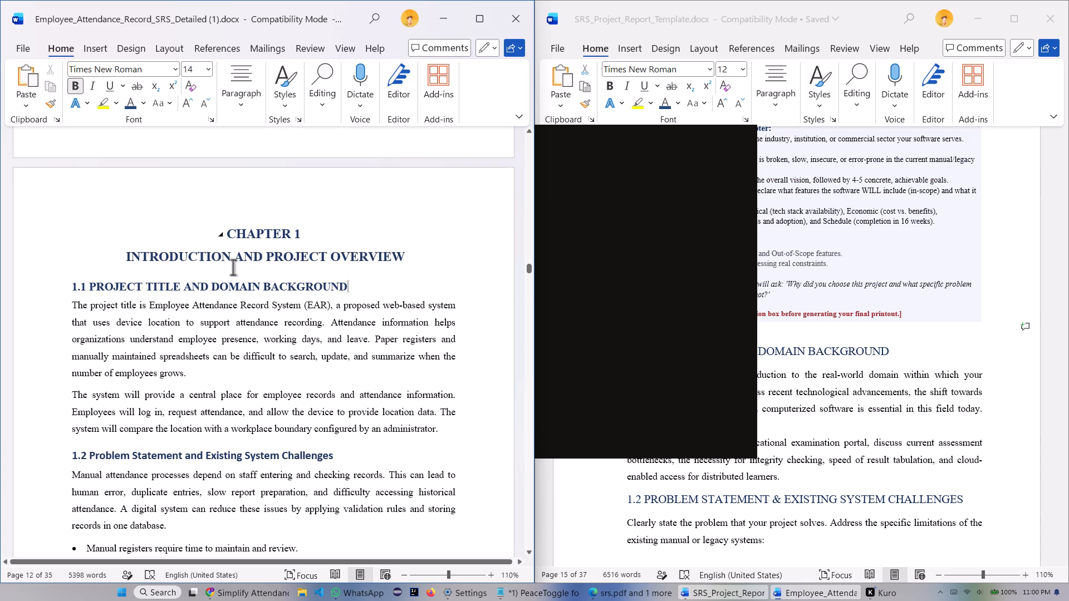
Insert a blank line between the chapter title INTRODUCTION AND PROJECT OVERVIEW and heading 1.1.
{"action": "left_click", "coordinate": [416, 254]}
{"action": "key", "text": "Return"}
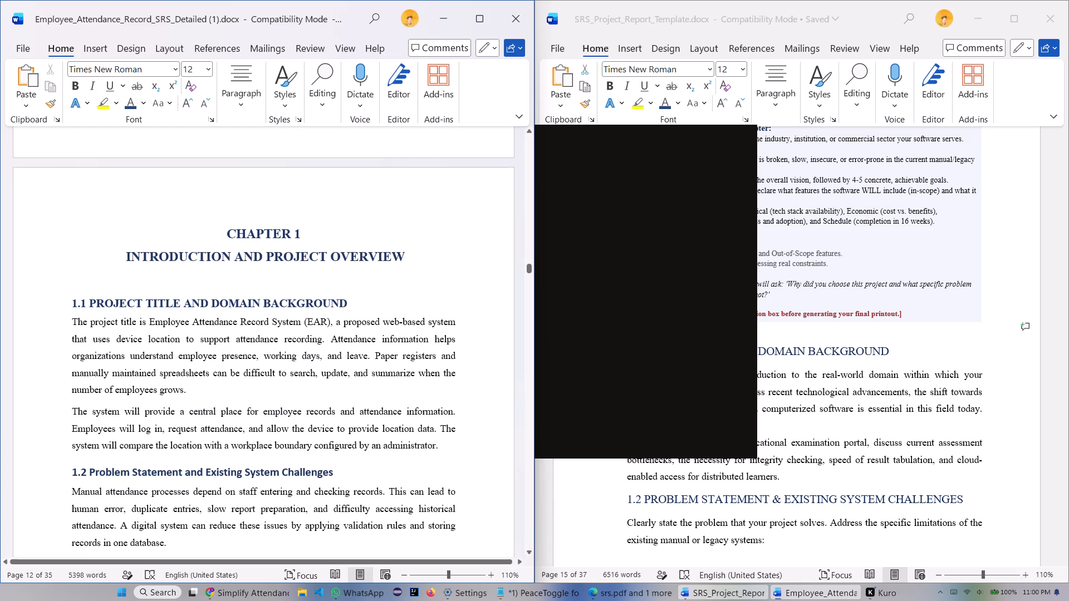
Convert the report's heading 1.2 Problem Statement and Existing System Challenges to all capitals.
{"action": "scroll", "coordinate": [434, 298], "scroll_direction": "down", "scroll_amount": 4}
{"action": "left_click_drag", "start_coordinate": [72, 395], "coordinate": [97, 391]}
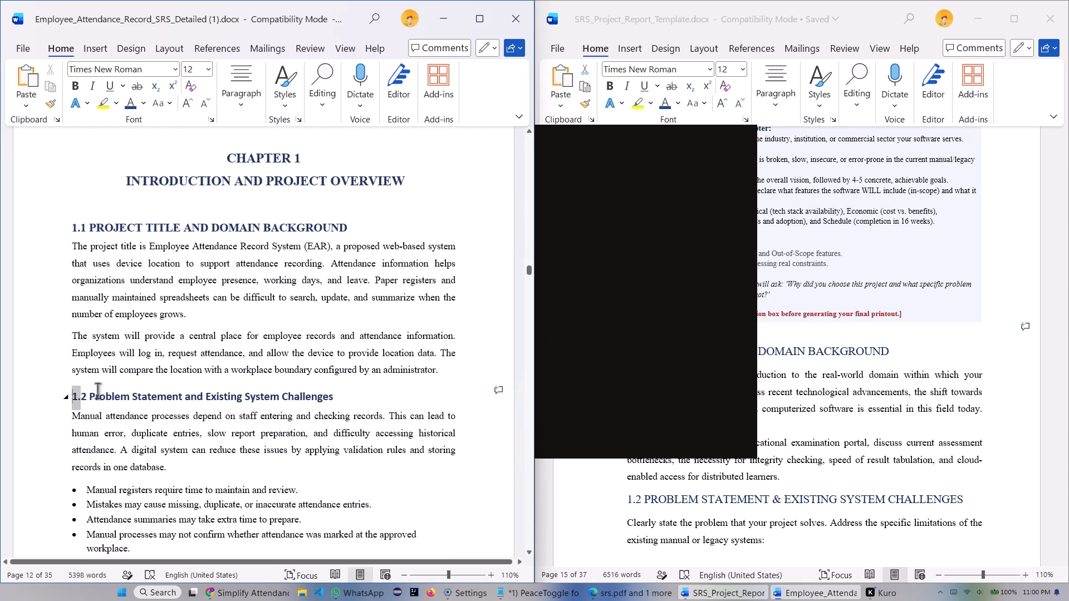
{"action": "left_click_drag", "start_coordinate": [97, 391], "coordinate": [334, 393]}
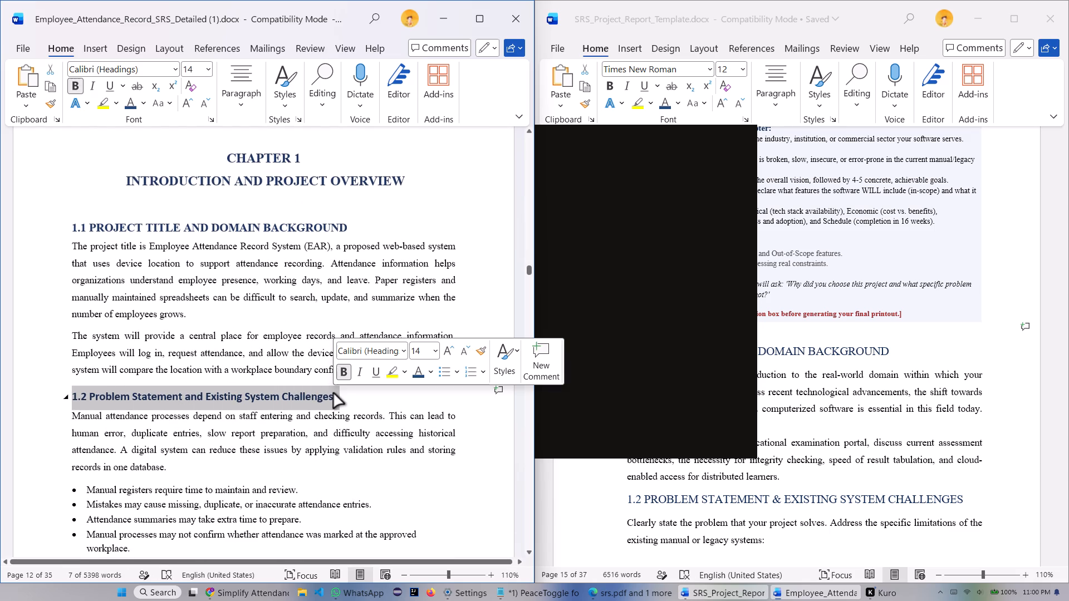
{"action": "key", "text": "shift+F3"}
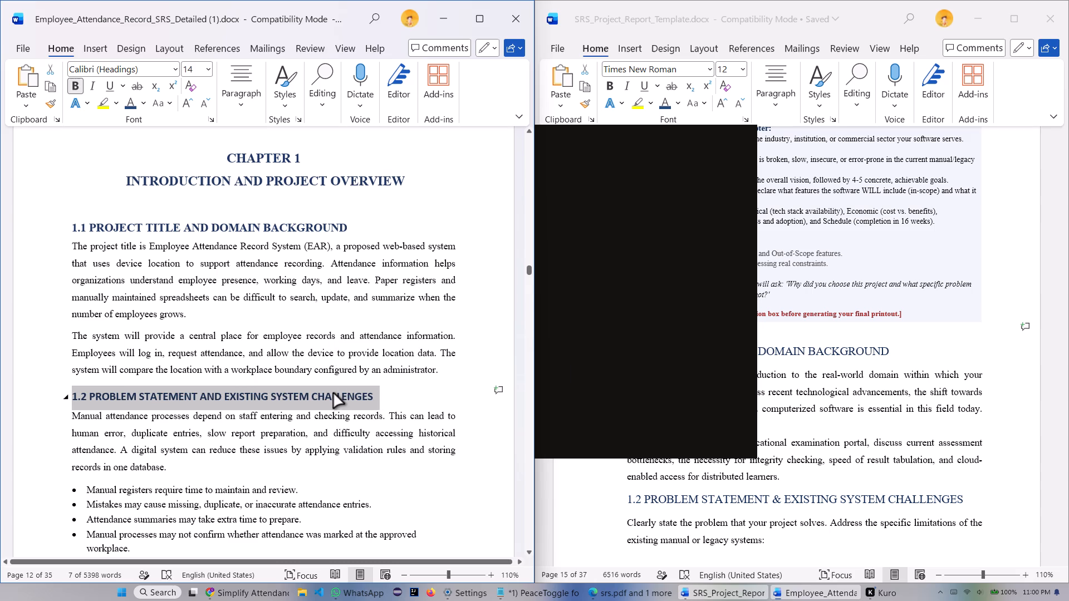
Compare the Chapter 1 heading layout and spacing in the report with the SRS template.
{"action": "scroll", "coordinate": [243, 329], "scroll_direction": "down", "scroll_amount": 13}
{"action": "scroll", "coordinate": [150, 405], "scroll_direction": "up", "scroll_amount": 2}
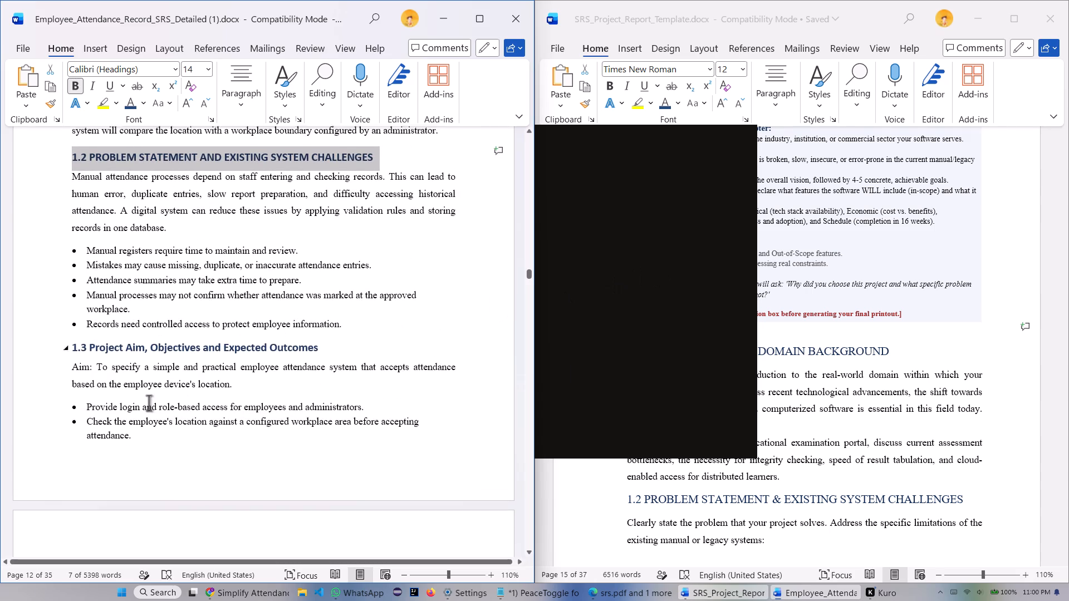
{"action": "scroll", "coordinate": [149, 403], "scroll_direction": "up", "scroll_amount": 6}
{"action": "left_click", "coordinate": [590, 494]}
{"action": "scroll", "coordinate": [394, 355], "scroll_direction": "up", "scroll_amount": 3}
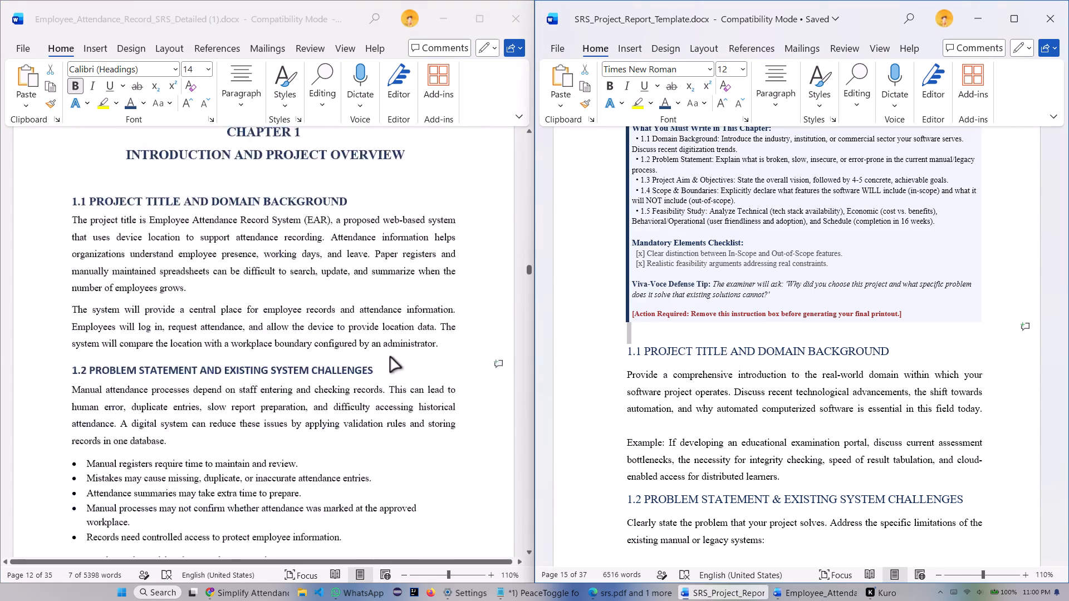
{"action": "scroll", "coordinate": [390, 357], "scroll_direction": "up", "scroll_amount": 7}
{"action": "scroll", "coordinate": [218, 332], "scroll_direction": "down", "scroll_amount": 4}
{"action": "scroll", "coordinate": [715, 348], "scroll_direction": "down", "scroll_amount": 3}
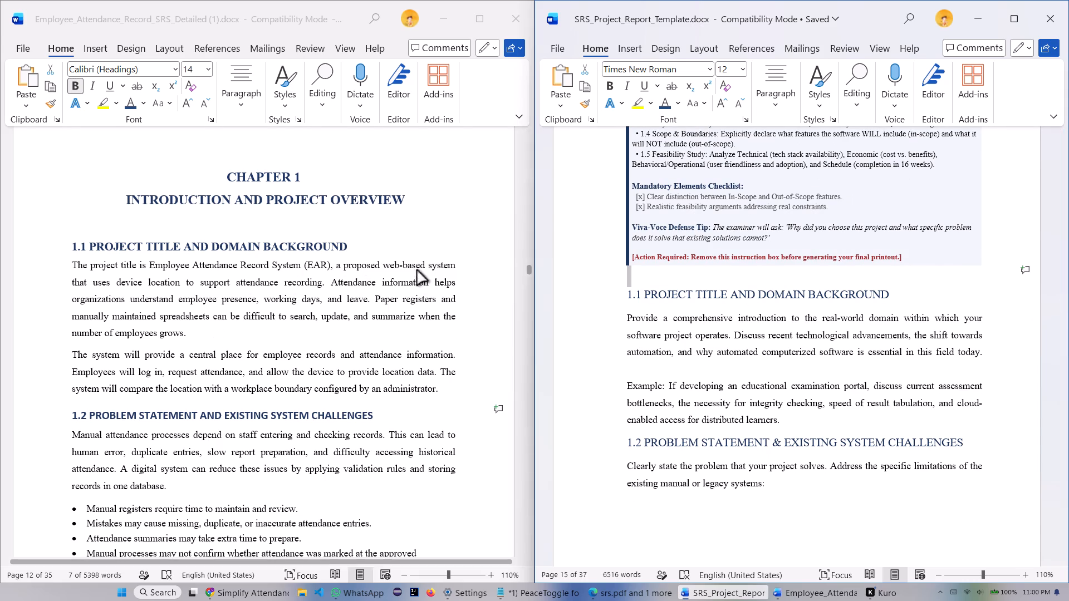
{"action": "scroll", "coordinate": [435, 337], "scroll_direction": "up", "scroll_amount": 2}
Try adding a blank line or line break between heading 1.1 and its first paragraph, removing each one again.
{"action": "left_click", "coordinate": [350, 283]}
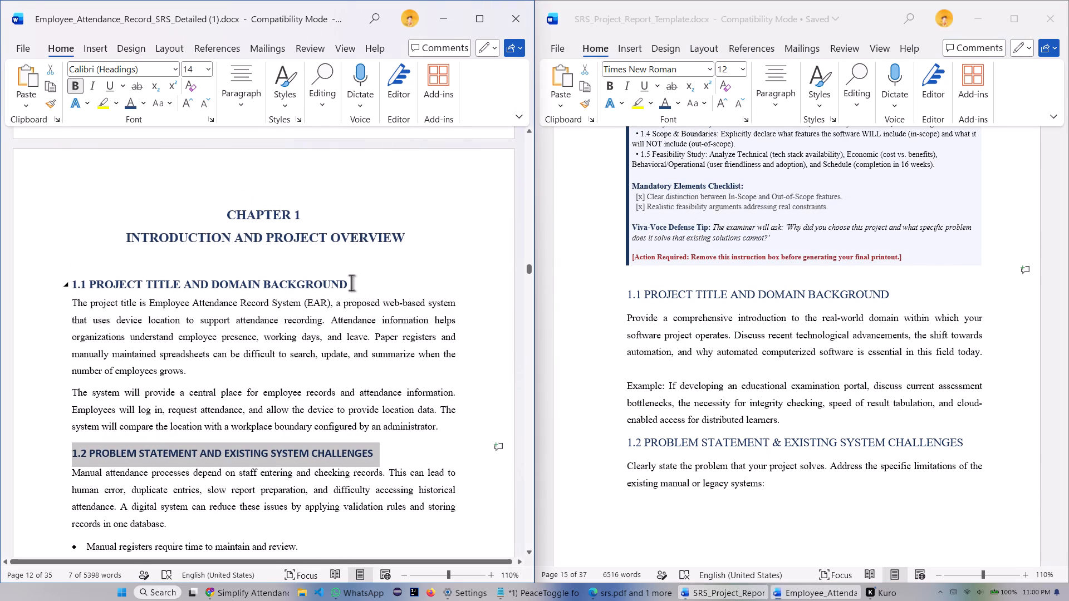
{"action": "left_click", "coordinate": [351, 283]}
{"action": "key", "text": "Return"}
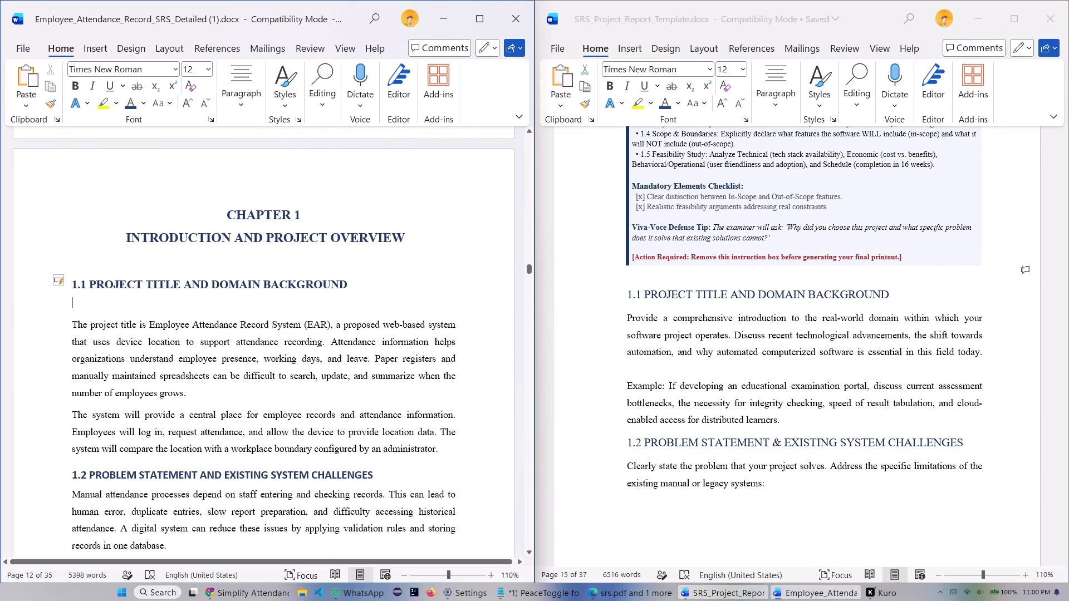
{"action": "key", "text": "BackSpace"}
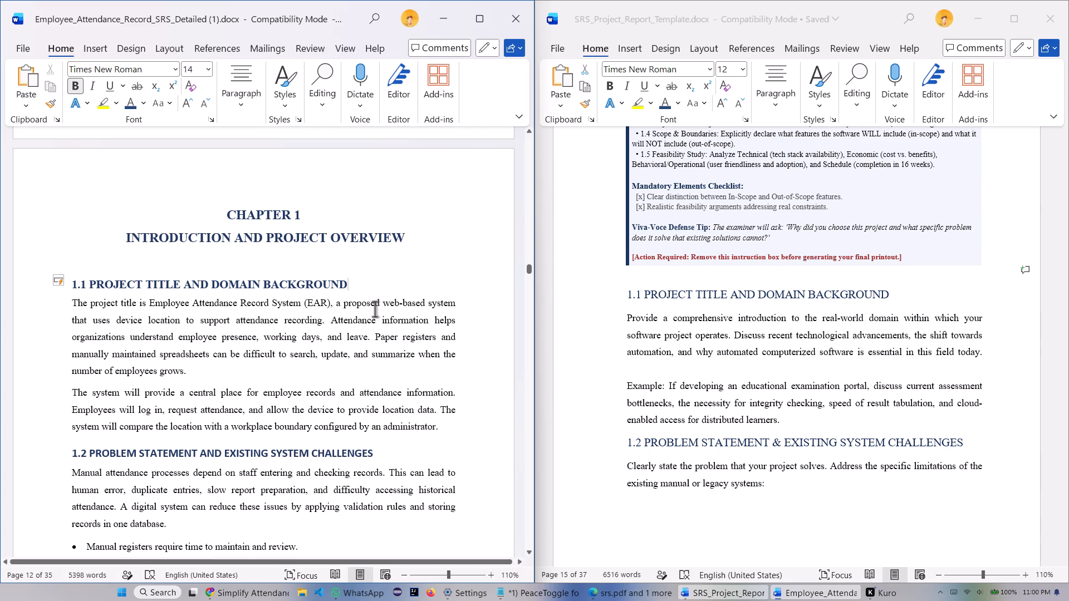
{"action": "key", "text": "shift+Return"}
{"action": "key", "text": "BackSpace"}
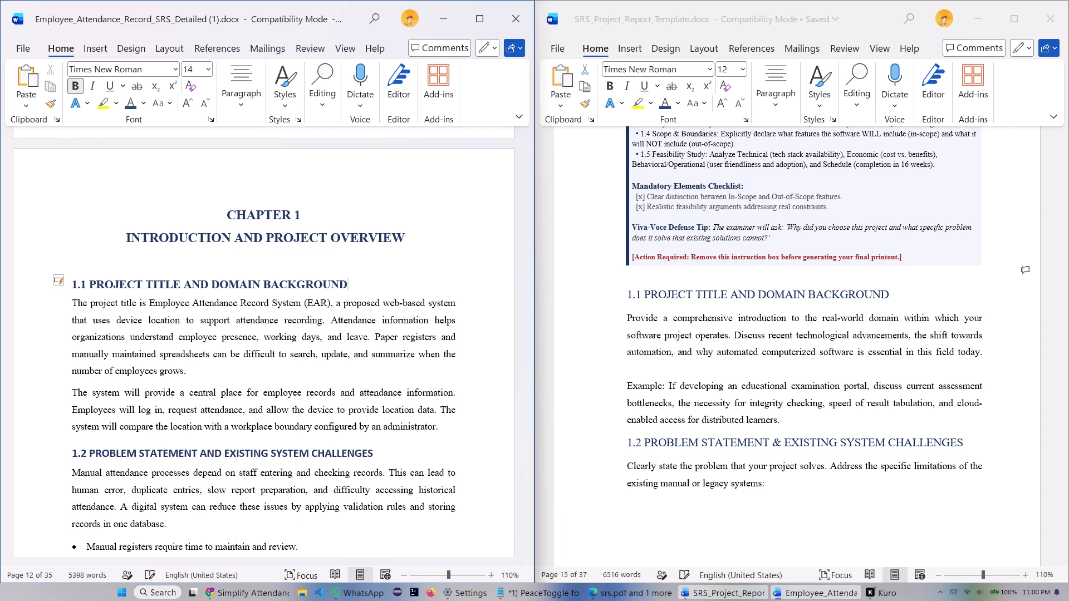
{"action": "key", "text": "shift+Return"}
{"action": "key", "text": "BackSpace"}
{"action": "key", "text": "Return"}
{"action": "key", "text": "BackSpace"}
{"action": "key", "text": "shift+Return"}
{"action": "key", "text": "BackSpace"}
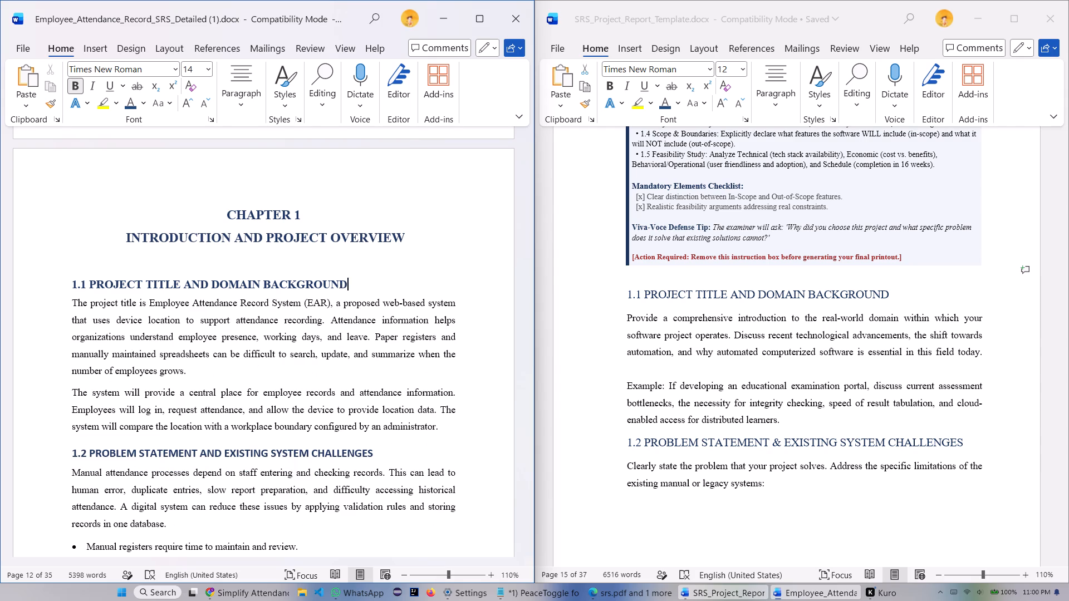
Check the font formatting of heading 1.1 in the report against the same heading in the template.
{"action": "scroll", "coordinate": [136, 350], "scroll_direction": "down", "scroll_amount": 4}
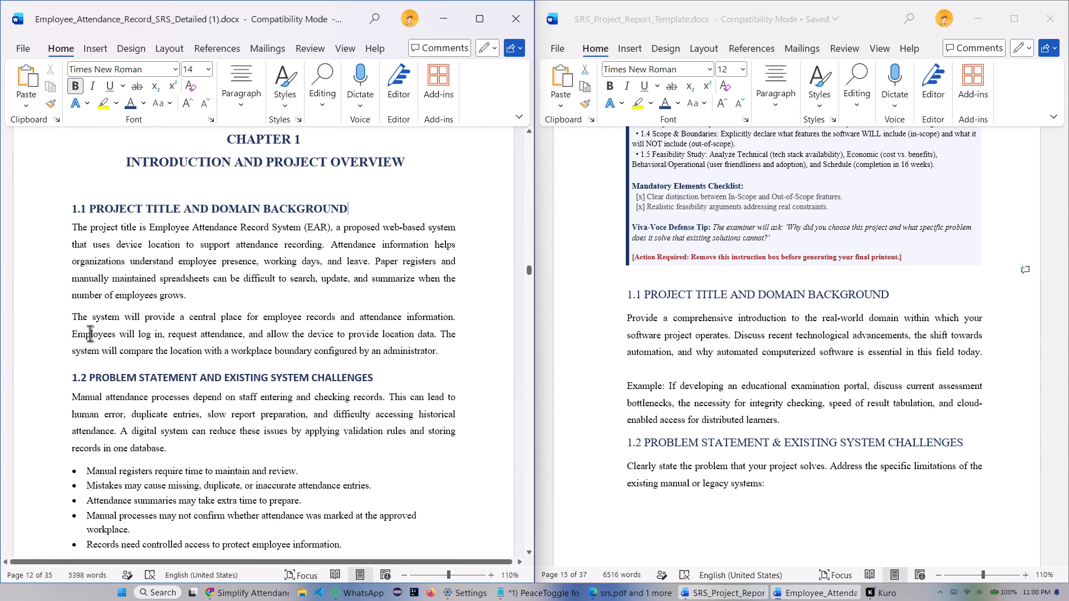
{"action": "scroll", "coordinate": [86, 337], "scroll_direction": "down", "scroll_amount": 2}
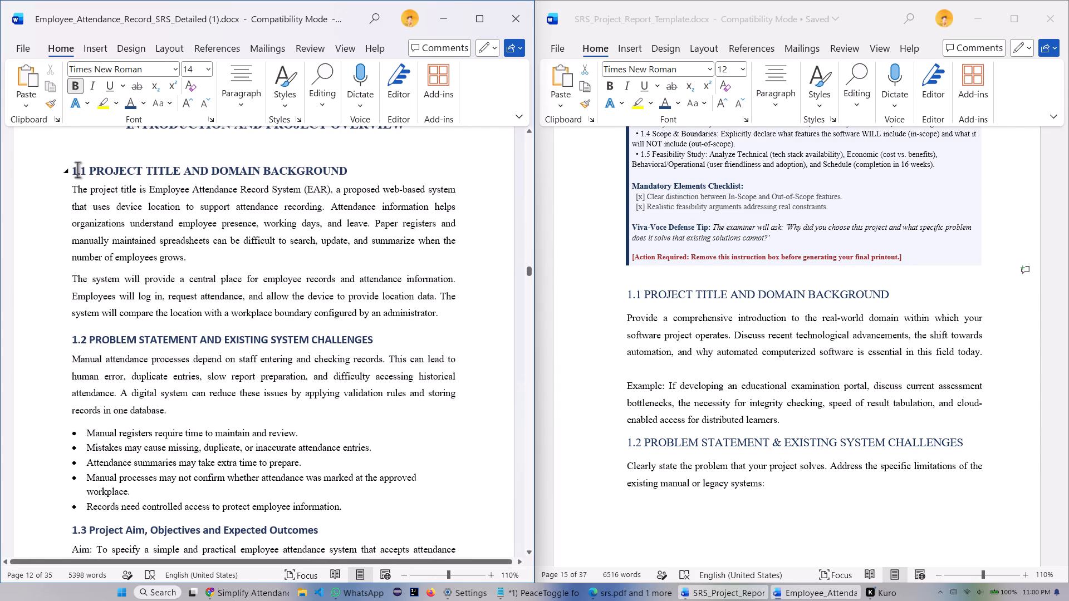
{"action": "left_click_drag", "start_coordinate": [72, 170], "coordinate": [252, 158]}
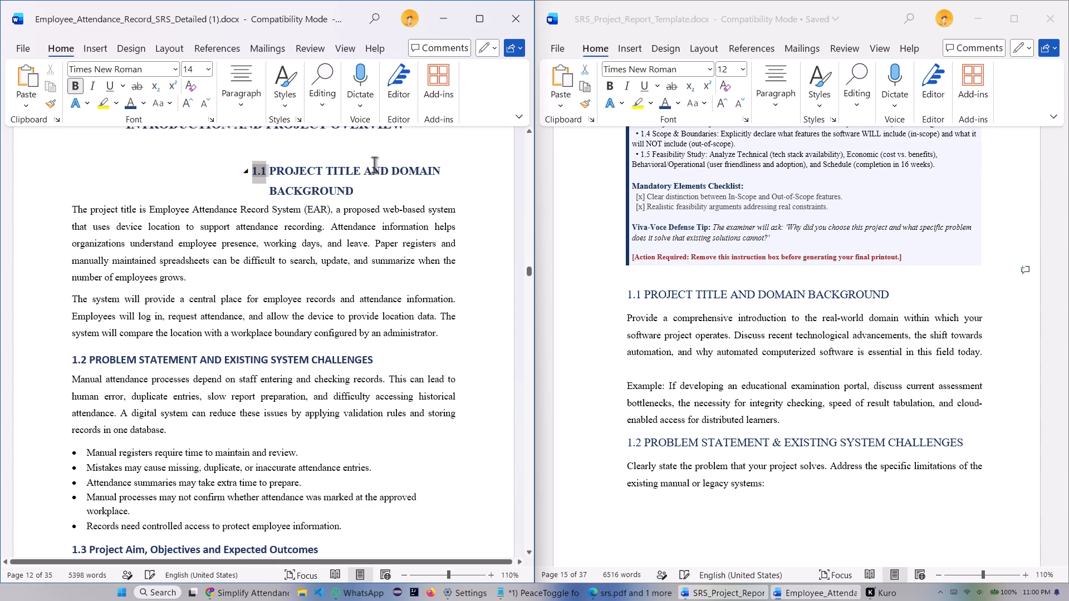
{"action": "key", "text": "ctrl+z"}
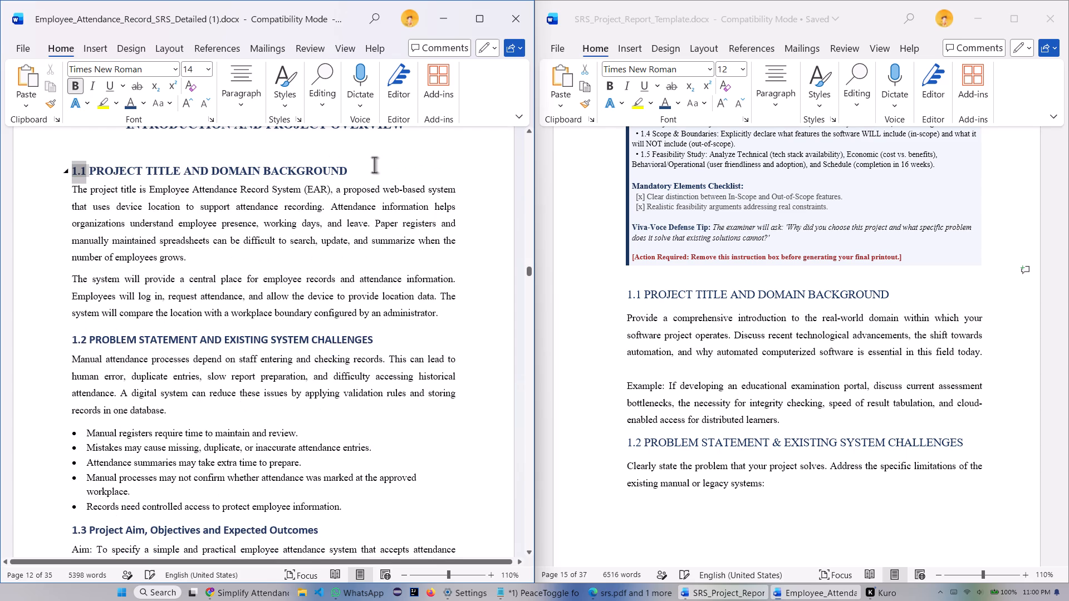
{"action": "left_click", "coordinate": [373, 165]}
{"action": "left_click_drag", "start_coordinate": [360, 170], "coordinate": [139, 160]}
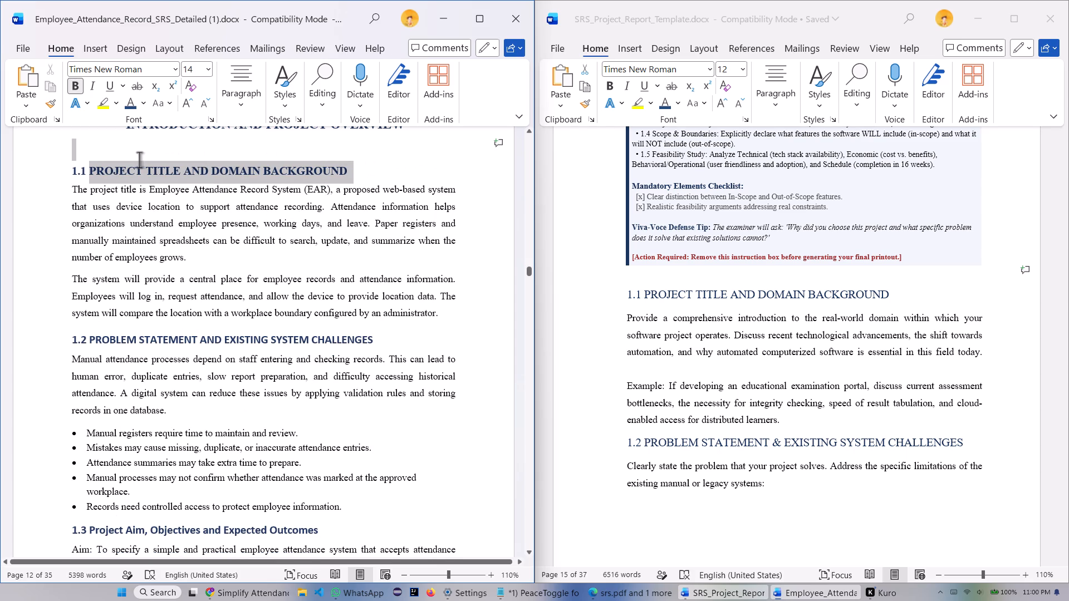
{"action": "left_click_drag", "start_coordinate": [139, 160], "coordinate": [144, 170]}
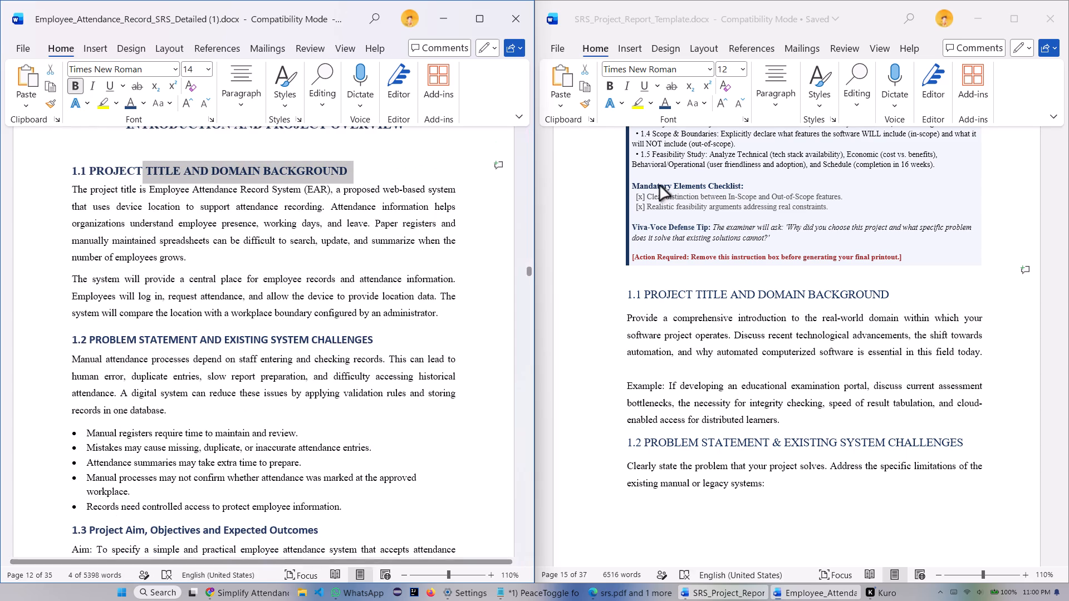
{"action": "left_click", "coordinate": [622, 295]}
{"action": "left_click_drag", "start_coordinate": [626, 295], "coordinate": [695, 295]}
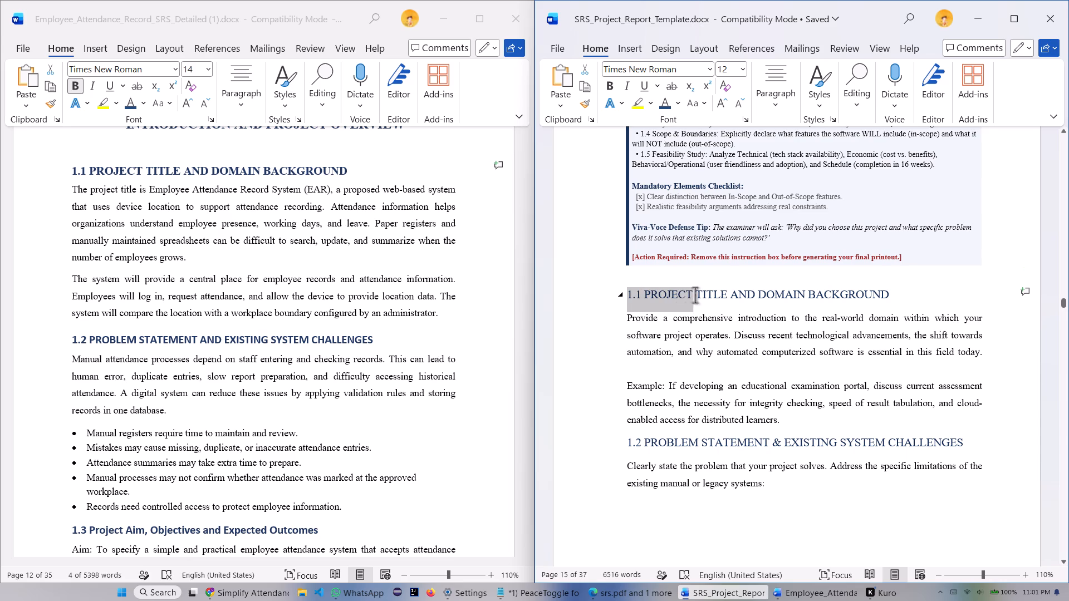
{"action": "left_click_drag", "start_coordinate": [695, 295], "coordinate": [730, 295]}
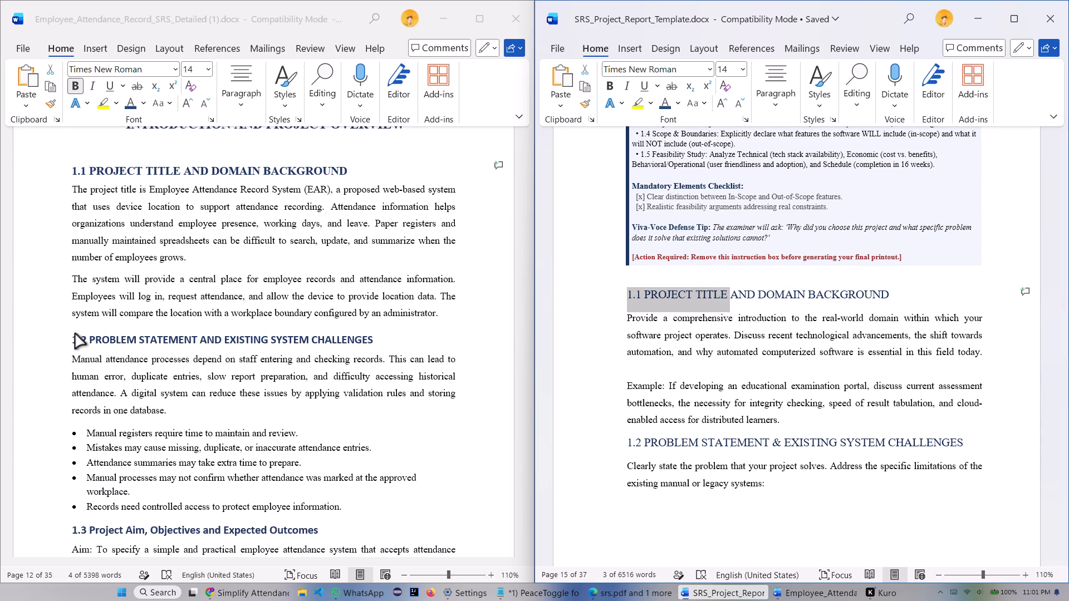
Set the font of the report's heading 1.2 PROBLEM STATEMENT AND EXISTING SYSTEM CHALLENGES to Times New Roman.
{"action": "left_click", "coordinate": [68, 334]}
{"action": "left_click_drag", "start_coordinate": [72, 339], "coordinate": [220, 341]}
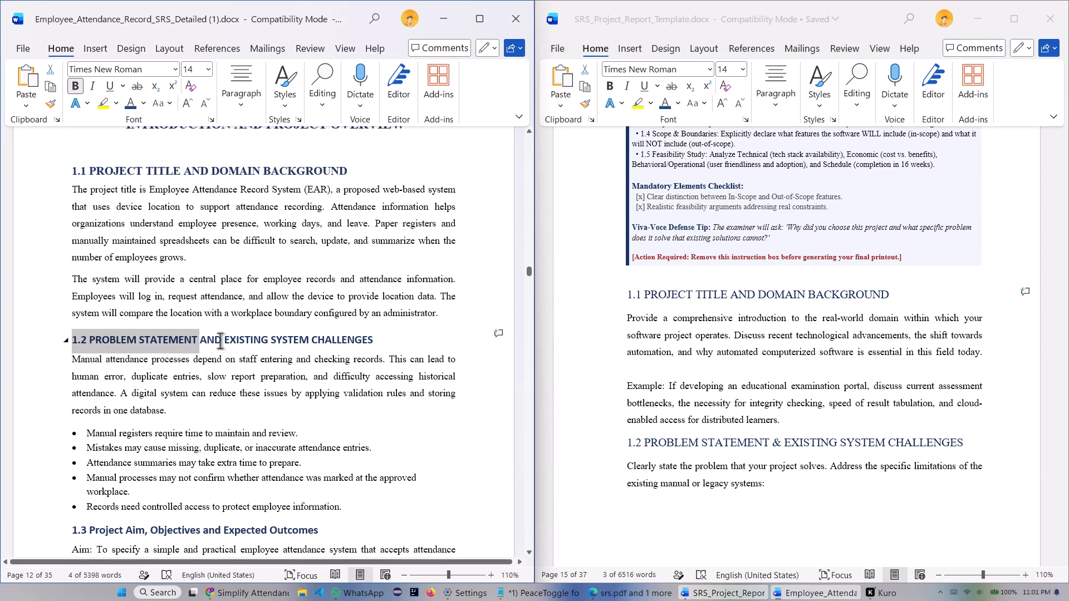
{"action": "left_click_drag", "start_coordinate": [220, 341], "coordinate": [372, 344]}
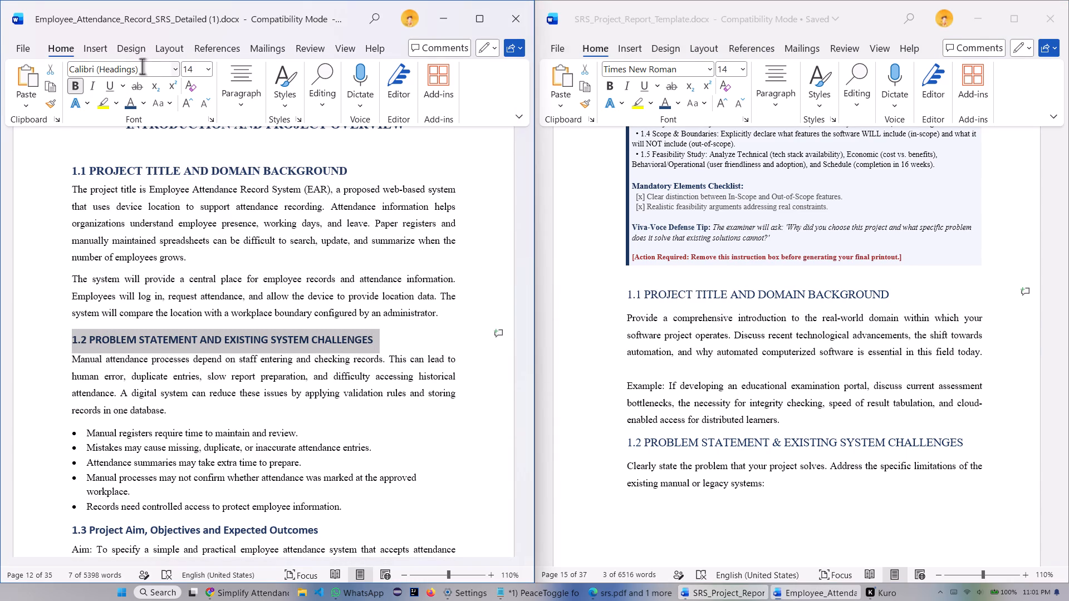
{"action": "left_click", "coordinate": [177, 71]}
{"action": "left_click", "coordinate": [130, 164]}
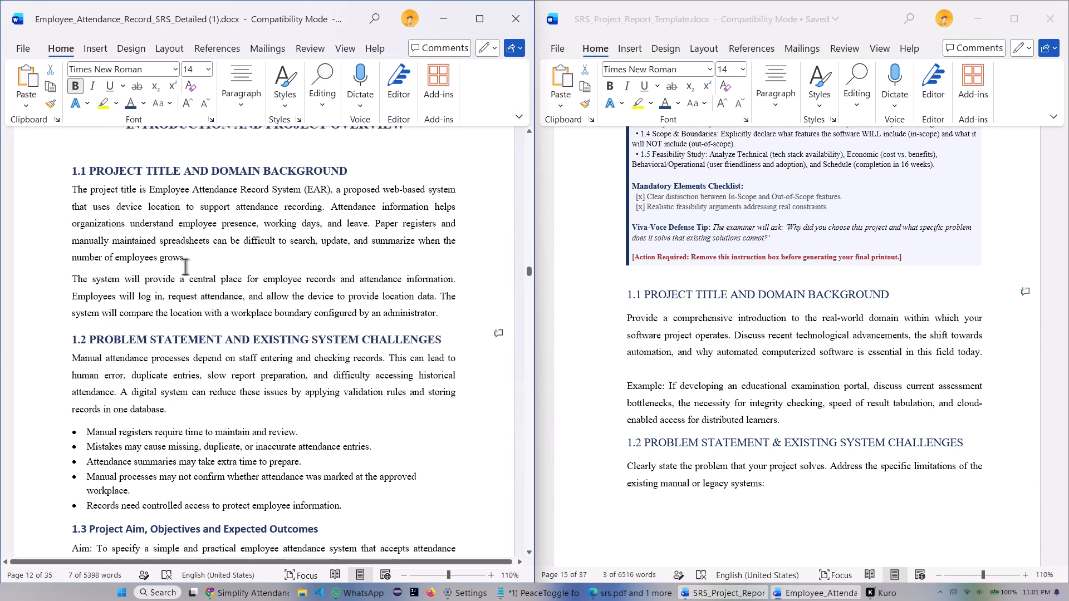
{"action": "left_click", "coordinate": [459, 452]}
Set the font of the report's heading 1.3 Project Aim, Objectives and Expected Outcomes to Times New Roman.
{"action": "scroll", "coordinate": [331, 317], "scroll_direction": "down", "scroll_amount": 2}
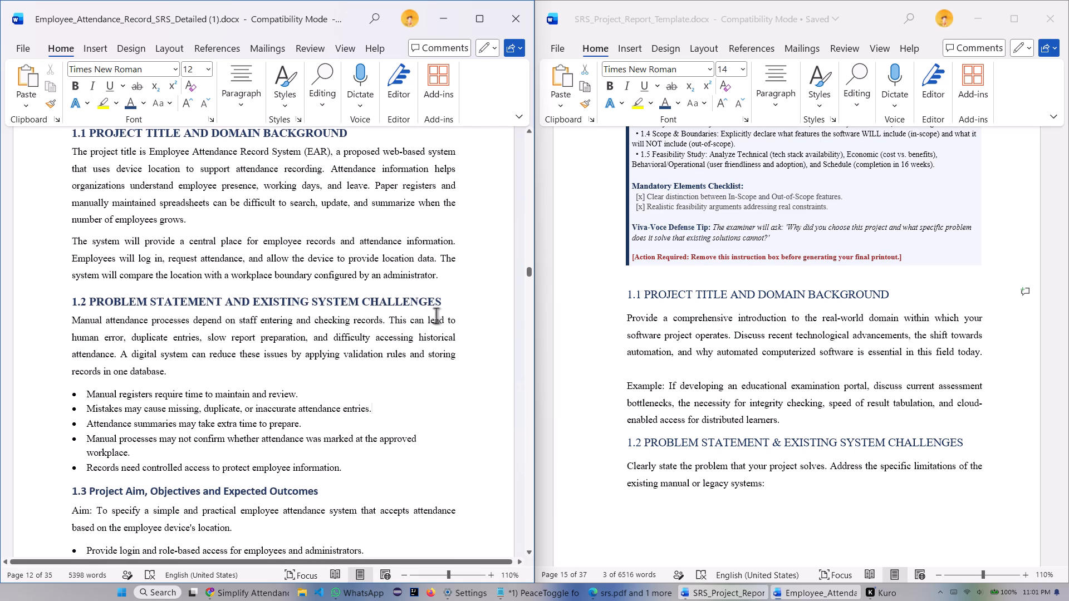
{"action": "scroll", "coordinate": [246, 305], "scroll_direction": "down", "scroll_amount": 3}
{"action": "scroll", "coordinate": [74, 332], "scroll_direction": "down", "scroll_amount": 3}
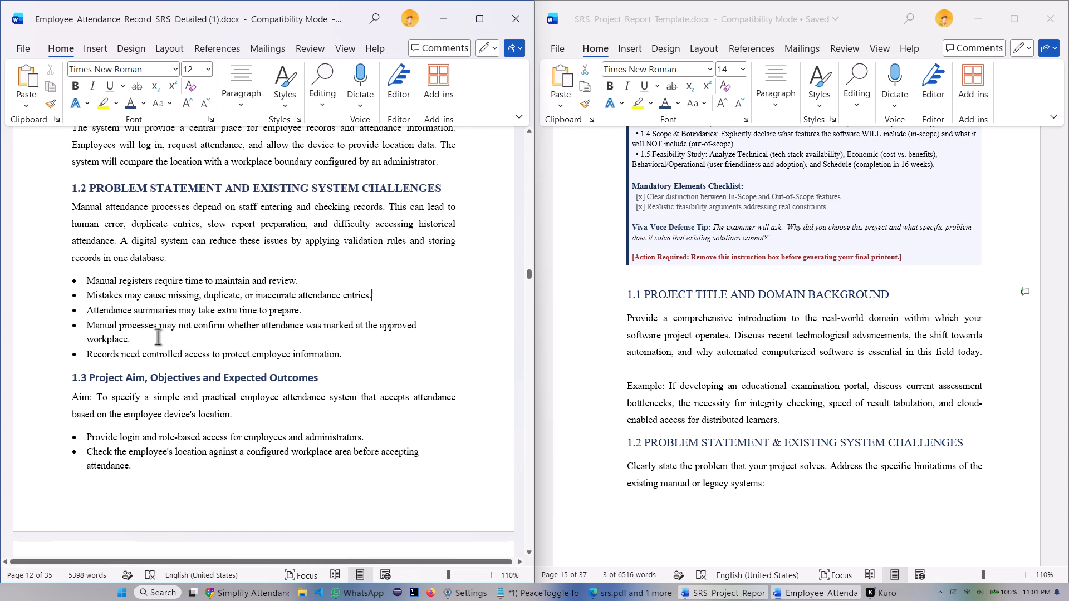
{"action": "scroll", "coordinate": [100, 440], "scroll_direction": "down", "scroll_amount": 2}
{"action": "scroll", "coordinate": [745, 368], "scroll_direction": "down", "scroll_amount": 13}
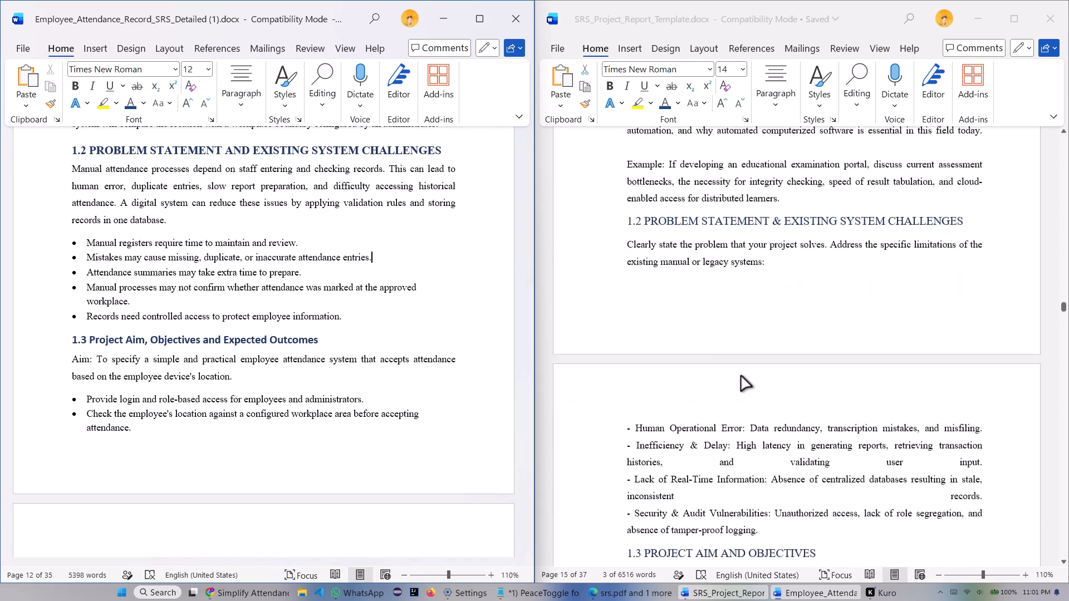
{"action": "scroll", "coordinate": [739, 377], "scroll_direction": "down", "scroll_amount": 7}
{"action": "scroll", "coordinate": [255, 380], "scroll_direction": "down", "scroll_amount": 5}
{"action": "scroll", "coordinate": [155, 344], "scroll_direction": "up", "scroll_amount": 2}
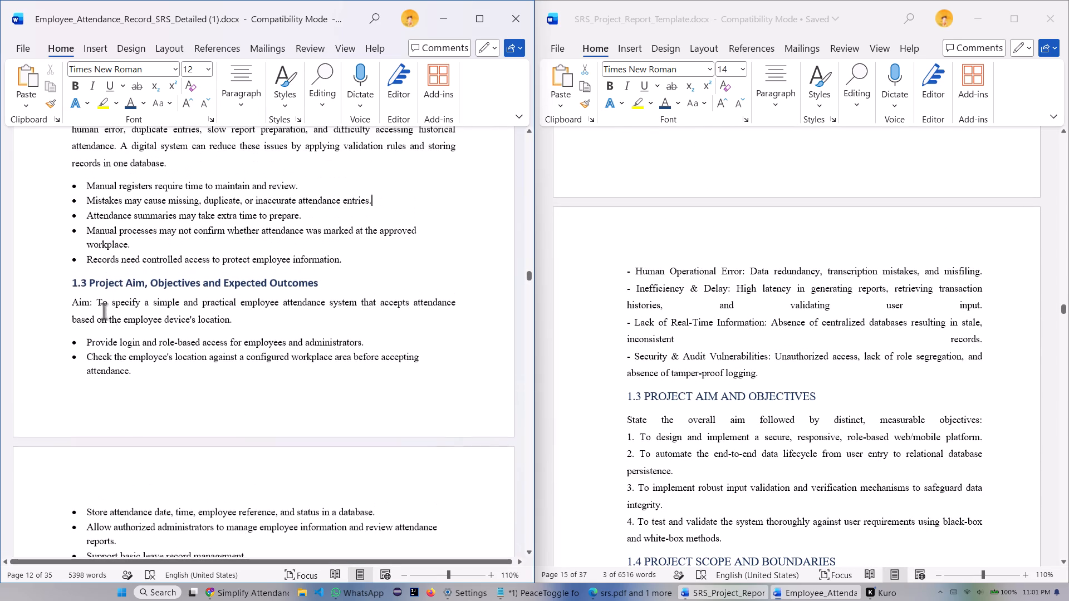
{"action": "left_click_drag", "start_coordinate": [72, 286], "coordinate": [286, 280]}
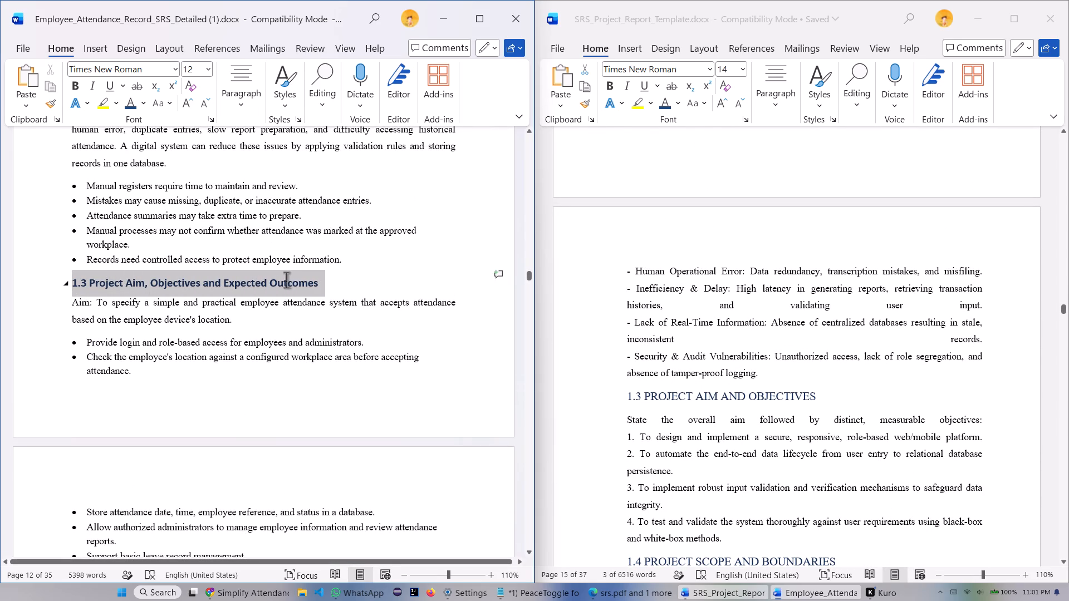
{"action": "left_click_drag", "start_coordinate": [286, 280], "coordinate": [292, 280]}
{"action": "left_click", "coordinate": [359, 237]}
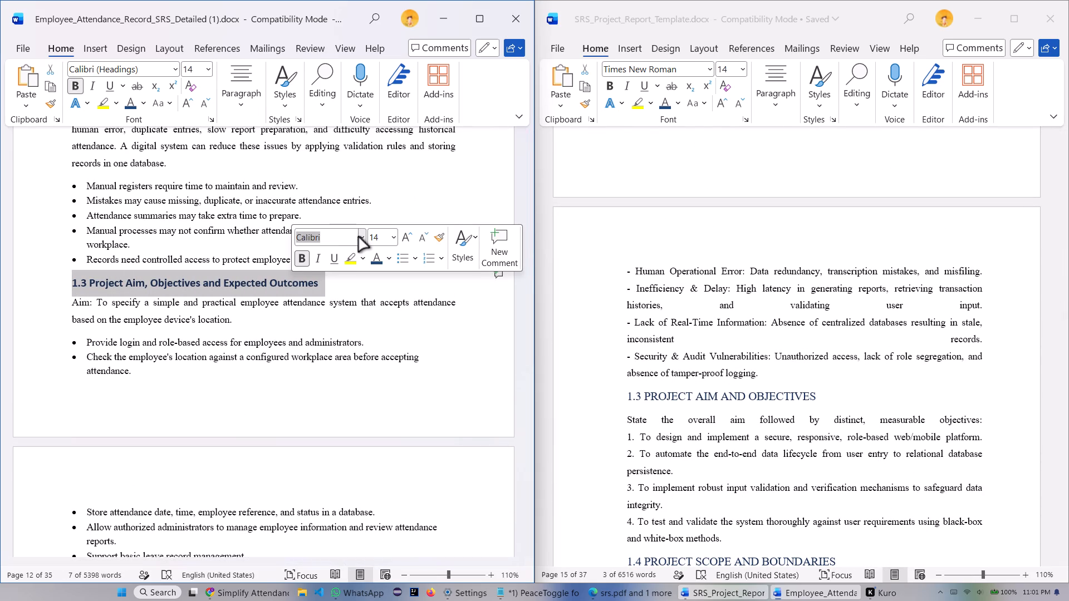
{"action": "left_click", "coordinate": [339, 329]}
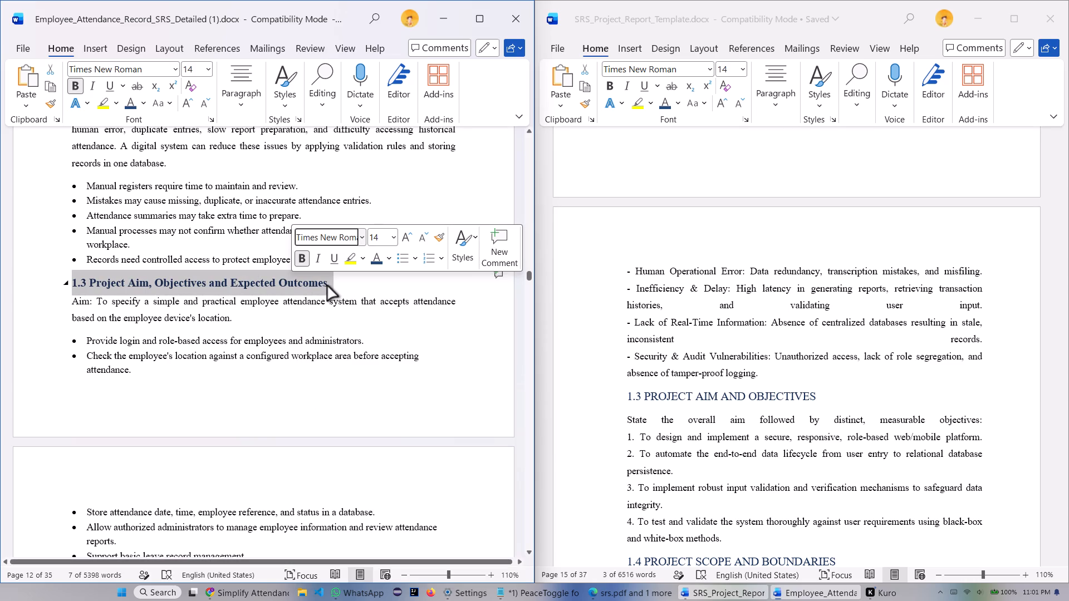
Convert the report's heading 1.3 Project Aim, Objectives and Expected Outcomes to all capitals.
{"action": "key", "text": "shift+F3"}
{"action": "left_click", "coordinate": [349, 283]}
{"action": "left_click_drag", "start_coordinate": [332, 283], "coordinate": [178, 269]}
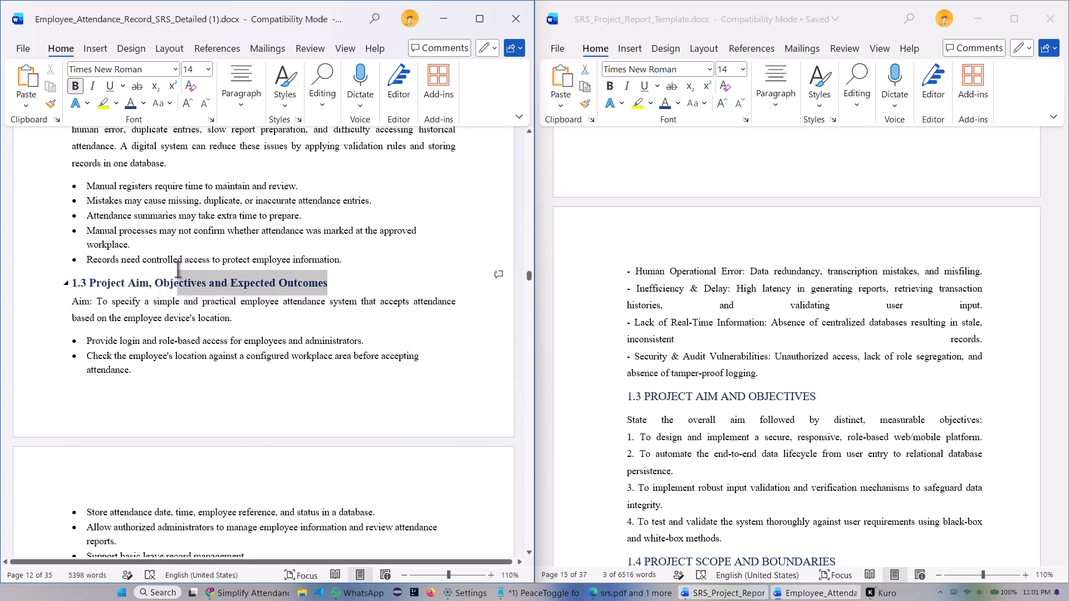
{"action": "left_click_drag", "start_coordinate": [178, 269], "coordinate": [70, 280]}
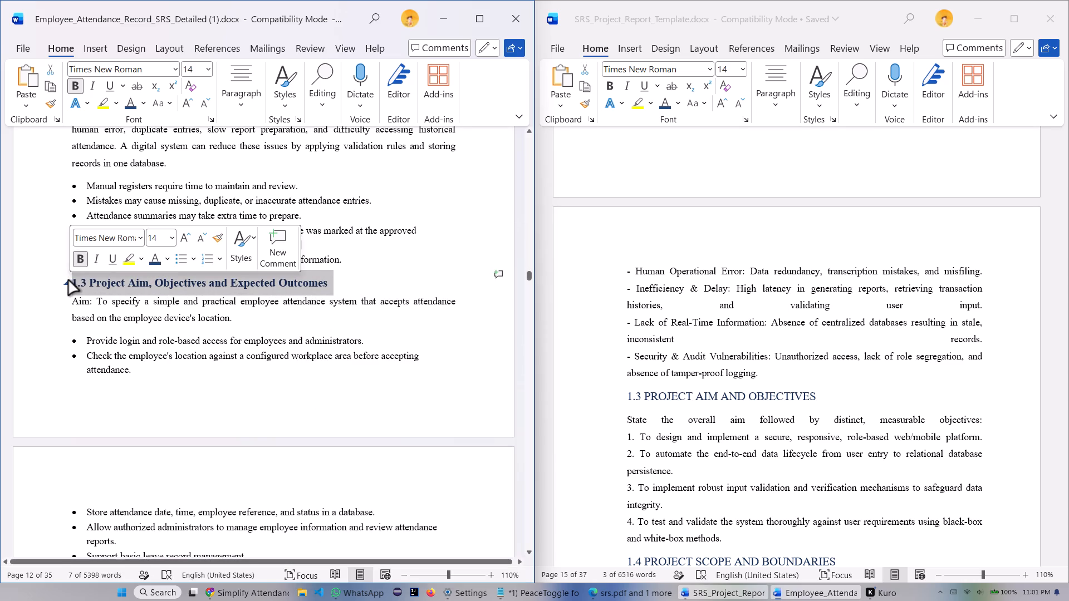
{"action": "key", "text": "shift+F3"}
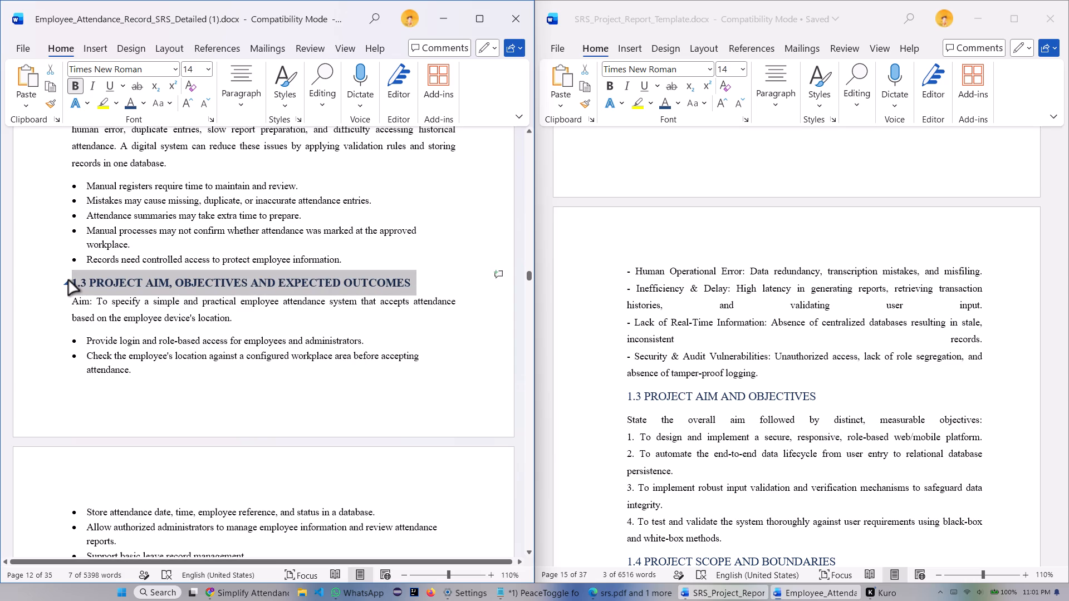
{"action": "left_click", "coordinate": [441, 338]}
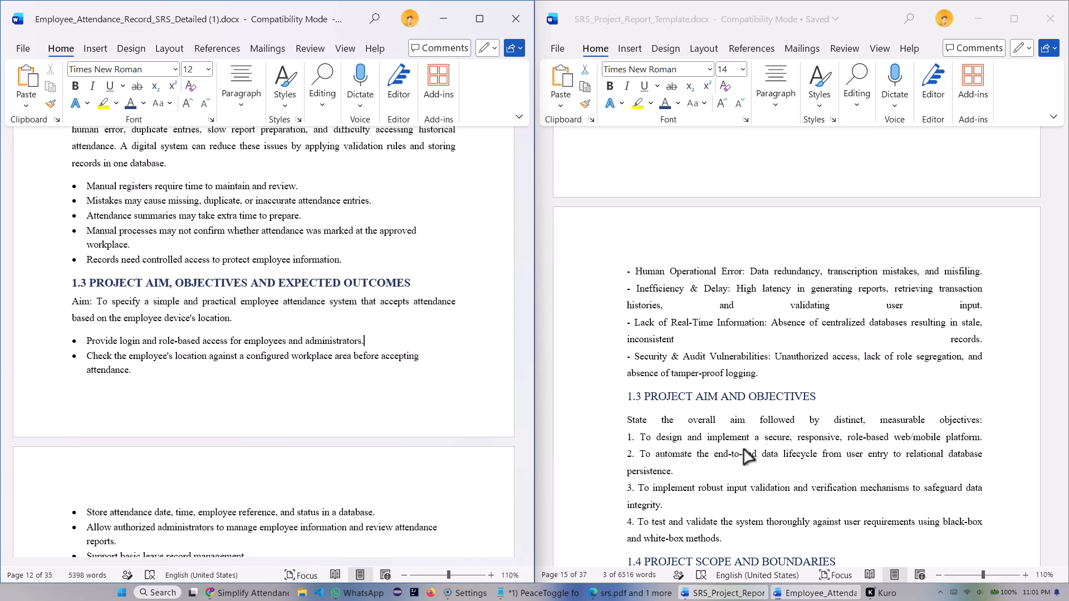
Compare the content and layout of the report's sections 1.3 to 1.5 with the same sections in the SRS template.
{"action": "scroll", "coordinate": [657, 430], "scroll_direction": "down", "scroll_amount": 3}
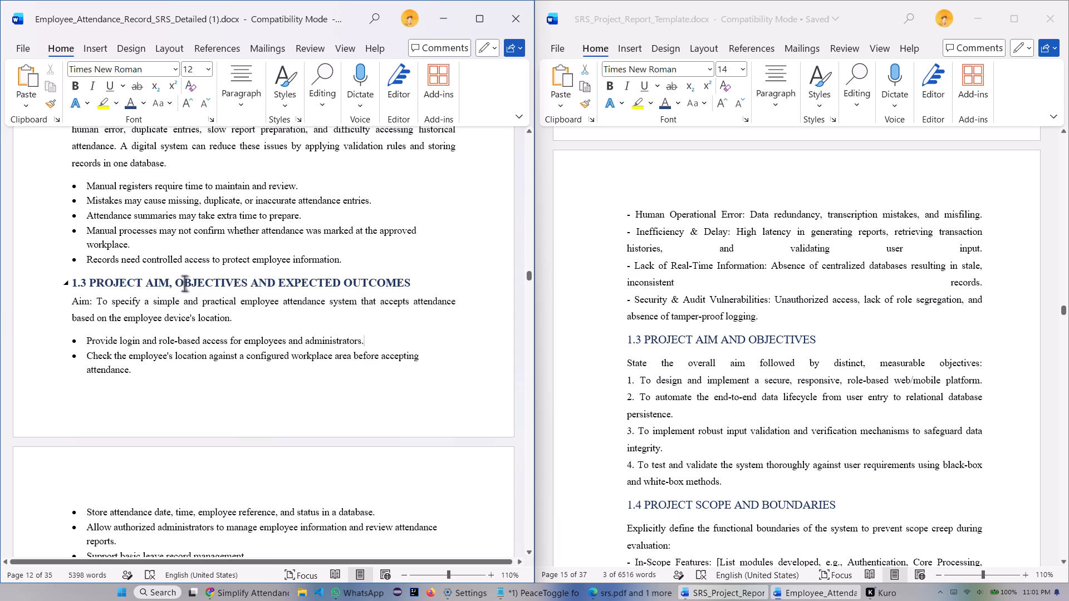
{"action": "scroll", "coordinate": [212, 368], "scroll_direction": "down", "scroll_amount": 2}
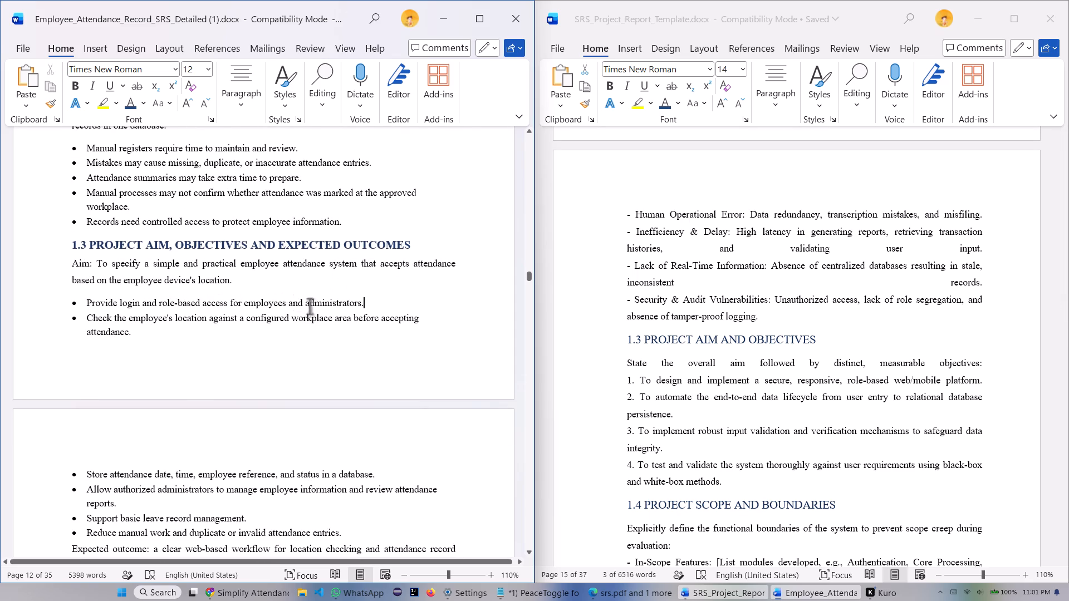
{"action": "scroll", "coordinate": [130, 321], "scroll_direction": "down", "scroll_amount": 2}
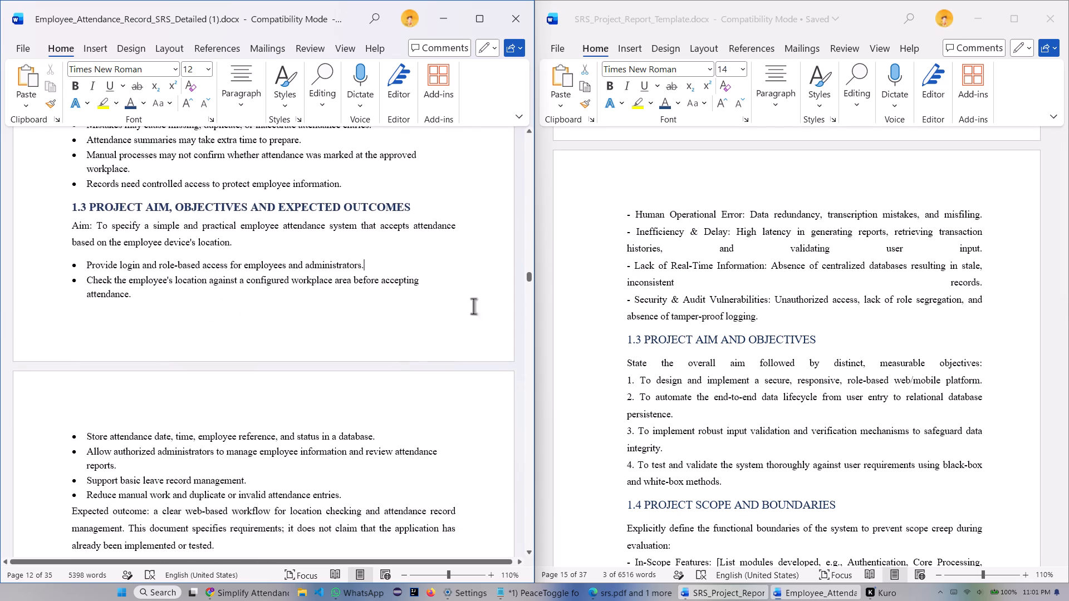
{"action": "scroll", "coordinate": [752, 339], "scroll_direction": "down", "scroll_amount": 1}
{"action": "scroll", "coordinate": [254, 306], "scroll_direction": "down", "scroll_amount": 6}
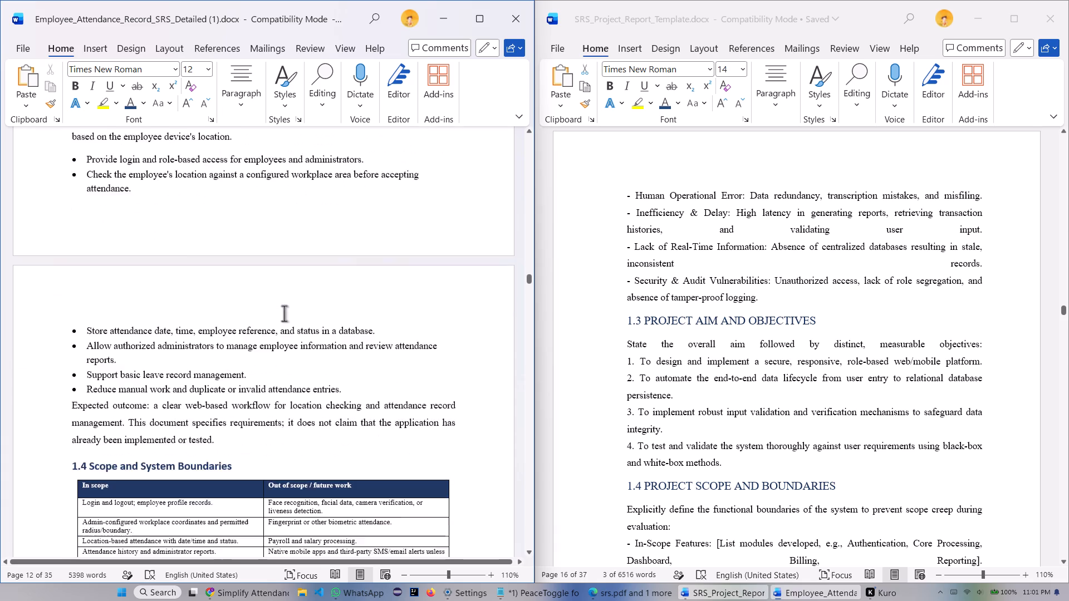
{"action": "scroll", "coordinate": [284, 313], "scroll_direction": "down", "scroll_amount": 5}
{"action": "scroll", "coordinate": [759, 343], "scroll_direction": "down", "scroll_amount": 3}
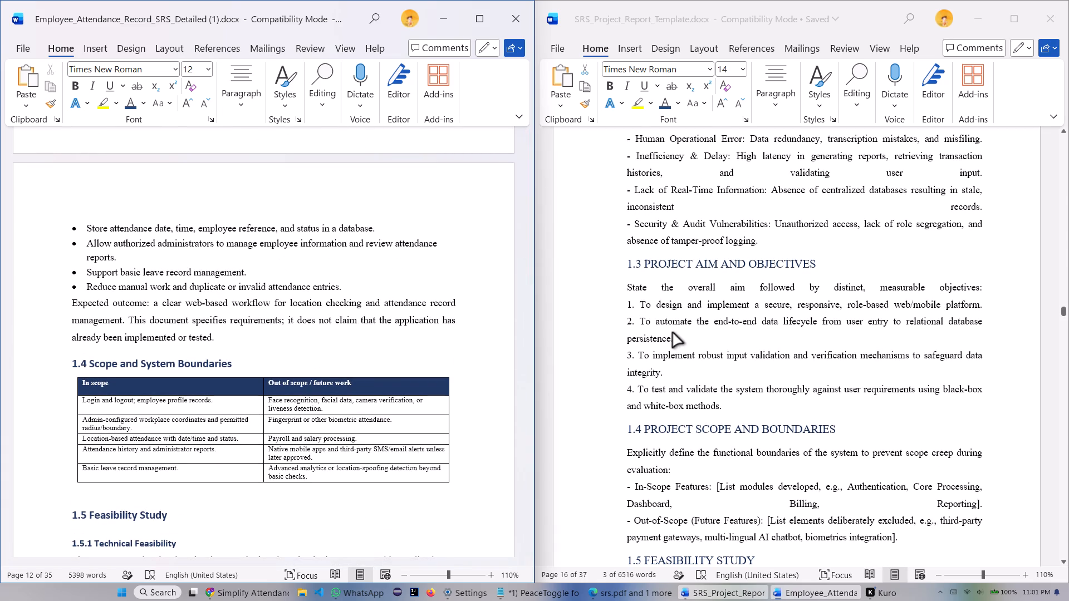
{"action": "scroll", "coordinate": [286, 345], "scroll_direction": "up", "scroll_amount": 7}
{"action": "scroll", "coordinate": [271, 398], "scroll_direction": "up", "scroll_amount": 1}
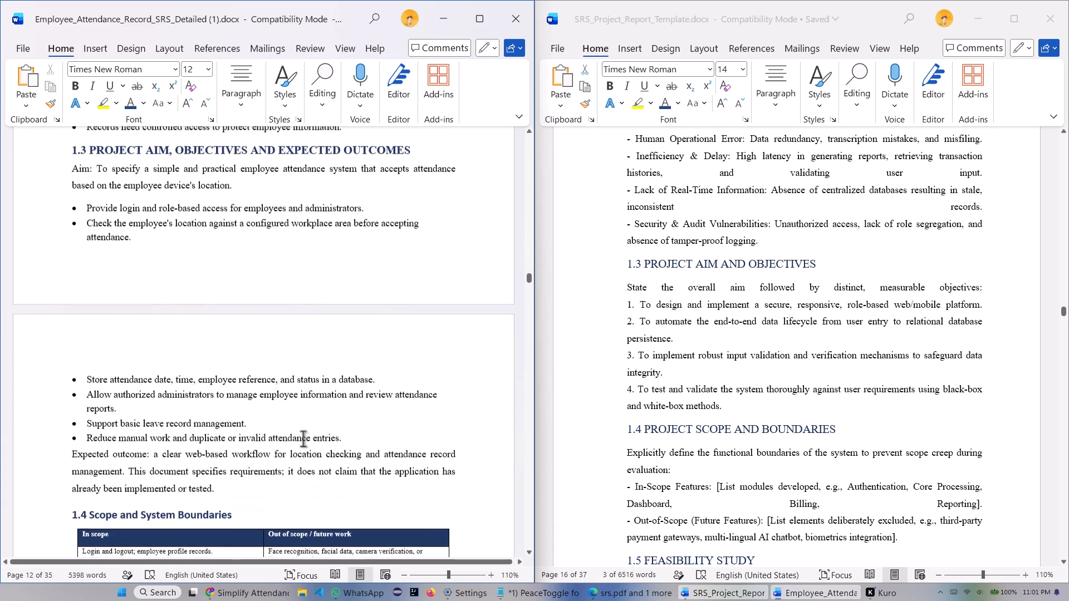
{"action": "scroll", "coordinate": [192, 397], "scroll_direction": "down", "scroll_amount": 4}
{"action": "scroll", "coordinate": [320, 382], "scroll_direction": "down", "scroll_amount": 4}
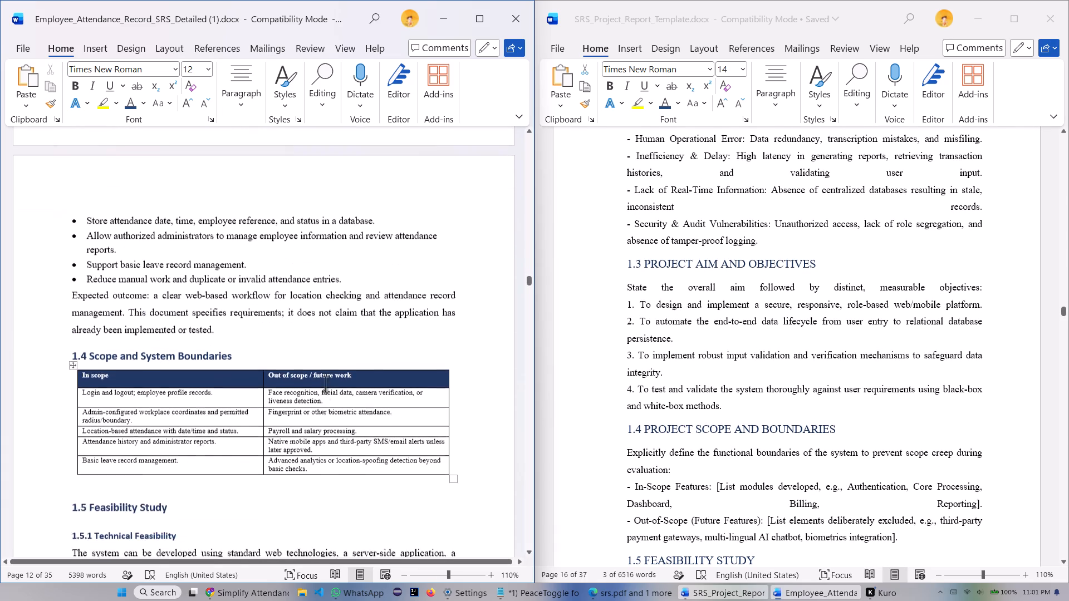
{"action": "scroll", "coordinate": [325, 384], "scroll_direction": "down", "scroll_amount": 2}
{"action": "scroll", "coordinate": [730, 335], "scroll_direction": "down", "scroll_amount": 2}
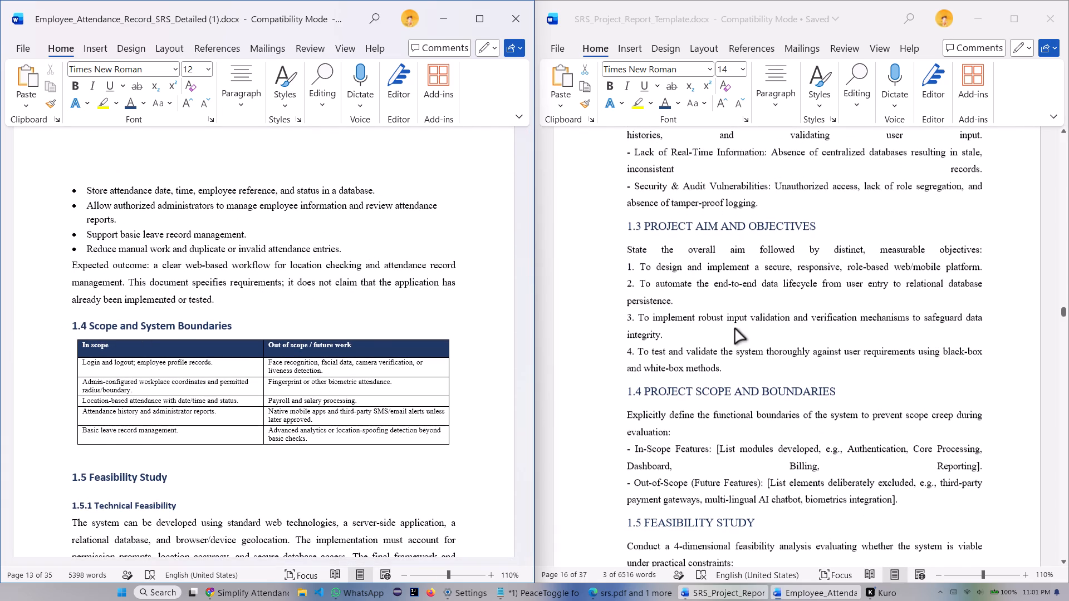
{"action": "scroll", "coordinate": [253, 351], "scroll_direction": "down", "scroll_amount": 4}
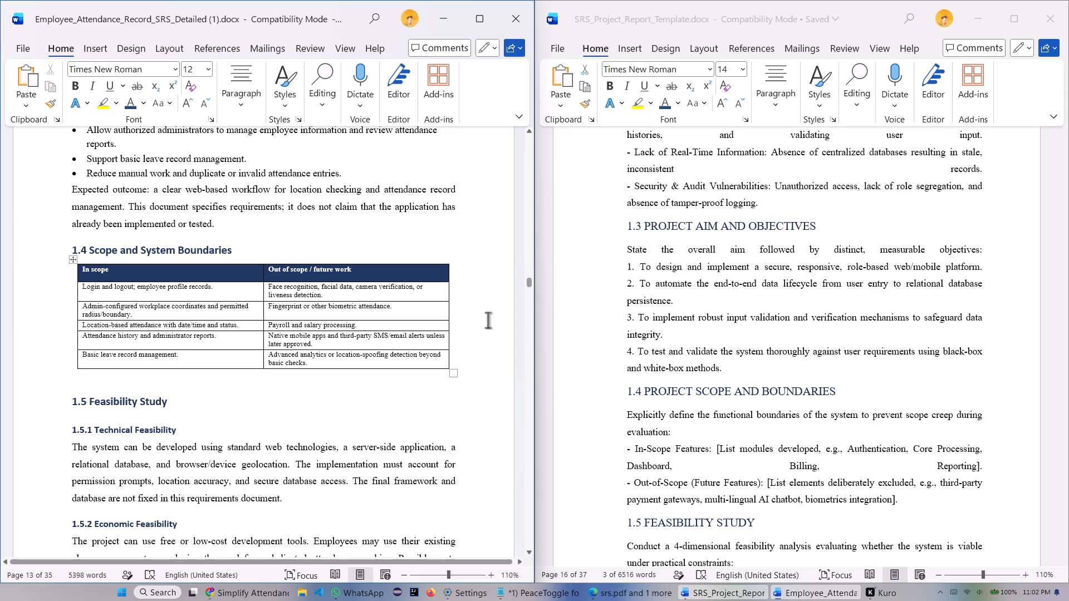
{"action": "scroll", "coordinate": [763, 395], "scroll_direction": "down", "scroll_amount": 2}
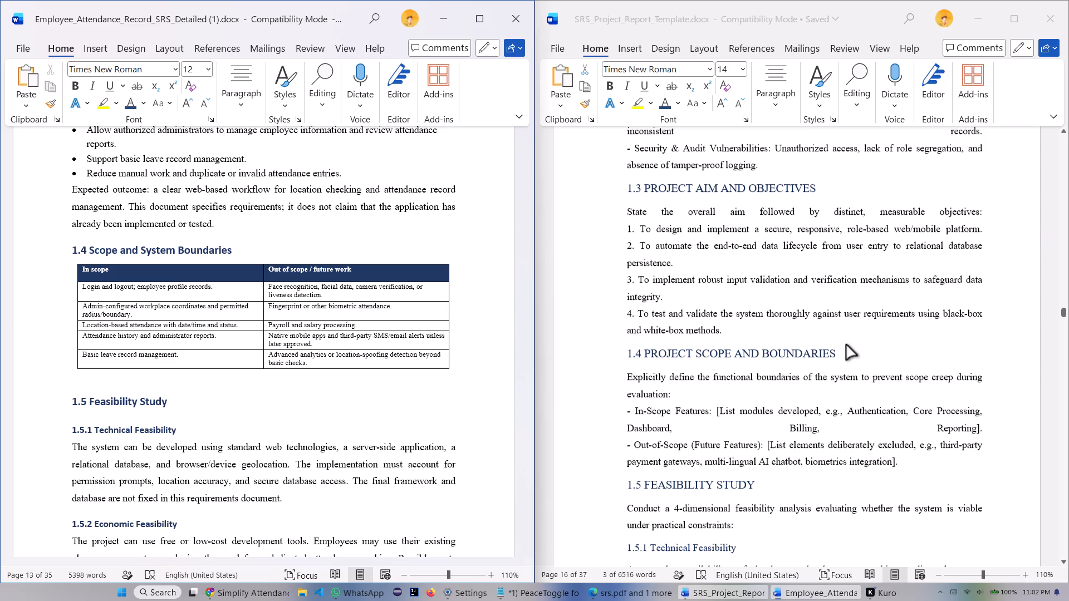
{"action": "scroll", "coordinate": [805, 401], "scroll_direction": "down", "scroll_amount": 2}
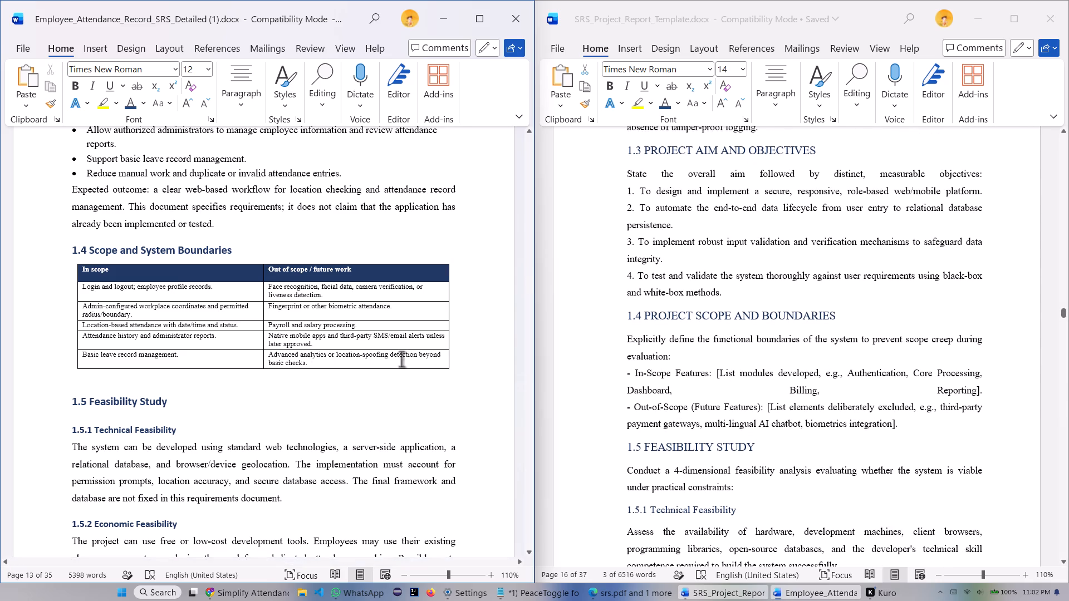
Set the font size of all text in the in-scope/out-of-scope table under heading 1.4 to 10.
{"action": "scroll", "coordinate": [74, 324], "scroll_direction": "down", "scroll_amount": 2}
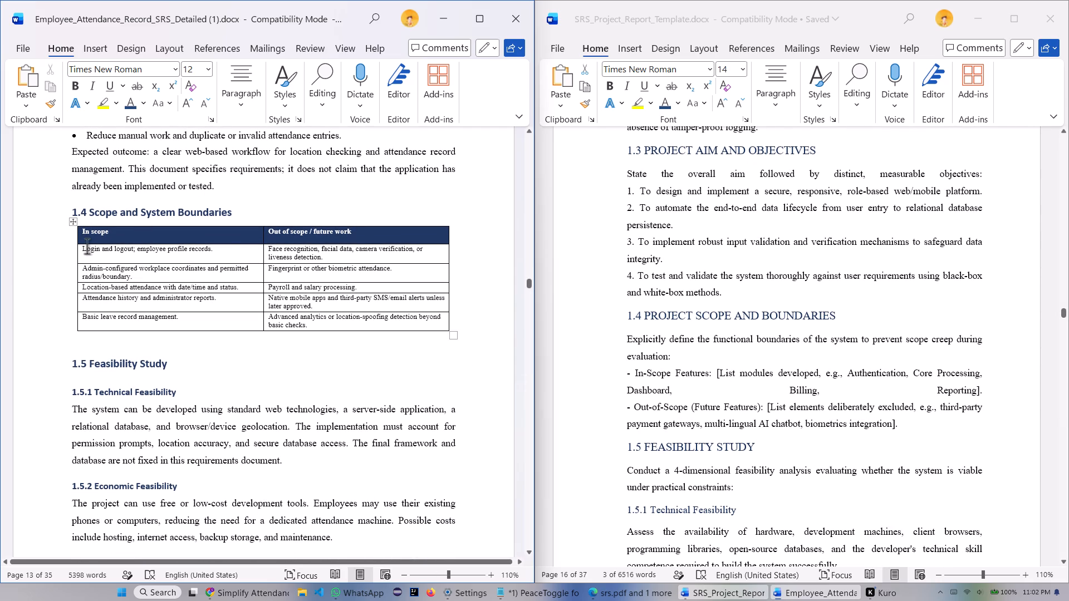
{"action": "left_click_drag", "start_coordinate": [82, 234], "coordinate": [97, 240]}
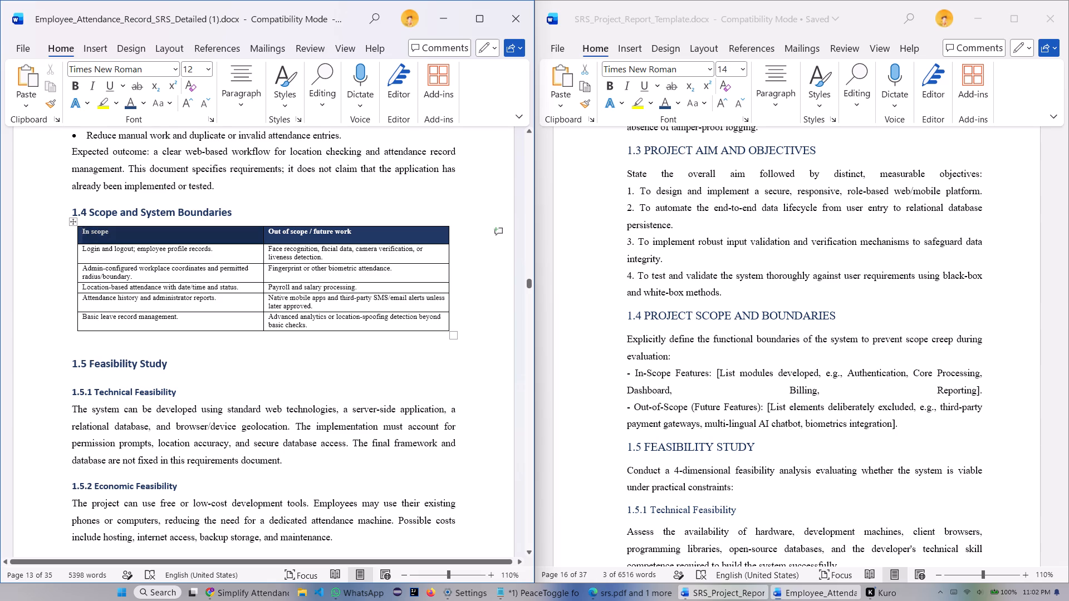
{"action": "left_click_drag", "start_coordinate": [97, 240], "coordinate": [382, 331]}
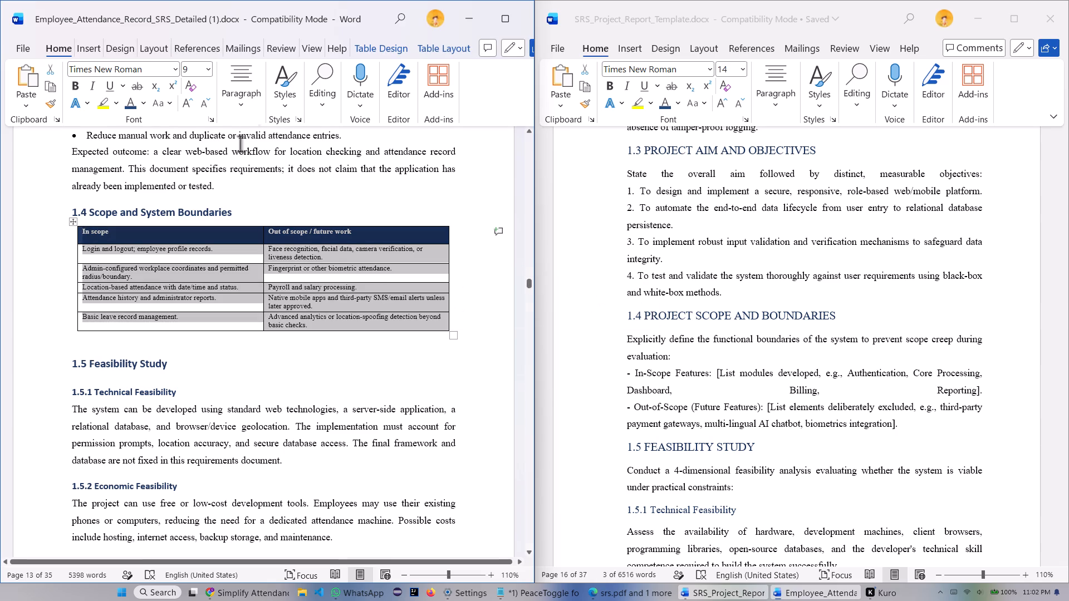
{"action": "left_click", "coordinate": [209, 72]}
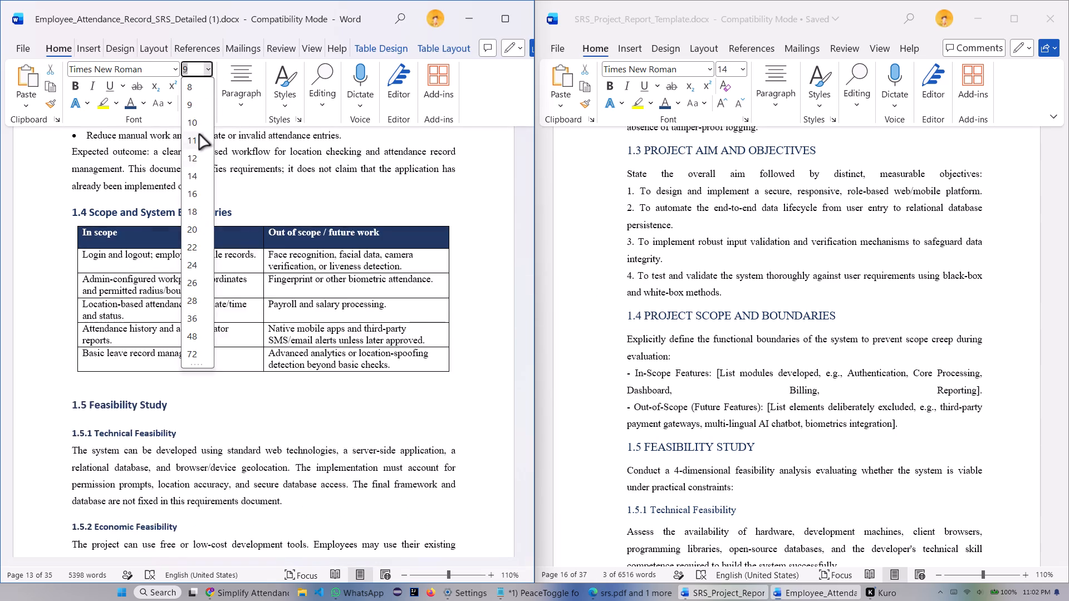
{"action": "left_click", "coordinate": [198, 125]}
{"action": "left_click", "coordinate": [56, 331]}
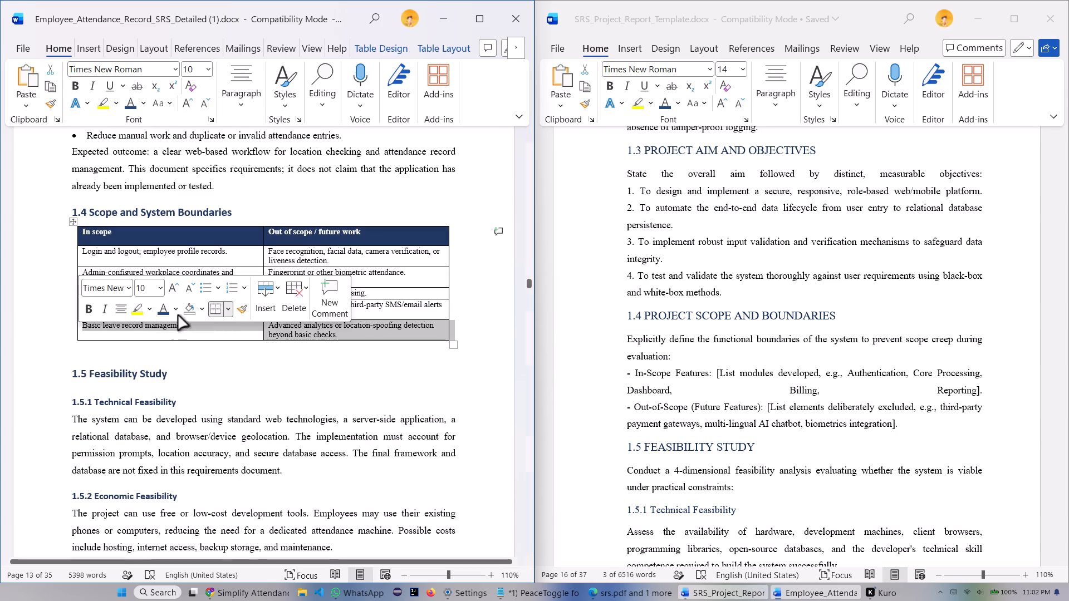
{"action": "left_click", "coordinate": [236, 359]}
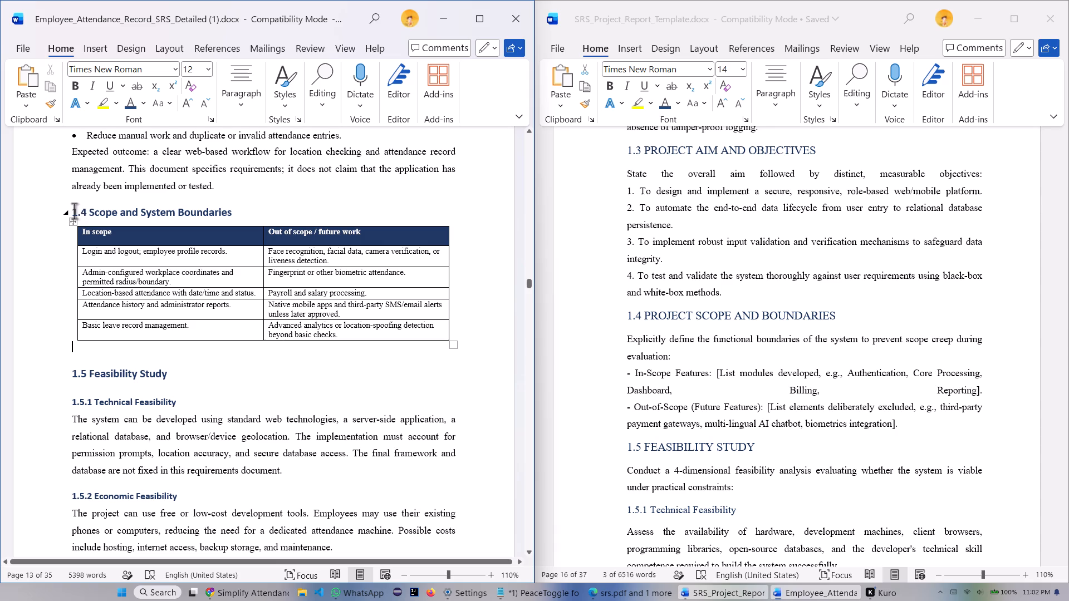
Set the font of the report's heading 1.4 Scope and System Boundaries to Times New Roman.
{"action": "left_click_drag", "start_coordinate": [74, 211], "coordinate": [214, 211]}
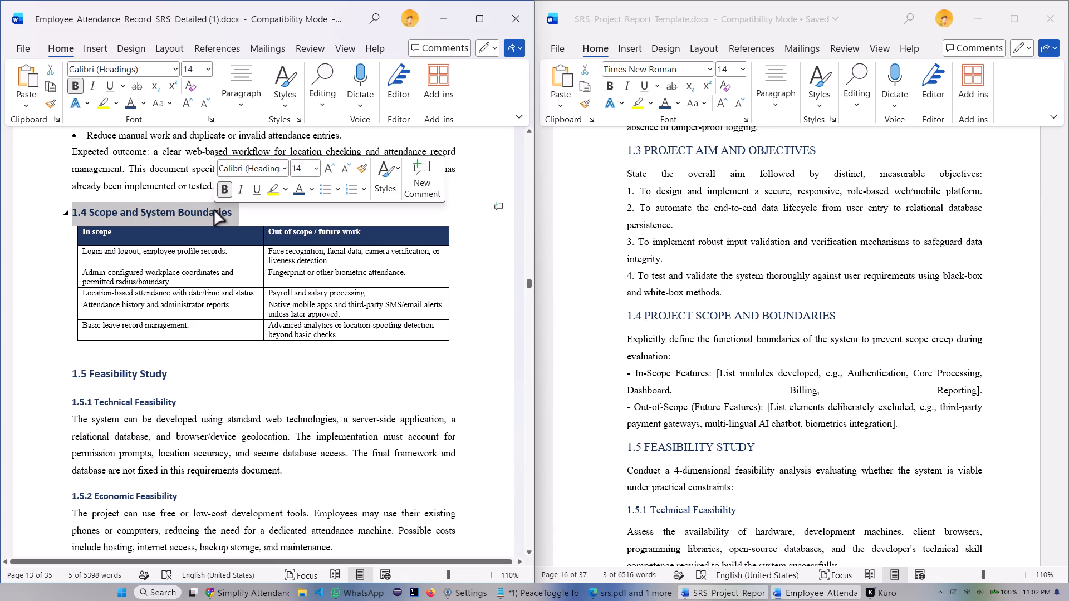
{"action": "left_click", "coordinate": [283, 170]}
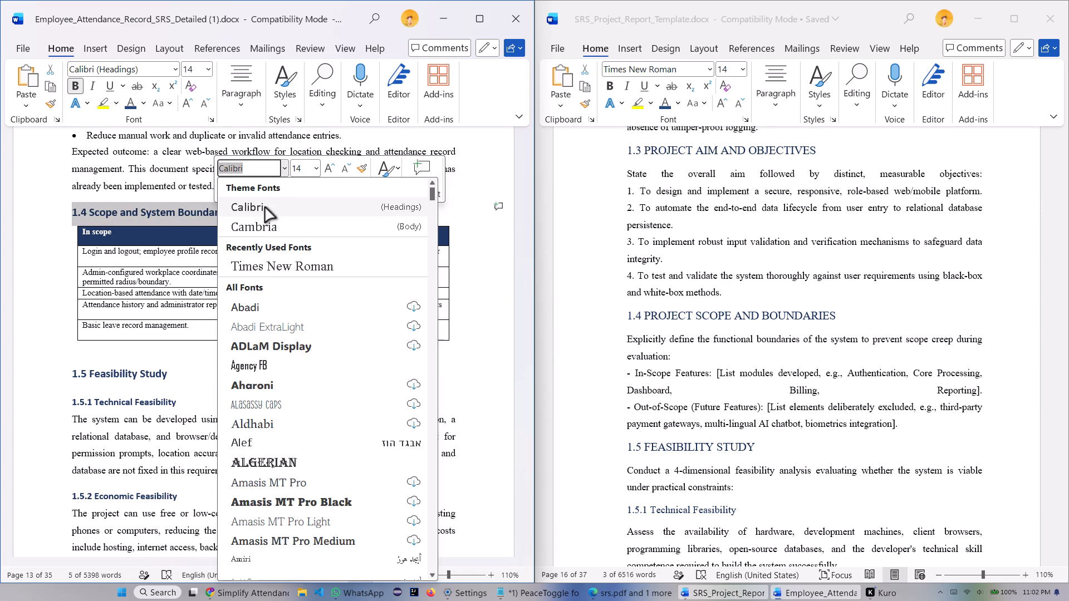
{"action": "left_click", "coordinate": [240, 267]}
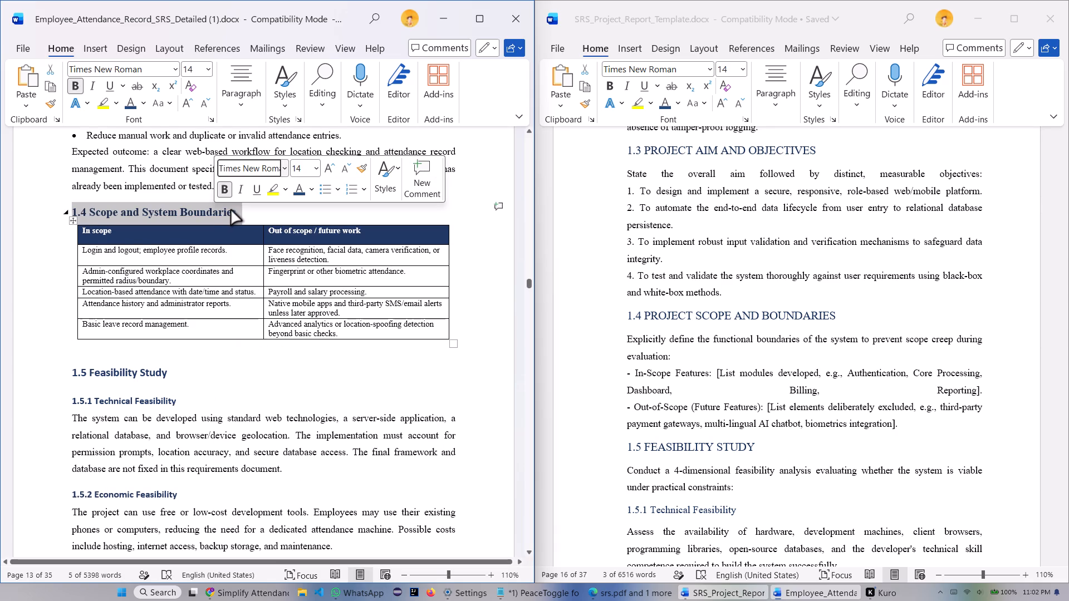
Convert the report's heading 1.4 Scope and System Boundaries to all capitals.
{"action": "key", "text": "shift+F3"}
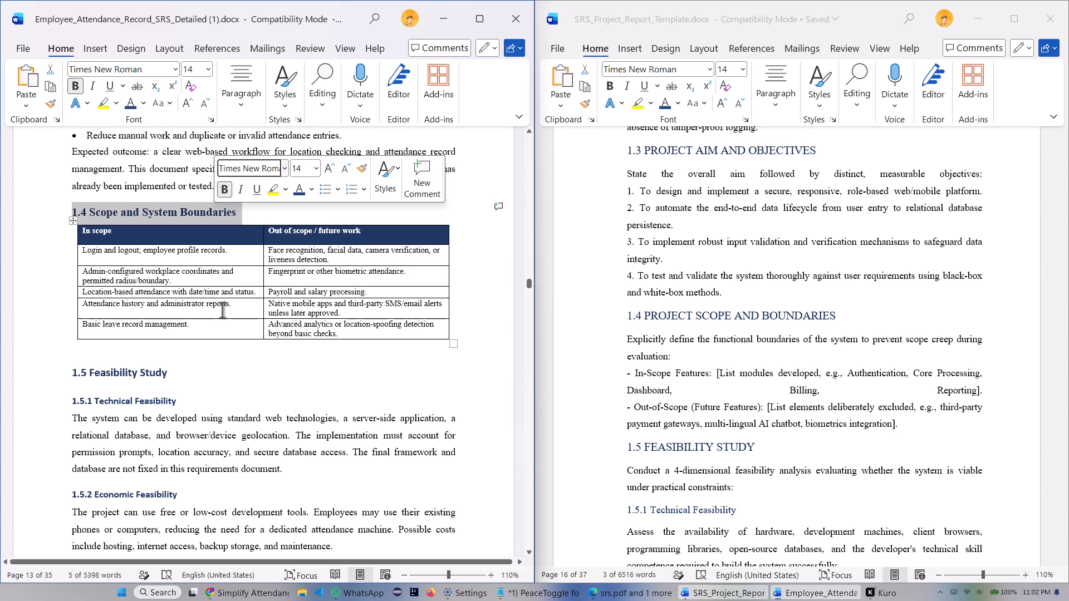
{"action": "left_click", "coordinate": [250, 213]}
{"action": "left_click_drag", "start_coordinate": [241, 210], "coordinate": [132, 205]}
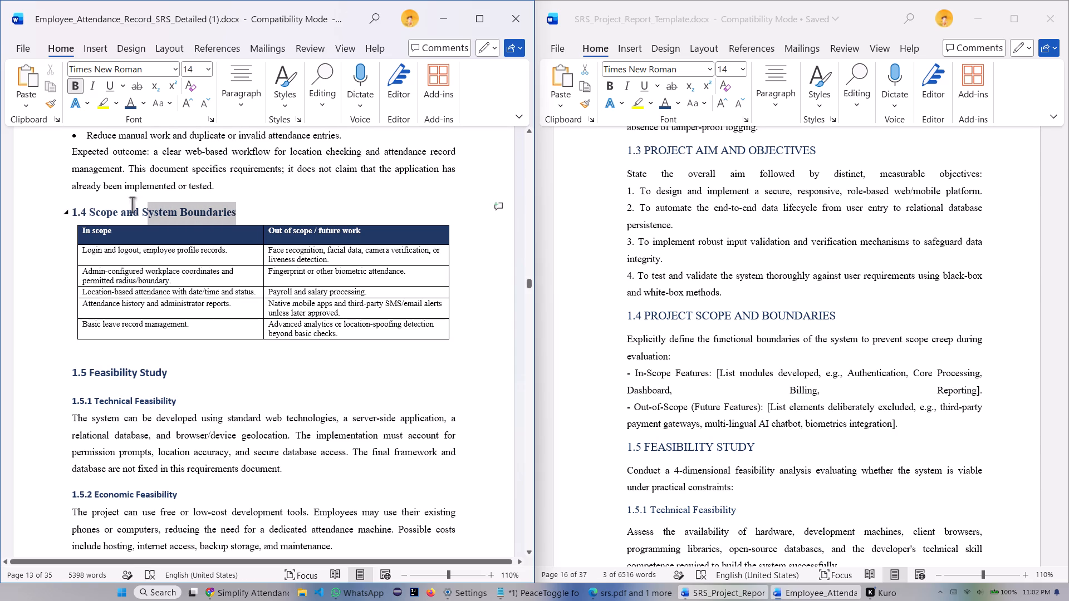
{"action": "left_click_drag", "start_coordinate": [132, 205], "coordinate": [67, 208]}
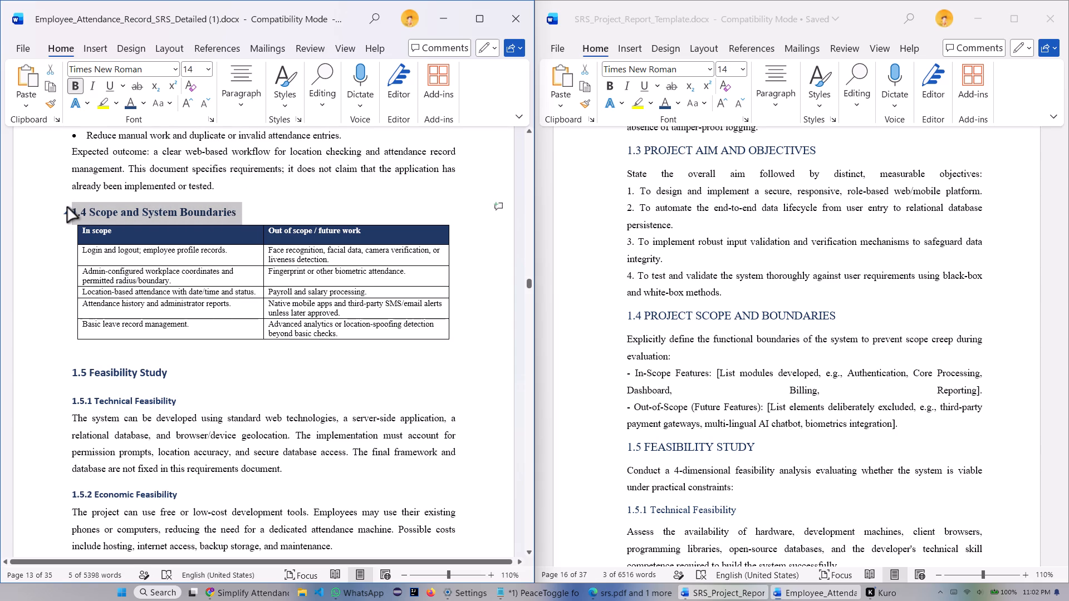
{"action": "key", "text": "shift+F3"}
{"action": "left_click", "coordinate": [226, 368]}
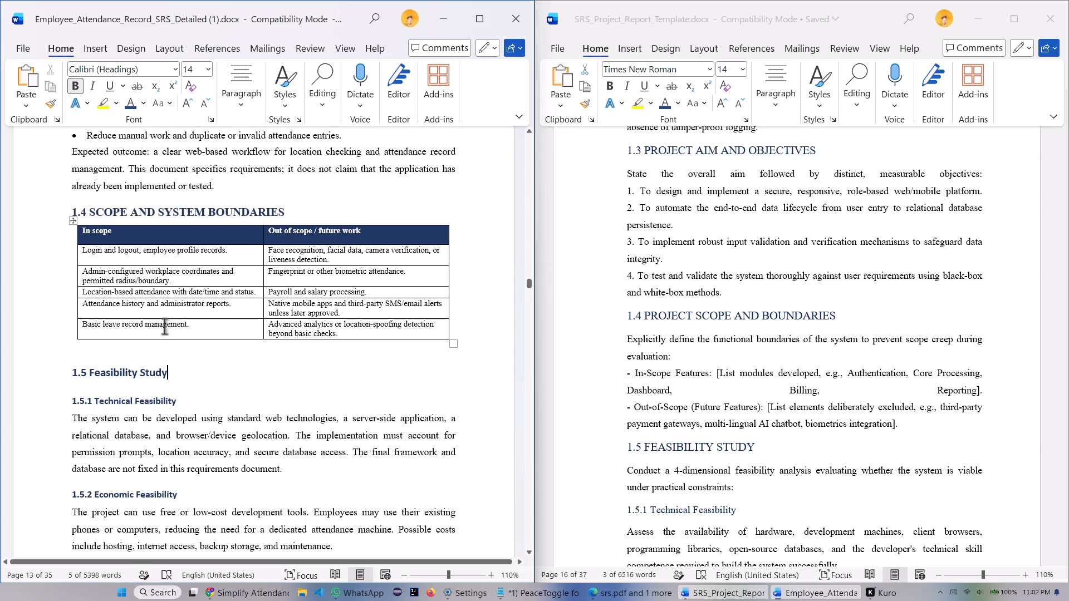
Set the report's heading 1.5 Feasibility Study in Times New Roman and convert it to all capitals.
{"action": "scroll", "coordinate": [162, 294], "scroll_direction": "down", "scroll_amount": 4}
{"action": "scroll", "coordinate": [236, 277], "scroll_direction": "up", "scroll_amount": 2}
{"action": "scroll", "coordinate": [211, 299], "scroll_direction": "down", "scroll_amount": 2}
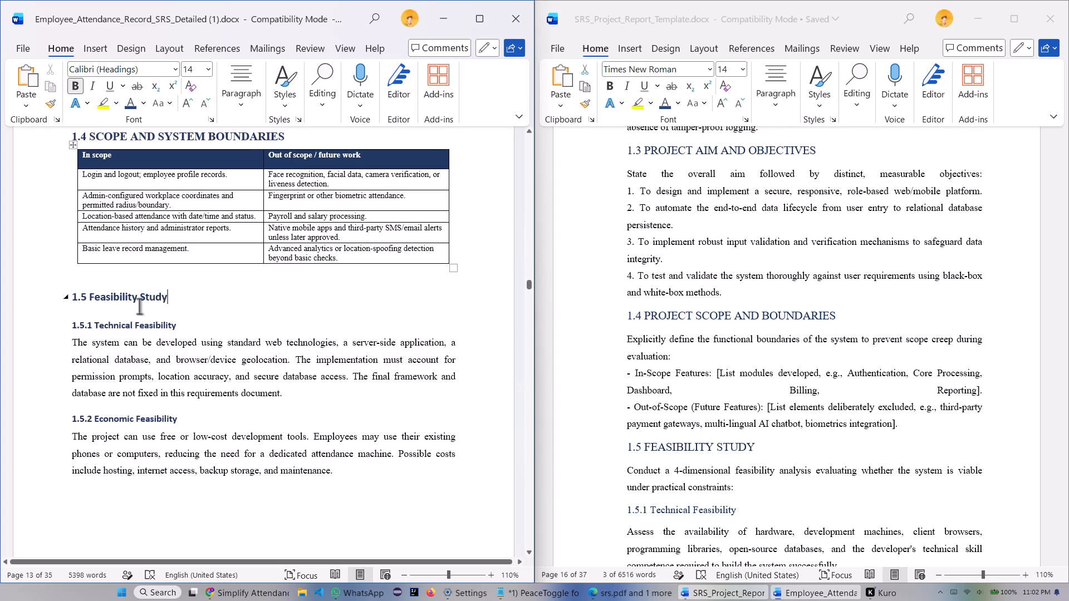
{"action": "left_click_drag", "start_coordinate": [174, 297], "coordinate": [75, 285]}
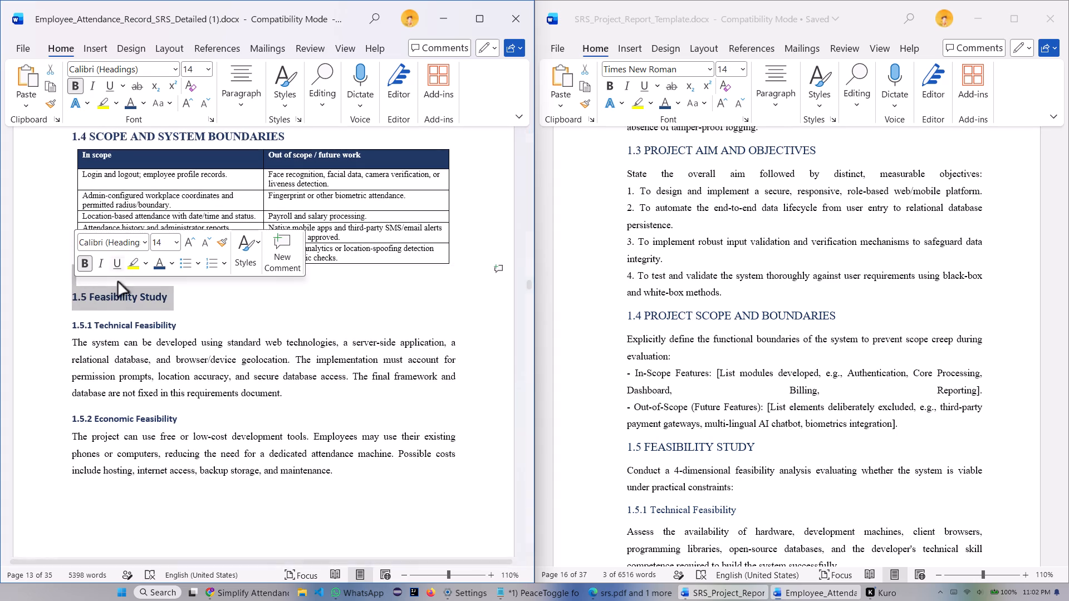
{"action": "left_click", "coordinate": [142, 246]}
{"action": "left_click", "coordinate": [115, 342]}
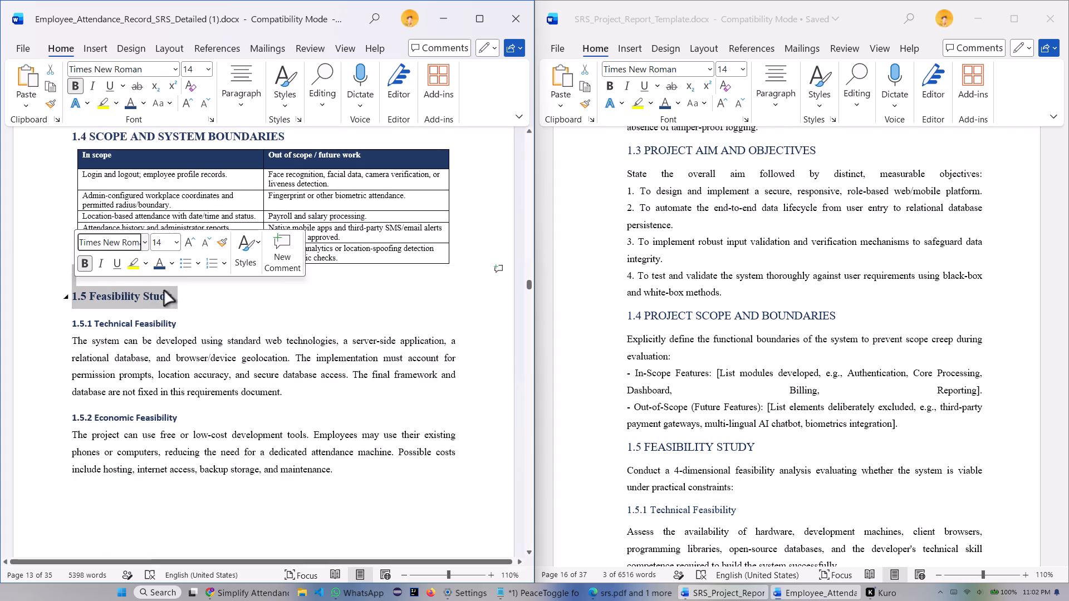
{"action": "left_click", "coordinate": [188, 298]}
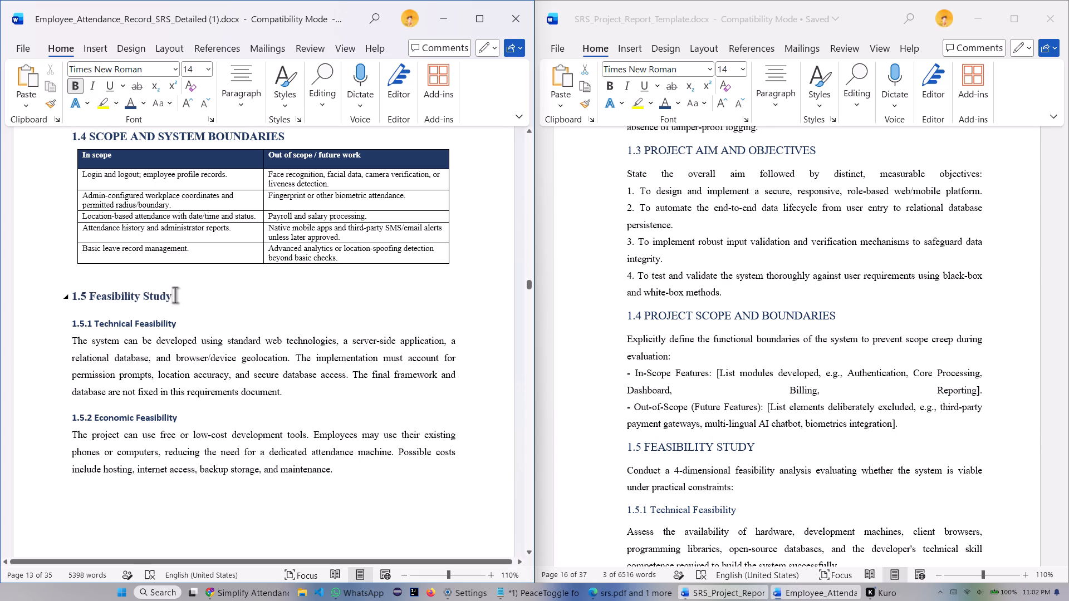
{"action": "left_click_drag", "start_coordinate": [175, 295], "coordinate": [70, 290]}
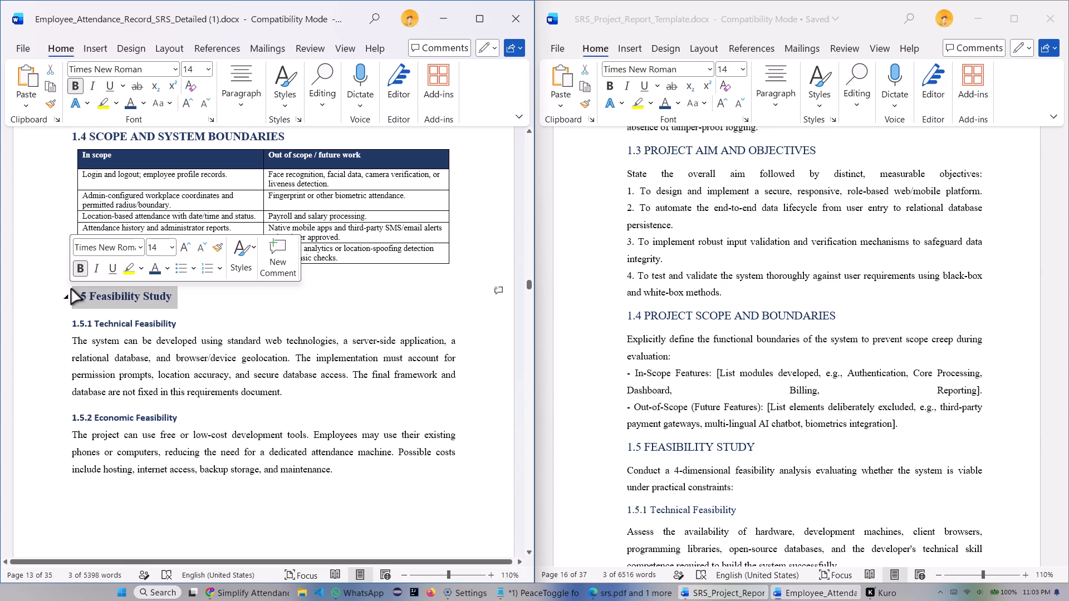
{"action": "key", "text": "shift+F3"}
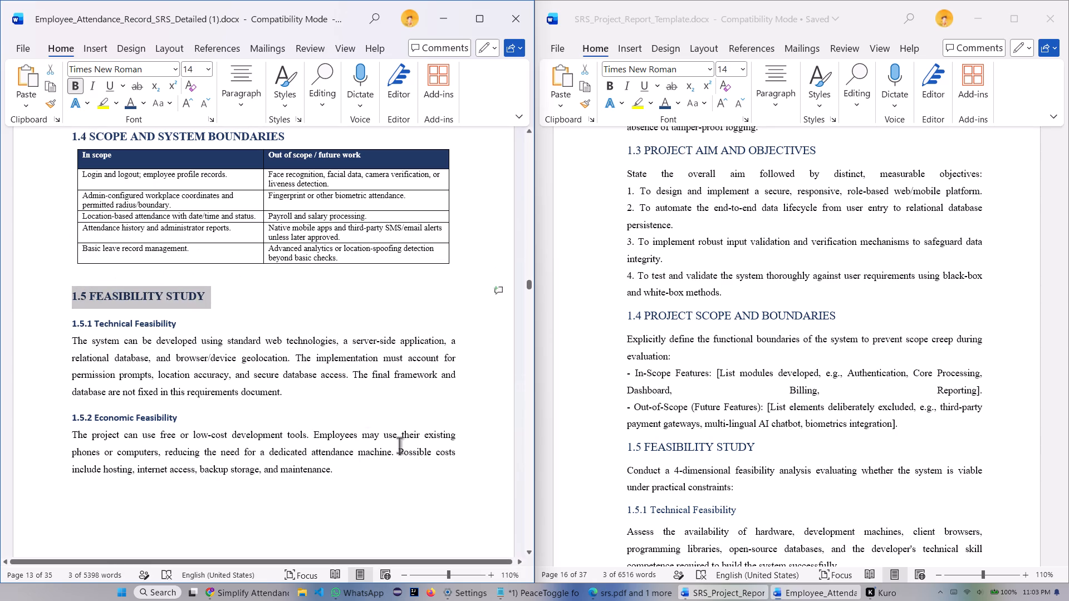
{"action": "left_click", "coordinate": [367, 403]}
Compare the font and size of the report's heading 1.5.1 Technical Feasibility with the same heading in the SRS template.
{"action": "scroll", "coordinate": [287, 375], "scroll_direction": "down", "scroll_amount": 3}
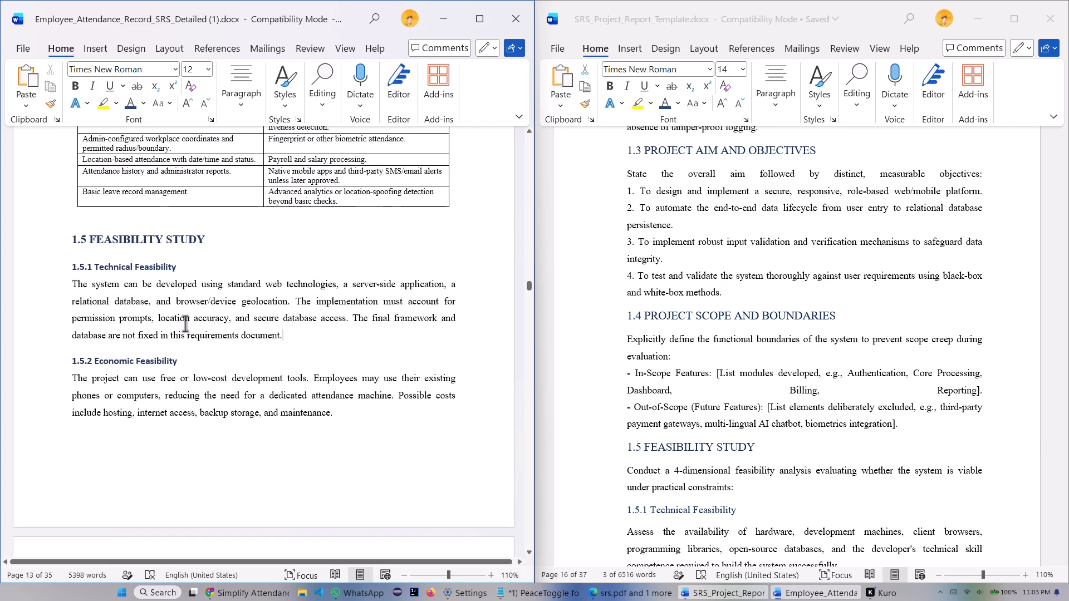
{"action": "left_click_drag", "start_coordinate": [176, 268], "coordinate": [126, 264]}
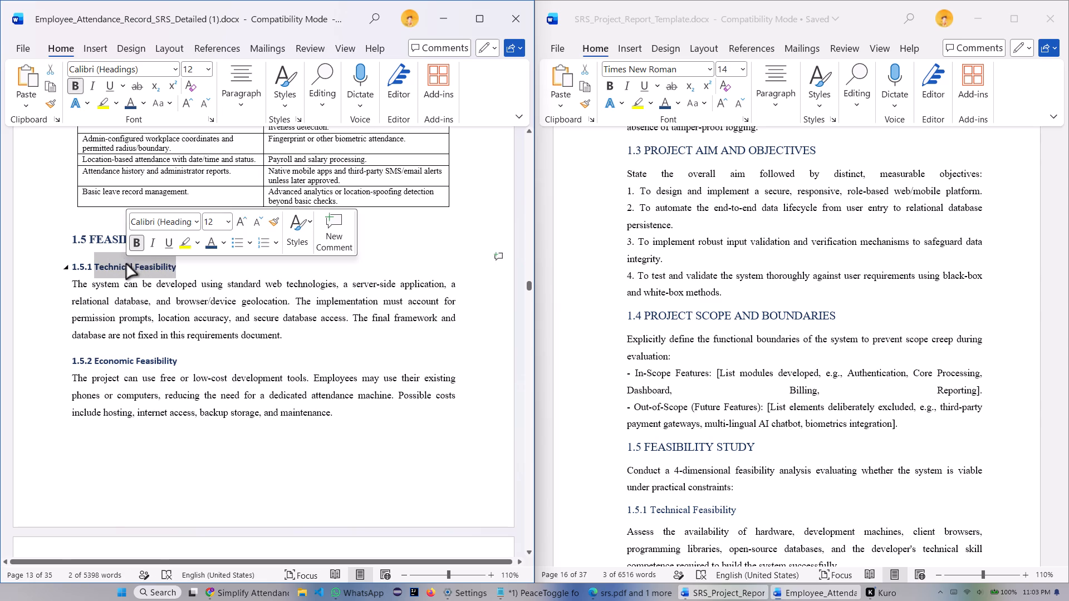
{"action": "left_click", "coordinate": [733, 515]}
{"action": "left_click_drag", "start_coordinate": [734, 510], "coordinate": [664, 508]}
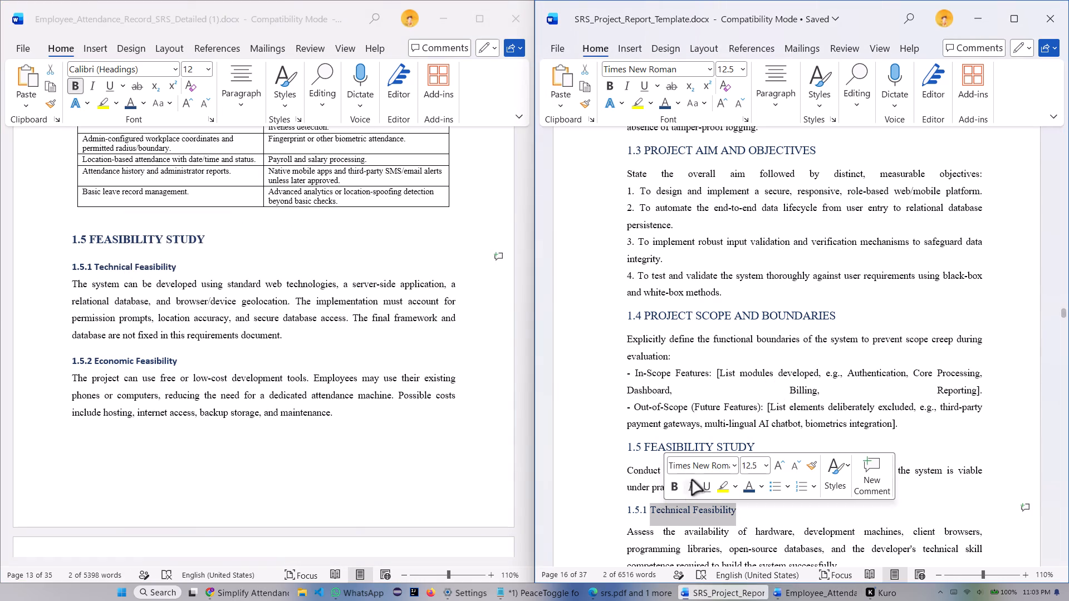
{"action": "left_click", "coordinate": [595, 390]}
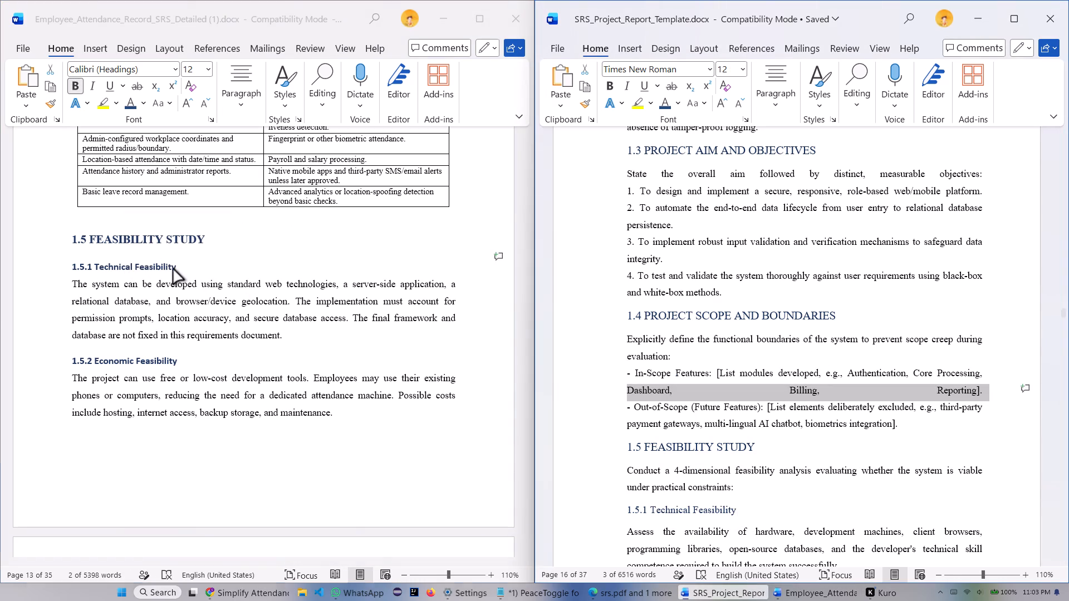
{"action": "left_click", "coordinate": [173, 269]}
{"action": "left_click", "coordinate": [181, 264]}
{"action": "left_click_drag", "start_coordinate": [183, 267], "coordinate": [141, 265]}
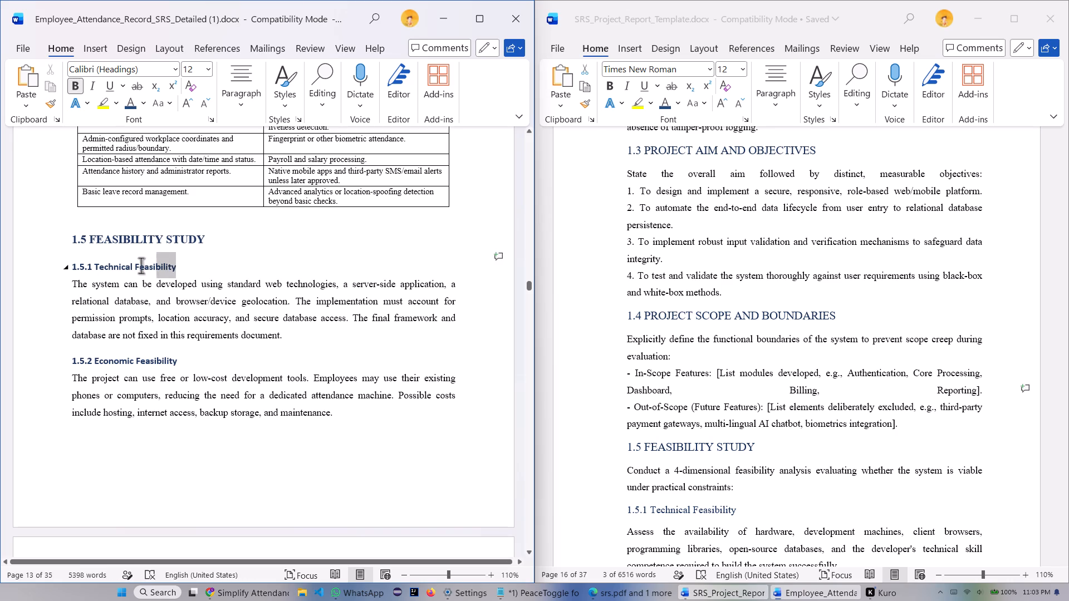
{"action": "left_click_drag", "start_coordinate": [141, 265], "coordinate": [68, 267]}
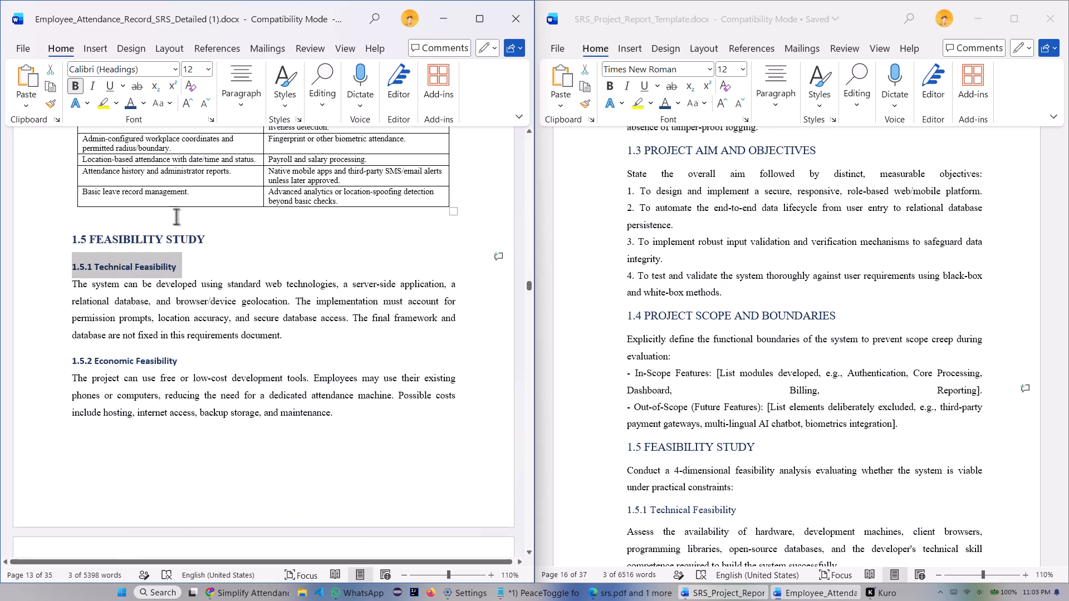
{"action": "scroll", "coordinate": [200, 243], "scroll_direction": "down", "scroll_amount": 6}
{"action": "scroll", "coordinate": [232, 349], "scroll_direction": "up", "scroll_amount": 5}
{"action": "left_click", "coordinate": [305, 322]}
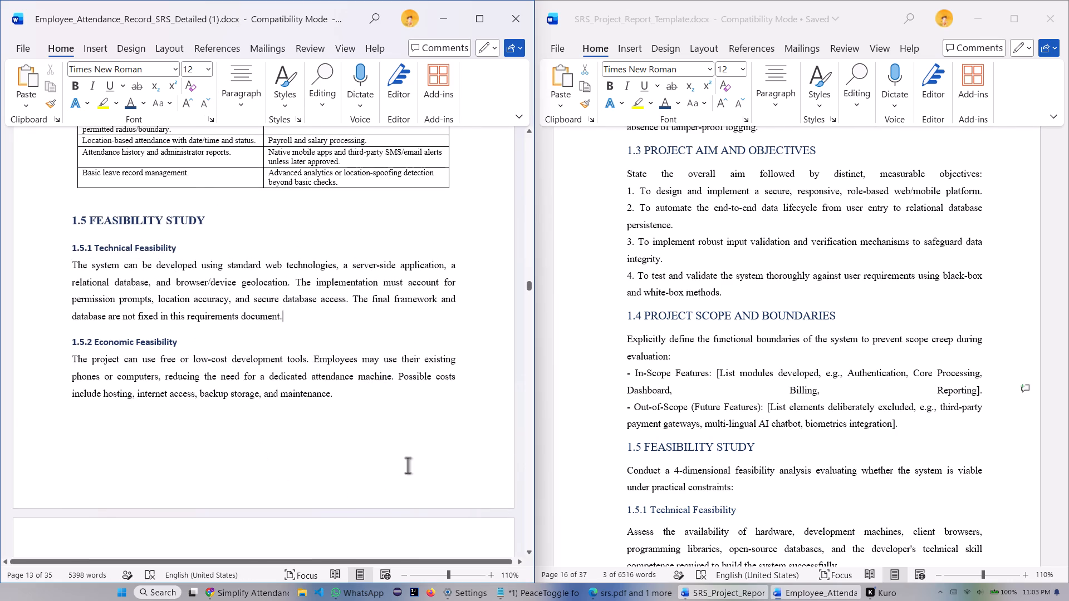
Compare the report's feasibility subsections 1.5.1 to 1.5.4 and the Chapter 2 title with the same parts of the SRS template.
{"action": "scroll", "coordinate": [751, 395], "scroll_direction": "down", "scroll_amount": 9}
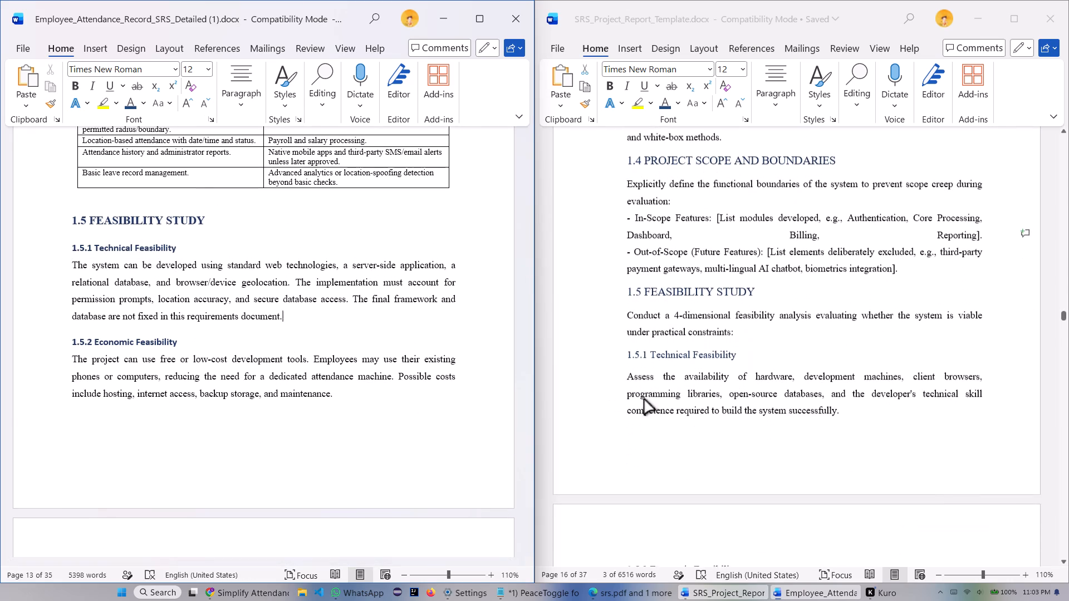
{"action": "scroll", "coordinate": [194, 292], "scroll_direction": "up", "scroll_amount": 1}
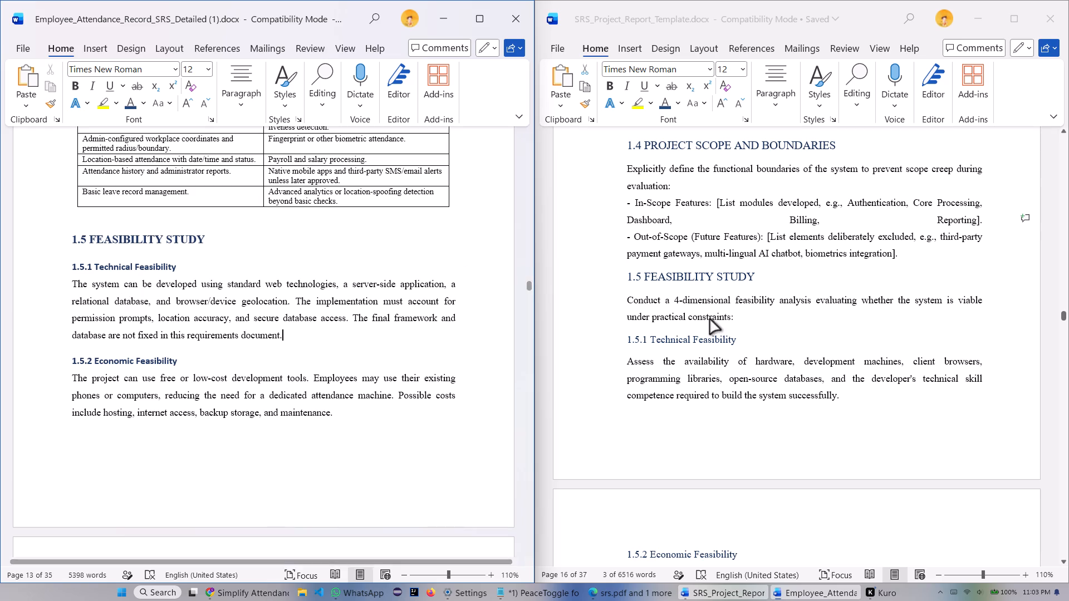
{"action": "scroll", "coordinate": [779, 366], "scroll_direction": "down", "scroll_amount": 5}
{"action": "scroll", "coordinate": [149, 340], "scroll_direction": "down", "scroll_amount": 4}
{"action": "scroll", "coordinate": [335, 326], "scroll_direction": "down", "scroll_amount": 3}
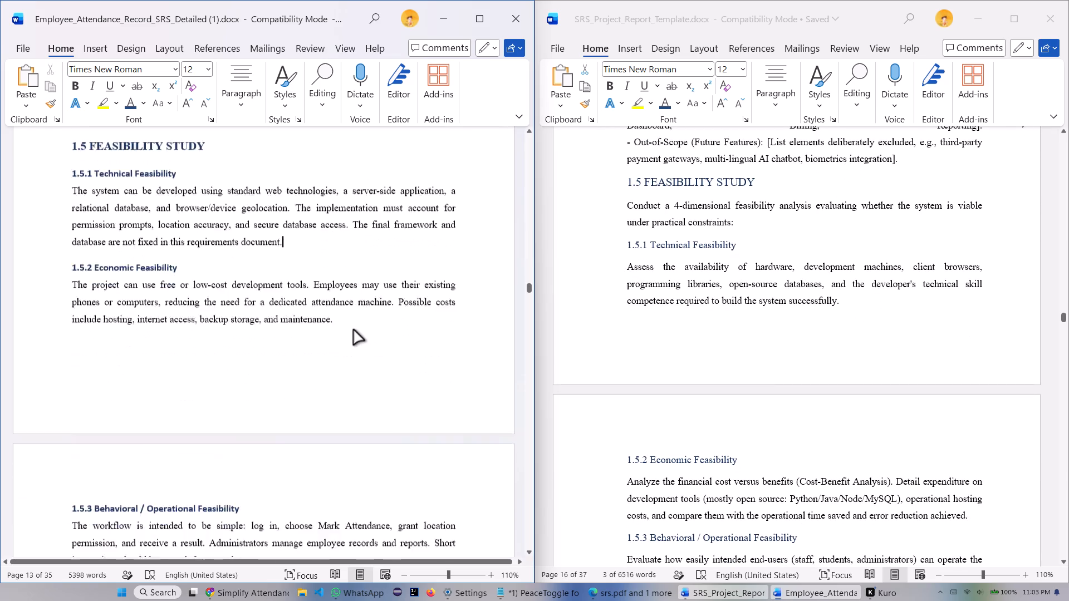
{"action": "scroll", "coordinate": [354, 330], "scroll_direction": "down", "scroll_amount": 2}
{"action": "scroll", "coordinate": [721, 372], "scroll_direction": "down", "scroll_amount": 7}
{"action": "scroll", "coordinate": [213, 374], "scroll_direction": "down", "scroll_amount": 4}
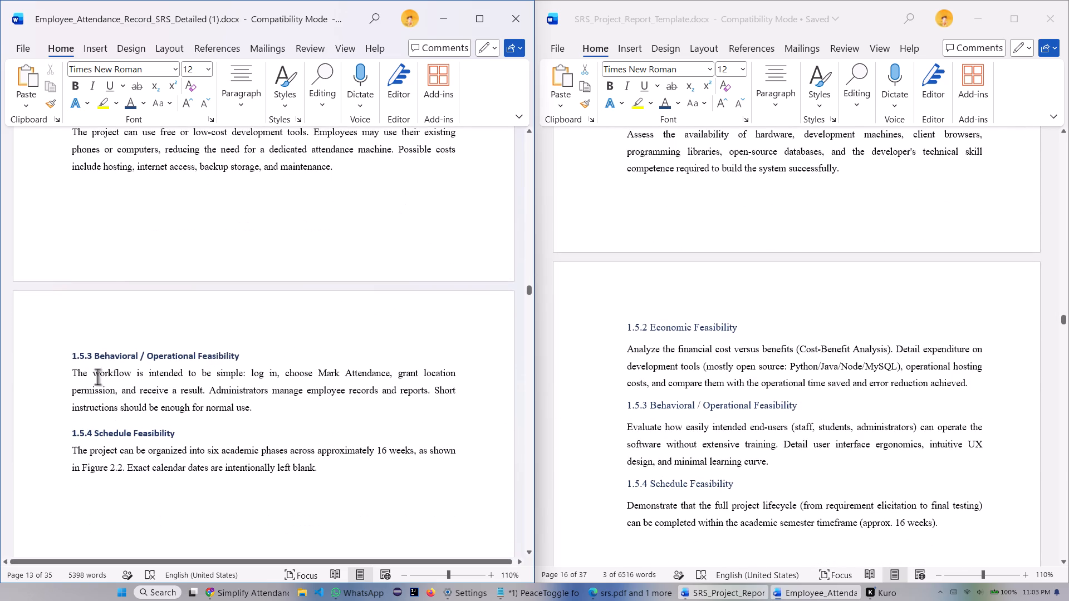
{"action": "scroll", "coordinate": [804, 425], "scroll_direction": "down", "scroll_amount": 3}
{"action": "scroll", "coordinate": [193, 381], "scroll_direction": "down", "scroll_amount": 6}
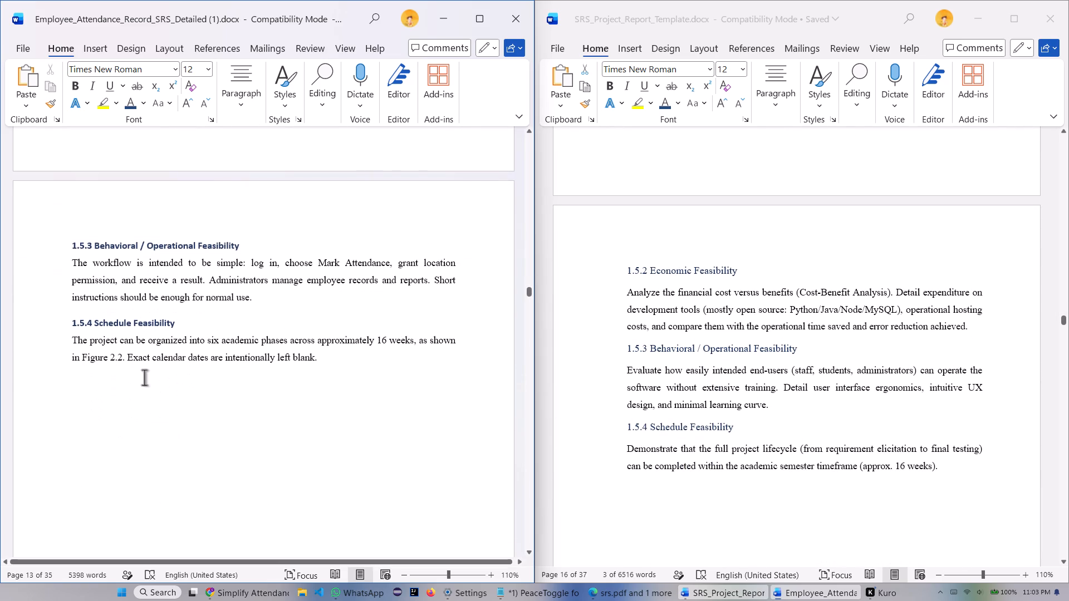
{"action": "scroll", "coordinate": [659, 389], "scroll_direction": "down", "scroll_amount": 10}
{"action": "scroll", "coordinate": [257, 363], "scroll_direction": "down", "scroll_amount": 6}
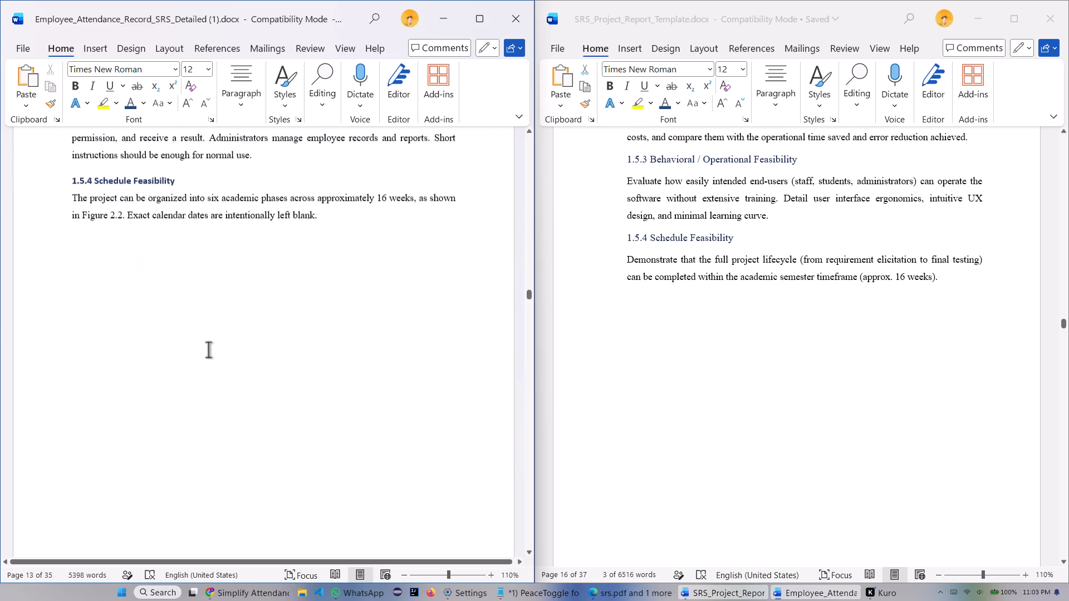
{"action": "scroll", "coordinate": [208, 349], "scroll_direction": "down", "scroll_amount": 20}
{"action": "scroll", "coordinate": [780, 334], "scroll_direction": "down", "scroll_amount": 8}
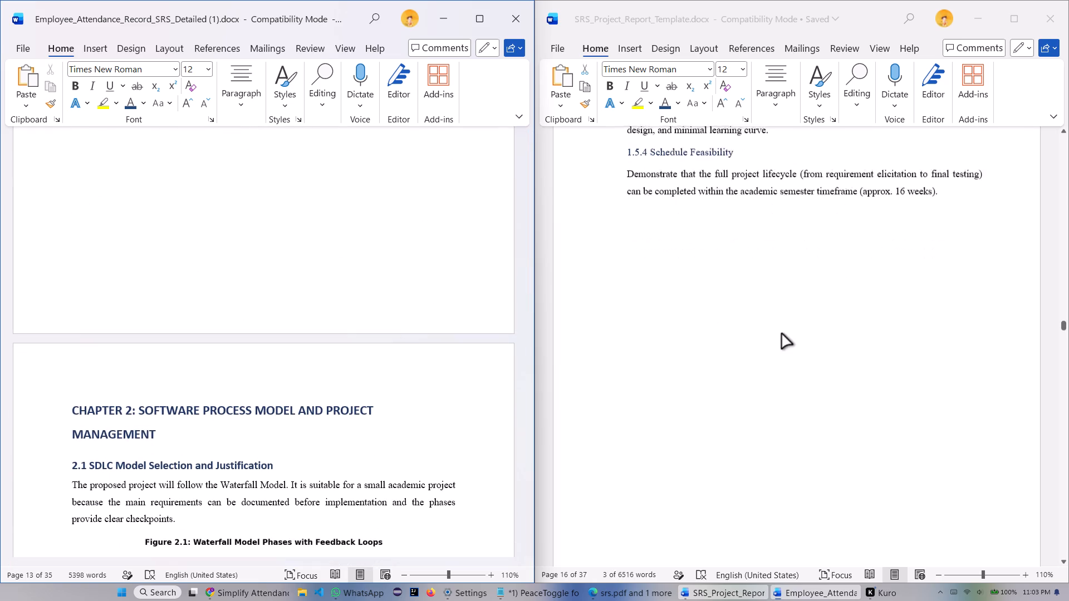
{"action": "scroll", "coordinate": [776, 335], "scroll_direction": "up", "scroll_amount": 6}
{"action": "scroll", "coordinate": [776, 336], "scroll_direction": "down", "scroll_amount": 17}
{"action": "scroll", "coordinate": [732, 343], "scroll_direction": "down", "scroll_amount": 5}
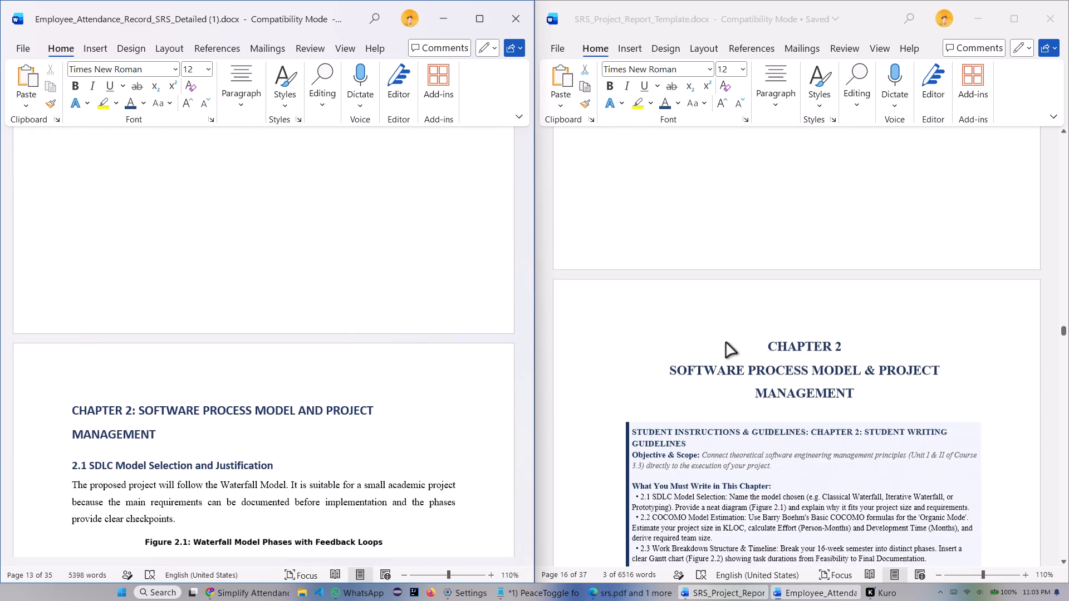
{"action": "scroll", "coordinate": [764, 343], "scroll_direction": "down", "scroll_amount": 3}
{"action": "scroll", "coordinate": [215, 362], "scroll_direction": "down", "scroll_amount": 3}
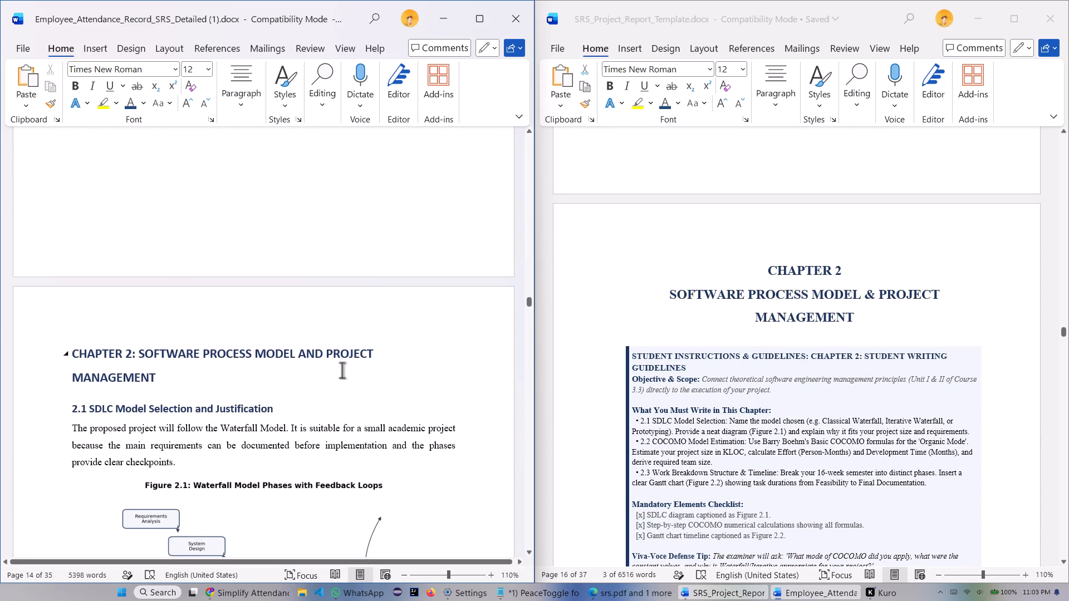
Remove the colon after CHAPTER 2 in the report's chapter title and put the rest of the title on its own line.
{"action": "left_click", "coordinate": [136, 354]}
{"action": "key", "text": "BackSpace"}
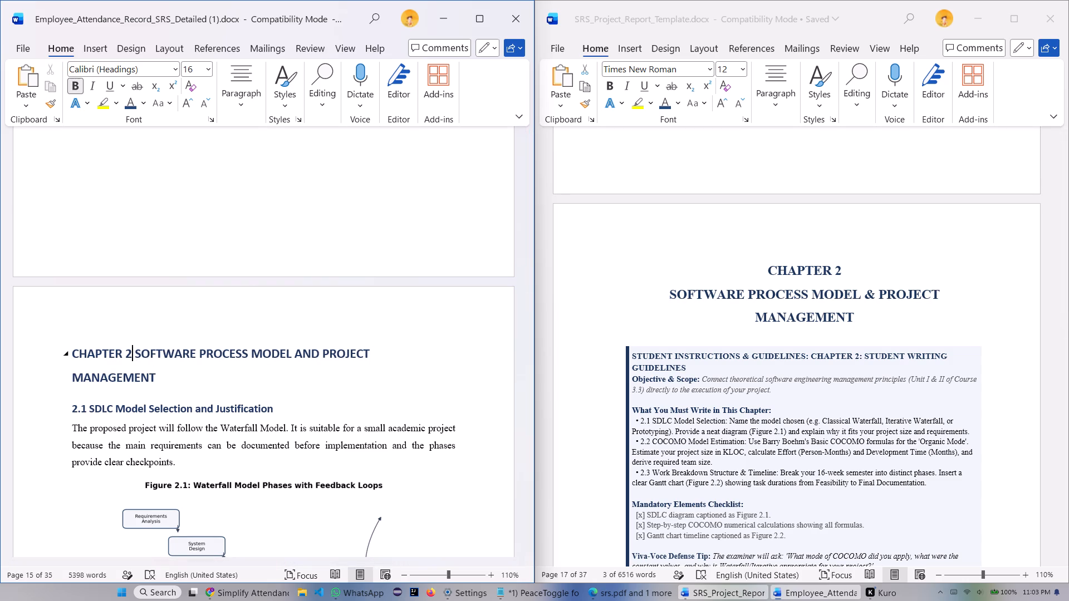
{"action": "key", "text": "shift+Return"}
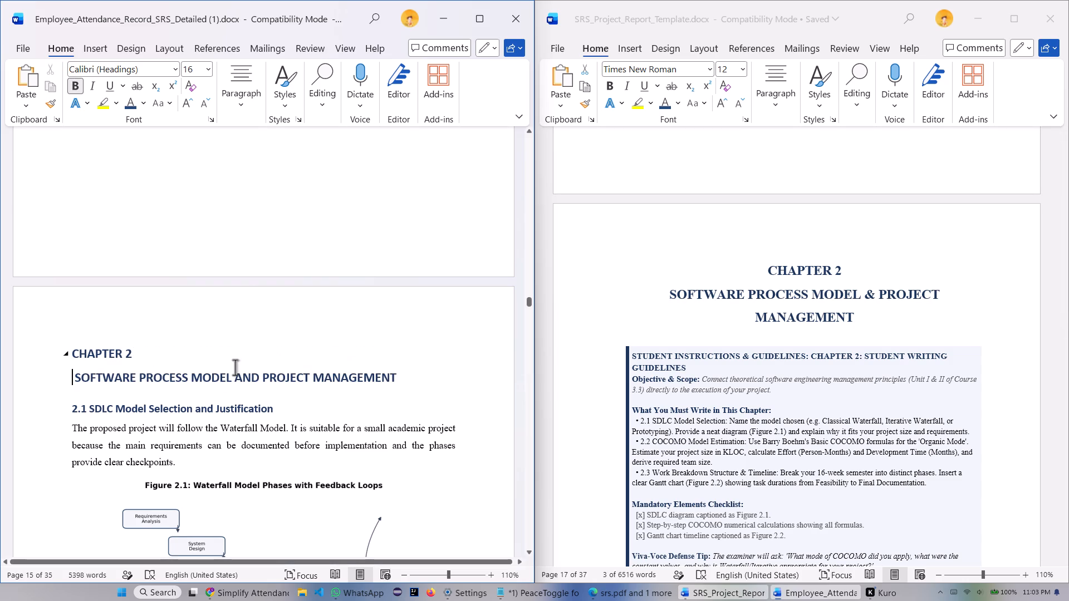
Set the report's full Chapter 2 title in Times New Roman and centre it.
{"action": "left_click_drag", "start_coordinate": [72, 352], "coordinate": [362, 410]}
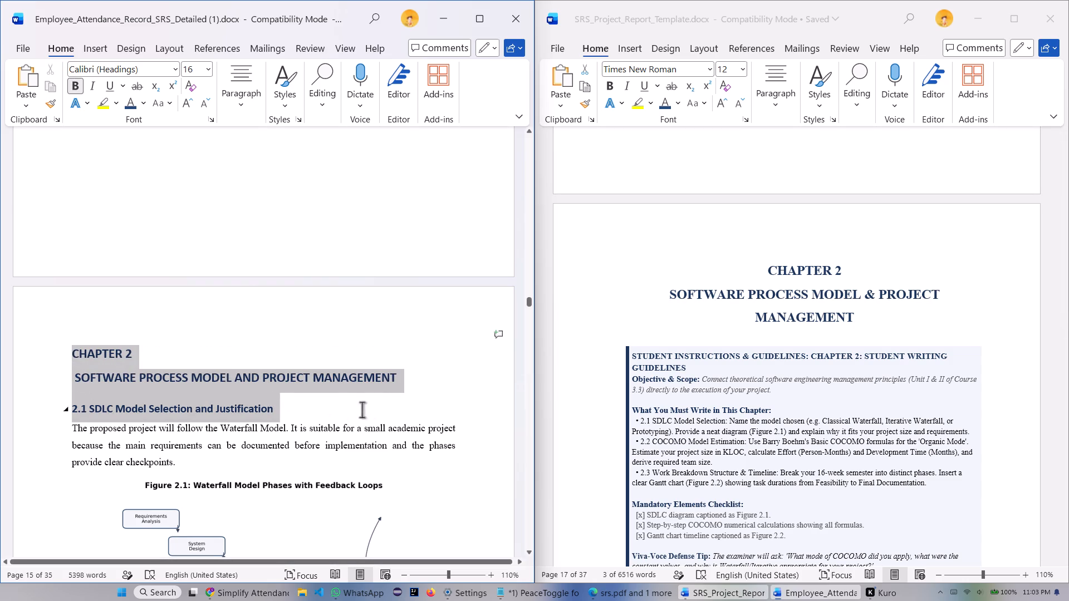
{"action": "left_click_drag", "start_coordinate": [362, 410], "coordinate": [411, 384]}
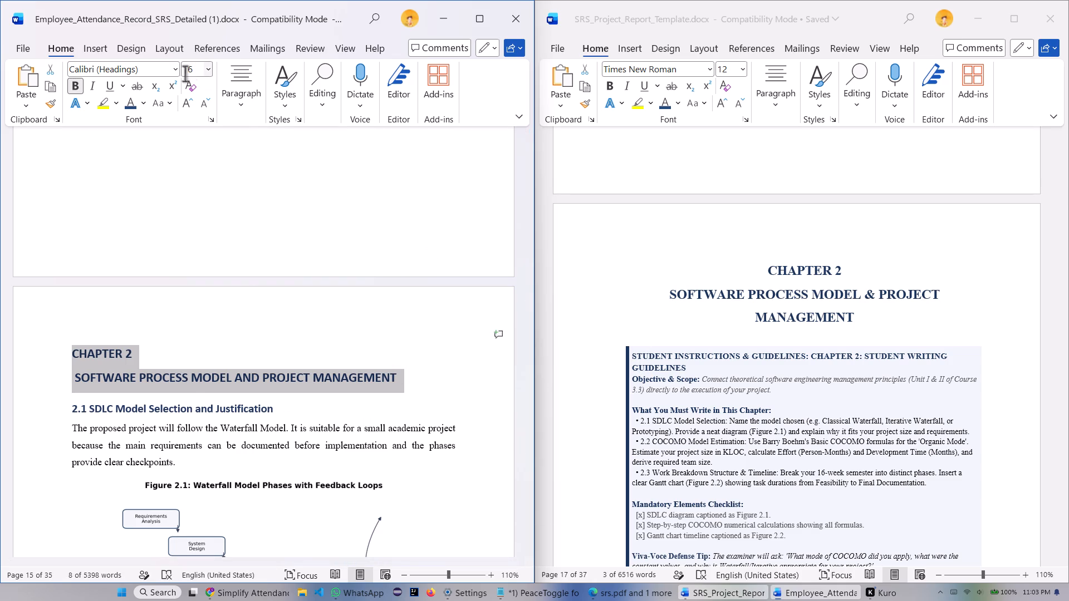
{"action": "left_click", "coordinate": [177, 70]}
{"action": "left_click", "coordinate": [144, 168]}
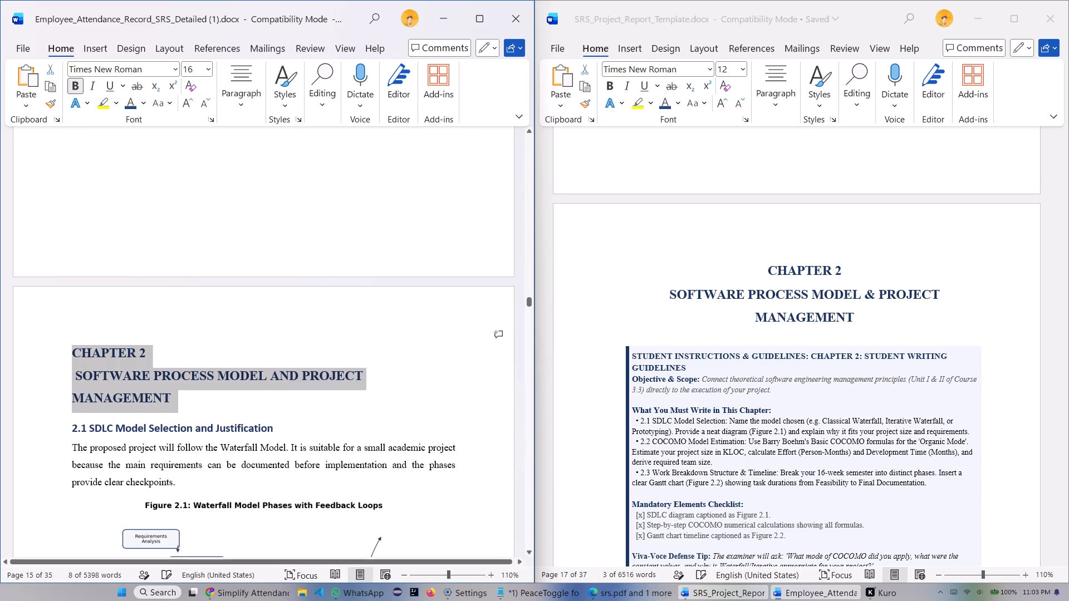
{"action": "left_click", "coordinate": [237, 97]}
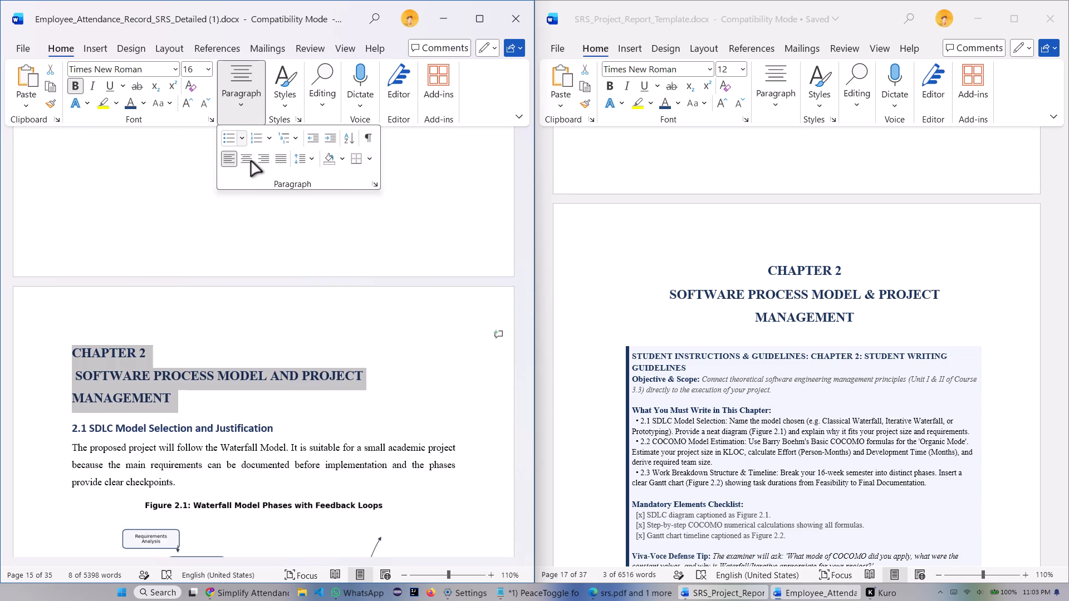
{"action": "left_click", "coordinate": [251, 161]}
{"action": "left_click", "coordinate": [371, 331]}
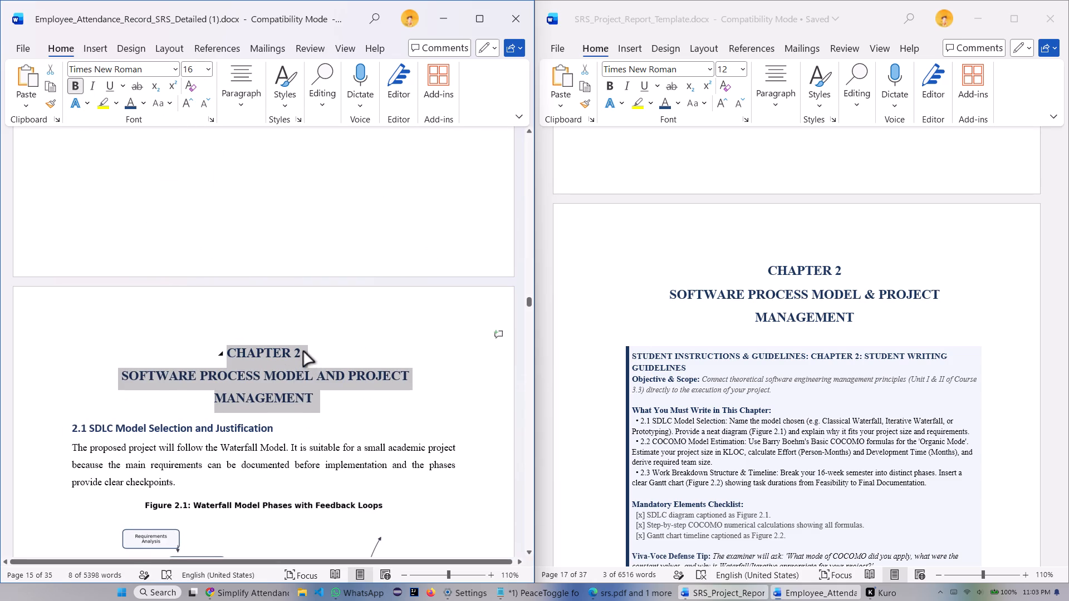
{"action": "left_click", "coordinate": [303, 352]}
Insert a blank line between the report's Chapter 2 title and heading 2.1 SDLC Model Selection and Justification.
{"action": "scroll", "coordinate": [370, 356], "scroll_direction": "down", "scroll_amount": 4}
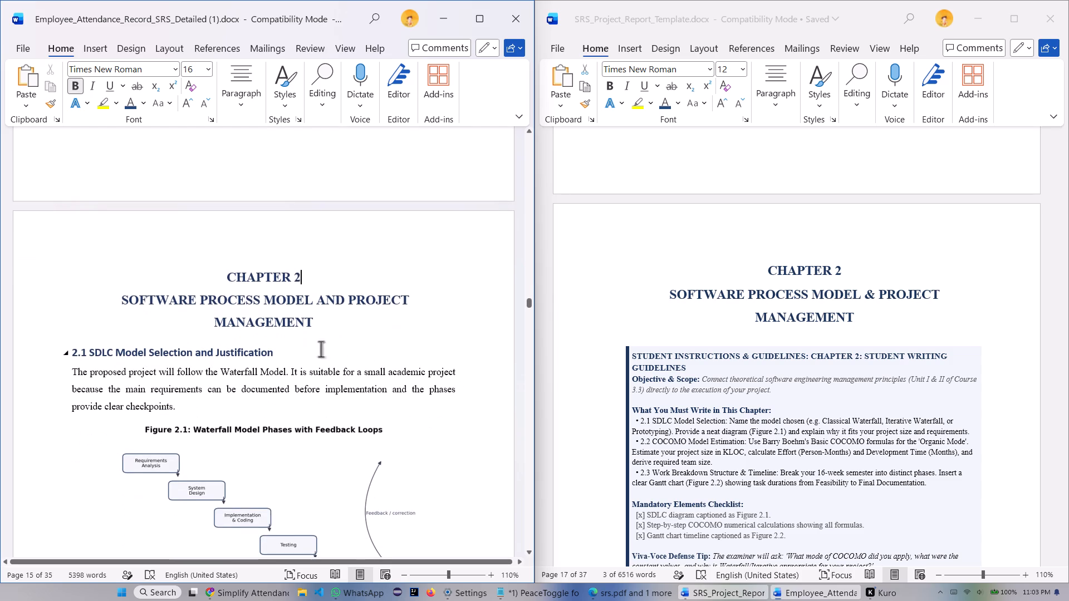
{"action": "scroll", "coordinate": [625, 292], "scroll_direction": "down", "scroll_amount": 5}
{"action": "scroll", "coordinate": [715, 266], "scroll_direction": "down", "scroll_amount": 5}
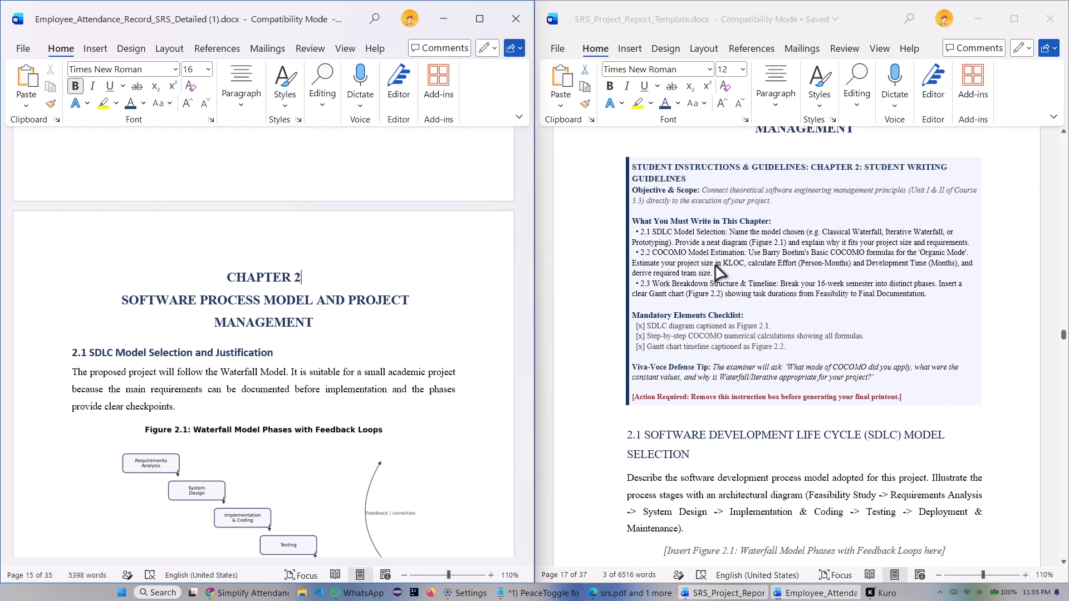
{"action": "scroll", "coordinate": [715, 266], "scroll_direction": "down", "scroll_amount": 6}
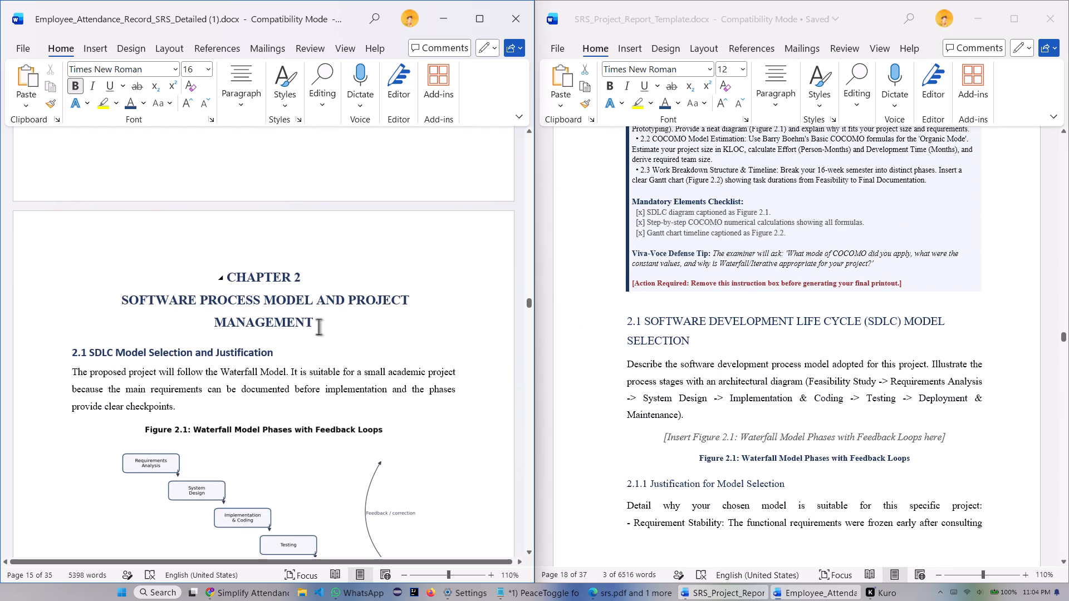
{"action": "left_click", "coordinate": [318, 327]}
{"action": "key", "text": "Return"}
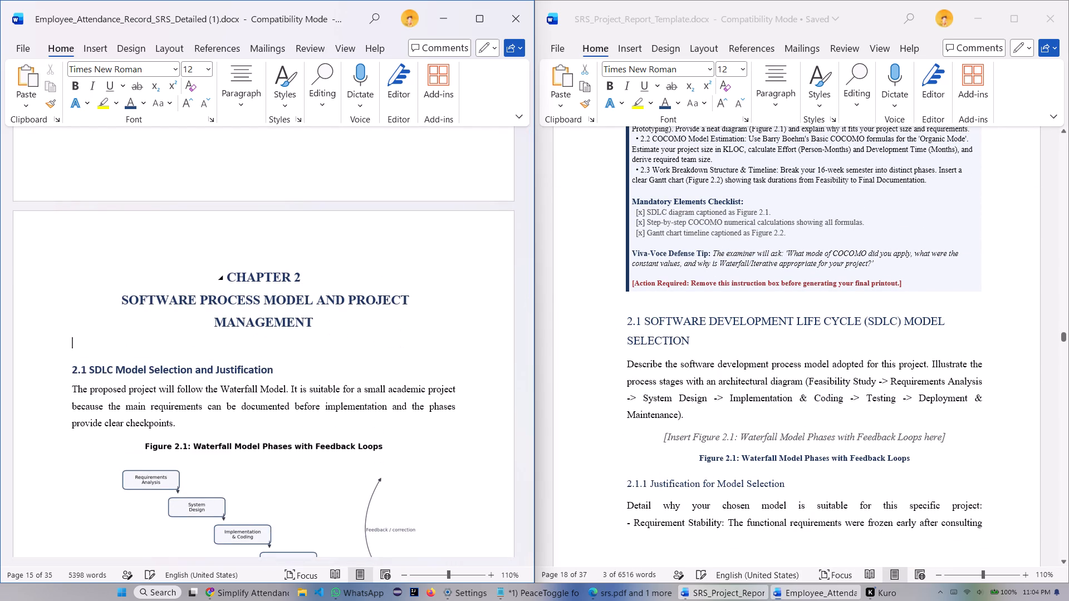
Set the report's heading 2.1 SDLC Model Selection and Justification in Times New Roman and change it to all capitals.
{"action": "left_click_drag", "start_coordinate": [282, 371], "coordinate": [102, 359]}
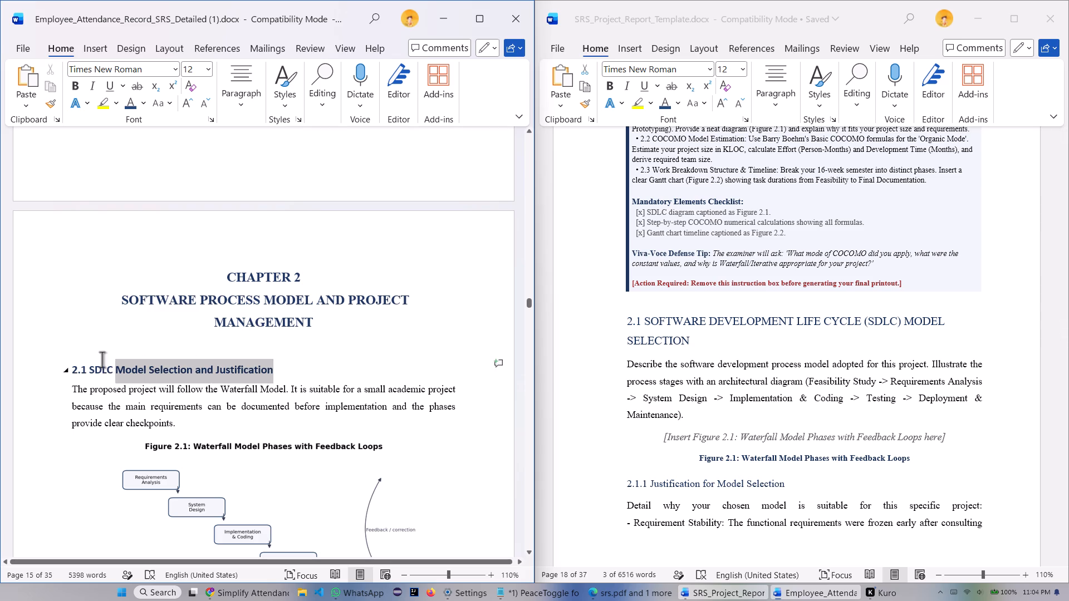
{"action": "left_click_drag", "start_coordinate": [102, 359], "coordinate": [70, 361]}
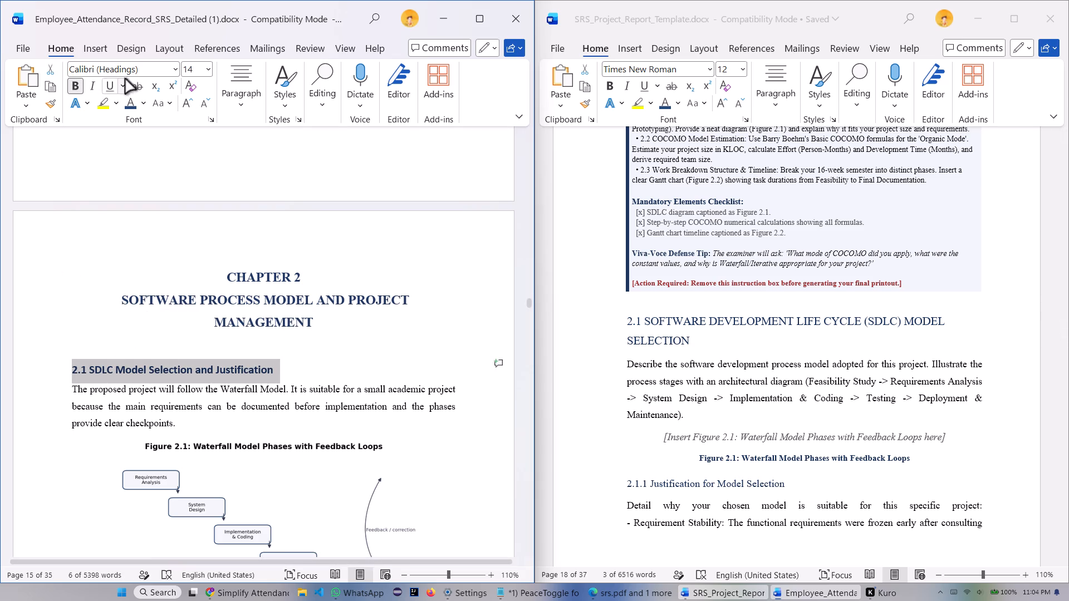
{"action": "left_click", "coordinate": [132, 74]}
{"action": "left_click", "coordinate": [176, 68]}
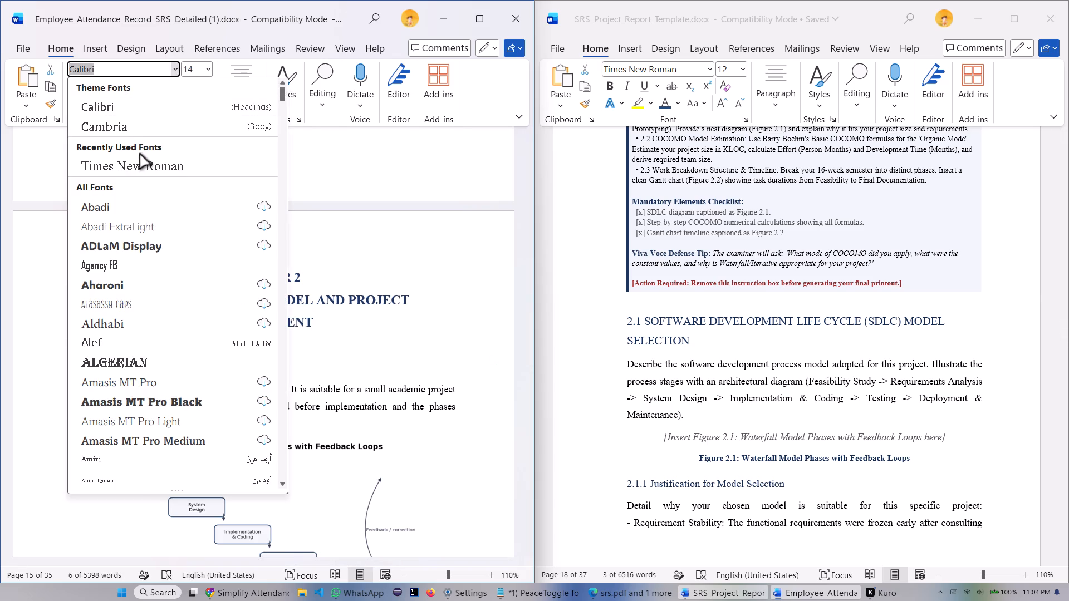
{"action": "left_click", "coordinate": [136, 158]}
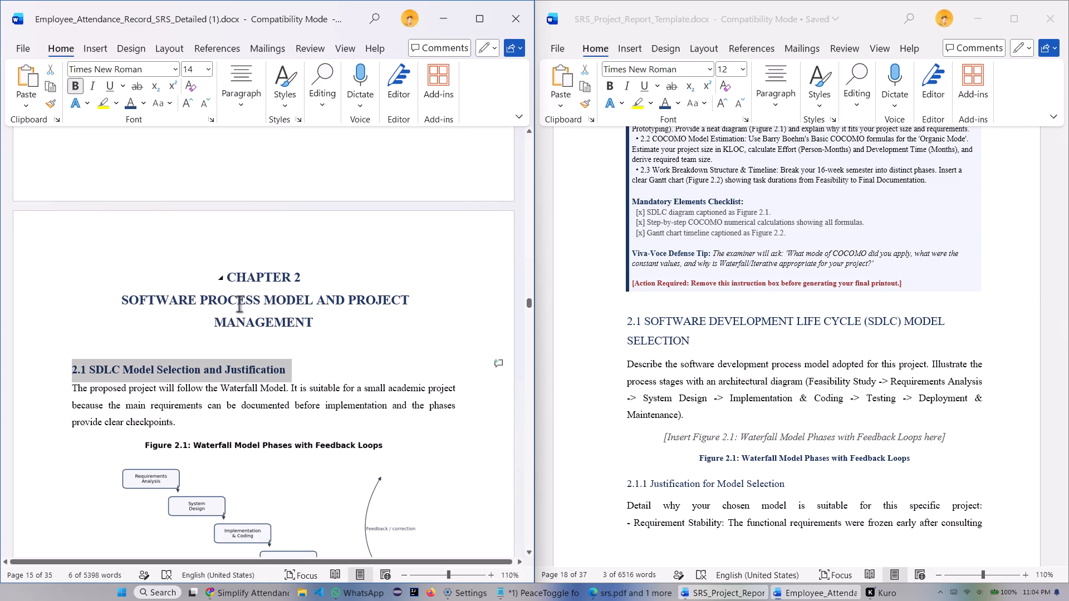
{"action": "key", "text": "shift+F3"}
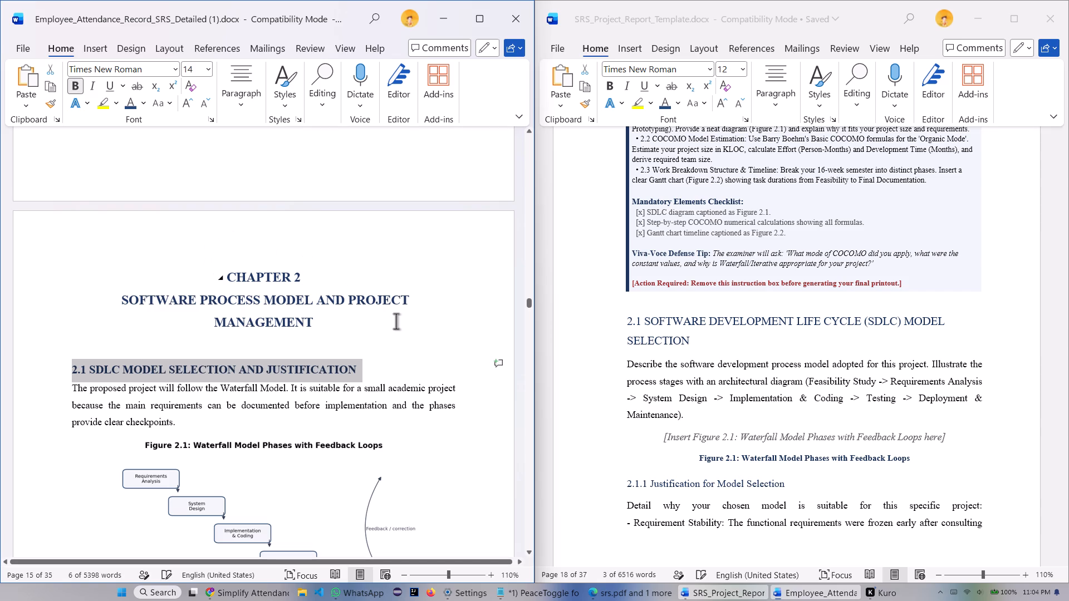
Crop the waterfall model picture in section 2.1 to hide the duplicate Figure 2.1 title inside the image.
{"action": "scroll", "coordinate": [396, 340], "scroll_direction": "down", "scroll_amount": 11}
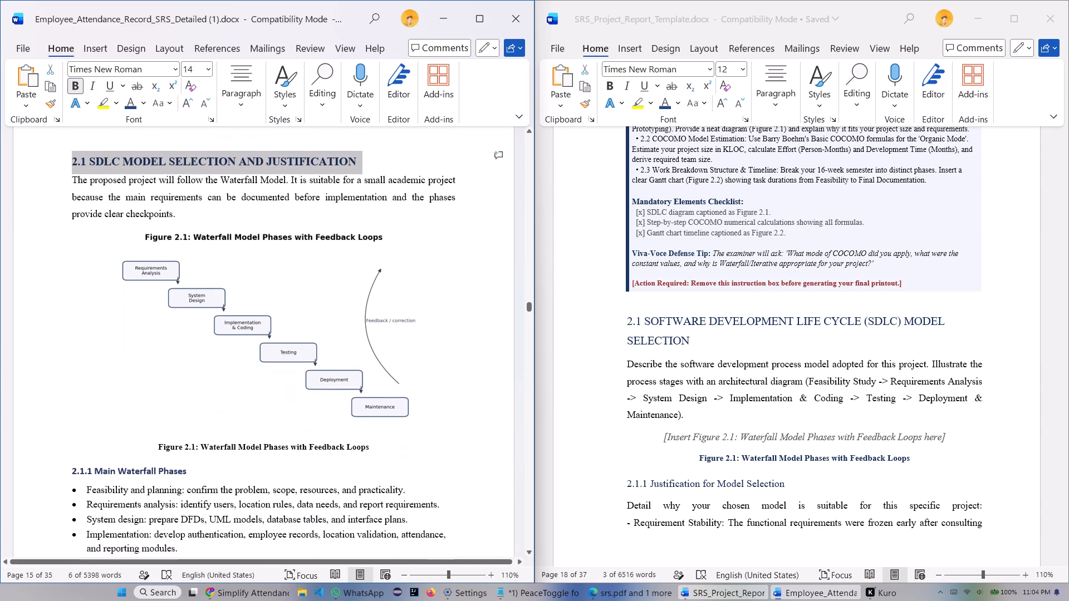
{"action": "left_click", "coordinate": [274, 268]}
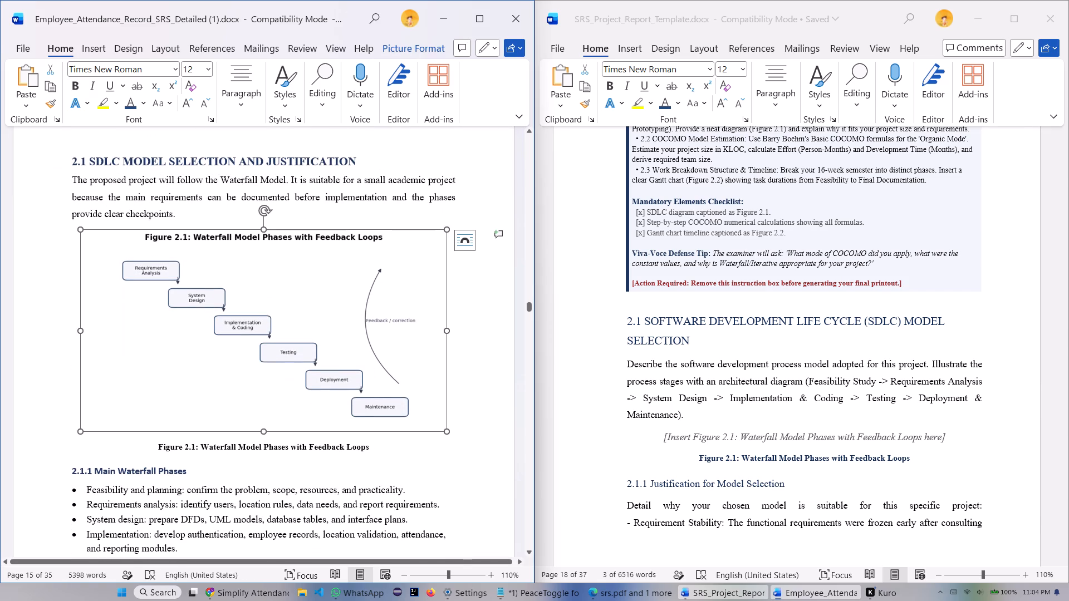
{"action": "right_click", "coordinate": [293, 284]}
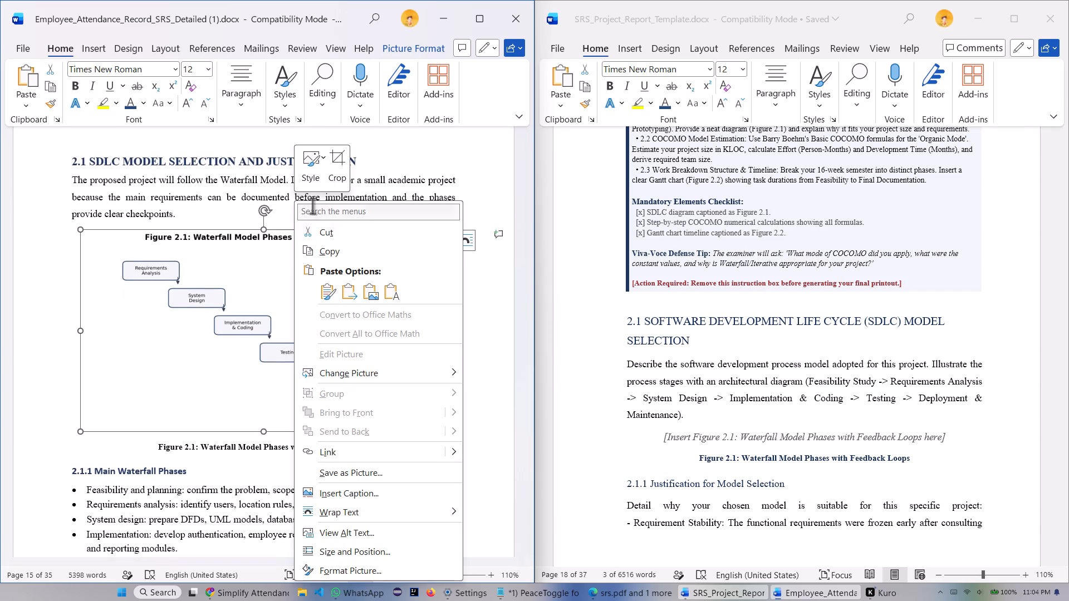
{"action": "left_click", "coordinate": [318, 159]}
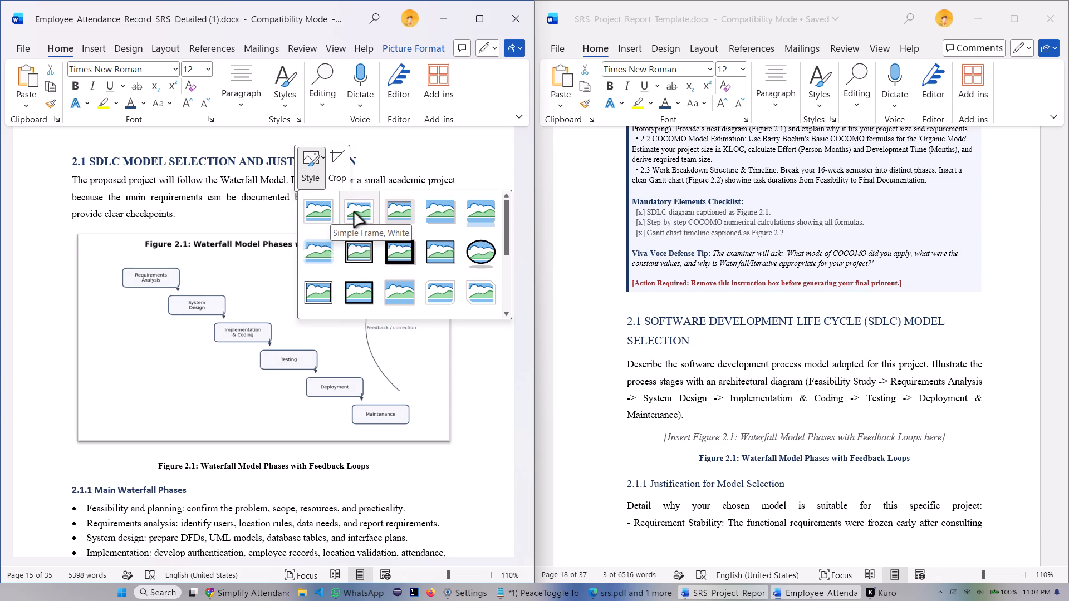
{"action": "right_click", "coordinate": [253, 275]}
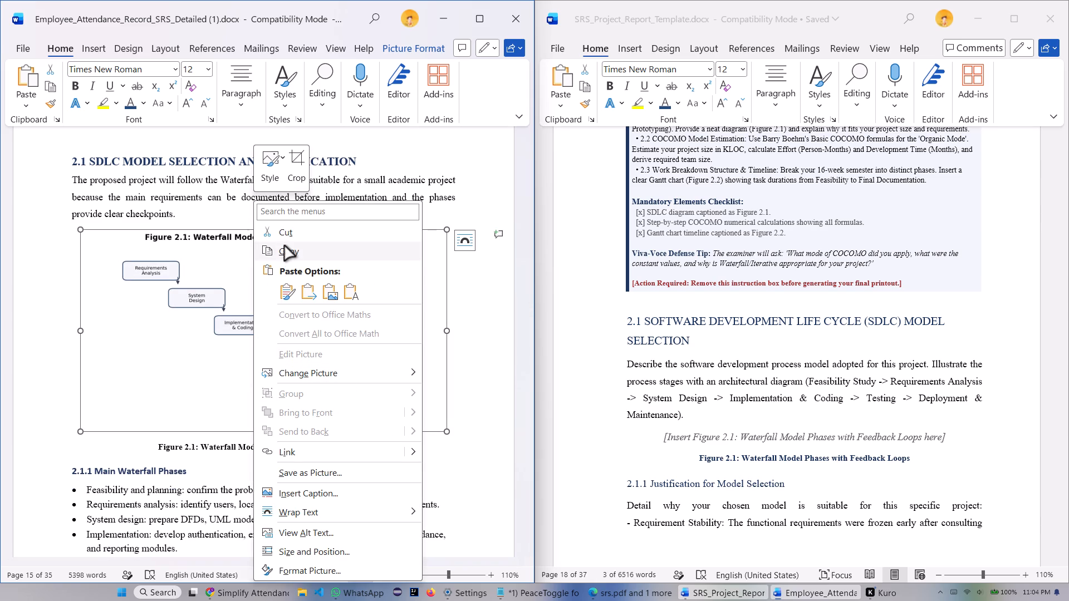
{"action": "scroll", "coordinate": [321, 548], "scroll_direction": "down", "scroll_amount": 5}
{"action": "left_click", "coordinate": [297, 169]}
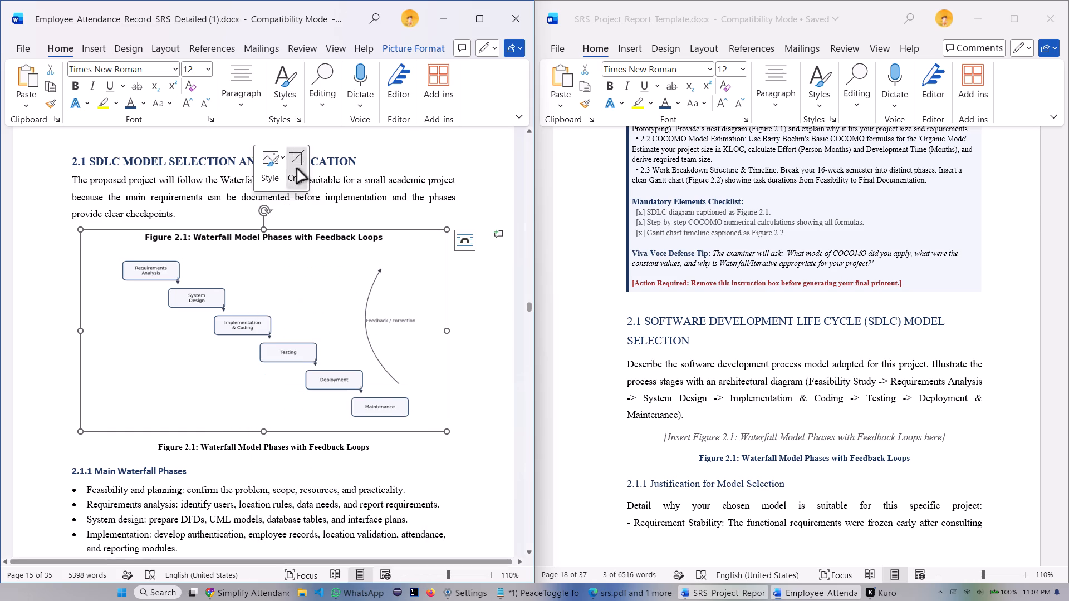
{"action": "left_click_drag", "start_coordinate": [262, 234], "coordinate": [258, 225]}
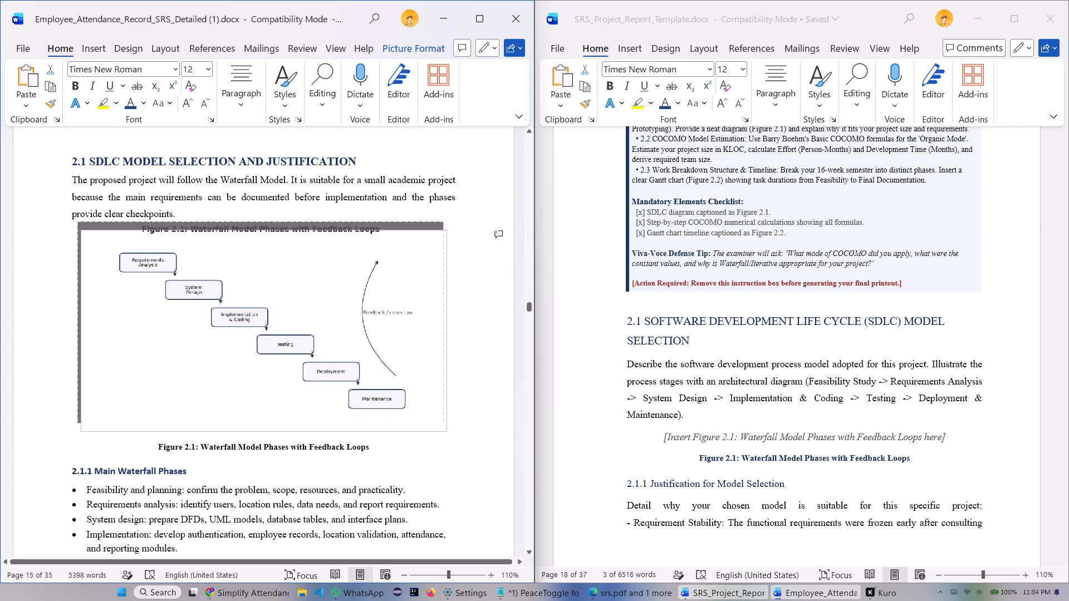
{"action": "left_click_drag", "start_coordinate": [258, 225], "coordinate": [262, 220]}
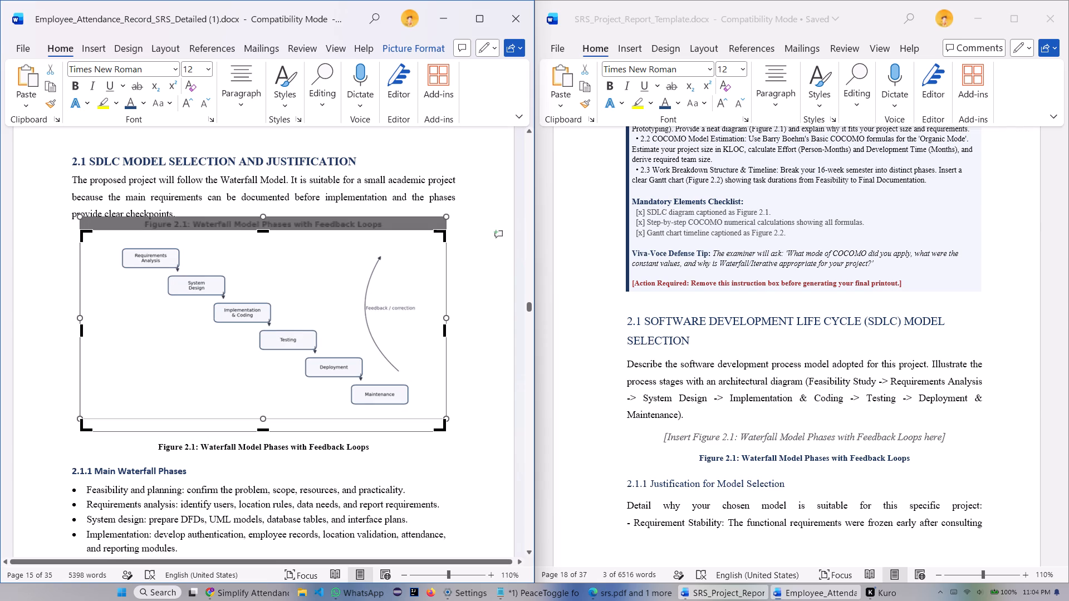
{"action": "left_click", "coordinate": [474, 370]}
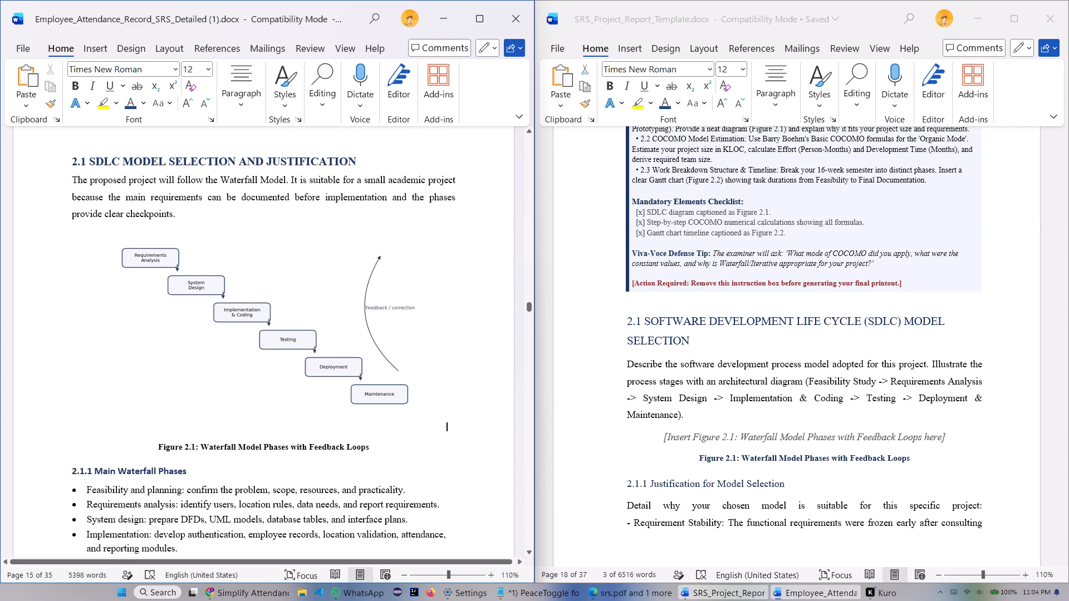
Enlarge the cropped waterfall model picture proportionally so it extends slightly past the width of the body text.
{"action": "left_click", "coordinate": [345, 322]}
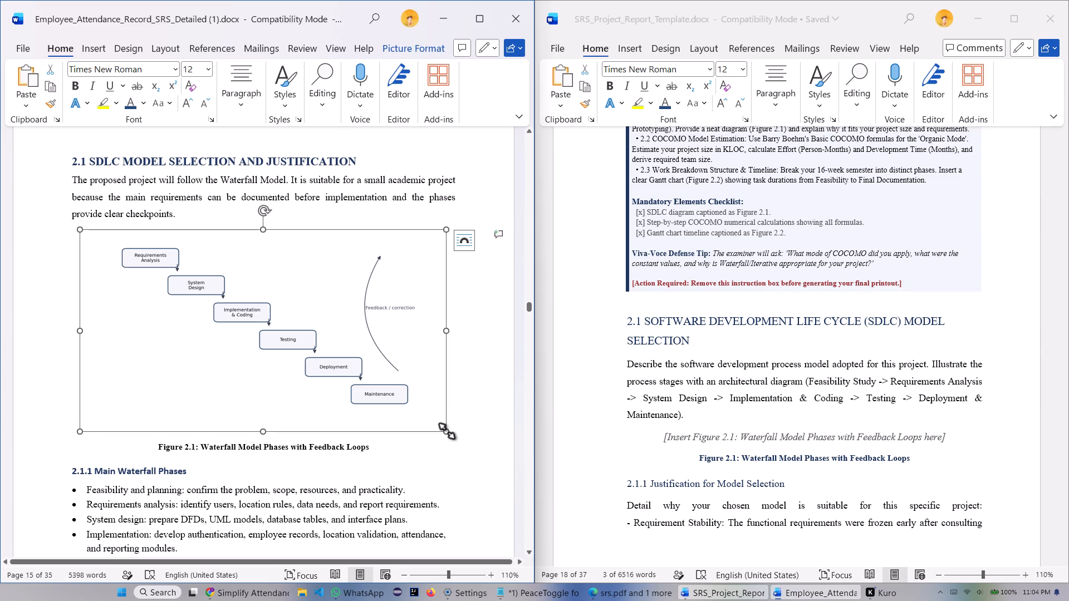
{"action": "left_click_drag", "start_coordinate": [447, 431], "coordinate": [462, 459]}
{"action": "left_click_drag", "start_coordinate": [217, 359], "coordinate": [205, 359]}
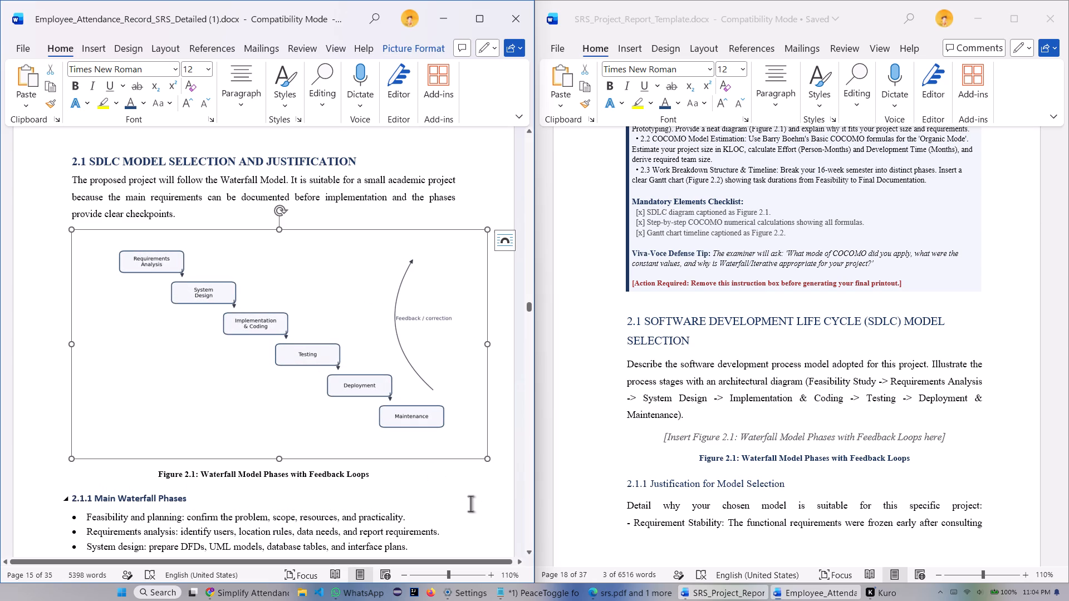
{"action": "left_click", "coordinate": [470, 503]}
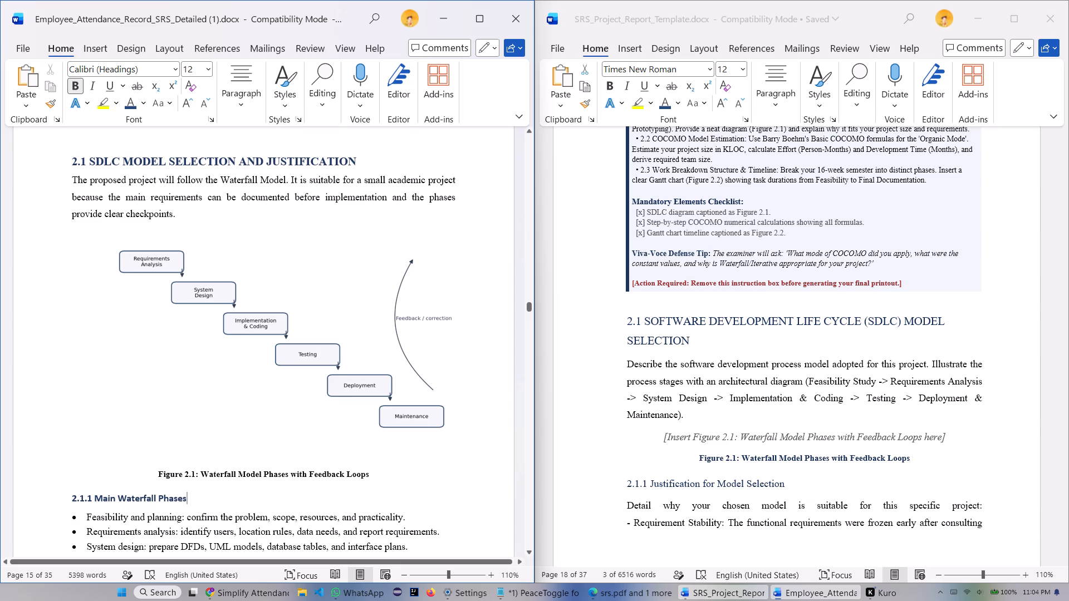
{"action": "scroll", "coordinate": [405, 285], "scroll_direction": "down", "scroll_amount": 2}
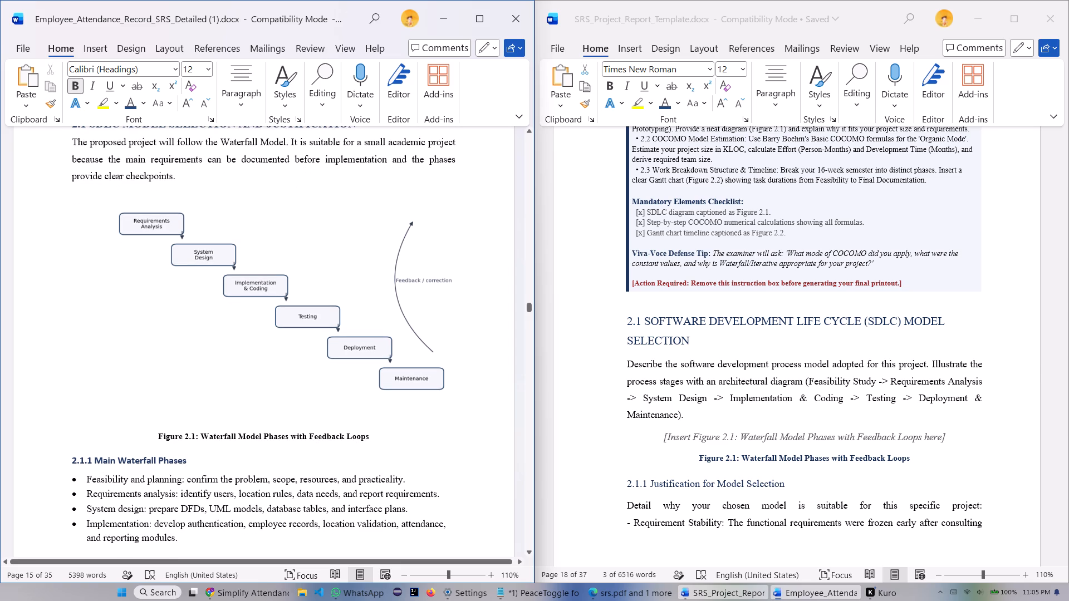
{"action": "scroll", "coordinate": [176, 285], "scroll_direction": "up", "scroll_amount": 2}
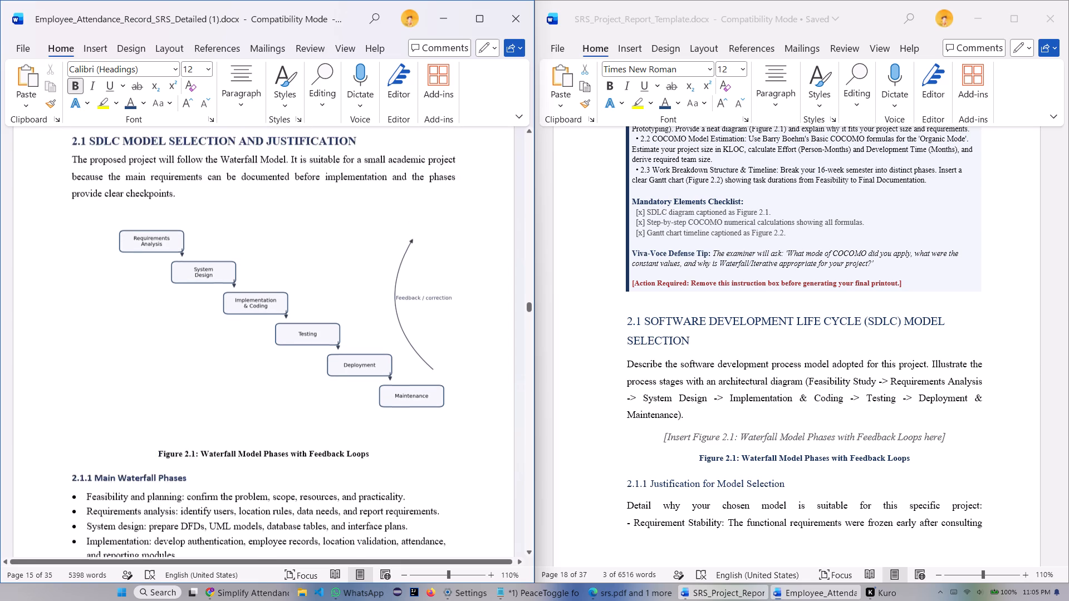
{"action": "scroll", "coordinate": [176, 285], "scroll_direction": "up", "scroll_amount": 4}
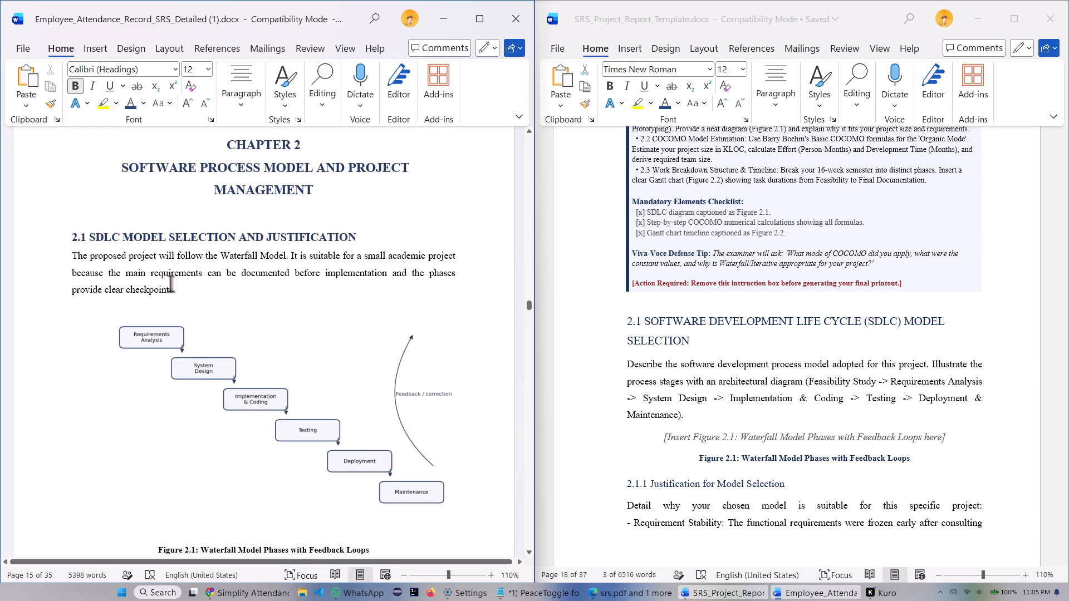
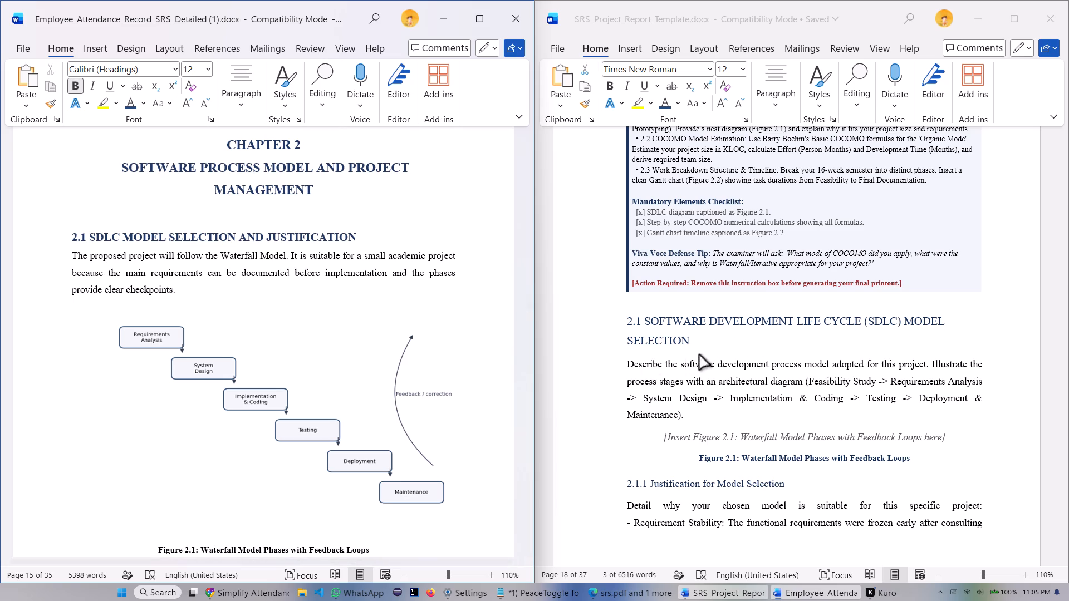
Compare the report's section 2.1, from the waterfall figure to 2.1.2 Justification, with the template's SDLC model section.
{"action": "scroll", "coordinate": [266, 297], "scroll_direction": "down", "scroll_amount": 3}
{"action": "scroll", "coordinate": [118, 249], "scroll_direction": "down", "scroll_amount": 5}
{"action": "scroll", "coordinate": [200, 252], "scroll_direction": "down", "scroll_amount": 3}
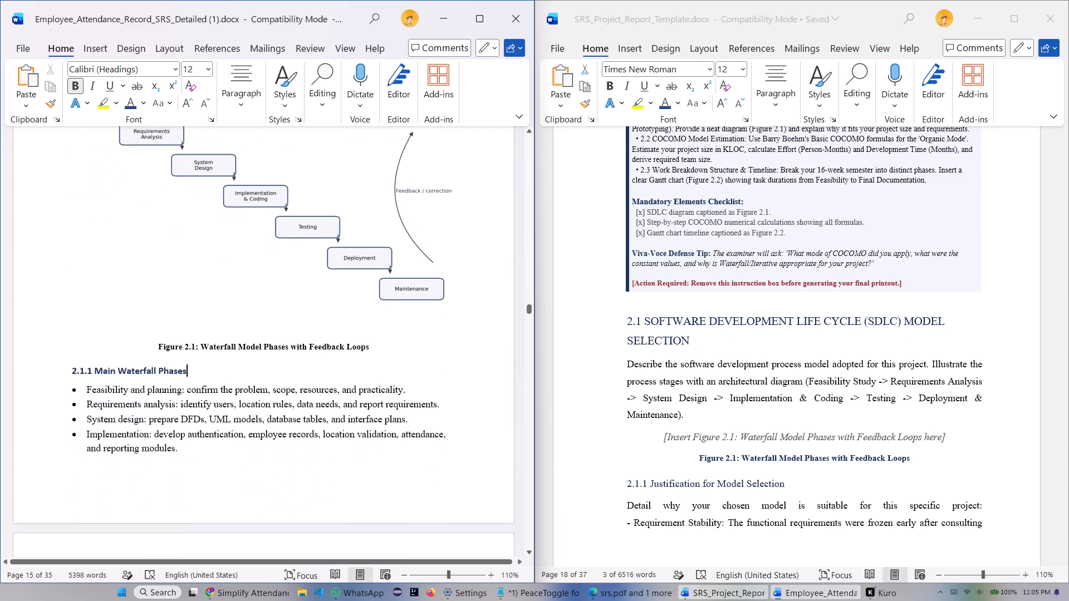
{"action": "scroll", "coordinate": [730, 314], "scroll_direction": "down", "scroll_amount": 5}
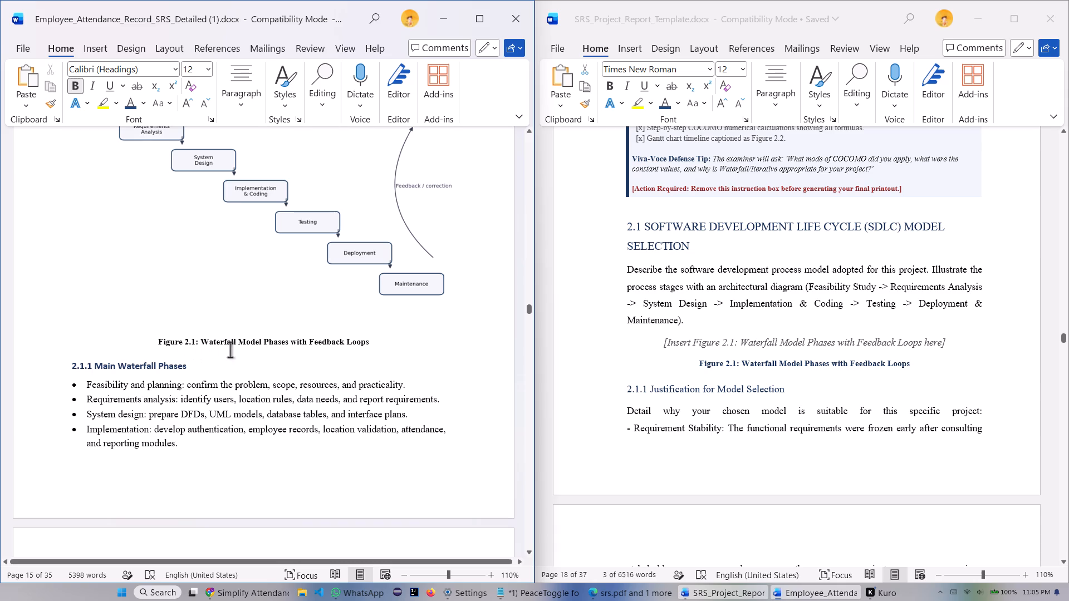
{"action": "scroll", "coordinate": [323, 303], "scroll_direction": "down", "scroll_amount": 12}
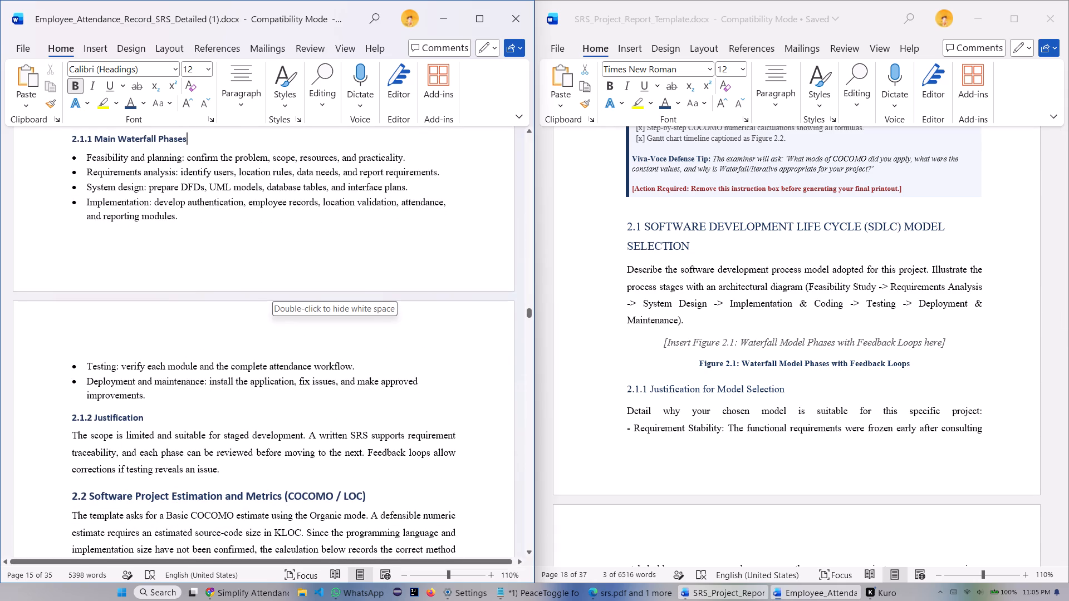
{"action": "scroll", "coordinate": [241, 302], "scroll_direction": "down", "scroll_amount": 2}
{"action": "scroll", "coordinate": [626, 356], "scroll_direction": "down", "scroll_amount": 7}
{"action": "scroll", "coordinate": [688, 353], "scroll_direction": "down", "scroll_amount": 5}
{"action": "scroll", "coordinate": [167, 329], "scroll_direction": "up", "scroll_amount": 9}
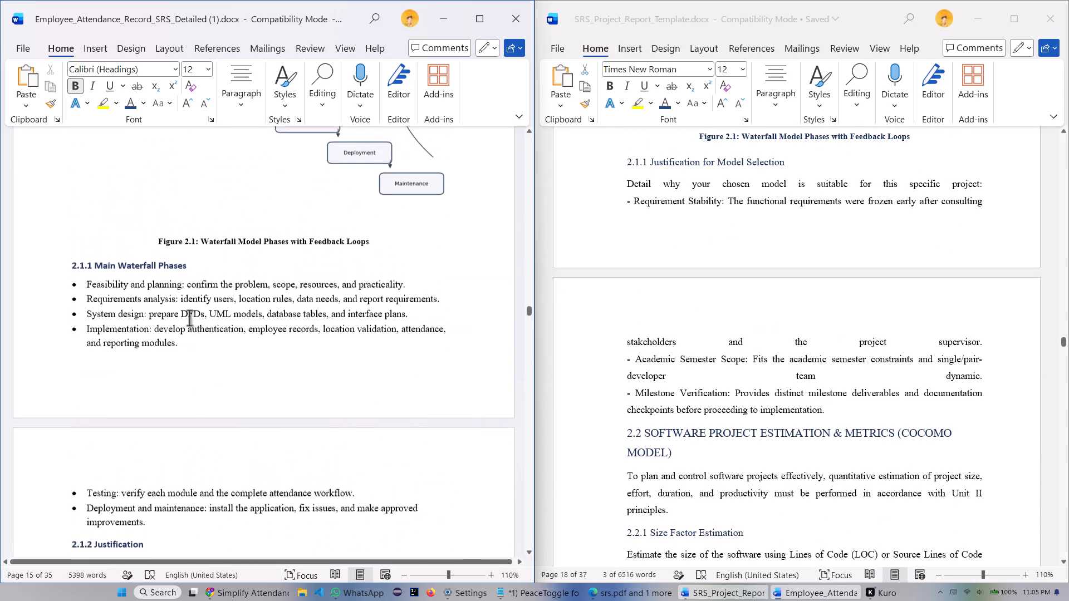
{"action": "scroll", "coordinate": [189, 318], "scroll_direction": "up", "scroll_amount": 1}
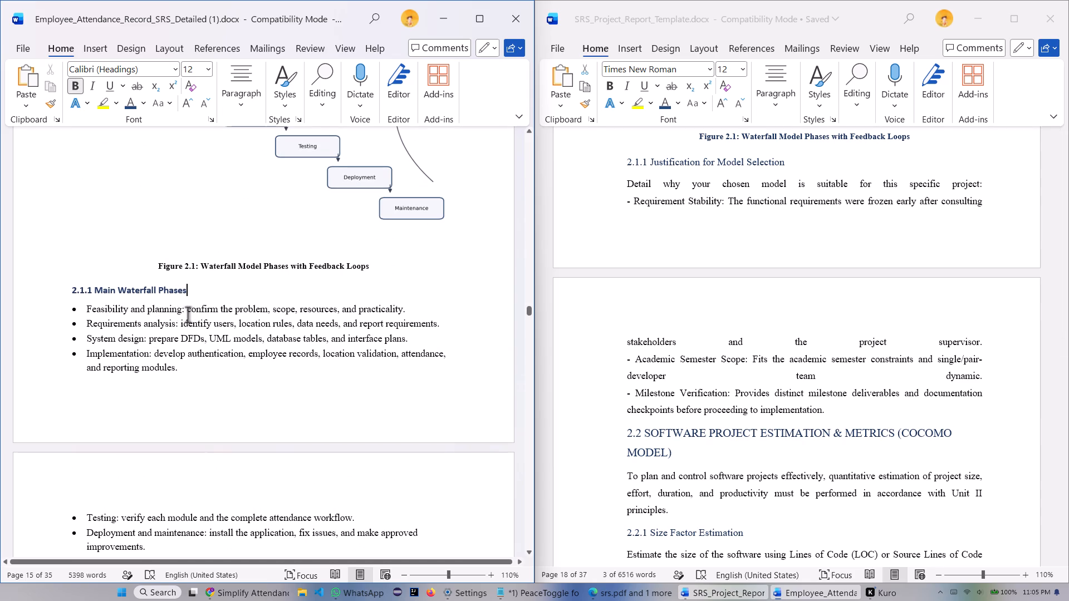
{"action": "scroll", "coordinate": [101, 344], "scroll_direction": "up", "scroll_amount": 4}
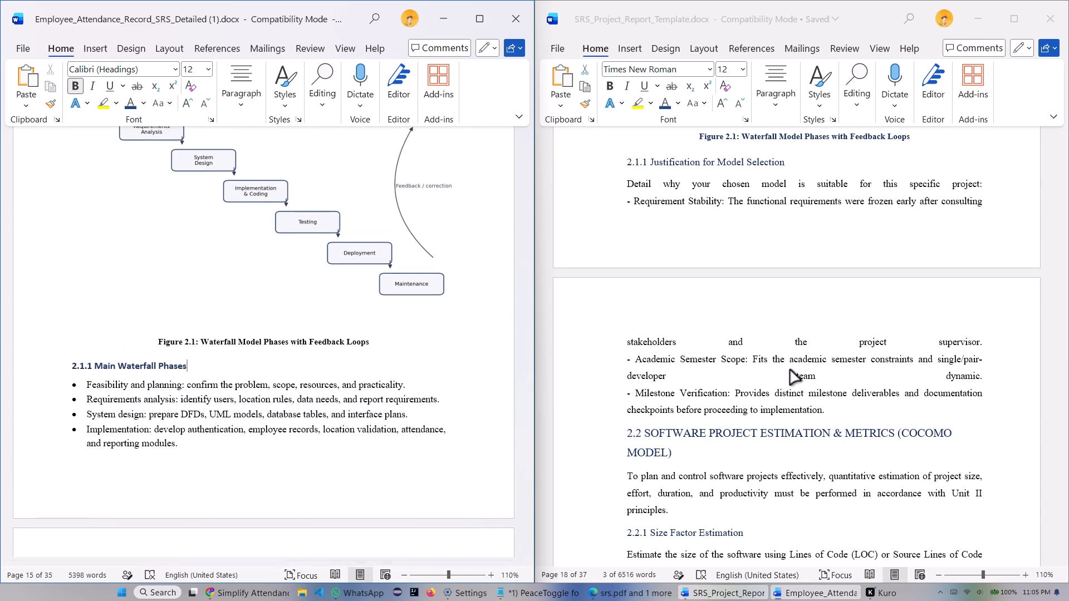
{"action": "scroll", "coordinate": [117, 287], "scroll_direction": "up", "scroll_amount": 7}
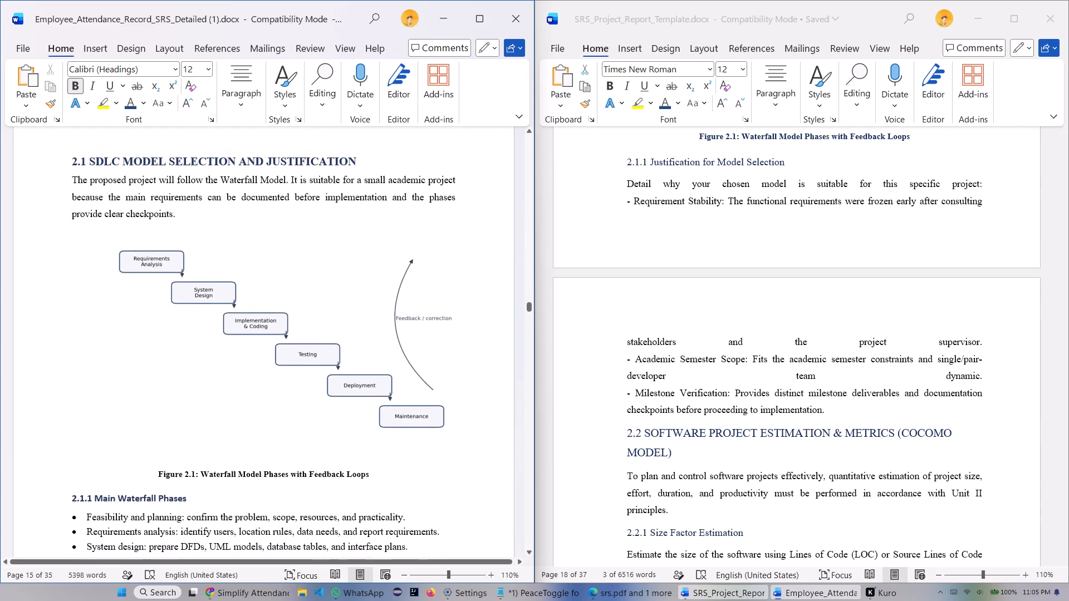
{"action": "scroll", "coordinate": [221, 267], "scroll_direction": "down", "scroll_amount": 7}
{"action": "scroll", "coordinate": [680, 359], "scroll_direction": "down", "scroll_amount": 3}
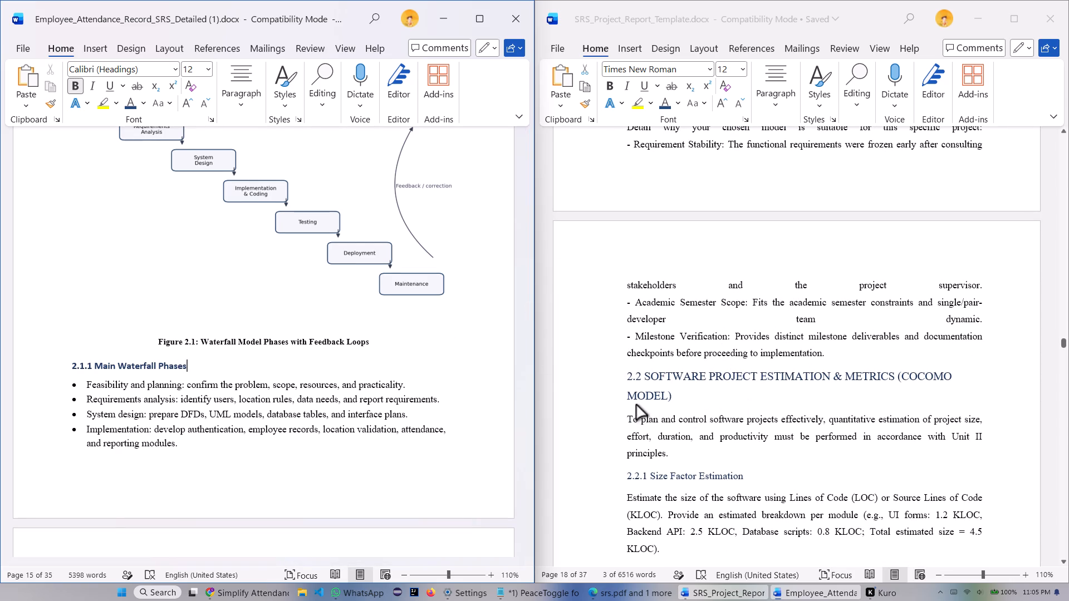
{"action": "scroll", "coordinate": [640, 401], "scroll_direction": "up", "scroll_amount": 11}
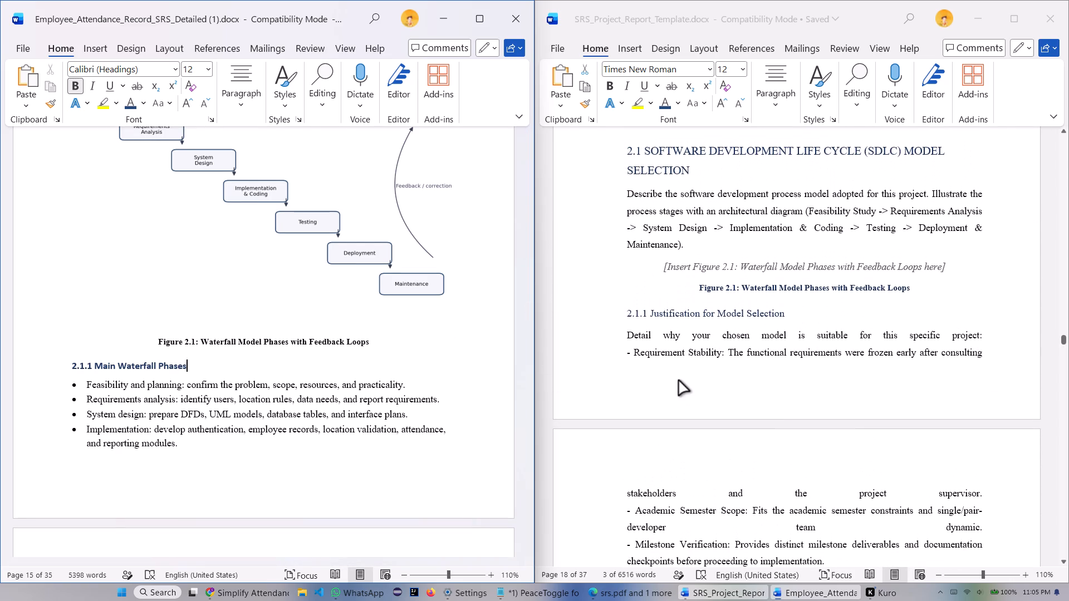
{"action": "scroll", "coordinate": [735, 349], "scroll_direction": "up", "scroll_amount": 4}
{"action": "scroll", "coordinate": [730, 355], "scroll_direction": "down", "scroll_amount": 6}
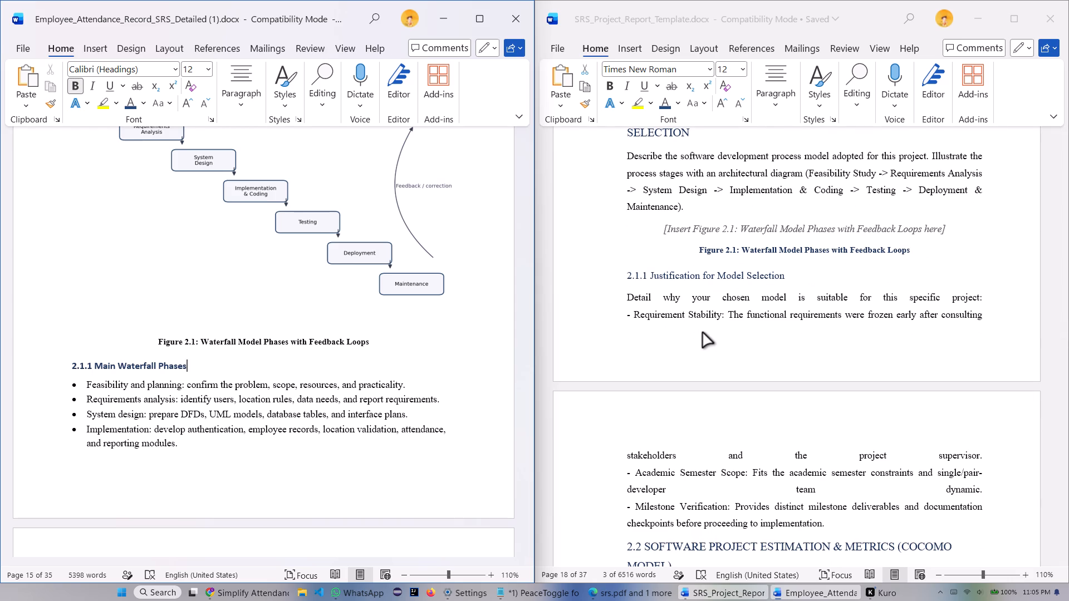
{"action": "scroll", "coordinate": [489, 313], "scroll_direction": "up", "scroll_amount": 1}
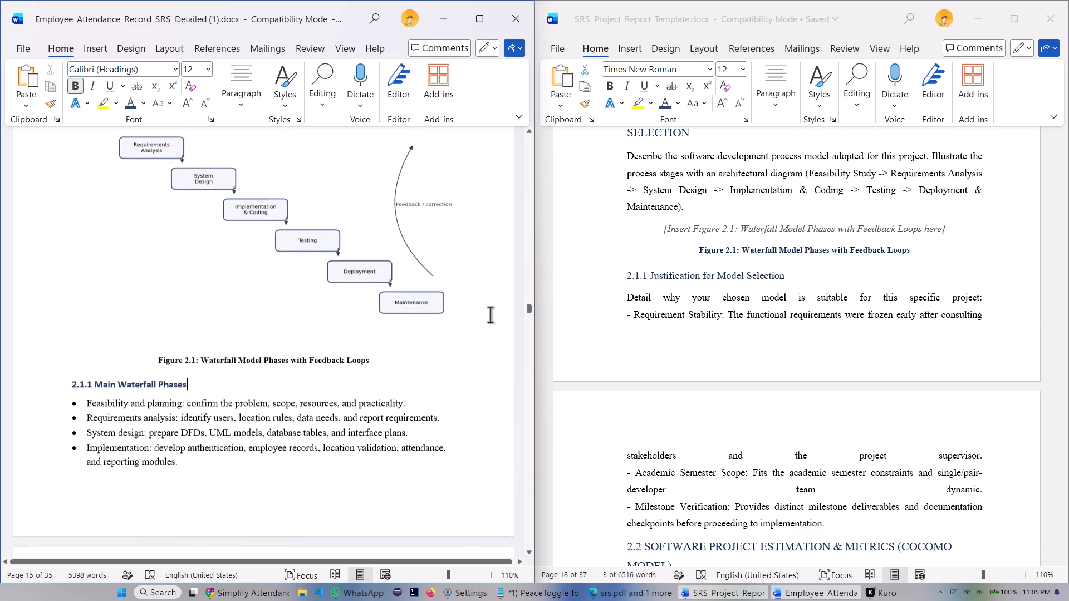
{"action": "scroll", "coordinate": [440, 321], "scroll_direction": "up", "scroll_amount": 6}
{"action": "scroll", "coordinate": [281, 310], "scroll_direction": "down", "scroll_amount": 1}
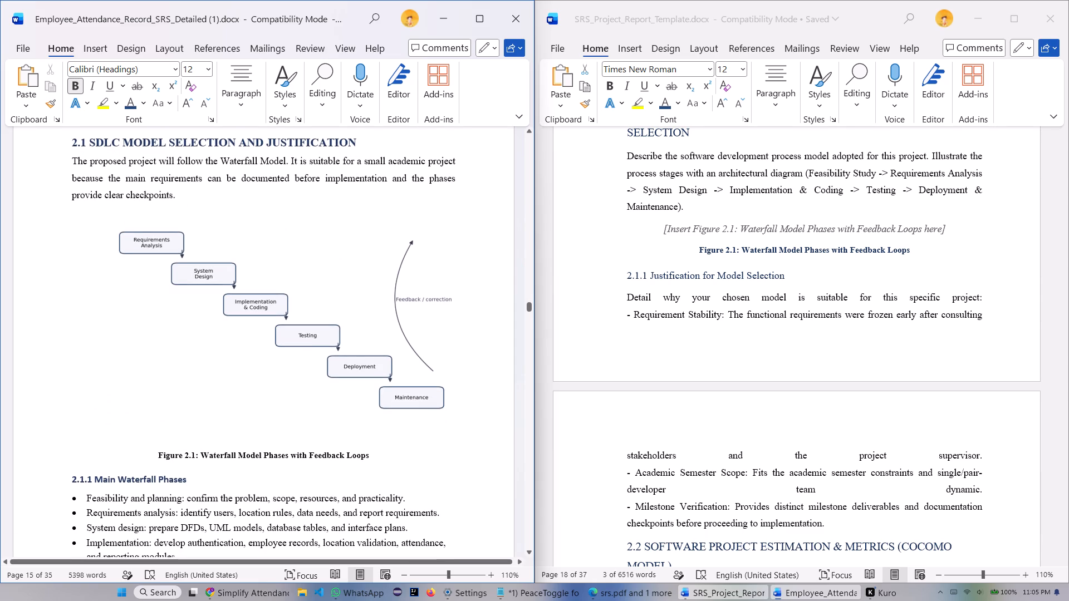
{"action": "scroll", "coordinate": [364, 289], "scroll_direction": "down", "scroll_amount": 15}
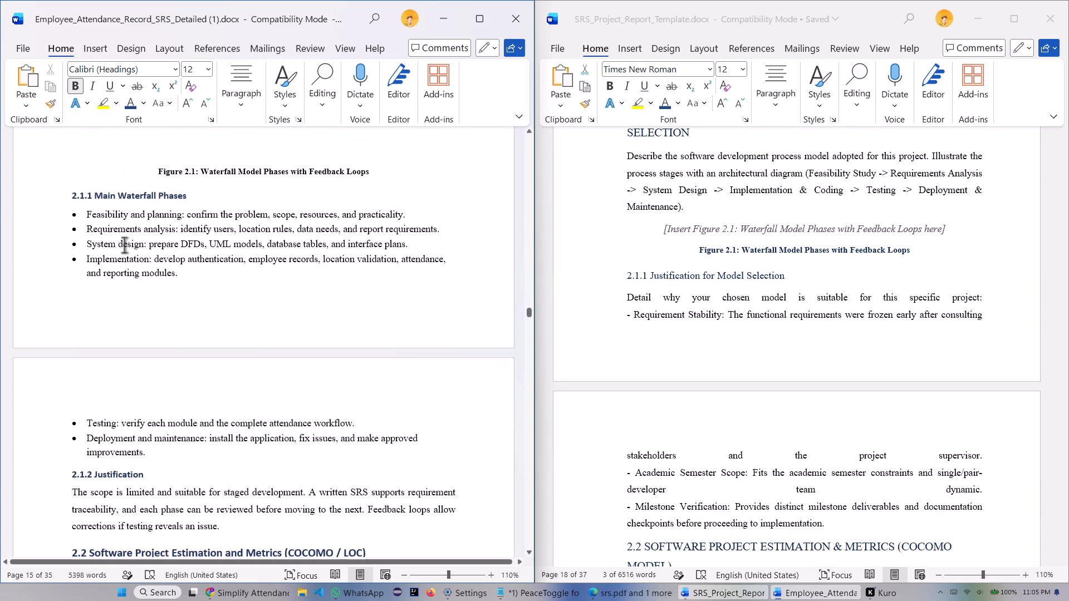
{"action": "scroll", "coordinate": [332, 250], "scroll_direction": "down", "scroll_amount": 8}
{"action": "scroll", "coordinate": [249, 272], "scroll_direction": "down", "scroll_amount": 1}
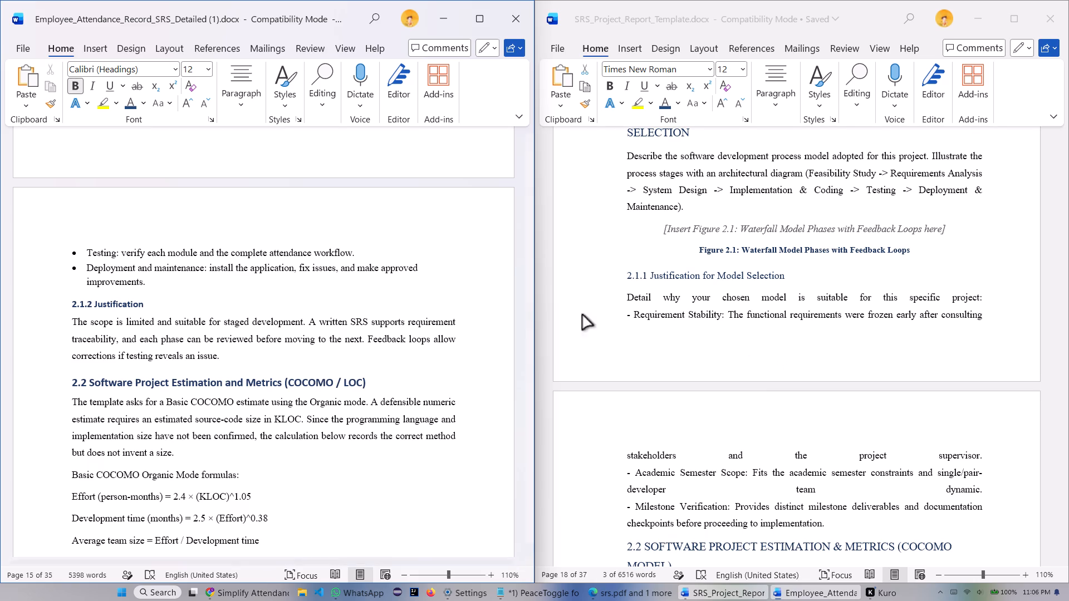
Delete the report's heading 2.1.1 Main Waterfall Phases together with its whole bullet list, from Feasibility and planning to Deployment and maintenance.
{"action": "scroll", "coordinate": [382, 313], "scroll_direction": "up", "scroll_amount": 11}
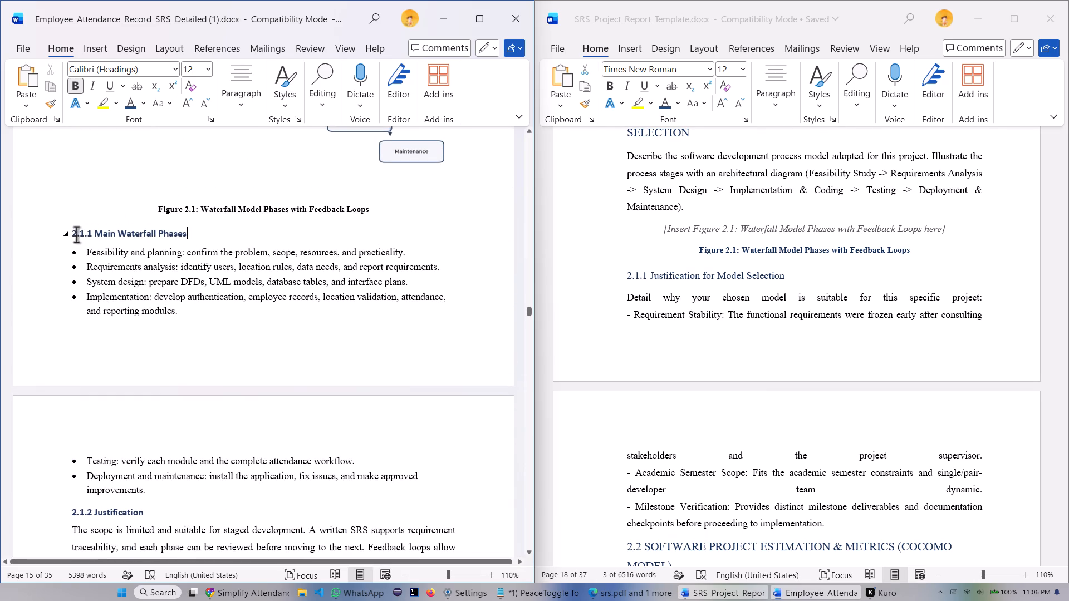
{"action": "left_click_drag", "start_coordinate": [71, 234], "coordinate": [150, 407]}
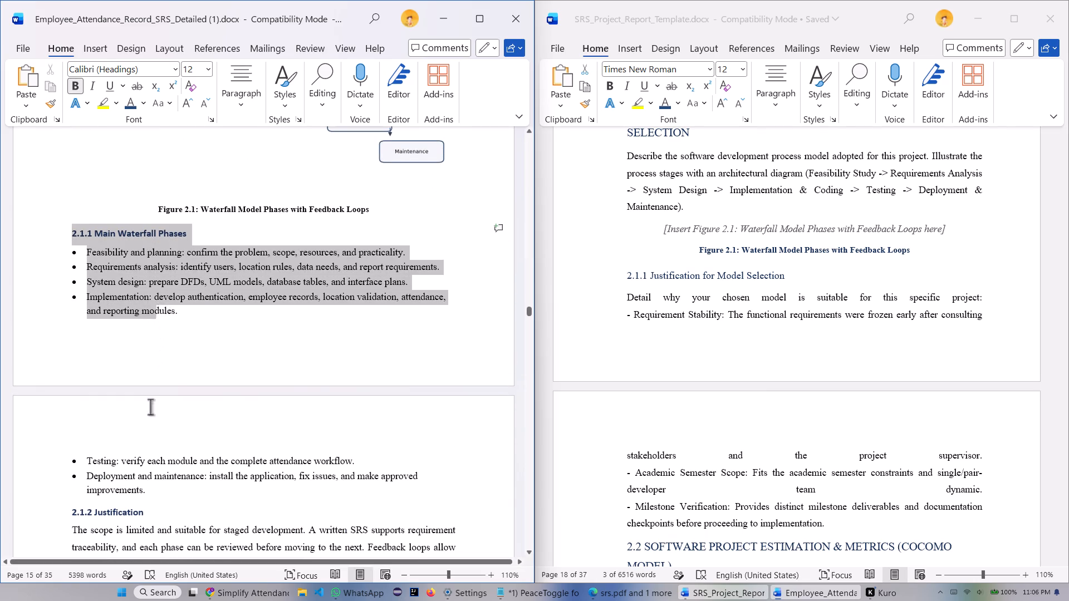
{"action": "left_click_drag", "start_coordinate": [150, 407], "coordinate": [148, 494]}
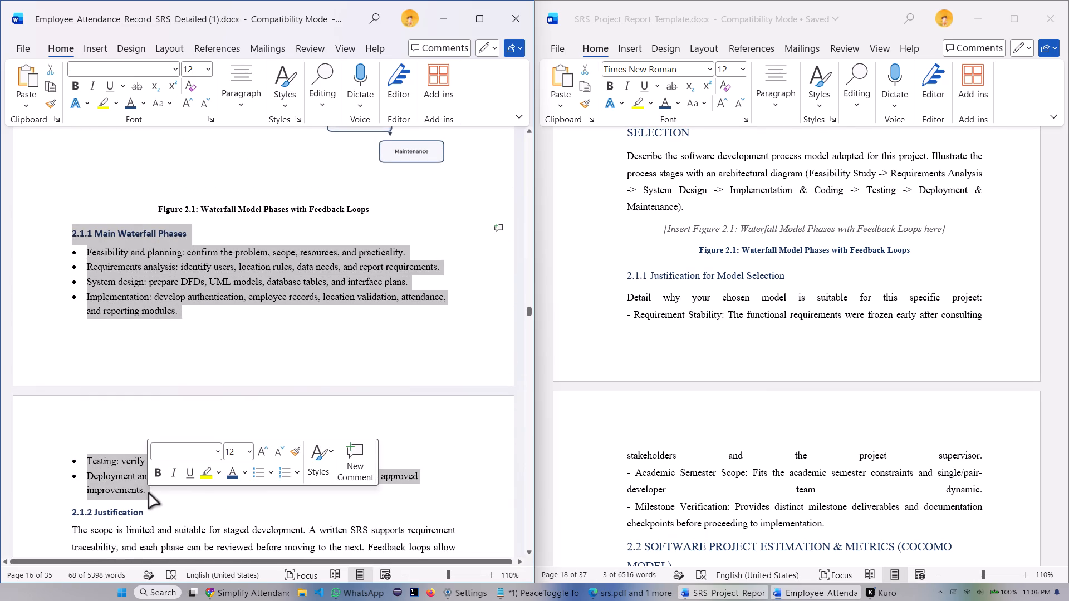
{"action": "key", "text": "BackSpace"}
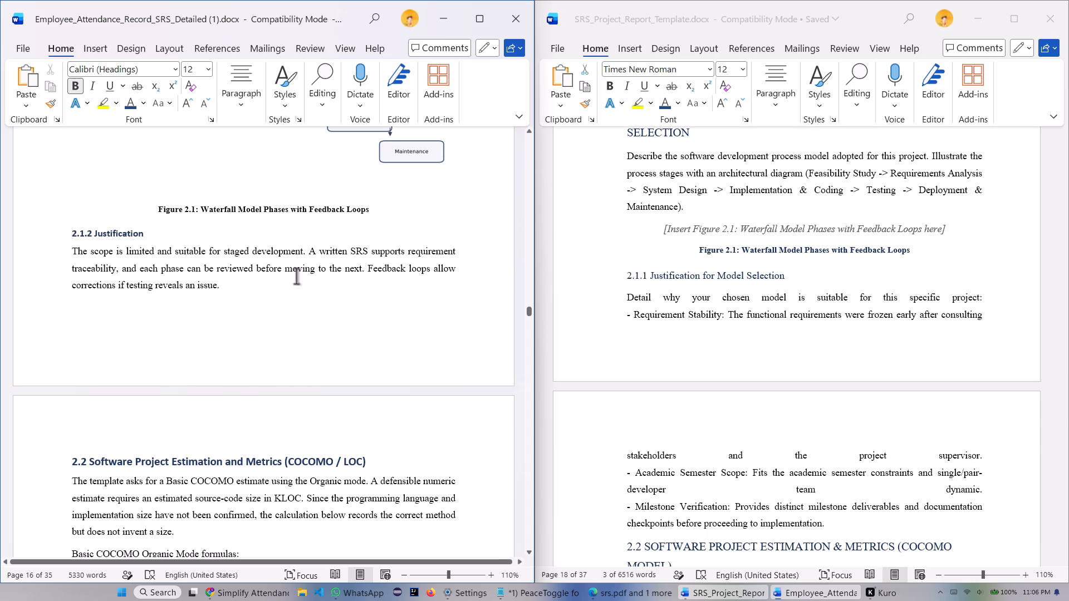
Insert a blank line between the Figure 2.1 caption and heading 2.1.2 Justification in the report.
{"action": "scroll", "coordinate": [320, 420], "scroll_direction": "up", "scroll_amount": 3}
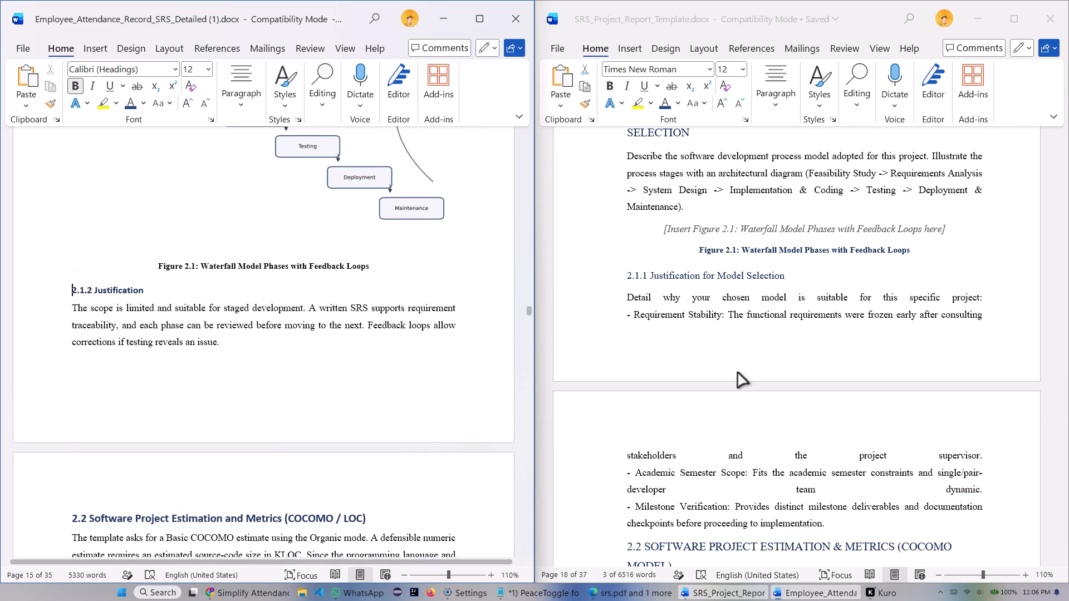
{"action": "left_click", "coordinate": [382, 265]}
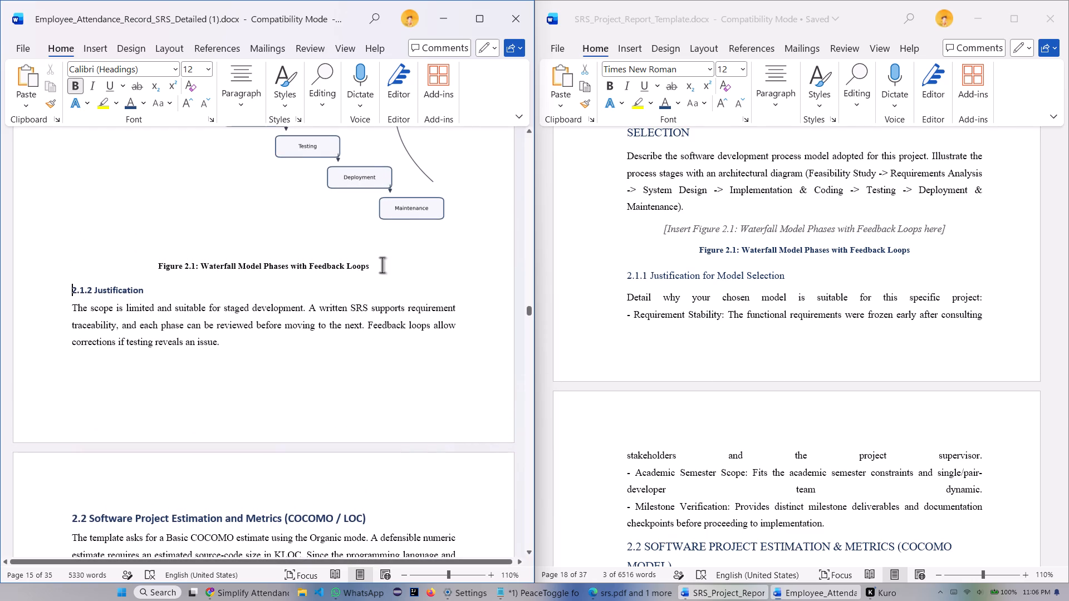
{"action": "key", "text": "Return"}
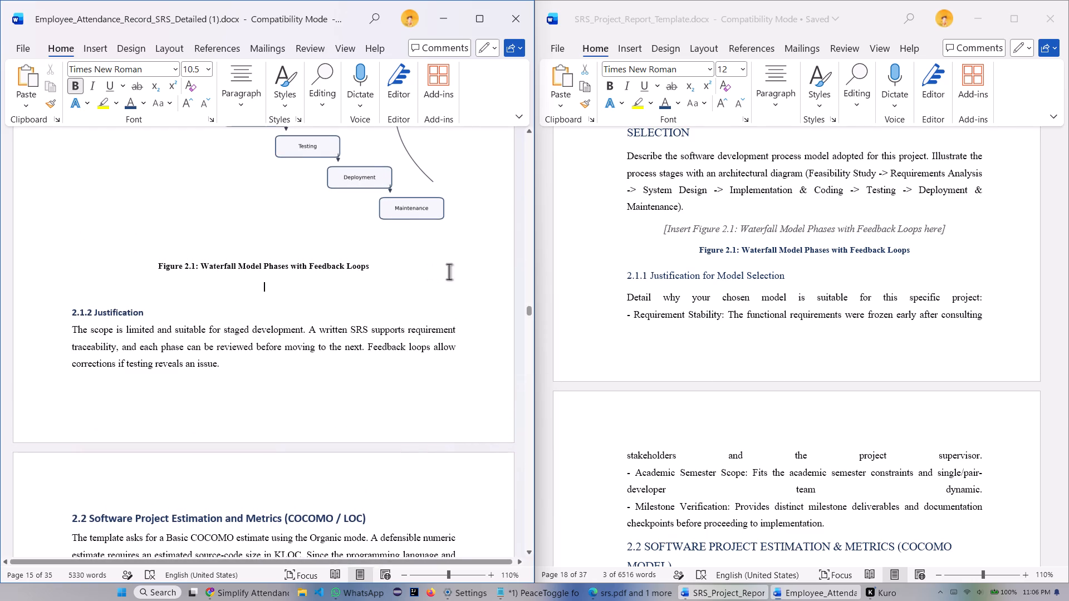
{"action": "left_click", "coordinate": [343, 395]}
Compare the report's sections 2.1.2 and 2.2 on COCOMO estimation with the corresponding template sections.
{"action": "scroll", "coordinate": [191, 306], "scroll_direction": "up", "scroll_amount": 3}
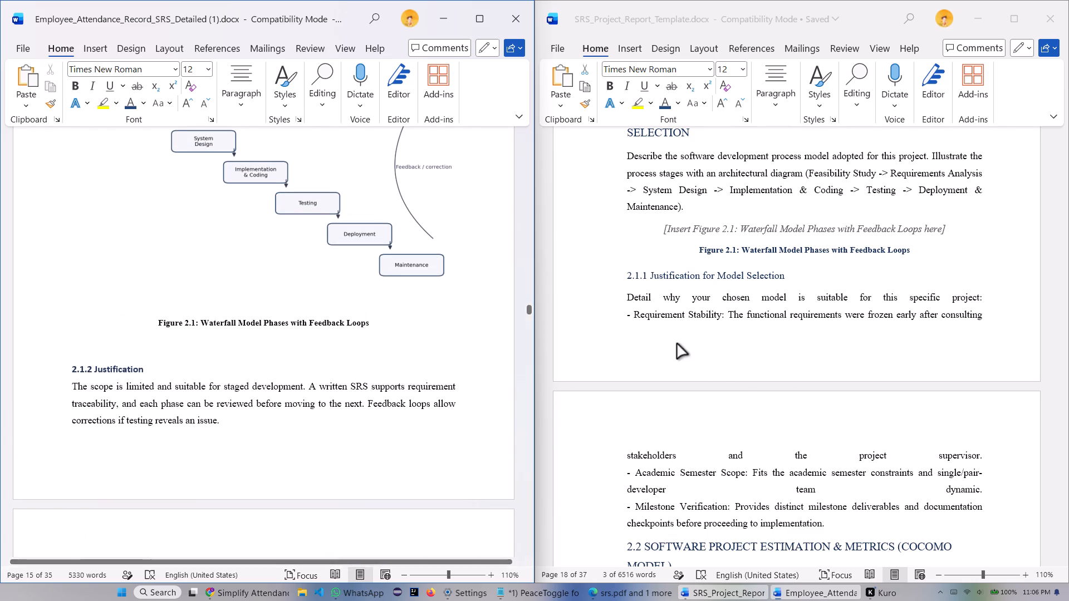
{"action": "scroll", "coordinate": [263, 345], "scroll_direction": "down", "scroll_amount": 2}
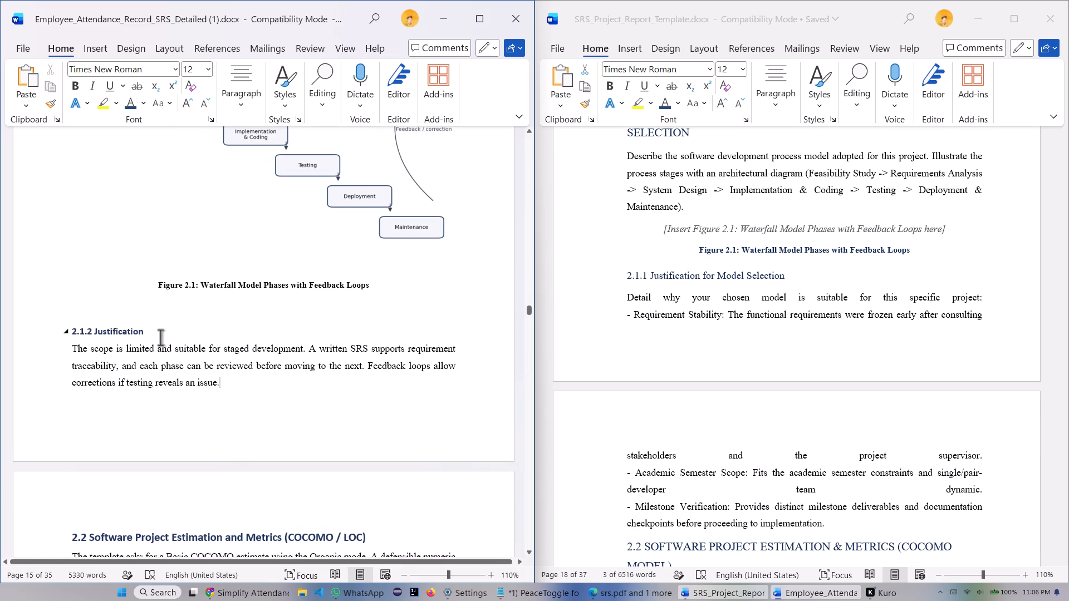
{"action": "scroll", "coordinate": [96, 308], "scroll_direction": "down", "scroll_amount": 3}
{"action": "scroll", "coordinate": [244, 344], "scroll_direction": "down", "scroll_amount": 3}
{"action": "scroll", "coordinate": [128, 344], "scroll_direction": "down", "scroll_amount": 2}
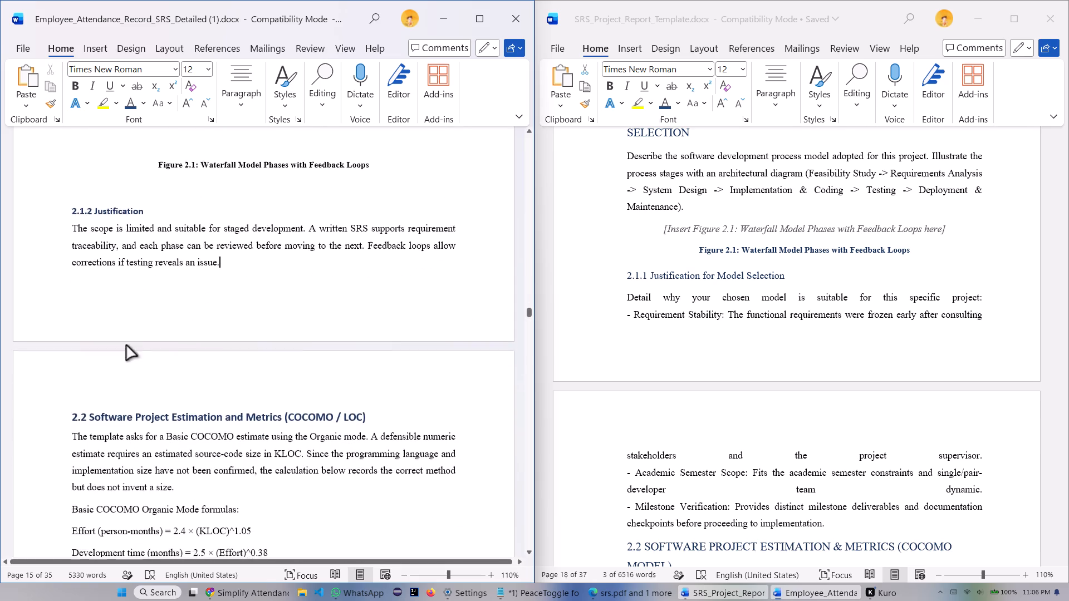
{"action": "scroll", "coordinate": [126, 346], "scroll_direction": "down", "scroll_amount": 2}
{"action": "scroll", "coordinate": [644, 320], "scroll_direction": "down", "scroll_amount": 9}
{"action": "scroll", "coordinate": [227, 356], "scroll_direction": "down", "scroll_amount": 4}
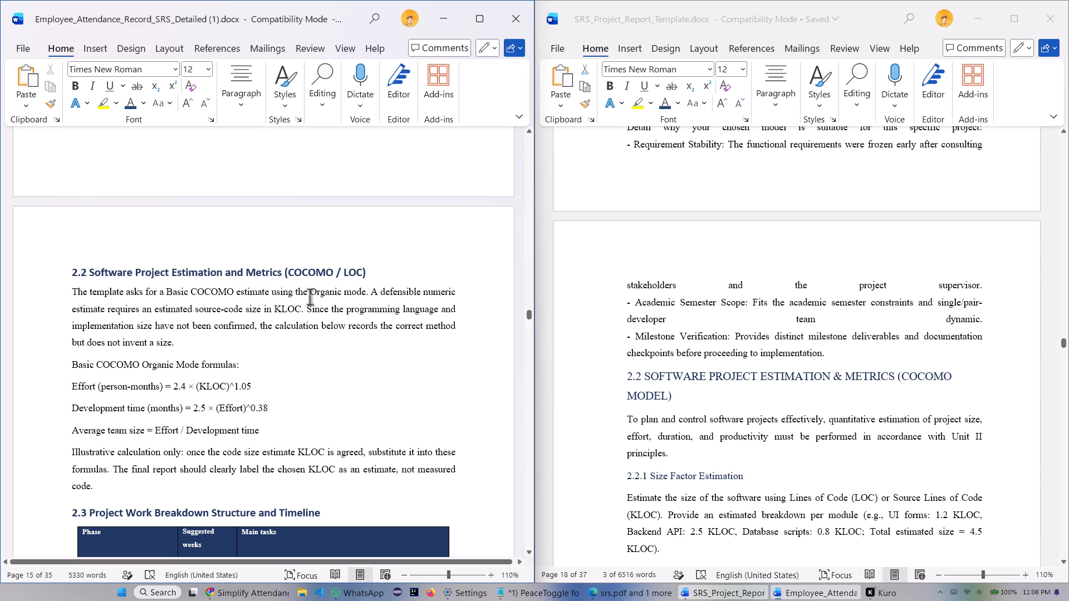
{"action": "scroll", "coordinate": [246, 346], "scroll_direction": "down", "scroll_amount": 1}
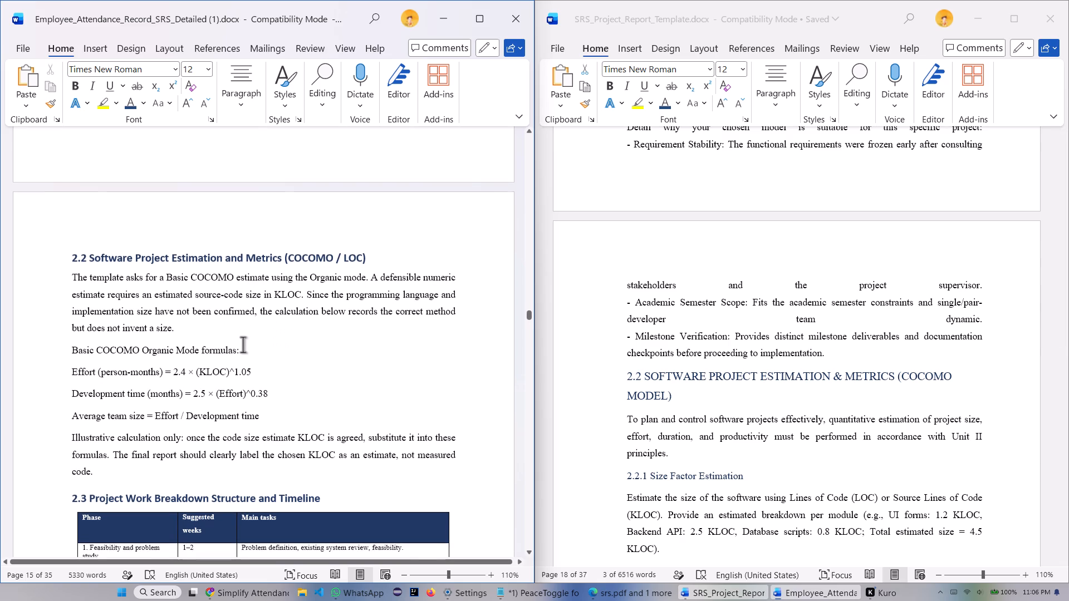
{"action": "scroll", "coordinate": [284, 353], "scroll_direction": "down", "scroll_amount": 1}
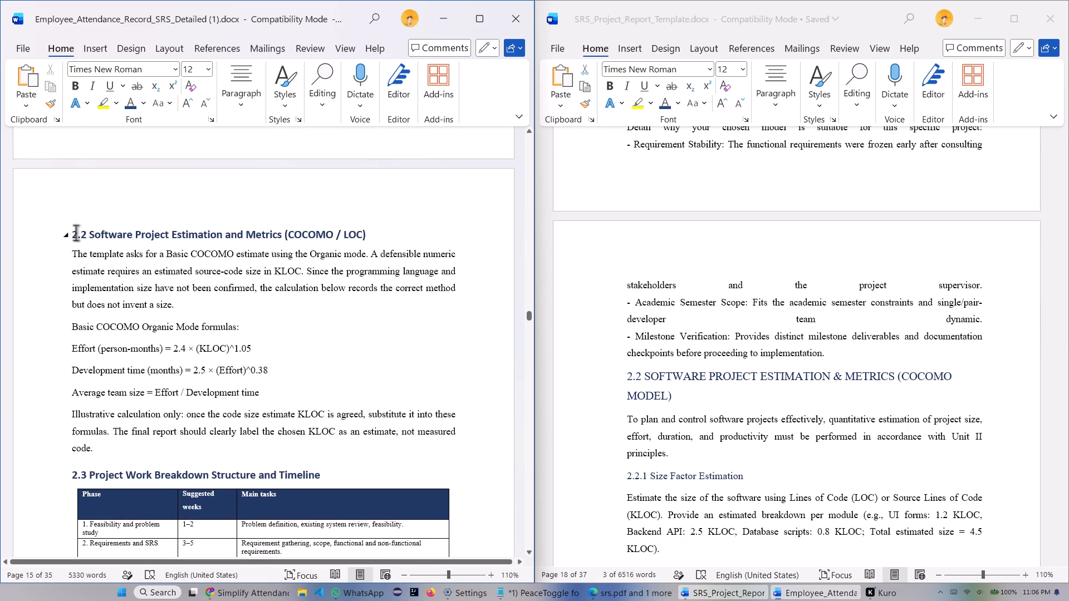
Set the report's heading 2.1.2 Justification in Times New Roman.
{"action": "left_click_drag", "start_coordinate": [72, 233], "coordinate": [384, 240]}
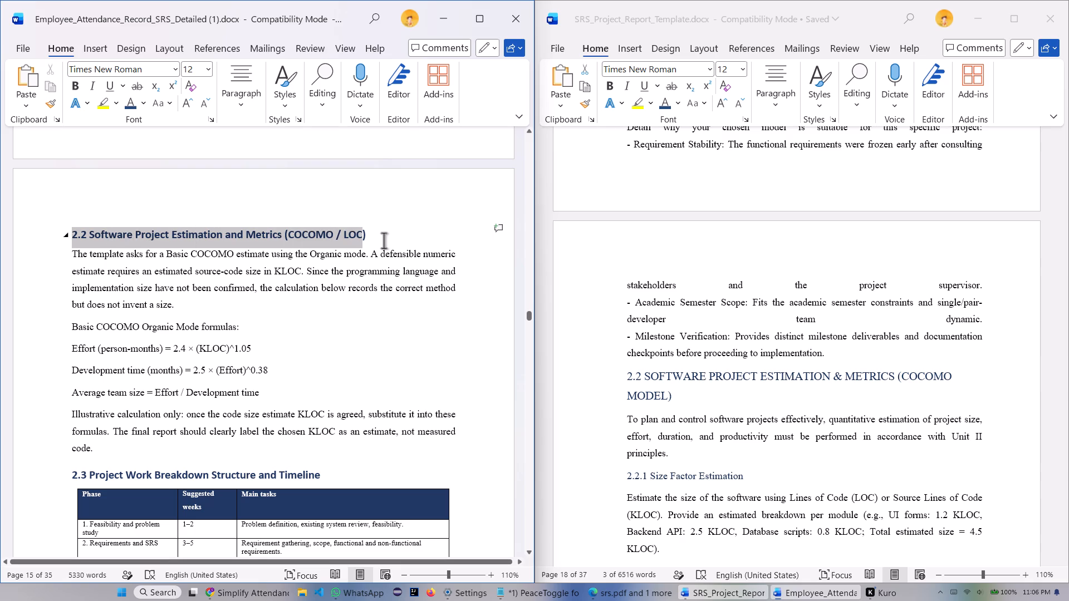
{"action": "left_click_drag", "start_coordinate": [384, 240], "coordinate": [387, 240]}
{"action": "scroll", "coordinate": [346, 268], "scroll_direction": "up", "scroll_amount": 17}
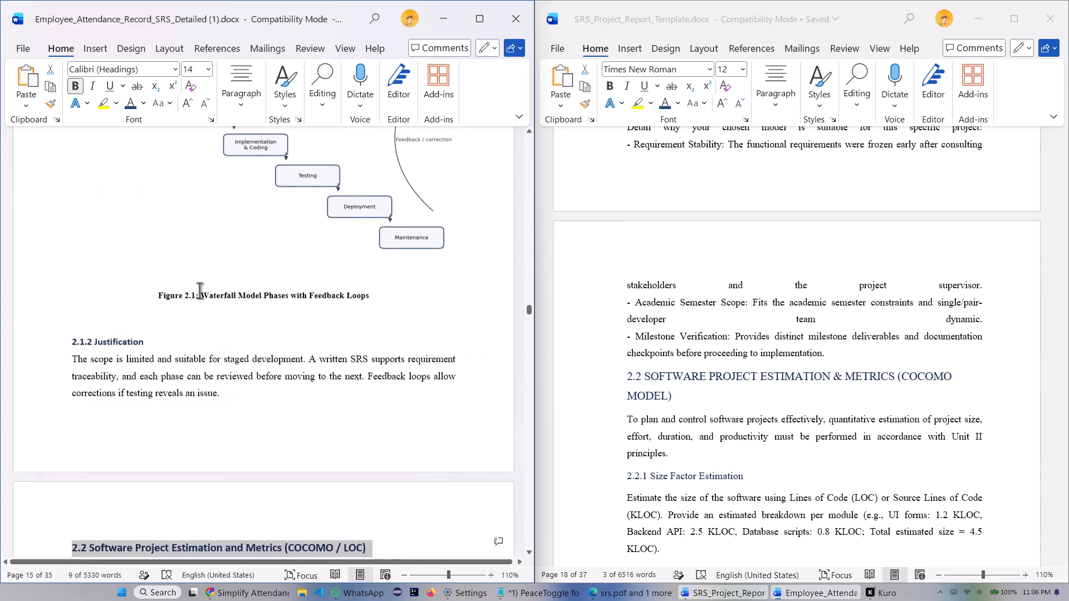
{"action": "scroll", "coordinate": [199, 290], "scroll_direction": "up", "scroll_amount": 14}
{"action": "scroll", "coordinate": [184, 284], "scroll_direction": "down", "scroll_amount": 11}
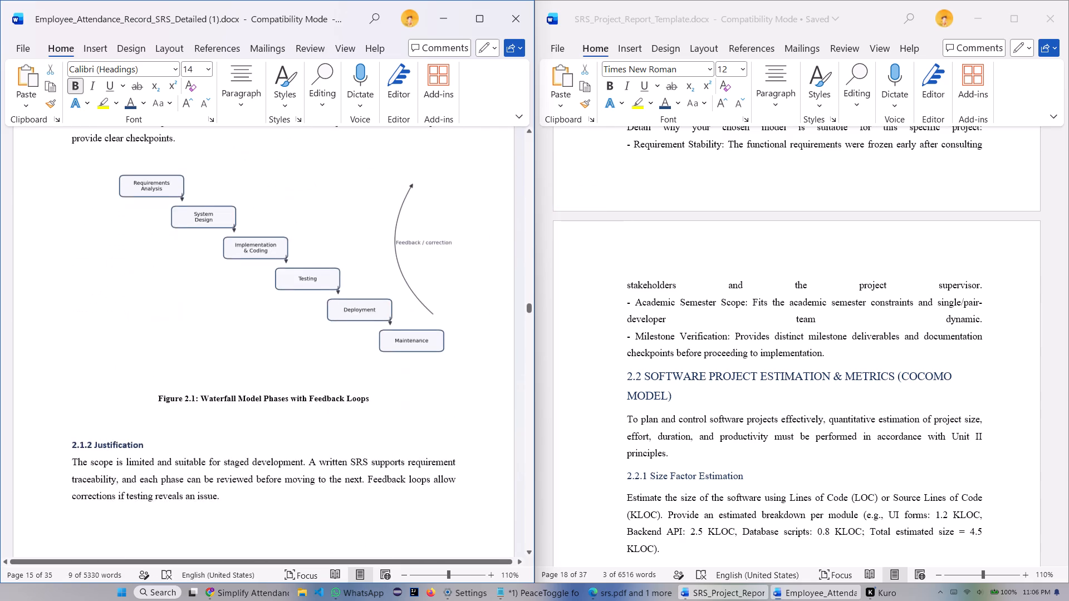
{"action": "scroll", "coordinate": [188, 279], "scroll_direction": "down", "scroll_amount": 2}
{"action": "left_click_drag", "start_coordinate": [70, 364], "coordinate": [124, 364]}
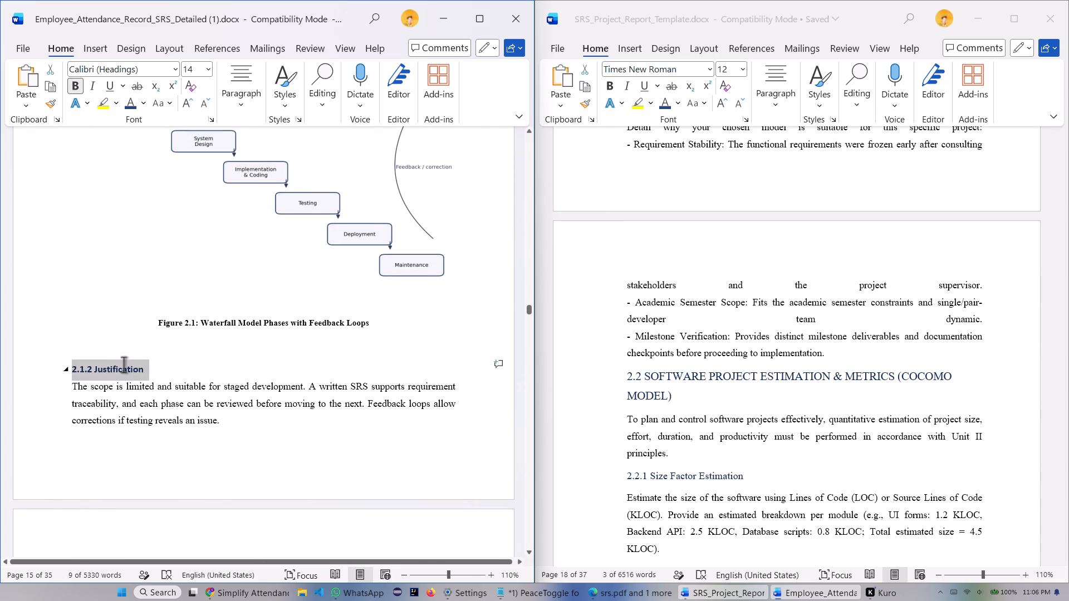
{"action": "left_click_drag", "start_coordinate": [124, 364], "coordinate": [130, 364]}
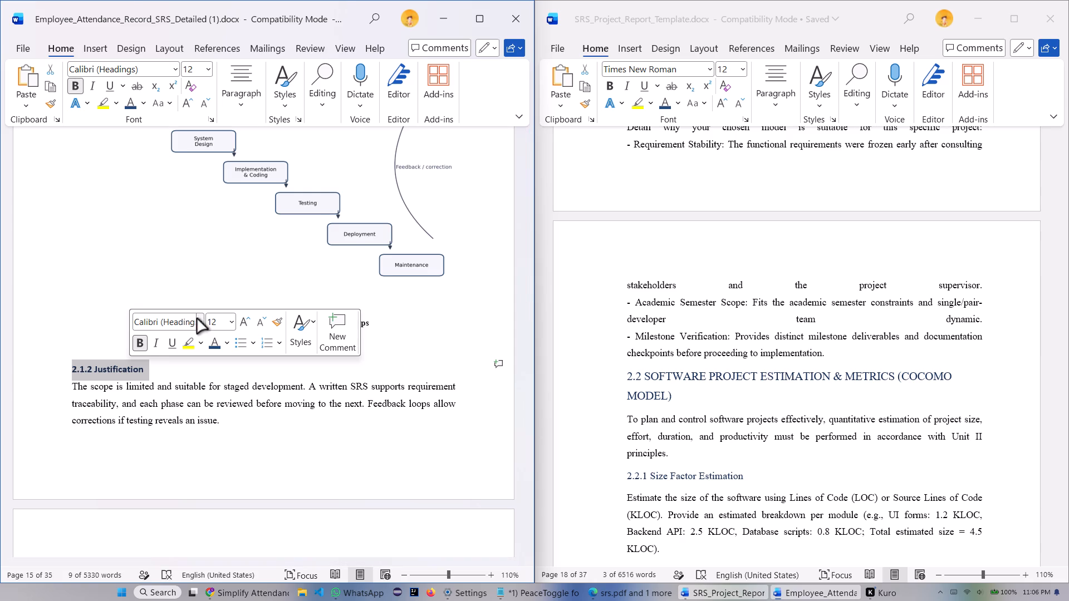
{"action": "left_click", "coordinate": [197, 319]}
{"action": "left_click", "coordinate": [221, 90]}
{"action": "scroll", "coordinate": [287, 253], "scroll_direction": "down", "scroll_amount": 2}
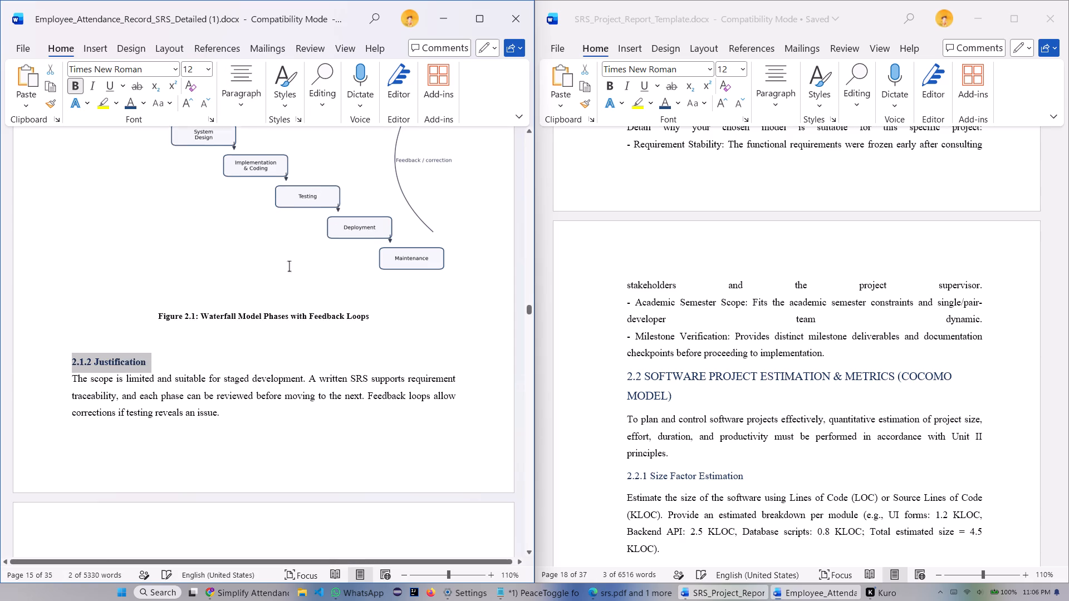
{"action": "scroll", "coordinate": [289, 266], "scroll_direction": "down", "scroll_amount": 2}
{"action": "left_click", "coordinate": [266, 380]}
{"action": "scroll", "coordinate": [134, 334], "scroll_direction": "down", "scroll_amount": 9}
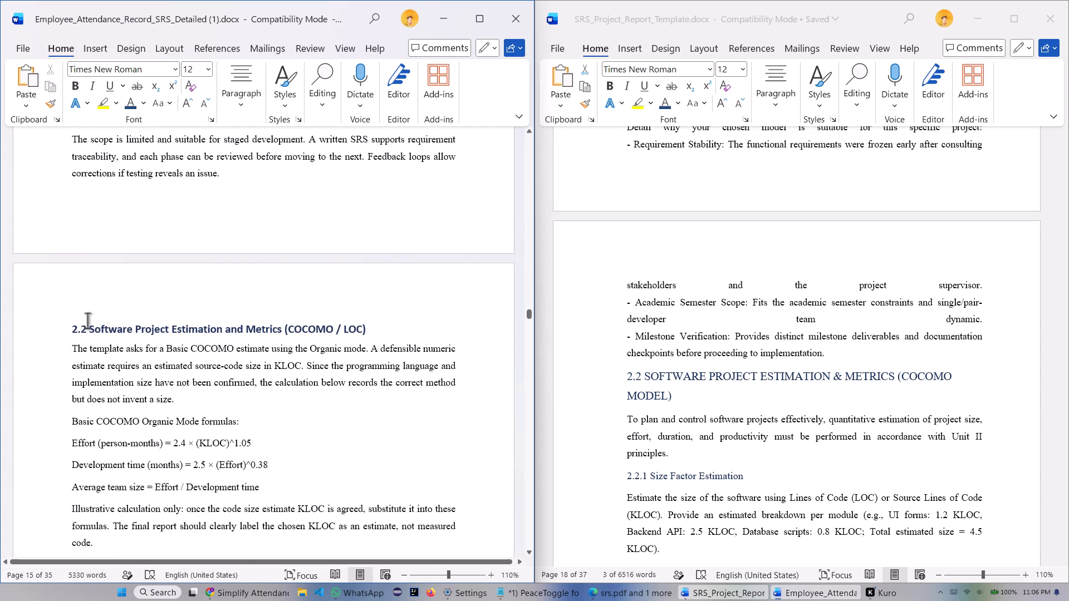
Set the report's heading 2.2 Software Project Estimation and Metrics in Times New Roman and all capitals.
{"action": "left_click_drag", "start_coordinate": [70, 329], "coordinate": [377, 325]}
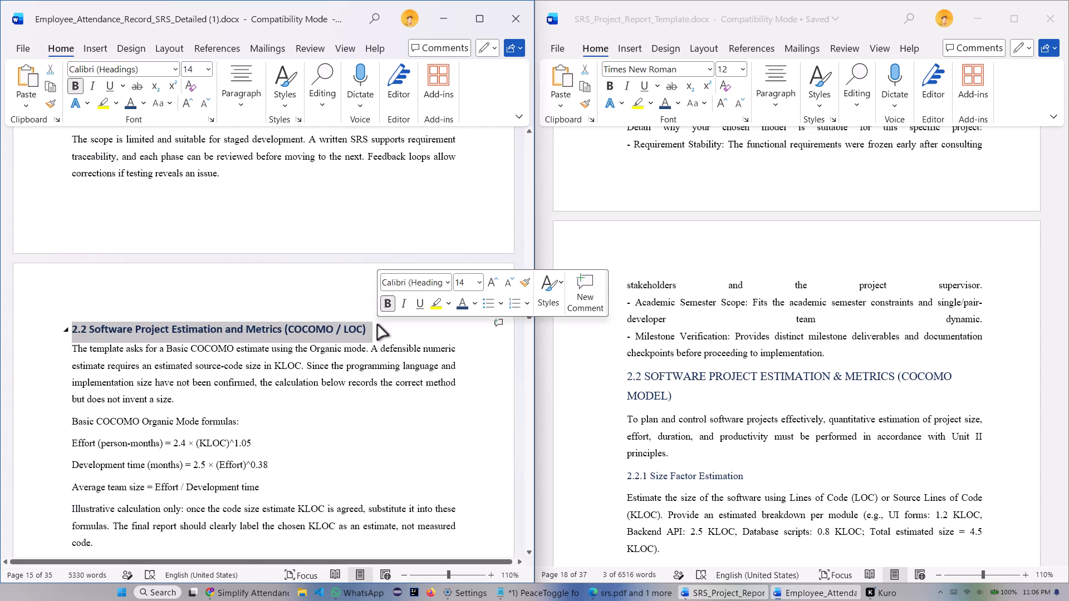
{"action": "left_click", "coordinate": [176, 72]}
{"action": "left_click", "coordinate": [162, 171]}
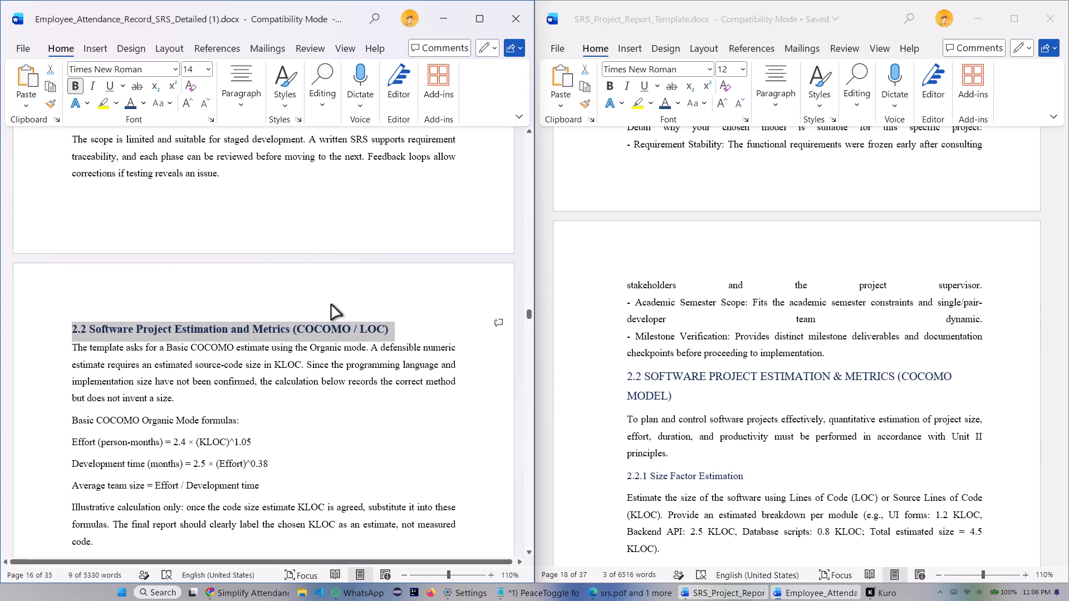
{"action": "key", "text": "shift+F3"}
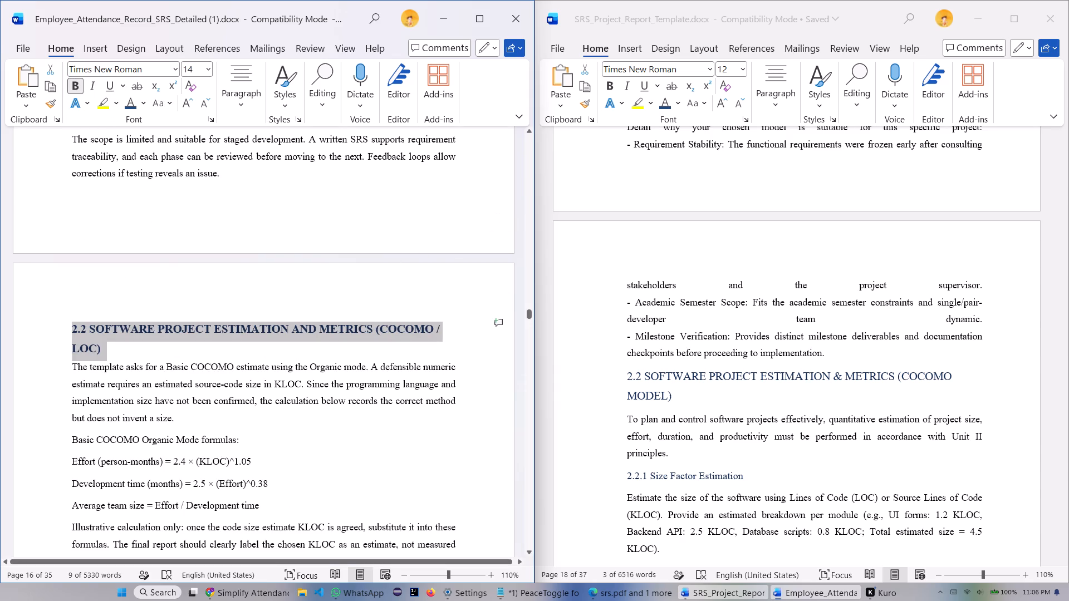
Replace "/ LOC" with "MODEL" in the report's heading 2.2 so the parenthesis reads (COCOMO MODEL).
{"action": "scroll", "coordinate": [329, 272], "scroll_direction": "down", "scroll_amount": 3}
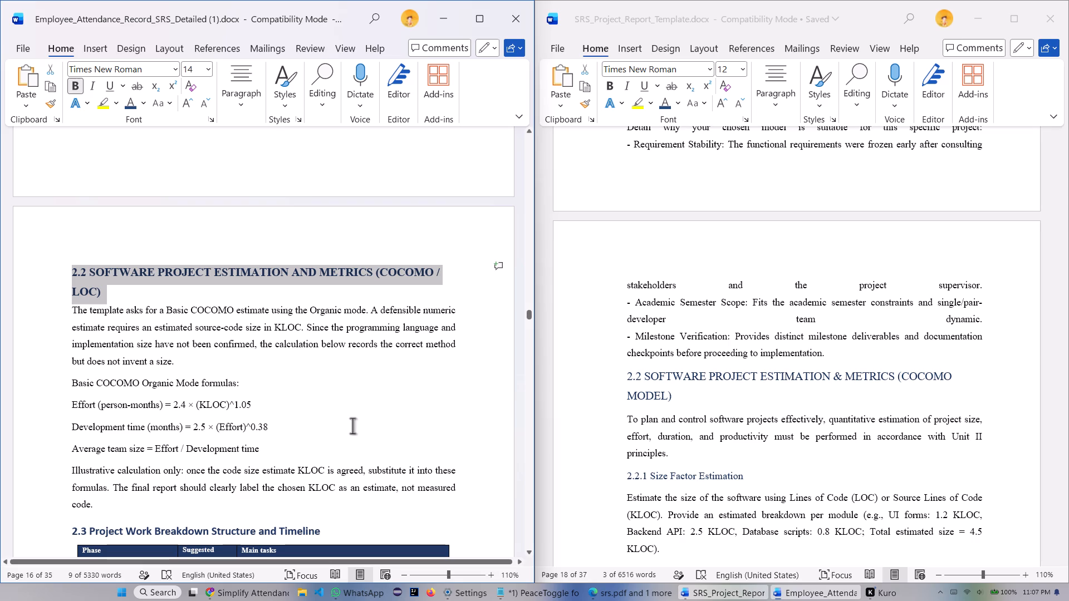
{"action": "left_click", "coordinate": [383, 409]}
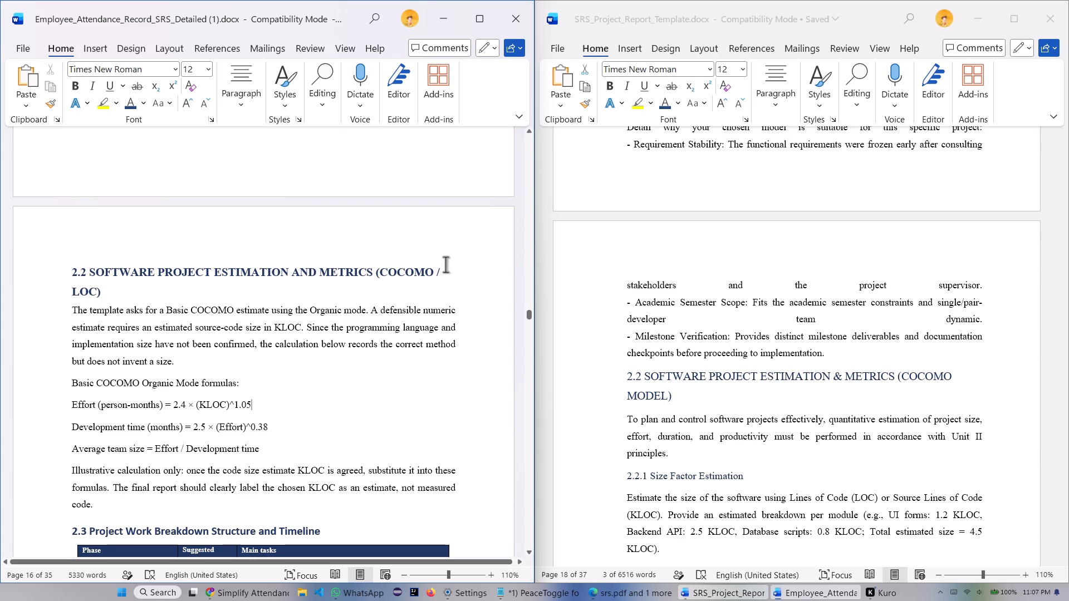
{"action": "left_click", "coordinate": [97, 289]}
{"action": "key", "text": "BackSpace"}
{"action": "key", "text": "BackSpace"}
{"action": "key", "text": "BackSpace"}
{"action": "key", "text": "BackSpace"}
{"action": "key", "text": "BackSpace"}
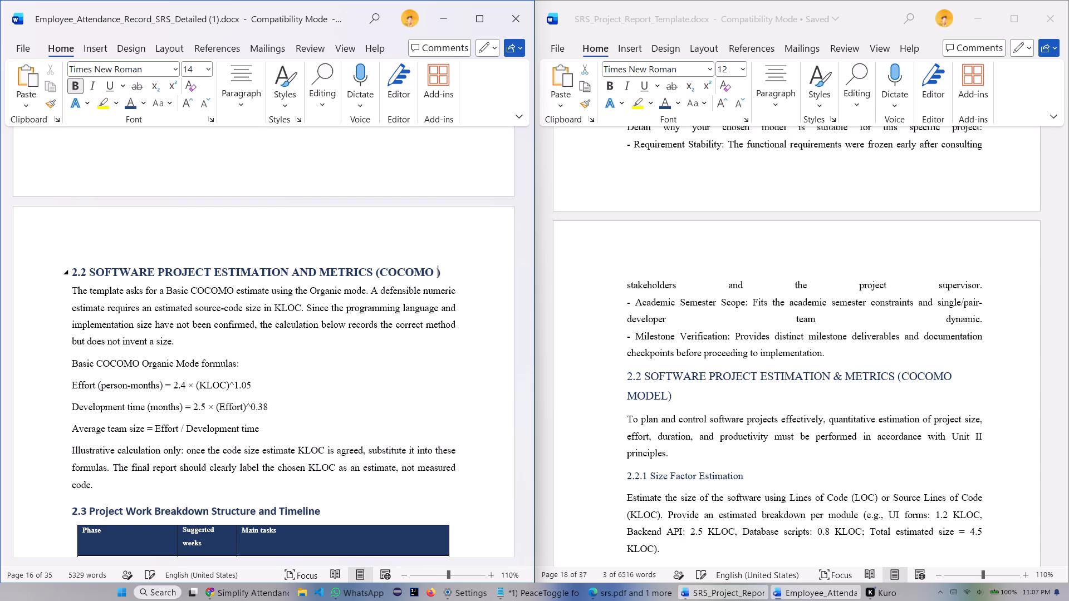
{"action": "type", "text": "Model"}
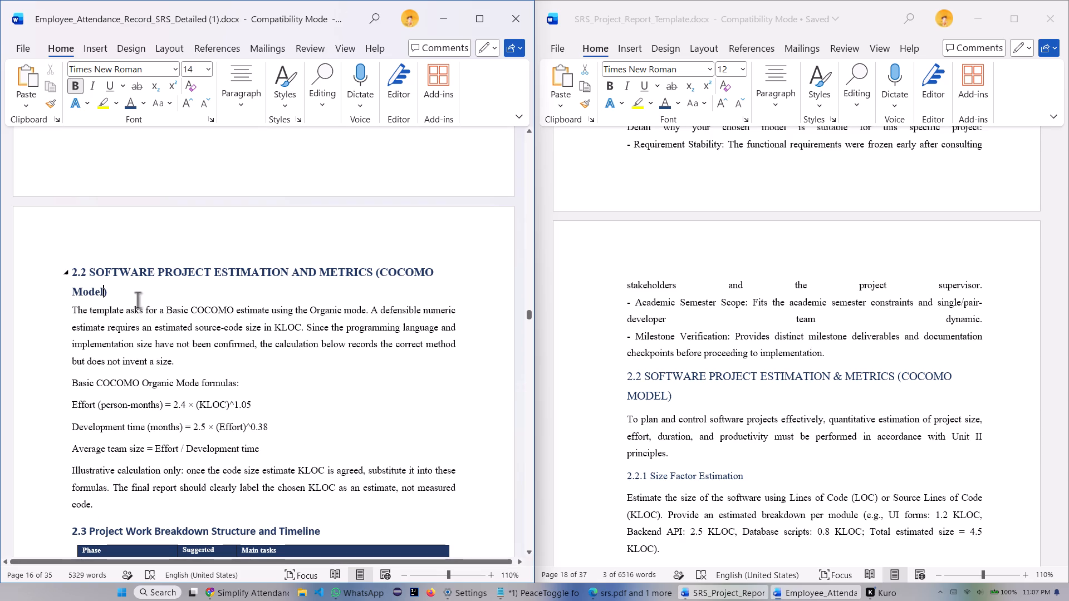
{"action": "left_click_drag", "start_coordinate": [102, 289], "coordinate": [75, 289]}
{"action": "left_click_drag", "start_coordinate": [75, 289], "coordinate": [75, 289]}
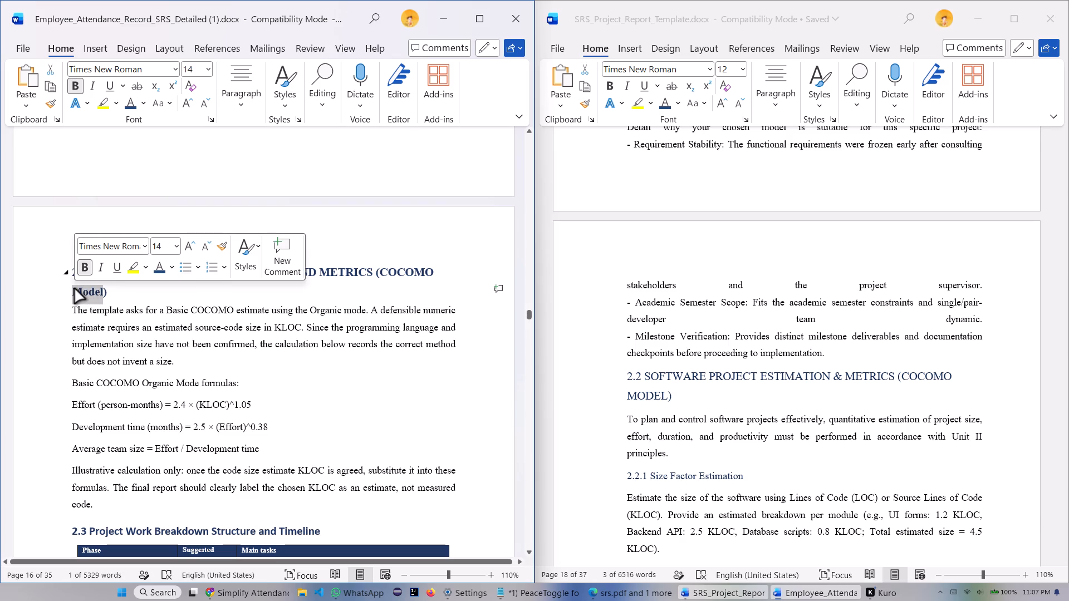
{"action": "key", "text": "shift+F3"}
{"action": "left_click", "coordinate": [146, 283]}
Review the report's COCOMO formulas in section 2.2 and the timeline table in 2.3 against the template's section 2.2.
{"action": "scroll", "coordinate": [289, 312], "scroll_direction": "down", "scroll_amount": 4}
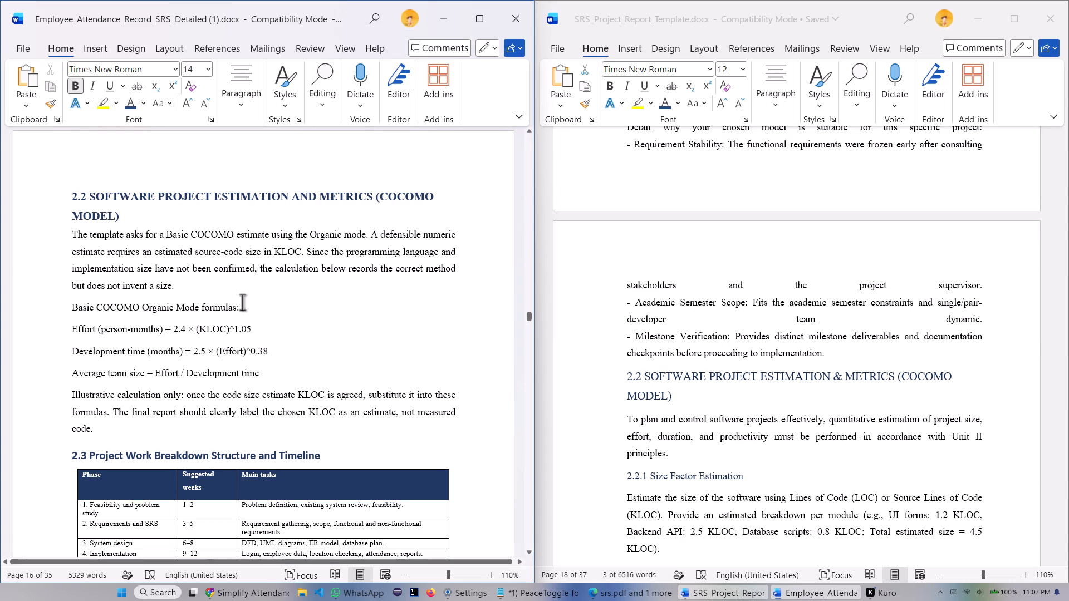
{"action": "scroll", "coordinate": [722, 313], "scroll_direction": "down", "scroll_amount": 3}
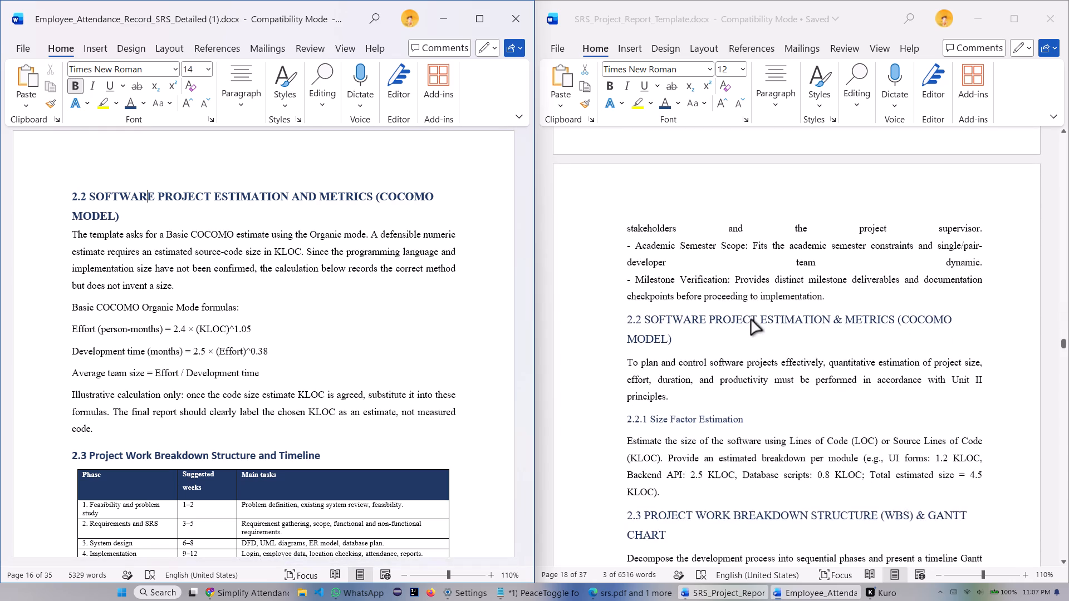
{"action": "scroll", "coordinate": [732, 326], "scroll_direction": "down", "scroll_amount": 1}
{"action": "scroll", "coordinate": [180, 290], "scroll_direction": "down", "scroll_amount": 4}
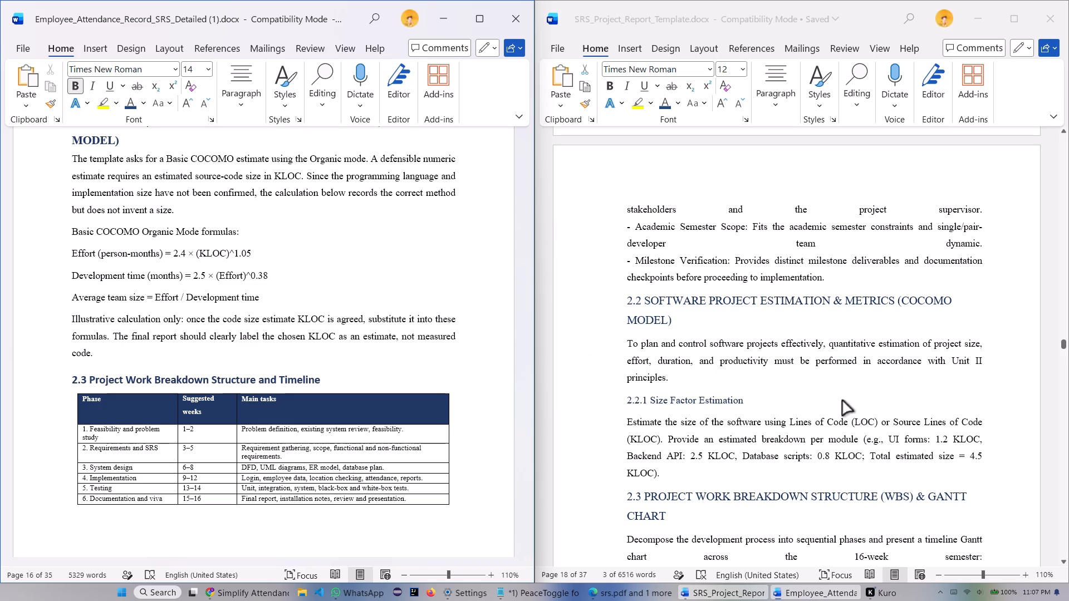
{"action": "scroll", "coordinate": [394, 276], "scroll_direction": "up", "scroll_amount": 2}
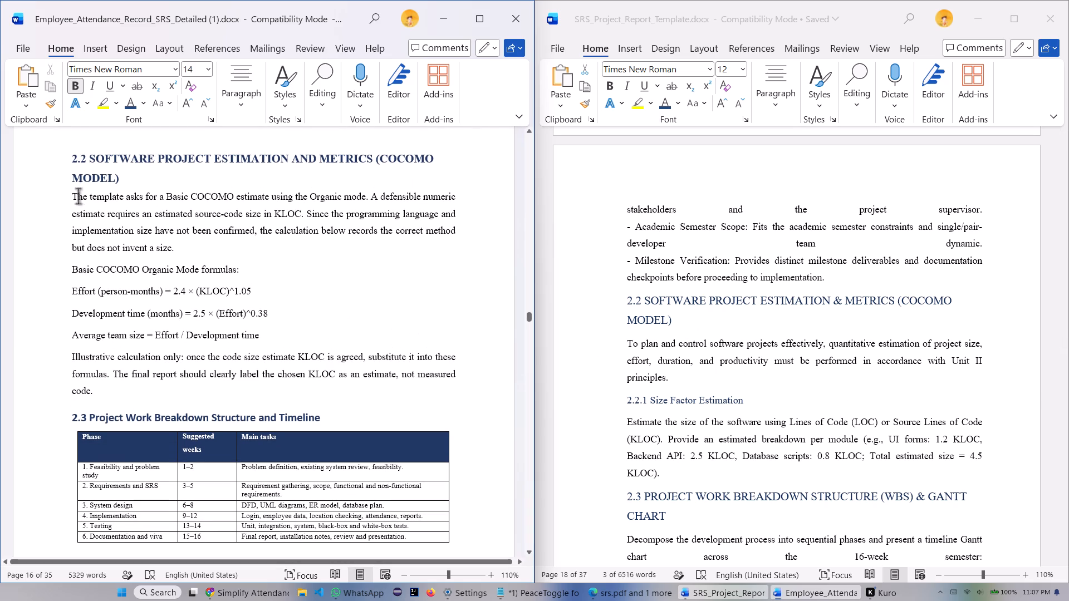
{"action": "left_click_drag", "start_coordinate": [90, 153], "coordinate": [116, 154]}
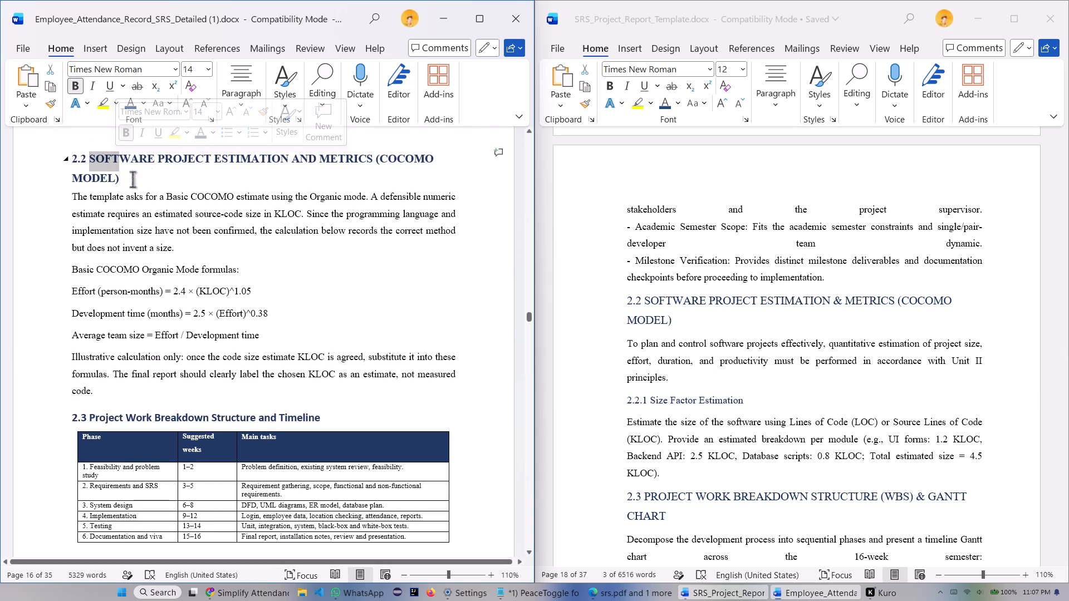
{"action": "left_click", "coordinate": [150, 176]}
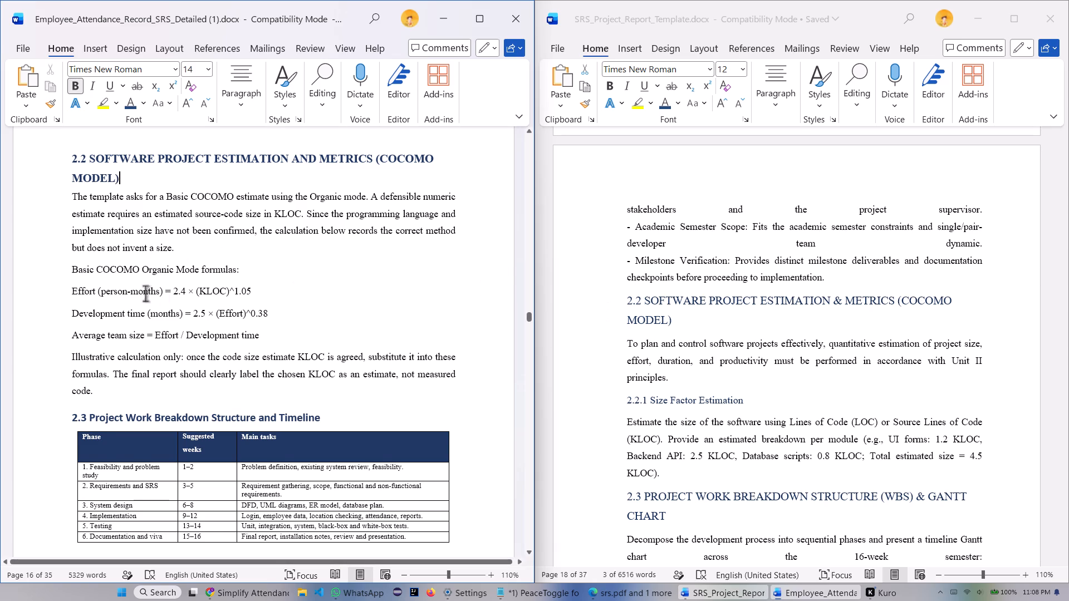
{"action": "scroll", "coordinate": [131, 292], "scroll_direction": "down", "scroll_amount": 2}
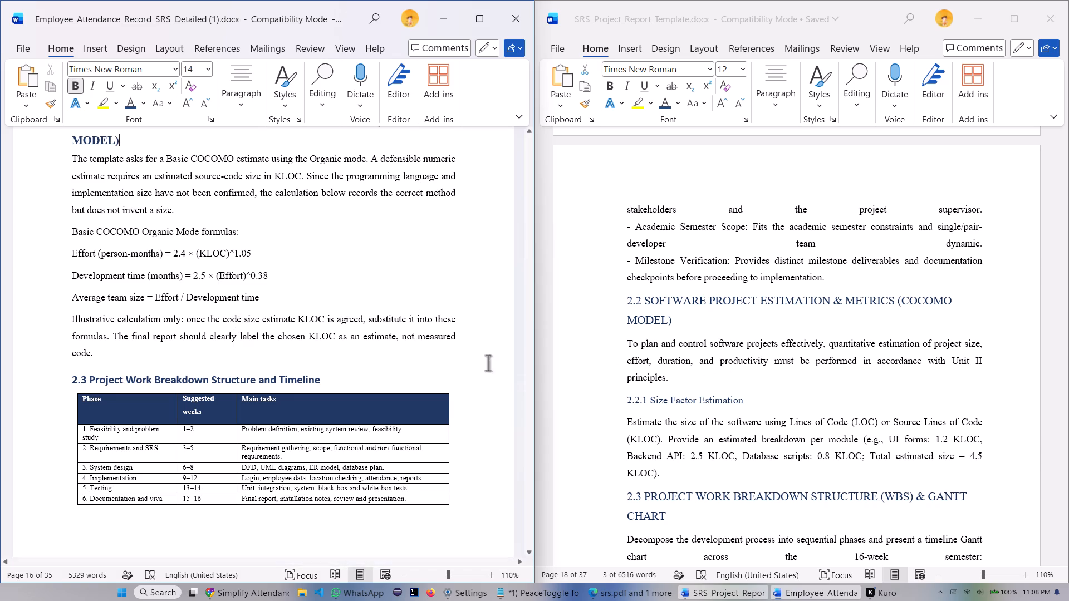
{"action": "scroll", "coordinate": [278, 280], "scroll_direction": "up", "scroll_amount": 3}
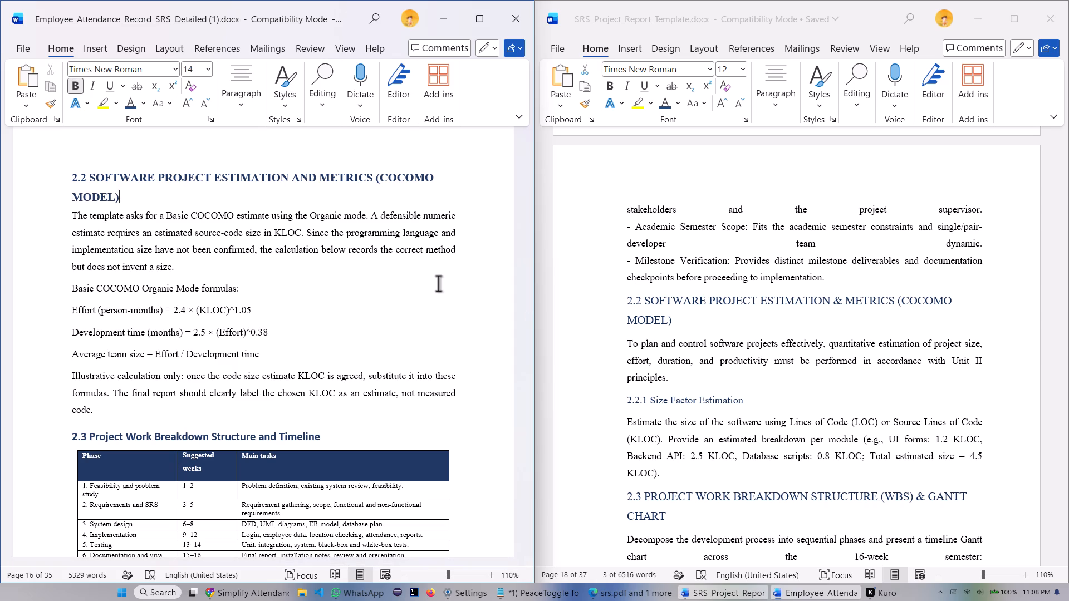
{"action": "scroll", "coordinate": [409, 283], "scroll_direction": "down", "scroll_amount": 2}
{"action": "scroll", "coordinate": [269, 187], "scroll_direction": "down", "scroll_amount": 7}
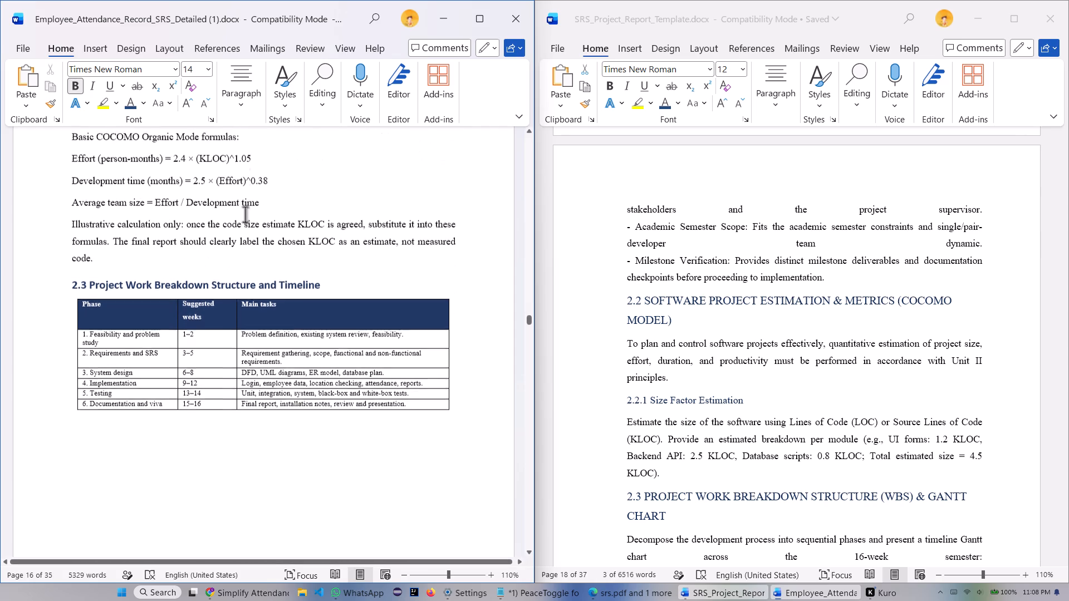
{"action": "scroll", "coordinate": [245, 214], "scroll_direction": "down", "scroll_amount": 17}
{"action": "scroll", "coordinate": [231, 242], "scroll_direction": "up", "scroll_amount": 20}
{"action": "scroll", "coordinate": [231, 242], "scroll_direction": "up", "scroll_amount": 1}
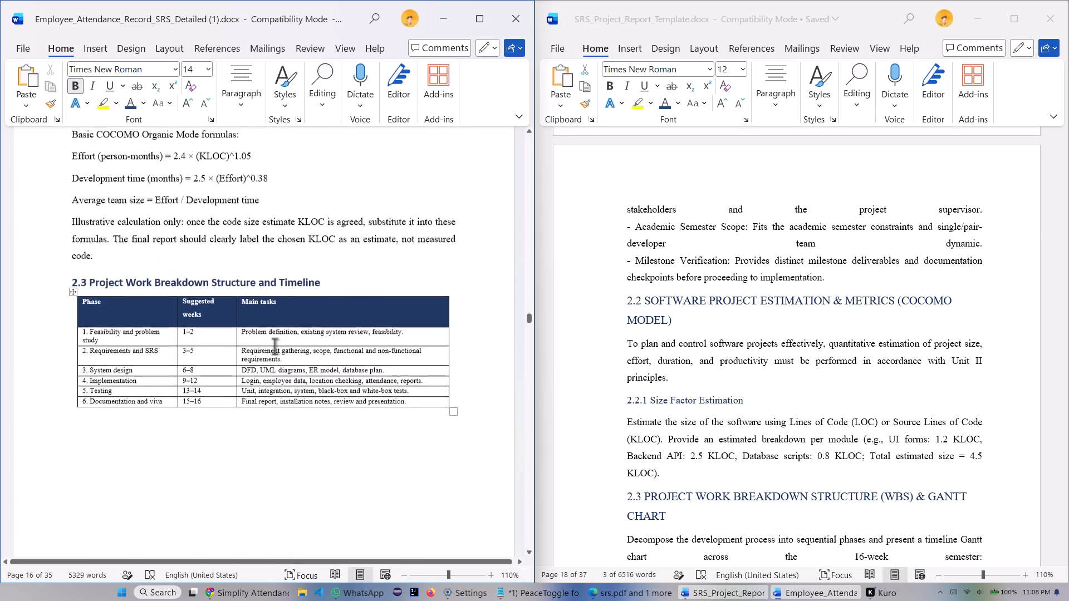
{"action": "scroll", "coordinate": [274, 346], "scroll_direction": "up", "scroll_amount": 3}
{"action": "scroll", "coordinate": [386, 329], "scroll_direction": "down", "scroll_amount": 3}
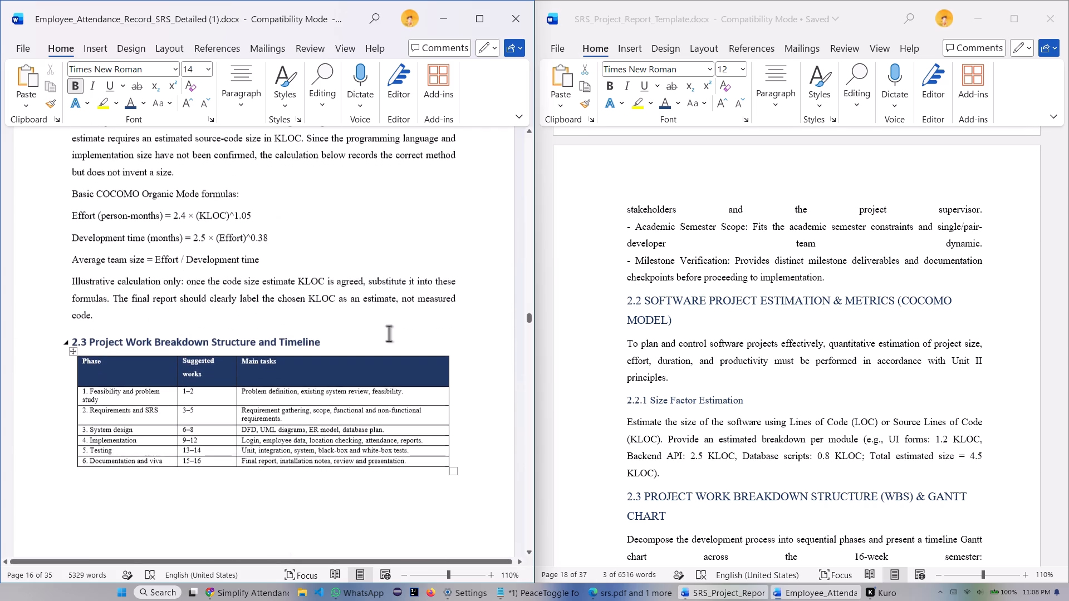
{"action": "scroll", "coordinate": [389, 333], "scroll_direction": "up", "scroll_amount": 5}
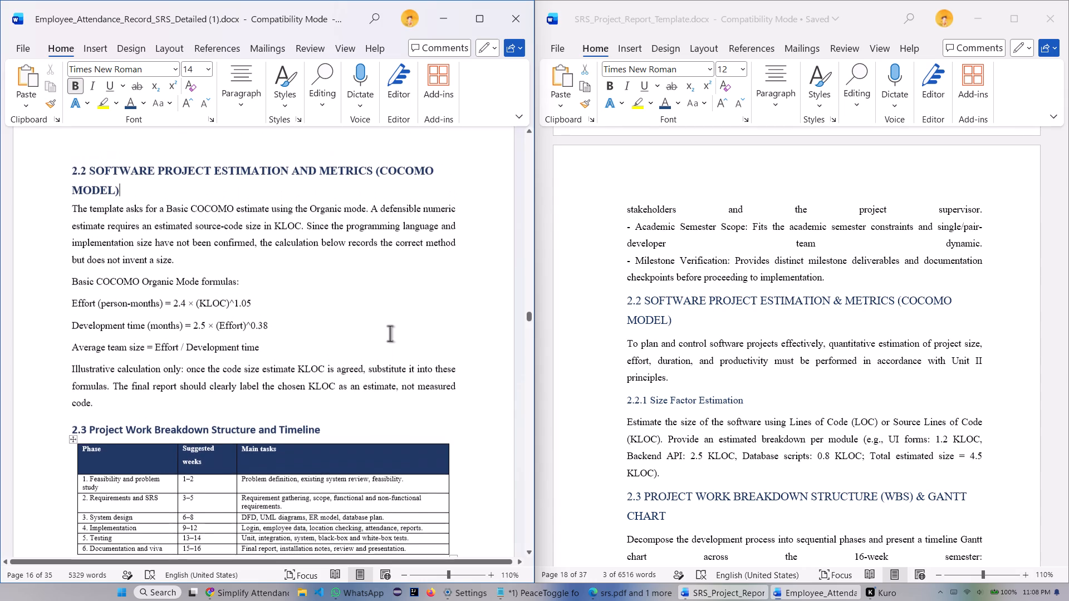
Compare the template's sections 2.2.1 Size Factor Estimation and 2.3 Project Work Breakdown Structure with the report's sections 2.2 and 2.3.
{"action": "scroll", "coordinate": [737, 398], "scroll_direction": "down", "scroll_amount": 2}
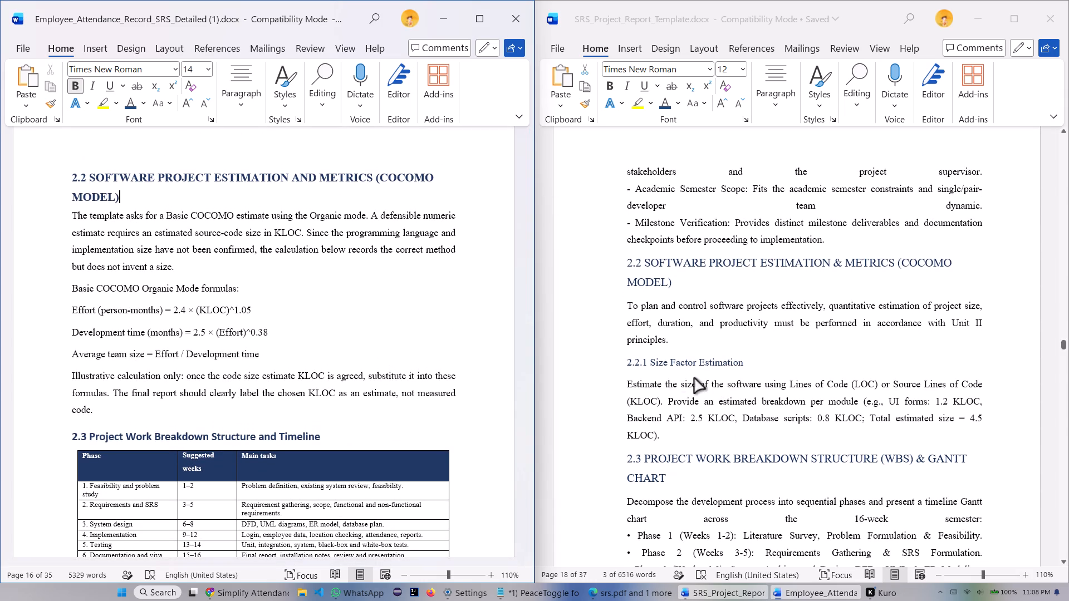
{"action": "scroll", "coordinate": [652, 373], "scroll_direction": "down", "scroll_amount": 3}
{"action": "scroll", "coordinate": [310, 375], "scroll_direction": "down", "scroll_amount": 8}
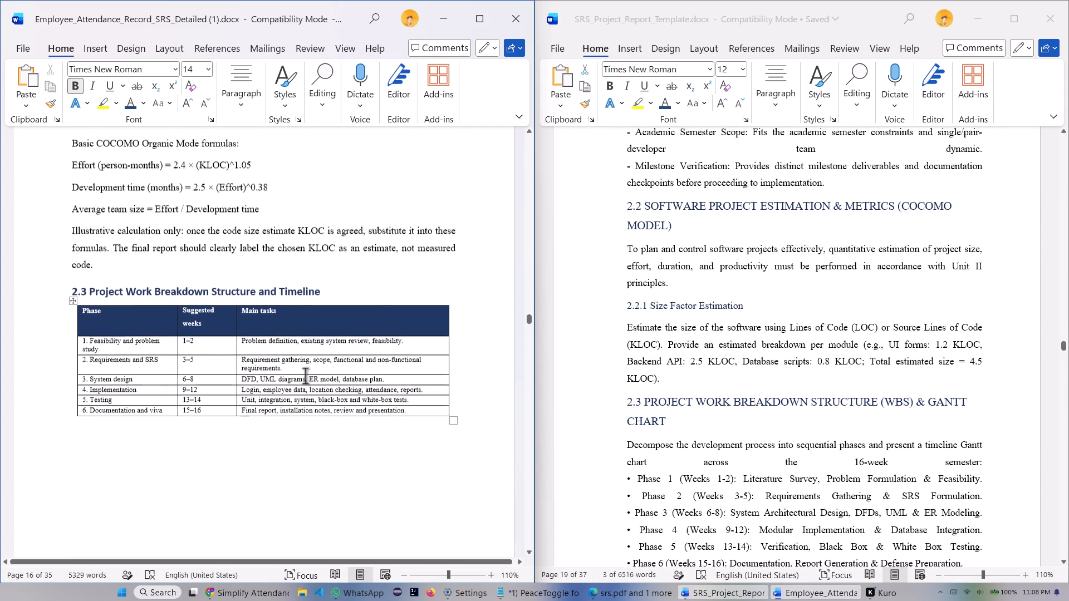
{"action": "scroll", "coordinate": [283, 377], "scroll_direction": "up", "scroll_amount": 2}
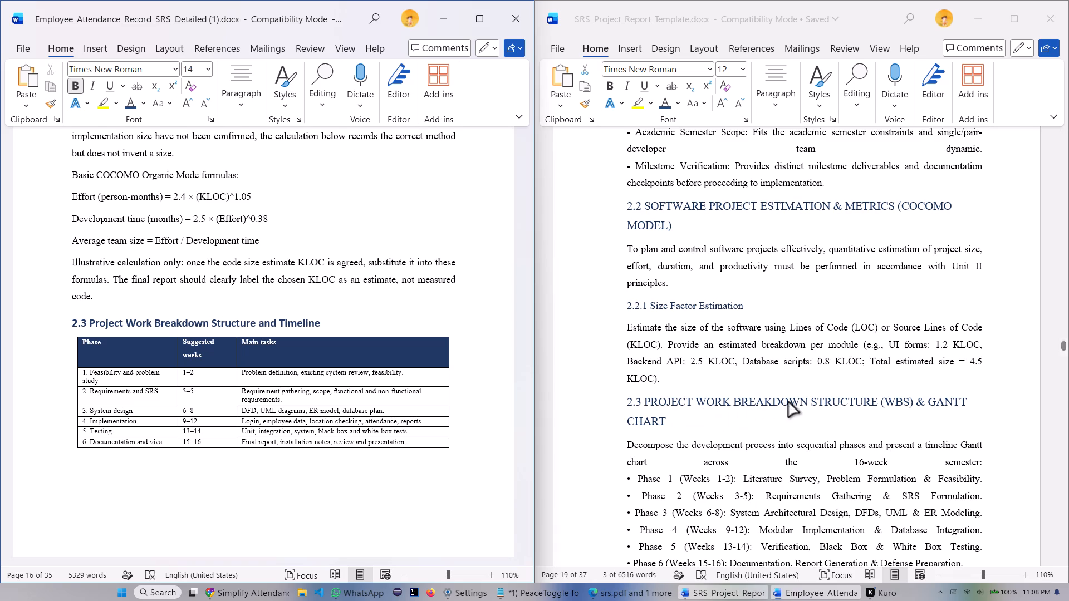
{"action": "scroll", "coordinate": [860, 398], "scroll_direction": "down", "scroll_amount": 7}
{"action": "scroll", "coordinate": [406, 380], "scroll_direction": "up", "scroll_amount": 12}
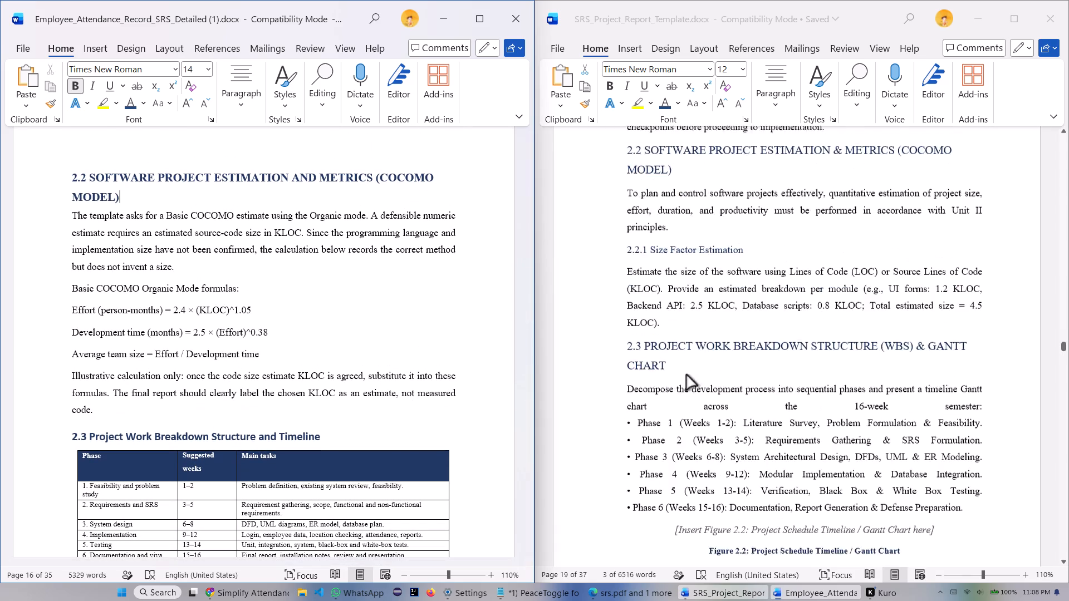
{"action": "scroll", "coordinate": [686, 375], "scroll_direction": "up", "scroll_amount": 1}
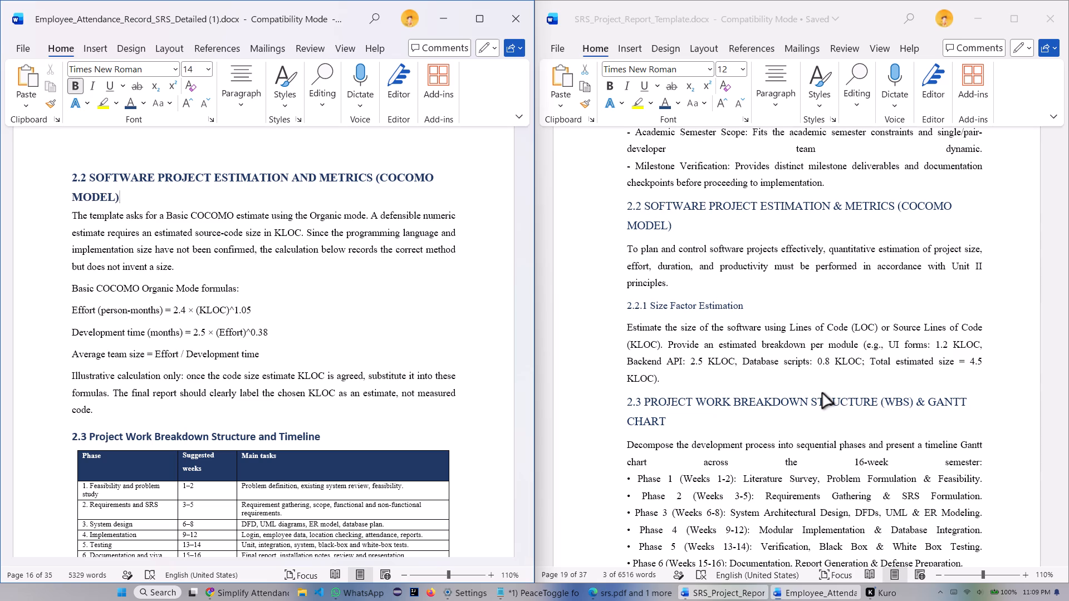
{"action": "scroll", "coordinate": [821, 326], "scroll_direction": "up", "scroll_amount": 7}
{"action": "scroll", "coordinate": [826, 319], "scroll_direction": "down", "scroll_amount": 3}
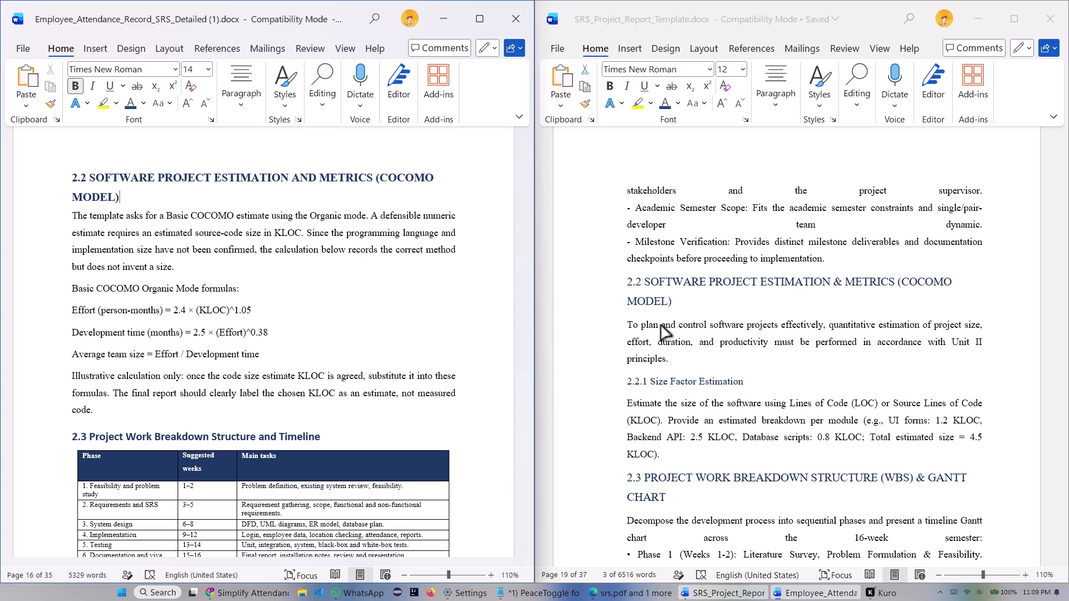
{"action": "scroll", "coordinate": [697, 298], "scroll_direction": "up", "scroll_amount": 3}
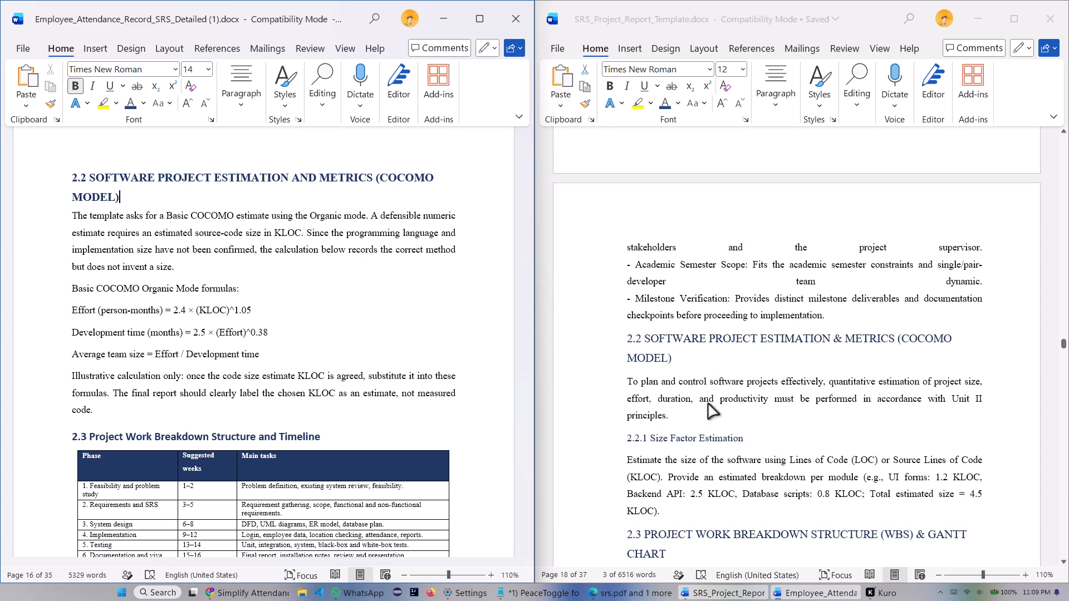
{"action": "scroll", "coordinate": [610, 387], "scroll_direction": "down", "scroll_amount": 4}
{"action": "left_click_drag", "start_coordinate": [628, 363], "coordinate": [668, 368]}
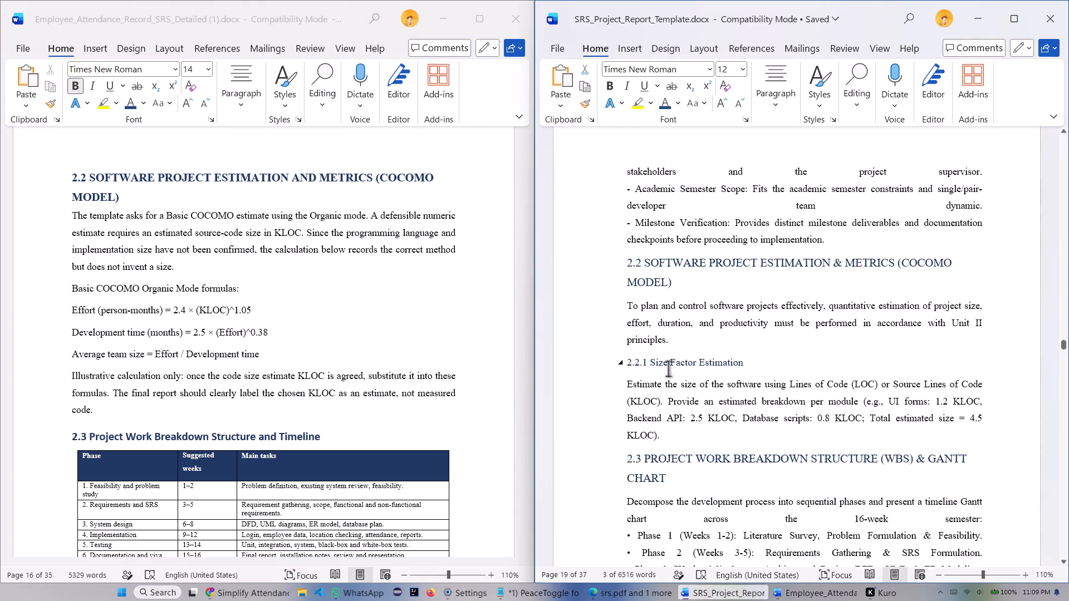
{"action": "left_click_drag", "start_coordinate": [668, 368], "coordinate": [692, 371]}
{"action": "scroll", "coordinate": [308, 302], "scroll_direction": "down", "scroll_amount": 5}
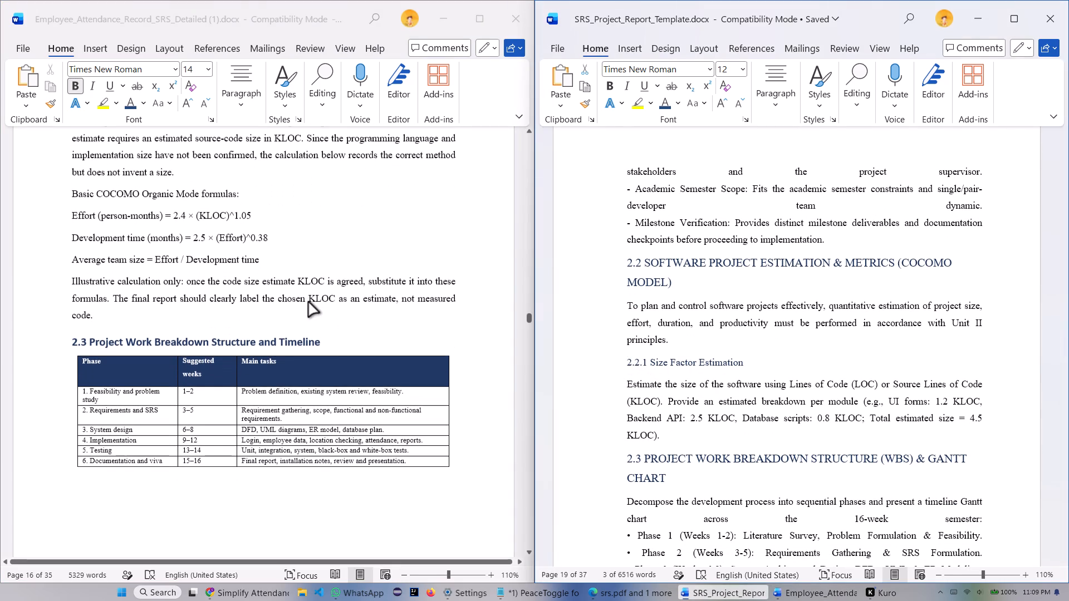
{"action": "scroll", "coordinate": [278, 319], "scroll_direction": "up", "scroll_amount": 6}
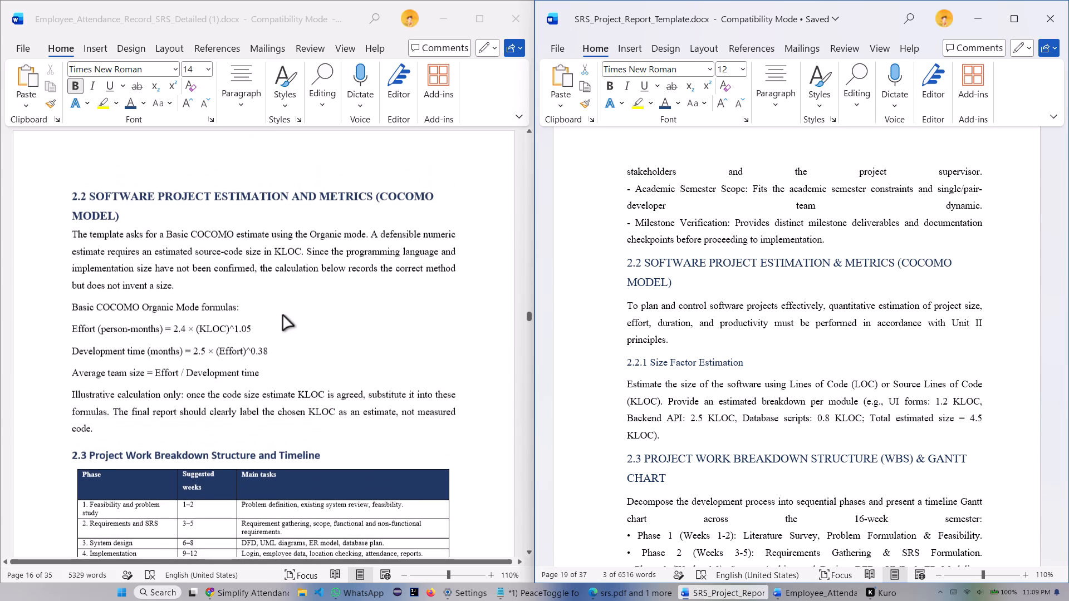
Set all text in the report's section 2.3 phase timeline table to 10 pt.
{"action": "scroll", "coordinate": [286, 304], "scroll_direction": "down", "scroll_amount": 9}
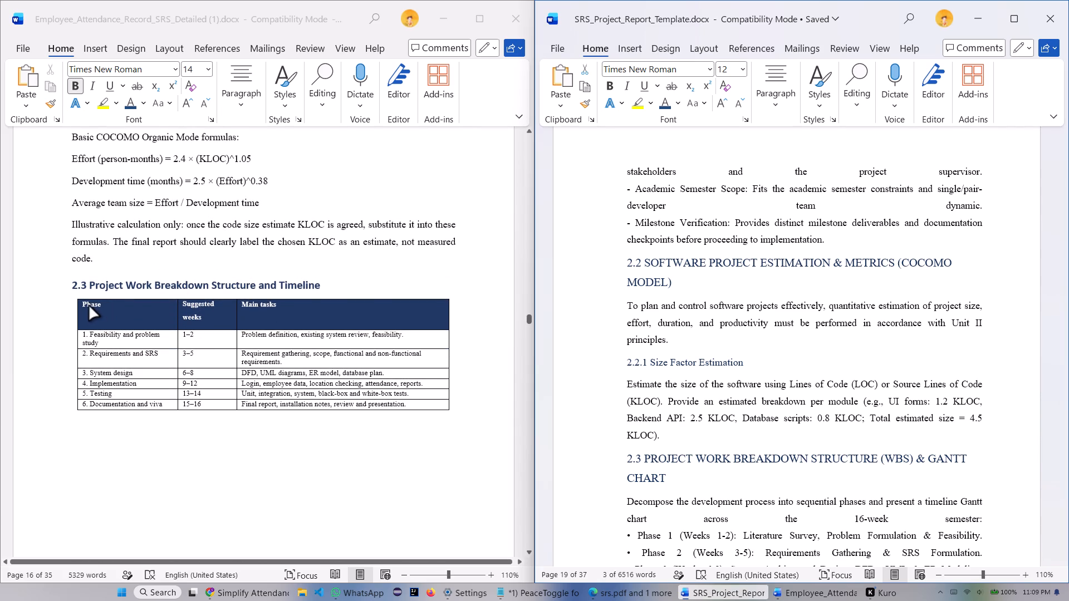
{"action": "left_click_drag", "start_coordinate": [83, 305], "coordinate": [257, 378]}
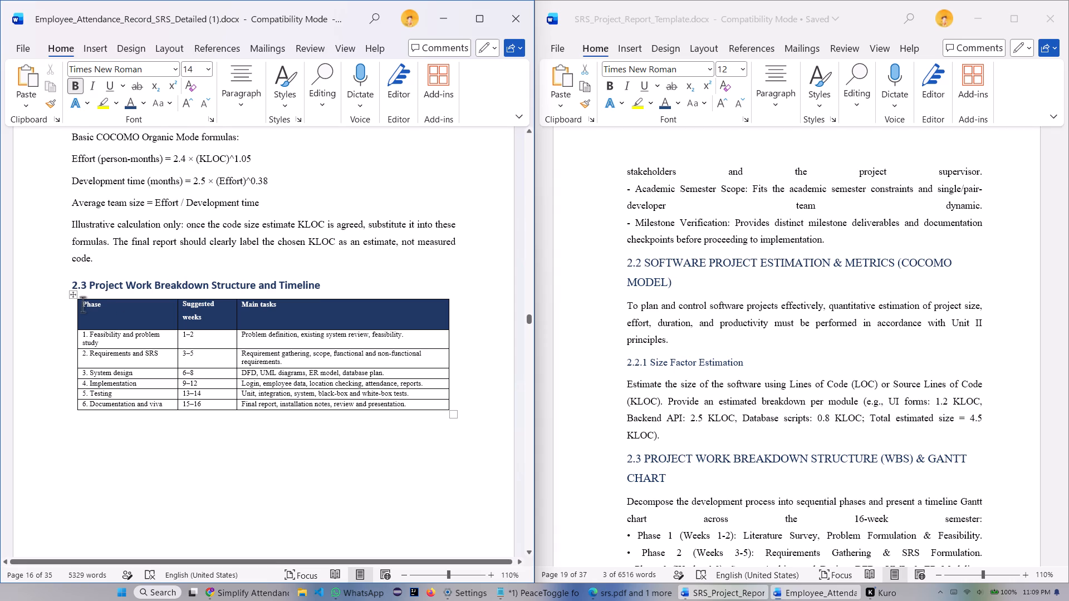
{"action": "left_click_drag", "start_coordinate": [84, 304], "coordinate": [372, 423]}
{"action": "left_click", "coordinate": [207, 71]}
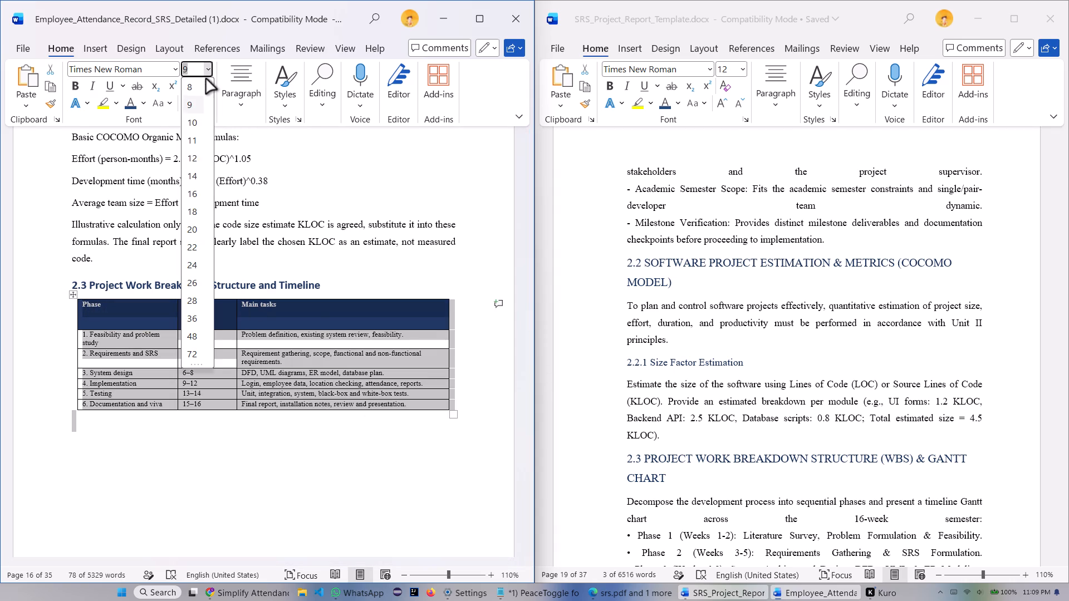
{"action": "left_click", "coordinate": [192, 126]}
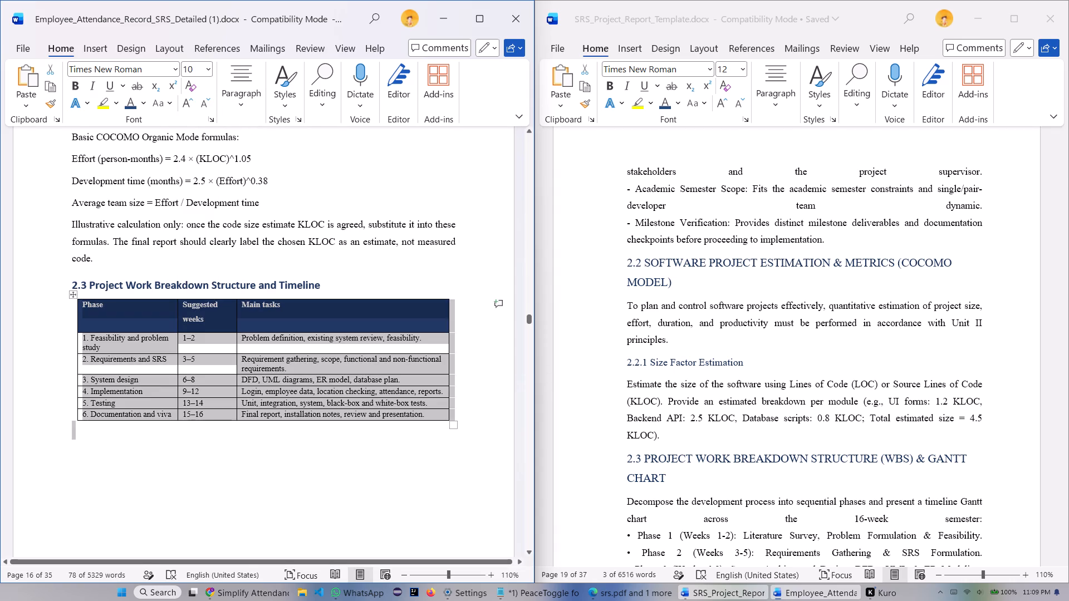
{"action": "left_click", "coordinate": [249, 509]}
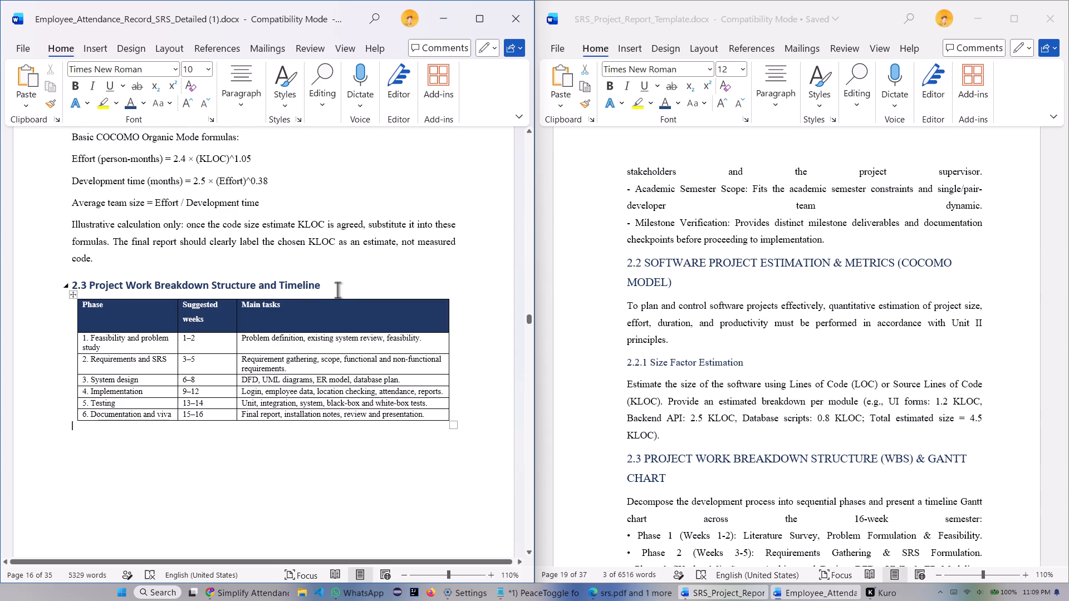
Set the report's heading 2.3 Project Work Breakdown Structure and Timeline in Times New Roman and all capitals.
{"action": "left_click_drag", "start_coordinate": [328, 290], "coordinate": [75, 283]}
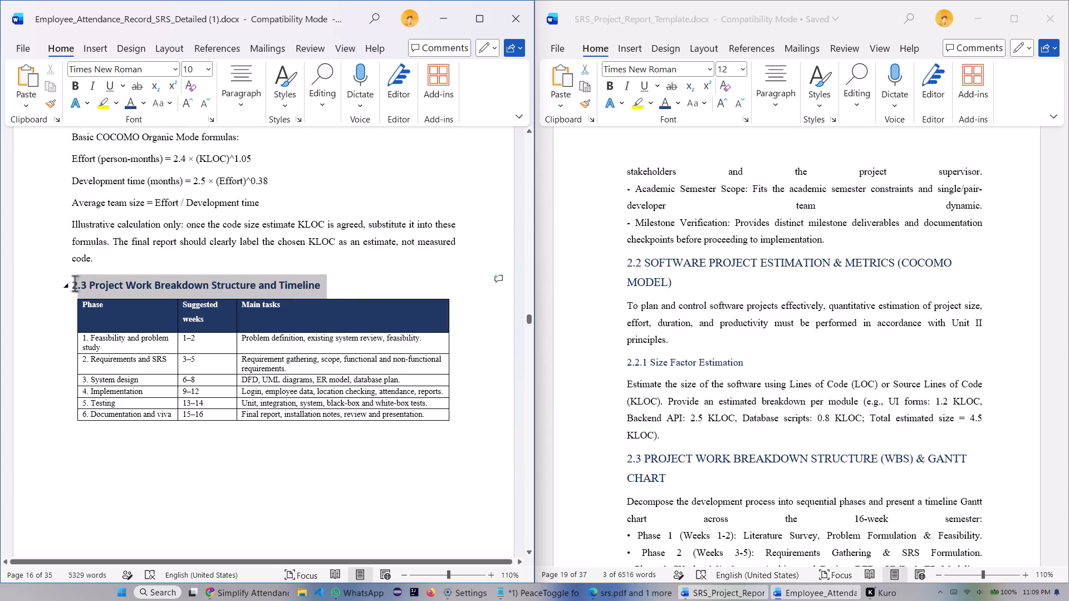
{"action": "left_click_drag", "start_coordinate": [75, 283], "coordinate": [72, 284]}
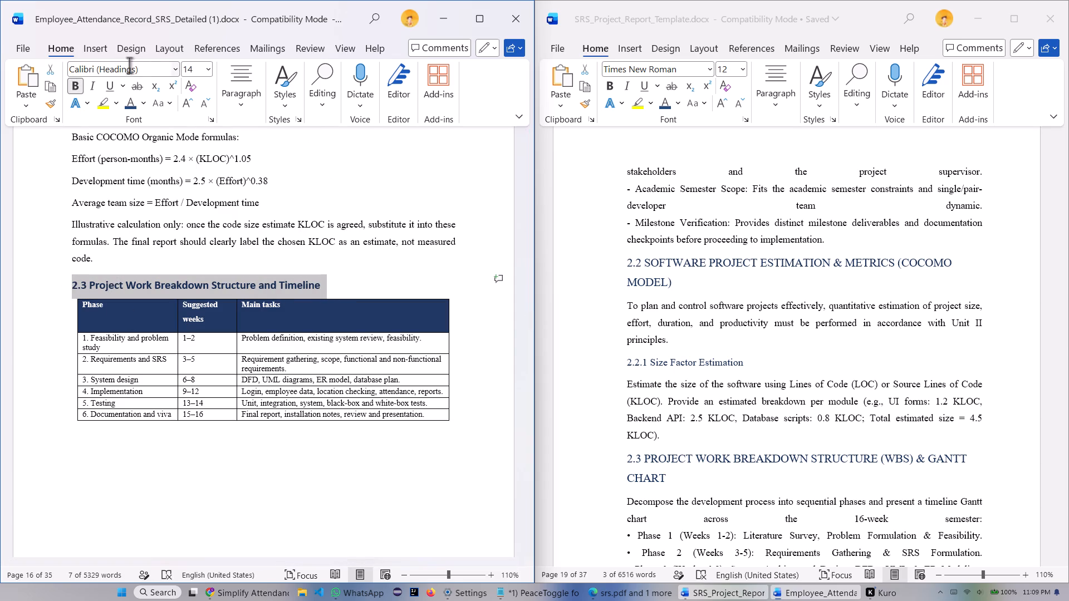
{"action": "left_click", "coordinate": [176, 67]}
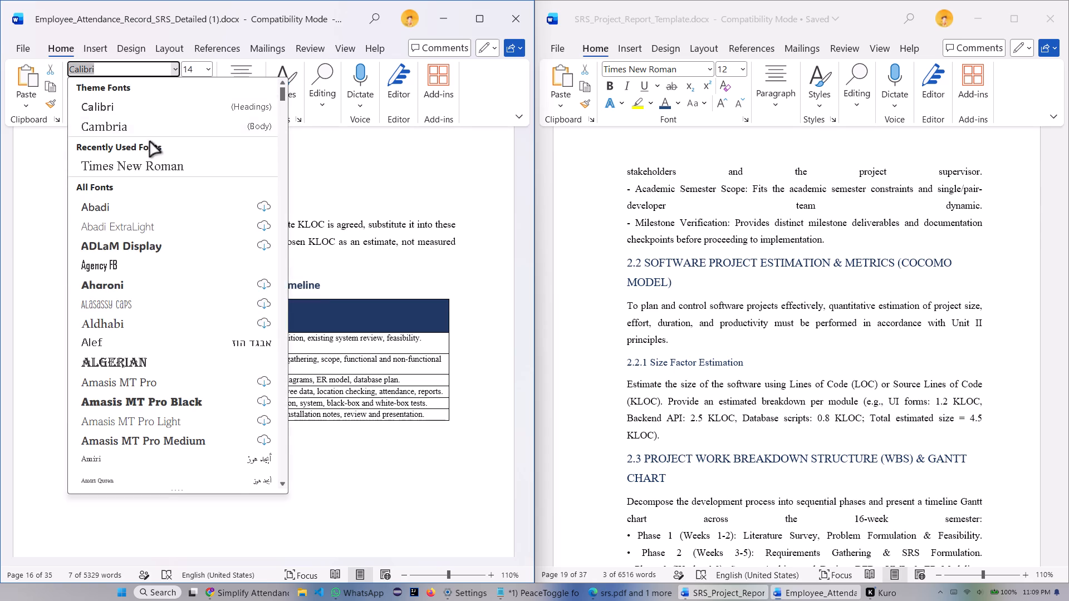
{"action": "left_click", "coordinate": [136, 162]}
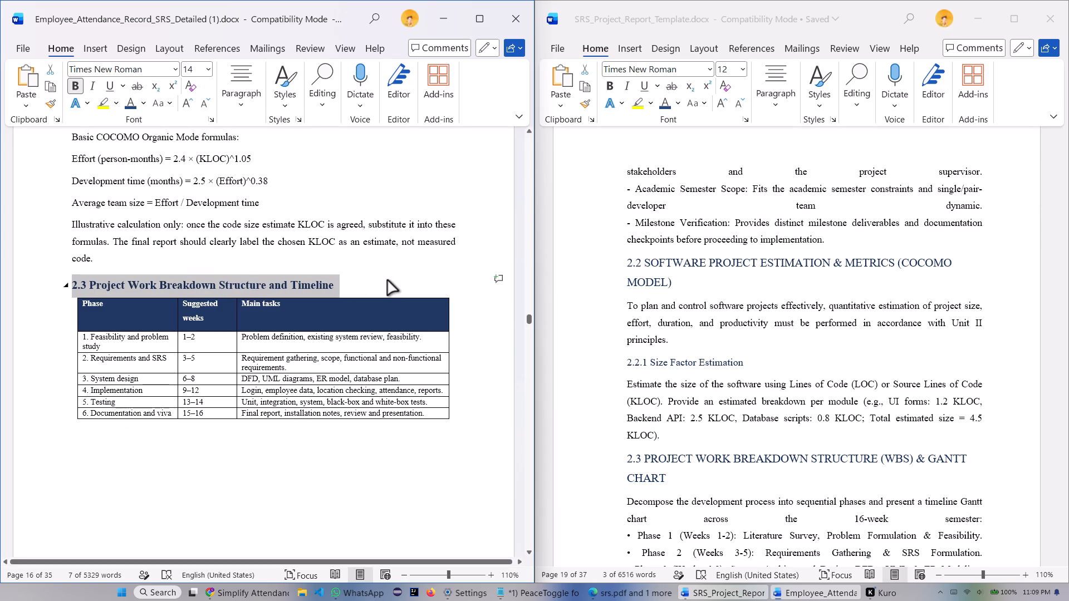
{"action": "key", "text": "shift+F3"}
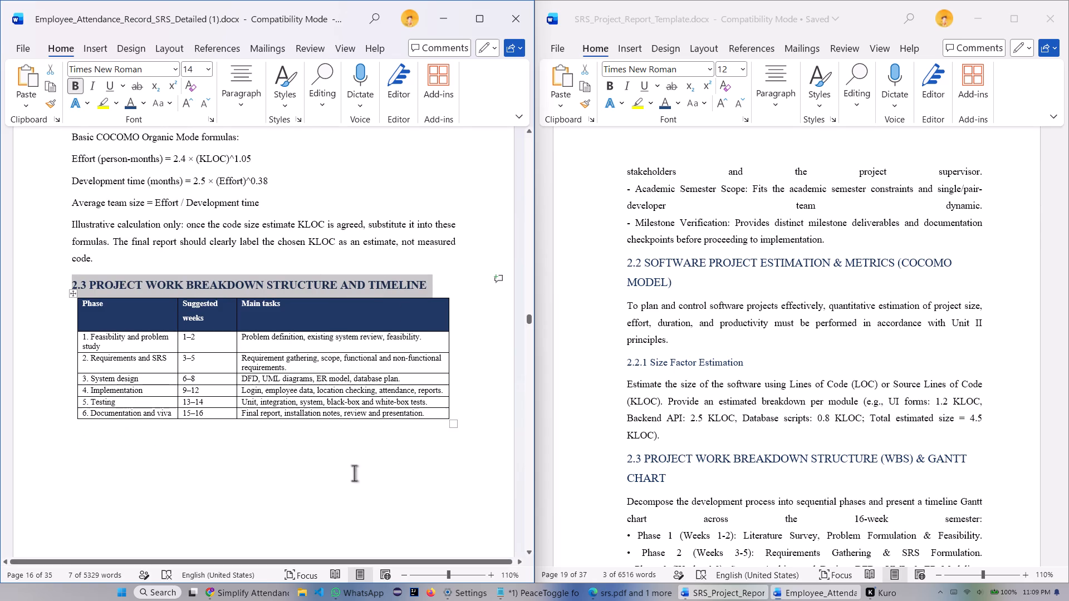
{"action": "left_click", "coordinate": [329, 482]}
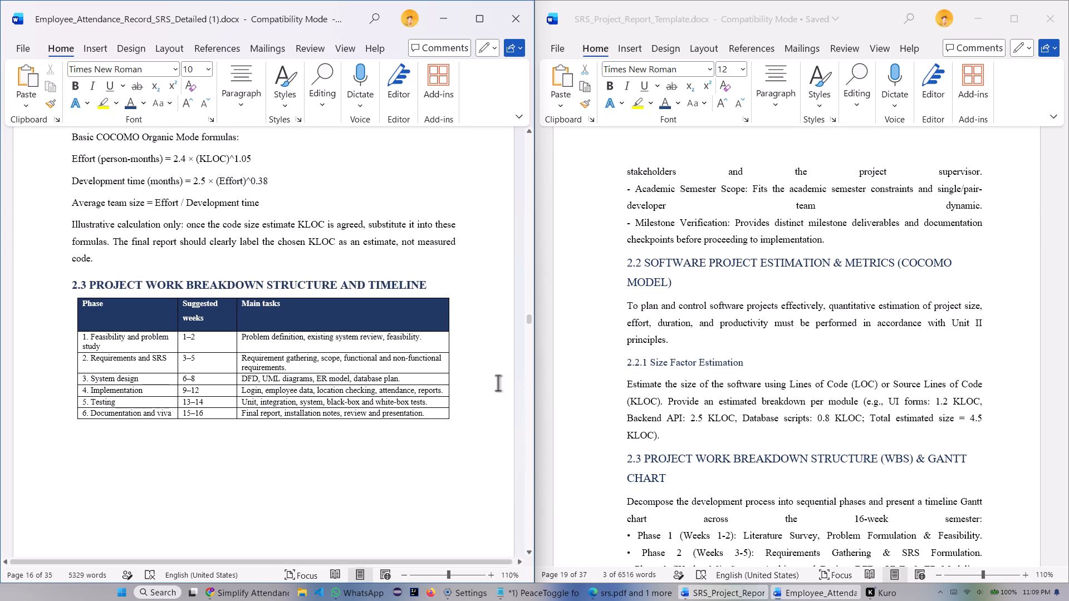
Enlarge the report's Figure 2.2 Gantt chart picture proportionally to roughly the width of the body text.
{"action": "scroll", "coordinate": [381, 343], "scroll_direction": "down", "scroll_amount": 5}
{"action": "scroll", "coordinate": [724, 422], "scroll_direction": "down", "scroll_amount": 8}
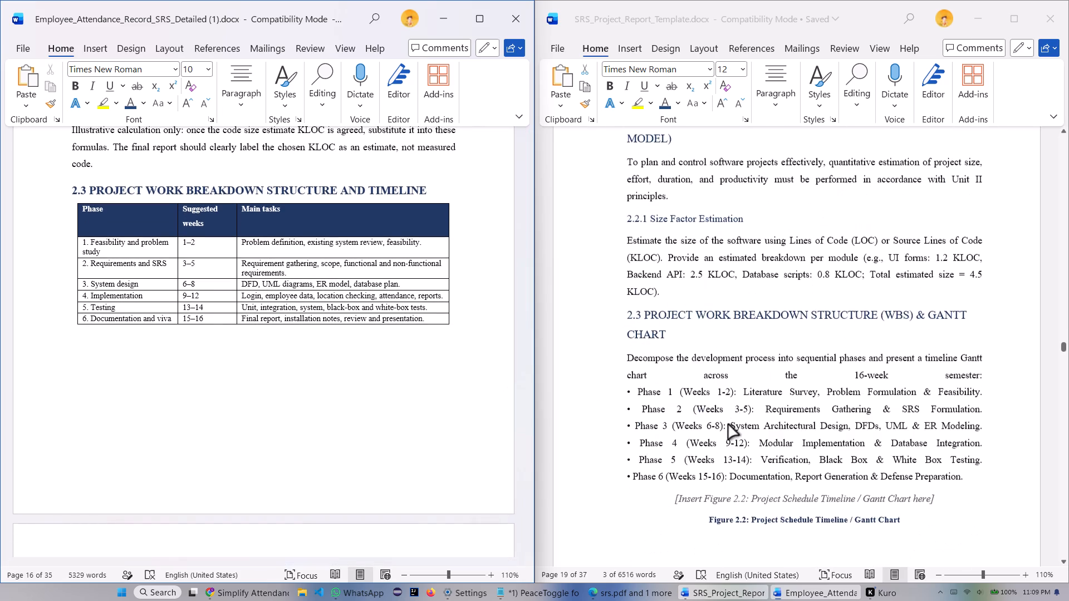
{"action": "scroll", "coordinate": [728, 425], "scroll_direction": "down", "scroll_amount": 8}
{"action": "scroll", "coordinate": [290, 370], "scroll_direction": "down", "scroll_amount": 10}
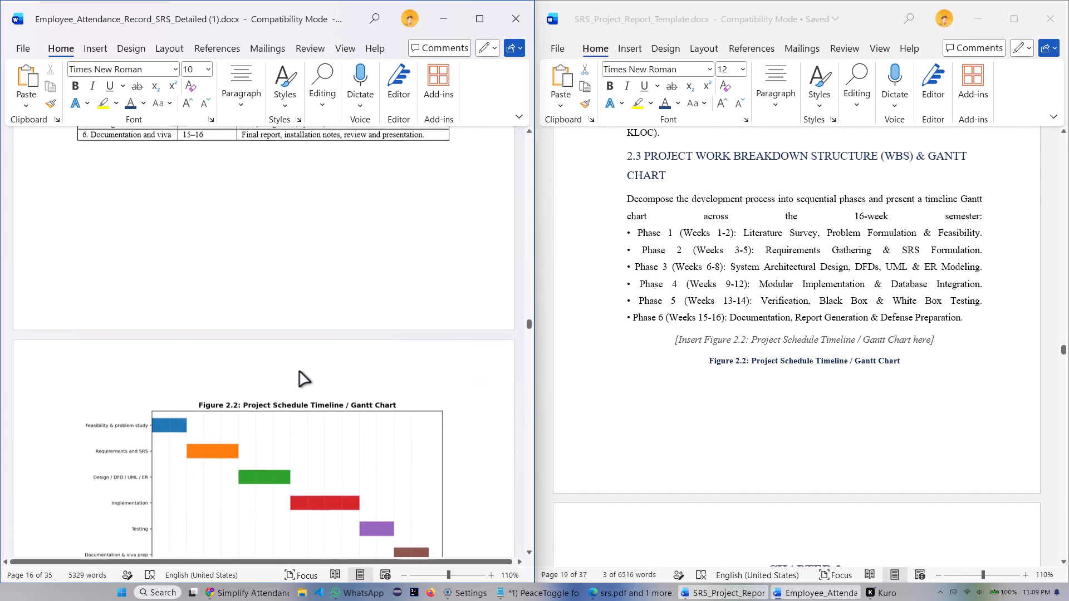
{"action": "scroll", "coordinate": [451, 360], "scroll_direction": "down", "scroll_amount": 7}
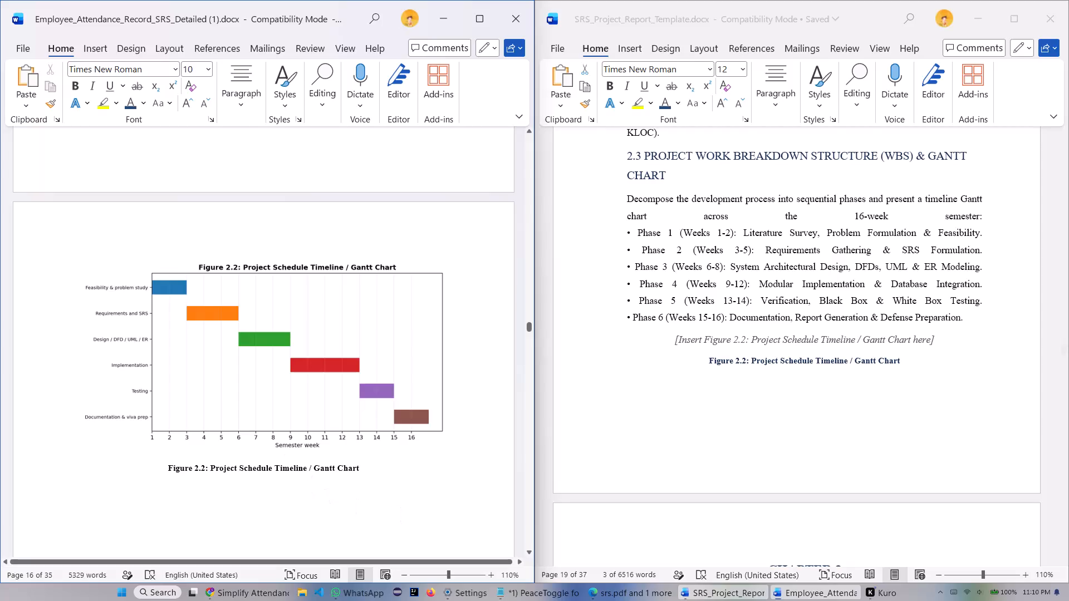
{"action": "left_click", "coordinate": [312, 315]}
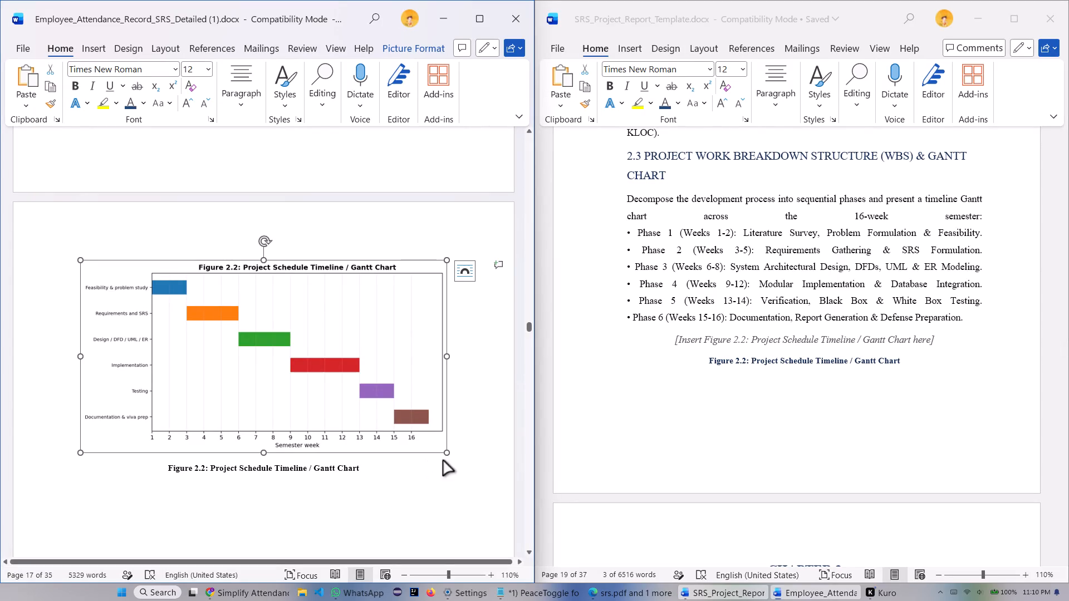
{"action": "scroll", "coordinate": [397, 460], "scroll_direction": "up", "scroll_amount": 6}
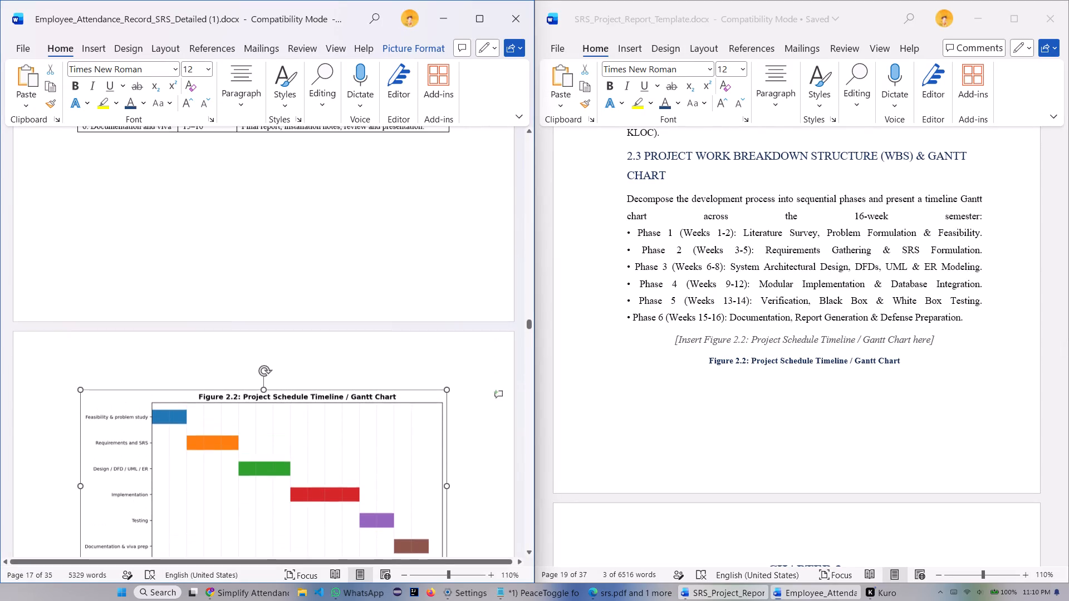
{"action": "scroll", "coordinate": [401, 461], "scroll_direction": "up", "scroll_amount": 2}
{"action": "scroll", "coordinate": [409, 472], "scroll_direction": "down", "scroll_amount": 5}
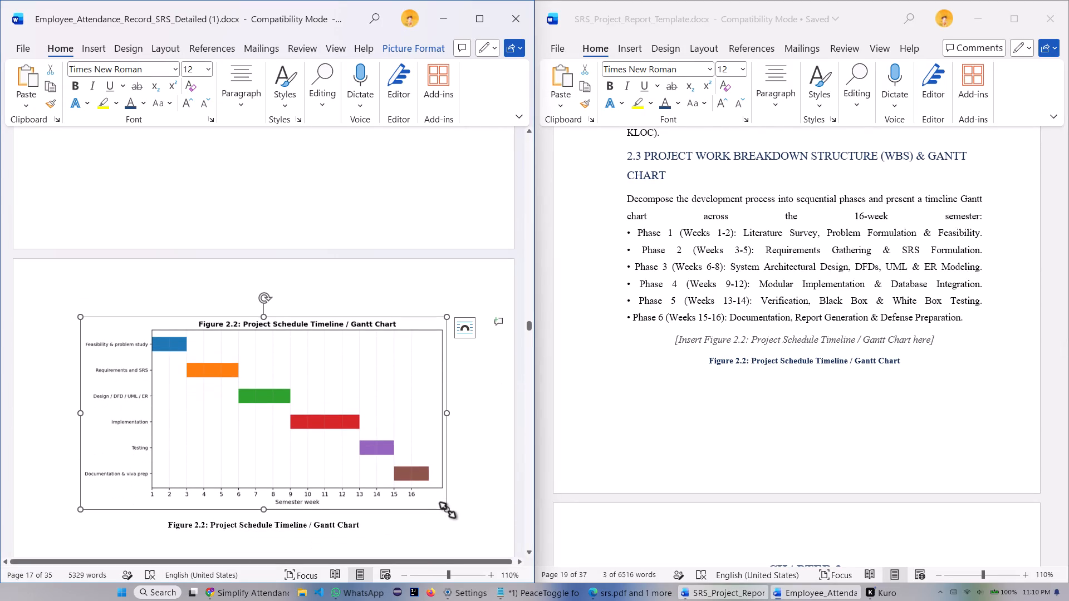
{"action": "left_click_drag", "start_coordinate": [447, 510], "coordinate": [459, 521]}
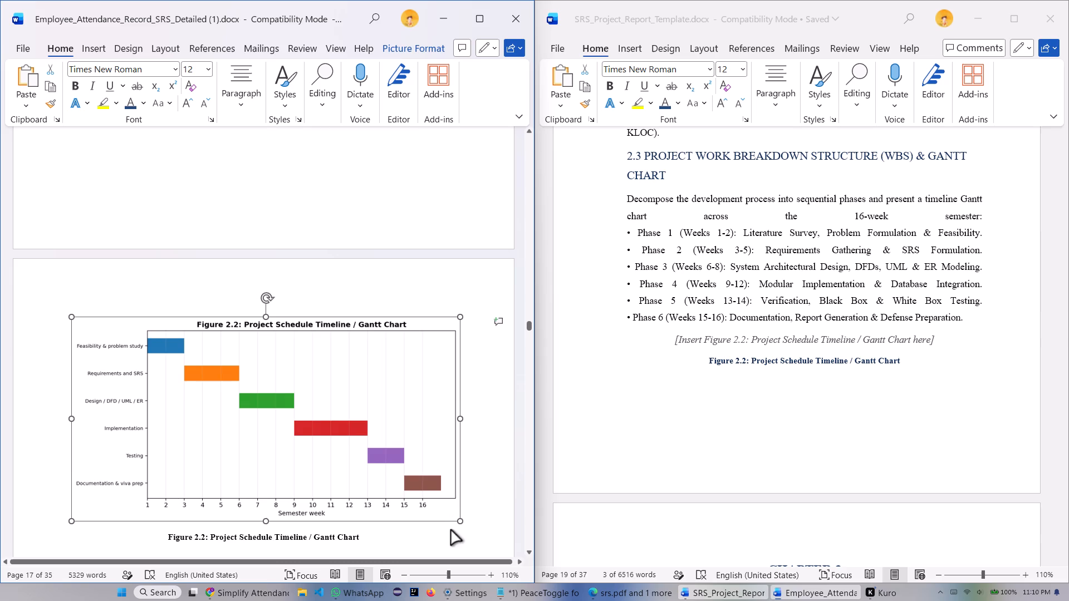
{"action": "left_click", "coordinate": [405, 538]}
{"action": "scroll", "coordinate": [226, 402], "scroll_direction": "up", "scroll_amount": 3}
{"action": "scroll", "coordinate": [319, 398], "scroll_direction": "down", "scroll_amount": 6}
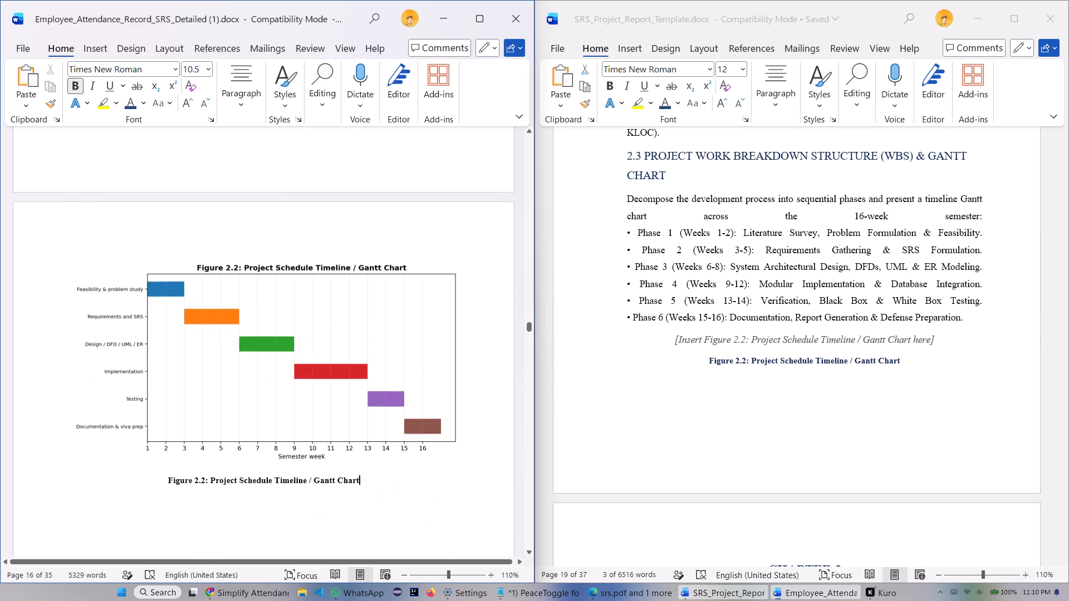
Crop the built-in title off the top of the Figure 2.2 Gantt chart picture, keeping the caption below it.
{"action": "left_click", "coordinate": [292, 307]}
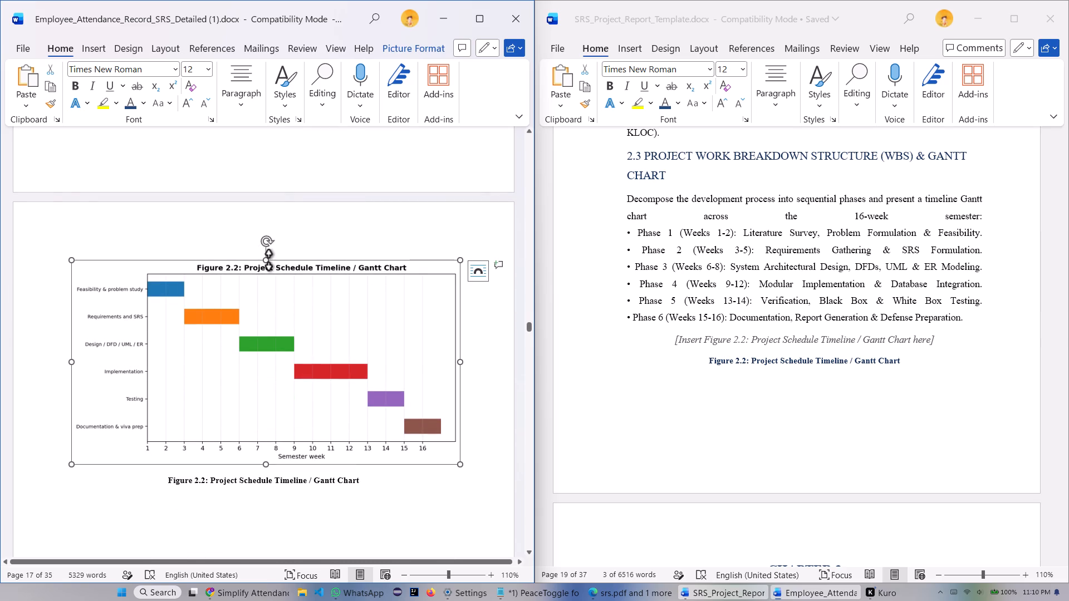
{"action": "right_click", "coordinate": [277, 324]}
{"action": "left_click", "coordinate": [318, 169]}
{"action": "left_click_drag", "start_coordinate": [265, 262], "coordinate": [325, 278]}
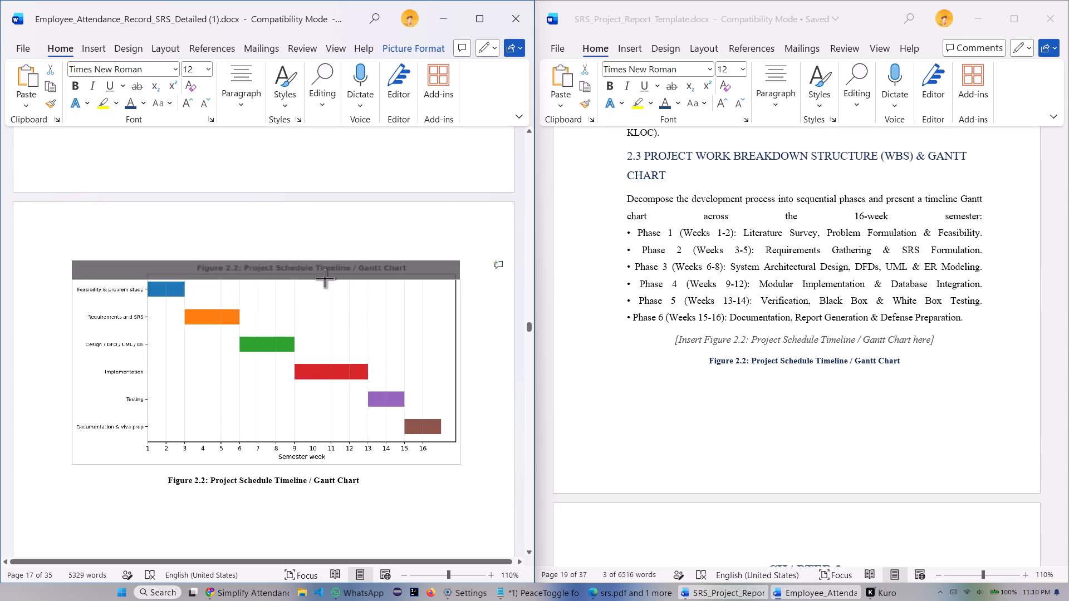
{"action": "left_click_drag", "start_coordinate": [325, 278], "coordinate": [323, 273]}
{"action": "left_click", "coordinate": [488, 425]}
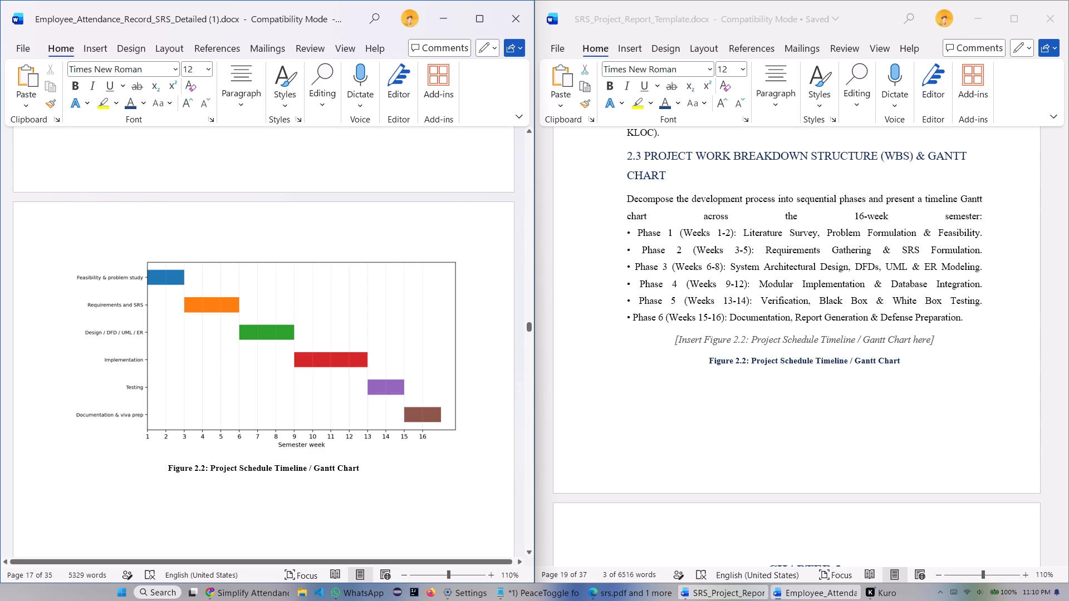
Remove the colon after CHAPTER 3 in the report and break SOFTWARE REQUIREMENTS SPECIFICATION (SRS) onto its own line within the heading.
{"action": "scroll", "coordinate": [306, 479], "scroll_direction": "down", "scroll_amount": 2}
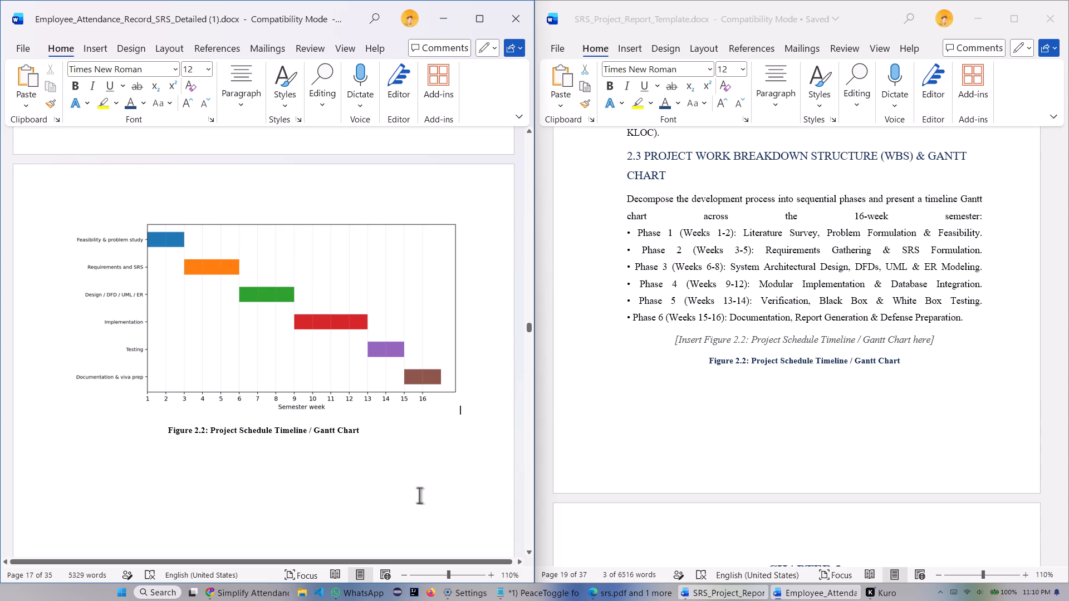
{"action": "scroll", "coordinate": [246, 457], "scroll_direction": "down", "scroll_amount": 5}
{"action": "scroll", "coordinate": [300, 428], "scroll_direction": "up", "scroll_amount": 4}
{"action": "scroll", "coordinate": [650, 405], "scroll_direction": "down", "scroll_amount": 2}
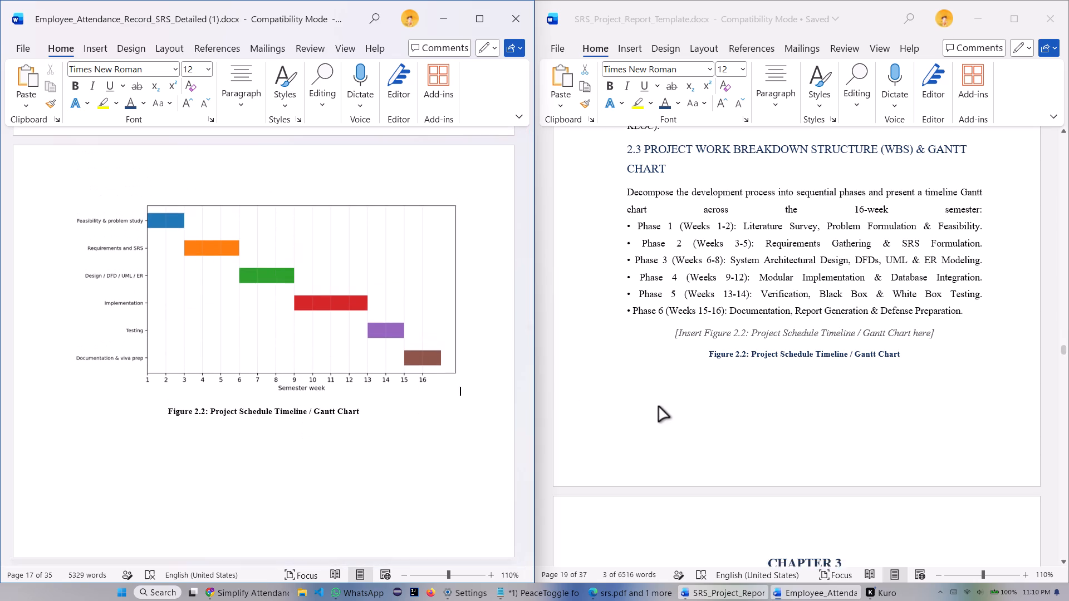
{"action": "scroll", "coordinate": [659, 407], "scroll_direction": "down", "scroll_amount": 8}
{"action": "scroll", "coordinate": [430, 418], "scroll_direction": "down", "scroll_amount": 8}
{"action": "scroll", "coordinate": [305, 343], "scroll_direction": "down", "scroll_amount": 15}
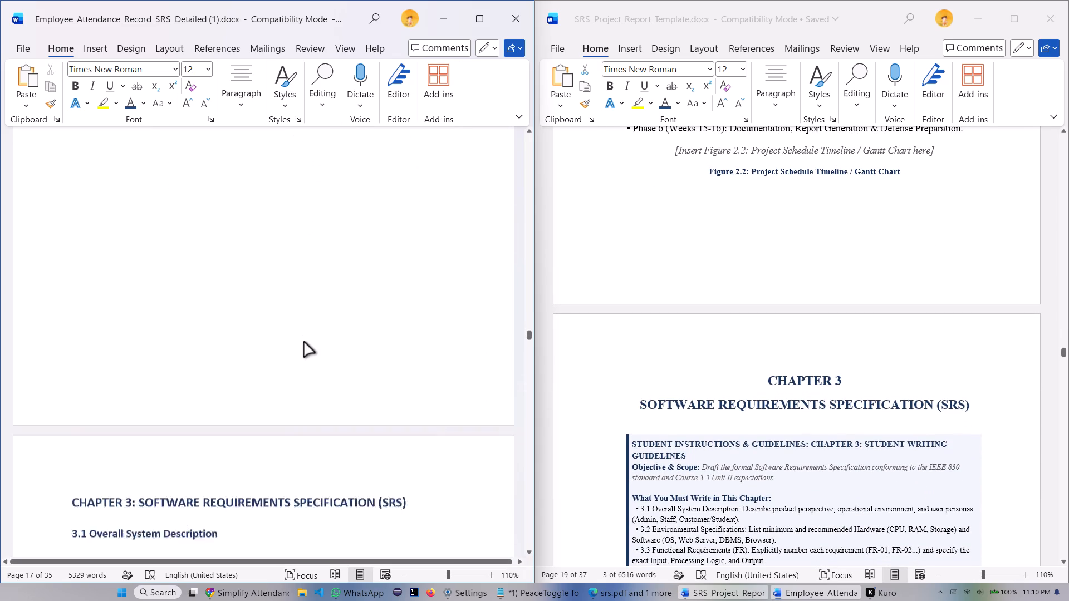
{"action": "scroll", "coordinate": [303, 343], "scroll_direction": "down", "scroll_amount": 2}
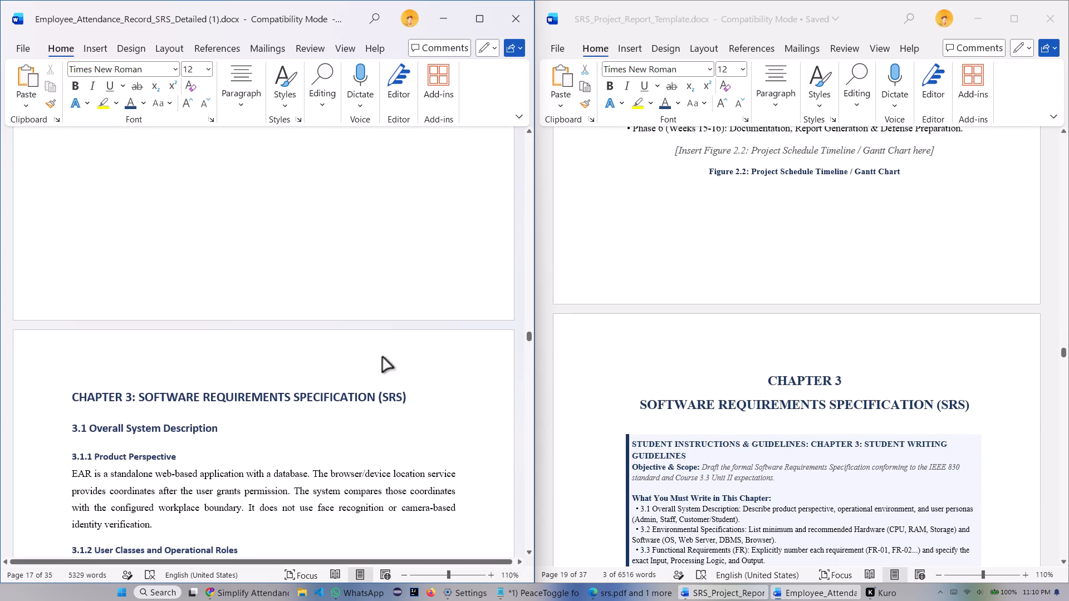
{"action": "scroll", "coordinate": [404, 361], "scroll_direction": "down", "scroll_amount": 2}
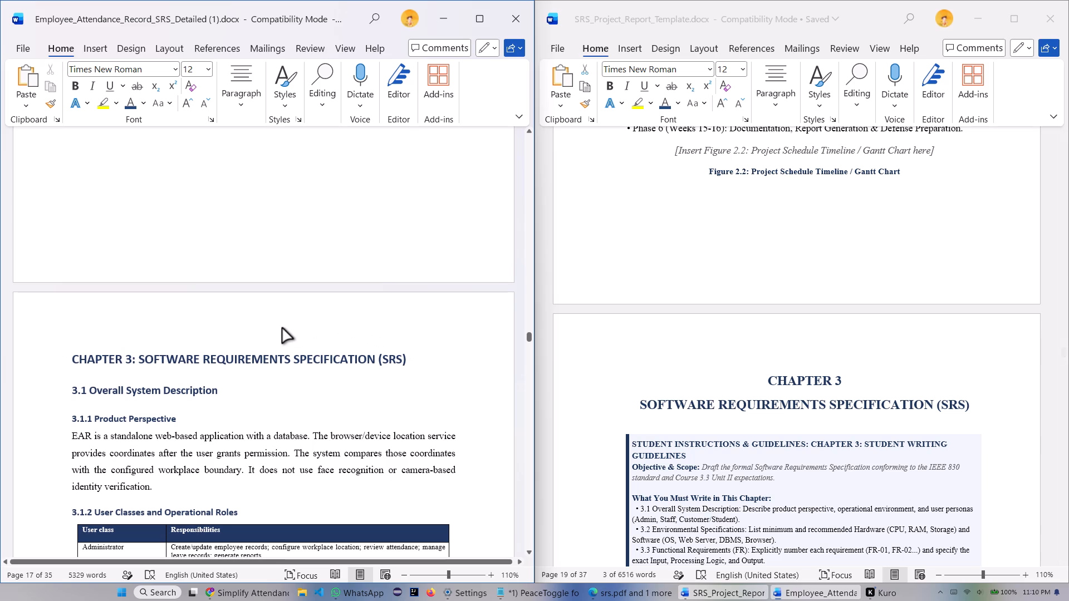
{"action": "scroll", "coordinate": [744, 386], "scroll_direction": "down", "scroll_amount": 3}
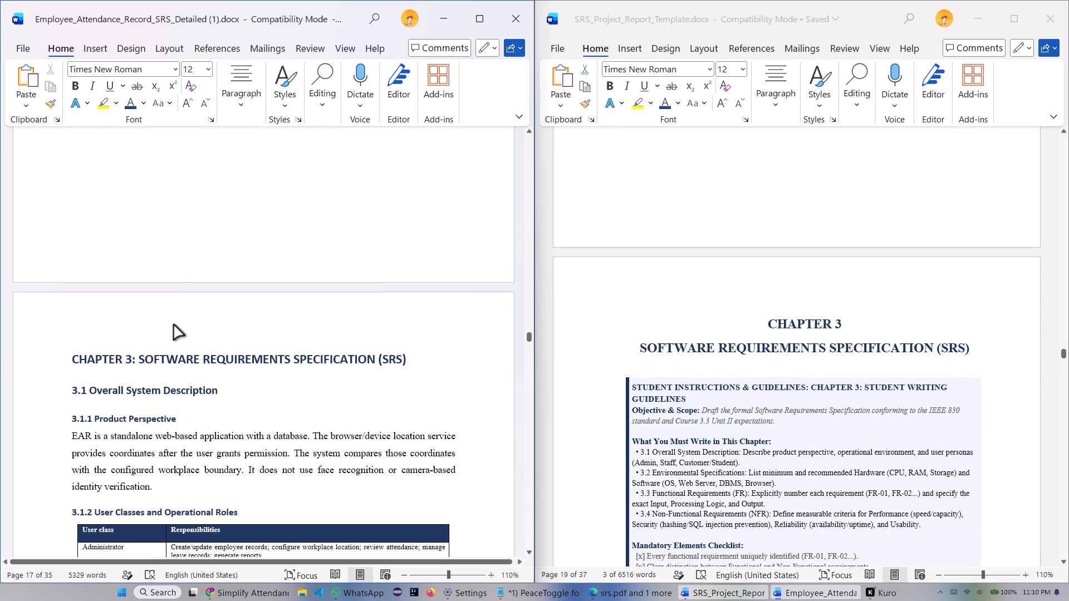
{"action": "left_click", "coordinate": [136, 362]}
{"action": "key", "text": "BackSpace"}
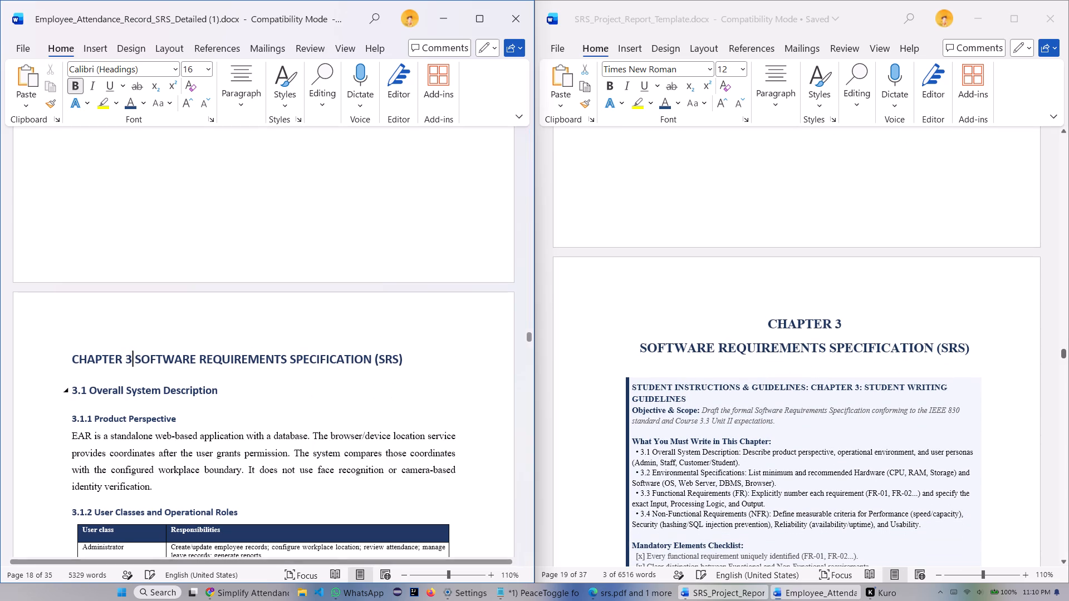
{"action": "key", "text": "shift+Return"}
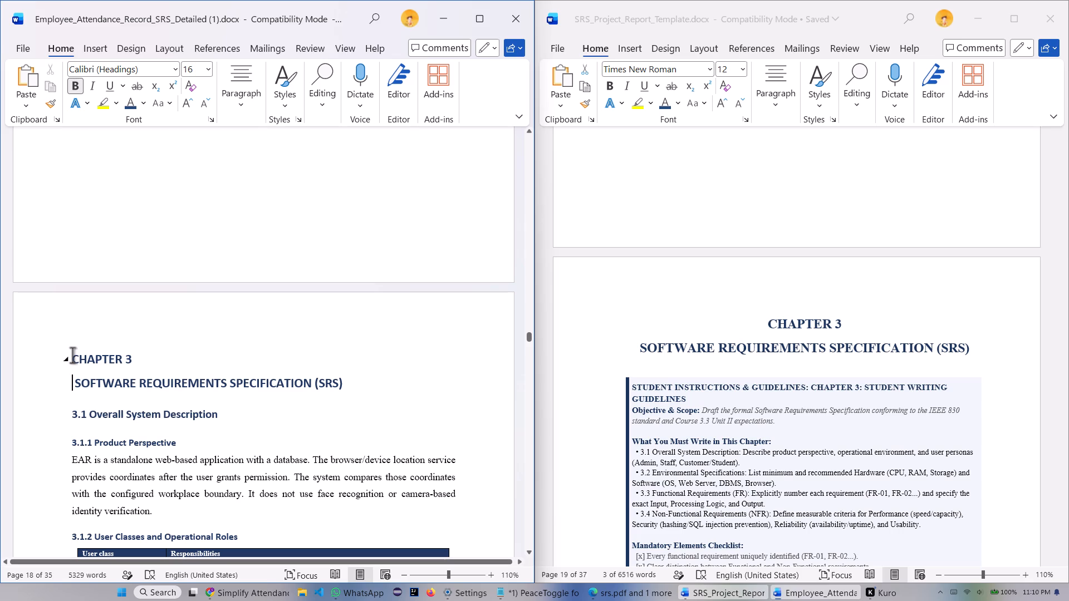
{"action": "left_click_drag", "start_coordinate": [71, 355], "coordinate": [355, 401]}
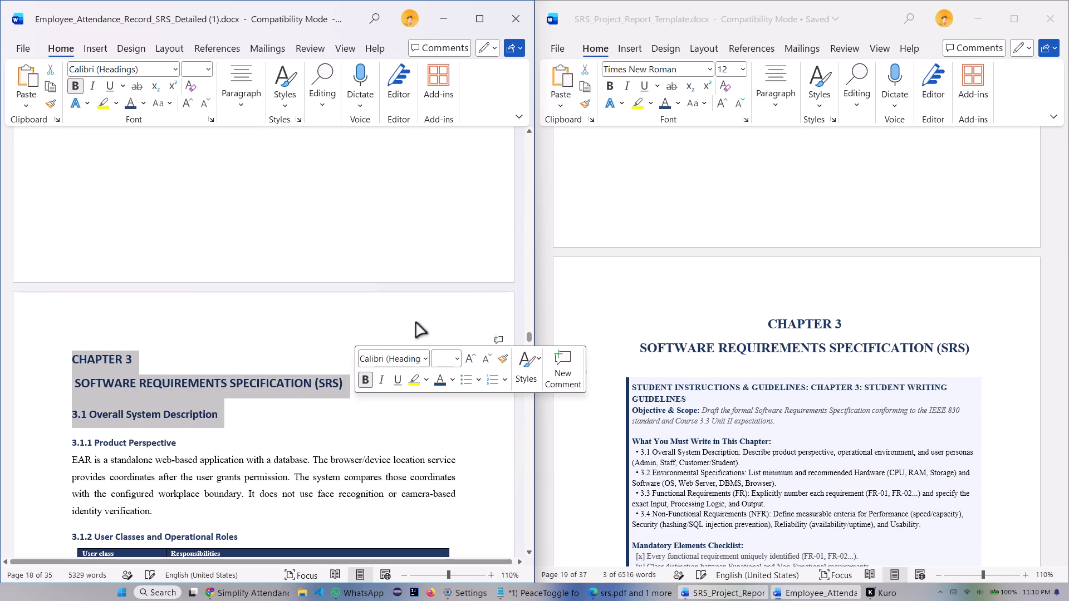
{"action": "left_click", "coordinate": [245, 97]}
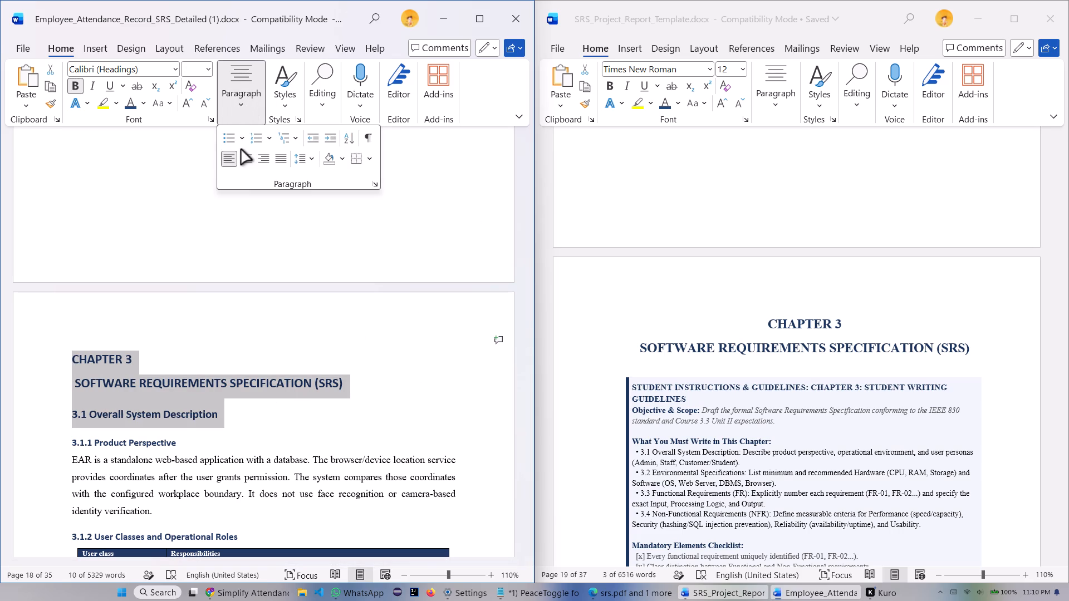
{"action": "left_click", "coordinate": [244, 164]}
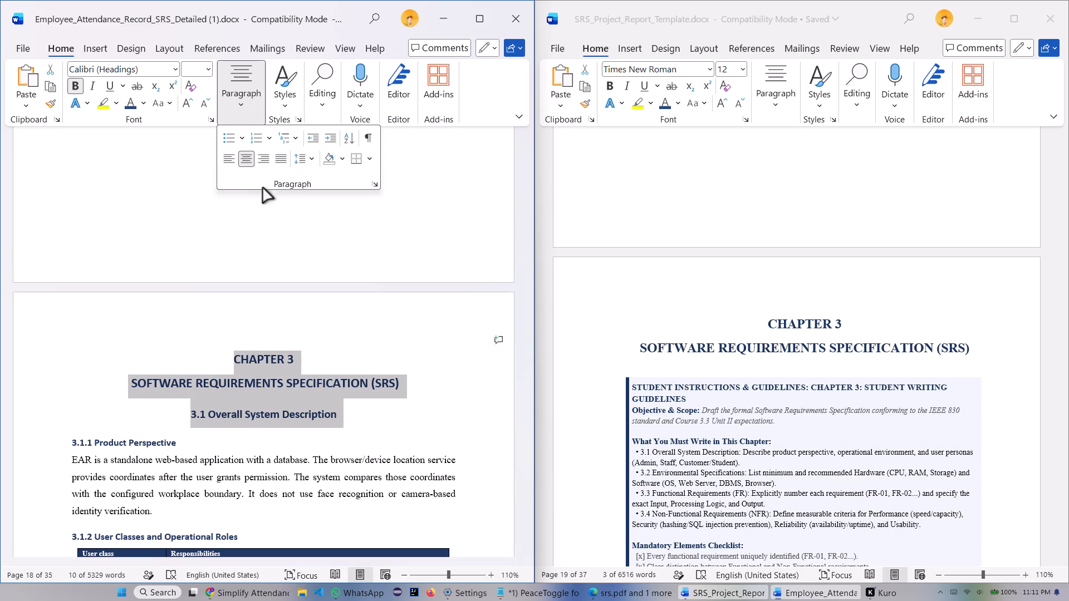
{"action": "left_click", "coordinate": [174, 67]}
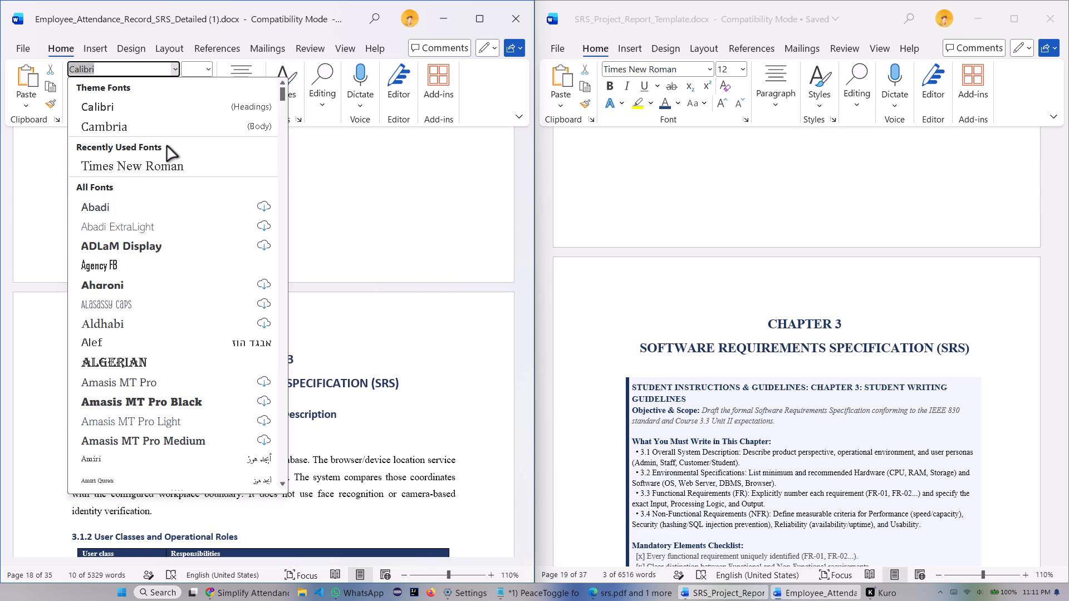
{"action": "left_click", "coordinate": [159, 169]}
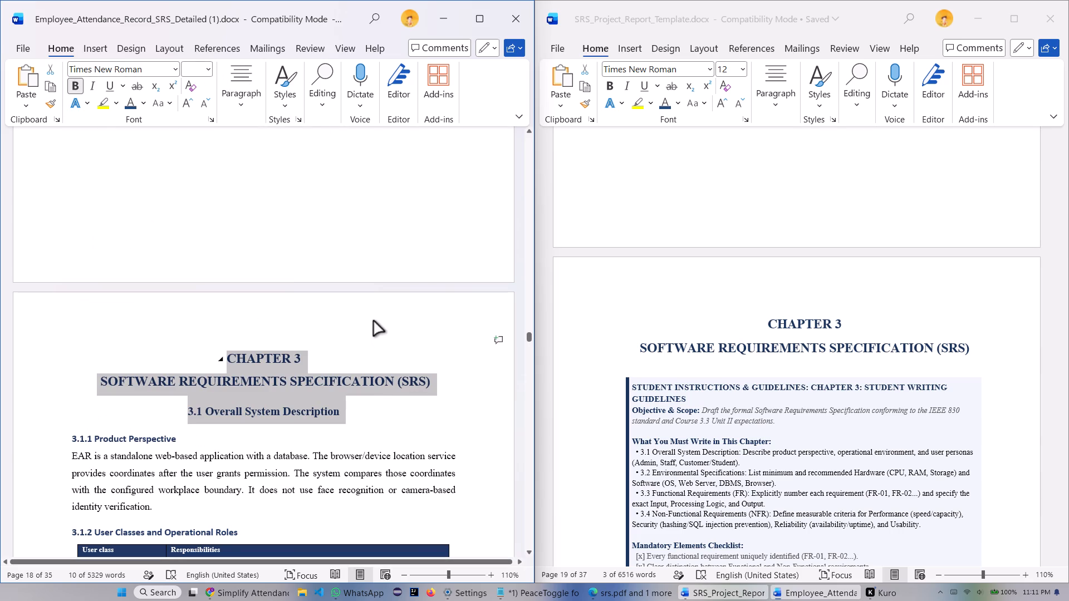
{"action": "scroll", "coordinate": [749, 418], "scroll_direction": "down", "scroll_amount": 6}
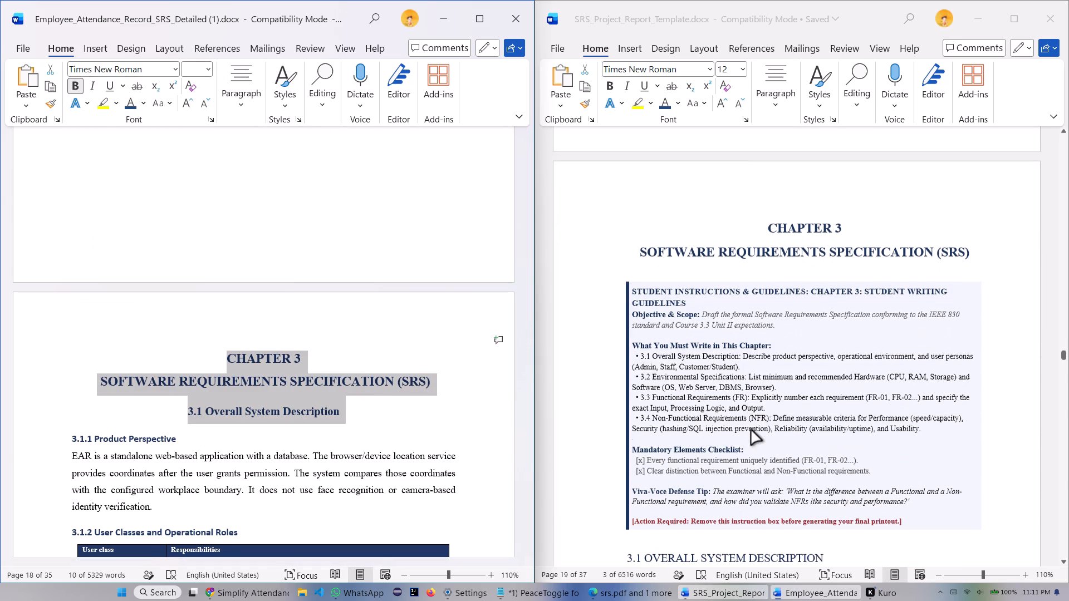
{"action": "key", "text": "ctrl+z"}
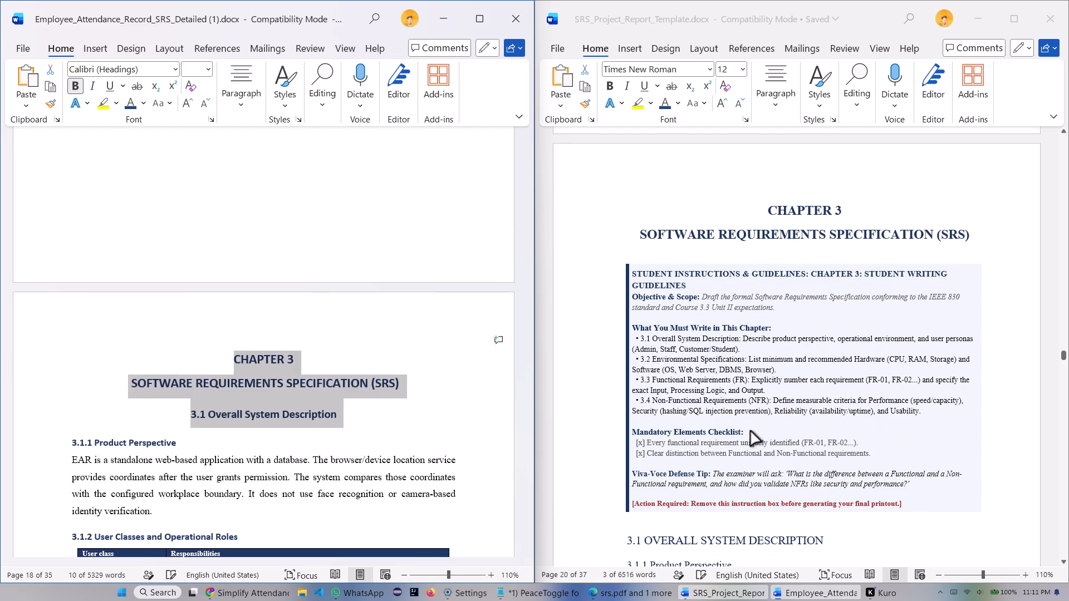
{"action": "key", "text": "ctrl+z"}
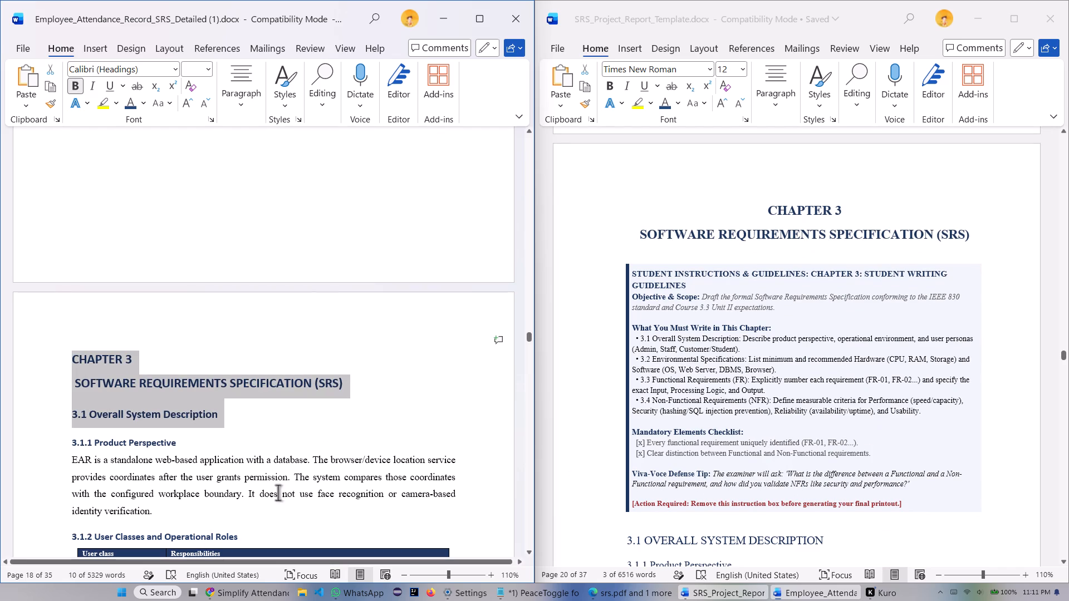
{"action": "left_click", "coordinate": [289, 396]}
Centre the report's two-line CHAPTER 3 SOFTWARE REQUIREMENTS SPECIFICATION (SRS) heading and set it in Times New Roman, leaving out heading 3.1.
{"action": "left_click_drag", "start_coordinate": [72, 357], "coordinate": [88, 365]}
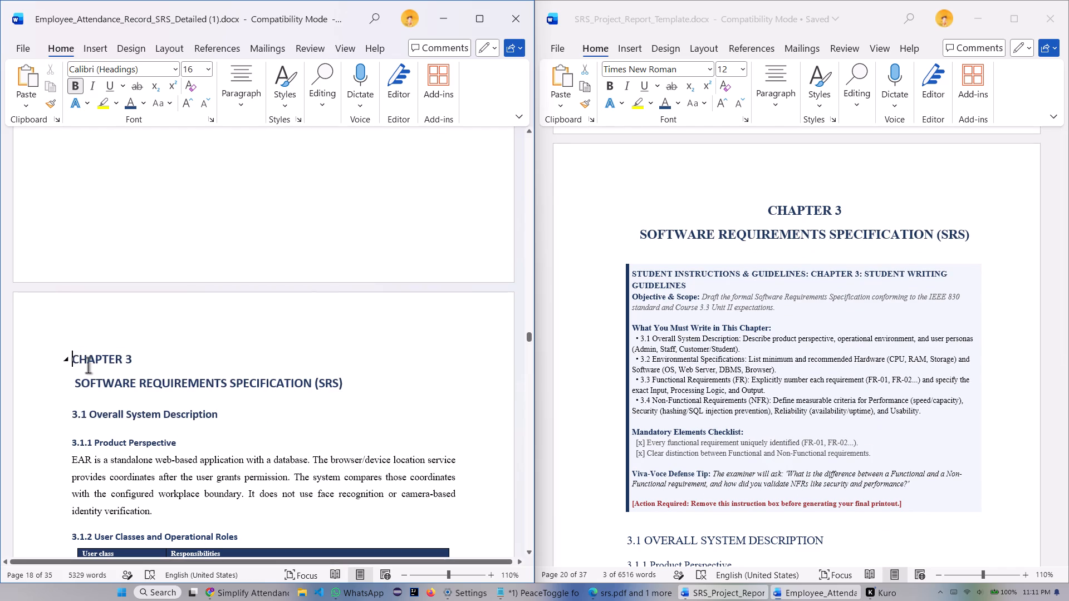
{"action": "left_click_drag", "start_coordinate": [88, 365], "coordinate": [366, 388]}
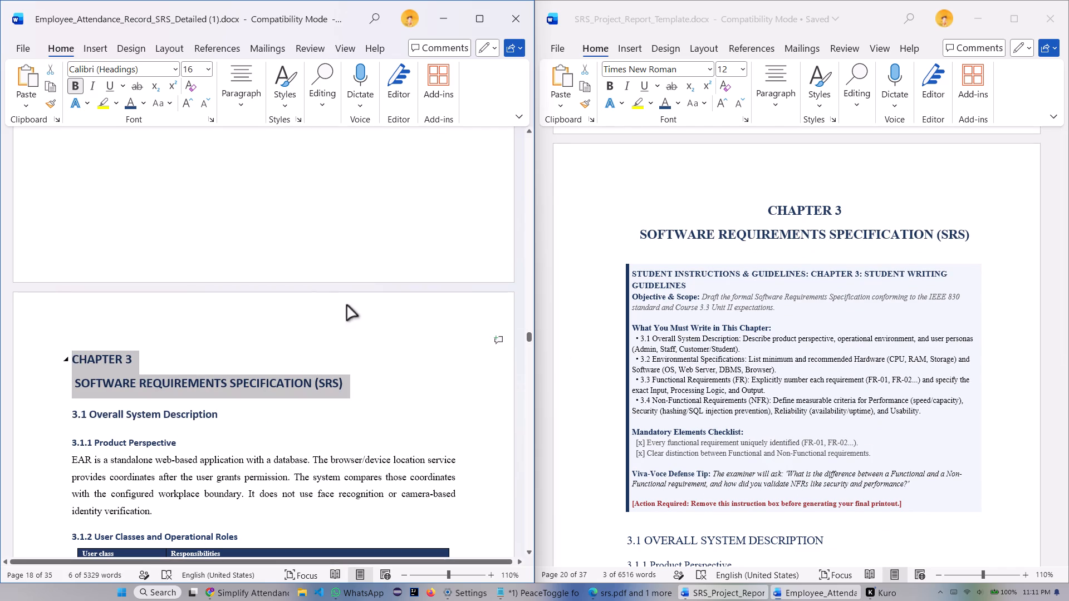
{"action": "left_click", "coordinate": [239, 97]}
{"action": "left_click", "coordinate": [248, 165]}
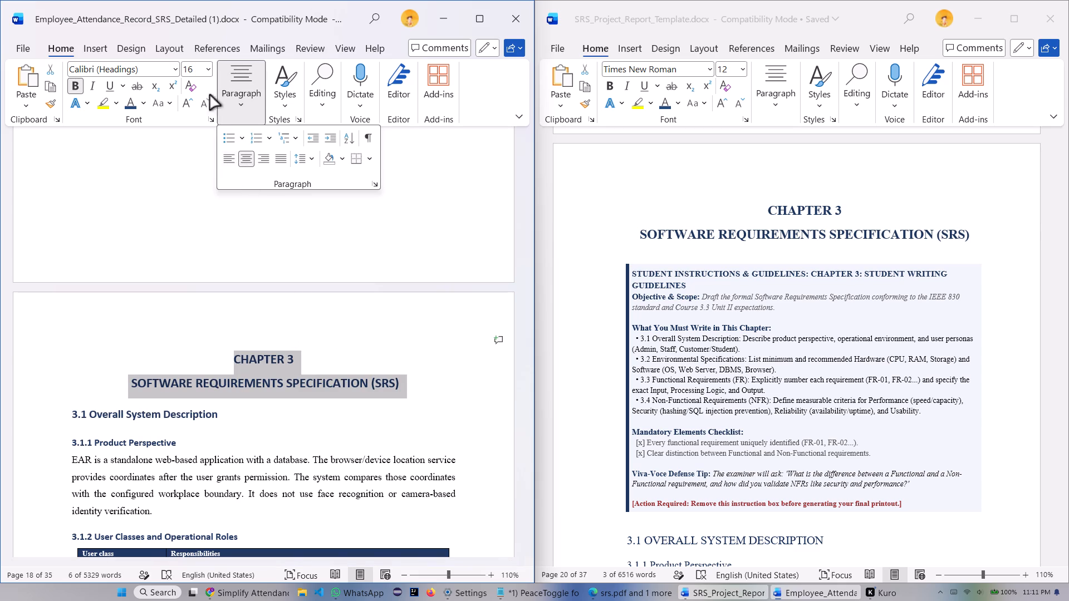
{"action": "left_click", "coordinate": [174, 68]}
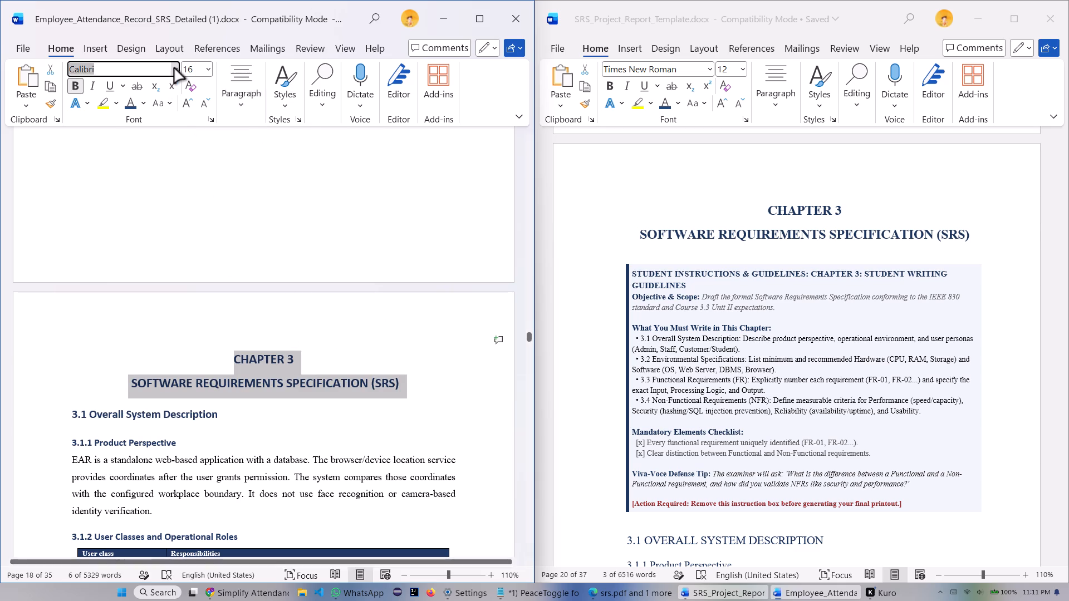
{"action": "left_click", "coordinate": [143, 159]}
{"action": "left_click", "coordinate": [383, 343]}
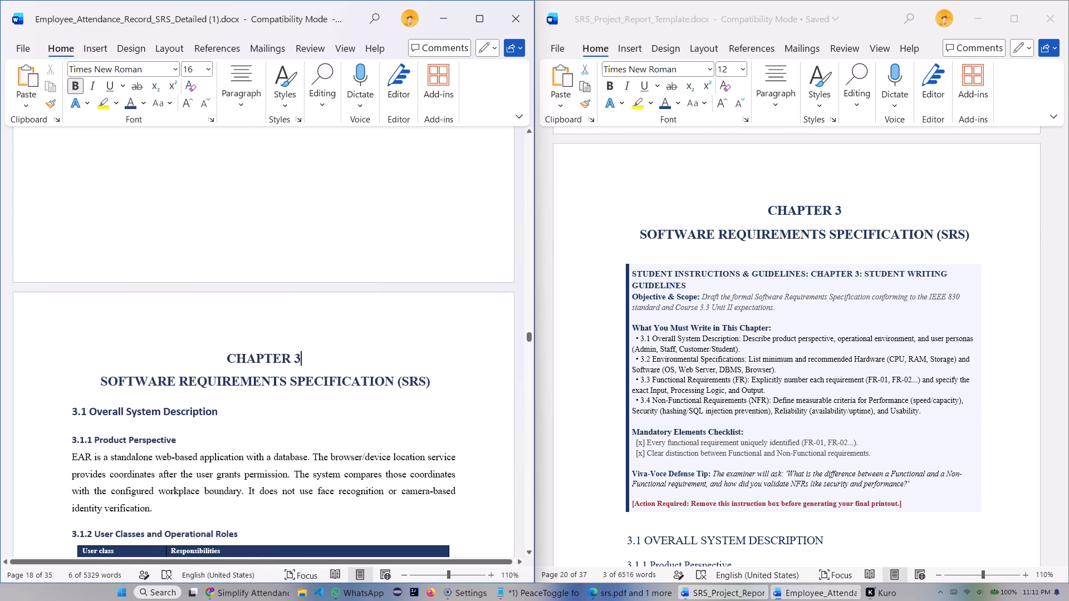
Insert an empty line between the report's Chapter 3 title and heading 3.1.
{"action": "left_click", "coordinate": [443, 386]}
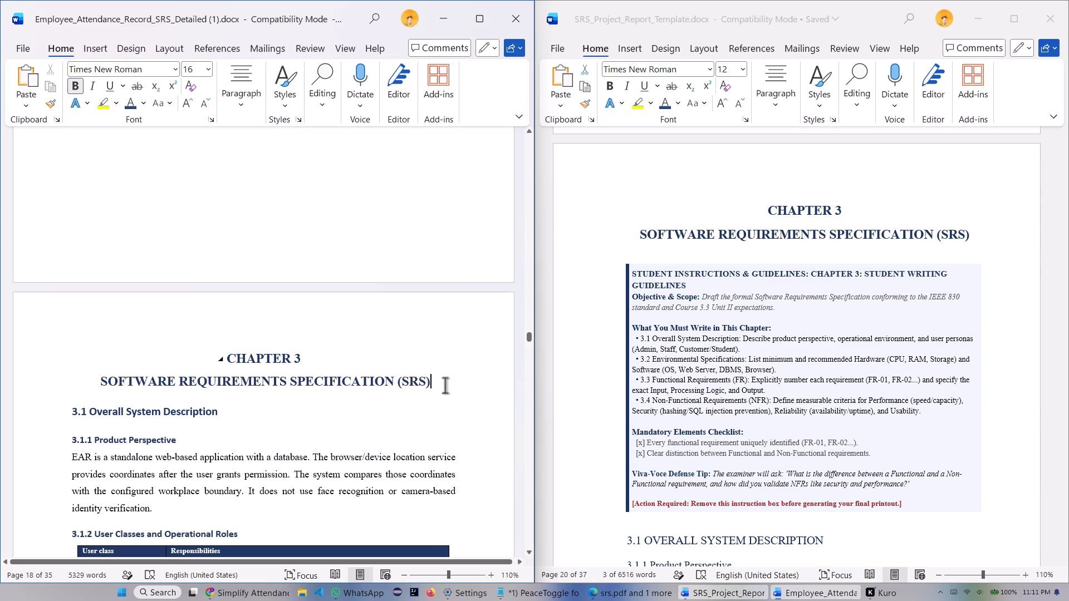
{"action": "key", "text": "Return"}
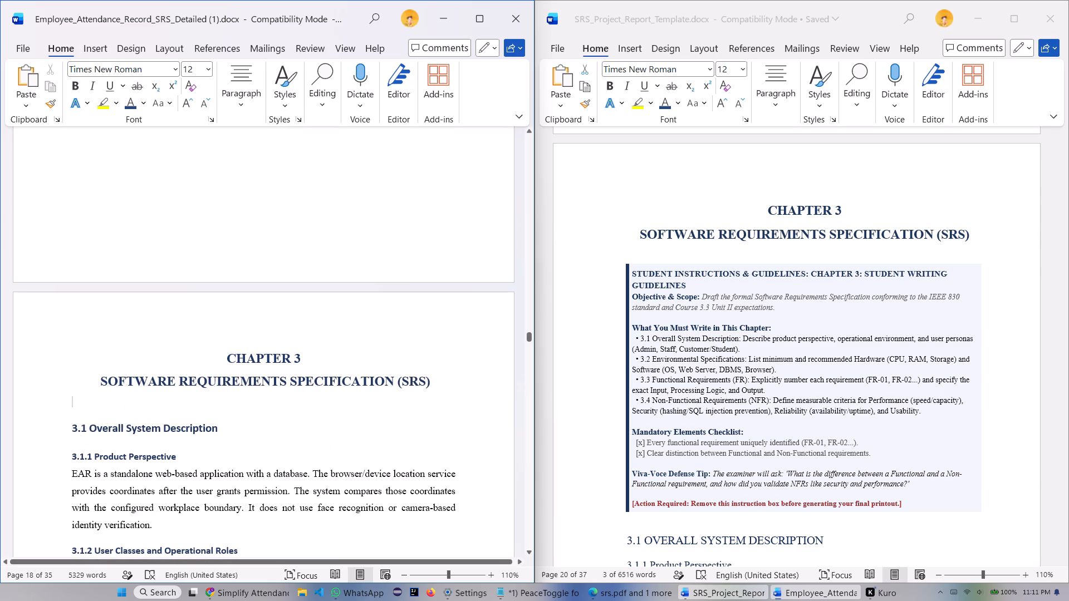
Set the report's heading 3.1 Overall System Description in Times New Roman and all capitals.
{"action": "left_click_drag", "start_coordinate": [71, 424], "coordinate": [224, 431]}
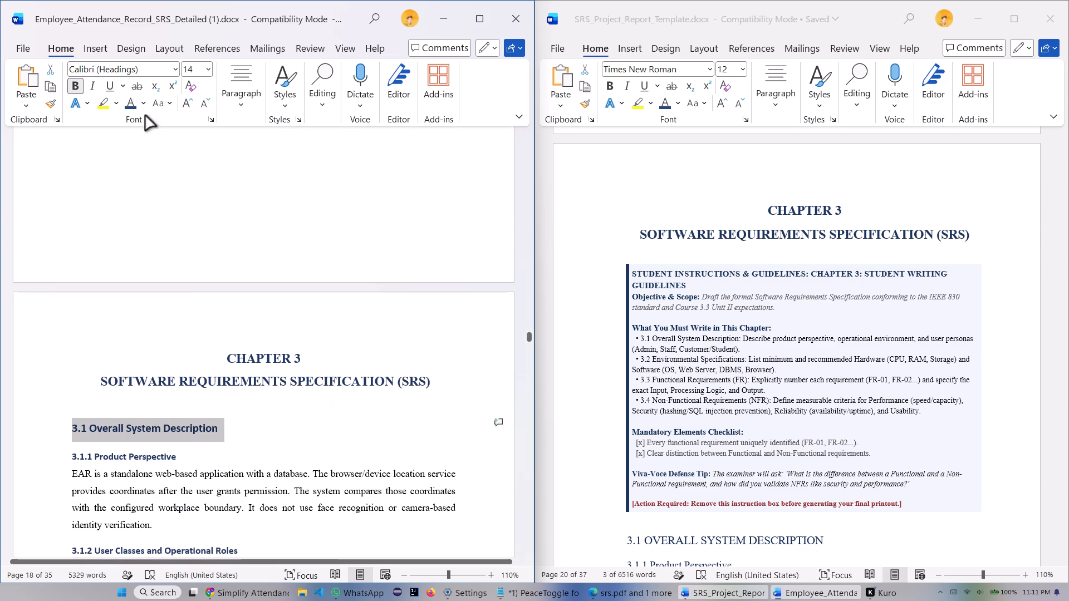
{"action": "left_click", "coordinate": [172, 70]}
{"action": "left_click", "coordinate": [134, 165]}
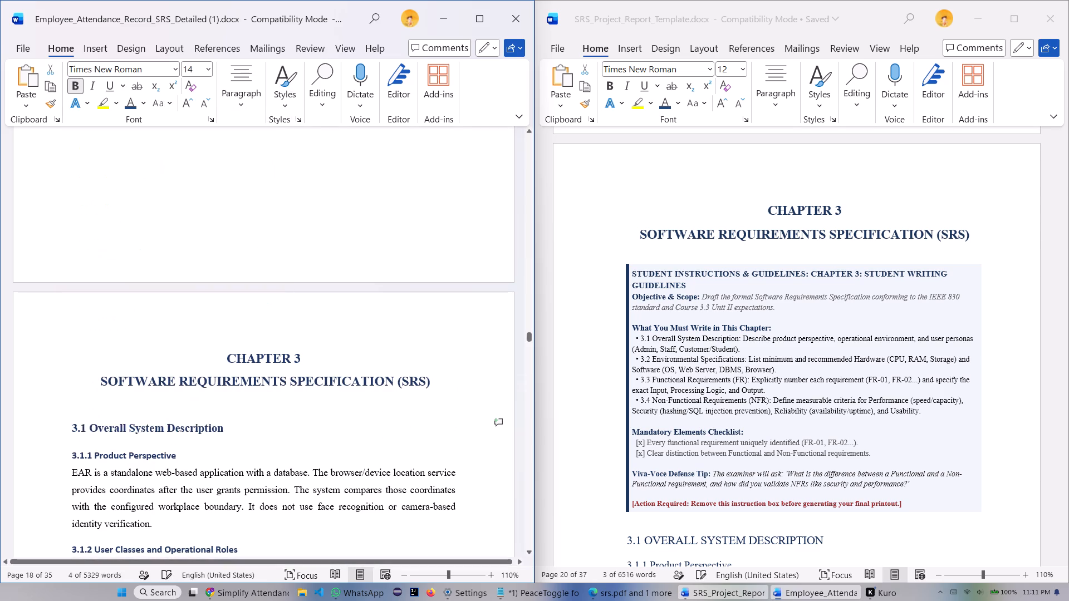
{"action": "key", "text": "shift+F3"}
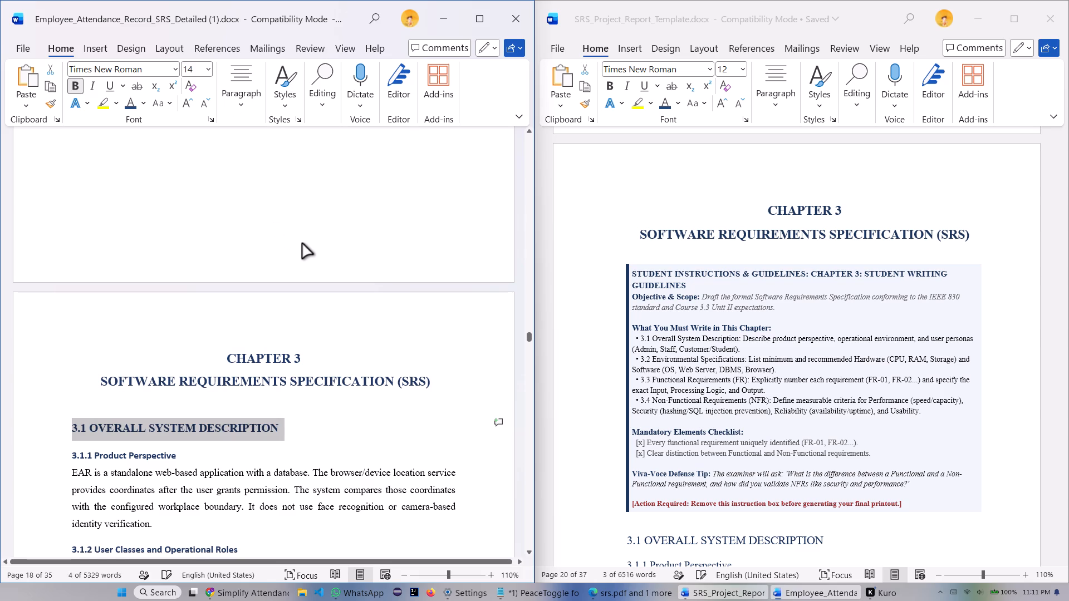
Set the report's subheading 3.1.1 Product Perspective in Times New Roman.
{"action": "scroll", "coordinate": [292, 272], "scroll_direction": "down", "scroll_amount": 5}
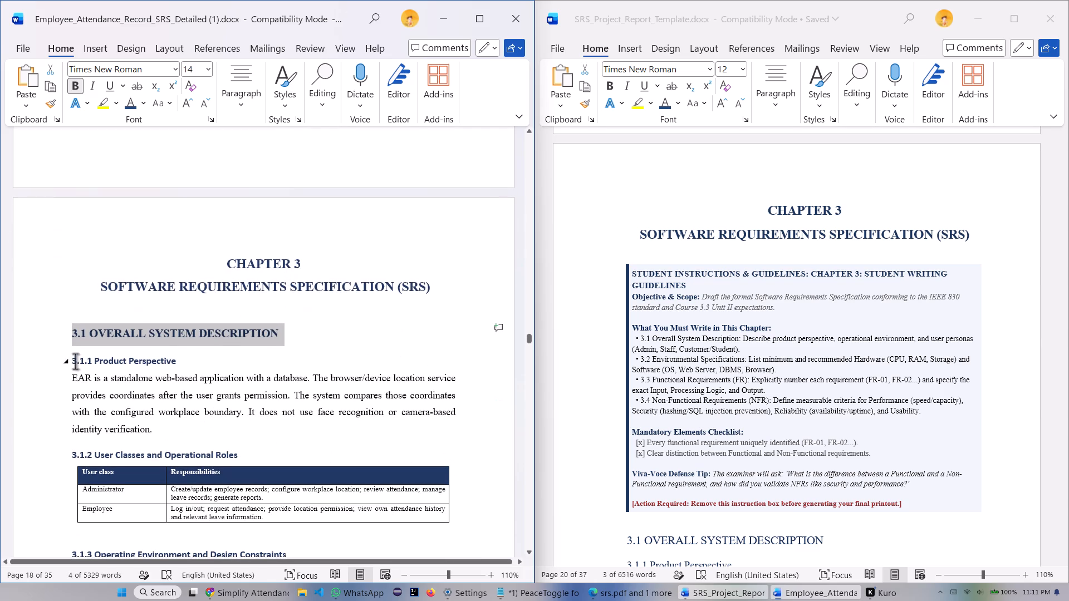
{"action": "left_click_drag", "start_coordinate": [73, 358], "coordinate": [166, 357]}
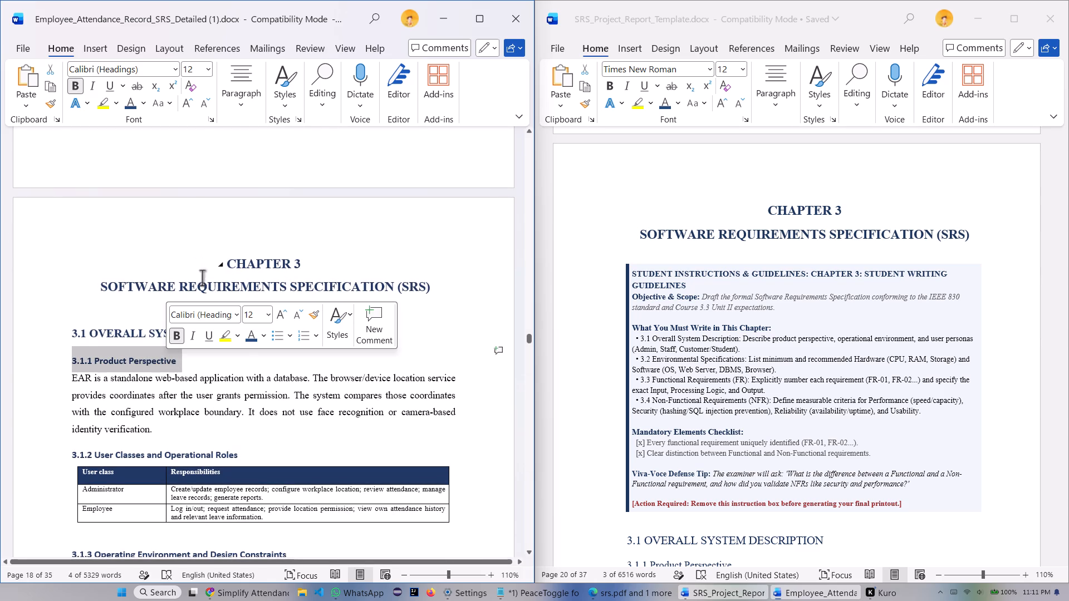
{"action": "left_click", "coordinate": [175, 70]}
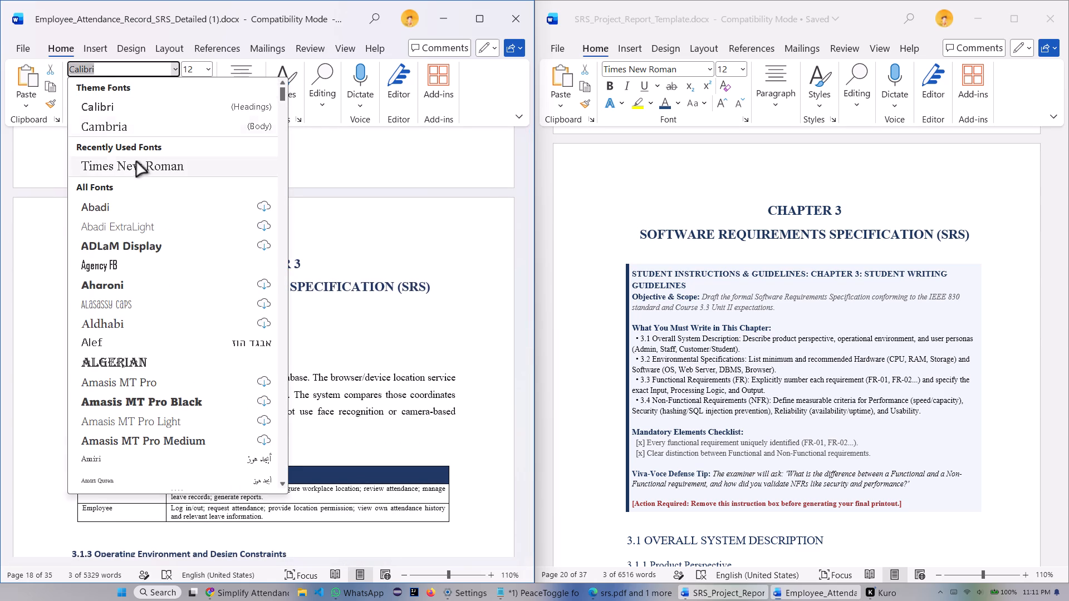
{"action": "left_click", "coordinate": [135, 163]}
{"action": "scroll", "coordinate": [316, 314], "scroll_direction": "down", "scroll_amount": 2}
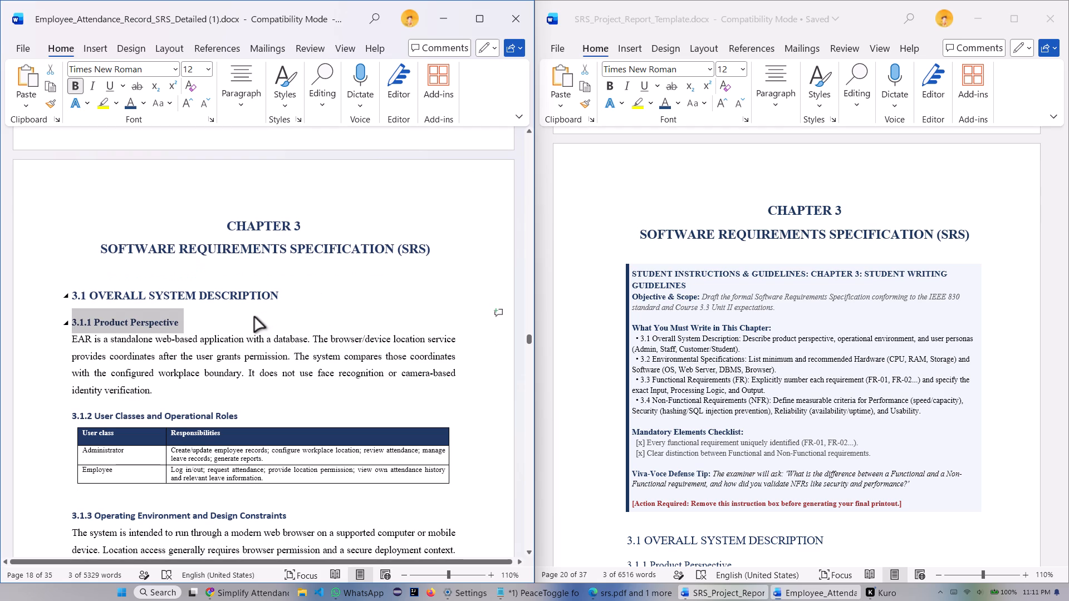
{"action": "left_click", "coordinate": [254, 317]}
Set the report's subheading 3.1.2 User Classes and Operational Roles in Times New Roman.
{"action": "left_click_drag", "start_coordinate": [71, 416], "coordinate": [204, 407]}
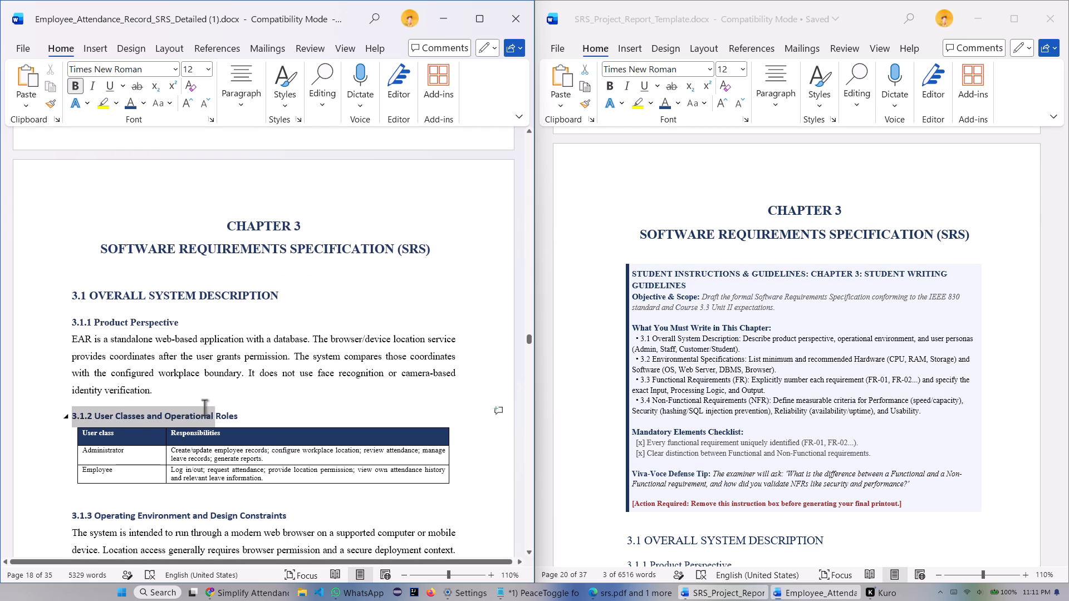
{"action": "left_click_drag", "start_coordinate": [204, 407], "coordinate": [301, 412]}
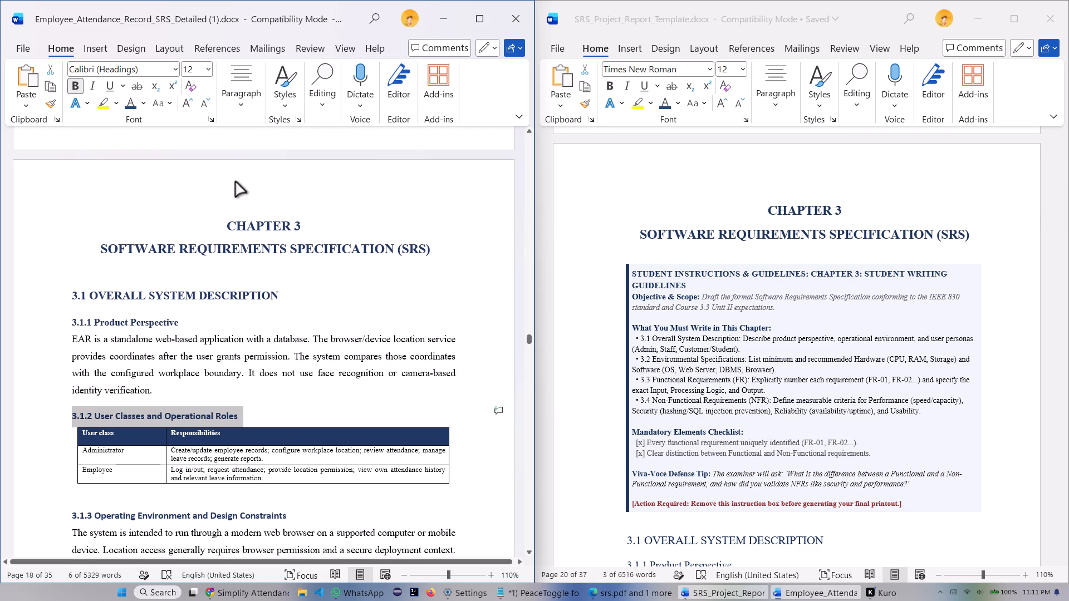
{"action": "left_click", "coordinate": [174, 72]}
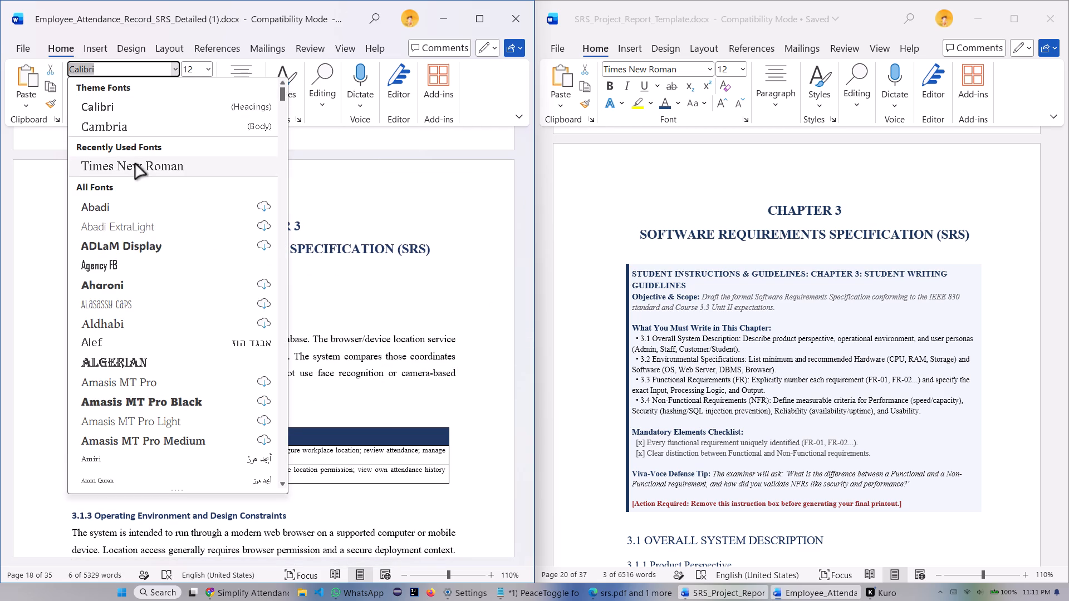
{"action": "left_click", "coordinate": [136, 162]}
{"action": "scroll", "coordinate": [374, 385], "scroll_direction": "down", "scroll_amount": 4}
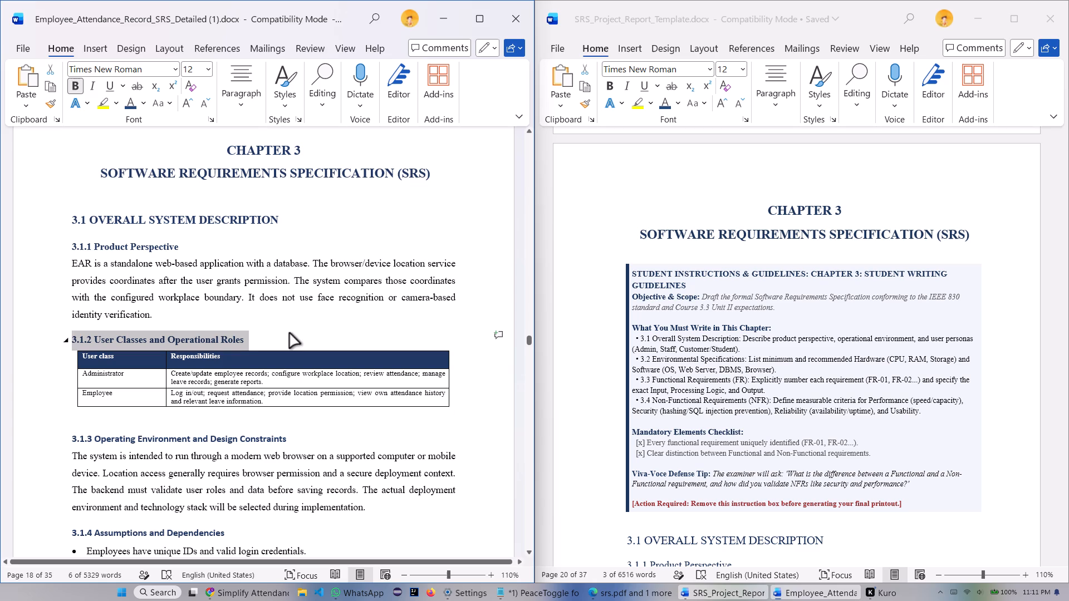
{"action": "left_click", "coordinate": [288, 328]}
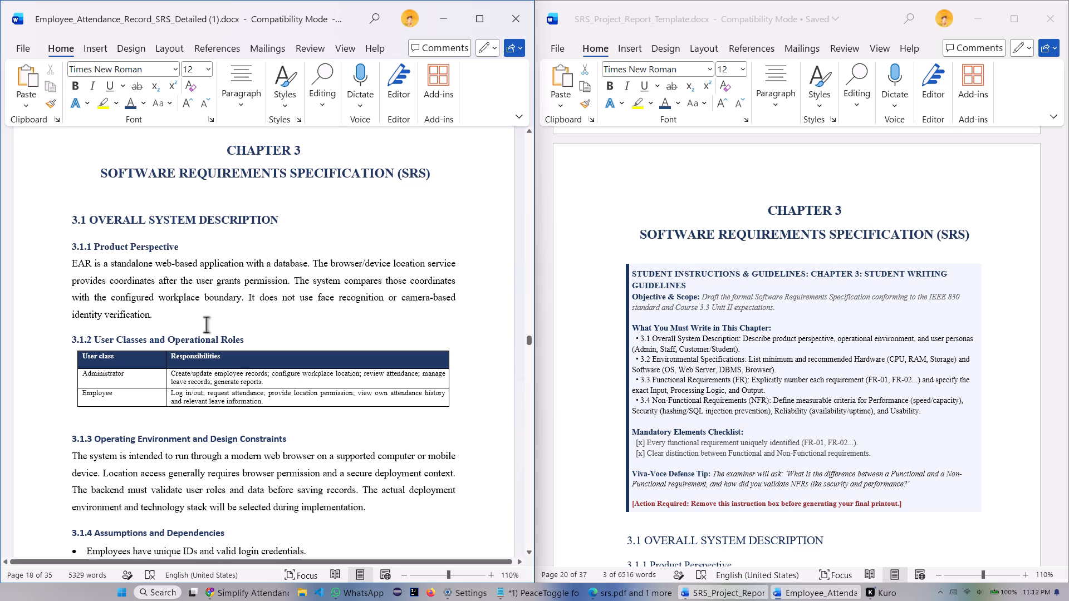
Set all text in the user class and responsibilities table under 3.1.2 to font size 10.
{"action": "scroll", "coordinate": [171, 358], "scroll_direction": "up", "scroll_amount": 4}
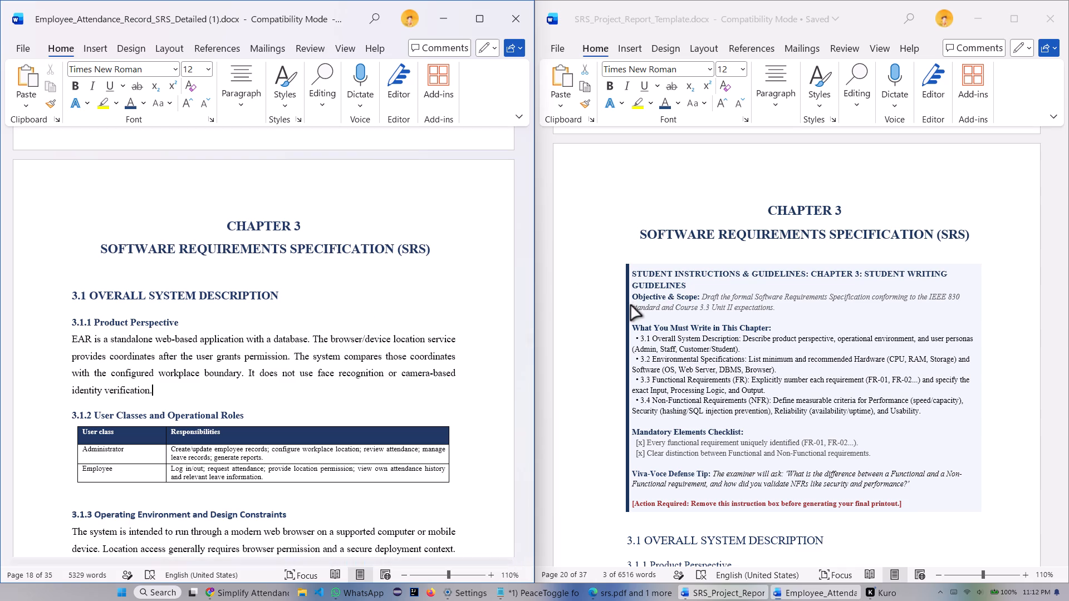
{"action": "scroll", "coordinate": [581, 323], "scroll_direction": "down", "scroll_amount": 5}
{"action": "scroll", "coordinate": [204, 304], "scroll_direction": "down", "scroll_amount": 2}
{"action": "scroll", "coordinate": [349, 333], "scroll_direction": "down", "scroll_amount": 3}
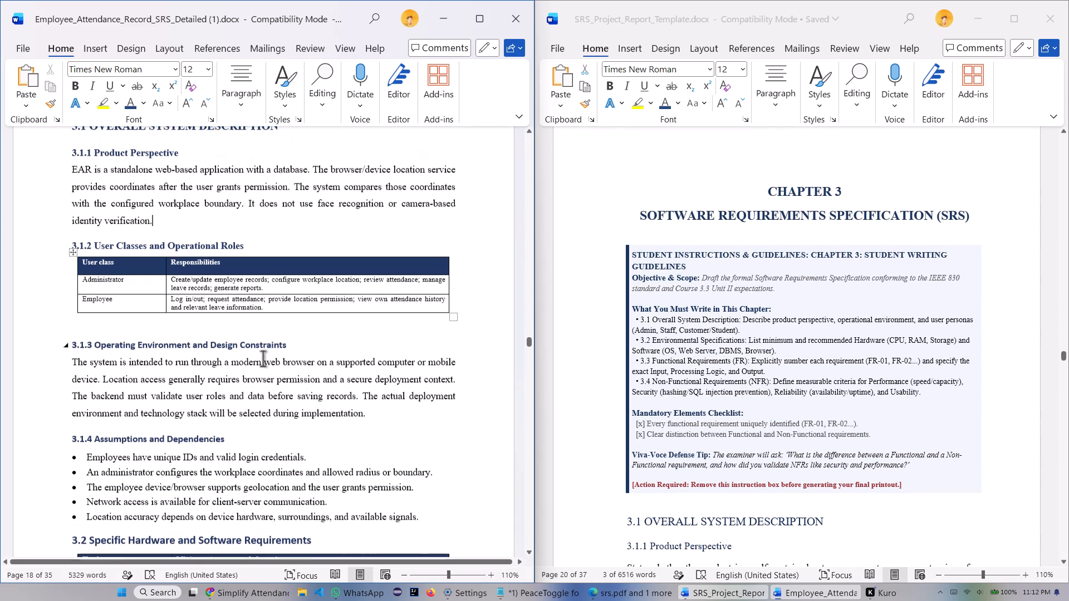
{"action": "left_click_drag", "start_coordinate": [83, 261], "coordinate": [149, 282]}
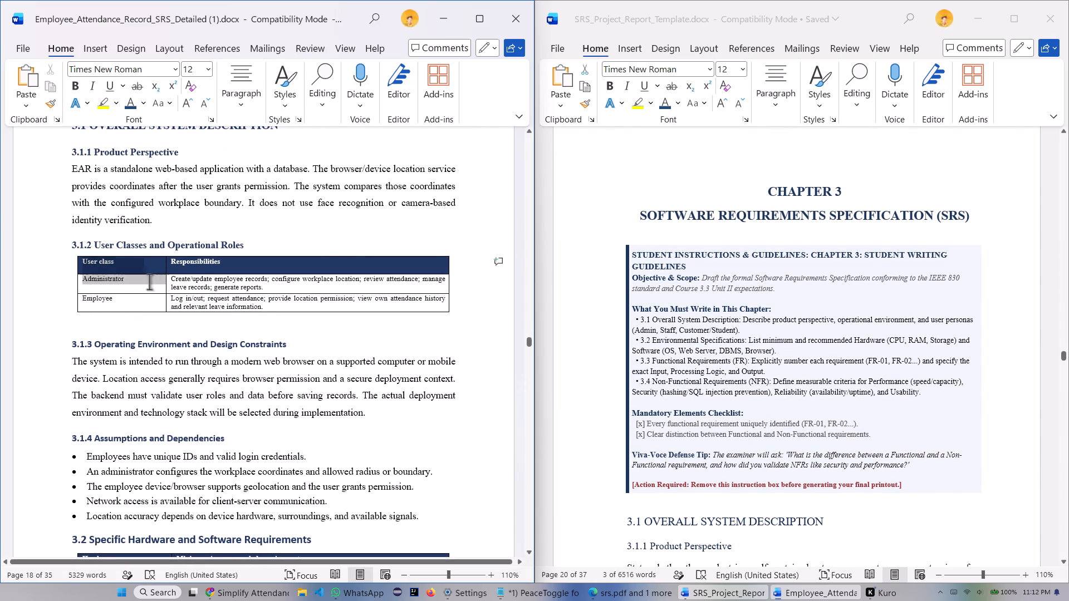
{"action": "left_click_drag", "start_coordinate": [149, 282], "coordinate": [271, 311]}
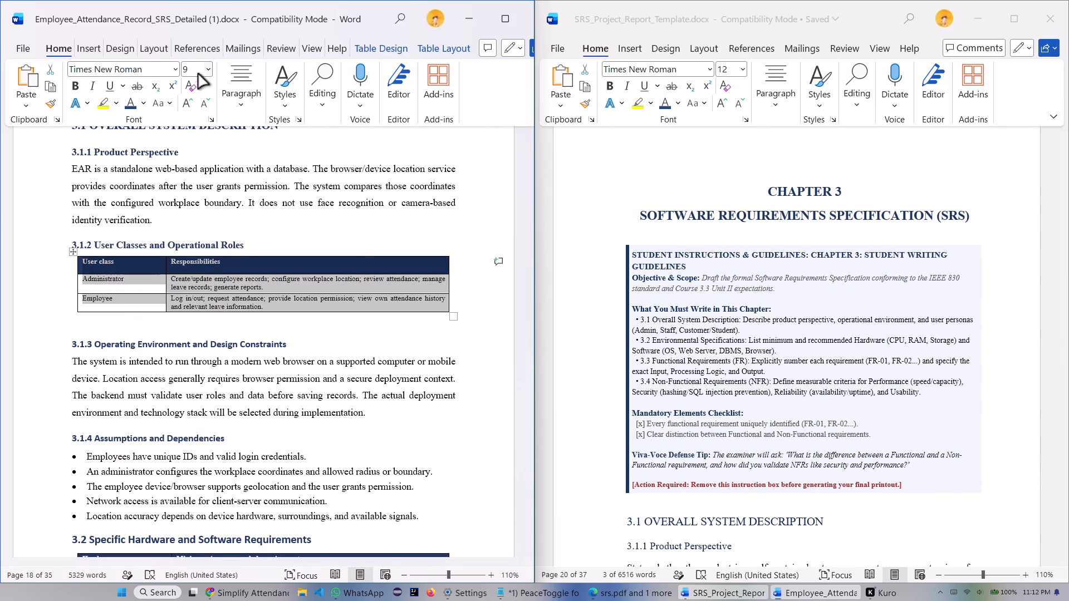
{"action": "left_click", "coordinate": [209, 69]}
{"action": "left_click", "coordinate": [189, 119]}
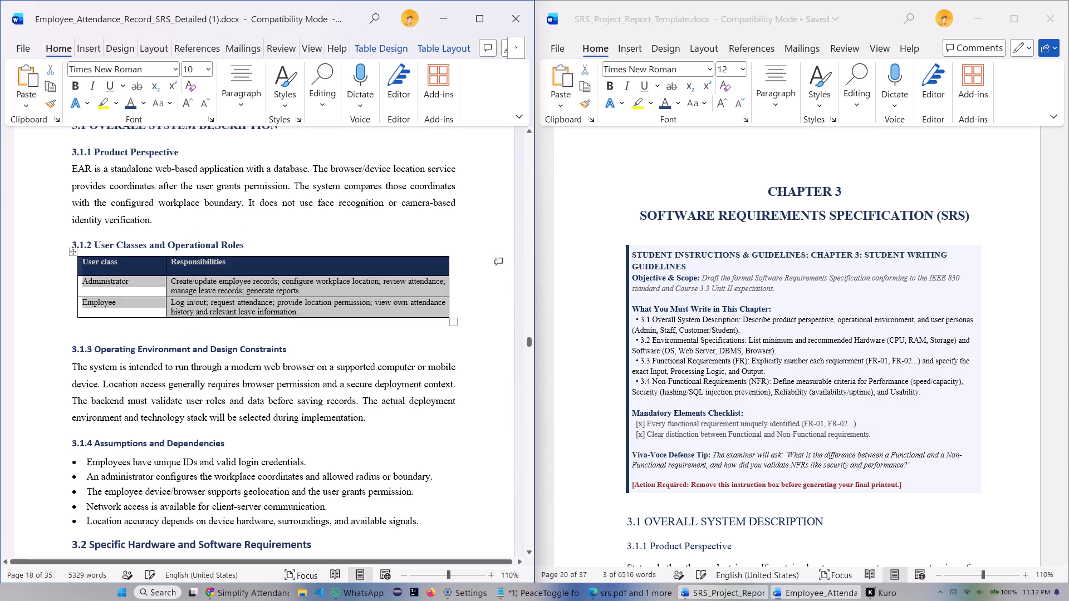
{"action": "left_click", "coordinate": [390, 335]}
Set the report's subheading 3.1.3 Operating Environment and Design Constraints in Times New Roman.
{"action": "scroll", "coordinate": [274, 326], "scroll_direction": "down", "scroll_amount": 3}
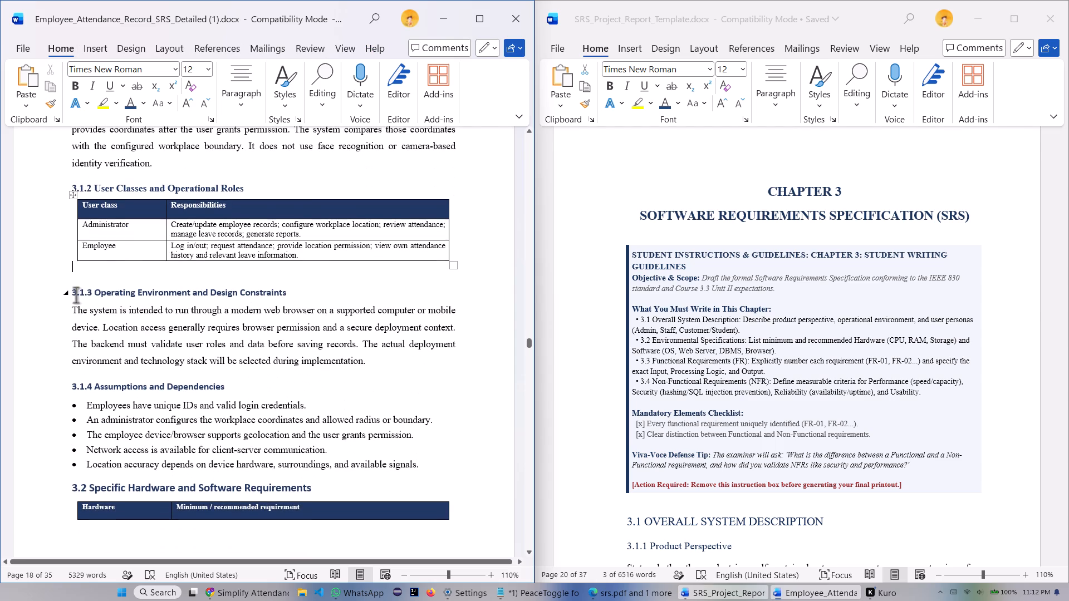
{"action": "left_click_drag", "start_coordinate": [72, 294], "coordinate": [292, 282]}
{"action": "left_click_drag", "start_coordinate": [286, 294], "coordinate": [72, 295]}
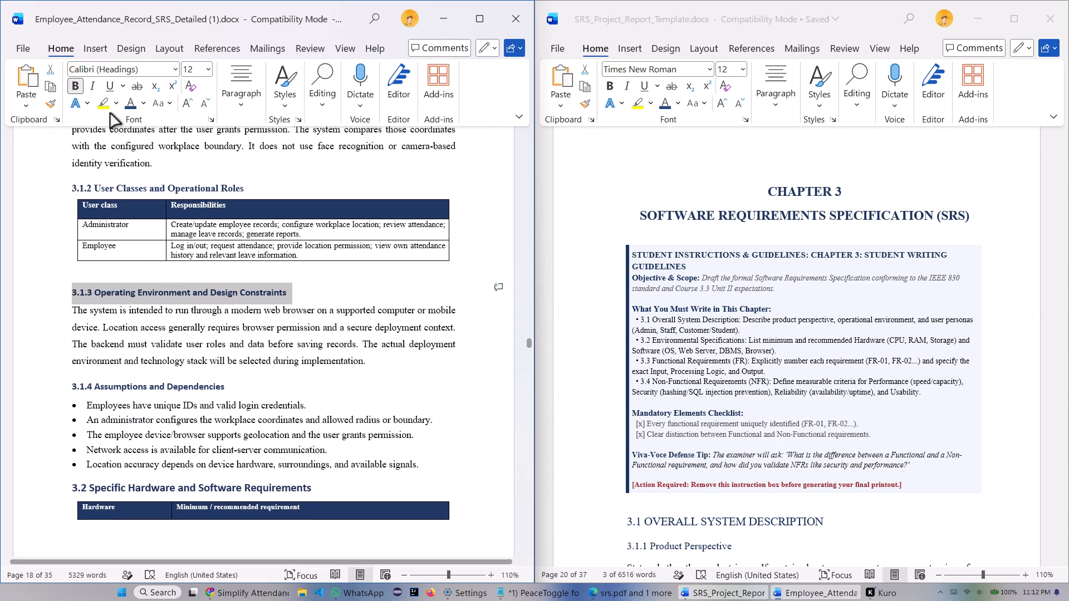
{"action": "left_click", "coordinate": [175, 71]}
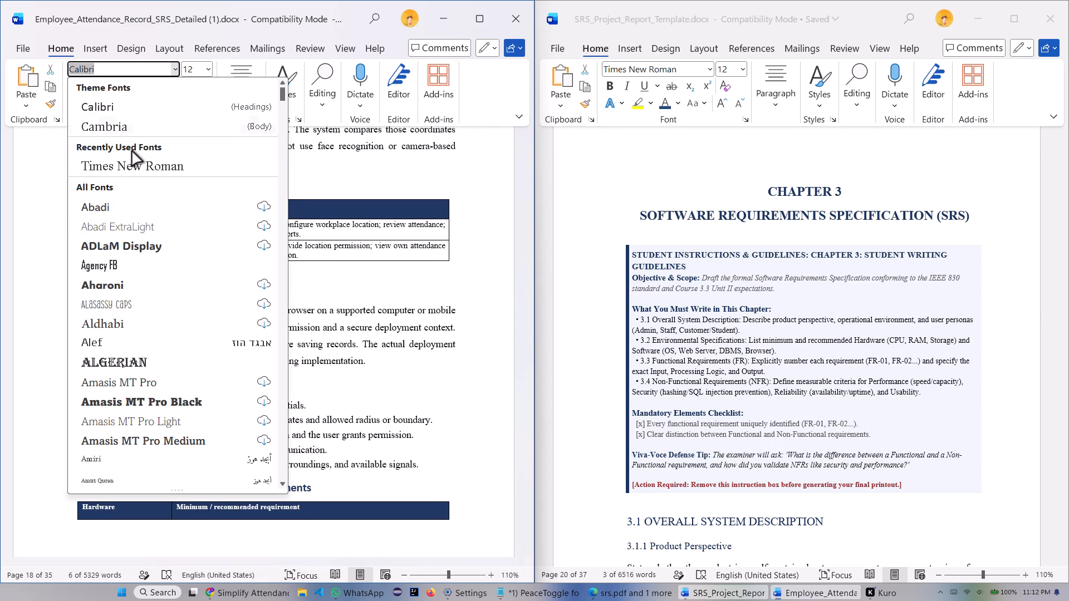
{"action": "left_click", "coordinate": [129, 160]}
{"action": "scroll", "coordinate": [325, 252], "scroll_direction": "down", "scroll_amount": 3}
{"action": "left_click", "coordinate": [313, 232]}
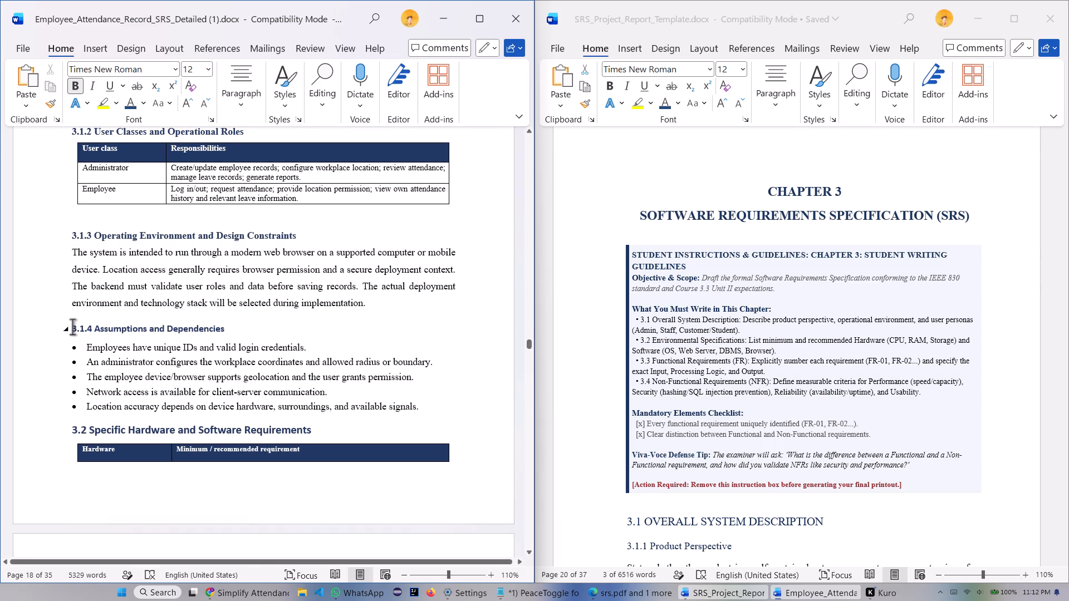
Set the report's subheading 3.1.4 Assumptions and Dependencies in Times New Roman.
{"action": "left_click_drag", "start_coordinate": [72, 327], "coordinate": [248, 326]}
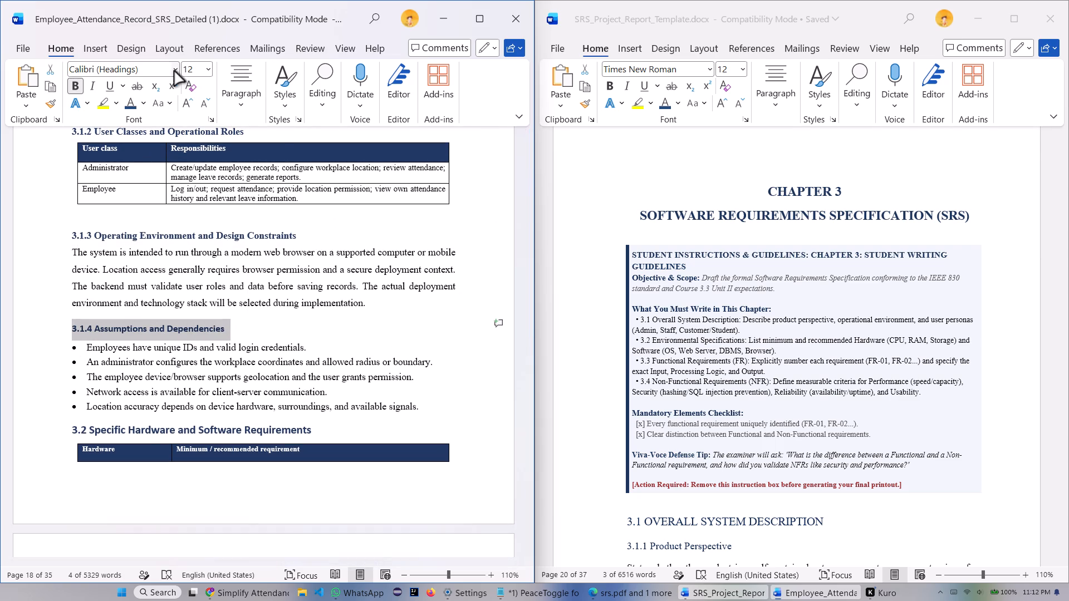
{"action": "left_click", "coordinate": [174, 70]}
{"action": "left_click", "coordinate": [134, 162]}
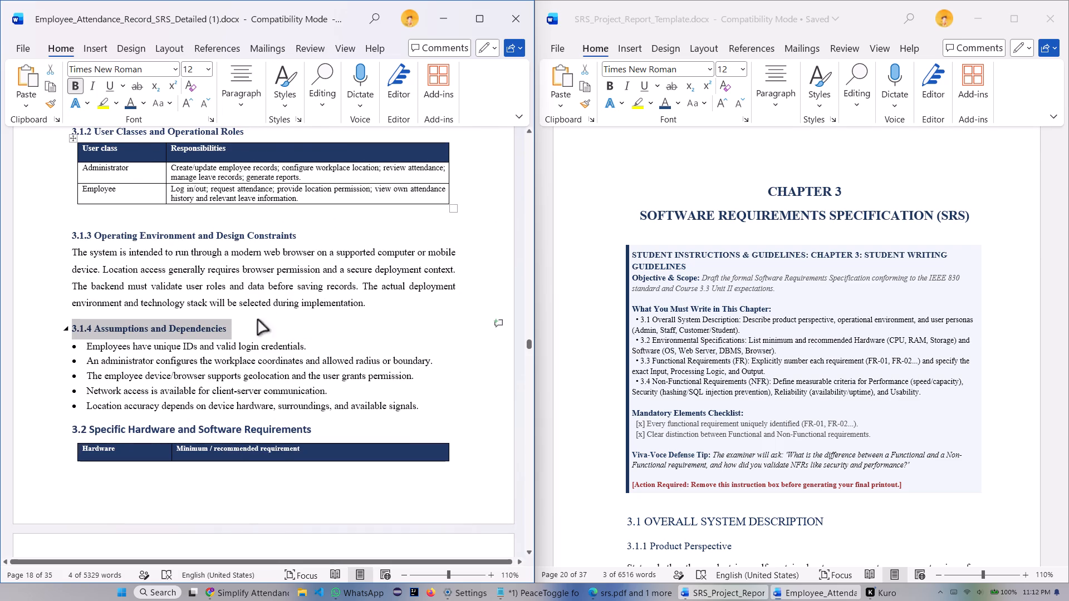
{"action": "left_click", "coordinate": [235, 327]}
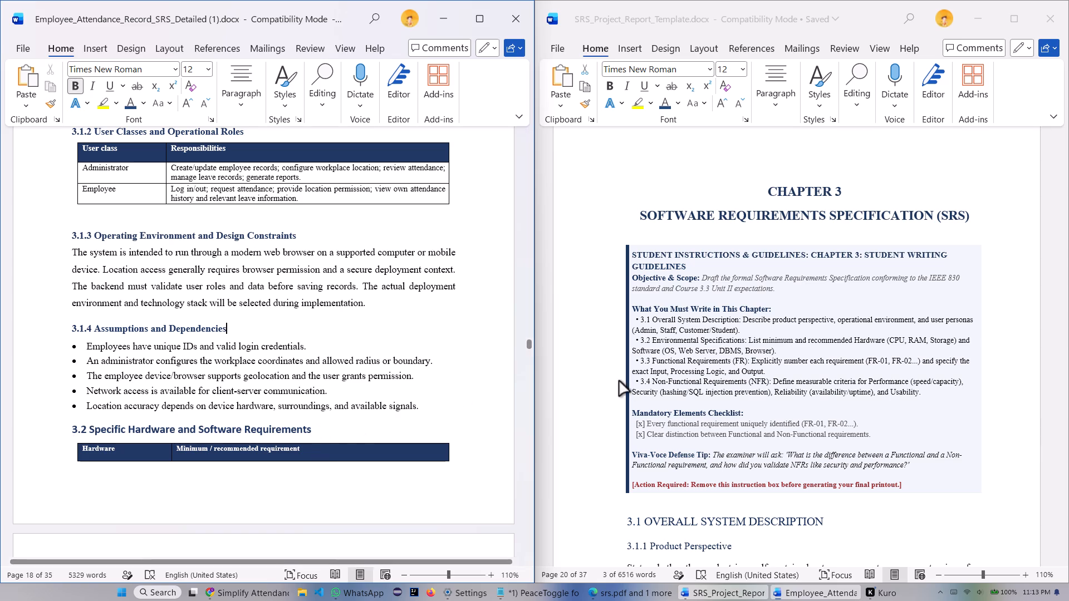
Set the report's heading 3.2 Specific Hardware and Software Requirements in Times New Roman and all capitals, matching the template.
{"action": "scroll", "coordinate": [640, 391], "scroll_direction": "down", "scroll_amount": 15}
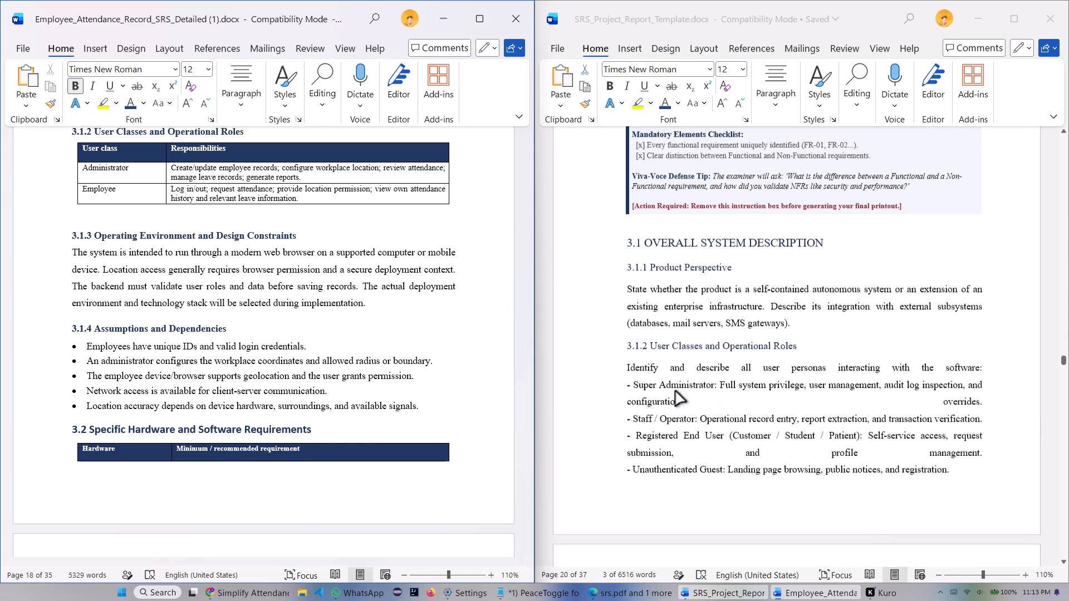
{"action": "scroll", "coordinate": [676, 391], "scroll_direction": "down", "scroll_amount": 11}
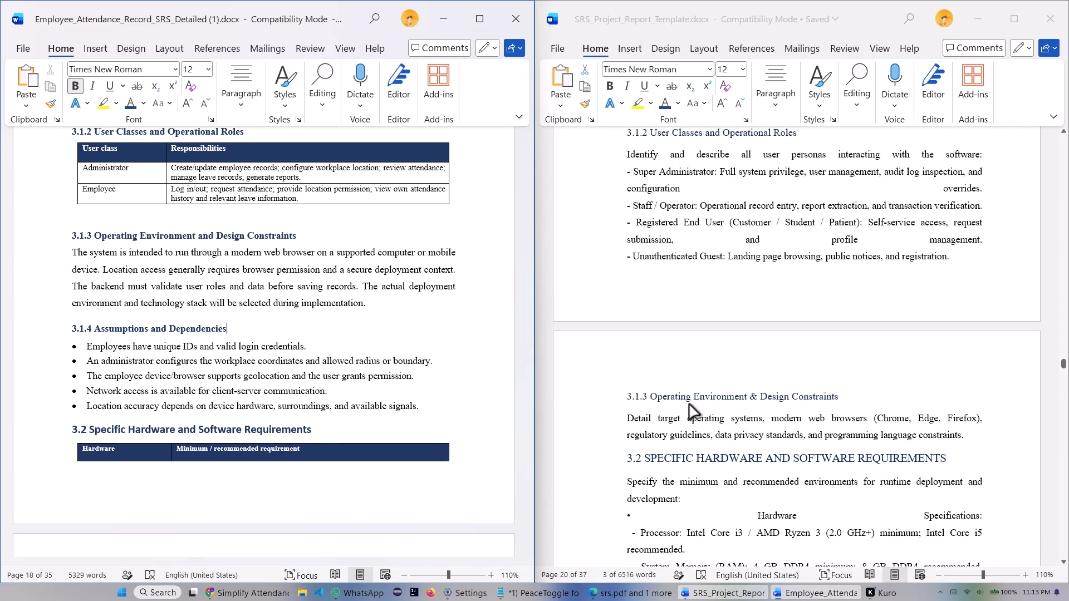
{"action": "scroll", "coordinate": [689, 405], "scroll_direction": "down", "scroll_amount": 4}
{"action": "left_click_drag", "start_coordinate": [331, 431], "coordinate": [331, 432]}
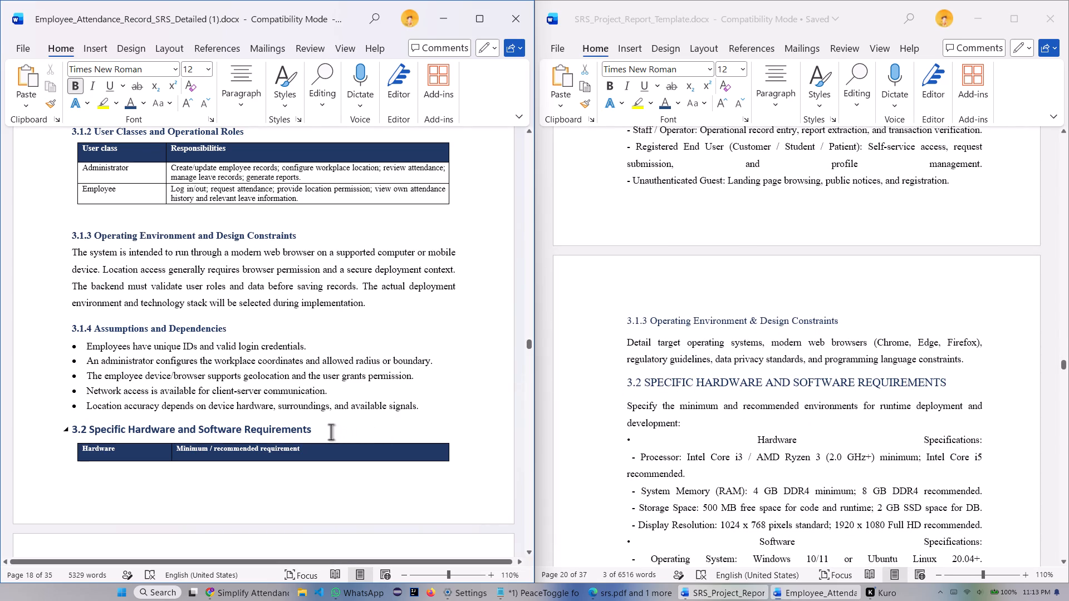
{"action": "left_click_drag", "start_coordinate": [331, 432], "coordinate": [66, 422]}
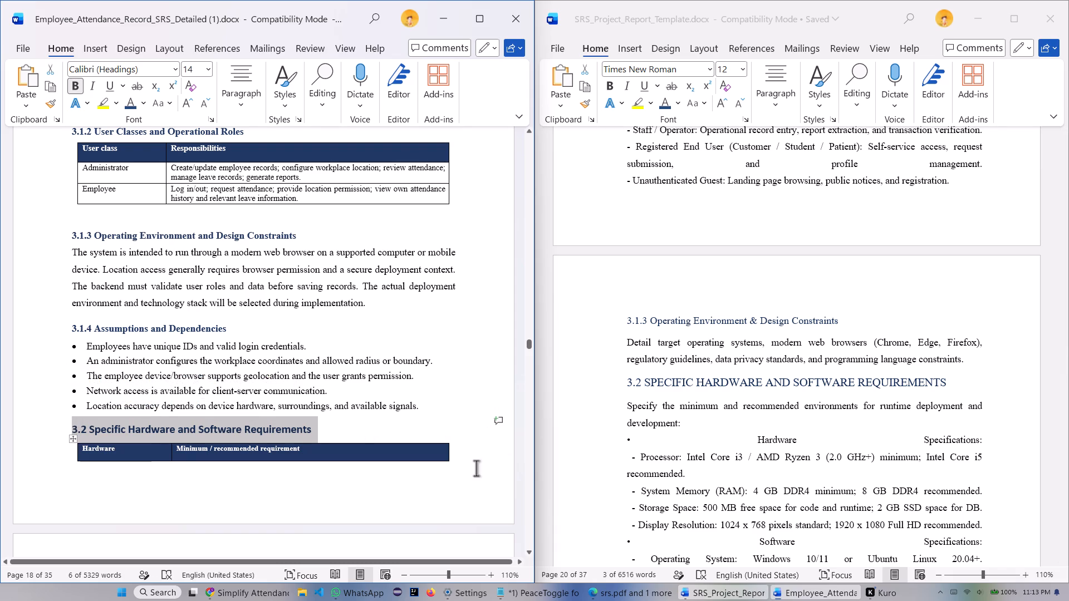
{"action": "left_click", "coordinate": [174, 71]}
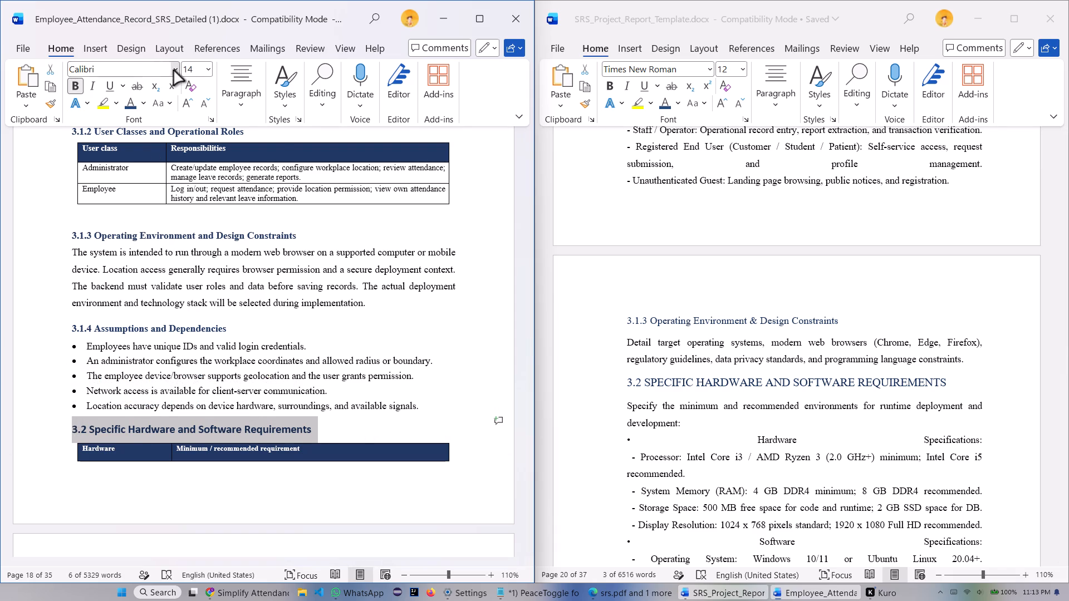
{"action": "left_click", "coordinate": [129, 164]}
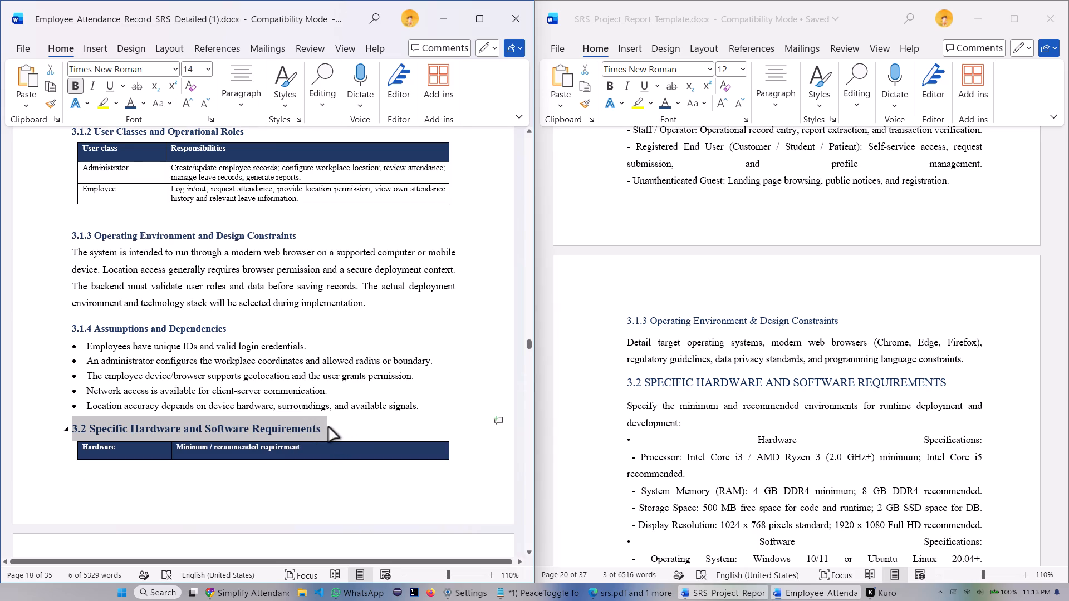
{"action": "scroll", "coordinate": [340, 430], "scroll_direction": "down", "scroll_amount": 4}
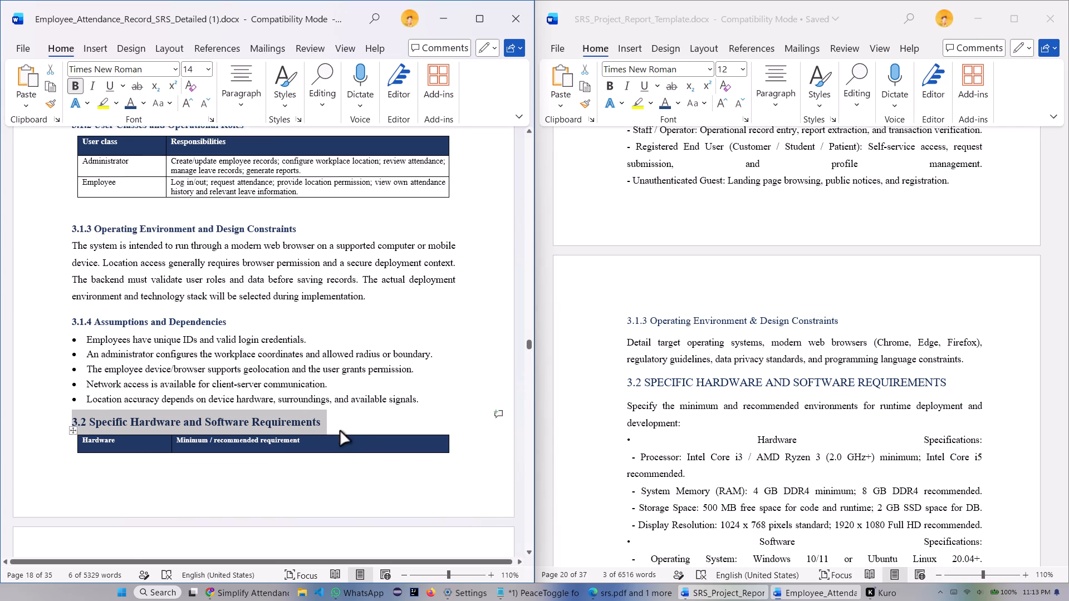
{"action": "scroll", "coordinate": [340, 431], "scroll_direction": "down", "scroll_amount": 5}
{"action": "scroll", "coordinate": [341, 429], "scroll_direction": "up", "scroll_amount": 7}
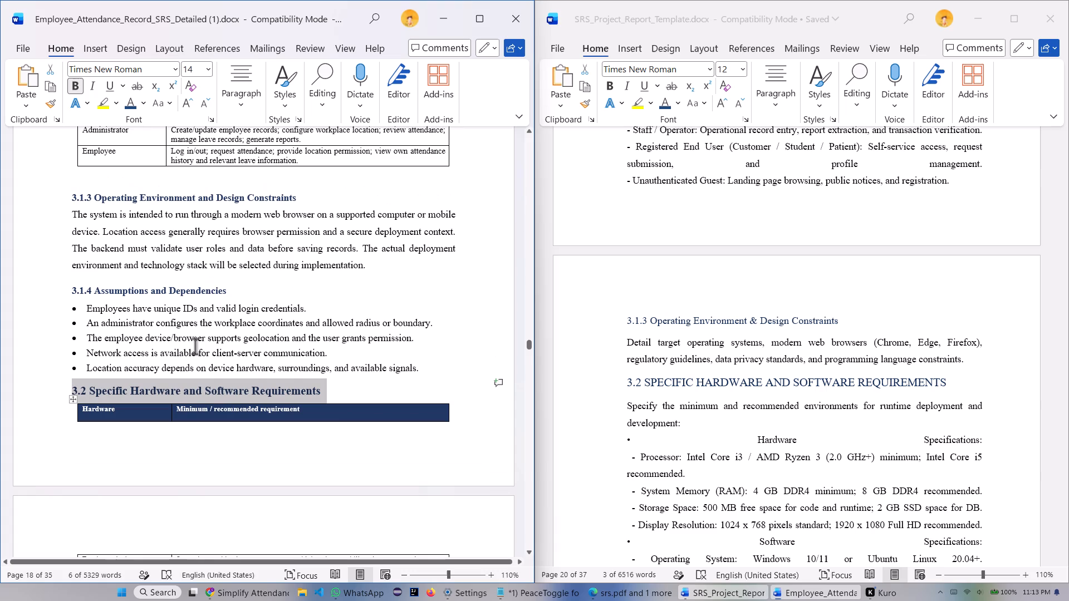
{"action": "key", "text": "shift+F3"}
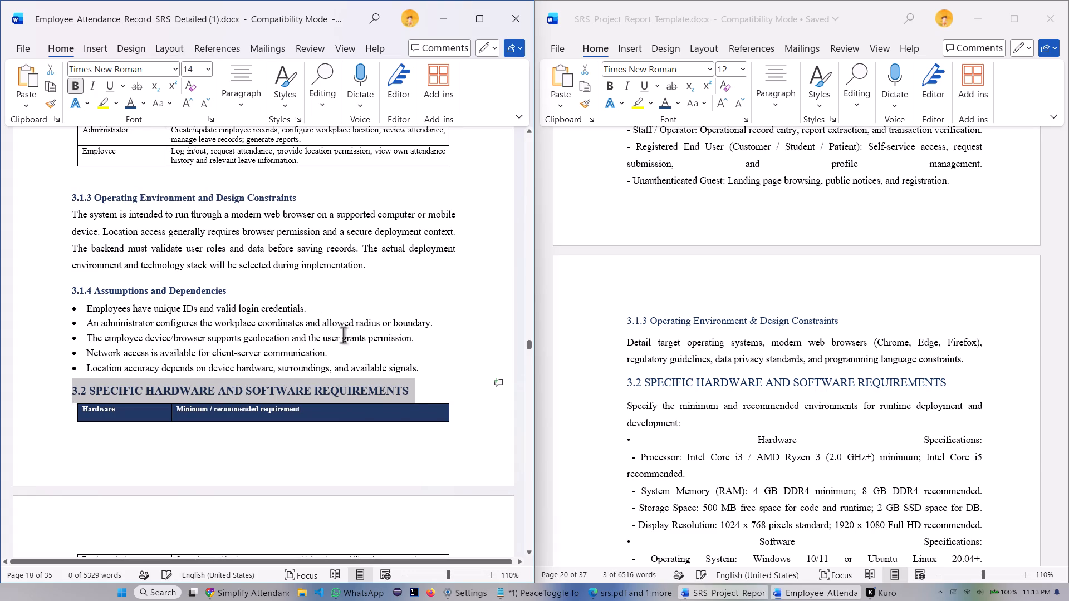
{"action": "left_click", "coordinate": [417, 388]}
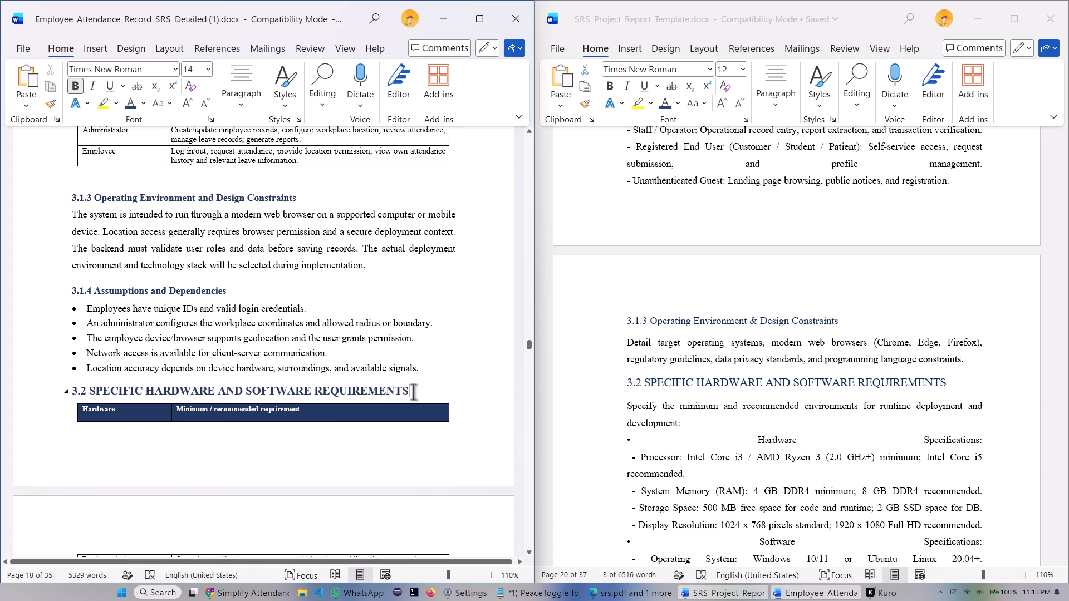
Insert an unbulleted blank line after the last 3.1.4 bullet so heading 3.2 and its hardware table start on the next page.
{"action": "left_click", "coordinate": [426, 366]}
{"action": "key", "text": "Return"}
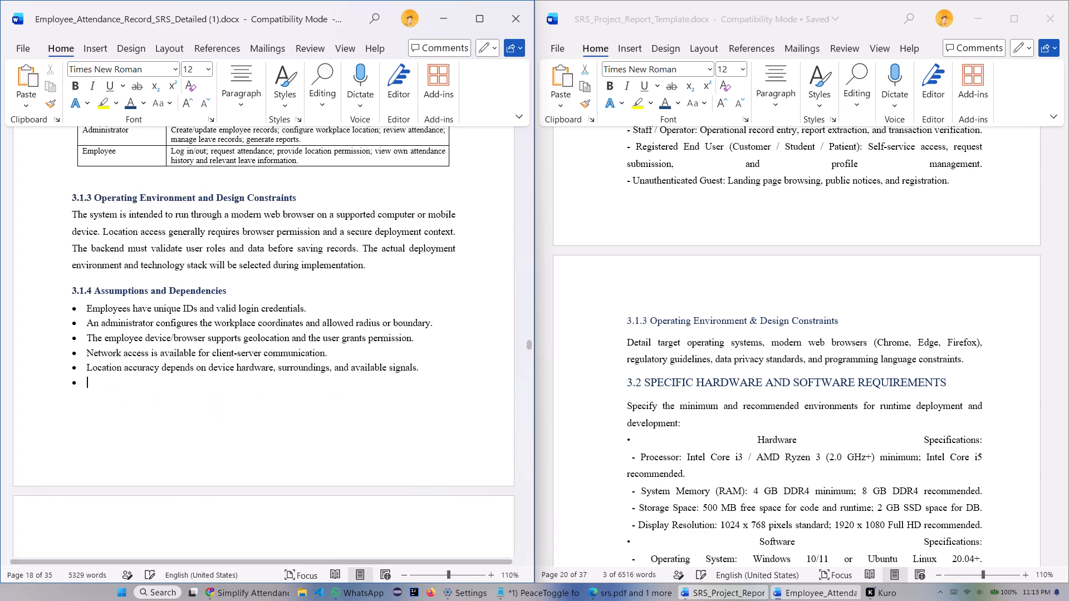
{"action": "key", "text": "BackSpace"}
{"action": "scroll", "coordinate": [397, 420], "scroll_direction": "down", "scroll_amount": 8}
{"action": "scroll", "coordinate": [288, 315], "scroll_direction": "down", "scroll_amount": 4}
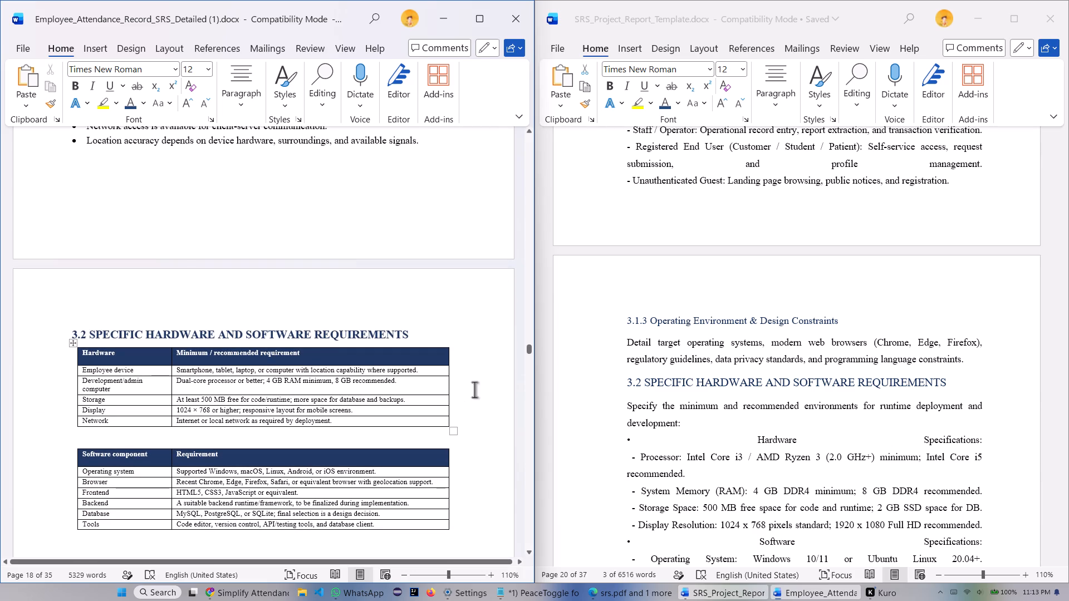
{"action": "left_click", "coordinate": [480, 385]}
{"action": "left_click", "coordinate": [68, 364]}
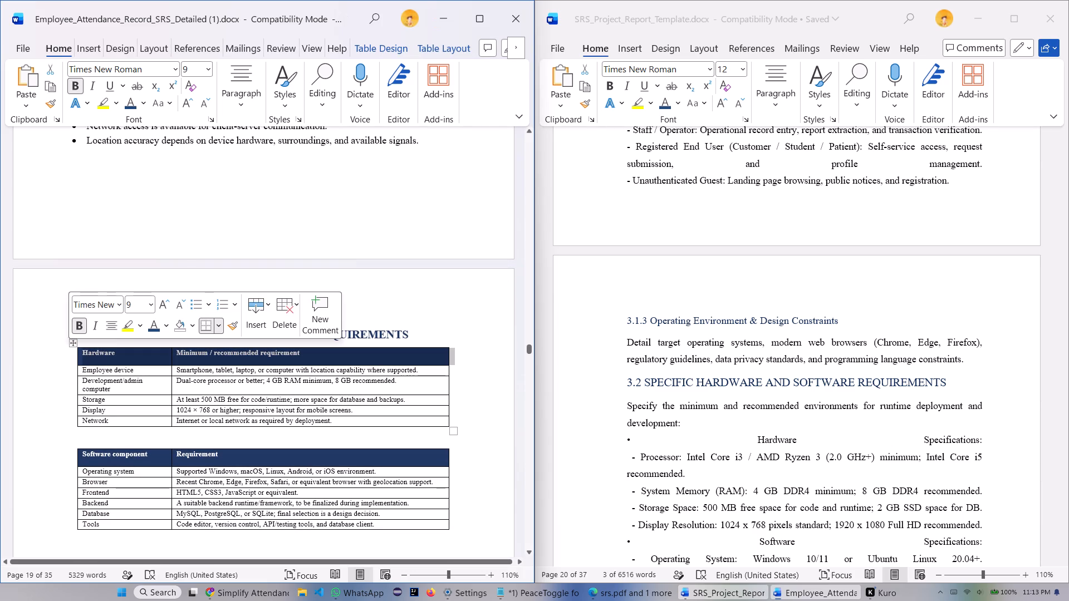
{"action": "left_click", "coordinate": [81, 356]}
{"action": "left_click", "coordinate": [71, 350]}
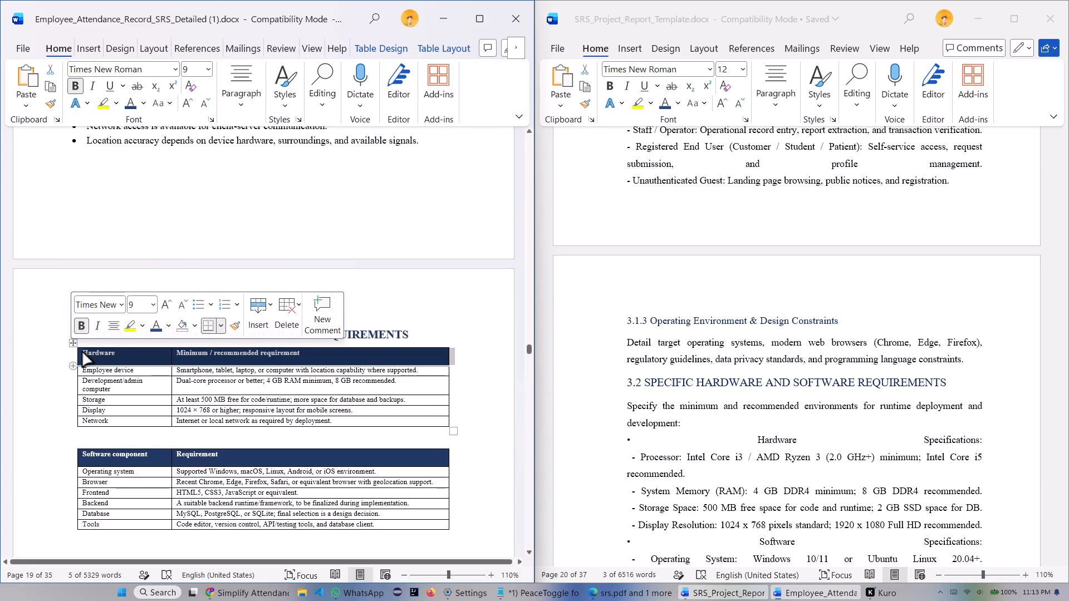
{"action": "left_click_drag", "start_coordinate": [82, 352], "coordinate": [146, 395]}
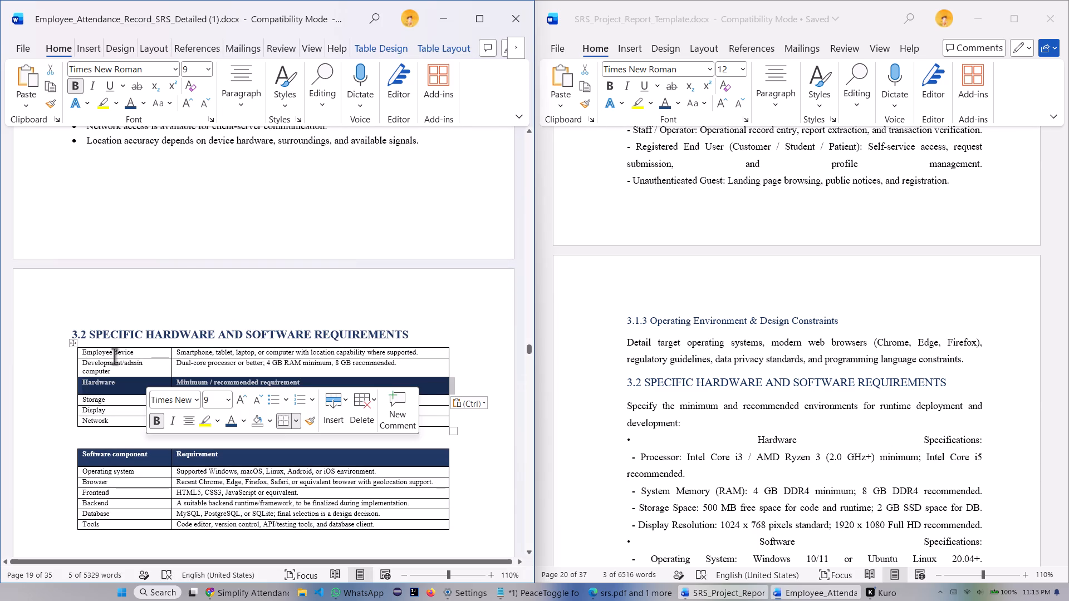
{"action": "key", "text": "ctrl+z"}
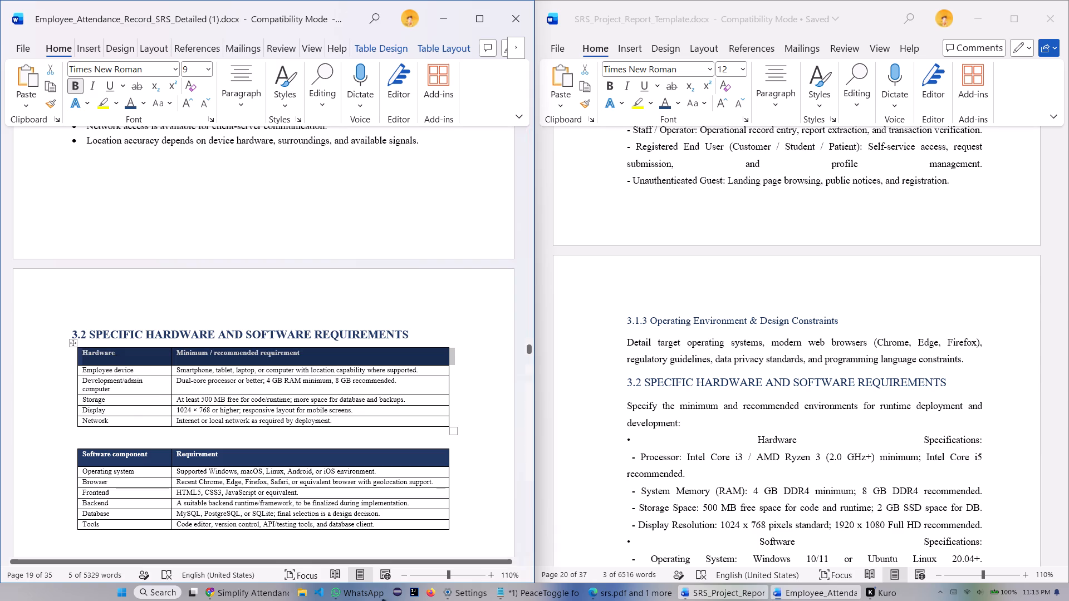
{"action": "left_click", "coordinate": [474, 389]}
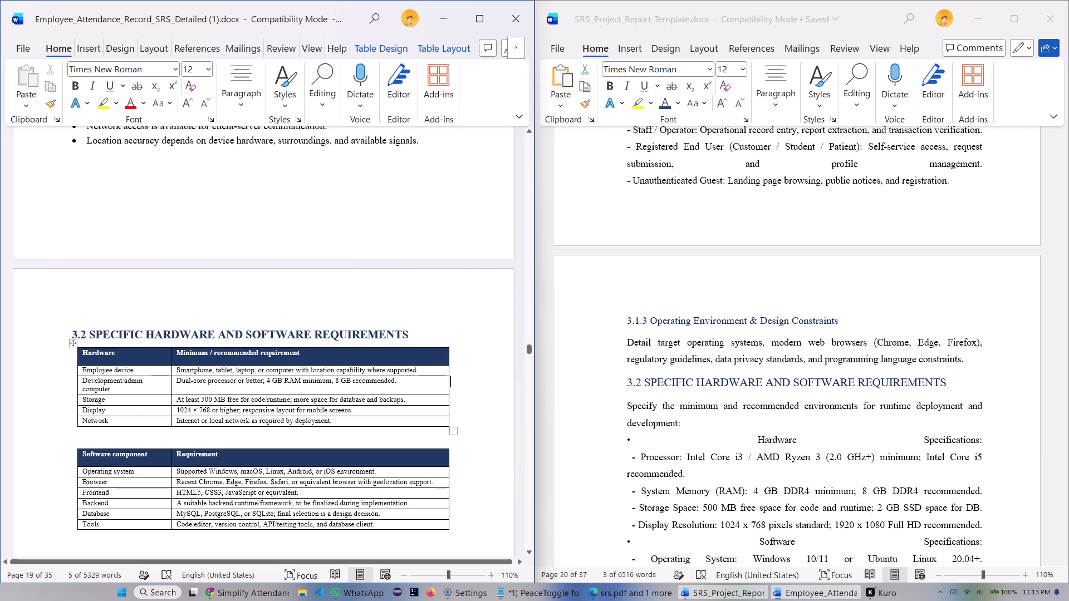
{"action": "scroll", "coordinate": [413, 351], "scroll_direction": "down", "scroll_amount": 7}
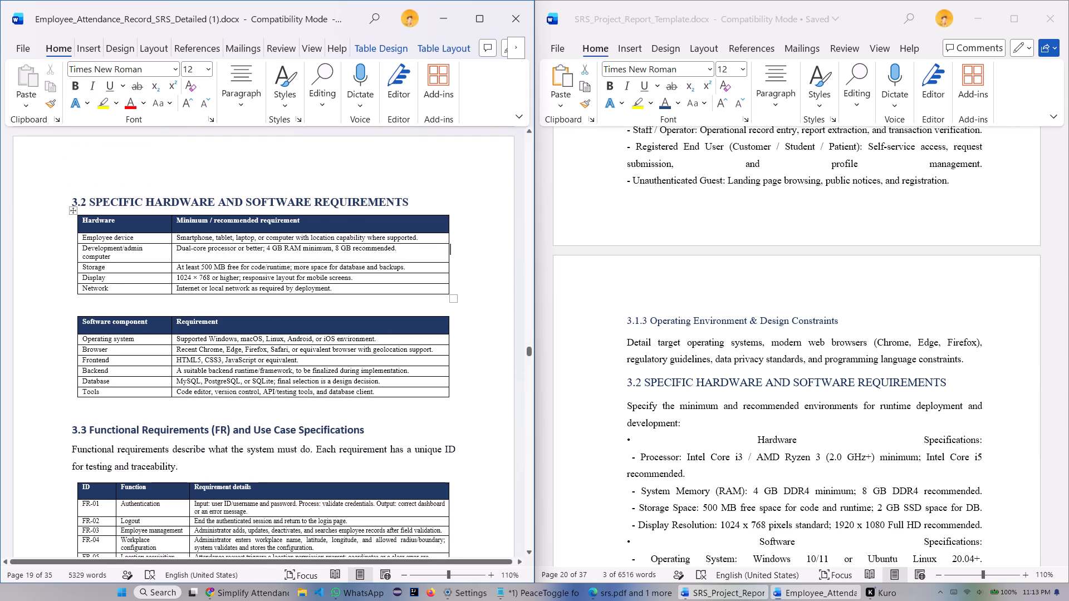
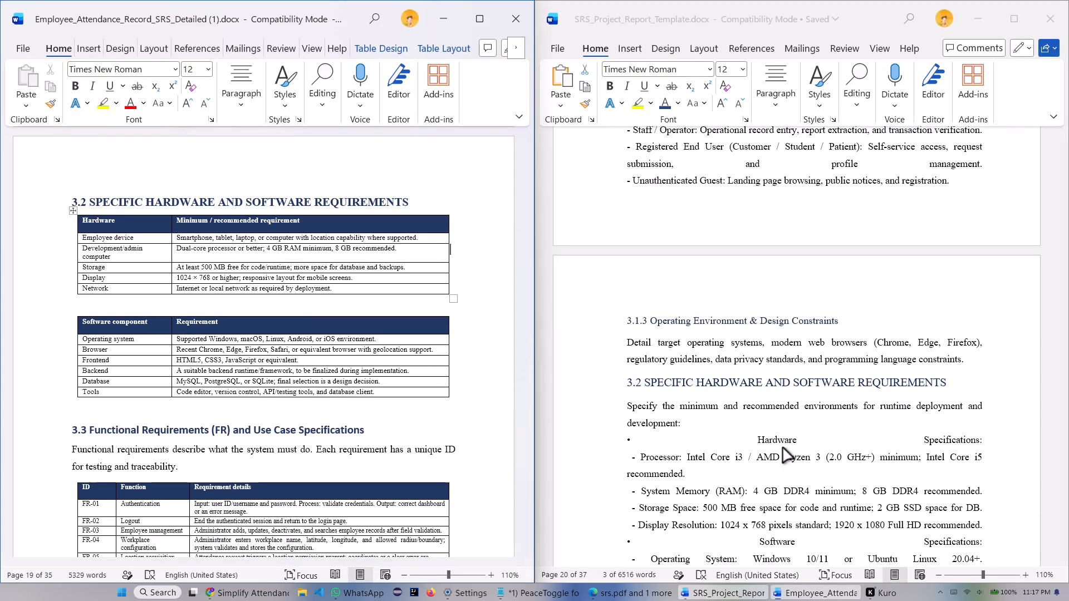
Set the font size of the whole hardware requirements table in section 3.2 to 10.
{"action": "scroll", "coordinate": [658, 428], "scroll_direction": "down", "scroll_amount": 4}
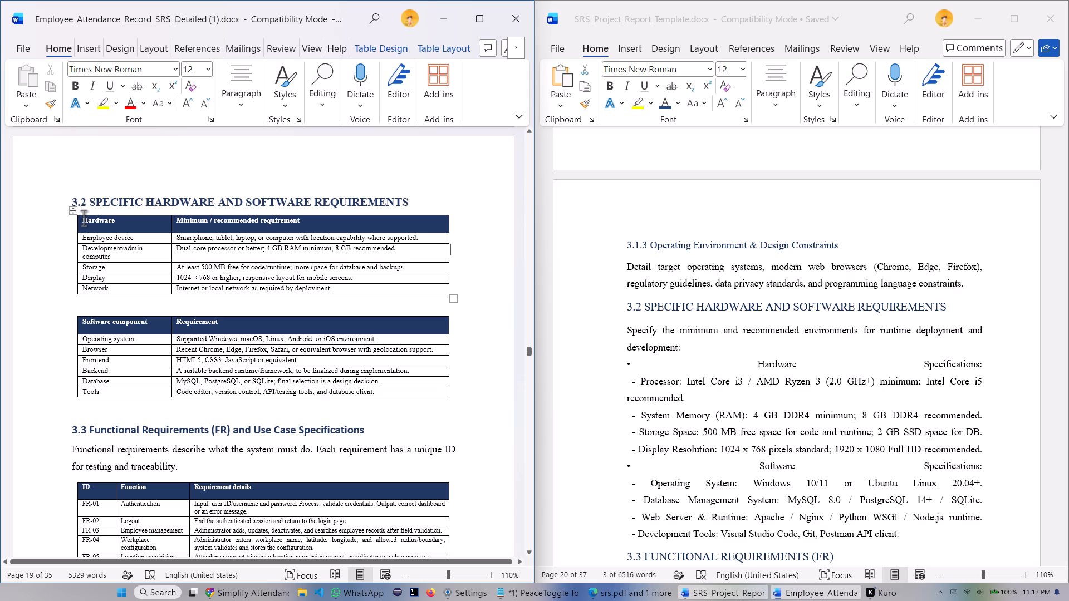
{"action": "left_click_drag", "start_coordinate": [84, 218], "coordinate": [320, 291]}
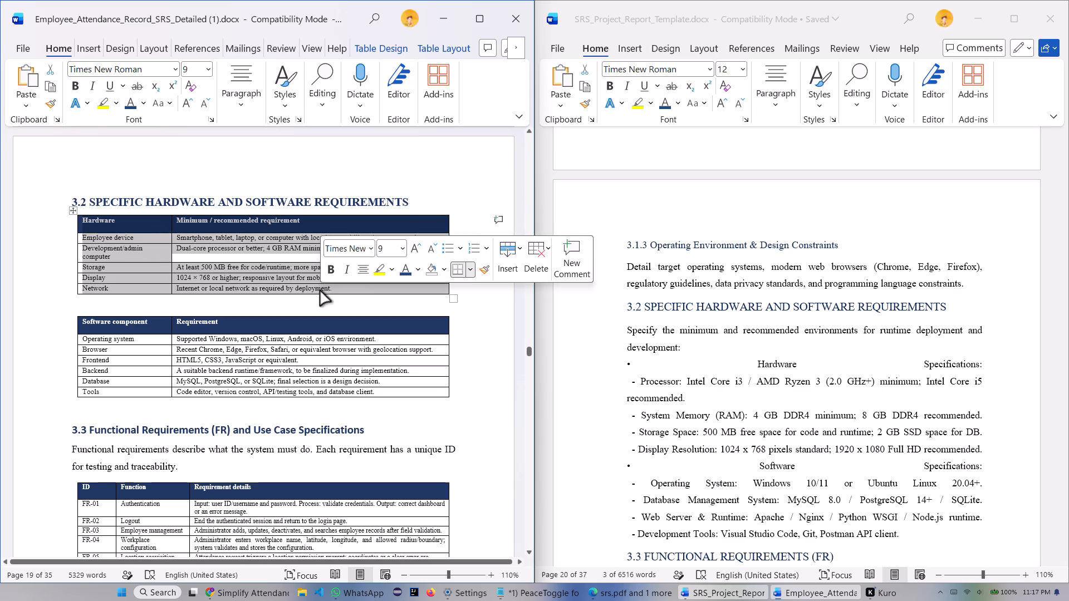
{"action": "left_click", "coordinate": [210, 68]}
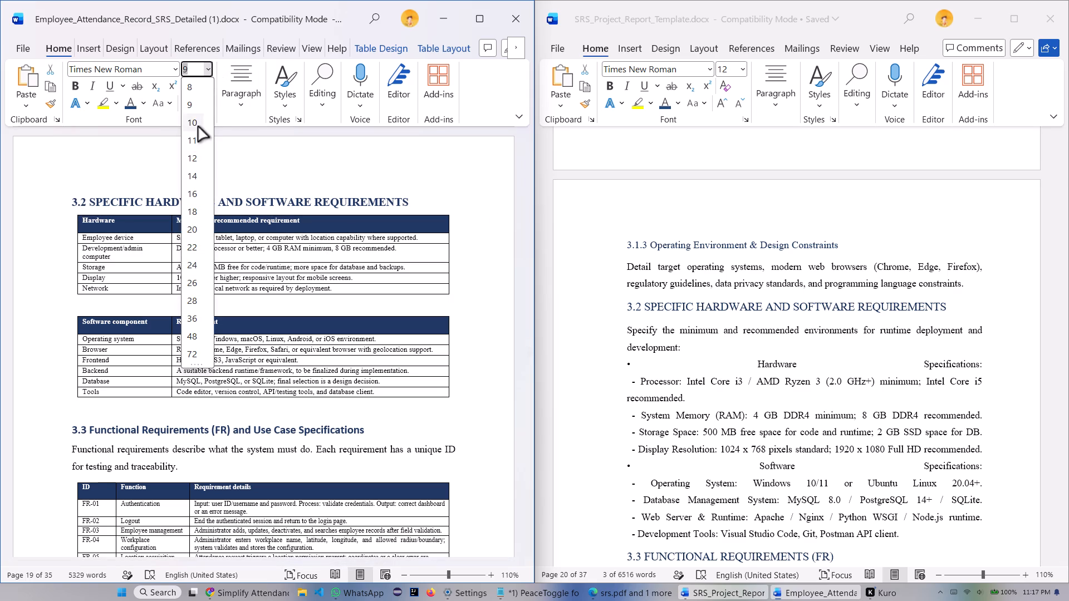
{"action": "left_click", "coordinate": [201, 126]}
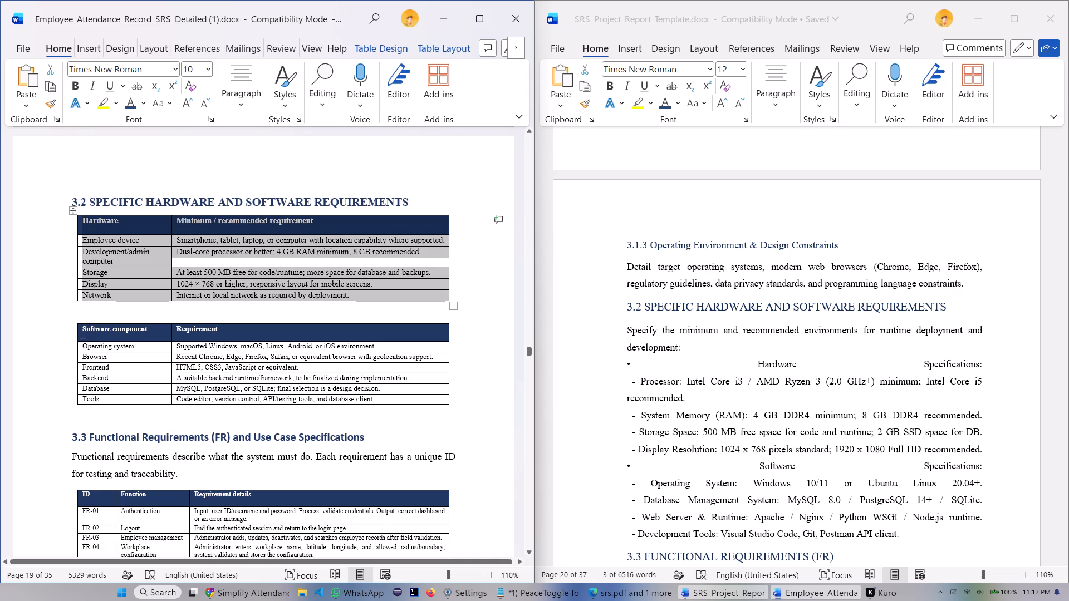
Set the font size of the whole software component table in section 3.2 to 10.
{"action": "left_click_drag", "start_coordinate": [84, 328], "coordinate": [237, 376]}
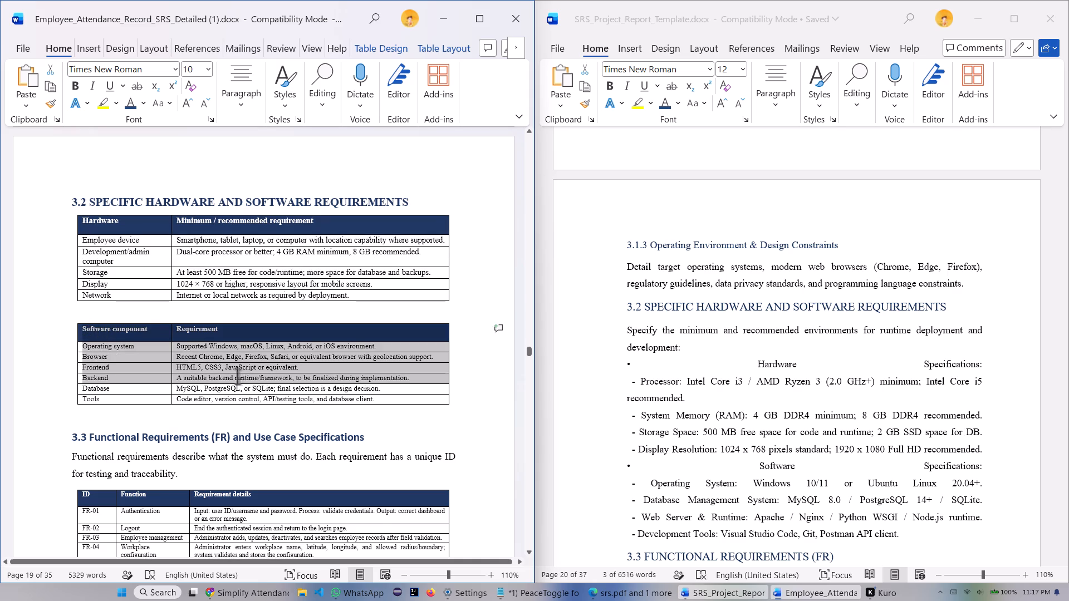
{"action": "left_click_drag", "start_coordinate": [237, 376], "coordinate": [363, 400]}
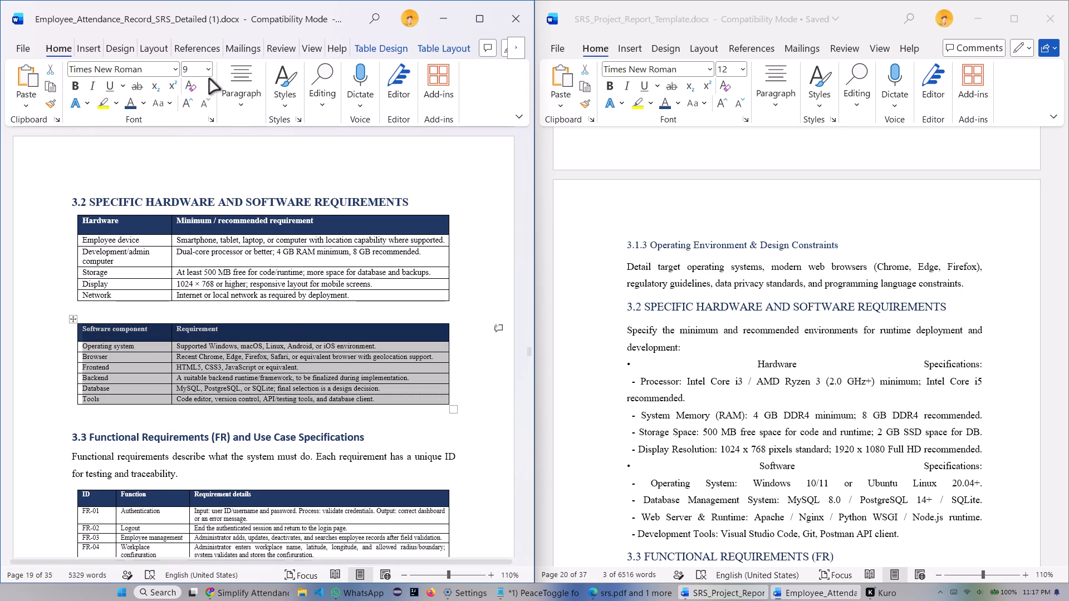
{"action": "left_click", "coordinate": [209, 69]}
{"action": "left_click", "coordinate": [200, 122]}
{"action": "scroll", "coordinate": [302, 238], "scroll_direction": "down", "scroll_amount": 3}
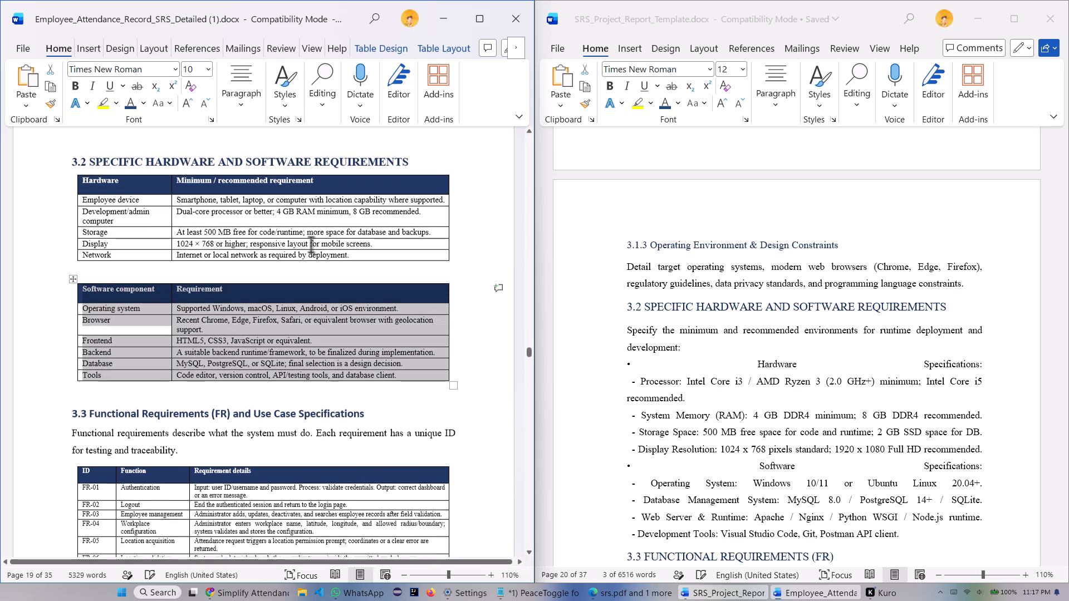
{"action": "scroll", "coordinate": [311, 244], "scroll_direction": "down", "scroll_amount": 2}
{"action": "left_click", "coordinate": [469, 318]}
Format the 3.3 Functional Requirements heading in Times New Roman and convert it to uppercase.
{"action": "scroll", "coordinate": [192, 269], "scroll_direction": "down", "scroll_amount": 4}
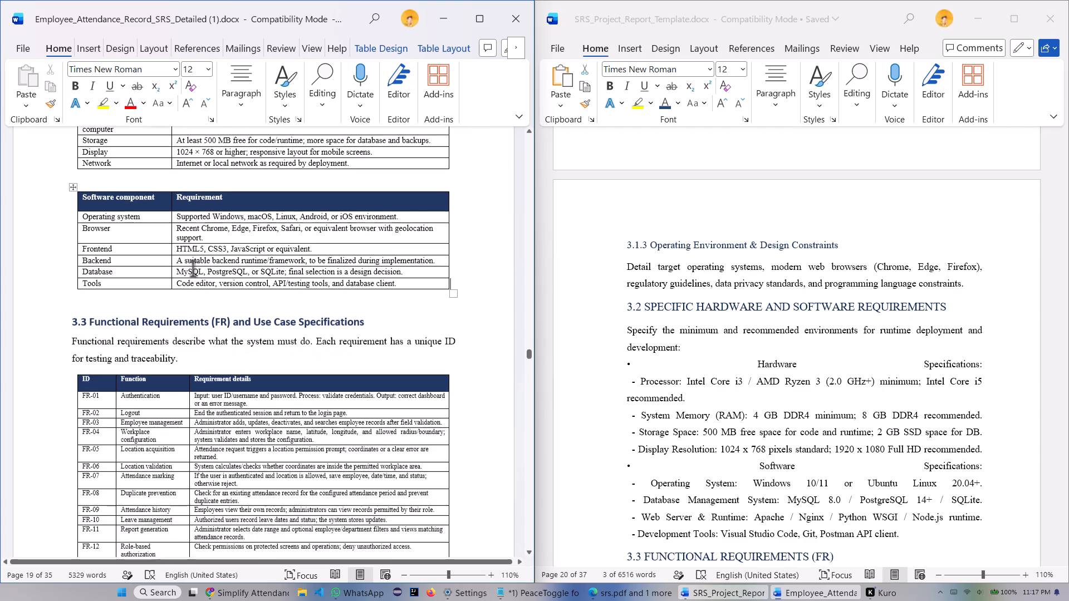
{"action": "scroll", "coordinate": [679, 290], "scroll_direction": "down", "scroll_amount": 7}
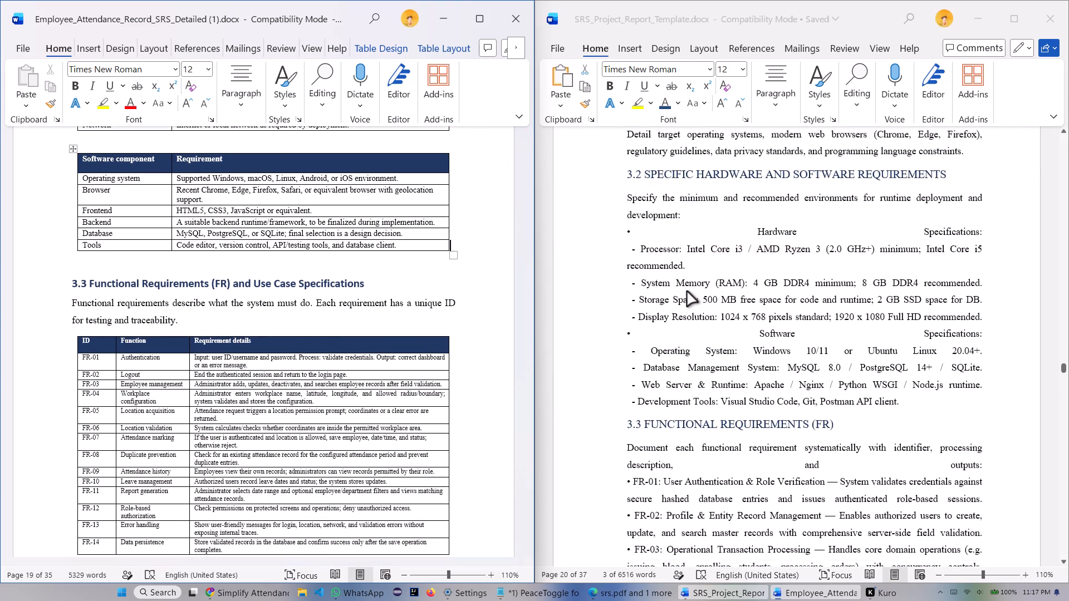
{"action": "scroll", "coordinate": [687, 292], "scroll_direction": "up", "scroll_amount": 3}
{"action": "scroll", "coordinate": [687, 292], "scroll_direction": "down", "scroll_amount": 4}
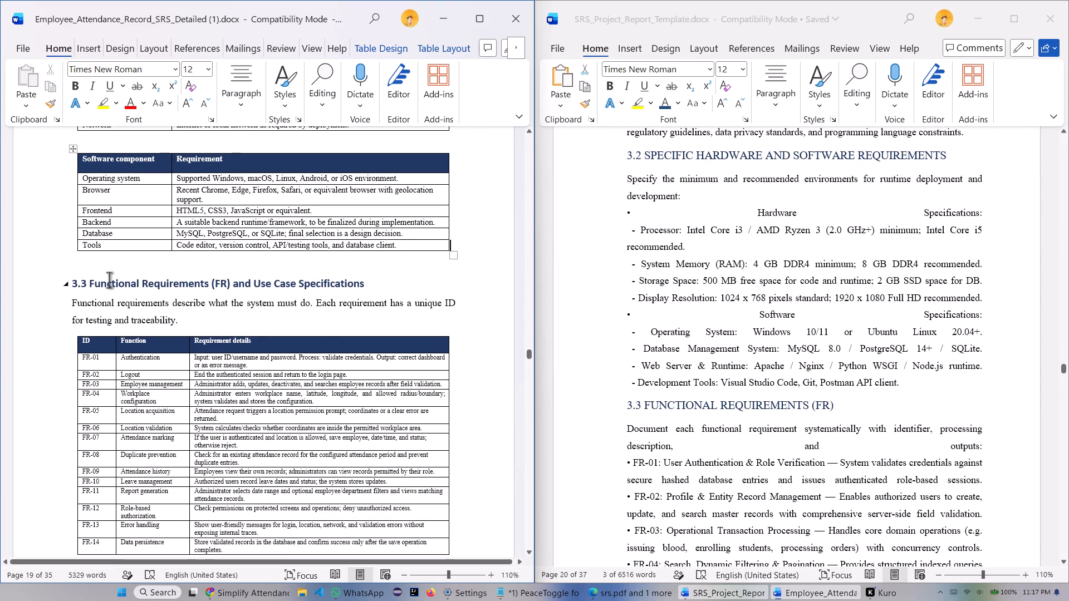
{"action": "left_click_drag", "start_coordinate": [71, 280], "coordinate": [348, 287]}
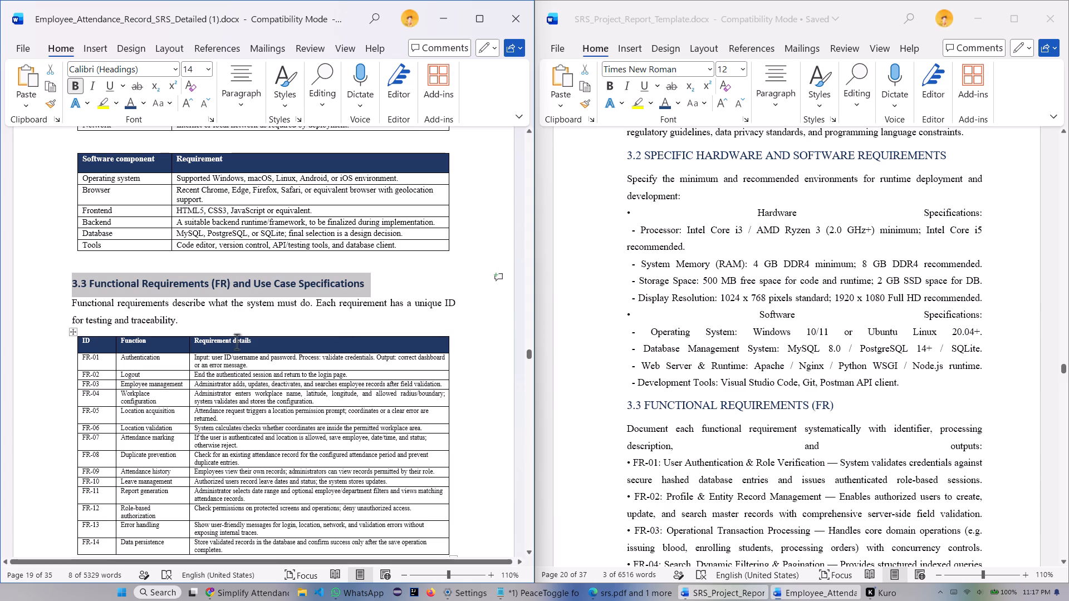
{"action": "left_click", "coordinate": [175, 70]}
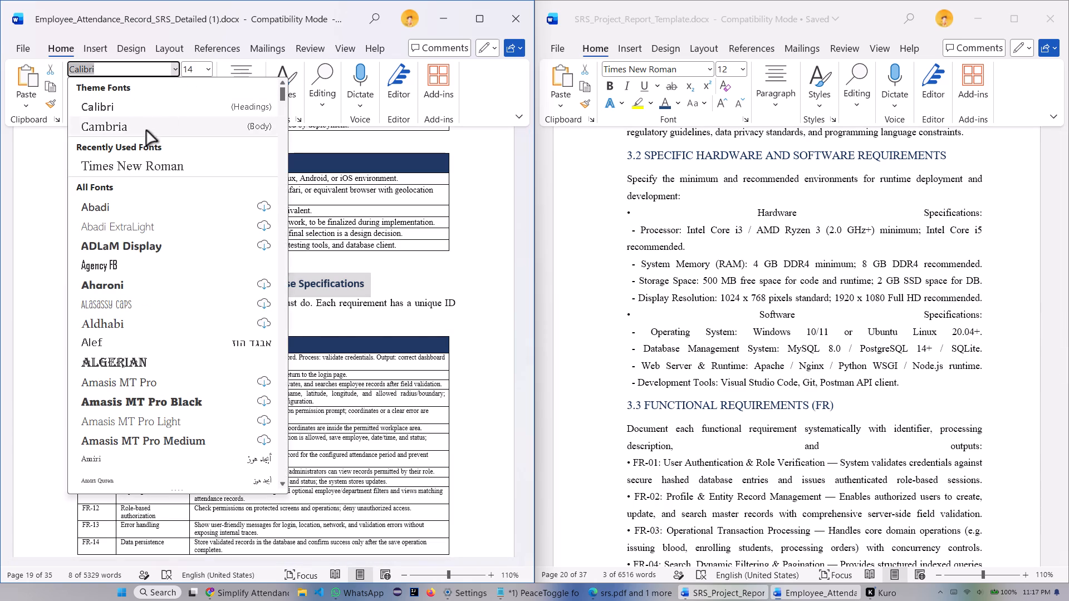
{"action": "left_click", "coordinate": [137, 160]}
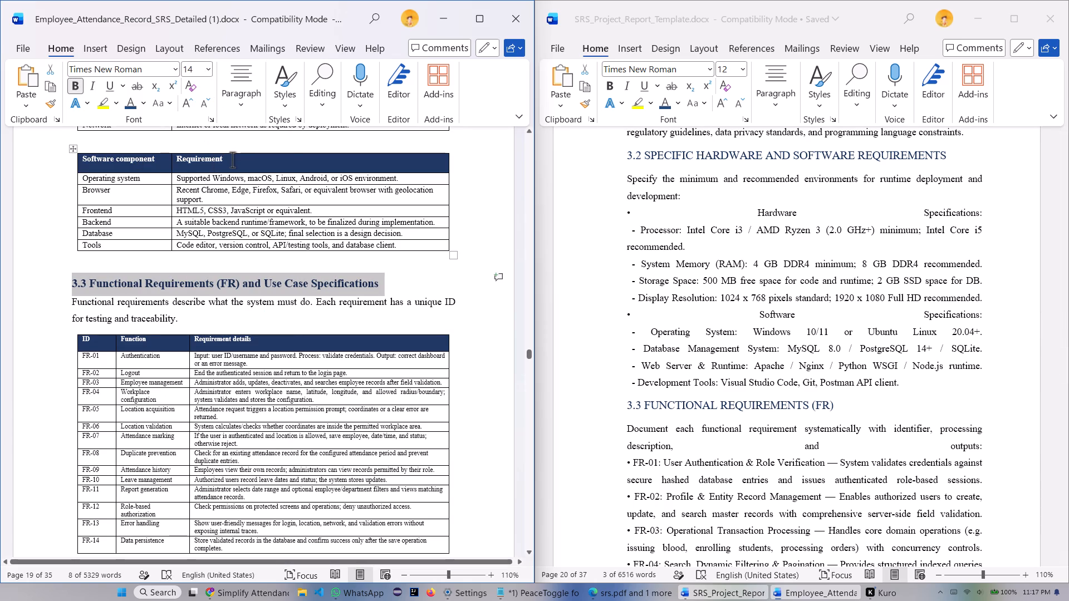
{"action": "key", "text": "shift+F3"}
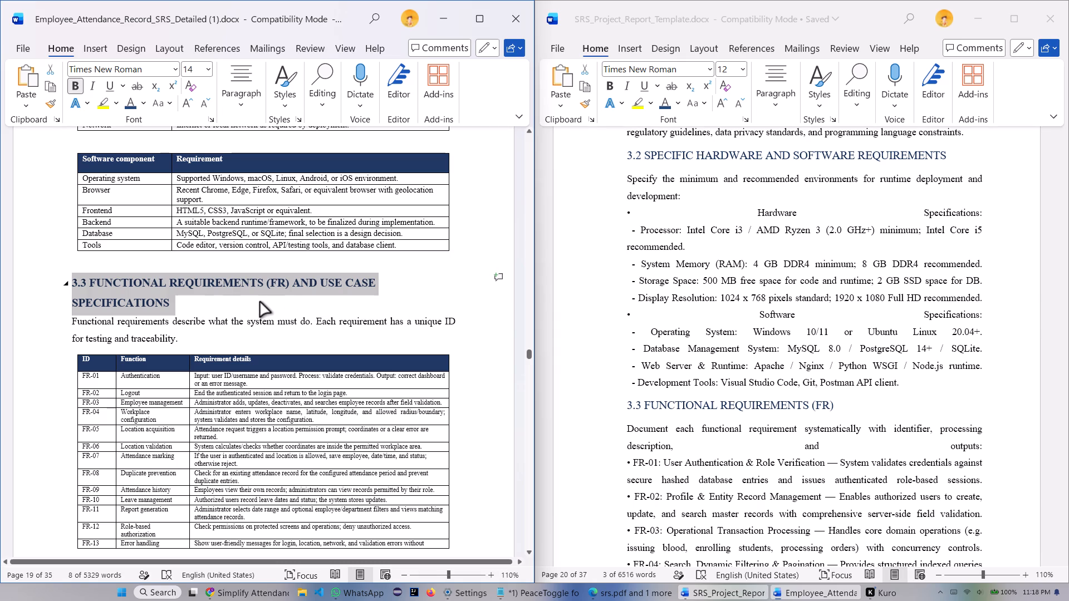
Delete "AND USE CASE SPECIFICATIONS" from the 3.3 heading so it reads "3.3 FUNCTIONAL REQUIREMENTS (FR)".
{"action": "left_click", "coordinate": [178, 306]}
{"action": "key", "text": "BackSpace"}
{"action": "key", "text": "BackSpace"}
{"action": "key", "text": "BackSpace"}
{"action": "key", "text": "BackSpace"}
{"action": "key", "text": "BackSpace"}
{"action": "key", "text": "BackSpace"}
{"action": "key", "text": "BackSpace"}
{"action": "key", "text": "BackSpace"}
{"action": "key", "text": "BackSpace"}
{"action": "key", "text": "BackSpace"}
{"action": "key", "text": "BackSpace"}
{"action": "key", "text": "BackSpace"}
{"action": "key", "text": "BackSpace"}
{"action": "key", "text": "BackSpace"}
{"action": "key", "text": "BackSpace"}
{"action": "key", "text": "BackSpace"}
{"action": "key", "text": "BackSpace"}
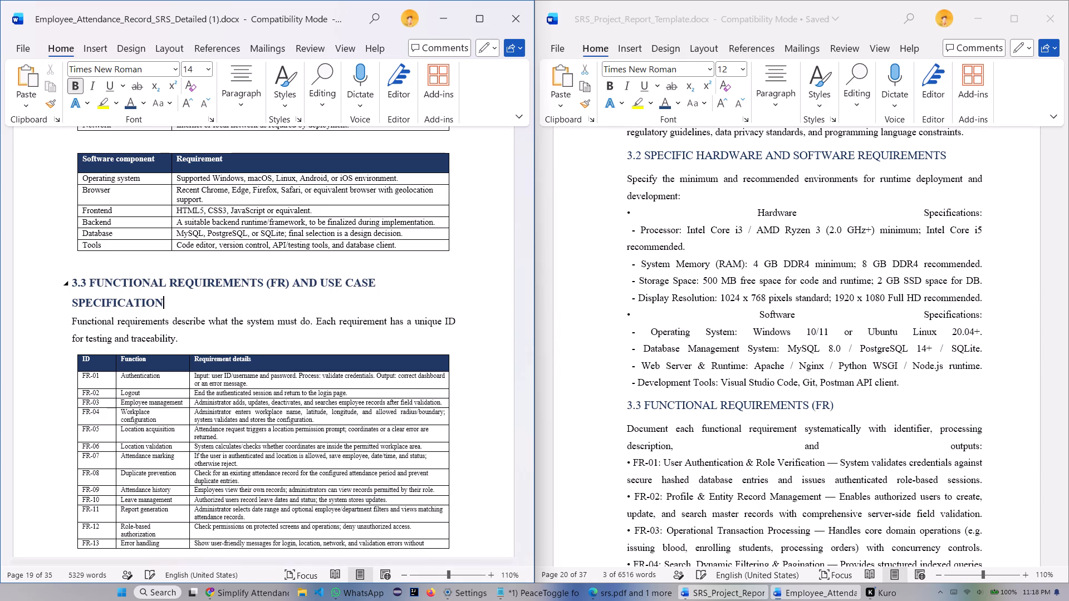
{"action": "key", "text": "BackSpace"}
{"action": "key", "text": "BackSpace"}
{"action": "key", "text": "BackSpace"}
{"action": "key", "text": "BackSpace"}
{"action": "key", "text": "BackSpace"}
{"action": "key", "text": "BackSpace"}
{"action": "key", "text": "BackSpace"}
{"action": "key", "text": "BackSpace"}
{"action": "key", "text": "BackSpace"}
{"action": "key", "text": "BackSpace"}
{"action": "key", "text": "BackSpace"}
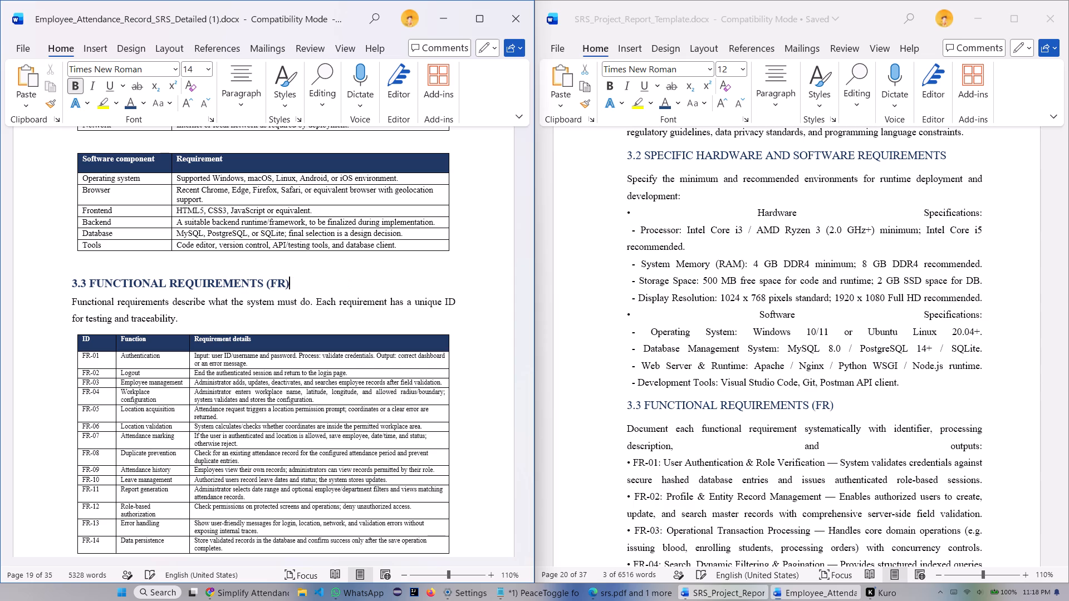
Set the font size of the functional requirements table to 10 and check its rows FR-11 to FR-14.
{"action": "scroll", "coordinate": [141, 302], "scroll_direction": "down", "scroll_amount": 1}
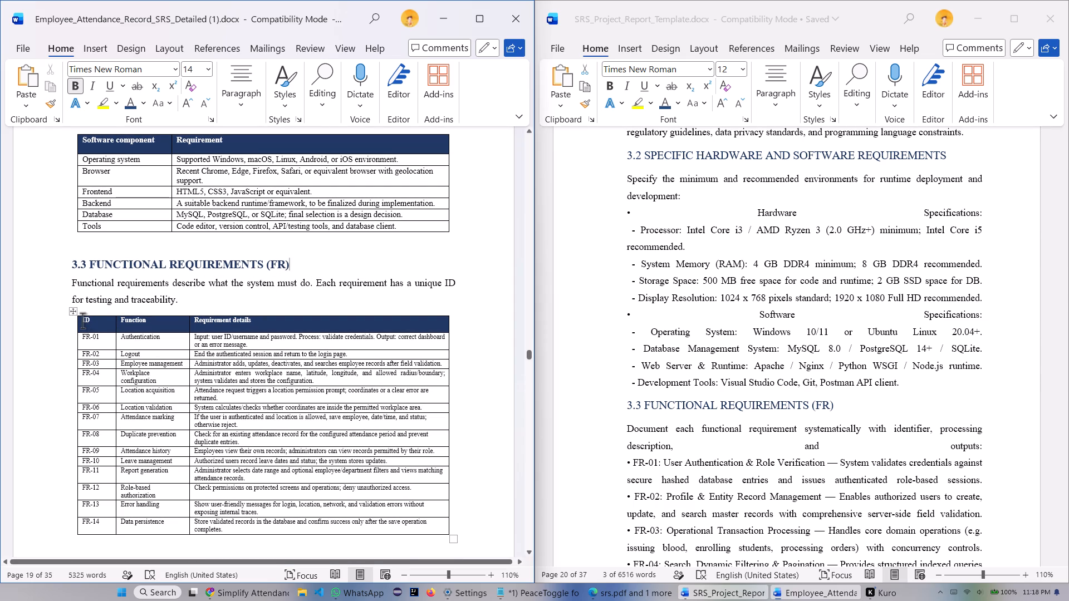
{"action": "left_click_drag", "start_coordinate": [82, 321], "coordinate": [360, 523]}
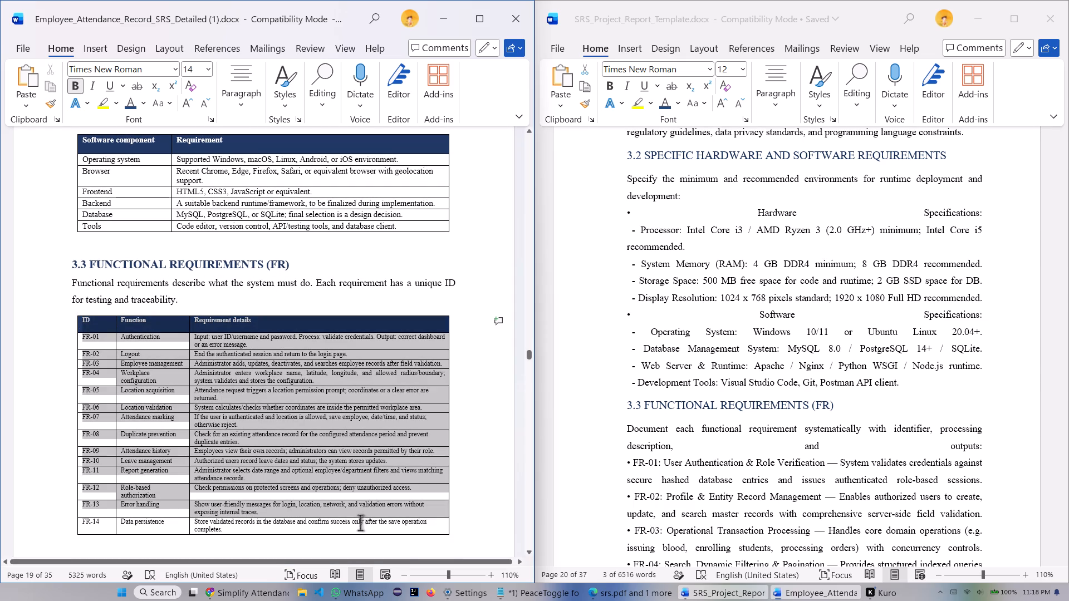
{"action": "left_click_drag", "start_coordinate": [360, 523], "coordinate": [273, 526]}
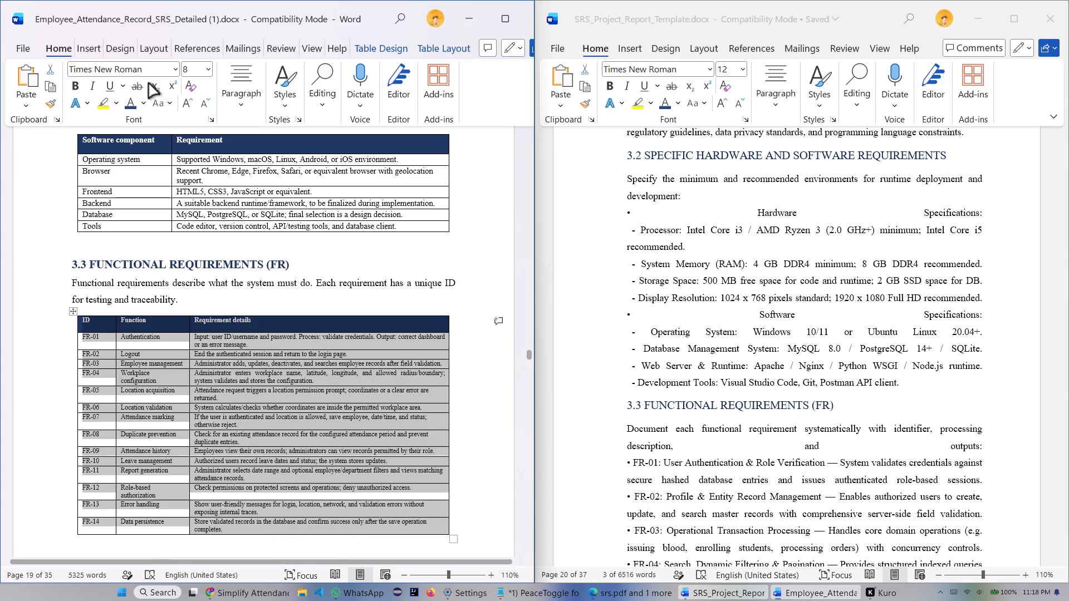
{"action": "left_click", "coordinate": [208, 71]}
{"action": "left_click", "coordinate": [199, 129]}
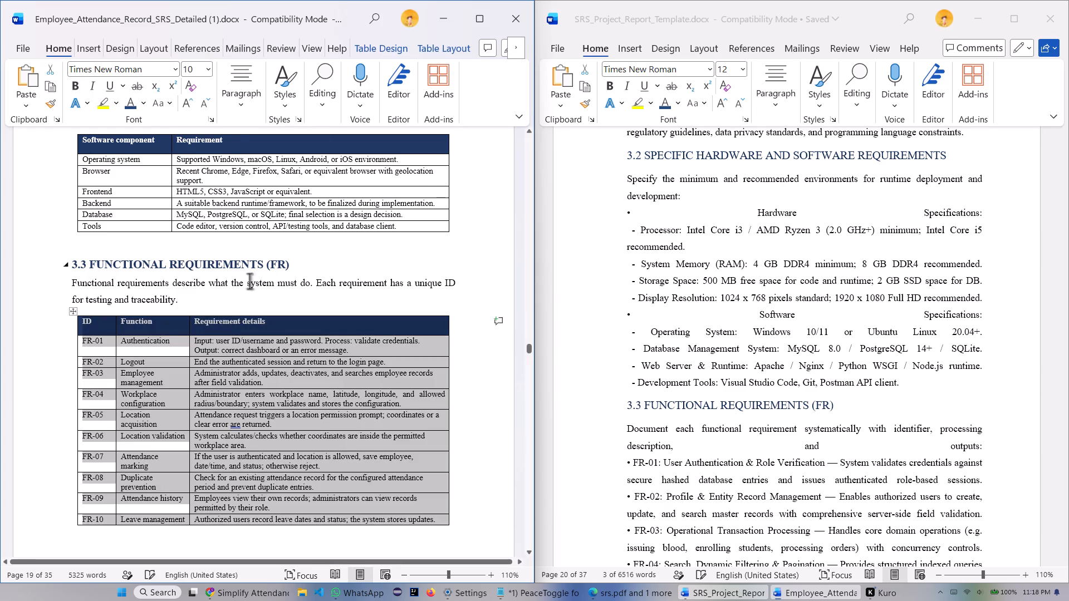
{"action": "scroll", "coordinate": [272, 286], "scroll_direction": "down", "scroll_amount": 3}
{"action": "left_click", "coordinate": [459, 368]}
{"action": "scroll", "coordinate": [413, 359], "scroll_direction": "down", "scroll_amount": 5}
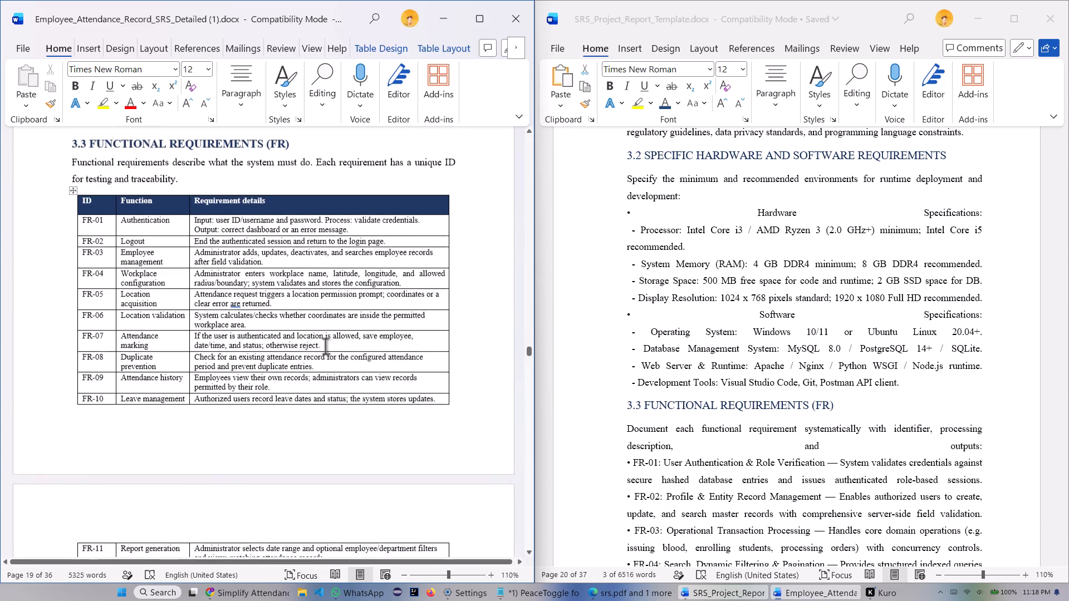
{"action": "scroll", "coordinate": [188, 328], "scroll_direction": "down", "scroll_amount": 5}
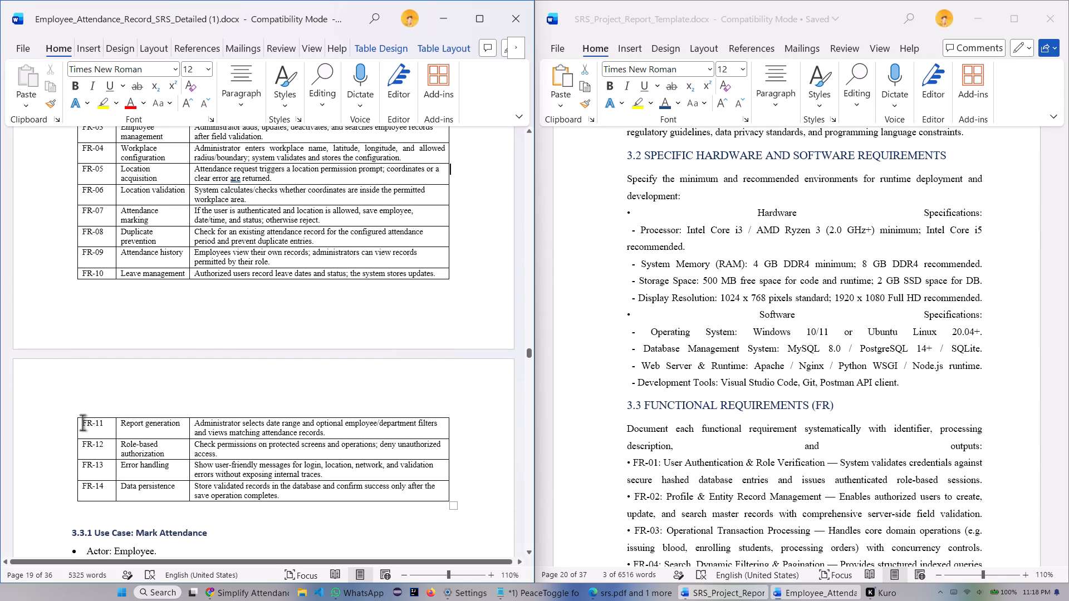
{"action": "left_click_drag", "start_coordinate": [82, 422], "coordinate": [281, 486]}
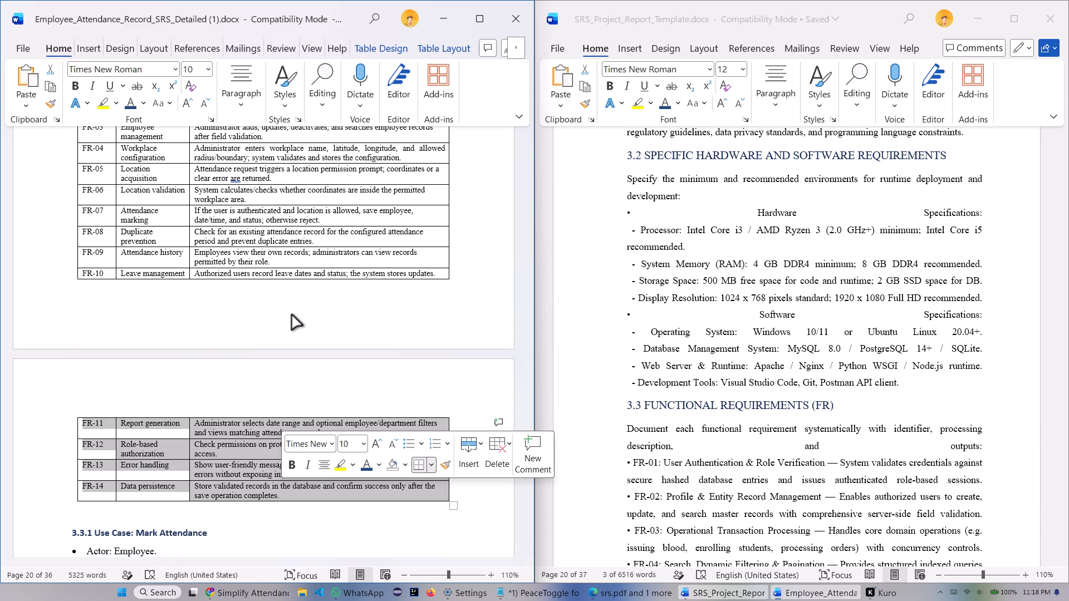
{"action": "left_click", "coordinate": [367, 393]}
Compare the report's functional requirements and use case subsections with section 3.3 and the start of 3.4 in the template.
{"action": "scroll", "coordinate": [401, 378], "scroll_direction": "down", "scroll_amount": 7}
{"action": "scroll", "coordinate": [182, 368], "scroll_direction": "down", "scroll_amount": 4}
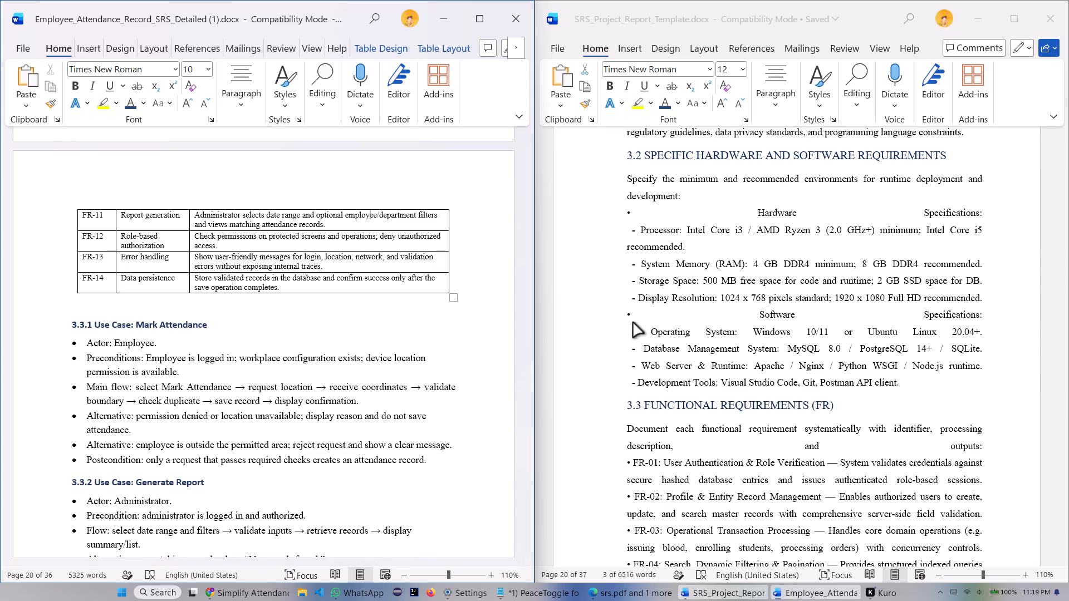
{"action": "scroll", "coordinate": [336, 347], "scroll_direction": "up", "scroll_amount": 6}
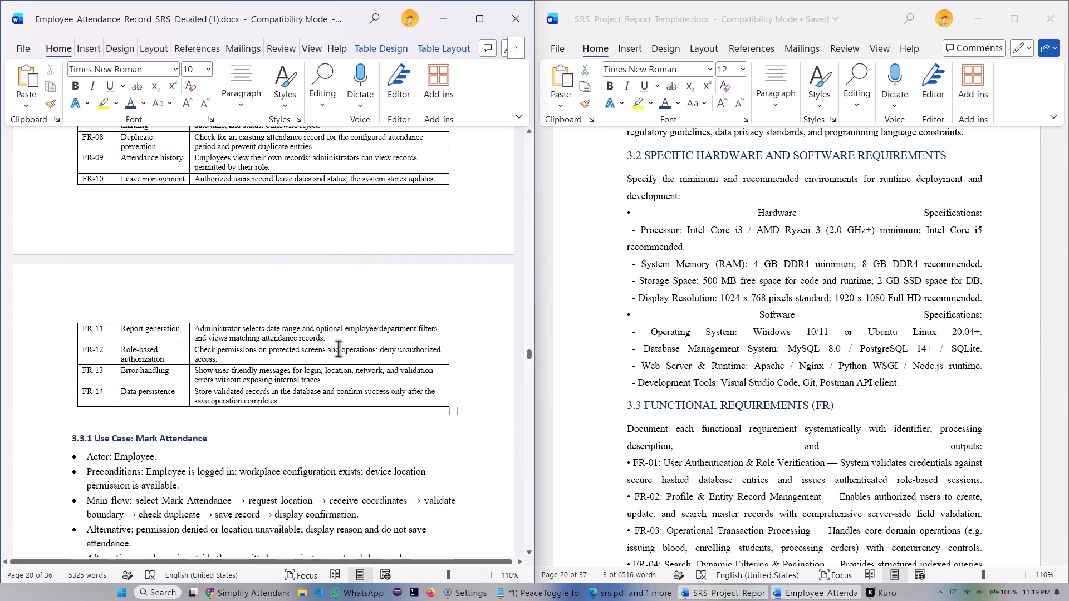
{"action": "scroll", "coordinate": [338, 348], "scroll_direction": "up", "scroll_amount": 3}
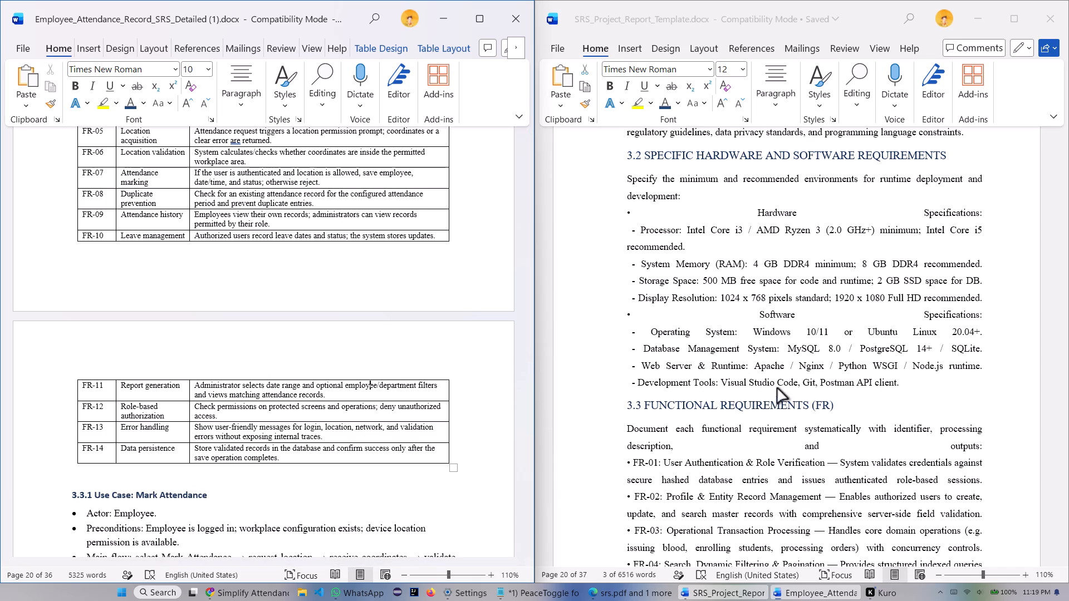
{"action": "scroll", "coordinate": [739, 401], "scroll_direction": "down", "scroll_amount": 1}
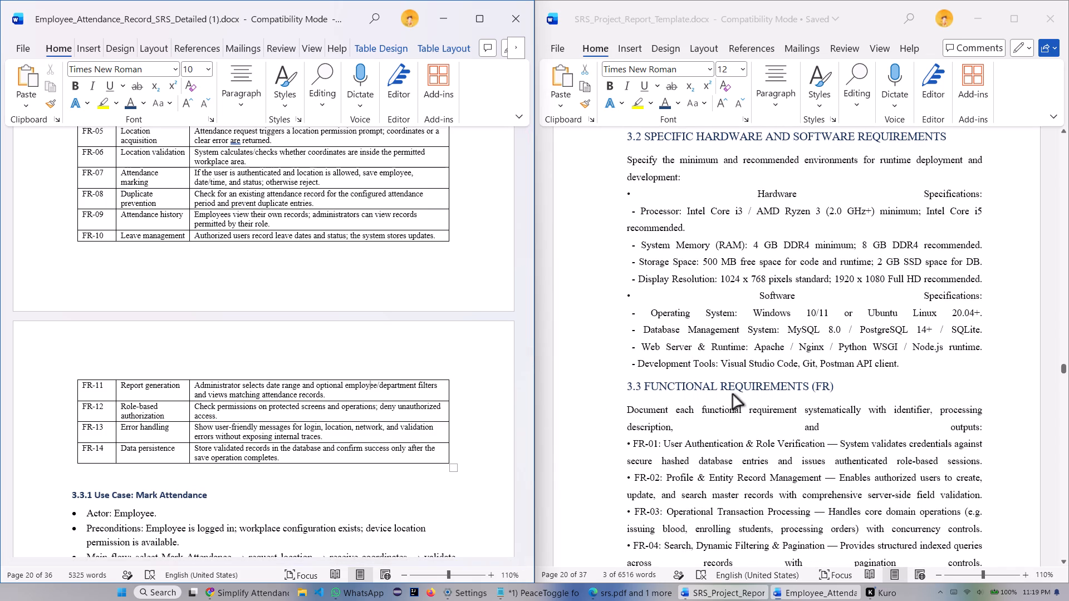
{"action": "scroll", "coordinate": [688, 392], "scroll_direction": "down", "scroll_amount": 2}
{"action": "scroll", "coordinate": [854, 333], "scroll_direction": "down", "scroll_amount": 3}
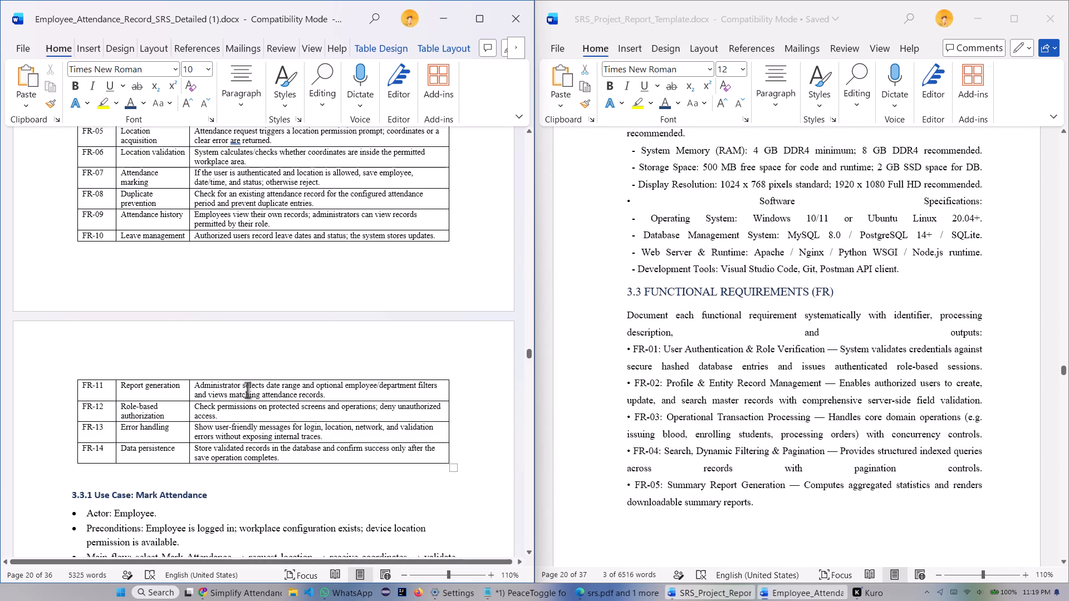
{"action": "scroll", "coordinate": [247, 390], "scroll_direction": "up", "scroll_amount": 8}
{"action": "scroll", "coordinate": [246, 393], "scroll_direction": "down", "scroll_amount": 17}
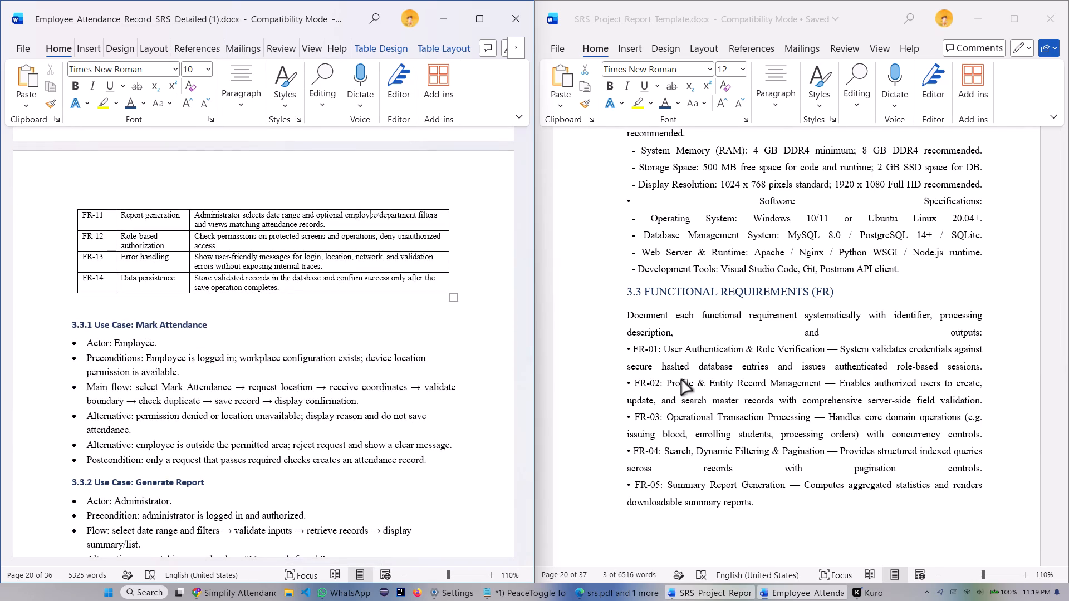
{"action": "scroll", "coordinate": [678, 381], "scroll_direction": "down", "scroll_amount": 11}
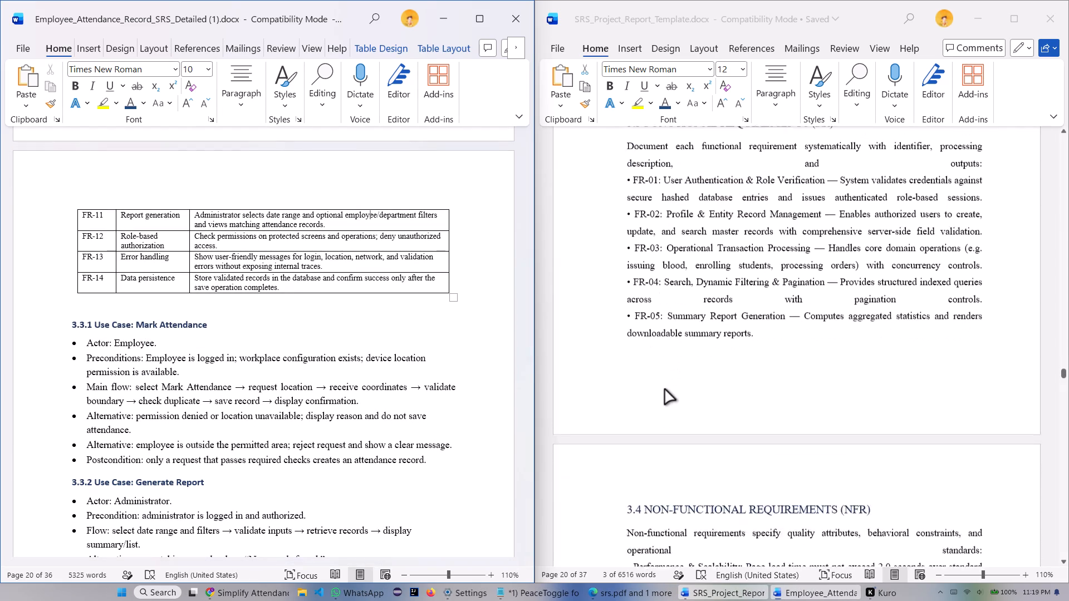
{"action": "scroll", "coordinate": [665, 390], "scroll_direction": "down", "scroll_amount": 3}
{"action": "scroll", "coordinate": [316, 407], "scroll_direction": "down", "scroll_amount": 7}
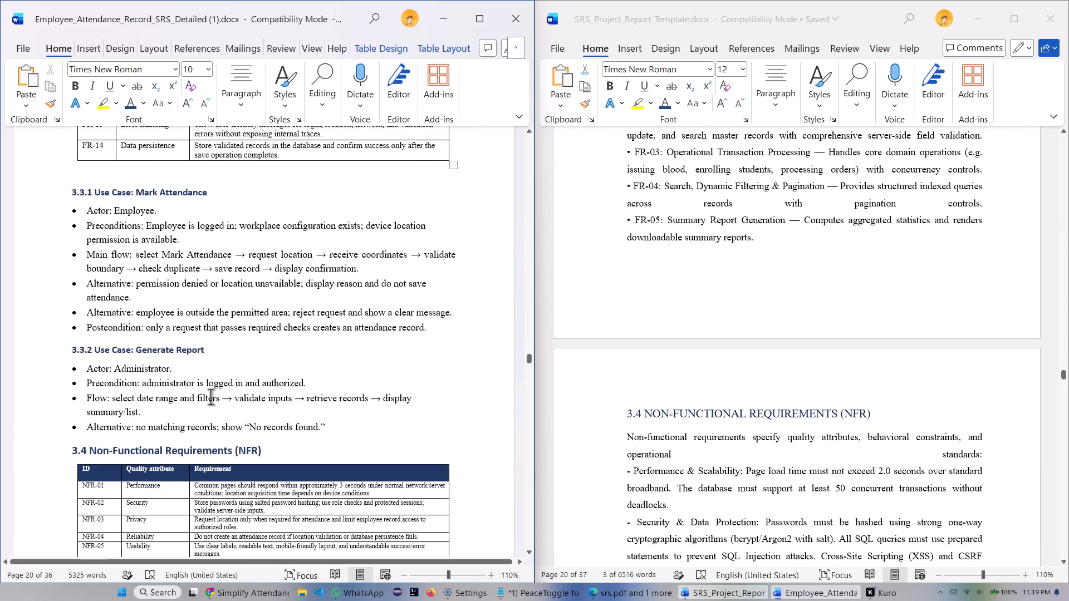
Select the "3.4 Non-Functional Requirements (NFR)" heading in the attendance report.
{"action": "scroll", "coordinate": [170, 408], "scroll_direction": "down", "scroll_amount": 3}
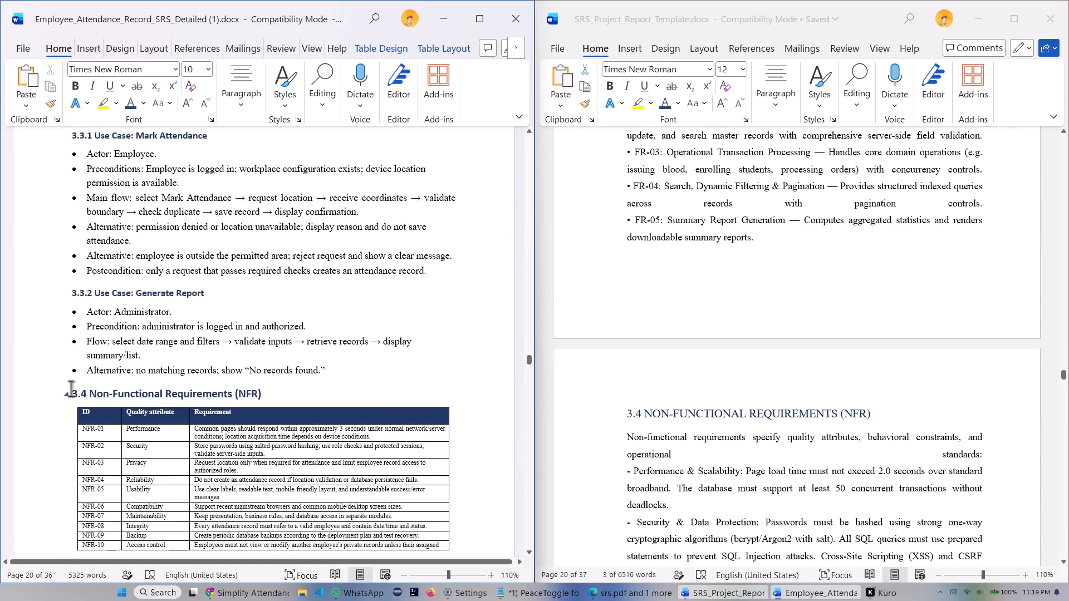
{"action": "left_click_drag", "start_coordinate": [73, 389], "coordinate": [263, 394]}
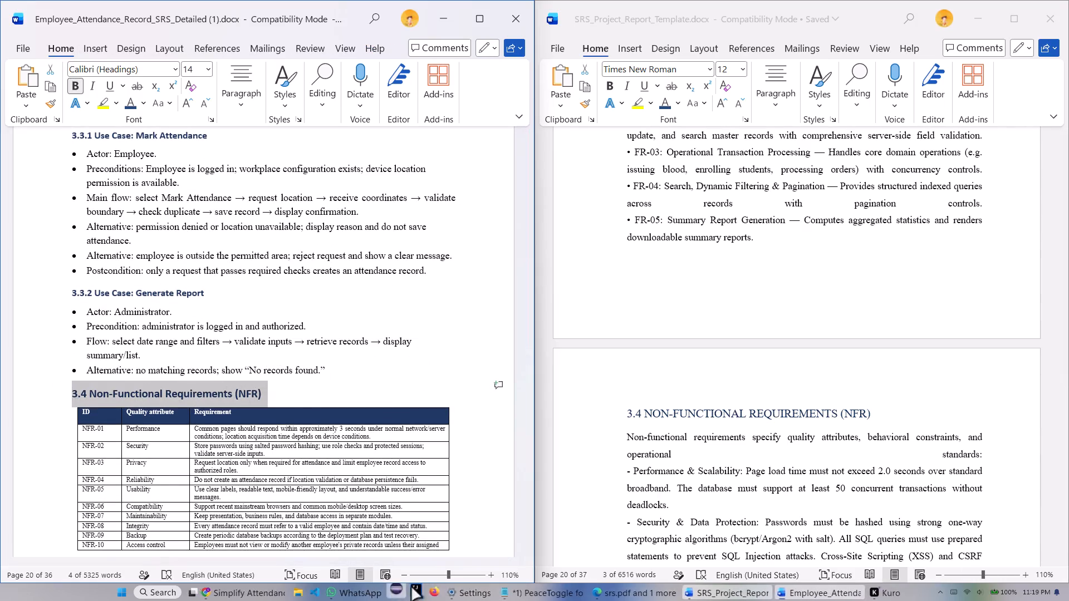
Switch to the Windows Update page in Settings and retry the 2026-10 Preview Update (KB5127936).
{"action": "left_click", "coordinate": [452, 587]}
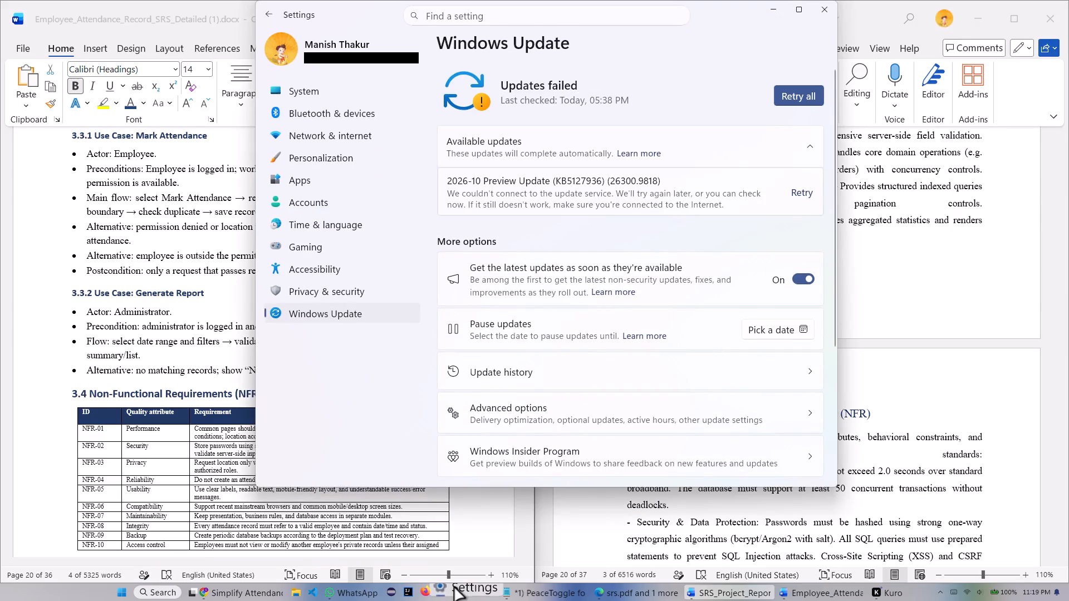
{"action": "left_click", "coordinate": [800, 193]}
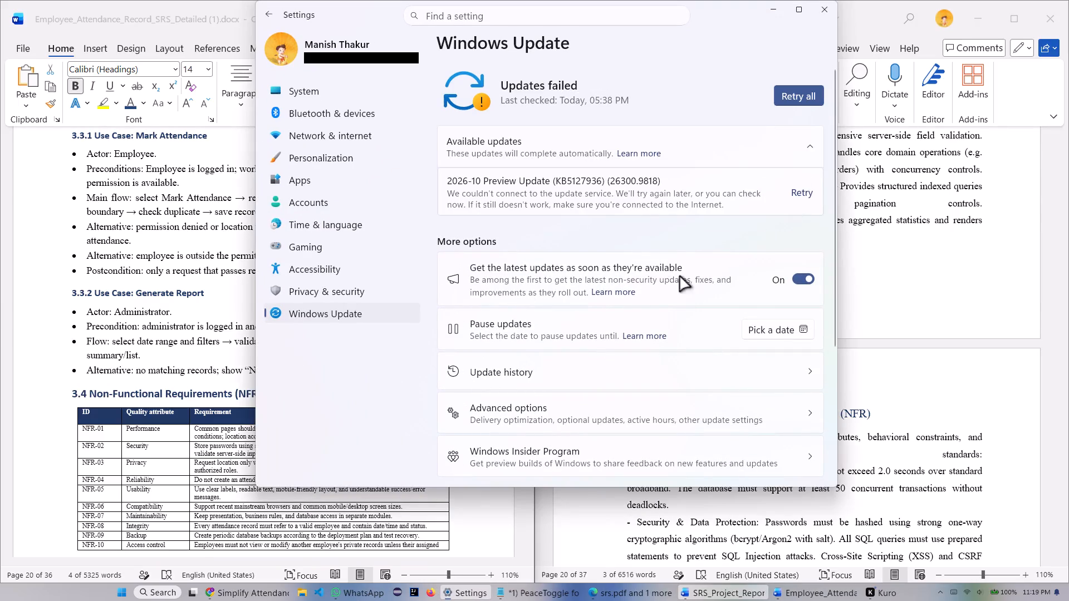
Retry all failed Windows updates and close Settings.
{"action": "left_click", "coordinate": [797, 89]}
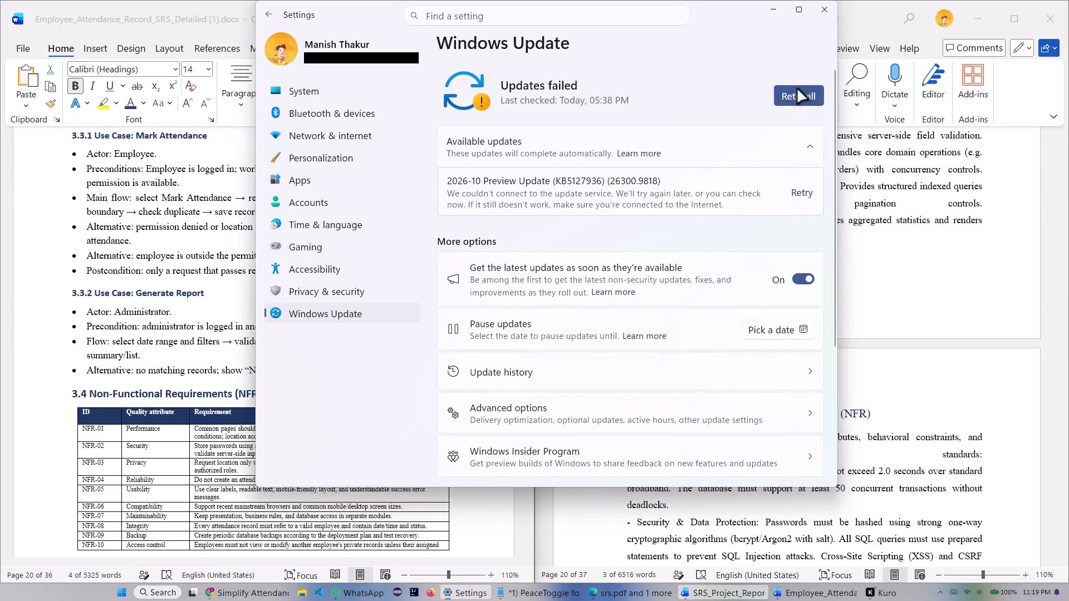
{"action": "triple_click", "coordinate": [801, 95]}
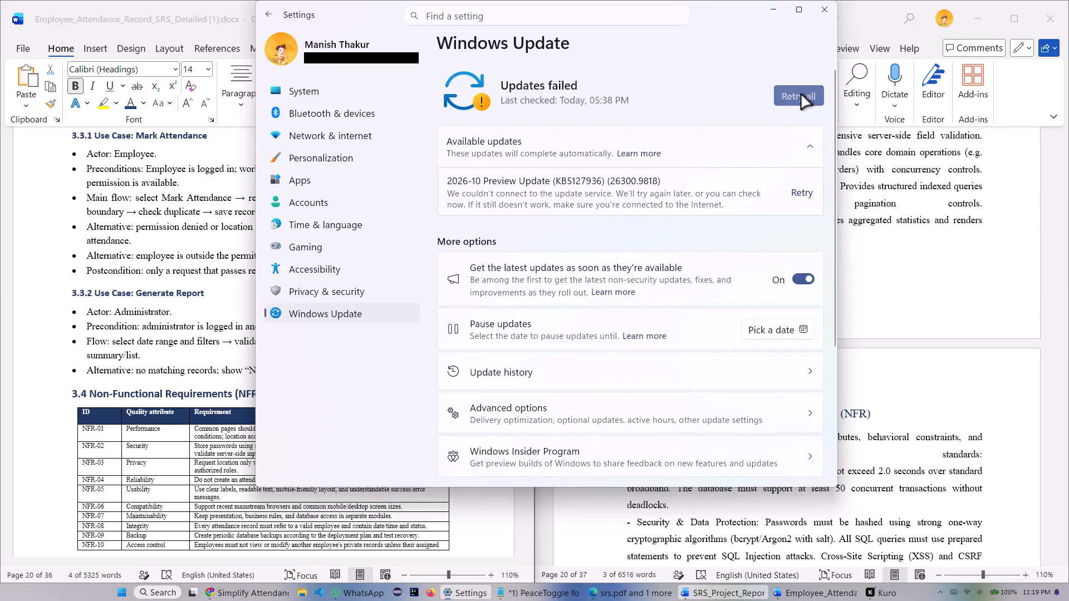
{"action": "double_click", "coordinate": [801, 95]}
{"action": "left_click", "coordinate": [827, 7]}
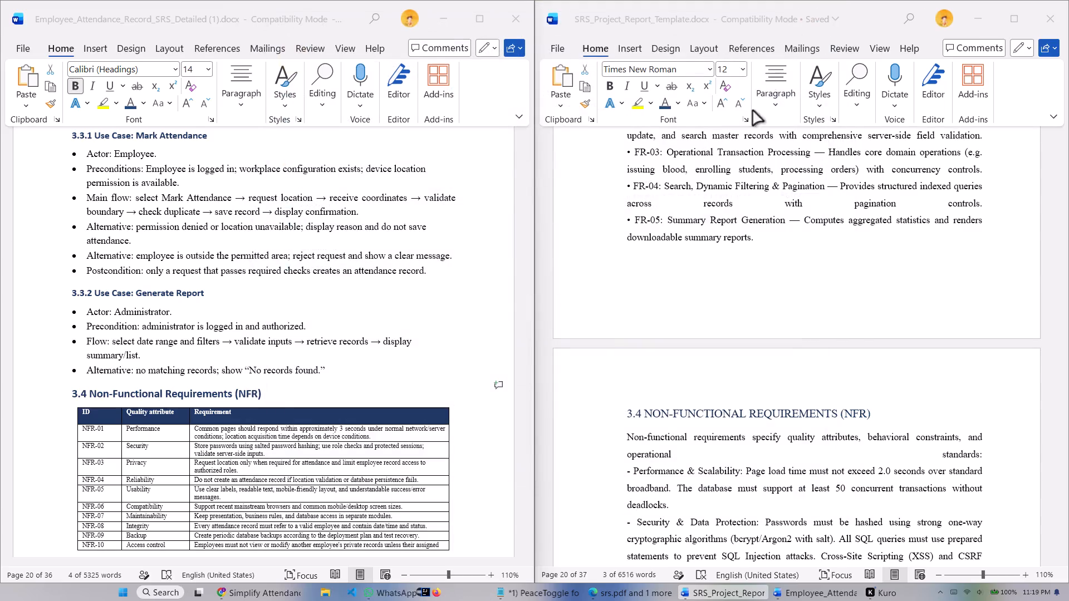
Reopen the Windows Update page in Settings, retry the 2026-10 Preview Update (KB5127936), and minimise Settings.
{"action": "left_click", "coordinate": [180, 590]}
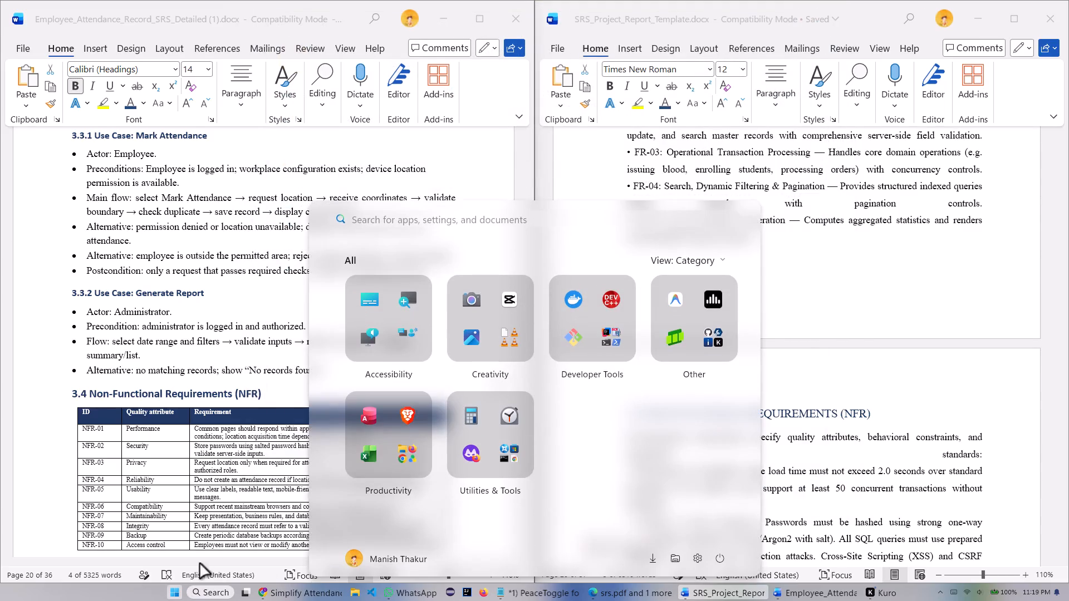
{"action": "left_click", "coordinate": [694, 553]}
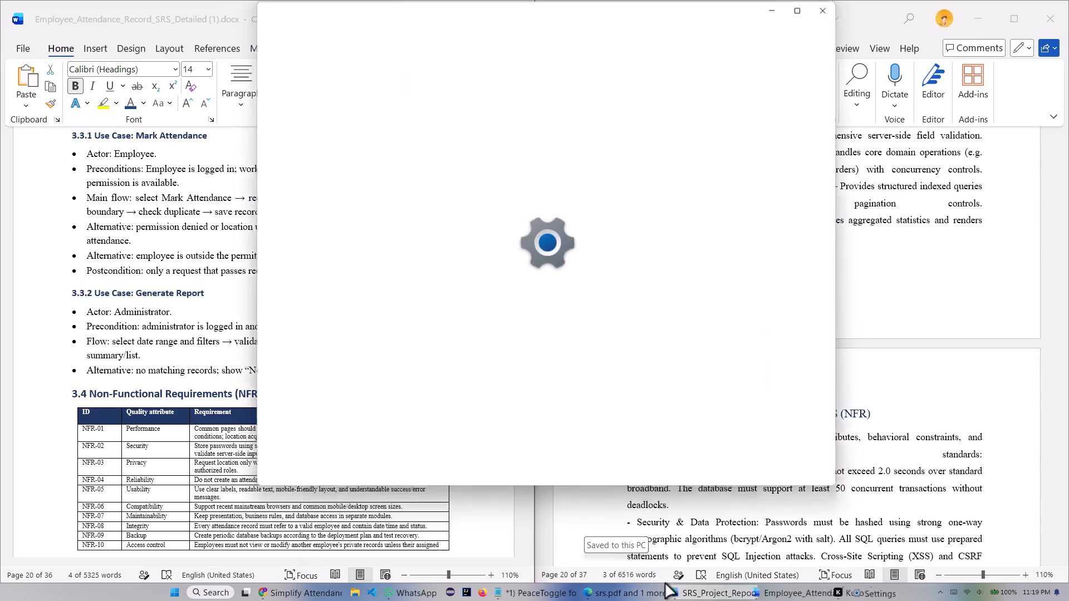
{"action": "left_click", "coordinate": [762, 86]}
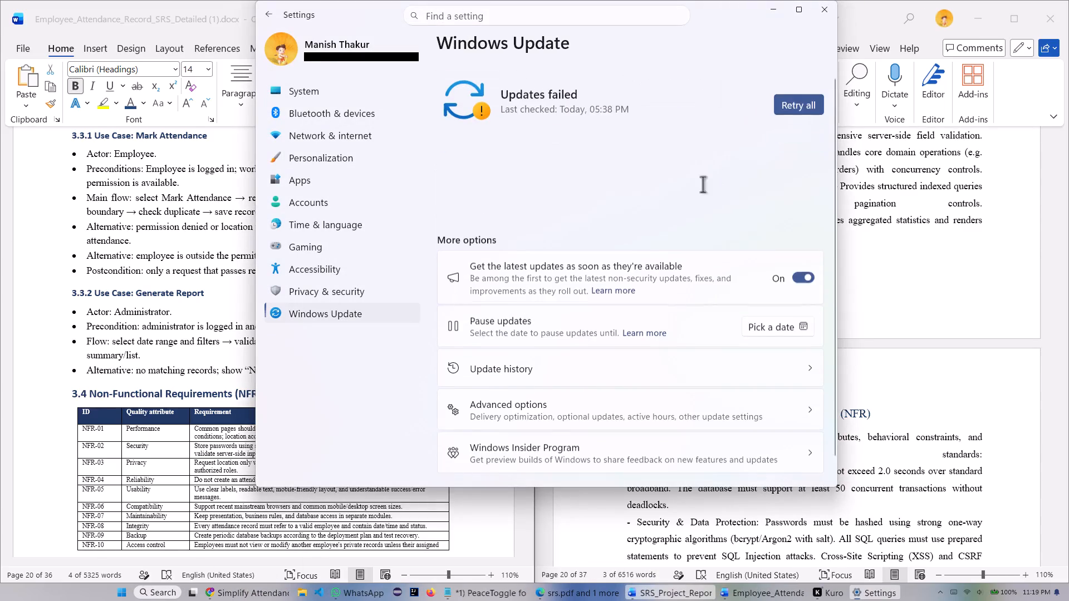
{"action": "left_click", "coordinate": [802, 98]}
{"action": "left_click", "coordinate": [802, 98]}
{"action": "triple_click", "coordinate": [794, 93]}
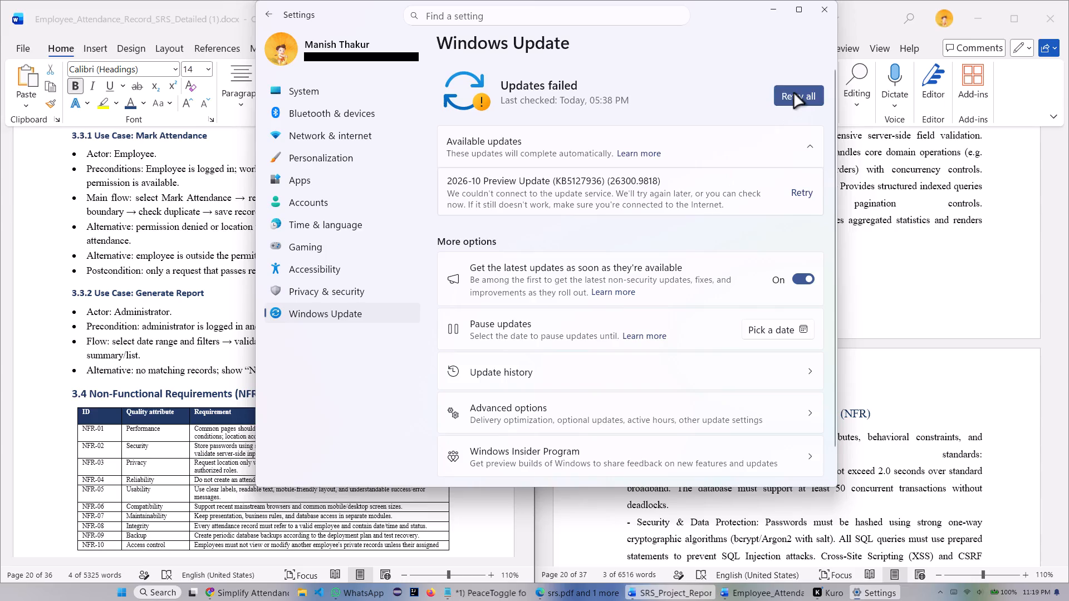
{"action": "left_click", "coordinate": [794, 93]}
{"action": "triple_click", "coordinate": [789, 94]}
{"action": "left_click", "coordinate": [789, 94]}
{"action": "triple_click", "coordinate": [788, 94]}
{"action": "left_click", "coordinate": [787, 94]}
{"action": "double_click", "coordinate": [805, 196]}
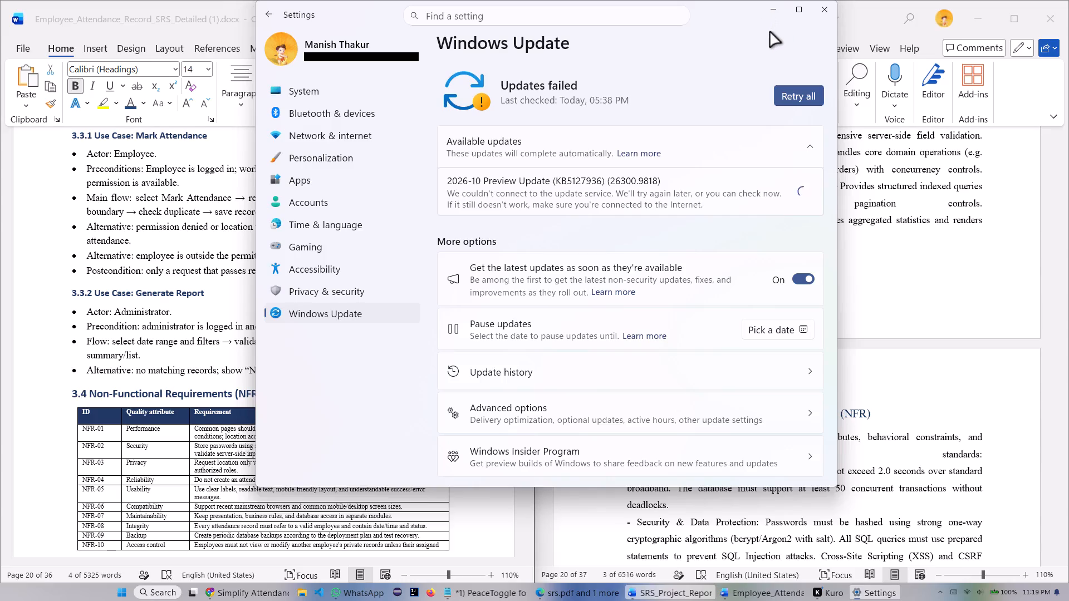
{"action": "left_click", "coordinate": [775, 8]}
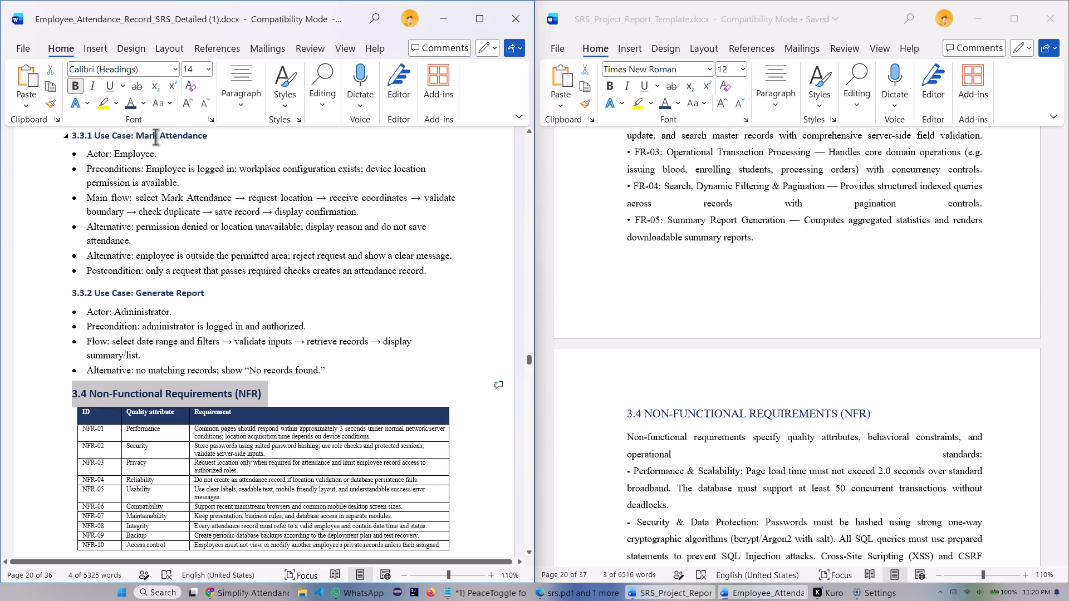
Set the selected "3.4 Non-Functional Requirements (NFR)" heading in the attendance report to Times New Roman and all capitals.
{"action": "left_click", "coordinate": [175, 69]}
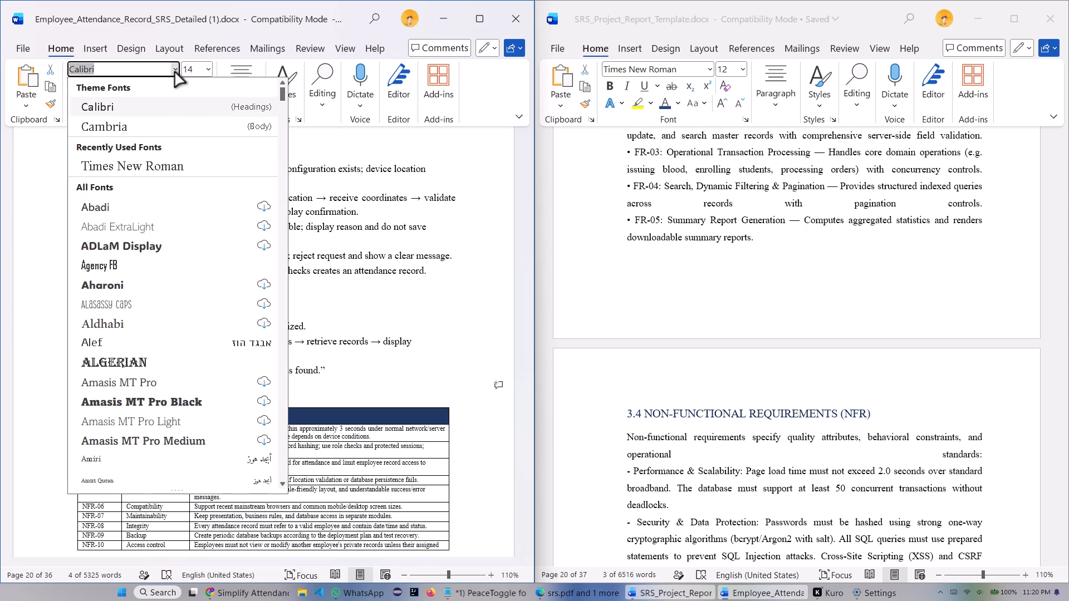
{"action": "left_click", "coordinate": [131, 170]}
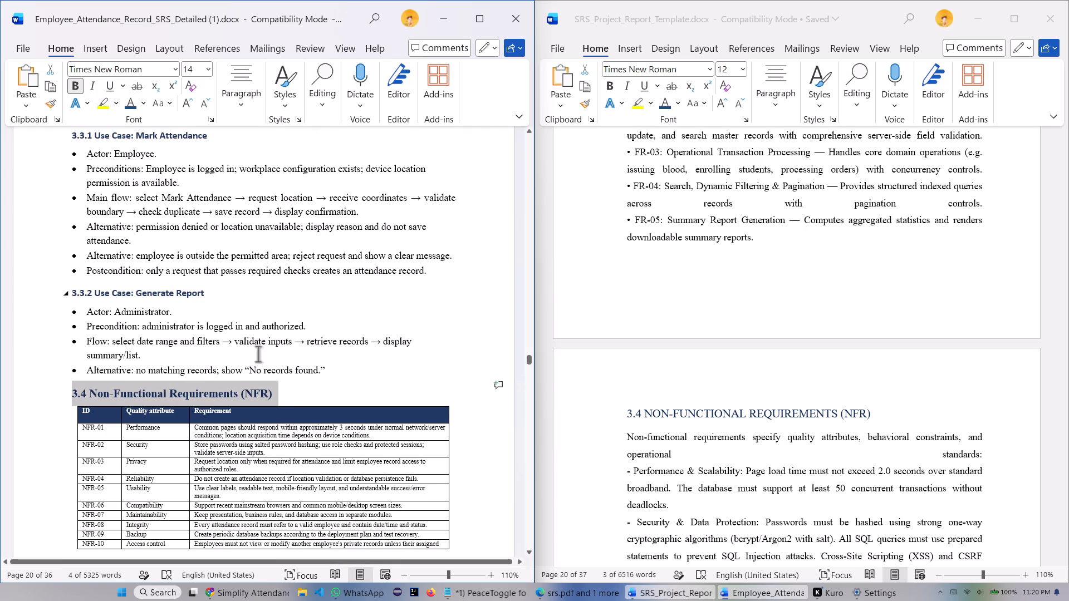
{"action": "key", "text": "shift+F3"}
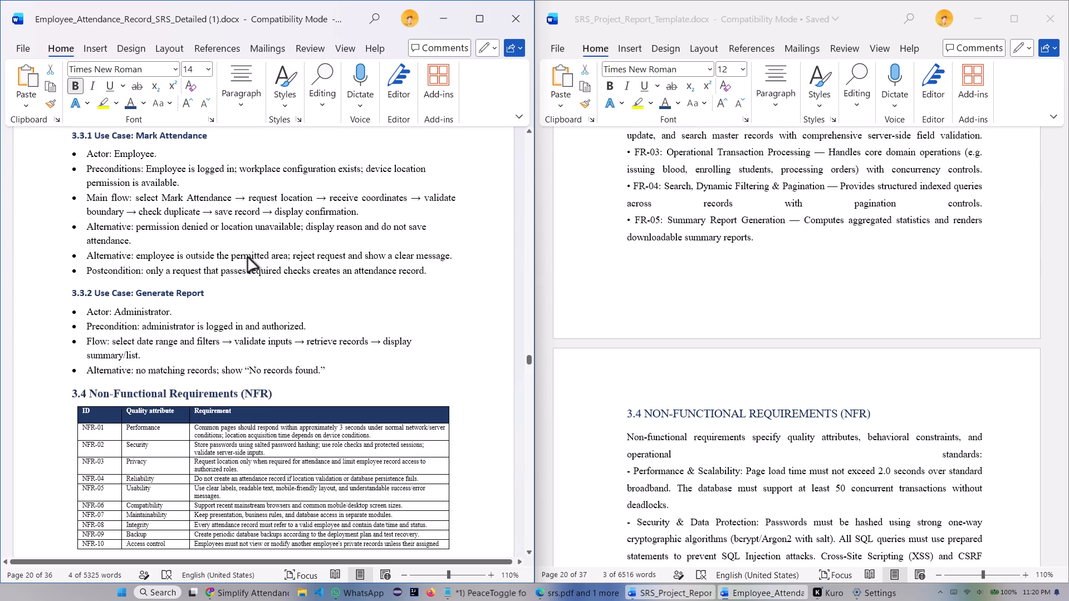
Set the "3.3.1 Use Case: Mark Attendance" heading to Times New Roman.
{"action": "scroll", "coordinate": [129, 308], "scroll_direction": "up", "scroll_amount": 19}
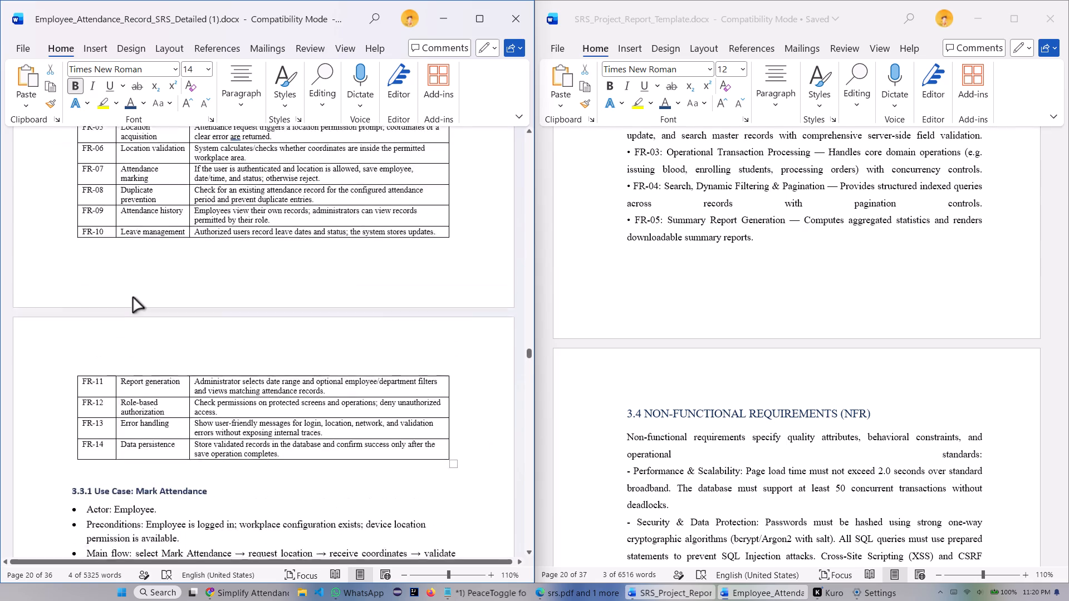
{"action": "scroll", "coordinate": [133, 298], "scroll_direction": "up", "scroll_amount": 19}
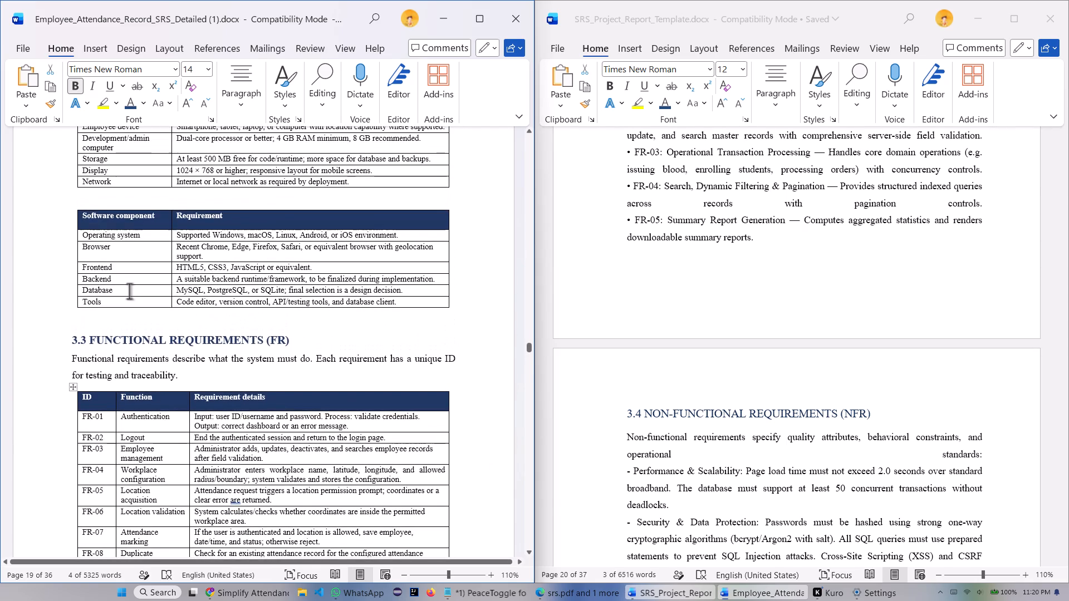
{"action": "scroll", "coordinate": [129, 291], "scroll_direction": "down", "scroll_amount": 15}
{"action": "scroll", "coordinate": [129, 291], "scroll_direction": "down", "scroll_amount": 14}
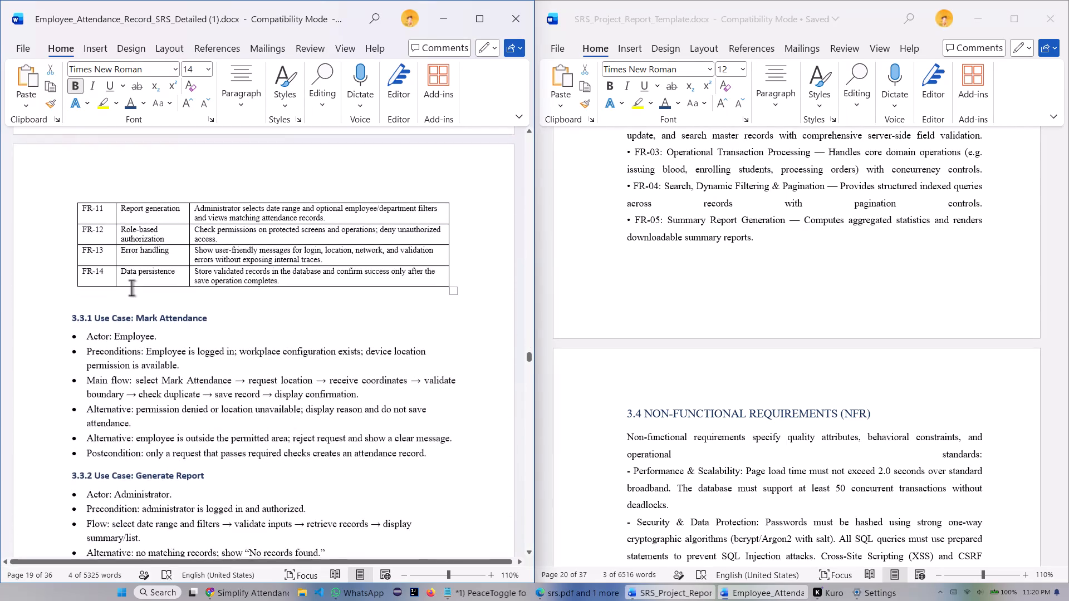
{"action": "left_click_drag", "start_coordinate": [73, 304], "coordinate": [94, 304]}
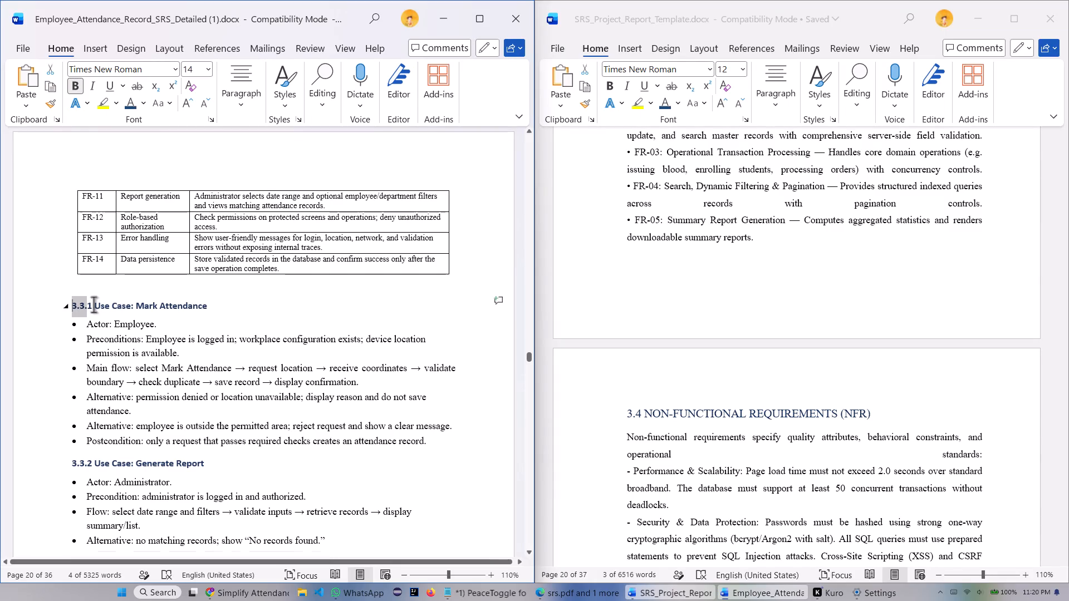
{"action": "left_click_drag", "start_coordinate": [94, 304], "coordinate": [194, 304]}
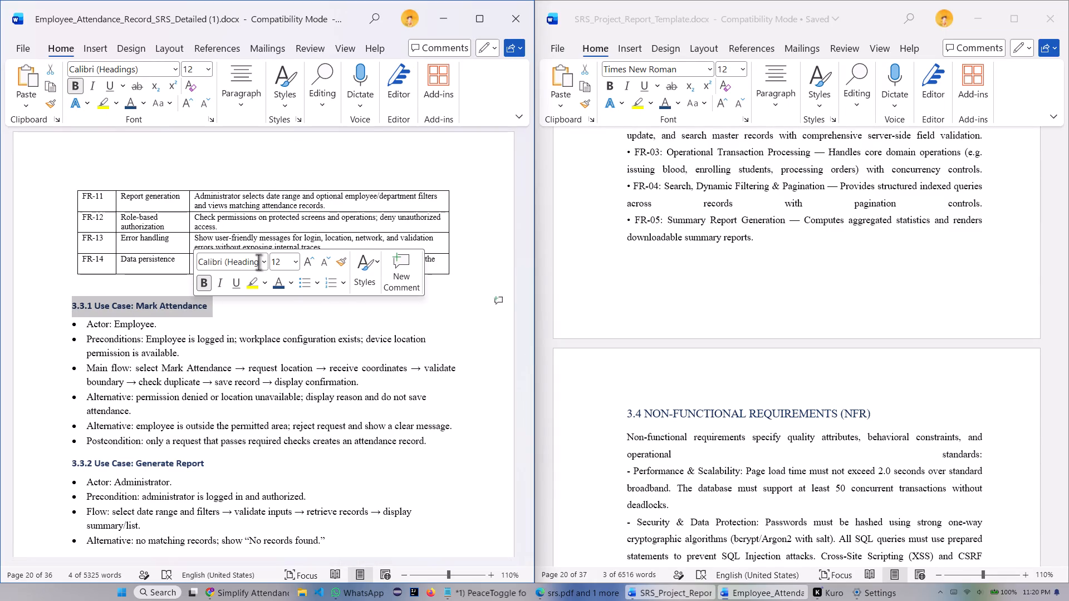
{"action": "left_click", "coordinate": [258, 262]}
{"action": "left_click", "coordinate": [264, 264]}
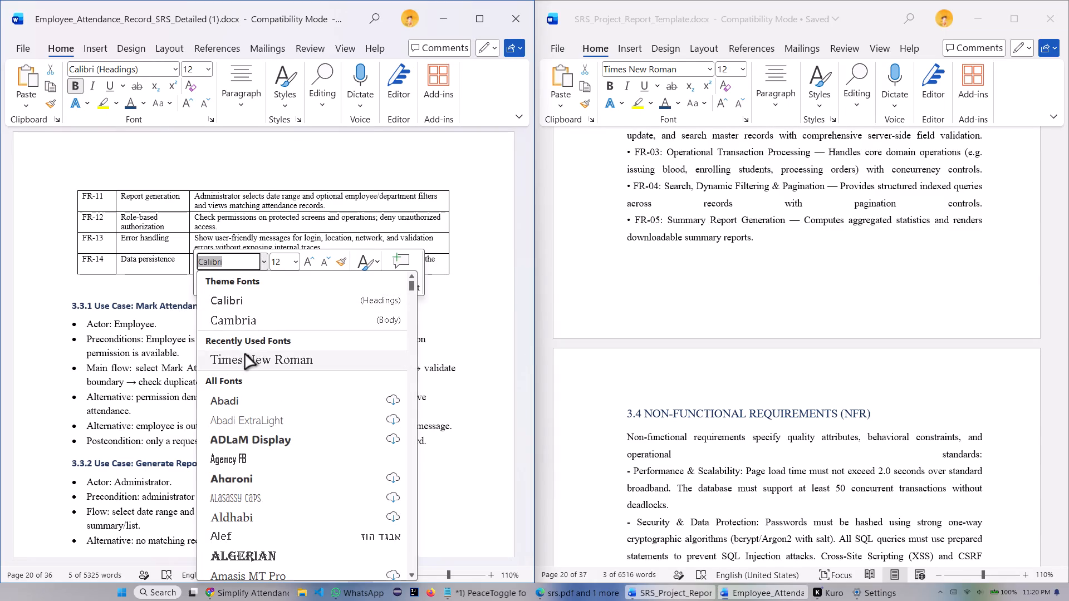
{"action": "left_click", "coordinate": [245, 354]}
Set the "3.3.2 Use Case: Generate Report" heading to Times New Roman.
{"action": "scroll", "coordinate": [123, 315], "scroll_direction": "down", "scroll_amount": 5}
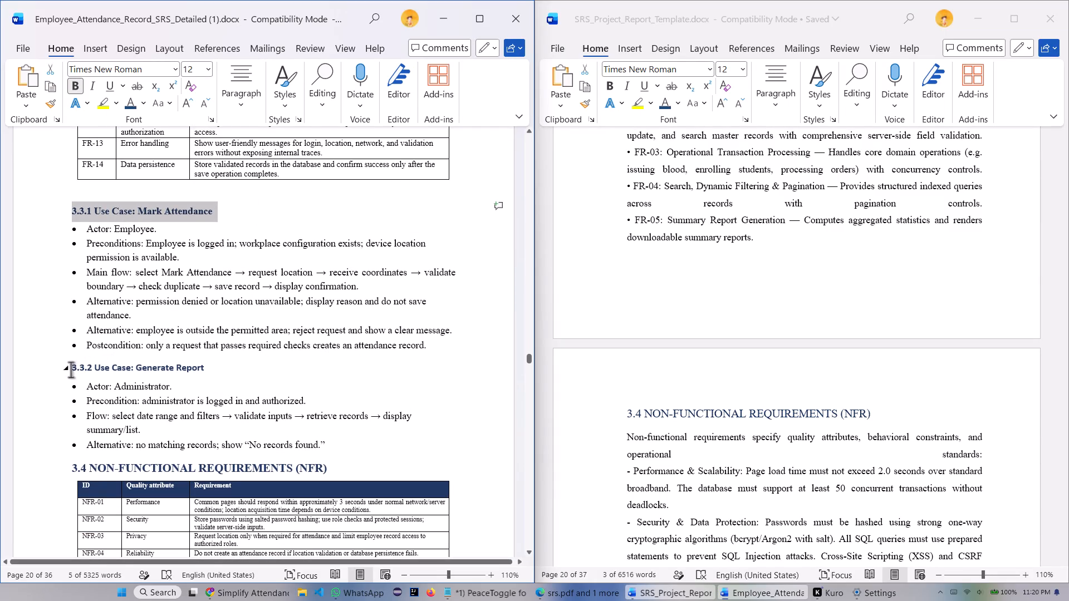
{"action": "left_click_drag", "start_coordinate": [71, 370], "coordinate": [197, 362]}
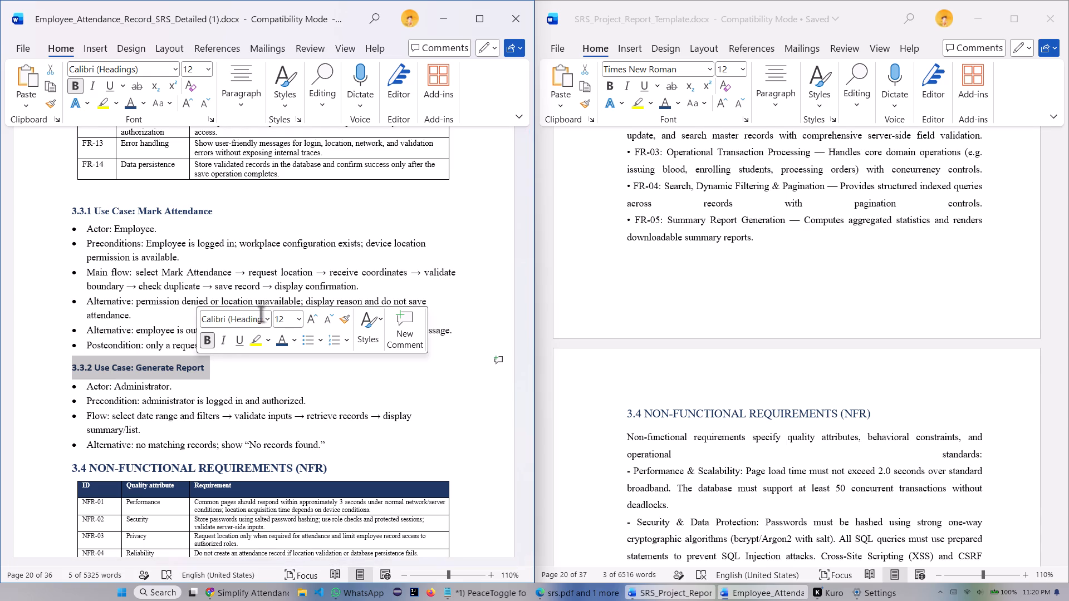
{"action": "left_click", "coordinate": [267, 320]}
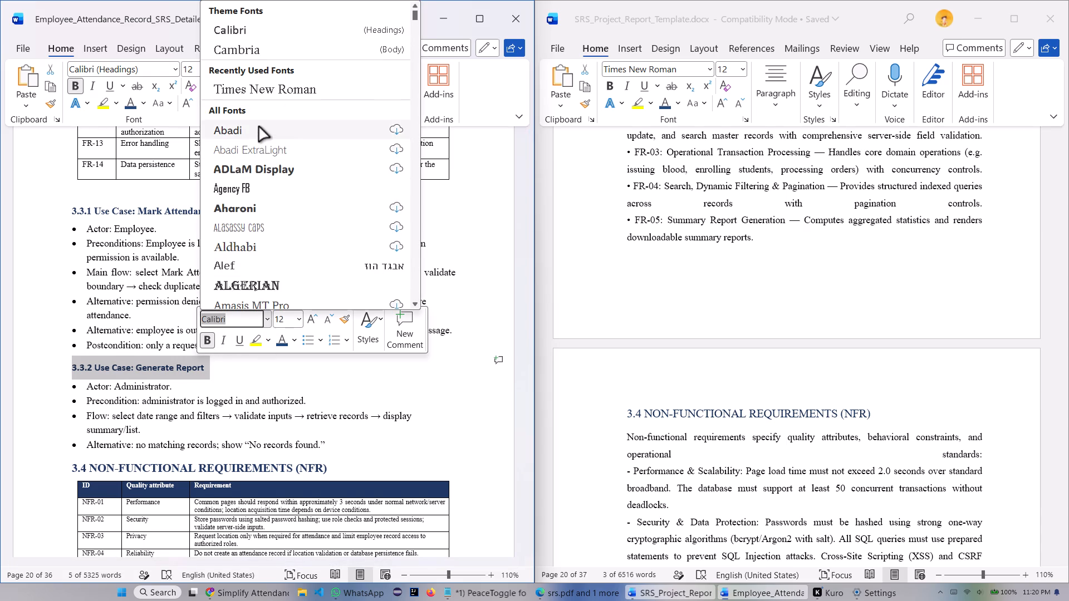
{"action": "left_click", "coordinate": [271, 88]}
Set the whole non-functional requirements table, NFR-01 to NFR-10, to Times New Roman size 10 and check its rows across both pages.
{"action": "scroll", "coordinate": [133, 249], "scroll_direction": "down", "scroll_amount": 8}
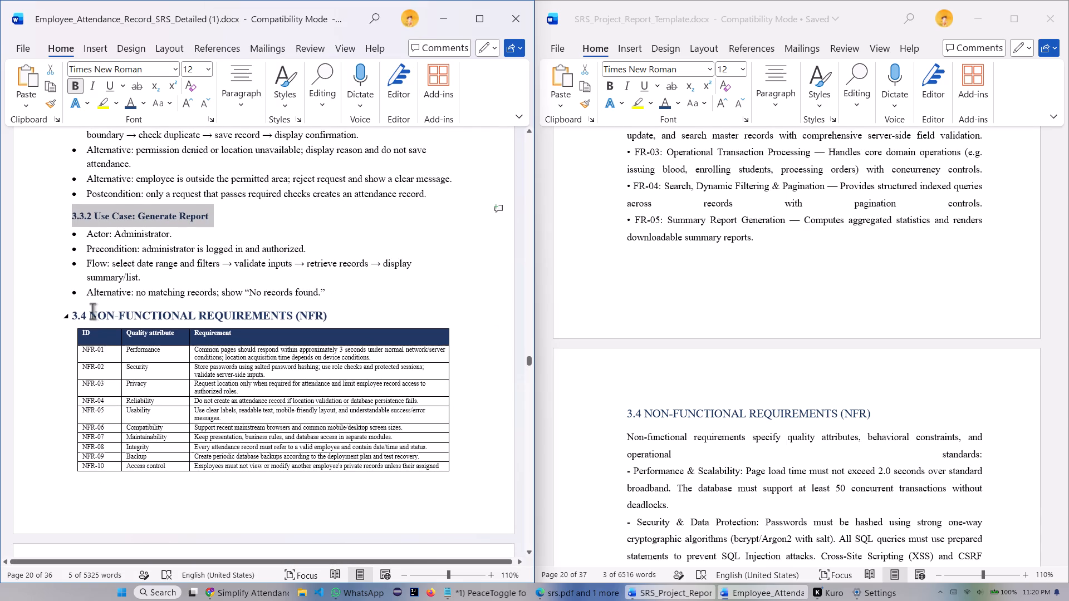
{"action": "scroll", "coordinate": [160, 329], "scroll_direction": "down", "scroll_amount": 3}
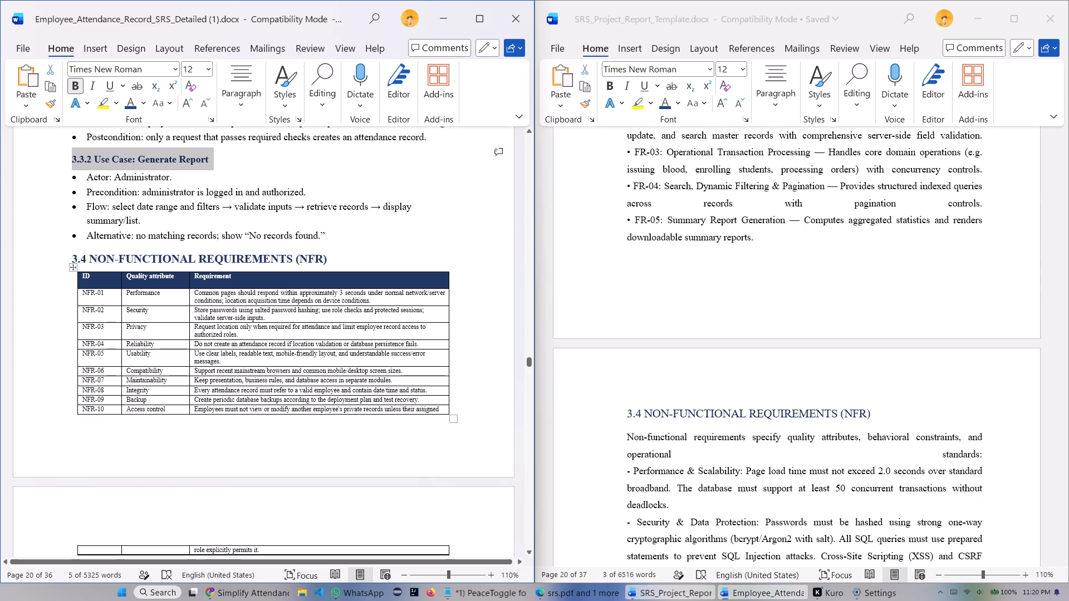
{"action": "left_click_drag", "start_coordinate": [82, 278], "coordinate": [192, 352]}
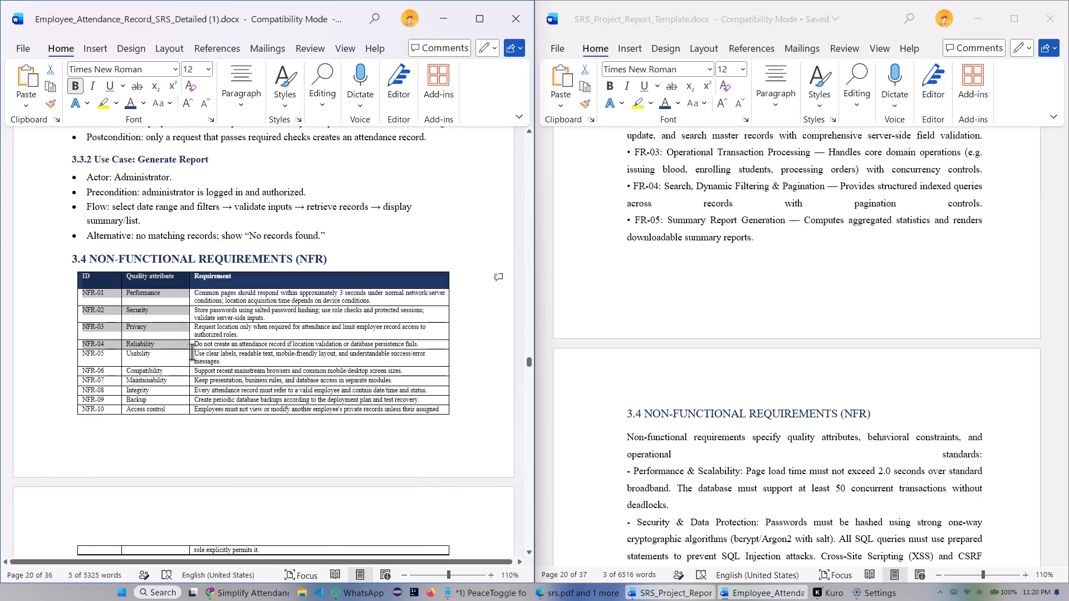
{"action": "left_click_drag", "start_coordinate": [192, 352], "coordinate": [179, 476]}
{"action": "scroll", "coordinate": [376, 490], "scroll_direction": "down", "scroll_amount": 4}
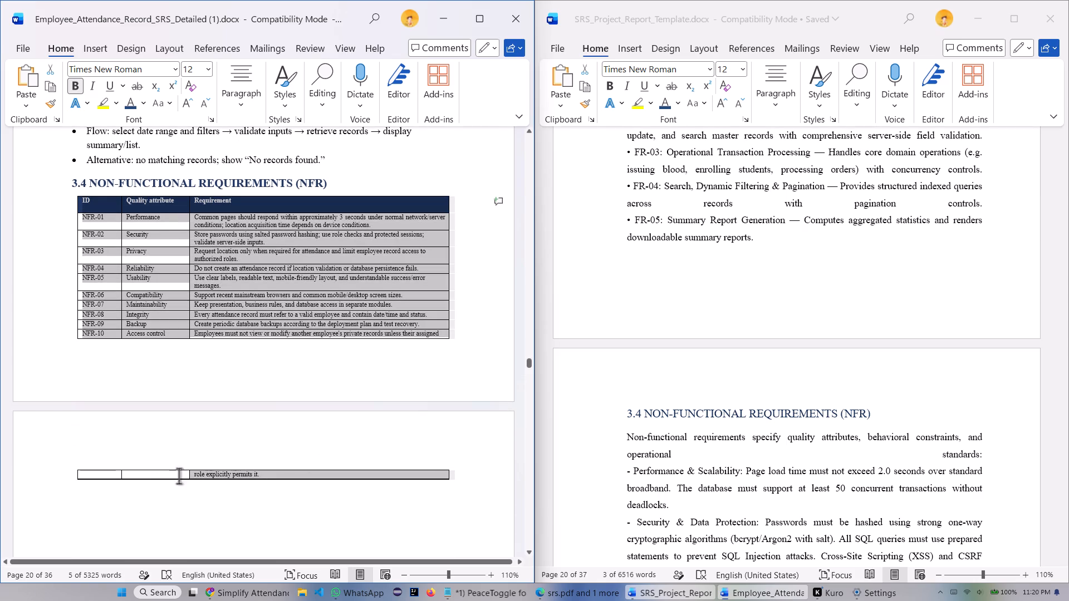
{"action": "left_click_drag", "start_coordinate": [179, 476], "coordinate": [274, 435]}
{"action": "left_click_drag", "start_coordinate": [274, 435], "coordinate": [280, 474]}
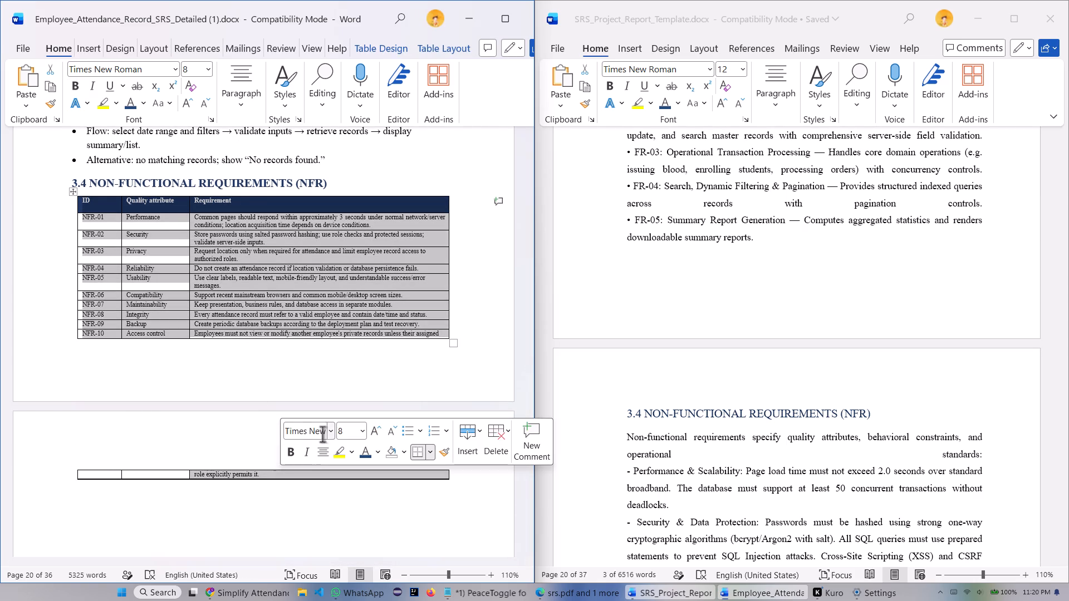
{"action": "left_click", "coordinate": [329, 433]}
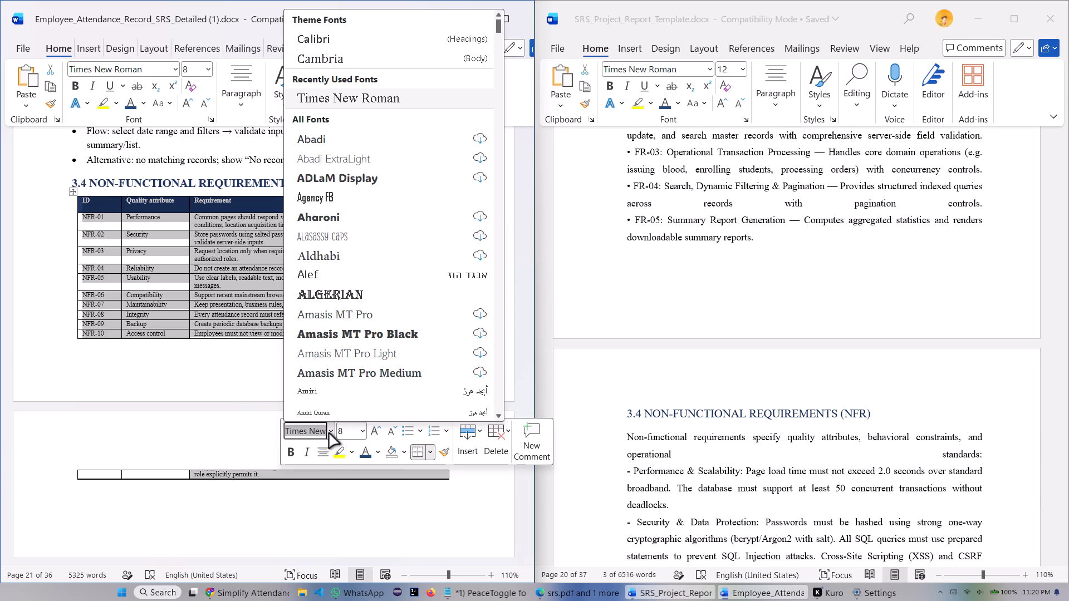
{"action": "left_click", "coordinate": [385, 98]}
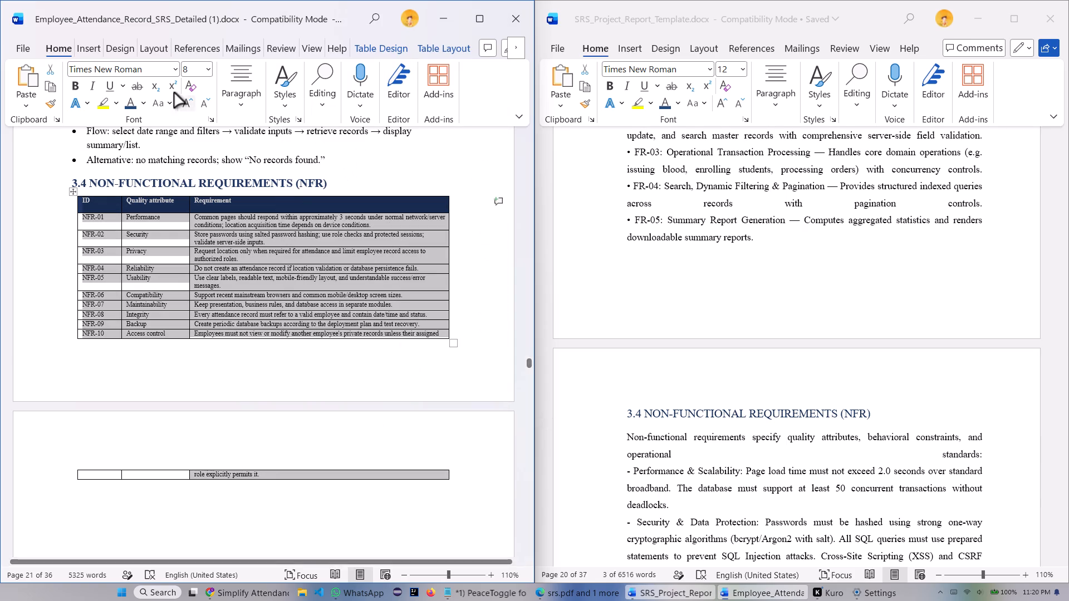
{"action": "left_click", "coordinate": [209, 70]}
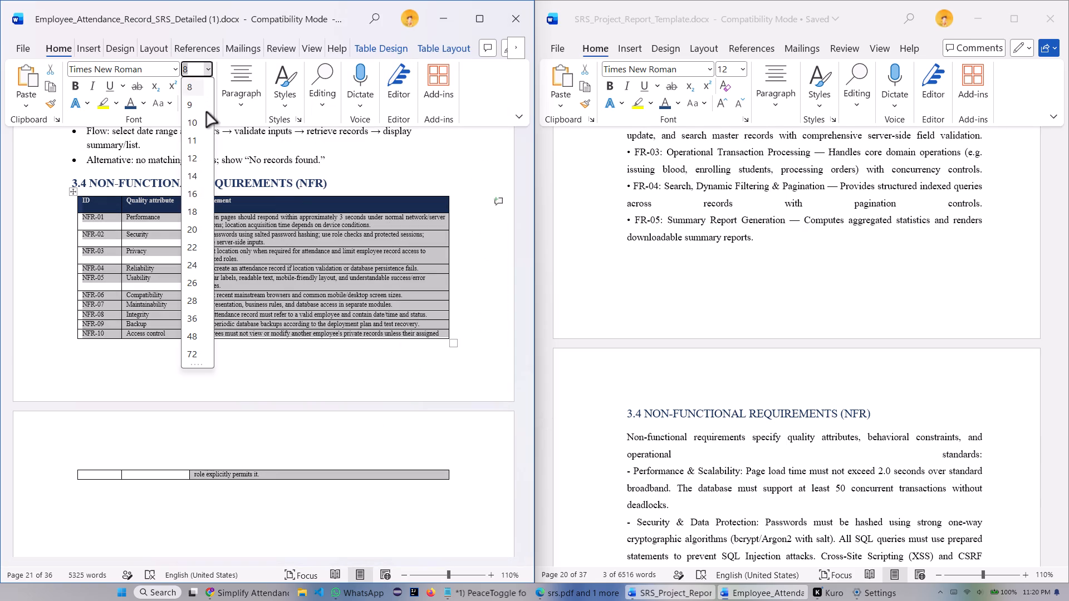
{"action": "left_click", "coordinate": [198, 125]}
{"action": "scroll", "coordinate": [277, 282], "scroll_direction": "down", "scroll_amount": 5}
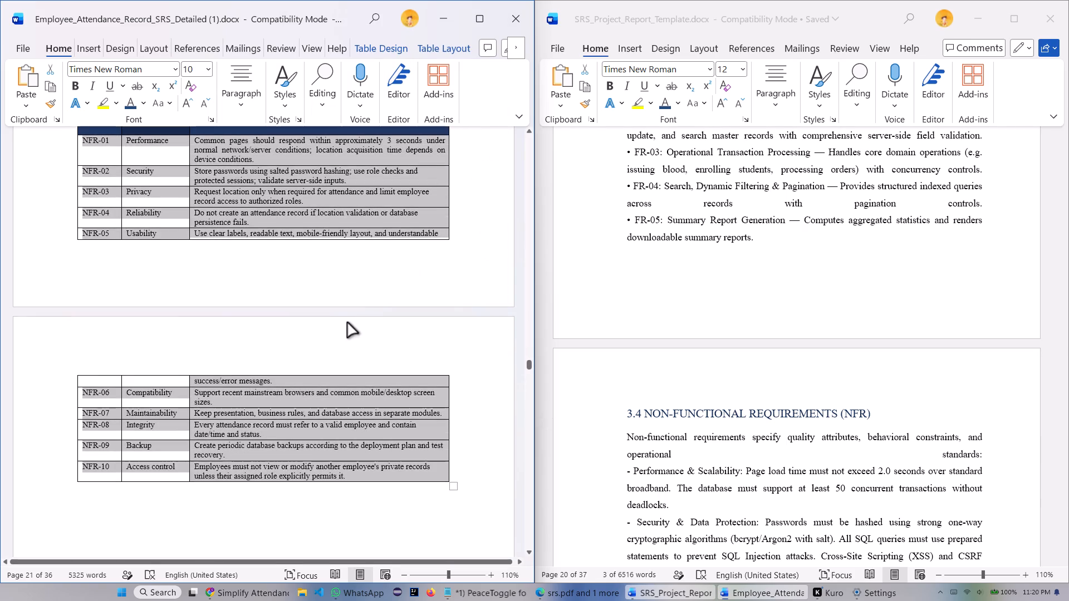
{"action": "left_click", "coordinate": [340, 328]}
{"action": "scroll", "coordinate": [182, 319], "scroll_direction": "down", "scroll_amount": 7}
{"action": "scroll", "coordinate": [399, 375], "scroll_direction": "down", "scroll_amount": 4}
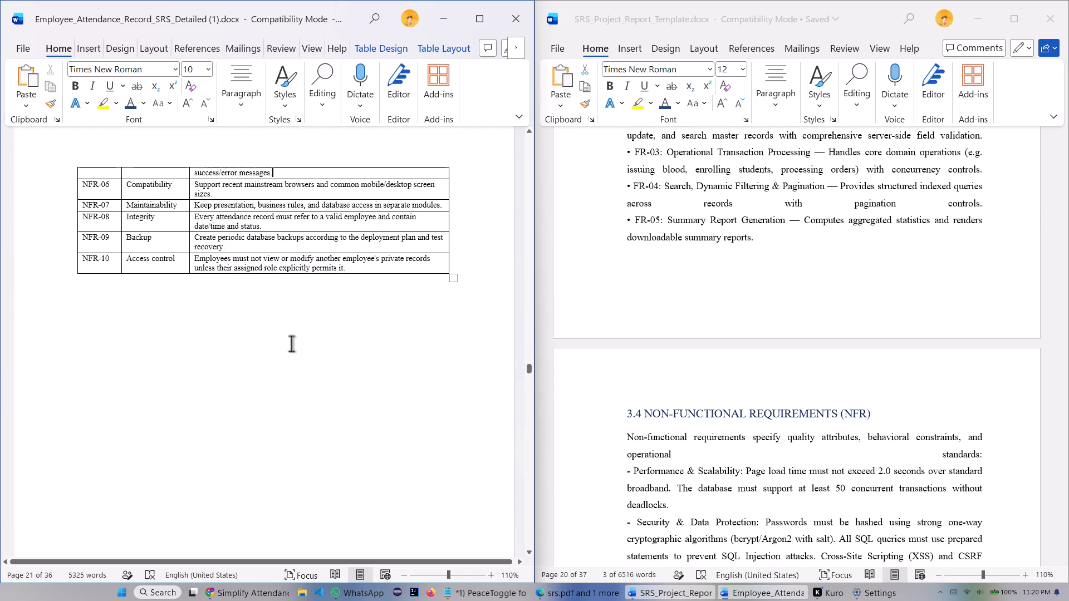
Add a blank unbulleted line after the last "3.3.2 Use Case: Generate Report" bullet, above the "3.4 NON-FUNCTIONAL REQUIREMENTS (NFR)" heading.
{"action": "scroll", "coordinate": [310, 333], "scroll_direction": "down", "scroll_amount": 8}
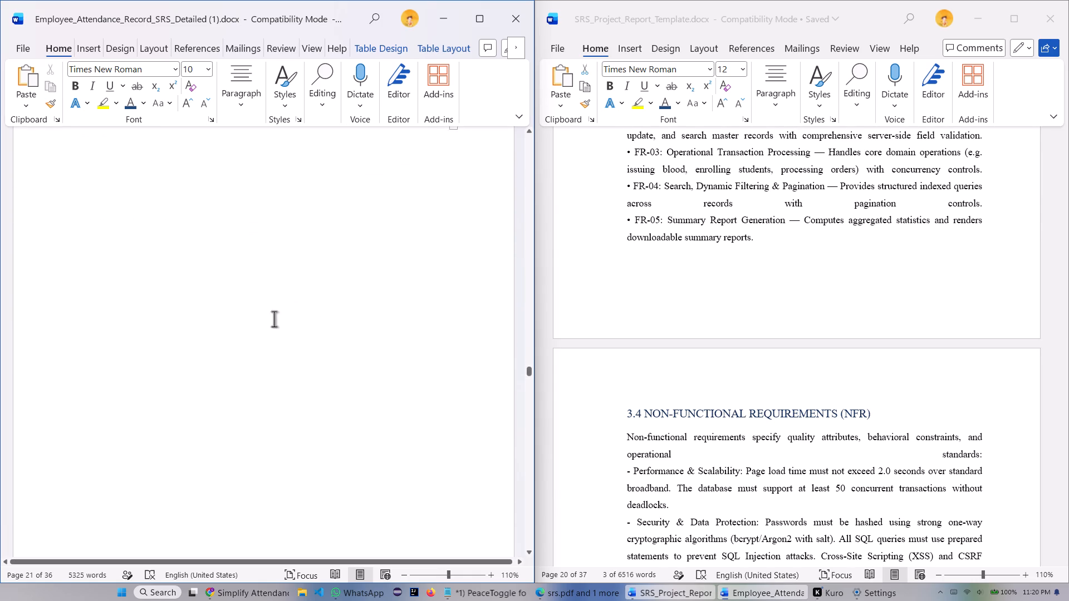
{"action": "scroll", "coordinate": [274, 319], "scroll_direction": "down", "scroll_amount": 15}
{"action": "scroll", "coordinate": [266, 314], "scroll_direction": "up", "scroll_amount": 5}
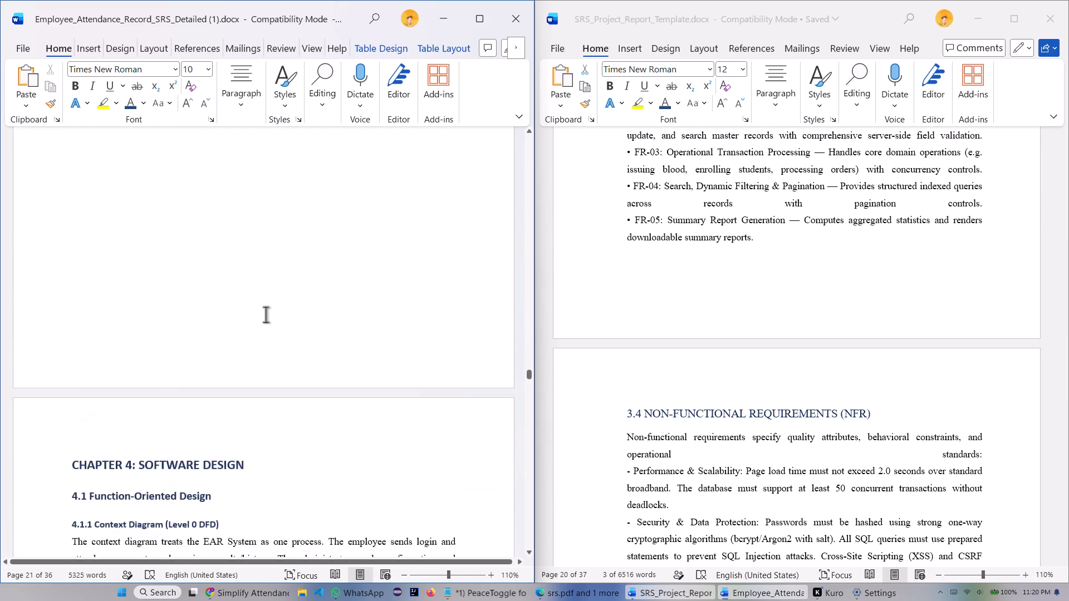
{"action": "scroll", "coordinate": [266, 314], "scroll_direction": "up", "scroll_amount": 20}
{"action": "scroll", "coordinate": [266, 314], "scroll_direction": "up", "scroll_amount": 19}
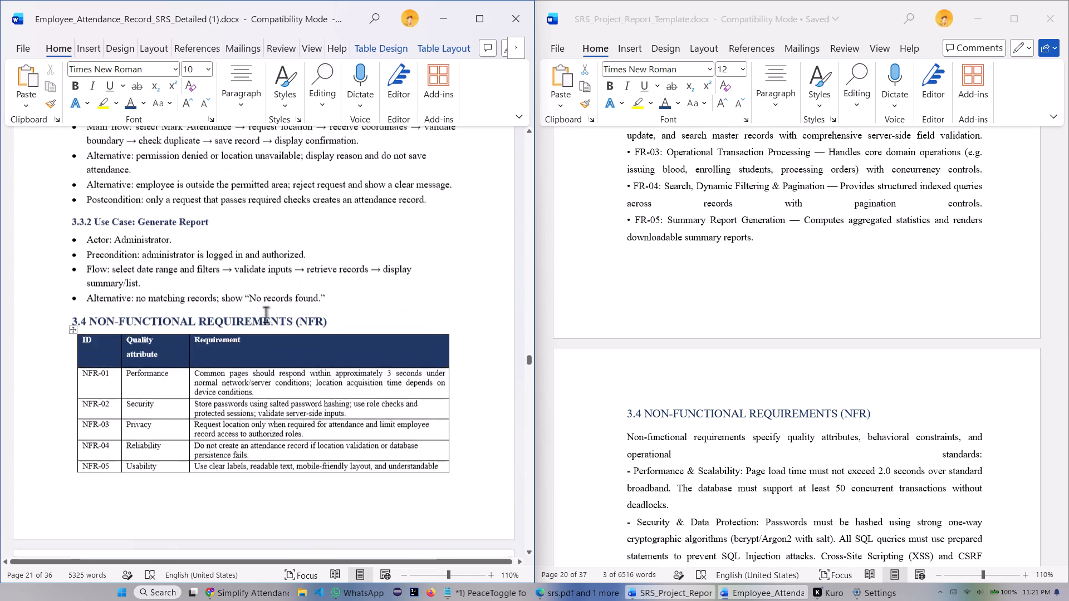
{"action": "scroll", "coordinate": [266, 314], "scroll_direction": "up", "scroll_amount": 13}
{"action": "scroll", "coordinate": [267, 319], "scroll_direction": "down", "scroll_amount": 14}
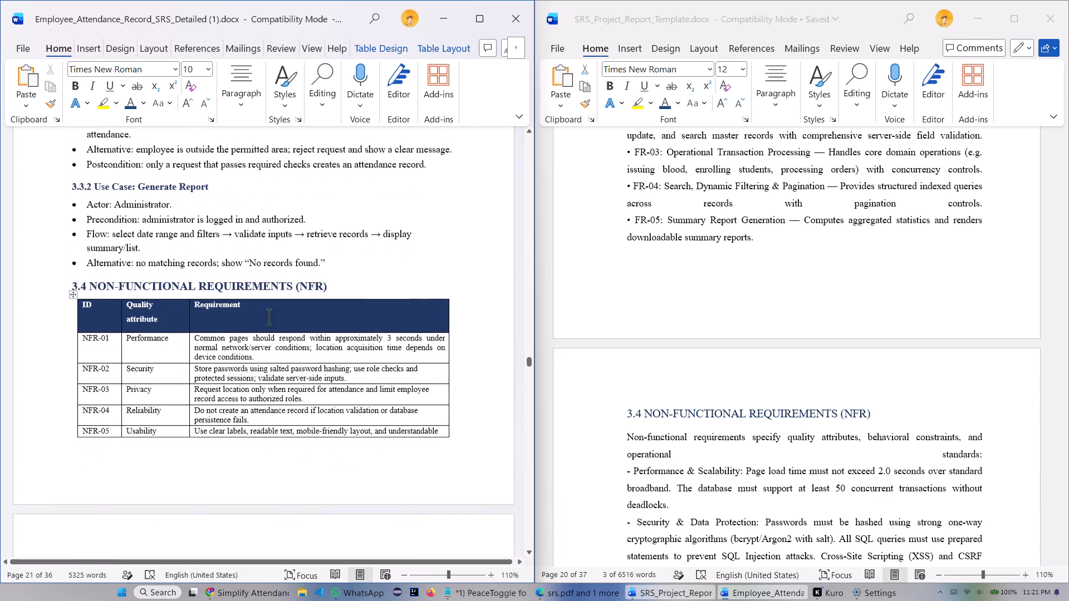
{"action": "scroll", "coordinate": [372, 328], "scroll_direction": "down", "scroll_amount": 2}
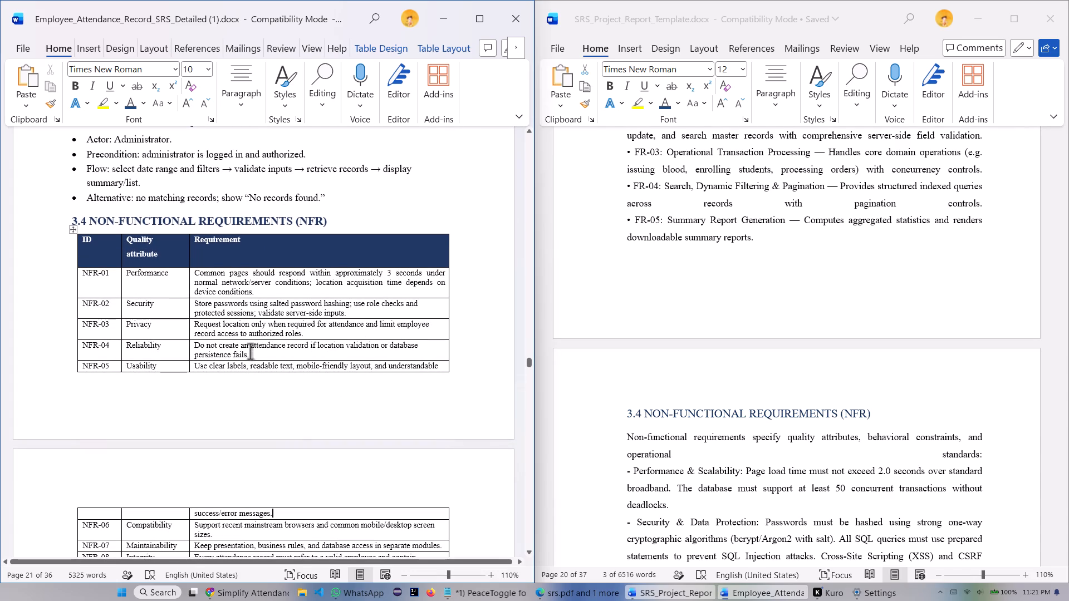
{"action": "scroll", "coordinate": [229, 391], "scroll_direction": "up", "scroll_amount": 7}
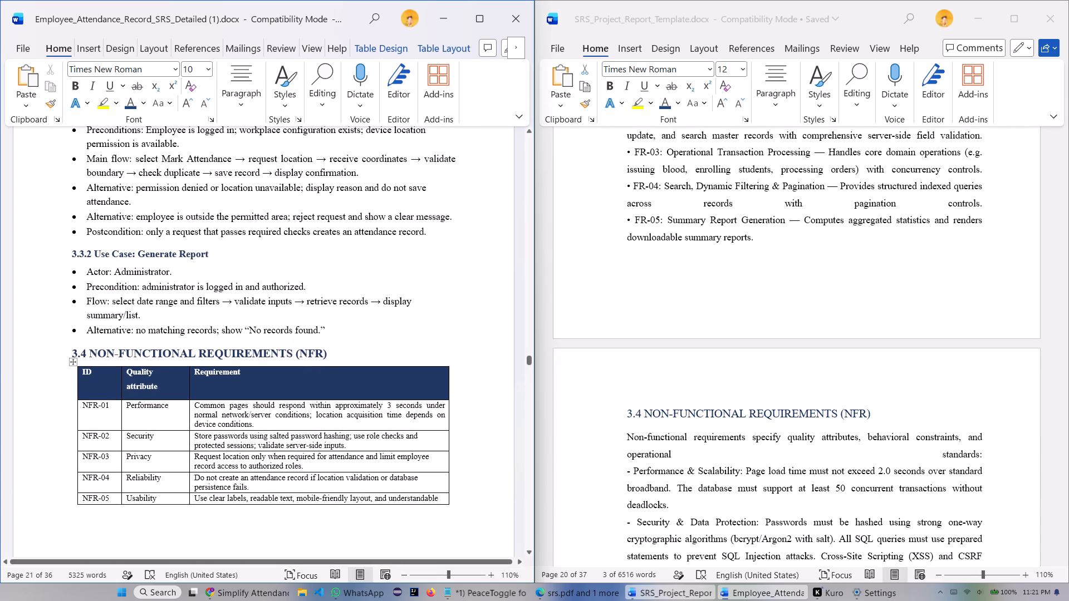
{"action": "left_click", "coordinate": [333, 330]}
{"action": "key", "text": "Return"}
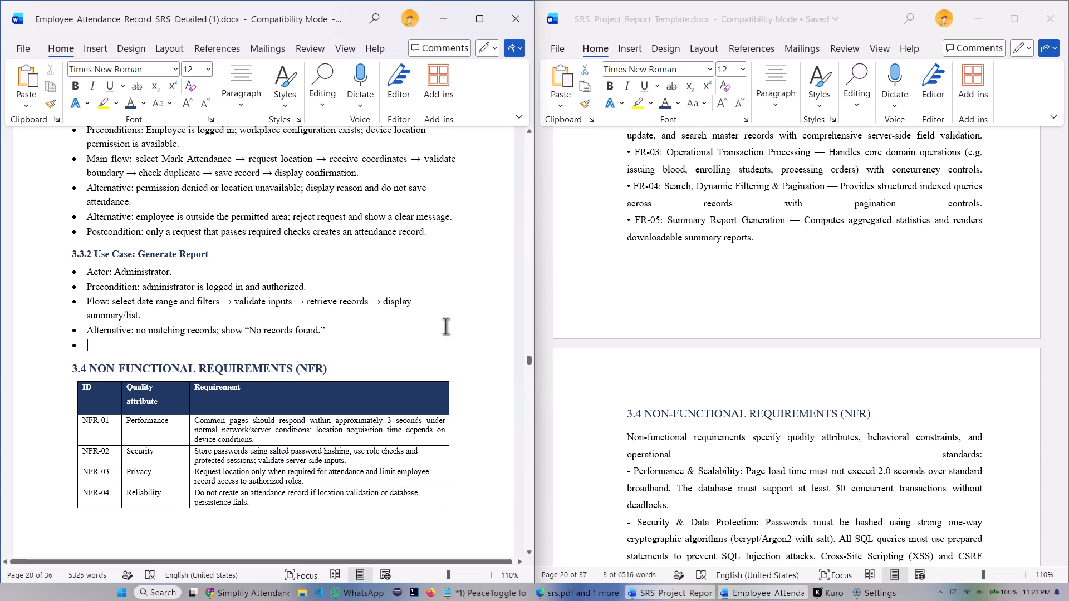
{"action": "key", "text": "BackSpace"}
Review the layout of sections 3.3 and 3.4 in the attendance report, including tables and use cases, and the template's functional requirements section.
{"action": "scroll", "coordinate": [331, 348], "scroll_direction": "down", "scroll_amount": 4}
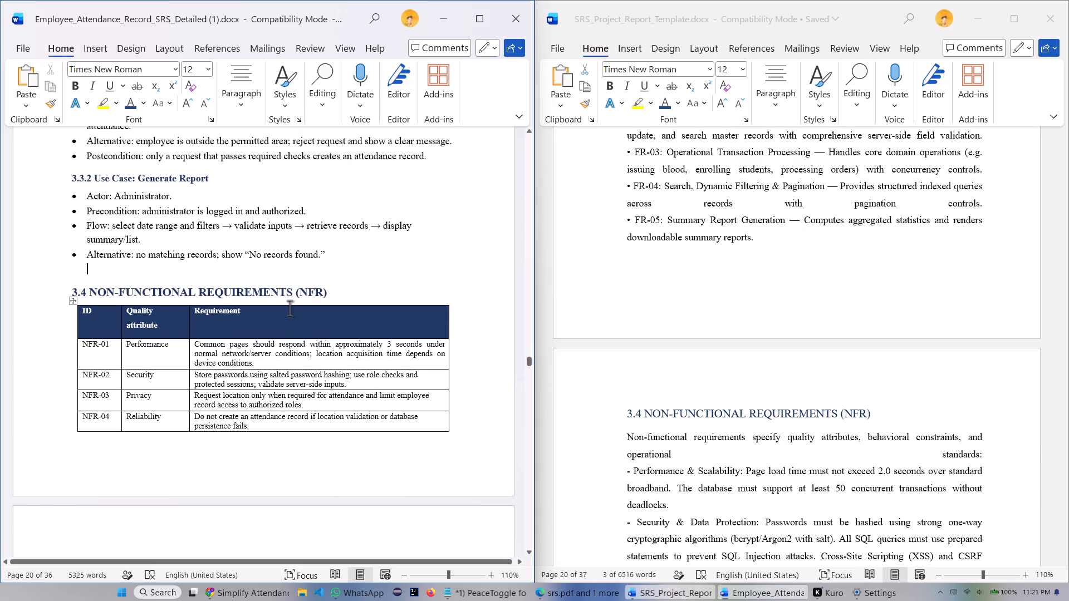
{"action": "scroll", "coordinate": [234, 312], "scroll_direction": "up", "scroll_amount": 13}
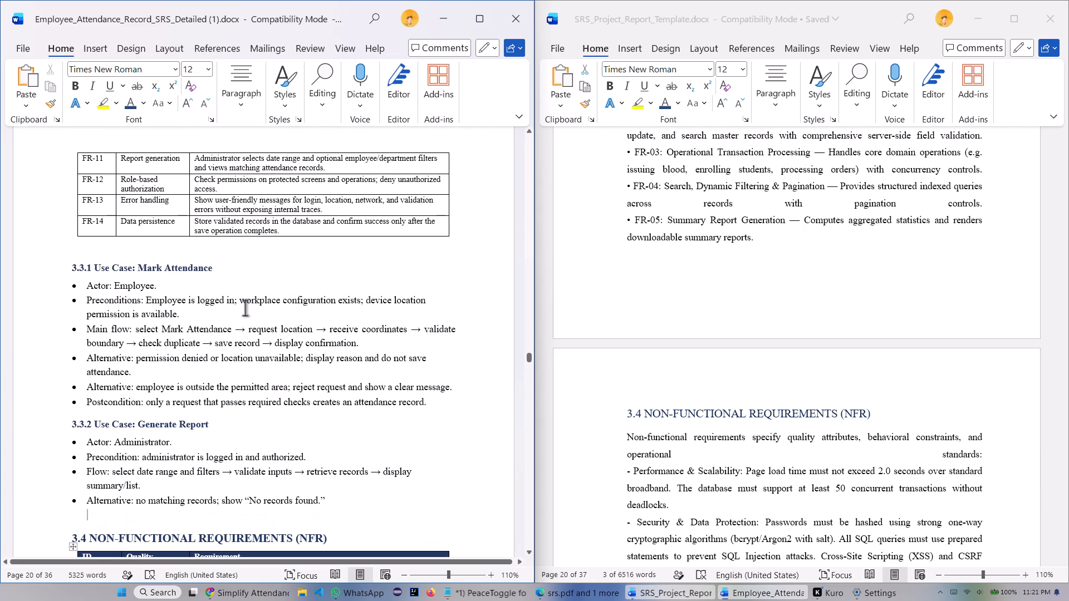
{"action": "scroll", "coordinate": [246, 307], "scroll_direction": "up", "scroll_amount": 7}
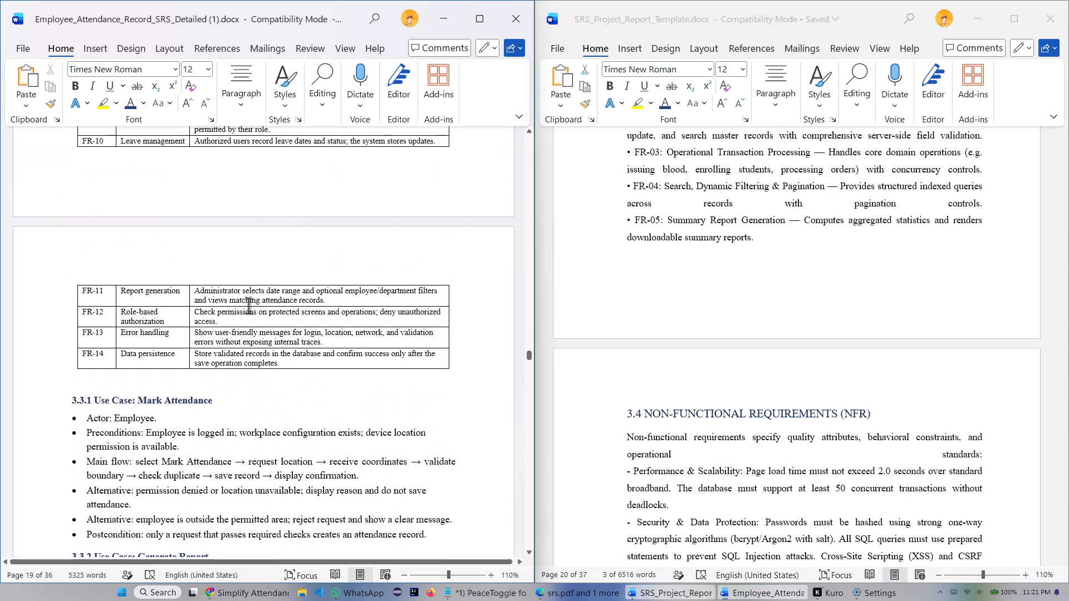
{"action": "scroll", "coordinate": [250, 304], "scroll_direction": "down", "scroll_amount": 12}
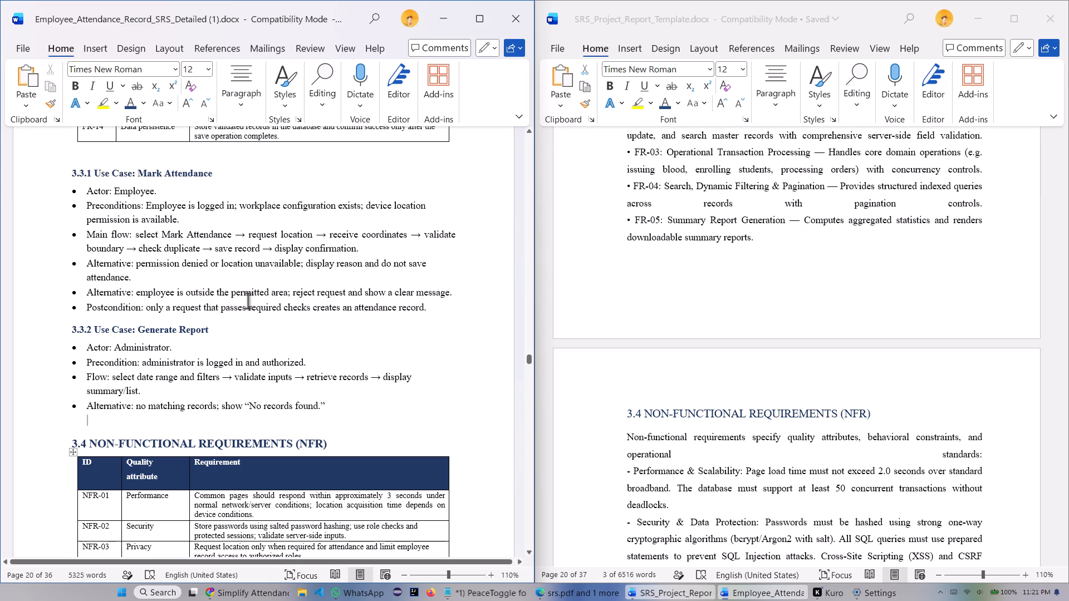
{"action": "scroll", "coordinate": [248, 300], "scroll_direction": "up", "scroll_amount": 5}
{"action": "scroll", "coordinate": [248, 300], "scroll_direction": "up", "scroll_amount": 20}
{"action": "scroll", "coordinate": [248, 300], "scroll_direction": "up", "scroll_amount": 5}
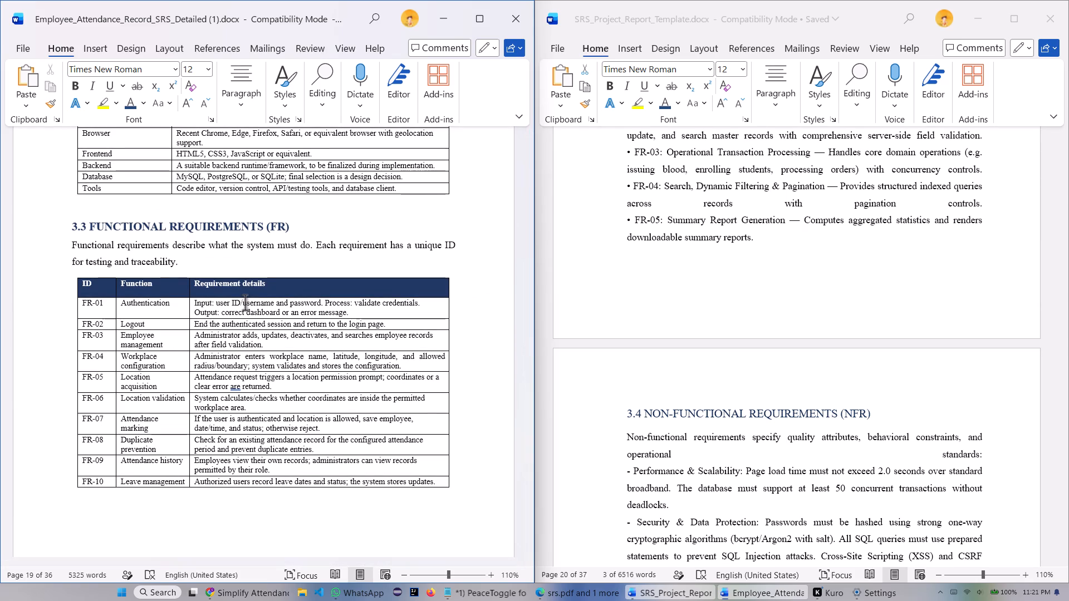
{"action": "scroll", "coordinate": [238, 307], "scroll_direction": "down", "scroll_amount": 7}
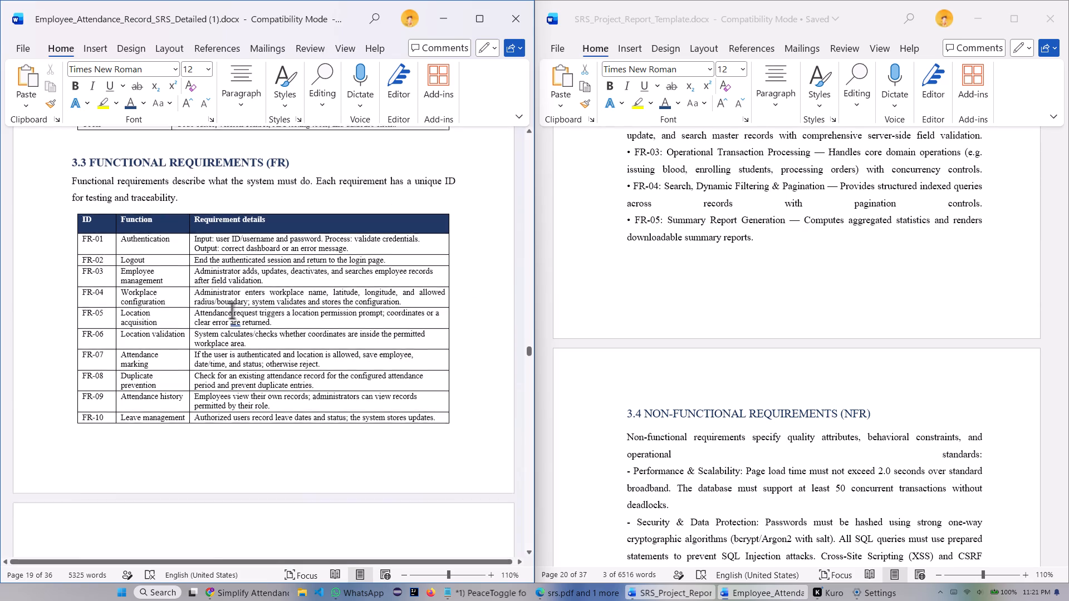
{"action": "scroll", "coordinate": [229, 302], "scroll_direction": "down", "scroll_amount": 20}
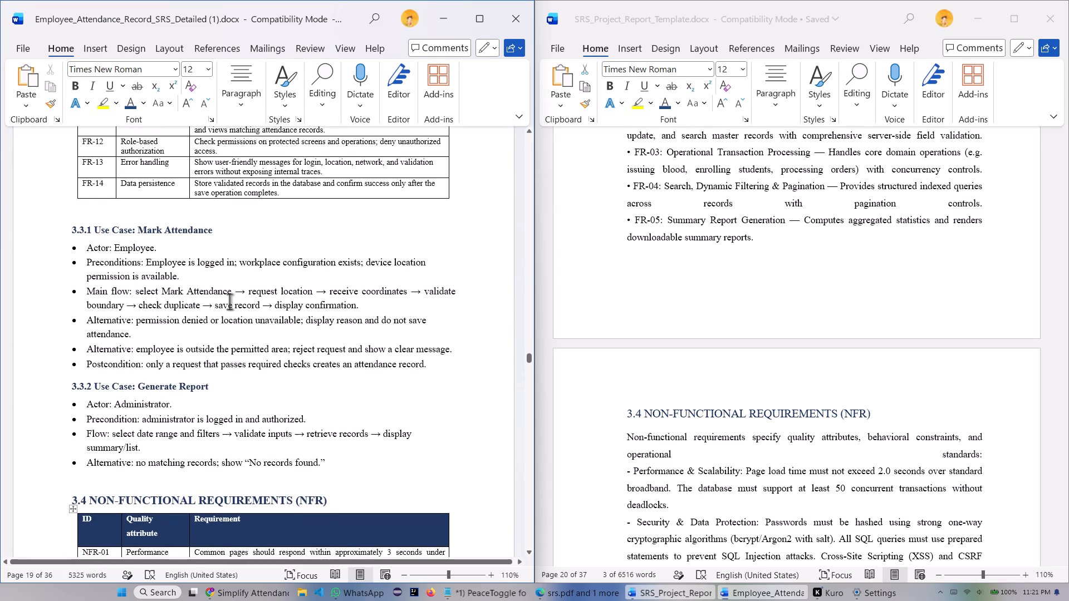
{"action": "scroll", "coordinate": [229, 302], "scroll_direction": "up", "scroll_amount": 6}
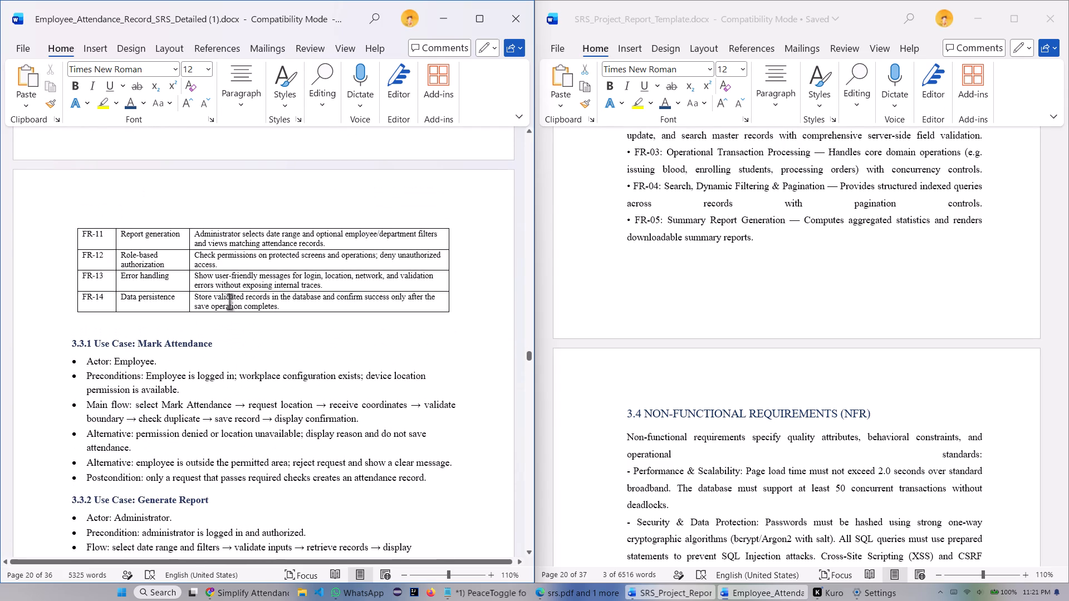
{"action": "scroll", "coordinate": [229, 302], "scroll_direction": "up", "scroll_amount": 17}
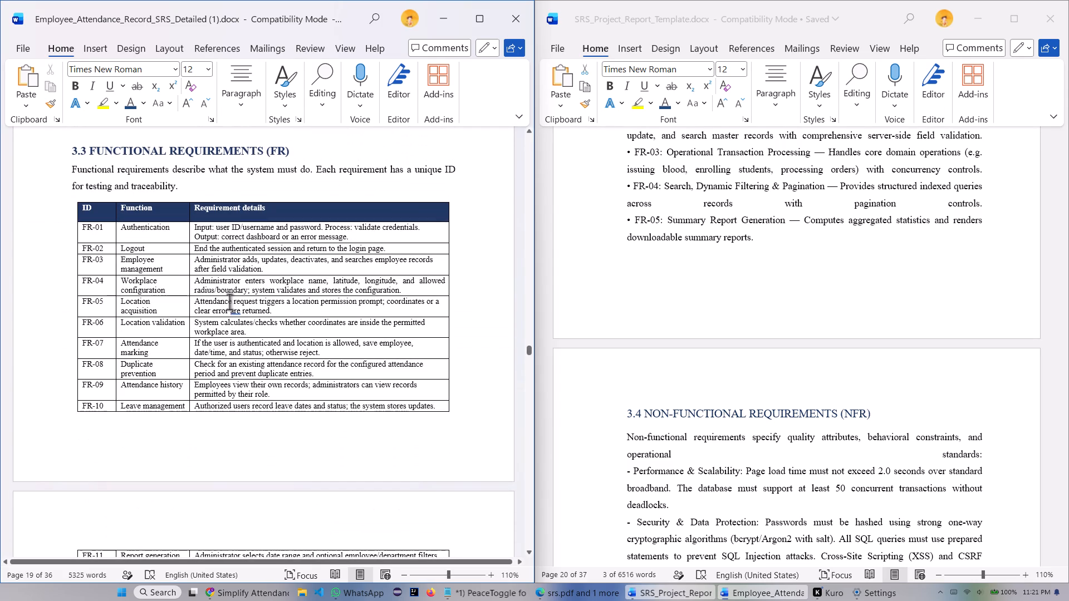
{"action": "scroll", "coordinate": [229, 302], "scroll_direction": "up", "scroll_amount": 3}
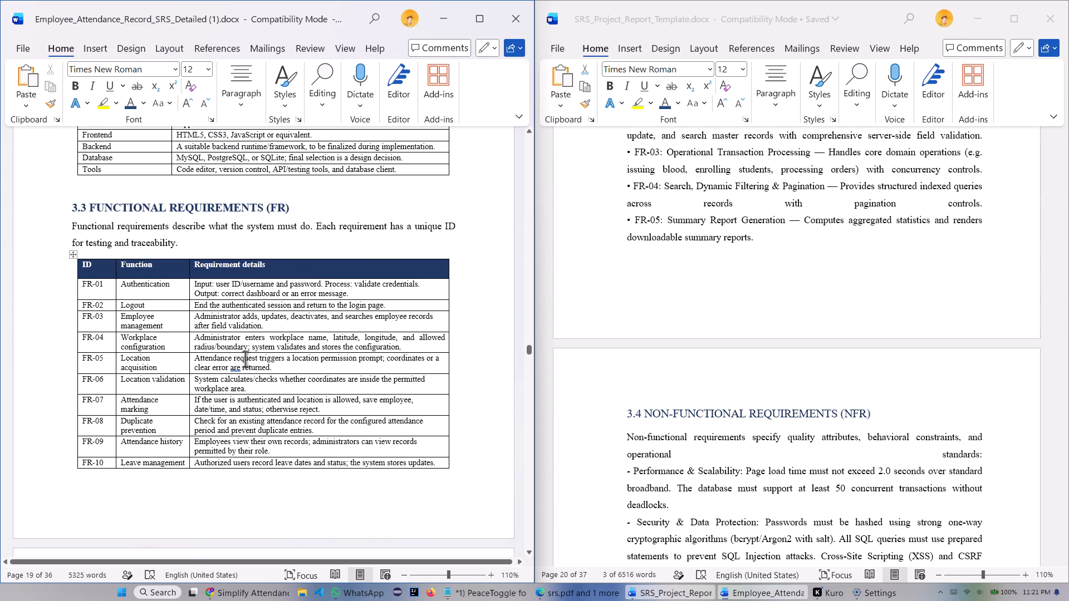
{"action": "scroll", "coordinate": [244, 359], "scroll_direction": "down", "scroll_amount": 5}
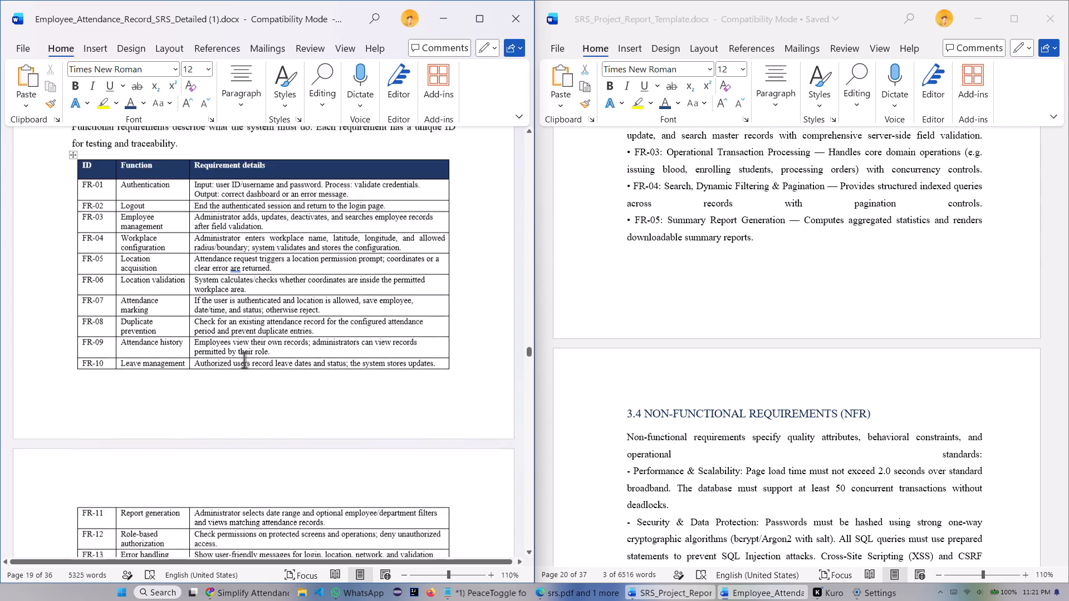
{"action": "scroll", "coordinate": [244, 360], "scroll_direction": "down", "scroll_amount": 16}
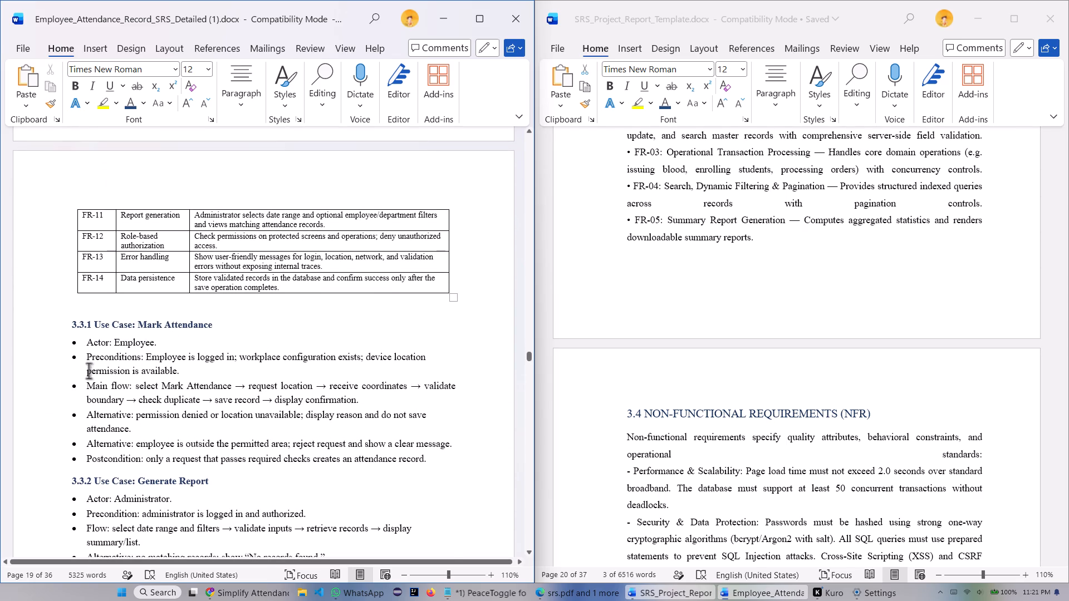
{"action": "scroll", "coordinate": [89, 371], "scroll_direction": "down", "scroll_amount": 5}
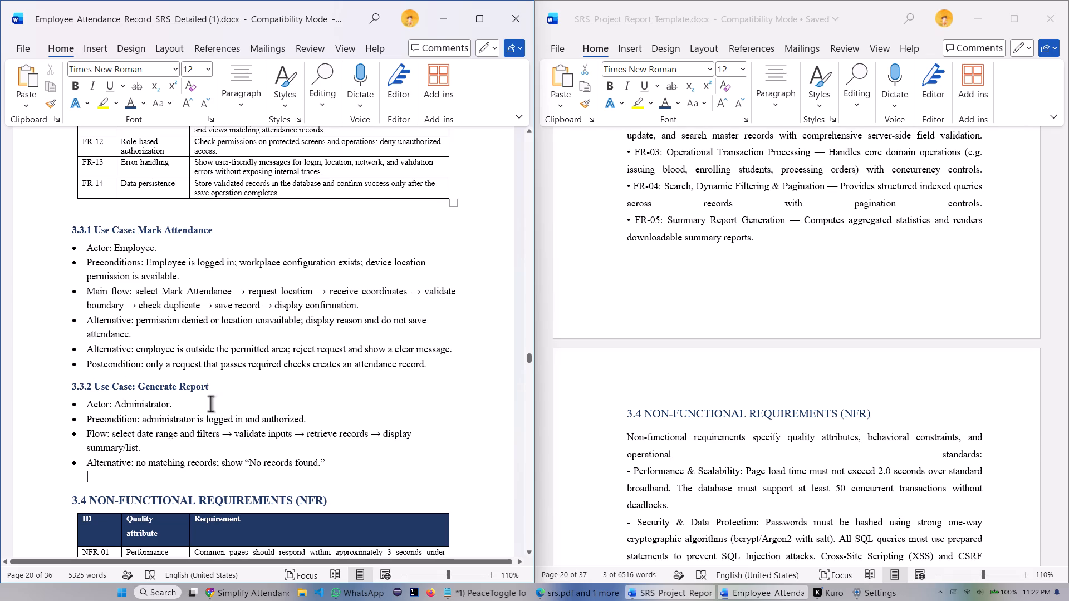
{"action": "scroll", "coordinate": [144, 389], "scroll_direction": "down", "scroll_amount": 3}
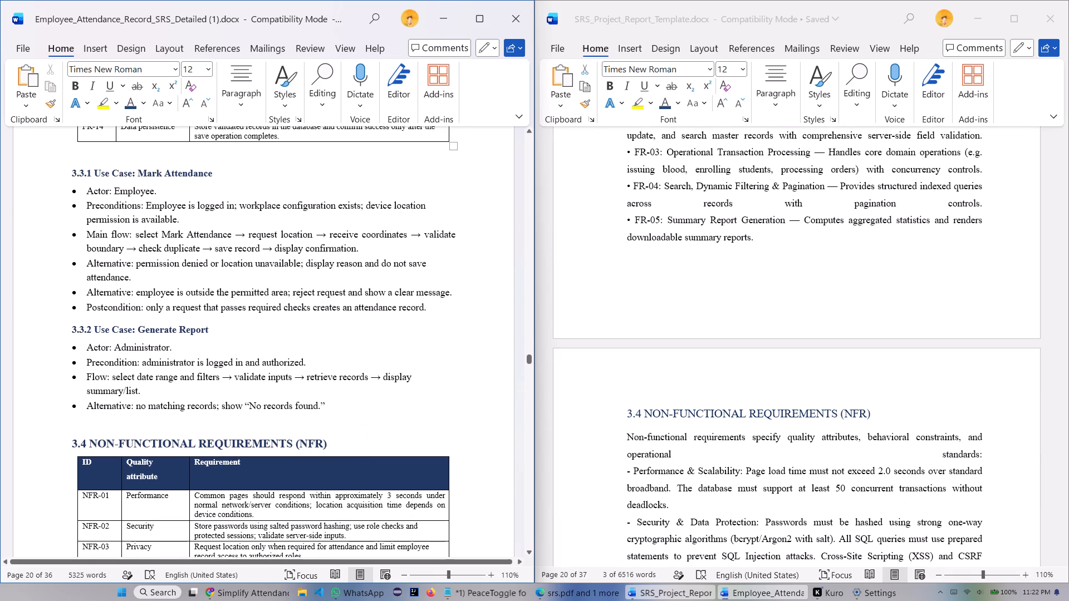
{"action": "scroll", "coordinate": [264, 421], "scroll_direction": "down", "scroll_amount": 6}
{"action": "scroll", "coordinate": [805, 361], "scroll_direction": "up", "scroll_amount": 7}
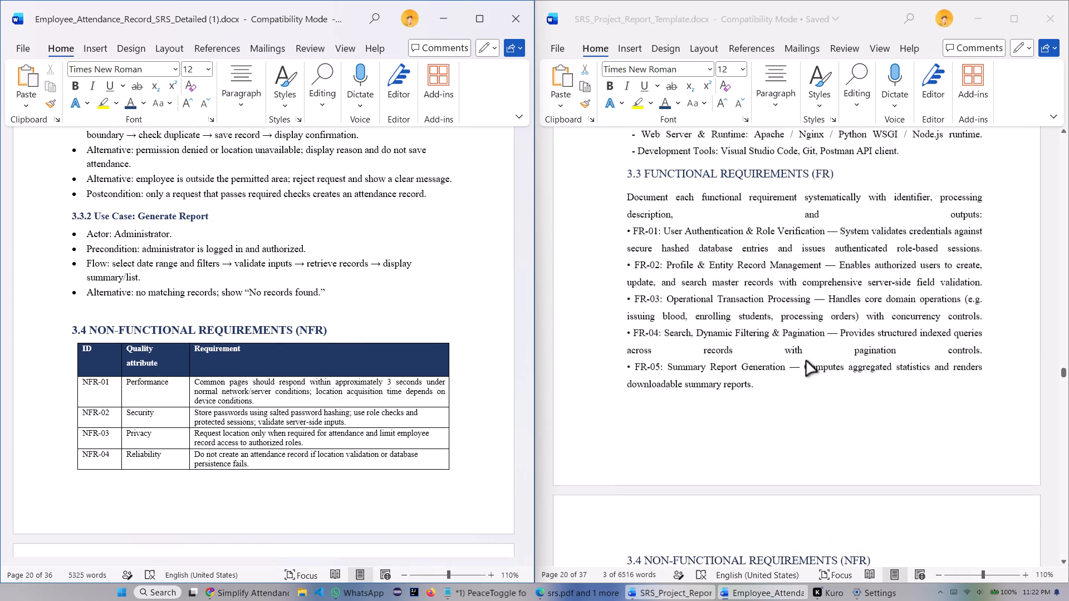
{"action": "scroll", "coordinate": [806, 361], "scroll_direction": "up", "scroll_amount": 7}
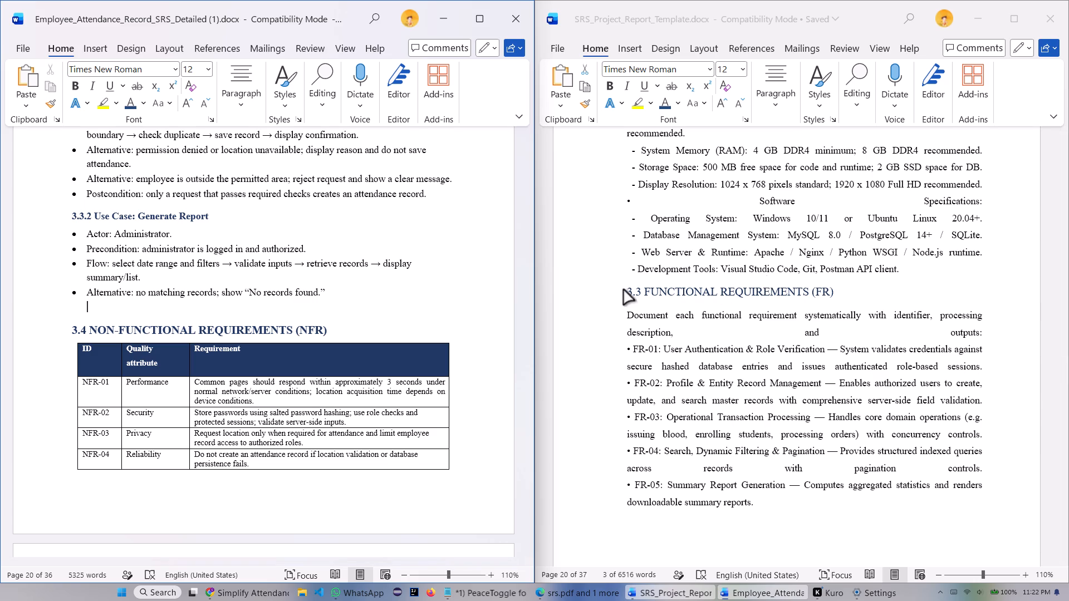
{"action": "scroll", "coordinate": [179, 292], "scroll_direction": "up", "scroll_amount": 14}
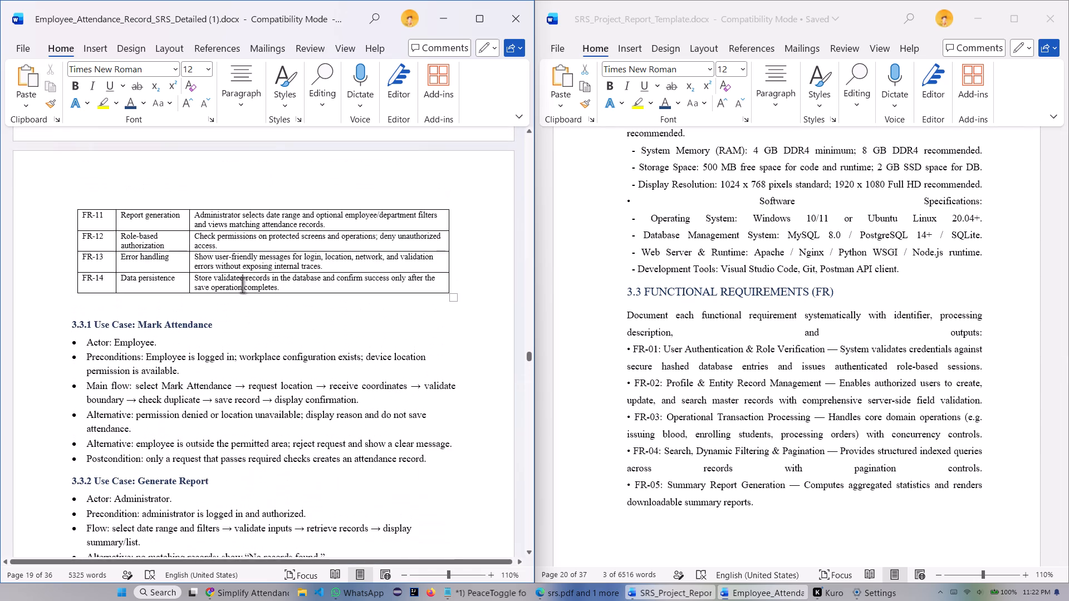
{"action": "scroll", "coordinate": [242, 285], "scroll_direction": "up", "scroll_amount": 2}
{"action": "scroll", "coordinate": [248, 292], "scroll_direction": "down", "scroll_amount": 14}
{"action": "scroll", "coordinate": [324, 290], "scroll_direction": "down", "scroll_amount": 6}
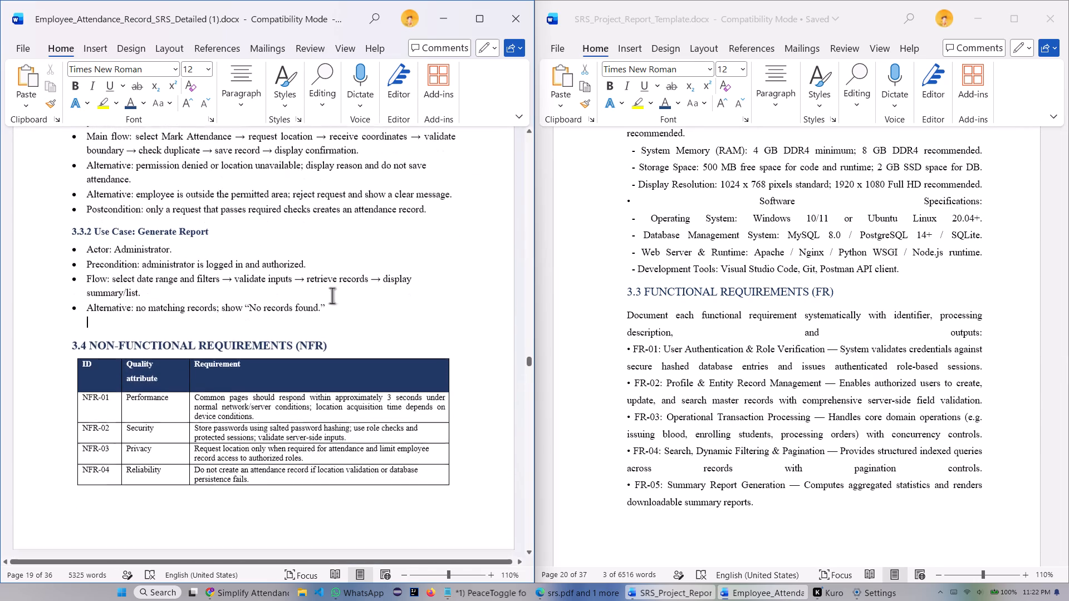
{"action": "scroll", "coordinate": [332, 295], "scroll_direction": "down", "scroll_amount": 3}
{"action": "scroll", "coordinate": [287, 300], "scroll_direction": "down", "scroll_amount": 7}
{"action": "scroll", "coordinate": [318, 269], "scroll_direction": "up", "scroll_amount": 7}
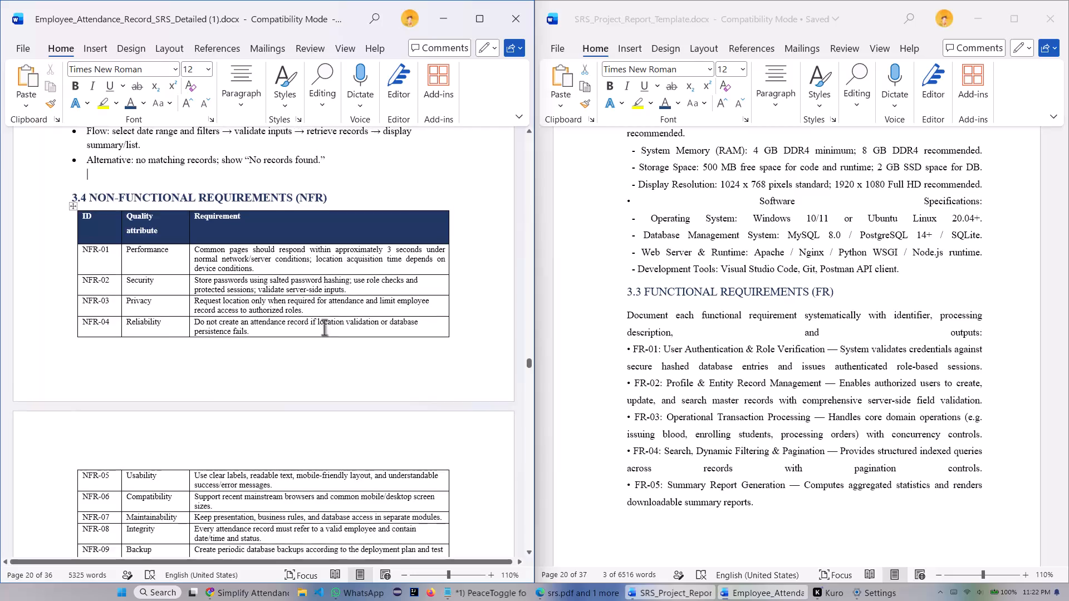
{"action": "scroll", "coordinate": [323, 329], "scroll_direction": "up", "scroll_amount": 6}
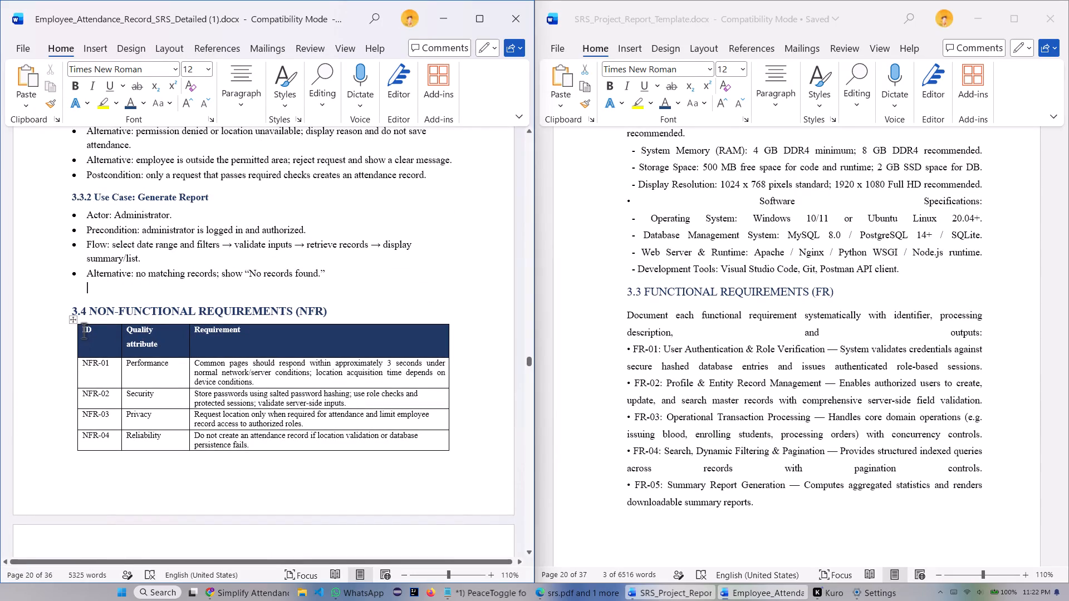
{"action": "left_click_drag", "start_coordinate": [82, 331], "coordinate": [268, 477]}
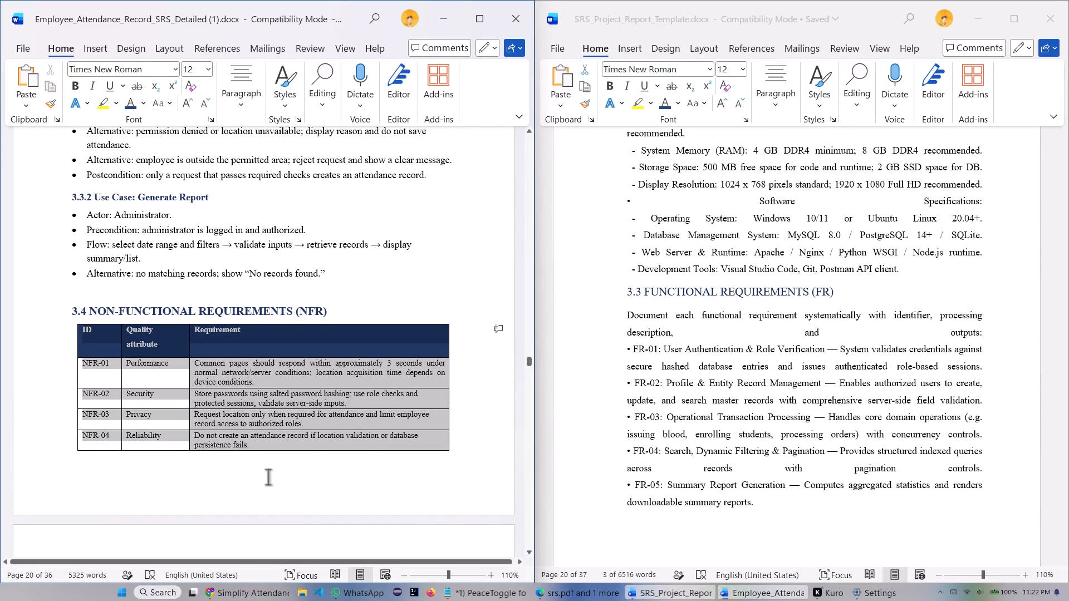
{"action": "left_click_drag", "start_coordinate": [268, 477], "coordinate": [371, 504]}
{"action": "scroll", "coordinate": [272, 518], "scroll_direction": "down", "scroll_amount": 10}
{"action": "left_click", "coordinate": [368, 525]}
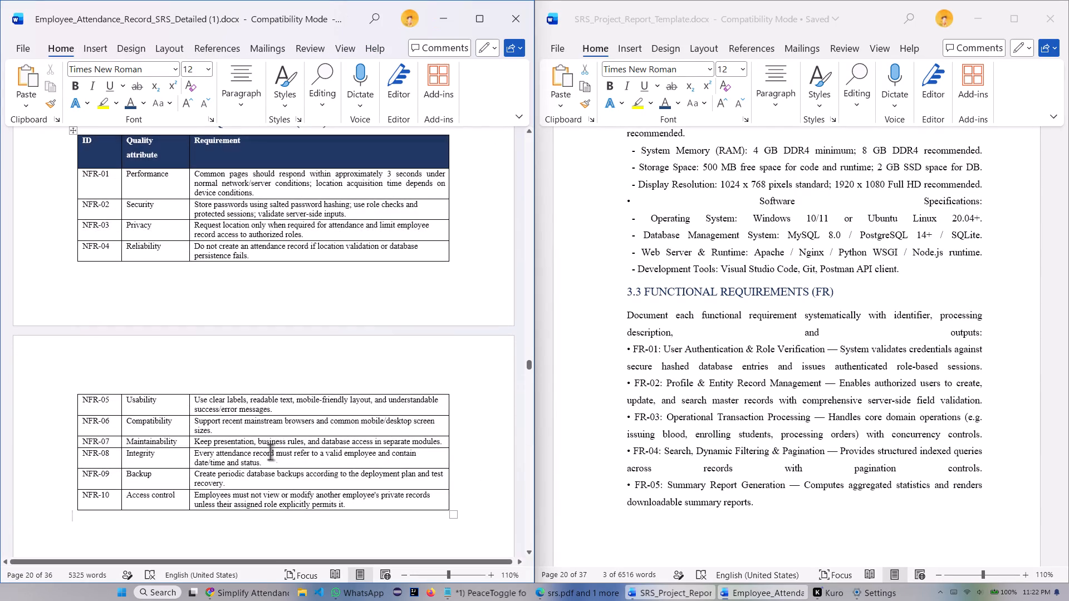
Remove the page break before "CHAPTER 4: SOFTWARE DESIGN" so the chapter title directly follows the non-functional requirements table.
{"action": "scroll", "coordinate": [281, 403], "scroll_direction": "down", "scroll_amount": 8}
{"action": "scroll", "coordinate": [293, 392], "scroll_direction": "down", "scroll_amount": 18}
{"action": "scroll", "coordinate": [287, 382], "scroll_direction": "down", "scroll_amount": 13}
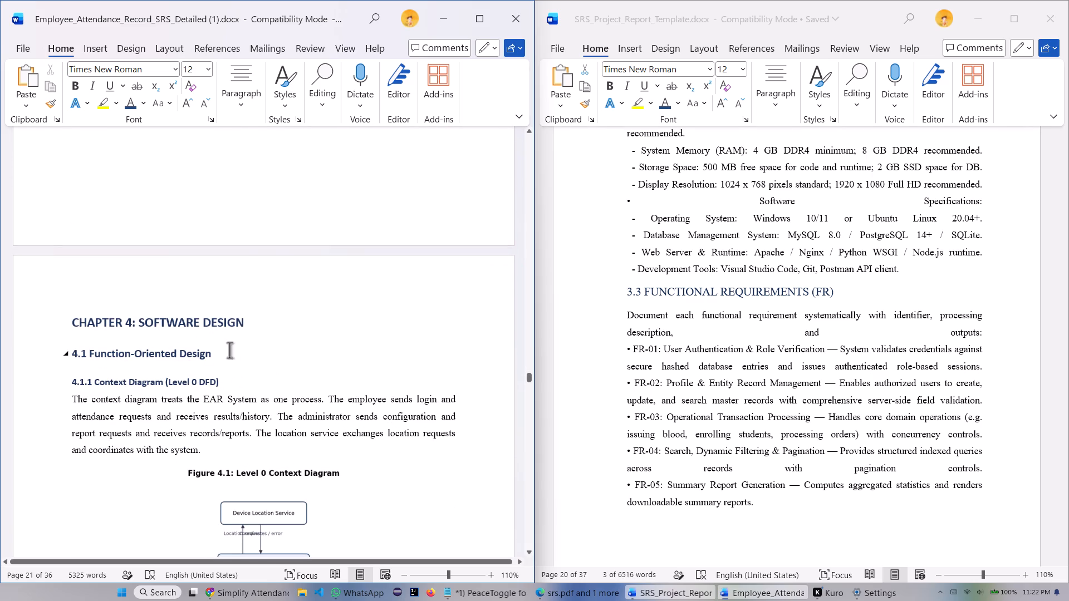
{"action": "left_click", "coordinate": [73, 325]}
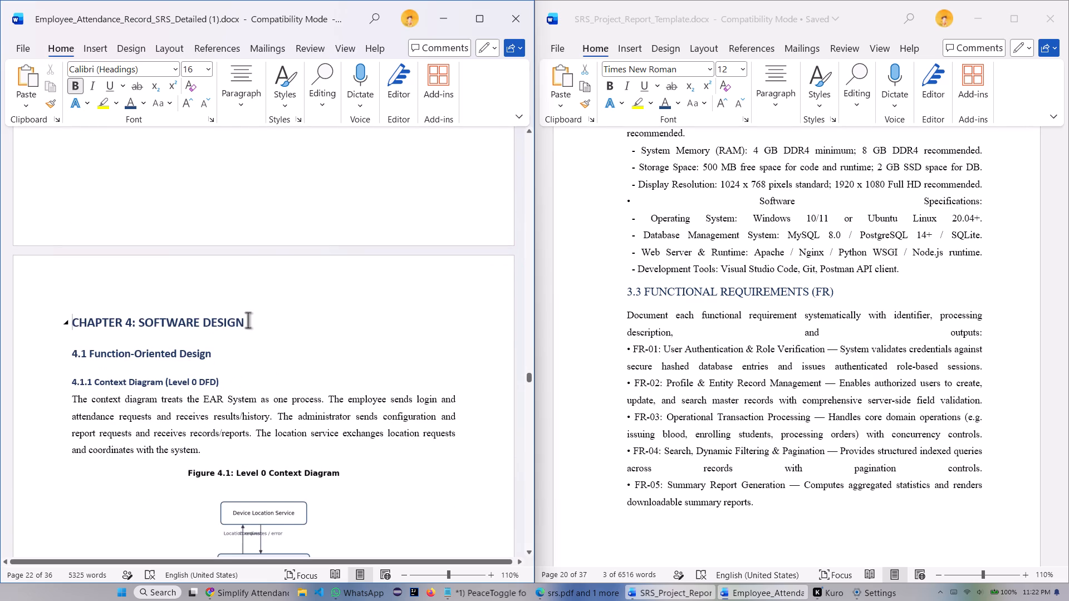
{"action": "key", "text": "BackSpace"}
{"action": "key", "text": "BackSpace"}
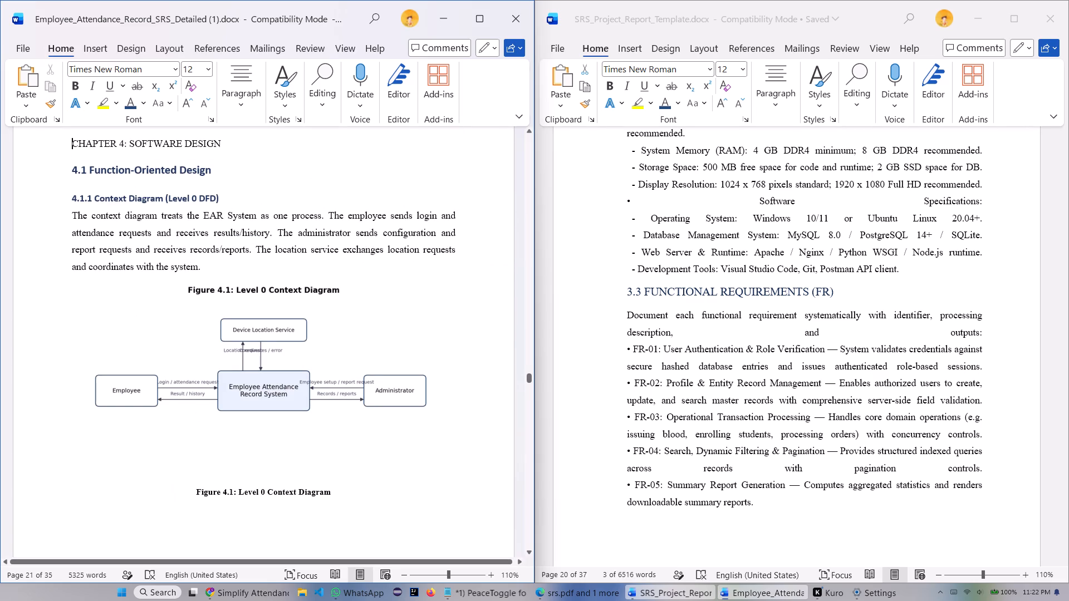
Remove the colon from the "CHAPTER 4: SOFTWARE DESIGN" title and split it with a line break into "CHAPTER 4" and "SOFTWARE DESIGN".
{"action": "scroll", "coordinate": [144, 306], "scroll_direction": "up", "scroll_amount": 8}
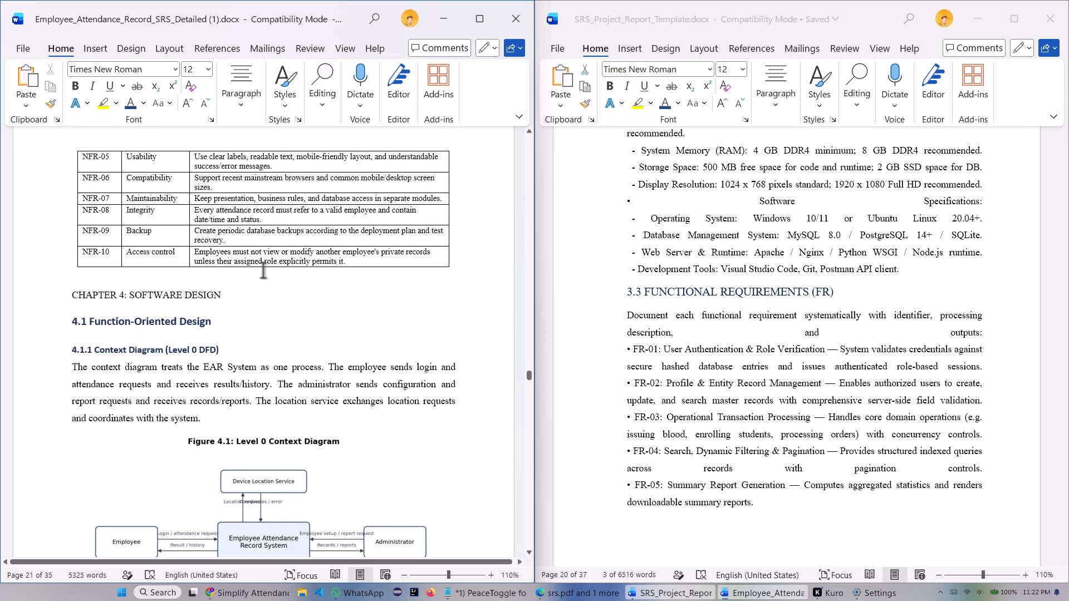
{"action": "scroll", "coordinate": [167, 284], "scroll_direction": "up", "scroll_amount": 3}
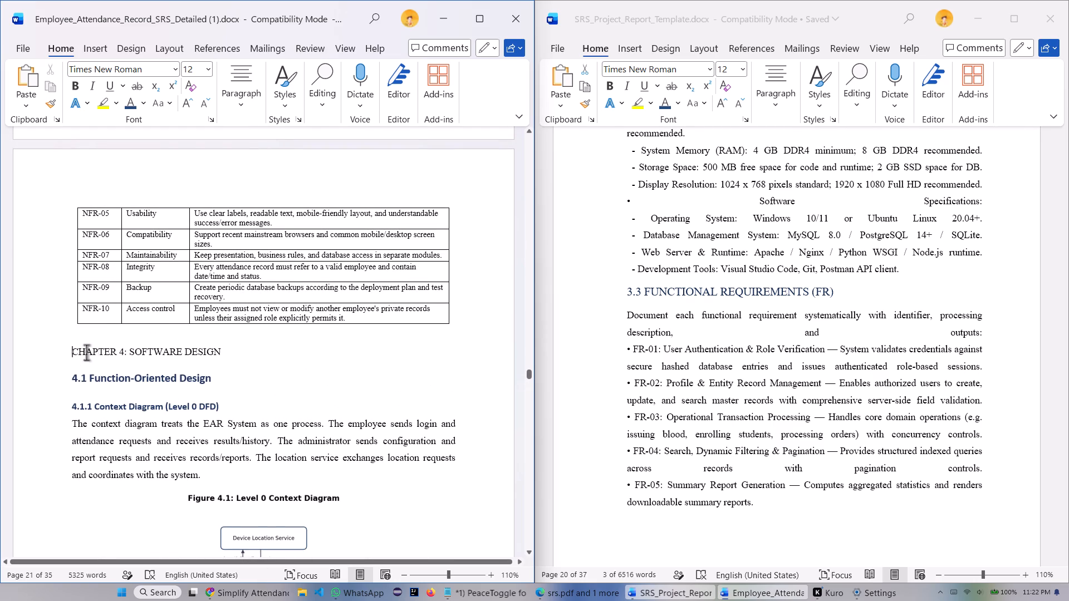
{"action": "left_click", "coordinate": [126, 352]}
{"action": "key", "text": "BackSpace"}
{"action": "key", "text": "Return"}
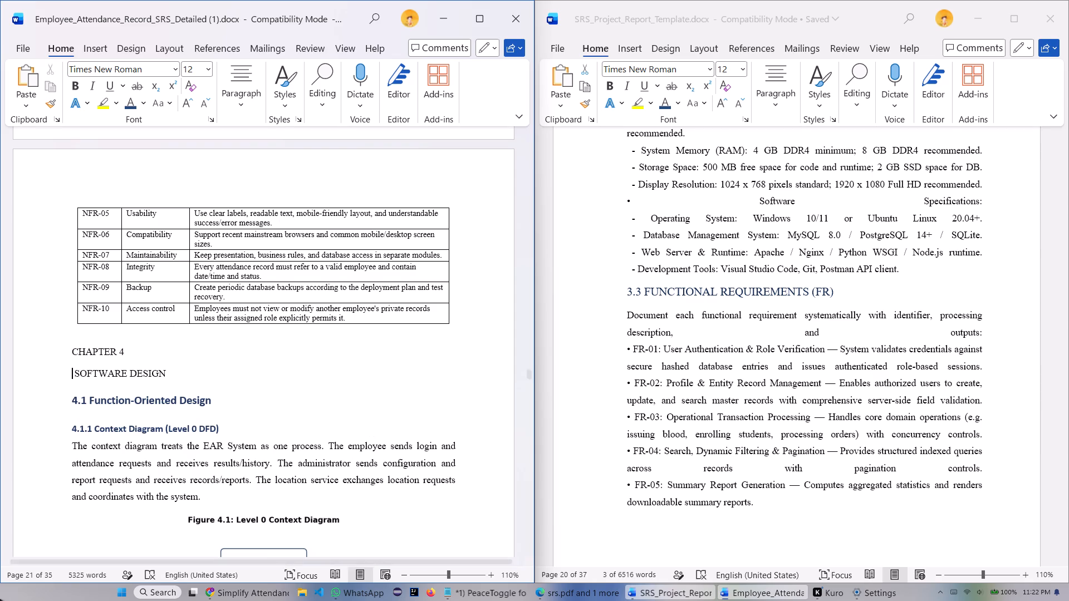
{"action": "key", "text": "BackSpace"}
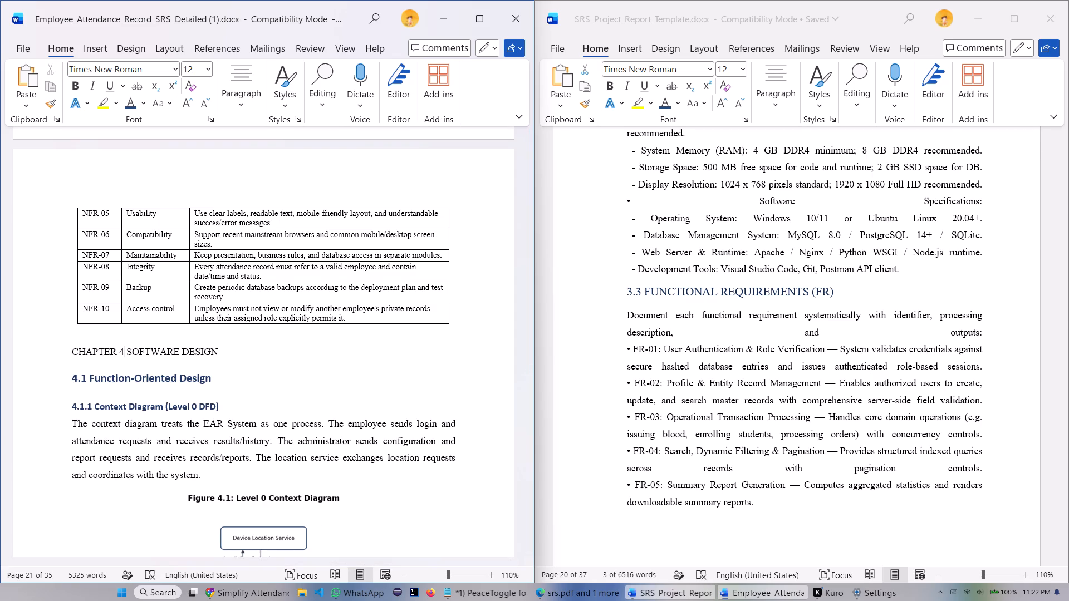
{"action": "key", "text": "shift+Return"}
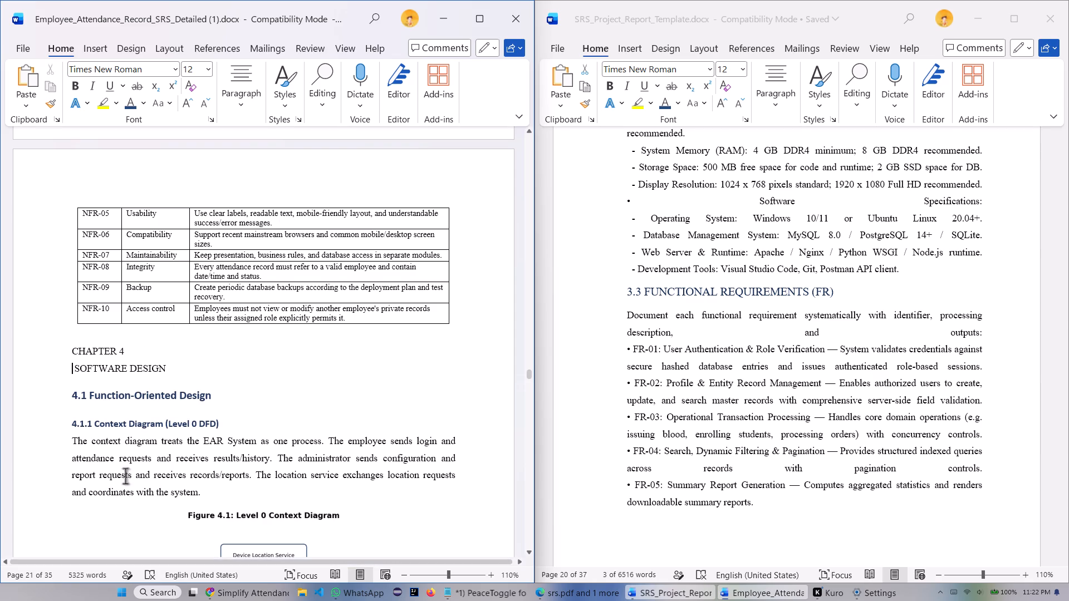
Check the font, size, weight, colour and alignment of the "CHAPTER 4 SOFTWARE DESIGN" title in the template for comparison with the report's title.
{"action": "left_click_drag", "start_coordinate": [72, 350], "coordinate": [82, 353]}
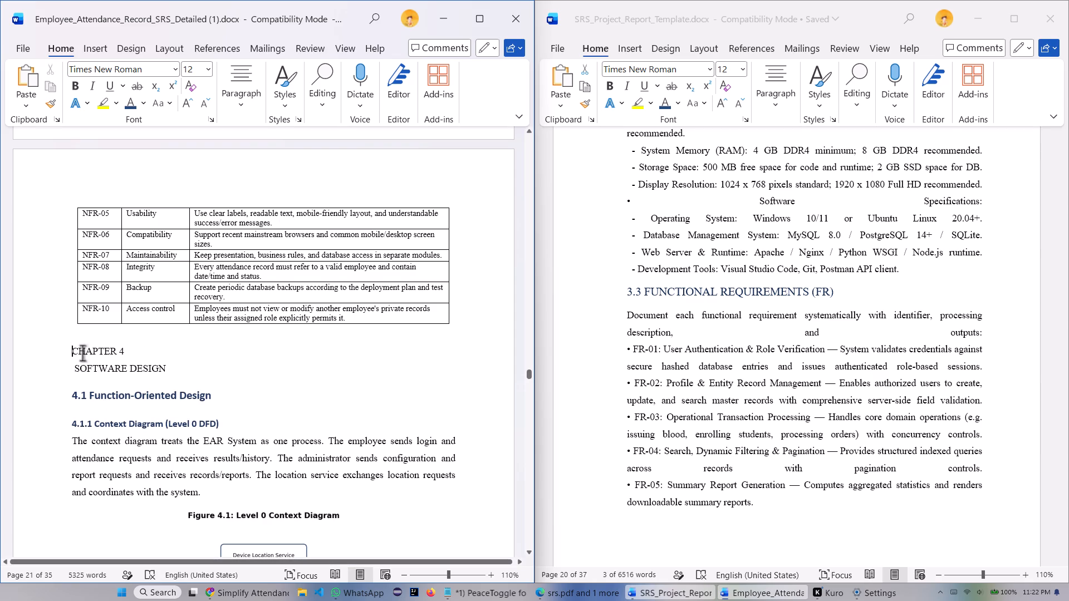
{"action": "left_click_drag", "start_coordinate": [82, 353], "coordinate": [181, 377]}
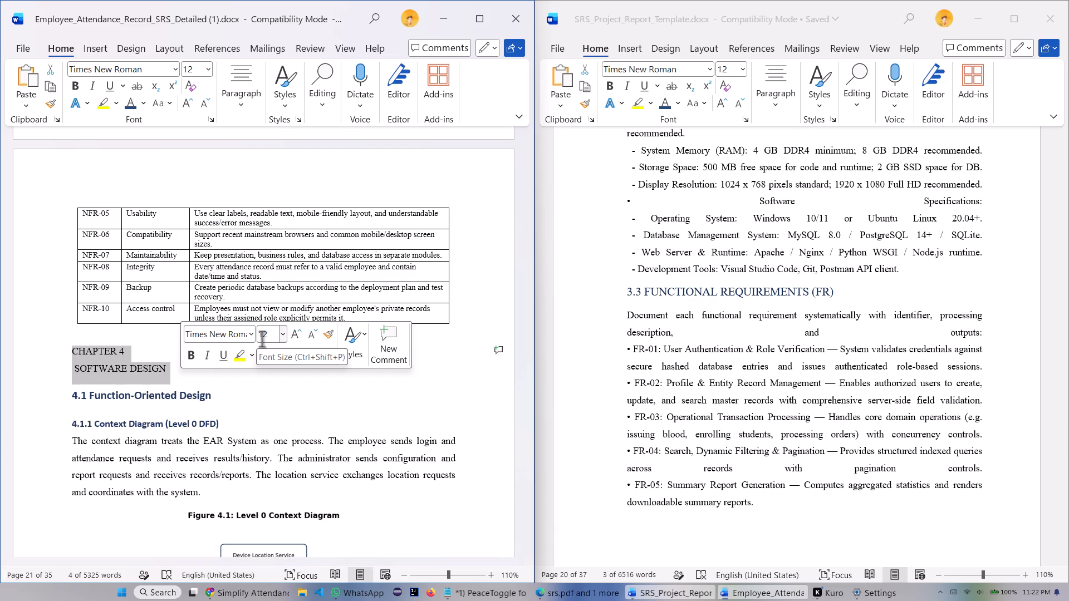
{"action": "scroll", "coordinate": [680, 377], "scroll_direction": "down", "scroll_amount": 7}
{"action": "scroll", "coordinate": [761, 376], "scroll_direction": "down", "scroll_amount": 5}
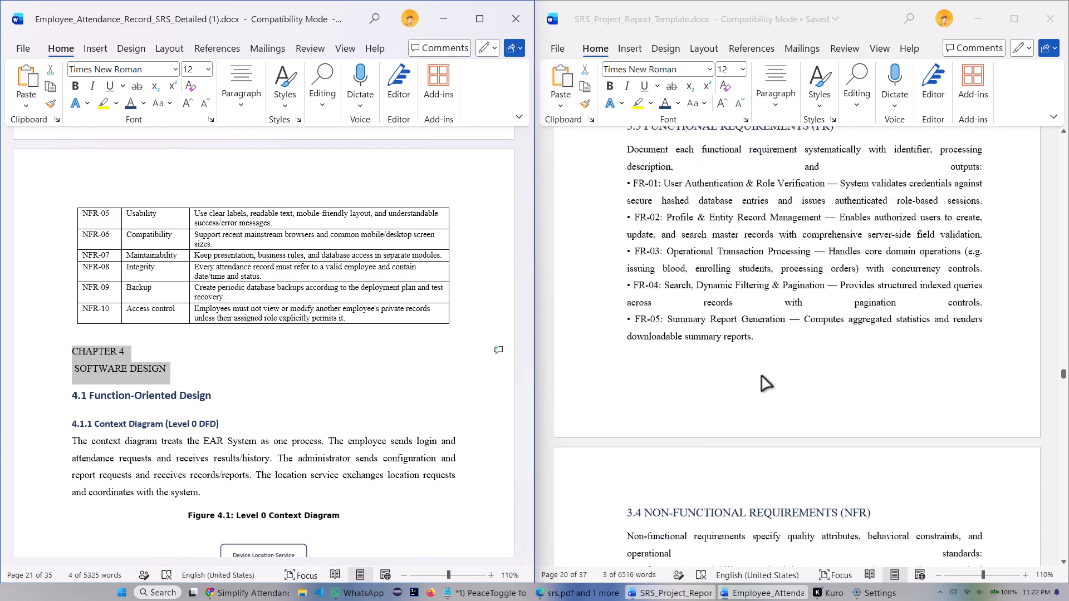
{"action": "scroll", "coordinate": [762, 376], "scroll_direction": "down", "scroll_amount": 14}
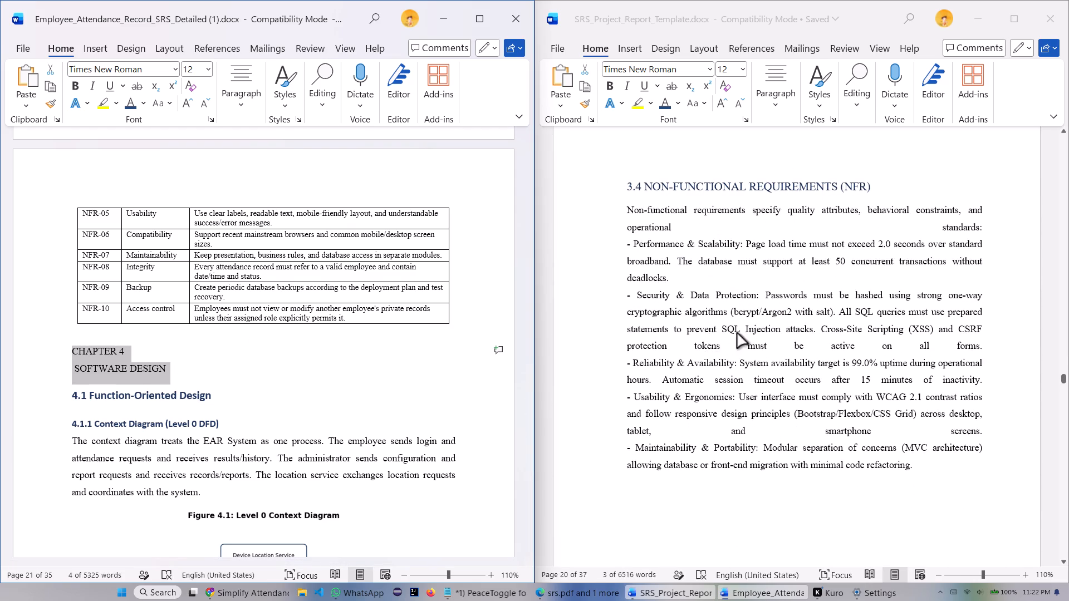
{"action": "scroll", "coordinate": [739, 337], "scroll_direction": "down", "scroll_amount": 16}
{"action": "scroll", "coordinate": [739, 339], "scroll_direction": "down", "scroll_amount": 9}
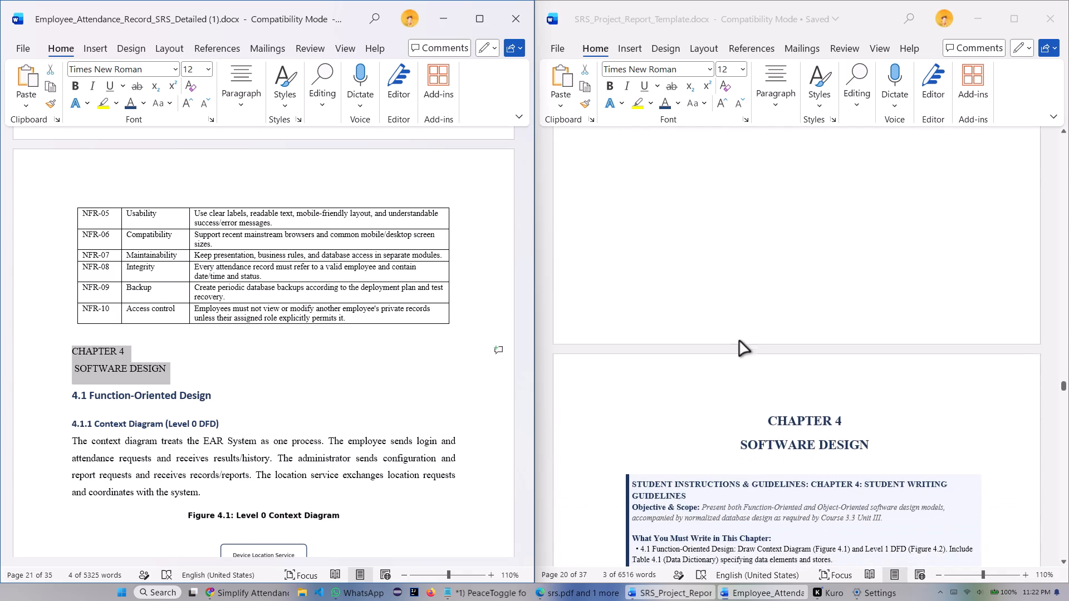
{"action": "scroll", "coordinate": [769, 347], "scroll_direction": "down", "scroll_amount": 3}
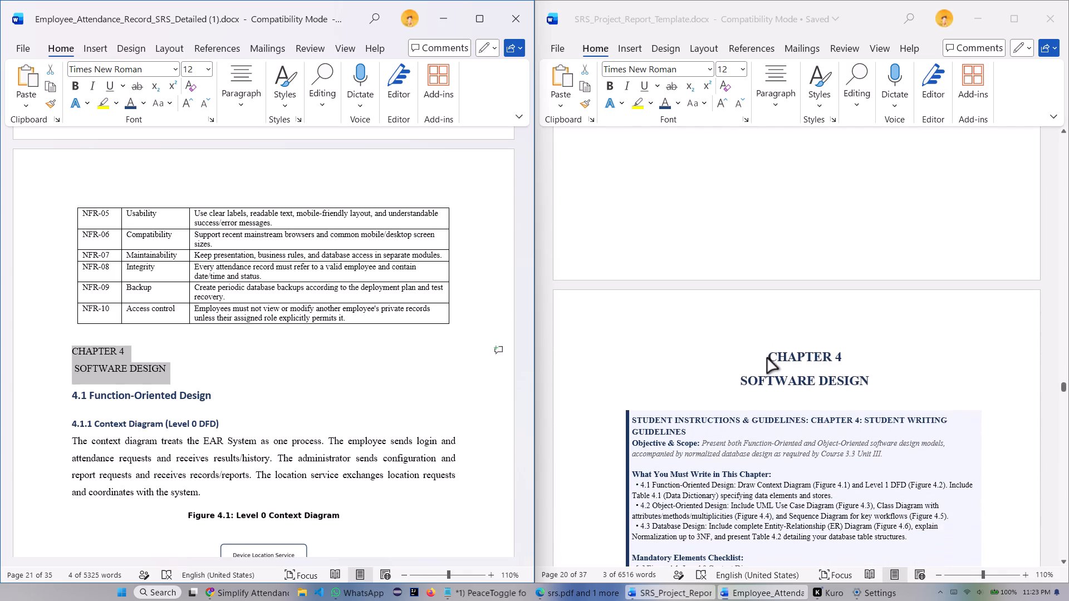
{"action": "left_click", "coordinate": [767, 358]}
{"action": "left_click_drag", "start_coordinate": [767, 358], "coordinate": [836, 378]}
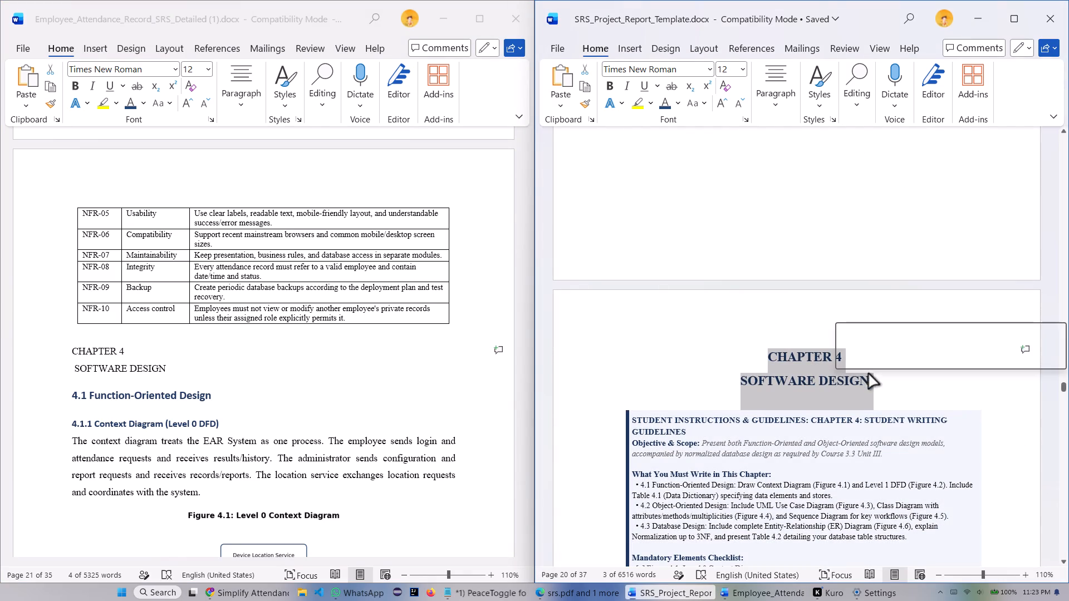
{"action": "left_click", "coordinate": [891, 387]}
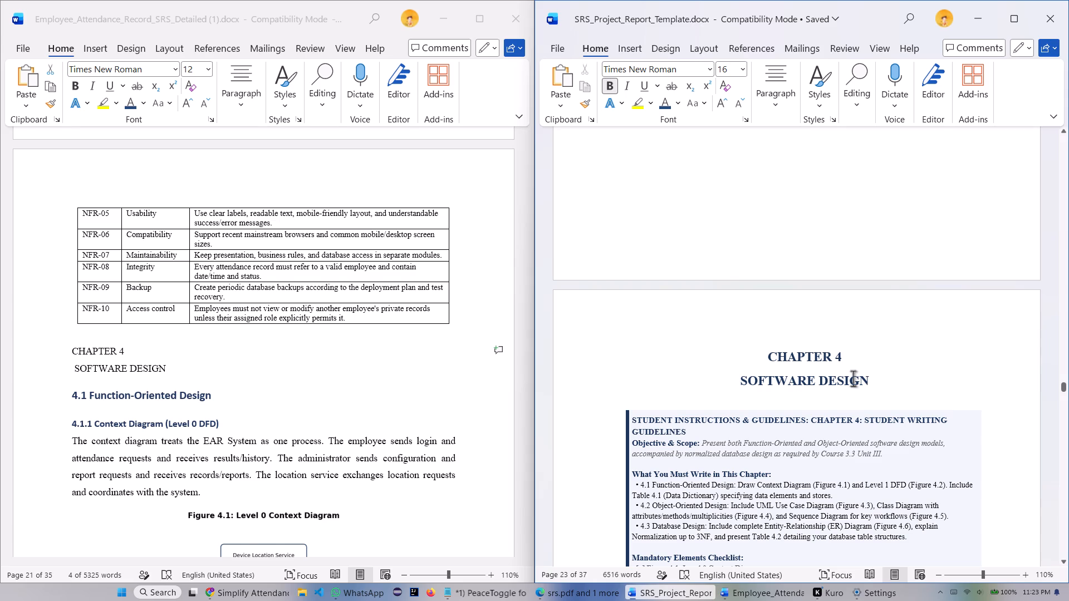
{"action": "left_click_drag", "start_coordinate": [770, 356], "coordinate": [862, 377]}
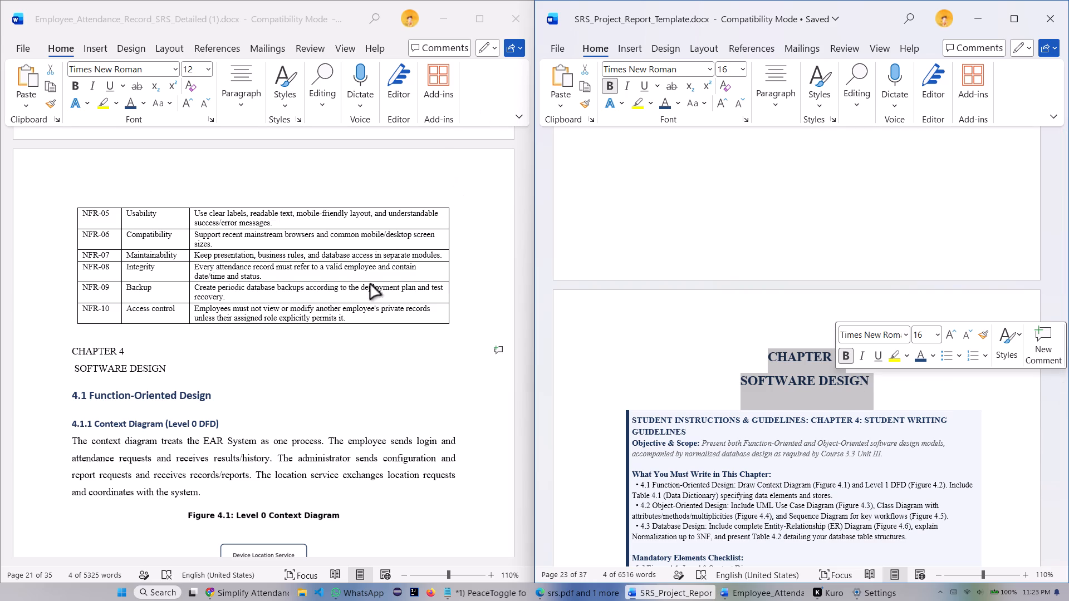
Format the report's two-line "CHAPTER 4 SOFTWARE DESIGN" title as Times New Roman size 16, centred, bold and dark blue.
{"action": "scroll", "coordinate": [351, 294], "scroll_direction": "down", "scroll_amount": 6}
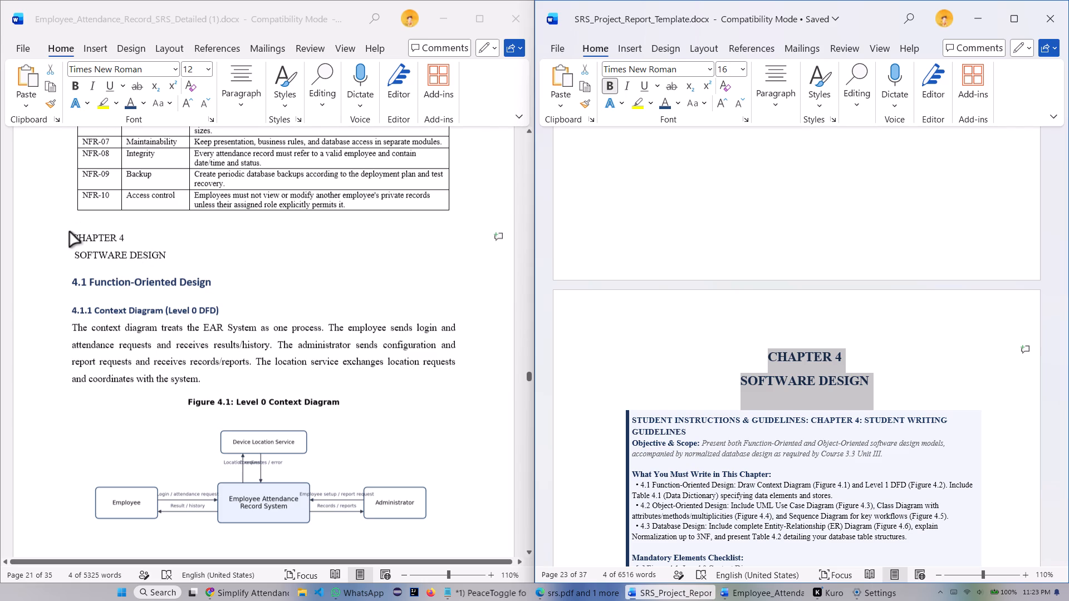
{"action": "left_click", "coordinate": [68, 236]}
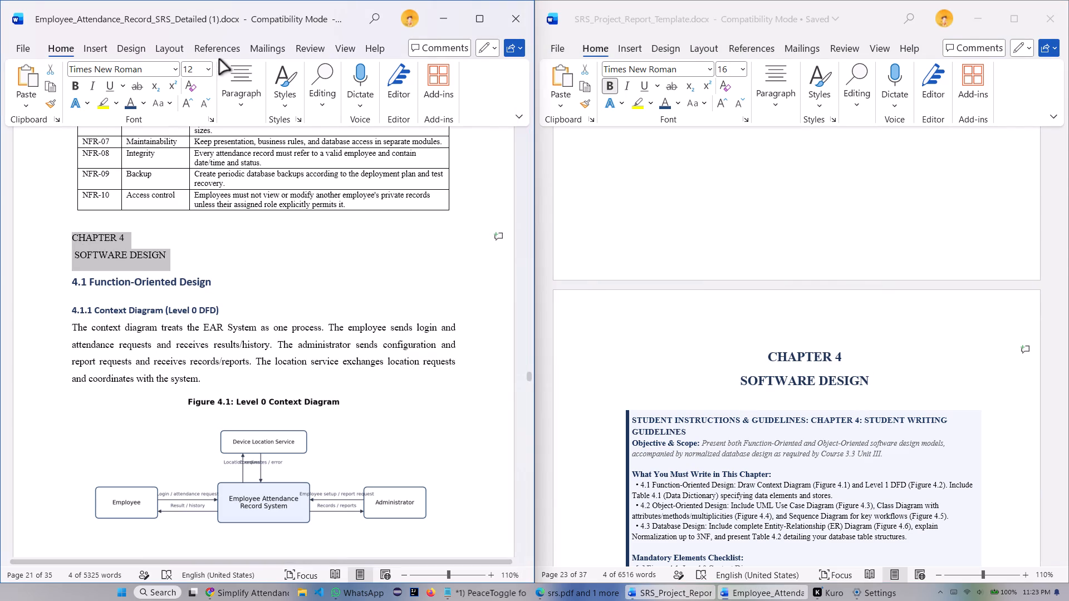
{"action": "left_click", "coordinate": [204, 70]}
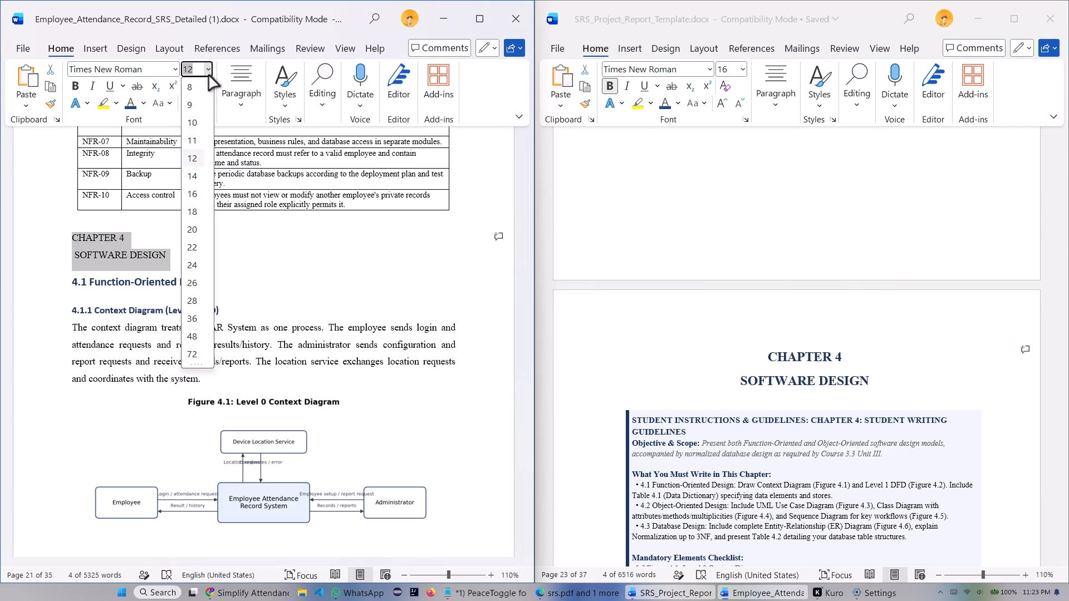
{"action": "left_click", "coordinate": [199, 194]}
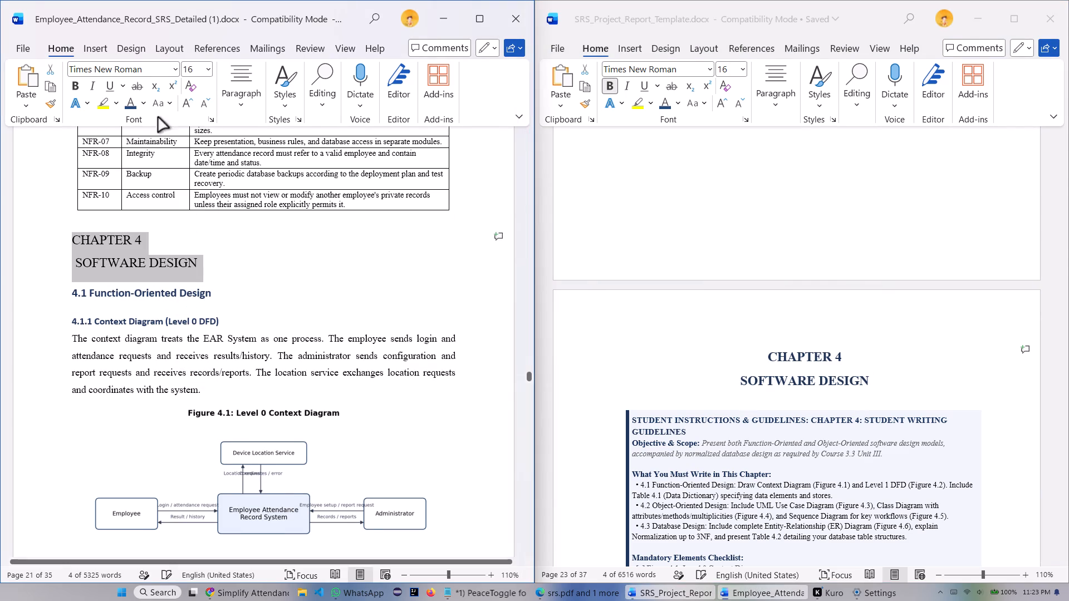
{"action": "left_click", "coordinate": [172, 71]}
{"action": "left_click", "coordinate": [136, 165]}
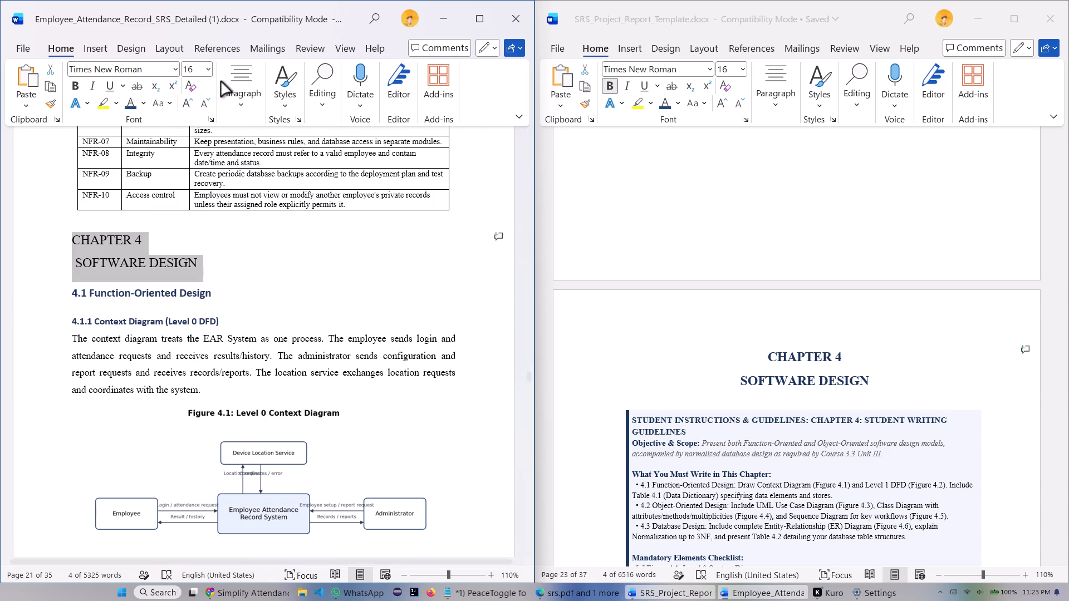
{"action": "left_click", "coordinate": [230, 95]}
{"action": "left_click", "coordinate": [247, 156]}
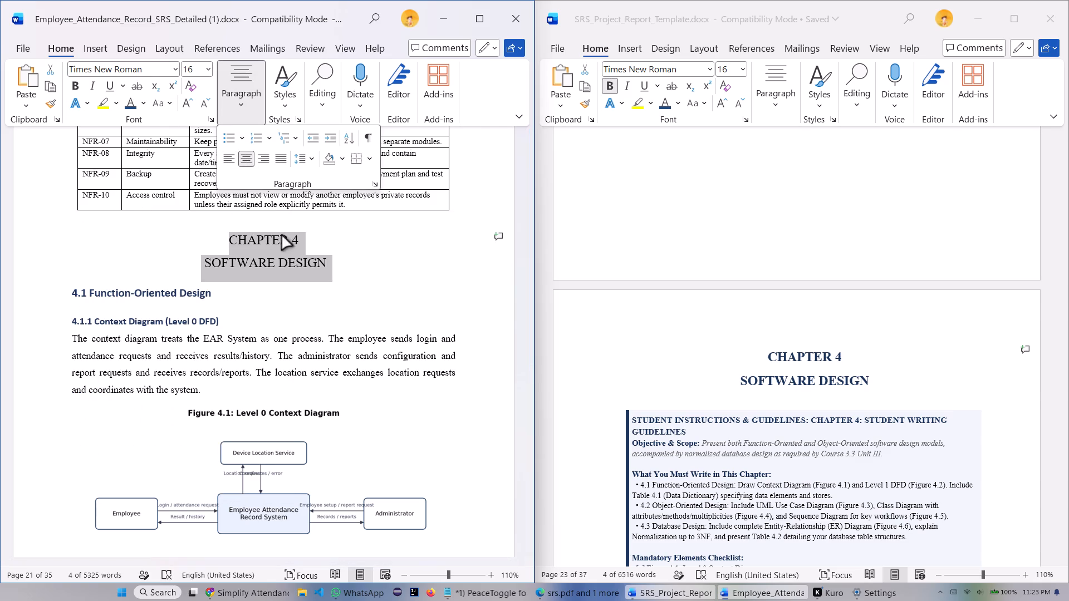
{"action": "left_click", "coordinate": [76, 83]}
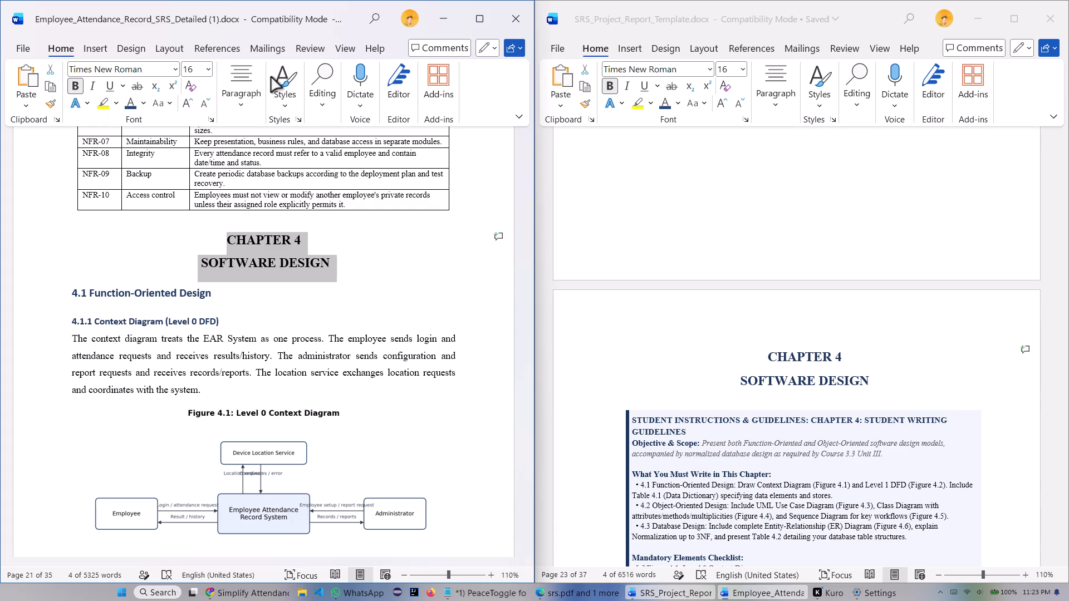
{"action": "left_click", "coordinate": [132, 105]}
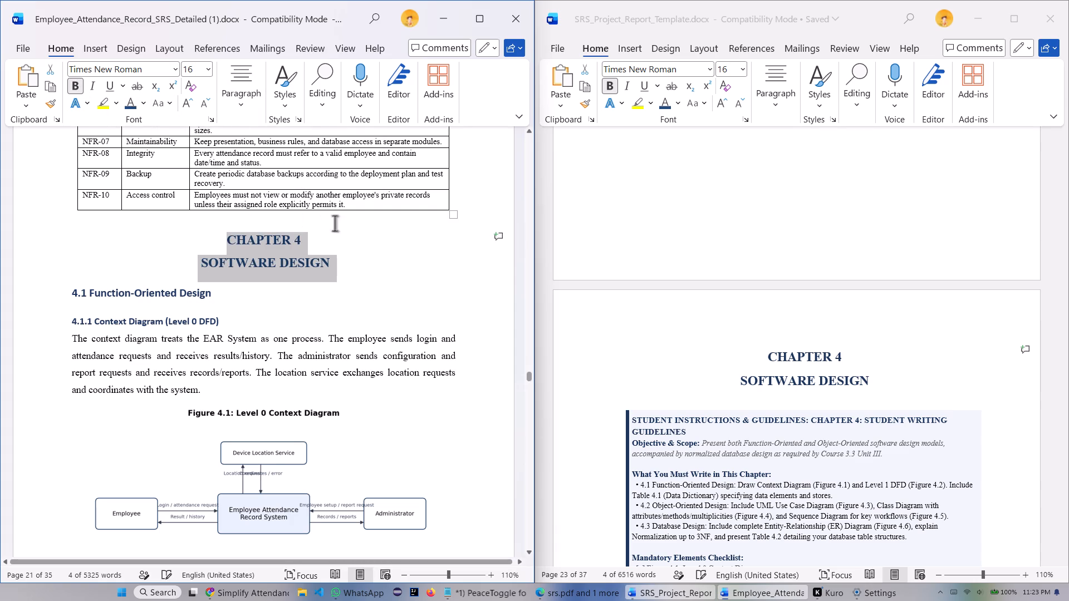
Add a blank line between the "SOFTWARE DESIGN" title line and the "4.1 Function-Oriented Design" heading.
{"action": "scroll", "coordinate": [371, 231], "scroll_direction": "down", "scroll_amount": 4}
{"action": "left_click", "coordinate": [350, 211]}
{"action": "left_click", "coordinate": [342, 189]}
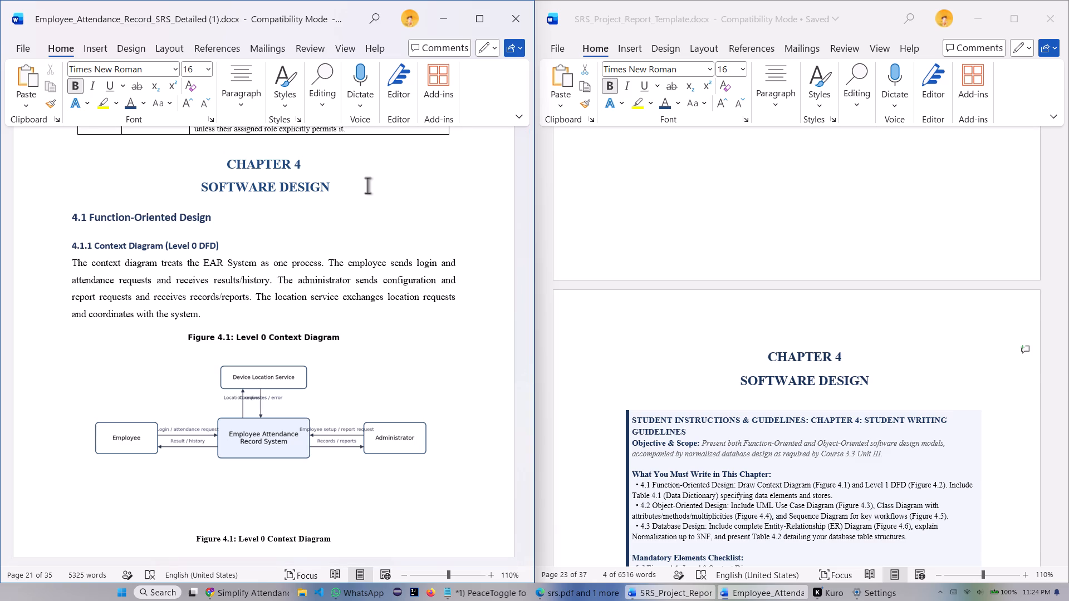
{"action": "key", "text": "Return"}
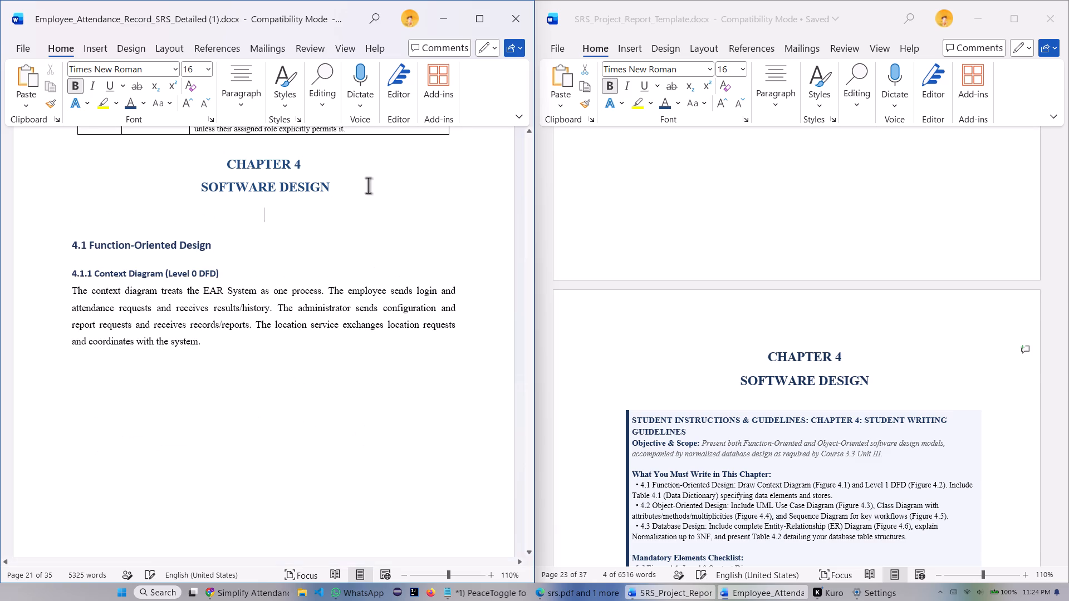
Insert a blank line above "CHAPTER 4" to separate the title from the non-functional requirements table.
{"action": "scroll", "coordinate": [655, 327], "scroll_direction": "down", "scroll_amount": 5}
{"action": "scroll", "coordinate": [706, 313], "scroll_direction": "down", "scroll_amount": 6}
{"action": "scroll", "coordinate": [297, 318], "scroll_direction": "up", "scroll_amount": 3}
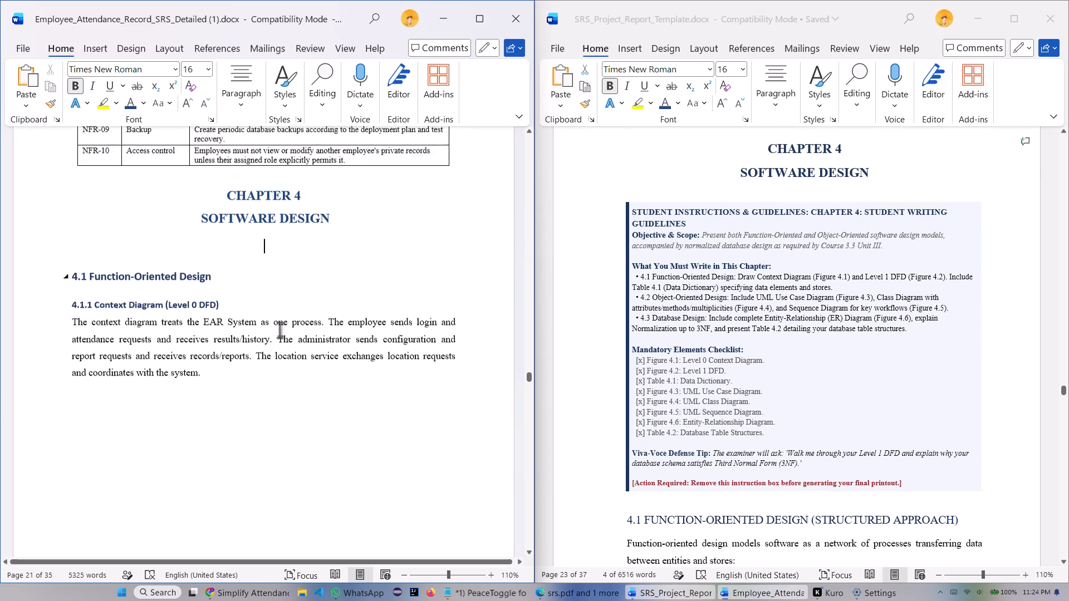
{"action": "scroll", "coordinate": [279, 330], "scroll_direction": "up", "scroll_amount": 12}
{"action": "scroll", "coordinate": [315, 361], "scroll_direction": "up", "scroll_amount": 6}
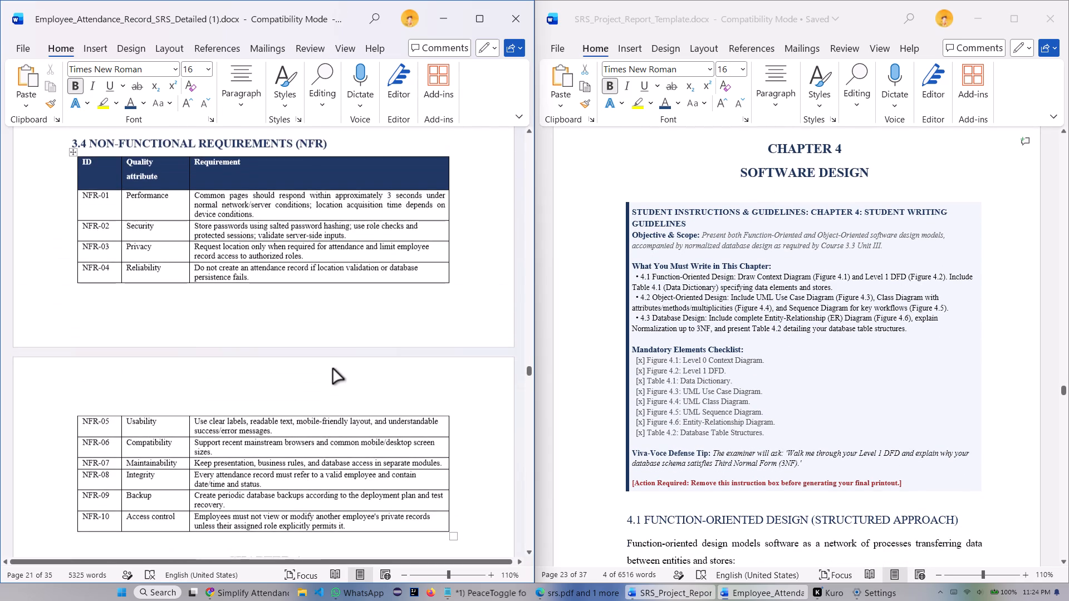
{"action": "scroll", "coordinate": [337, 366], "scroll_direction": "down", "scroll_amount": 6}
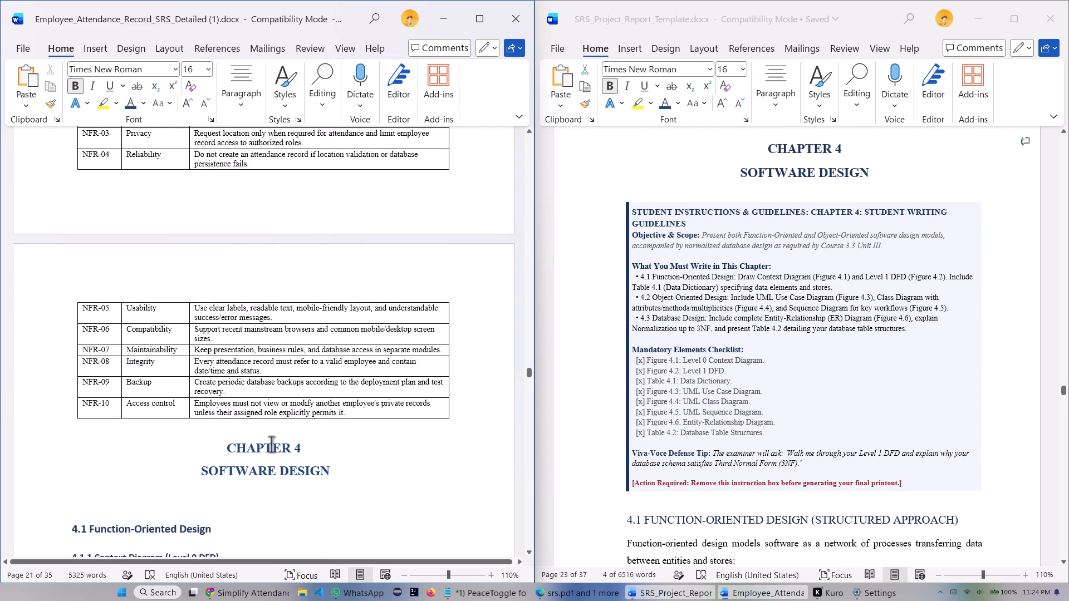
{"action": "left_click", "coordinate": [225, 449]}
{"action": "key", "text": "shift+Return"}
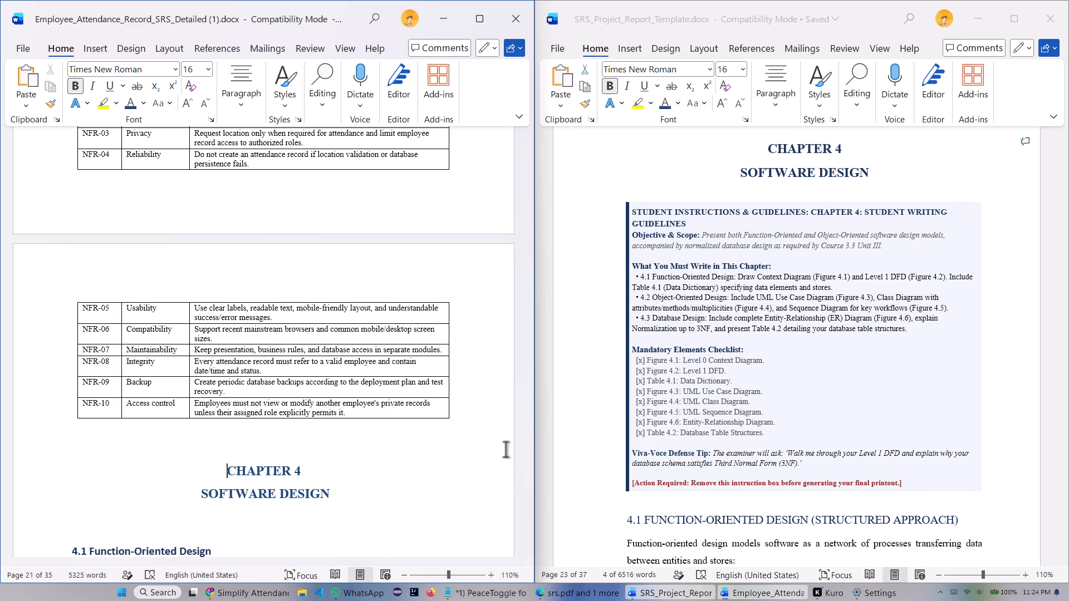
{"action": "scroll", "coordinate": [448, 397], "scroll_direction": "down", "scroll_amount": 6}
{"action": "left_click", "coordinate": [349, 357]}
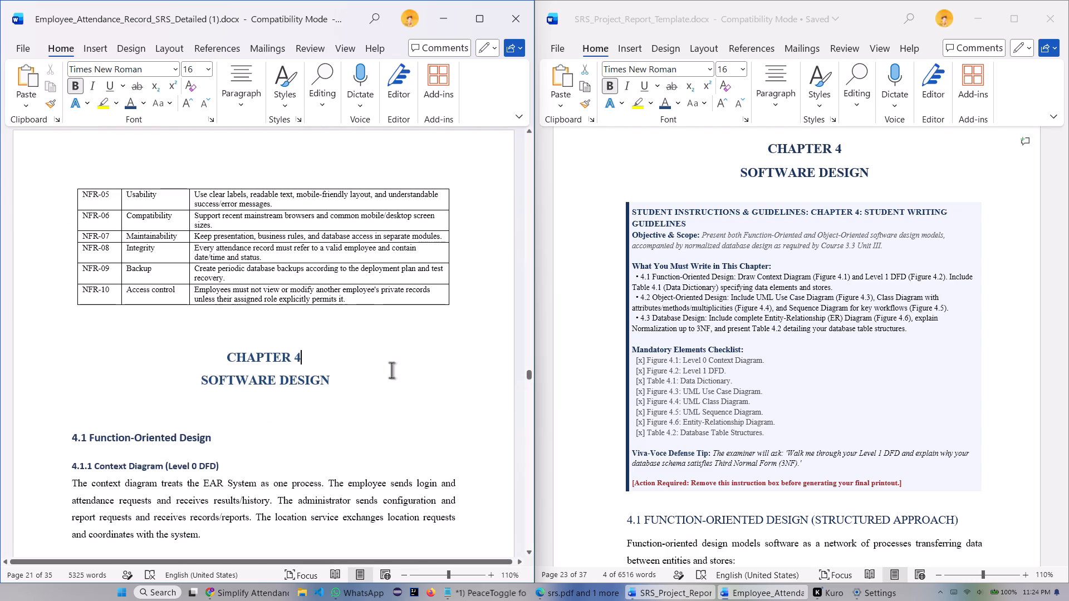
Compare the report's 4.1 and 4.1.1 headings with the template's function-oriented design section.
{"action": "scroll", "coordinate": [867, 457], "scroll_direction": "down", "scroll_amount": 7}
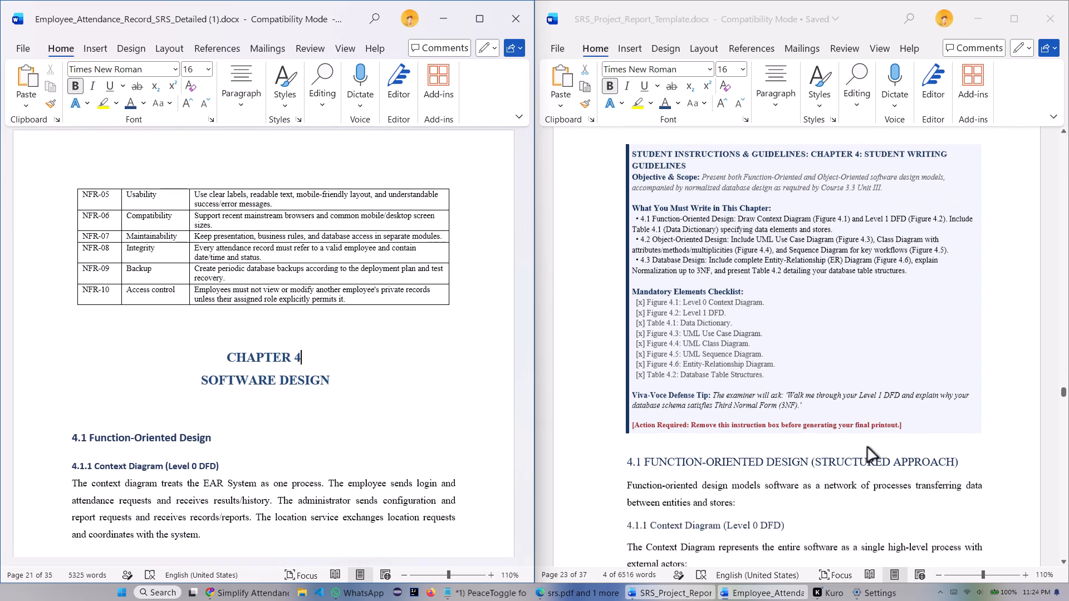
{"action": "scroll", "coordinate": [303, 428], "scroll_direction": "down", "scroll_amount": 3}
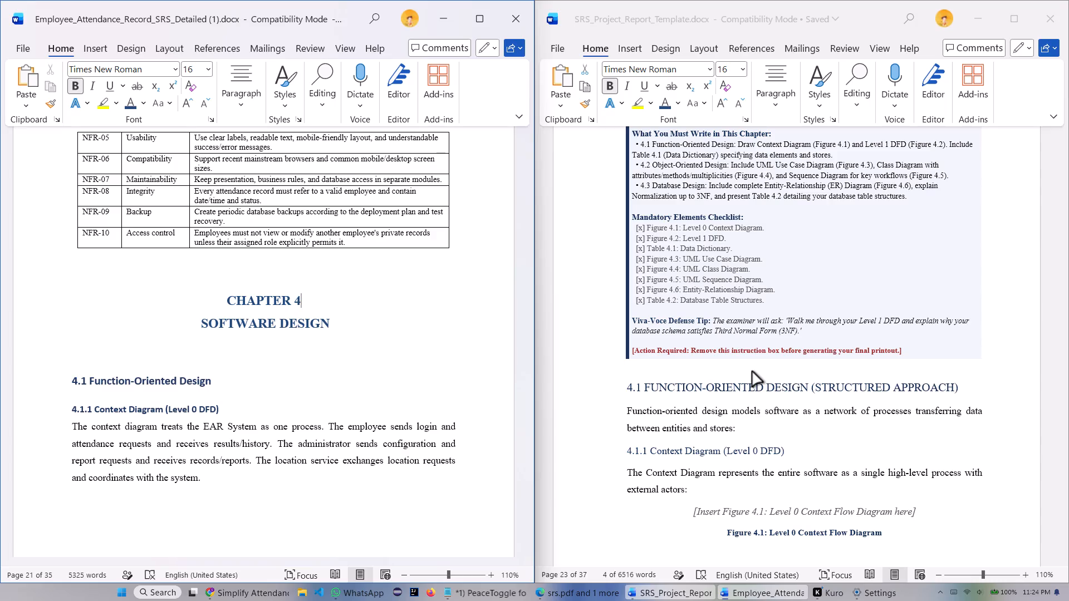
{"action": "scroll", "coordinate": [604, 327], "scroll_direction": "down", "scroll_amount": 4}
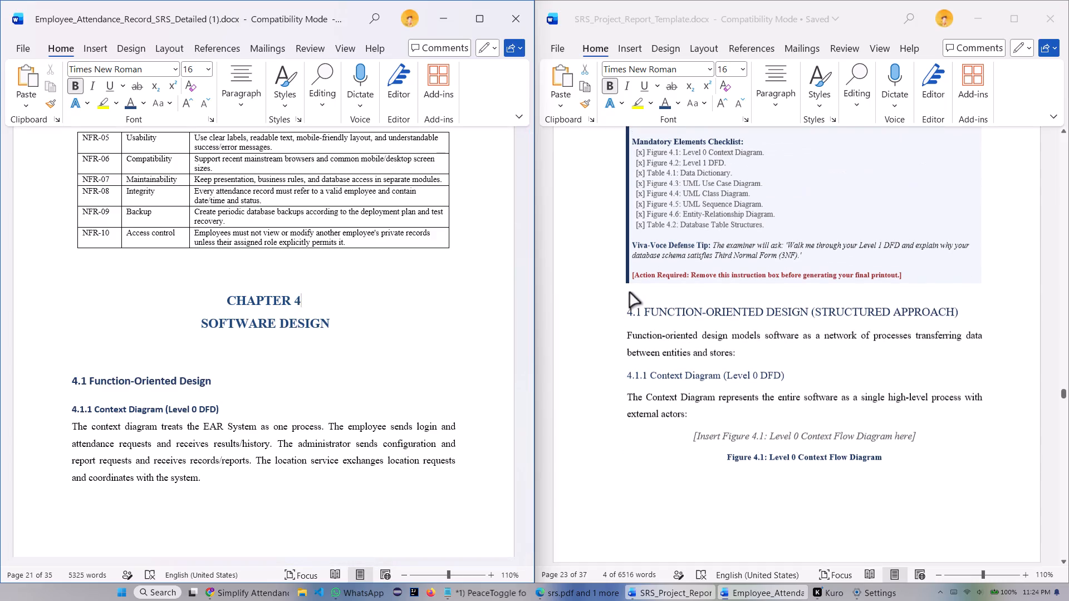
Switch to the Settings window to view the Windows Update page.
{"action": "left_click", "coordinate": [855, 600]}
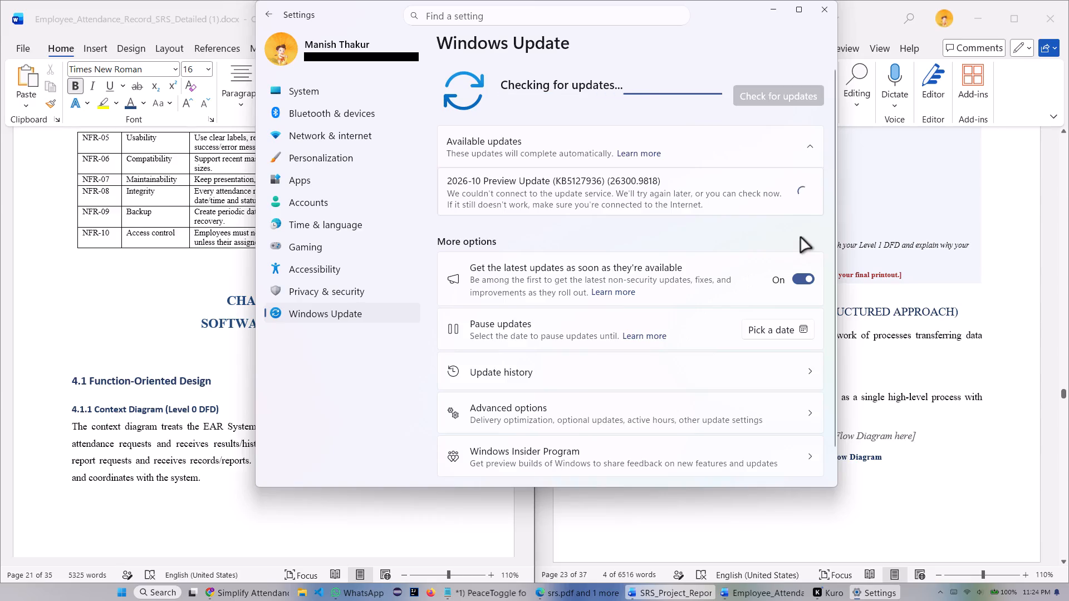
Minimise the Settings window and return to the attendance report.
{"action": "left_click", "coordinate": [779, 14]}
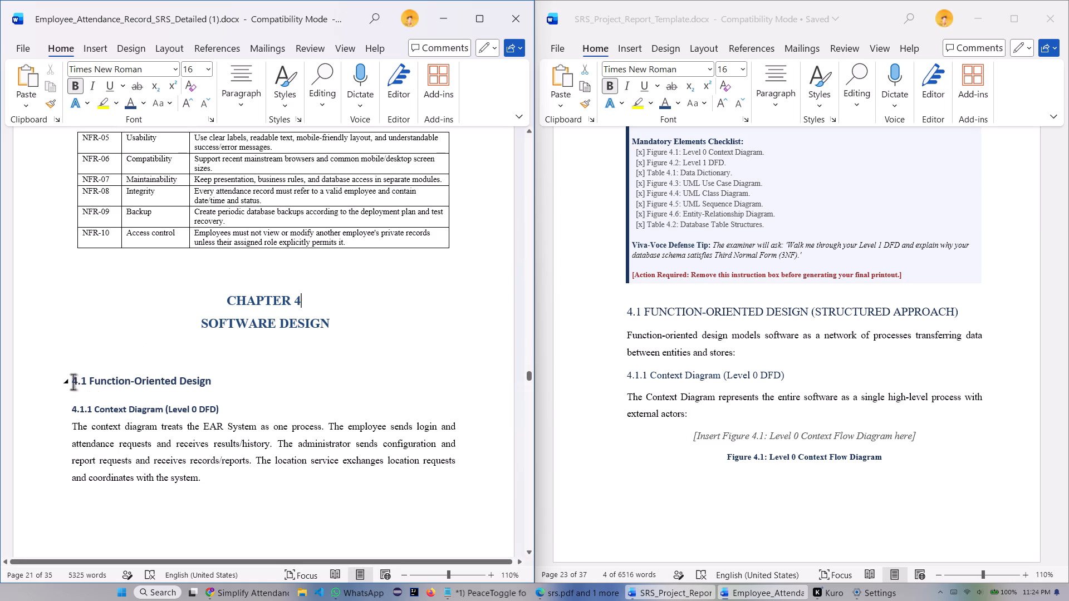
Set the "4.1 Function-Oriented Design" heading in Times New Roman and convert it to all capitals.
{"action": "left_click_drag", "start_coordinate": [71, 382], "coordinate": [201, 376]}
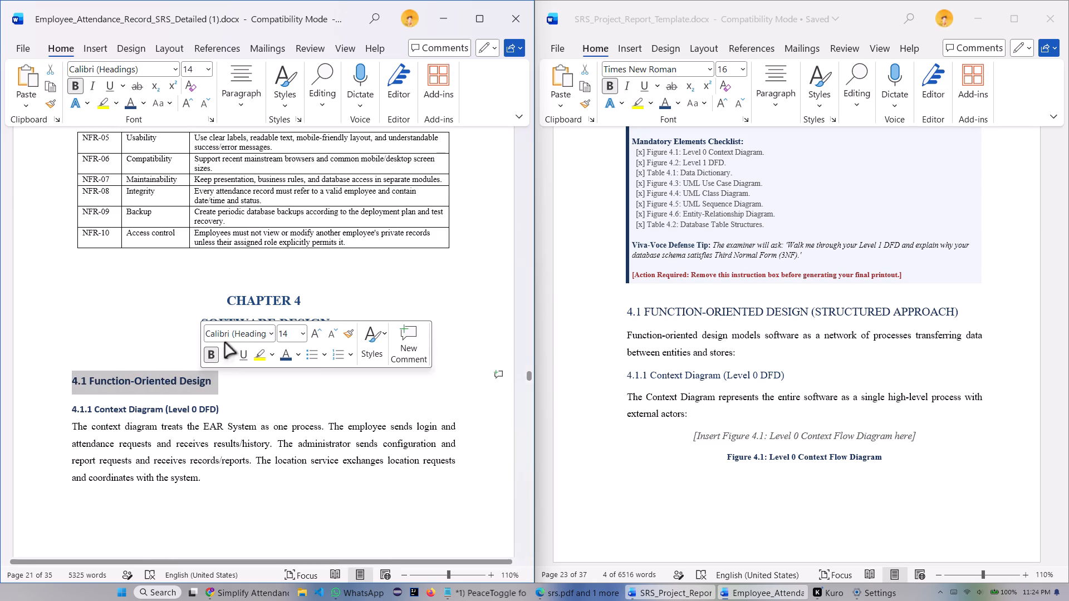
{"action": "left_click", "coordinate": [272, 332]}
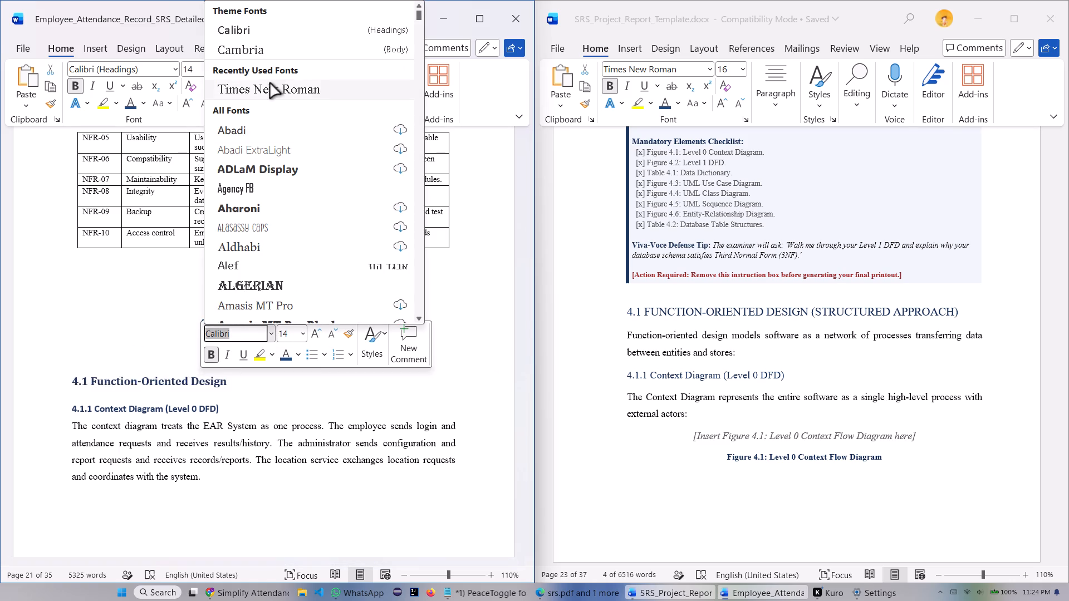
{"action": "left_click", "coordinate": [80, 278]}
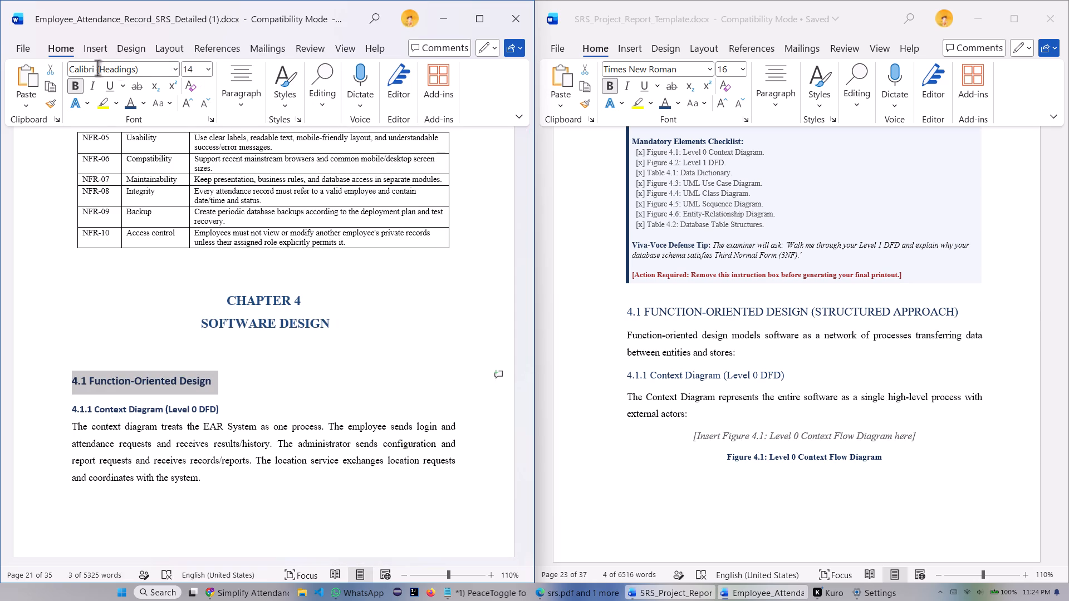
{"action": "left_click", "coordinate": [175, 71]}
{"action": "left_click", "coordinate": [151, 167]}
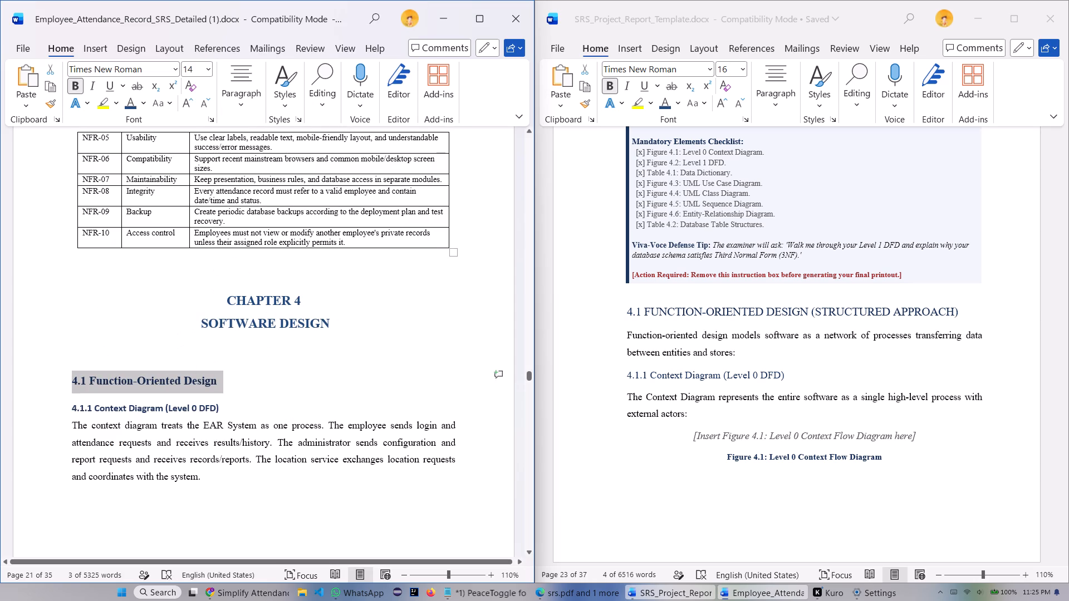
{"action": "key", "text": "shift+F3"}
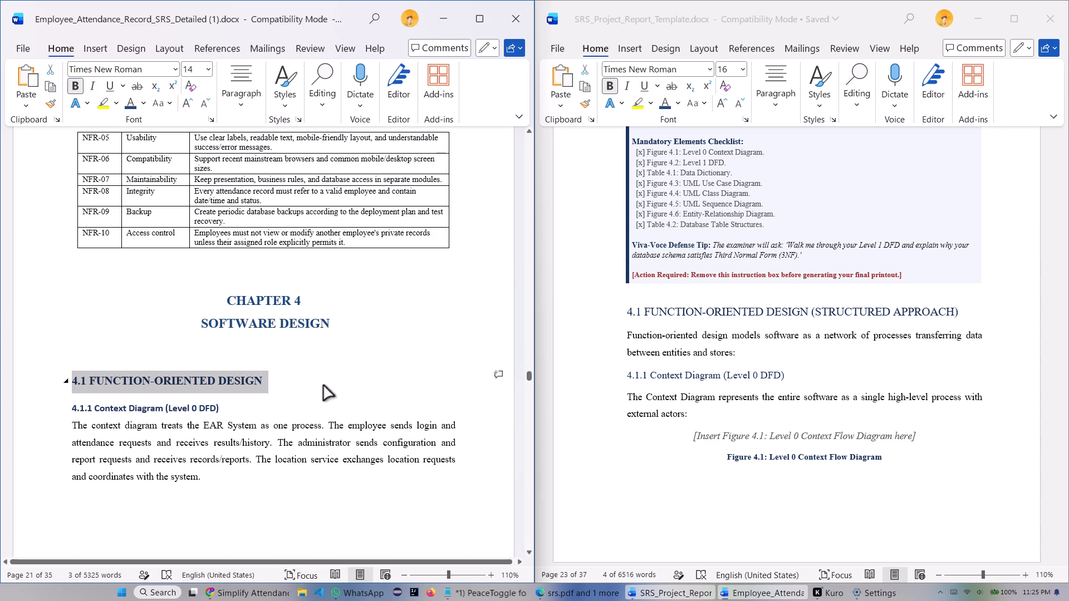
Copy the template's introductory sentence on function-oriented design into the report directly below the 4.1 heading, without a trailing blank line.
{"action": "left_click", "coordinate": [278, 378]}
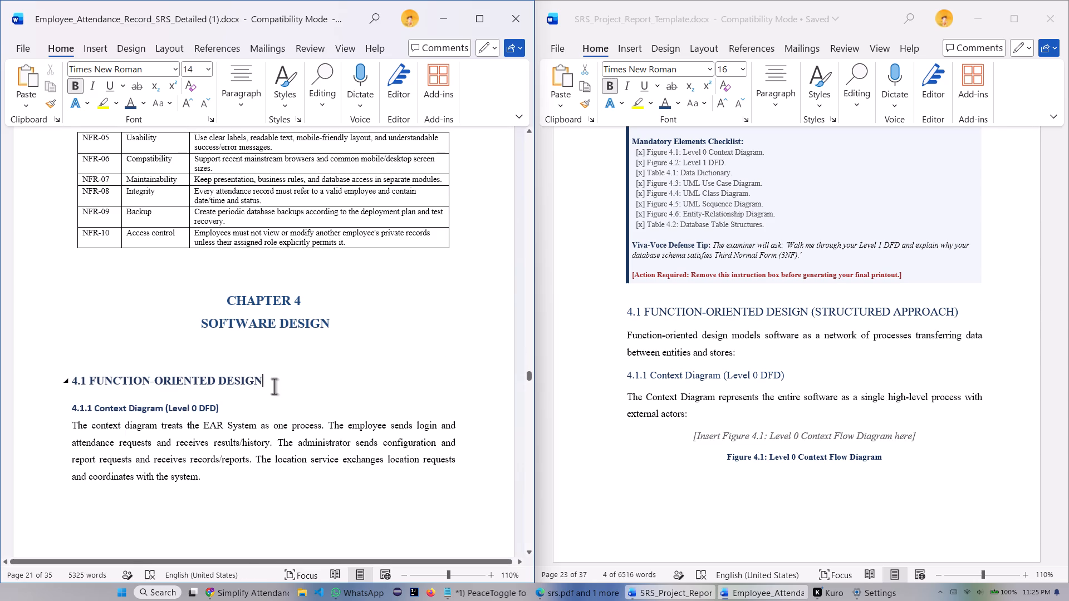
{"action": "key", "text": "Return"}
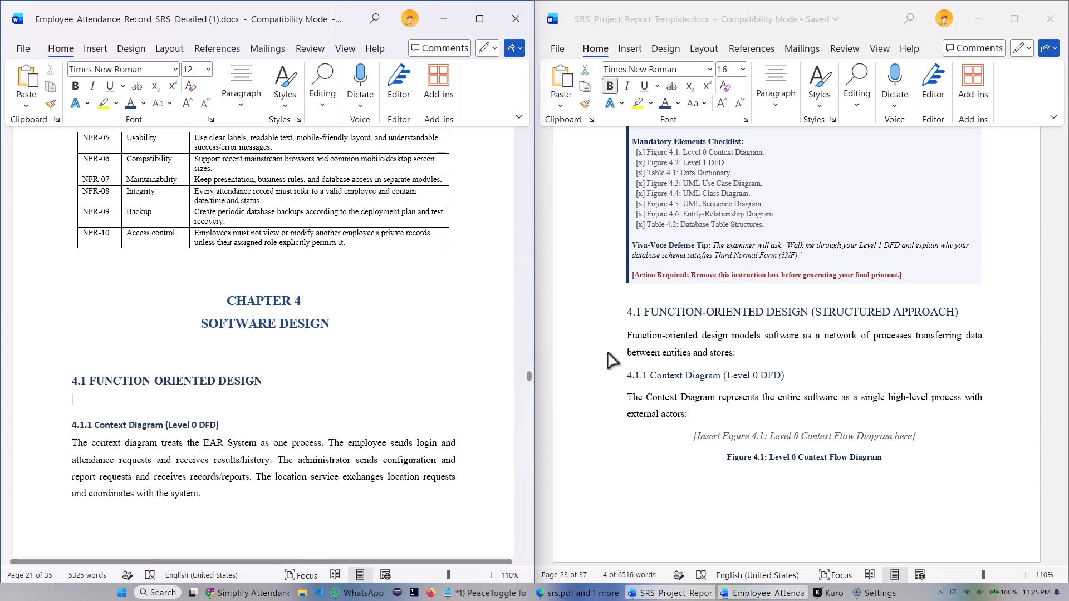
{"action": "left_click_drag", "start_coordinate": [628, 336], "coordinate": [648, 340]}
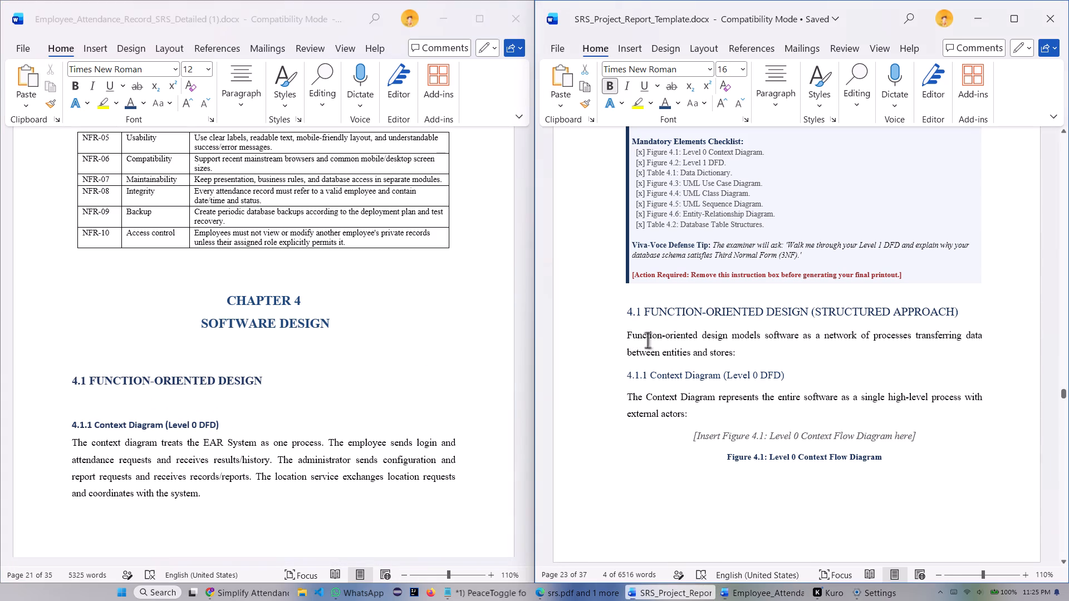
{"action": "left_click_drag", "start_coordinate": [648, 340], "coordinate": [700, 348]}
{"action": "left_click_drag", "start_coordinate": [624, 338], "coordinate": [723, 343]}
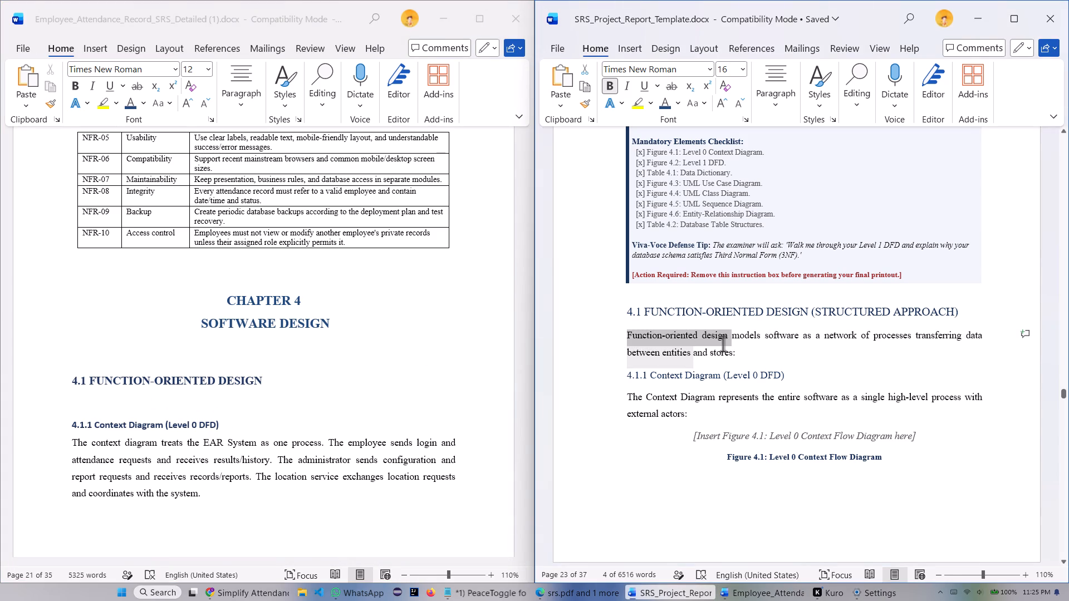
{"action": "left_click_drag", "start_coordinate": [723, 343], "coordinate": [739, 348]}
{"action": "right_click", "coordinate": [715, 346]}
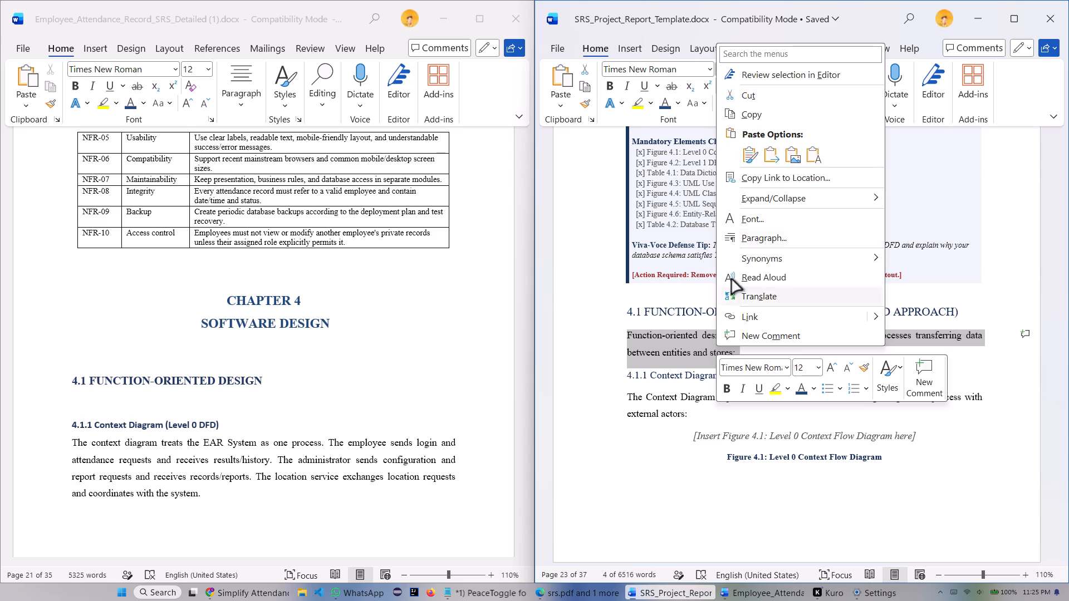
{"action": "left_click", "coordinate": [754, 116]}
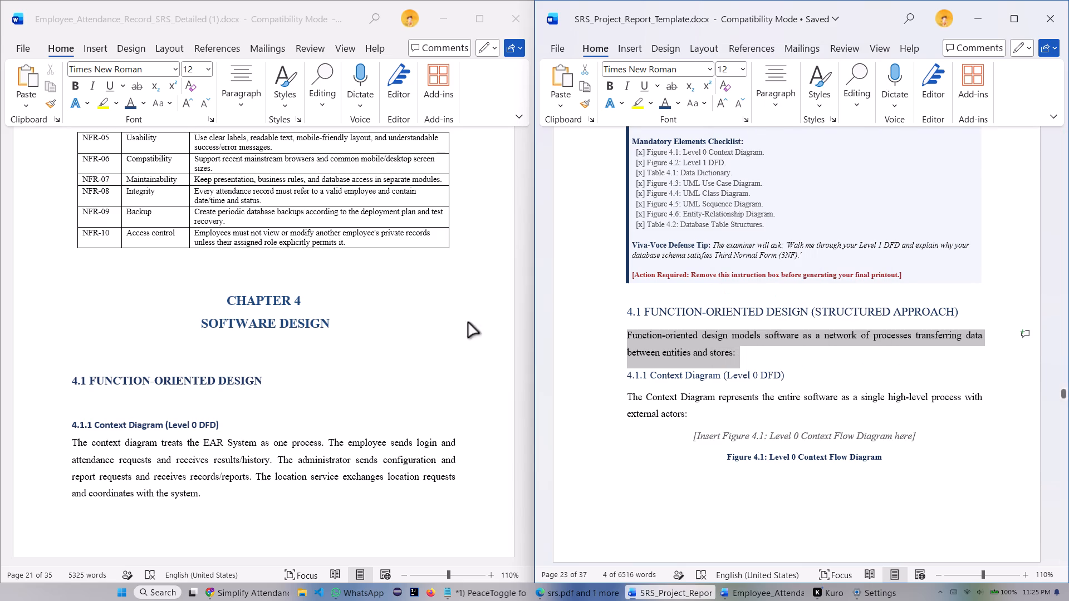
{"action": "left_click", "coordinate": [98, 392]}
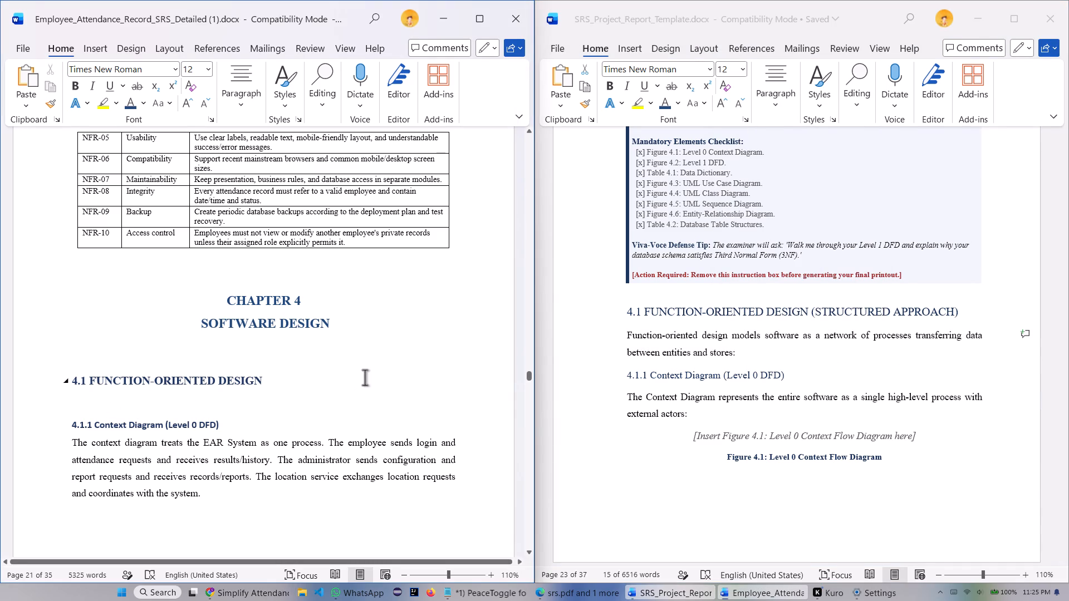
{"action": "key", "text": "ctrl+v"}
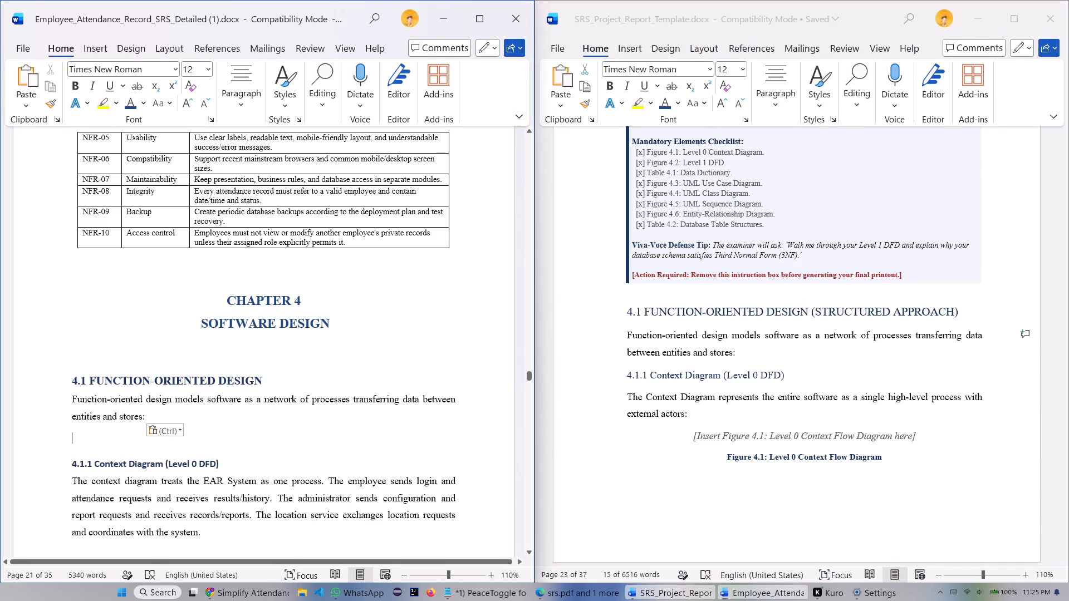
{"action": "key", "text": "BackSpace"}
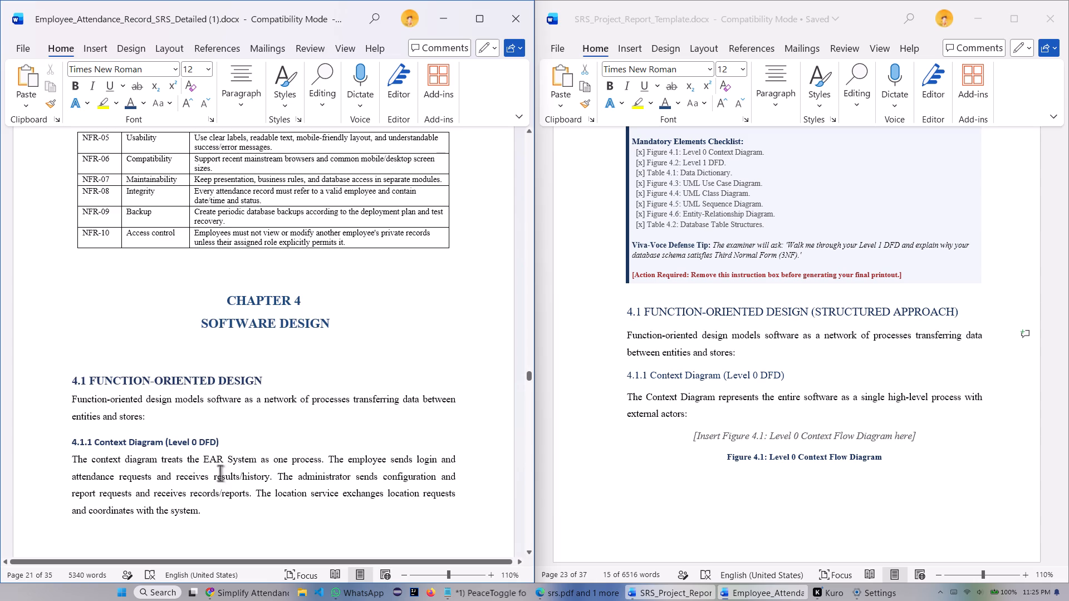
Change the font of the "4.1.1 Context Diagram (Level 0 DFD)" heading to Times New Roman.
{"action": "scroll", "coordinate": [186, 476], "scroll_direction": "down", "scroll_amount": 3}
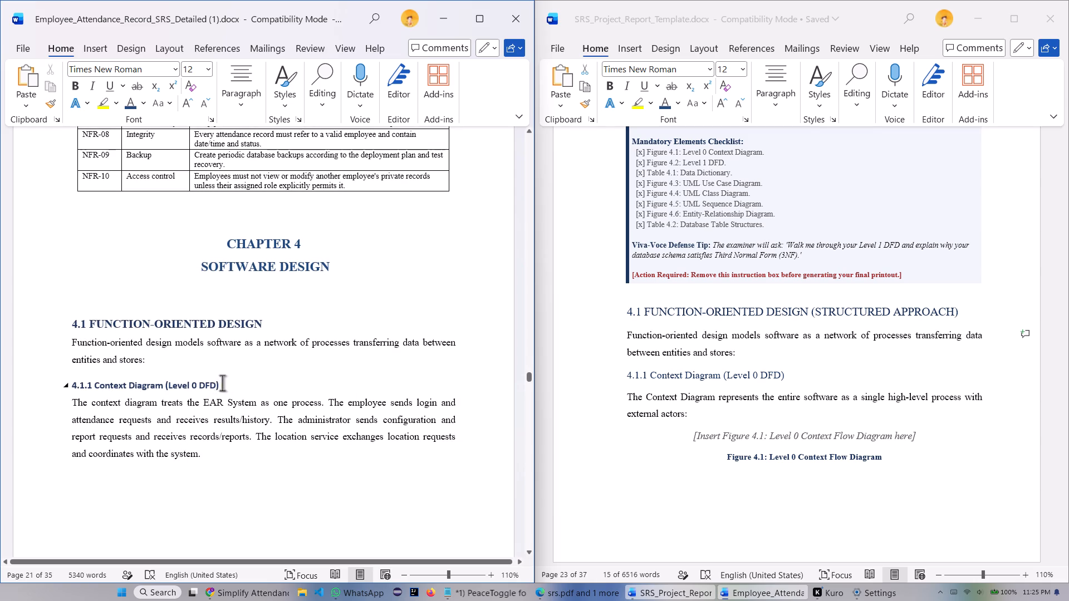
{"action": "left_click_drag", "start_coordinate": [222, 383], "coordinate": [66, 391]}
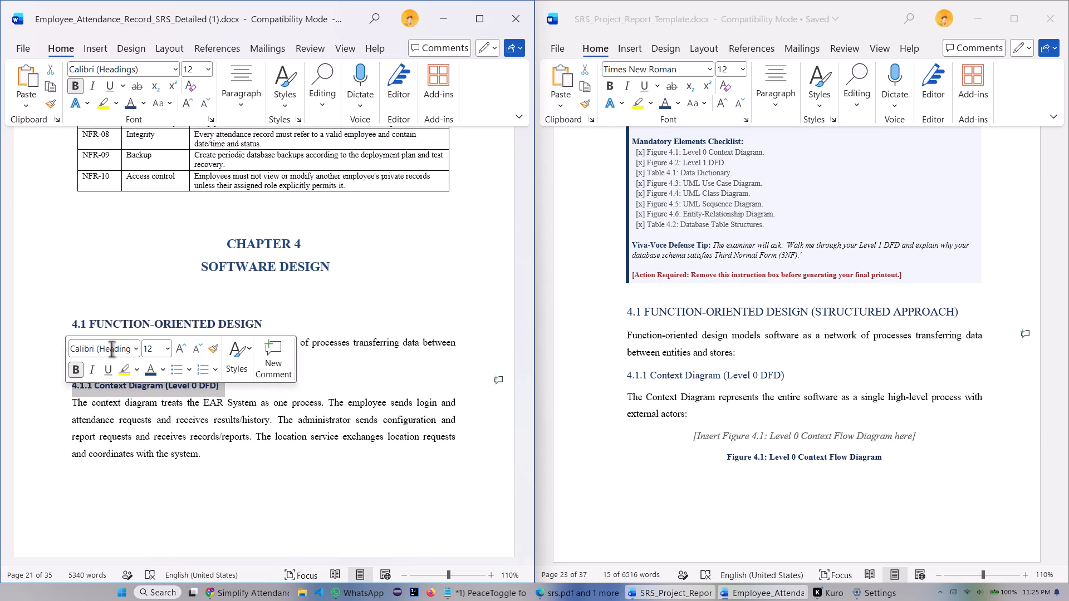
{"action": "left_click", "coordinate": [135, 351]}
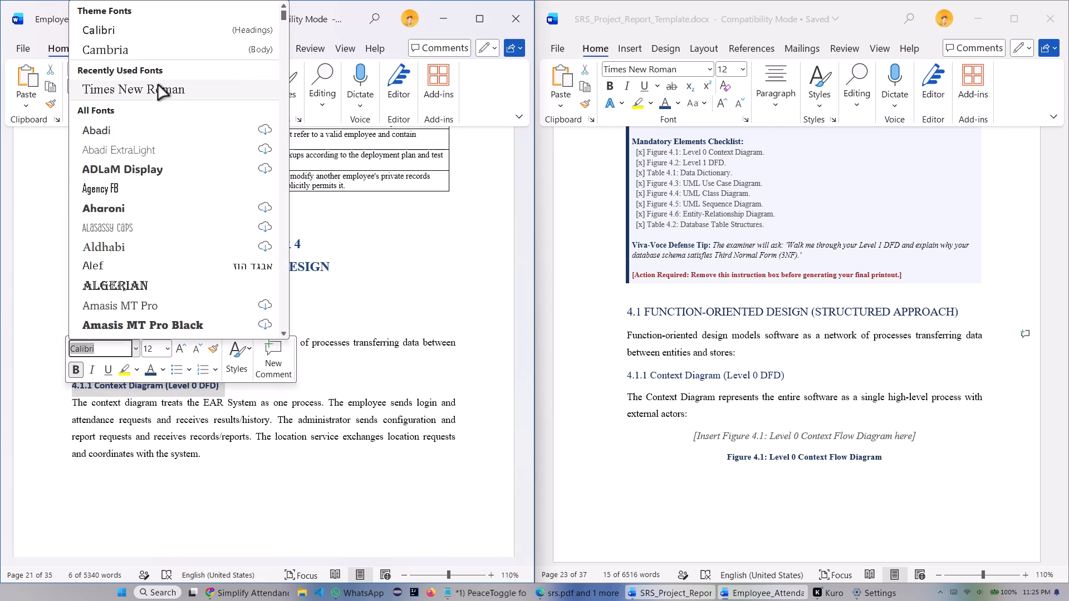
{"action": "left_click", "coordinate": [155, 92]}
{"action": "left_click", "coordinate": [244, 394]}
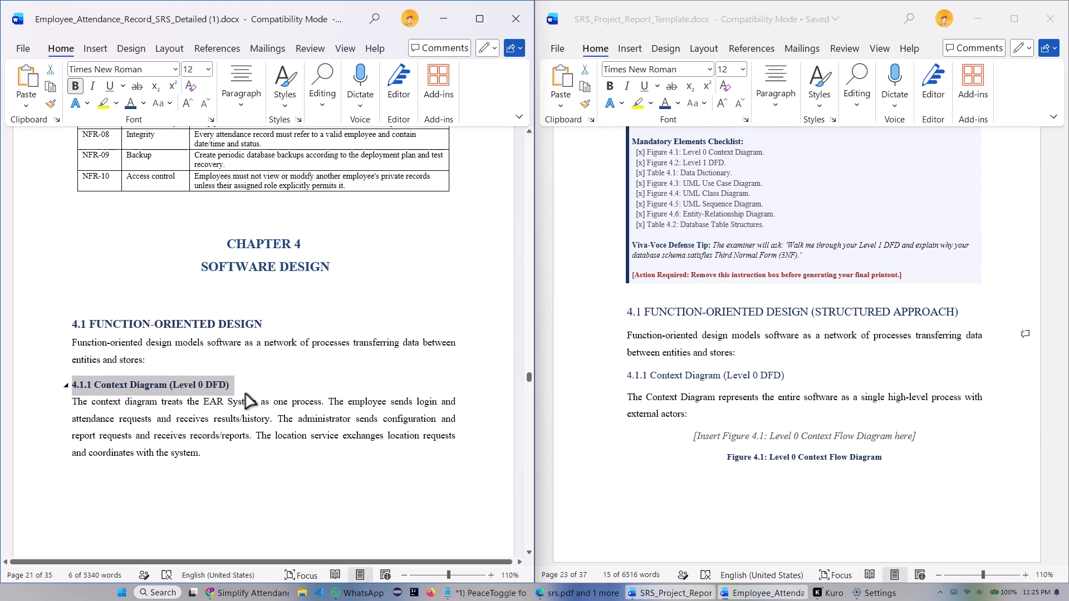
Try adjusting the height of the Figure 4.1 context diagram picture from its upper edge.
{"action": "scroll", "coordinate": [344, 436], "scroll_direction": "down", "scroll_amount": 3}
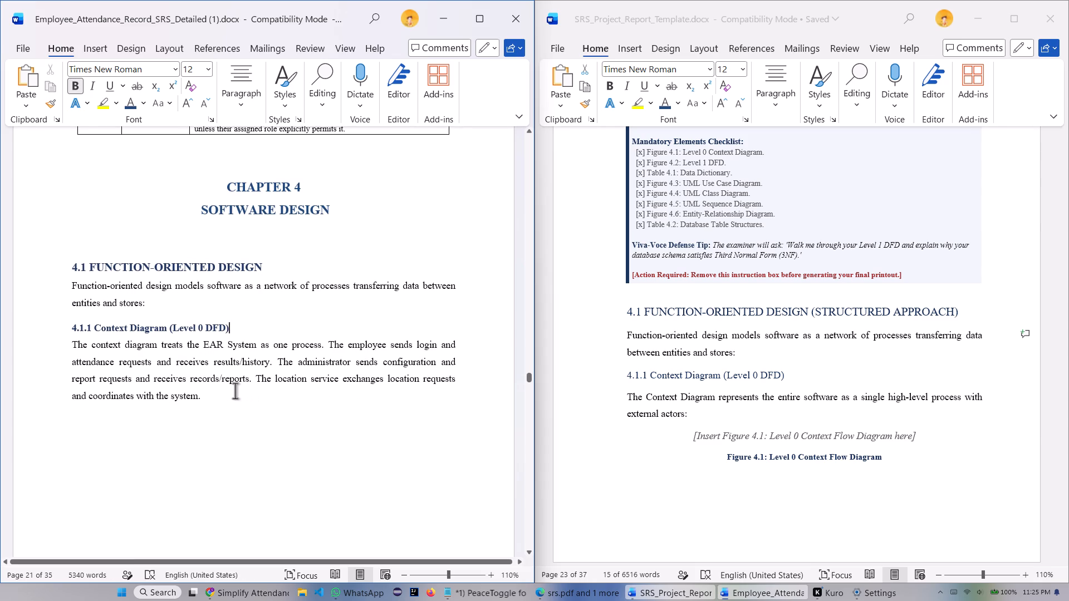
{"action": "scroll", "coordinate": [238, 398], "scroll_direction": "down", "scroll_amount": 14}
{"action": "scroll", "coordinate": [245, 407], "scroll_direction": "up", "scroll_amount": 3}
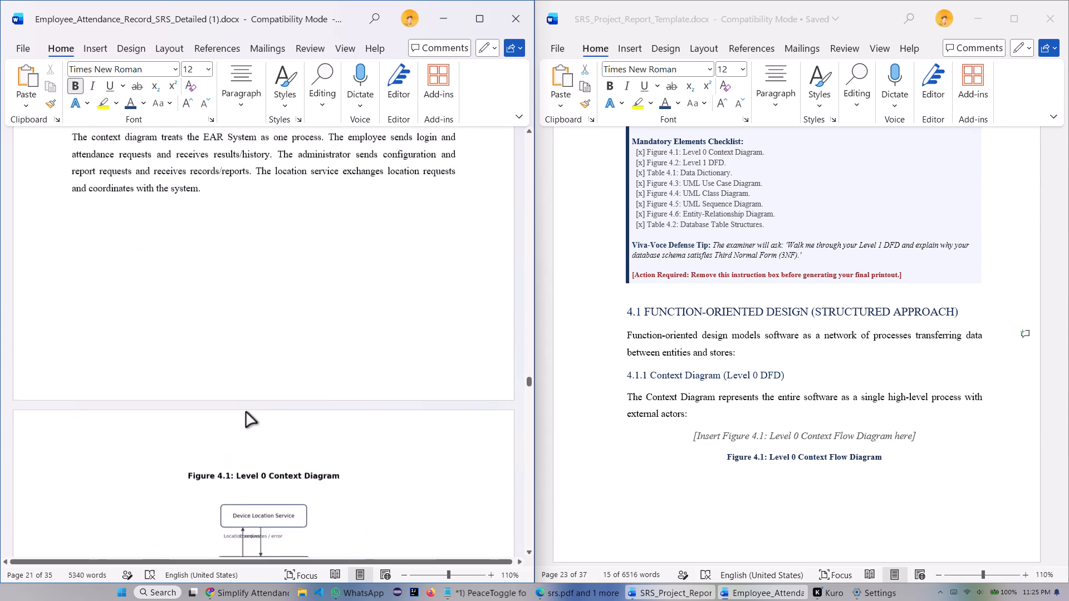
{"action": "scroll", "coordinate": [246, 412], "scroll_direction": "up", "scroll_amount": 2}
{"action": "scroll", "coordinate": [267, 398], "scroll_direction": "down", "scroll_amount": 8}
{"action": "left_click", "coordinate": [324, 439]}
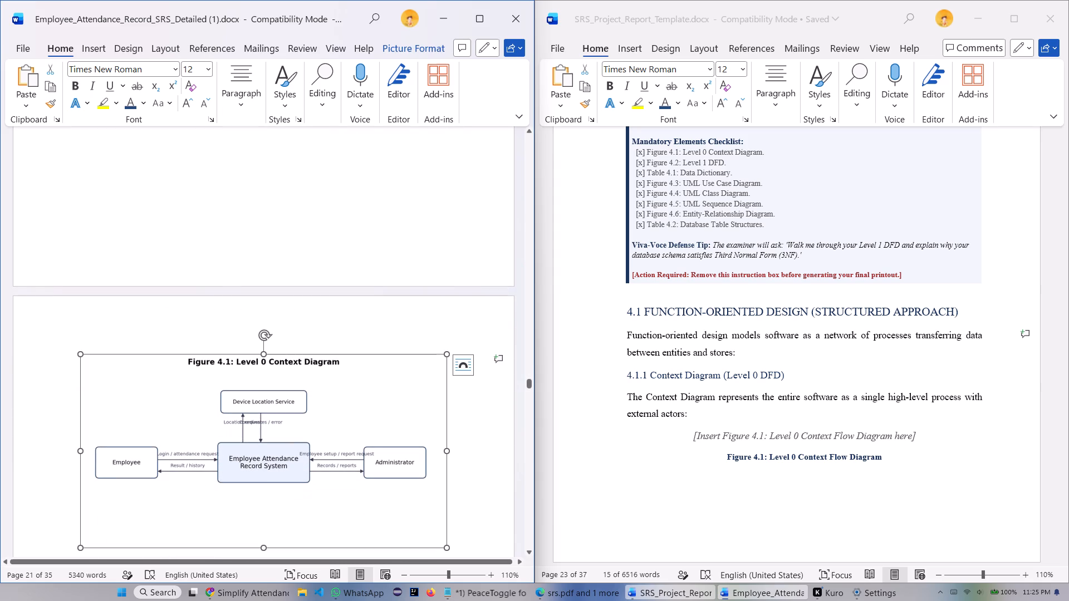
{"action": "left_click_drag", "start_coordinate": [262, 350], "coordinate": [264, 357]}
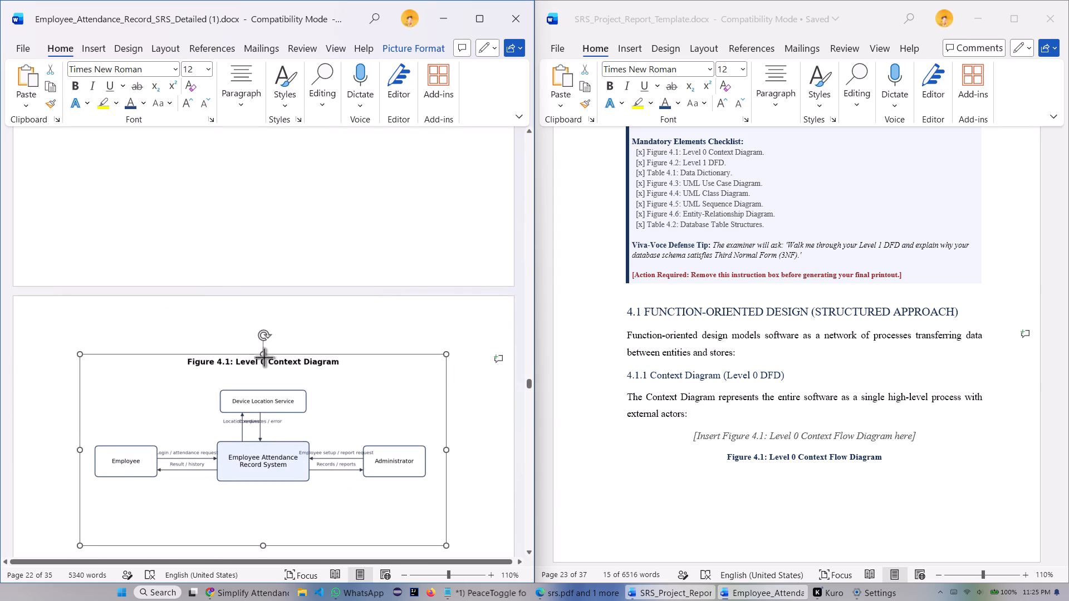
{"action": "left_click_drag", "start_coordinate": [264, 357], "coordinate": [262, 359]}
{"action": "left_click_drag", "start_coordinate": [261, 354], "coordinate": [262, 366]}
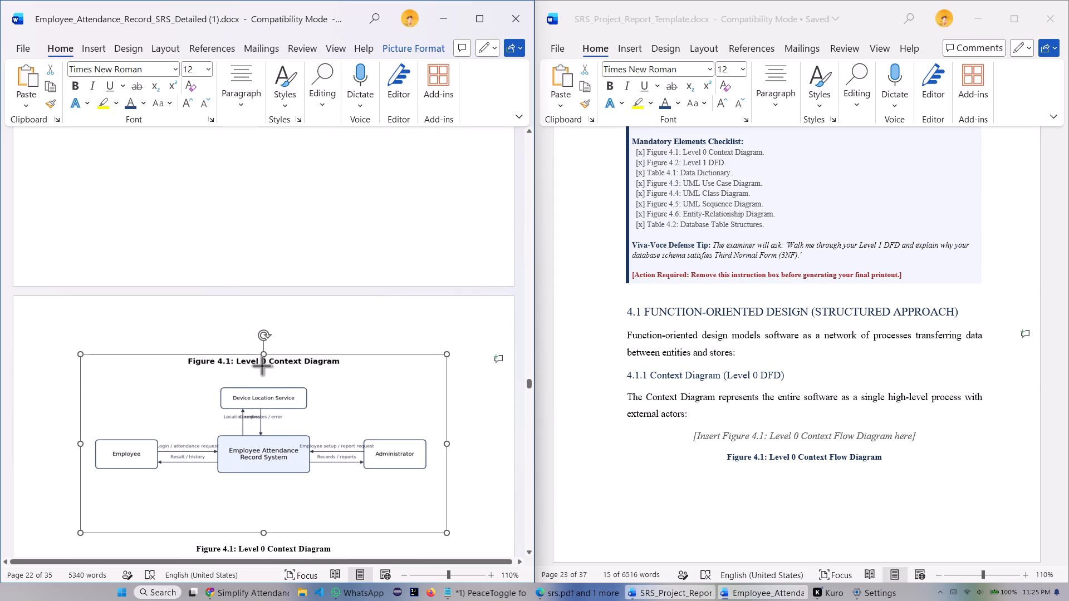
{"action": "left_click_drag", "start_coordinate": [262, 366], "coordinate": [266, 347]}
Crop the embedded "Figure 4.1: Level 0 Context Diagram" title off the top of the context diagram picture.
{"action": "scroll", "coordinate": [315, 394], "scroll_direction": "down", "scroll_amount": 4}
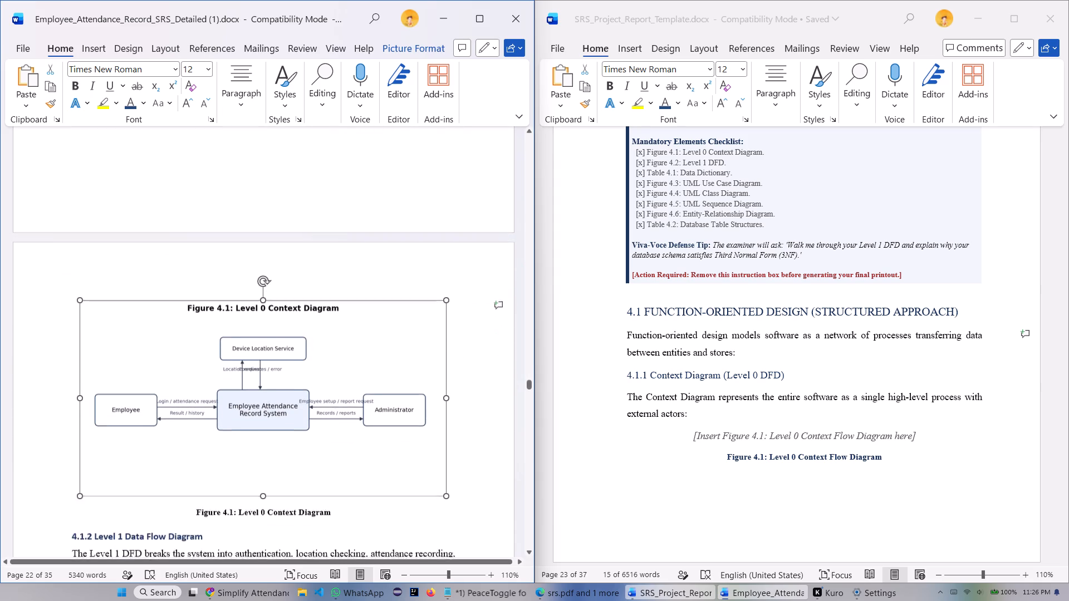
{"action": "scroll", "coordinate": [321, 388], "scroll_direction": "down", "scroll_amount": 1}
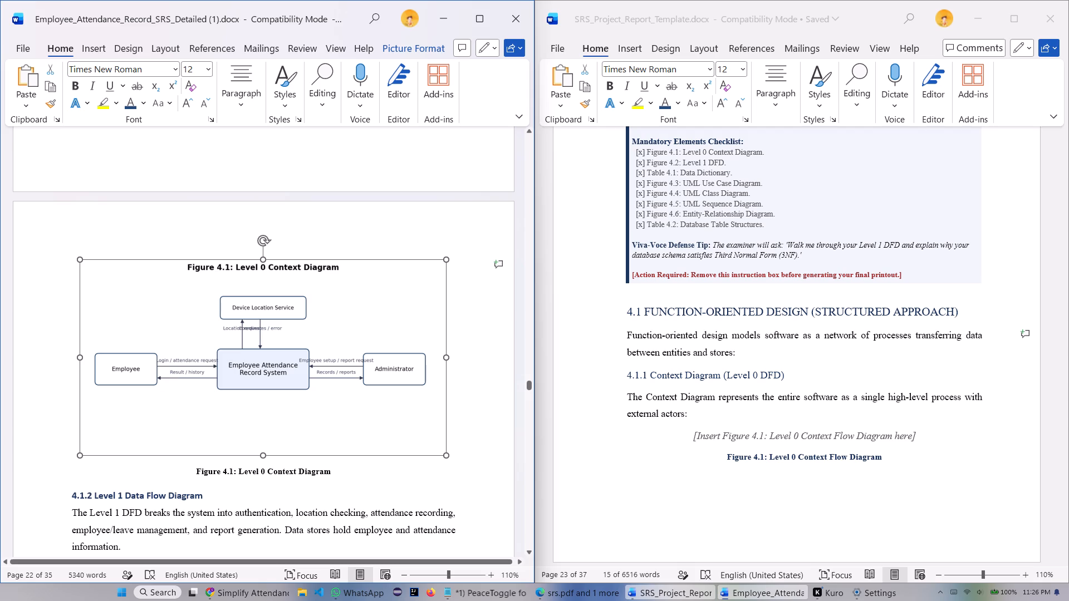
{"action": "right_click", "coordinate": [356, 290]}
{"action": "left_click", "coordinate": [402, 168]}
{"action": "left_click_drag", "start_coordinate": [262, 263], "coordinate": [263, 275]}
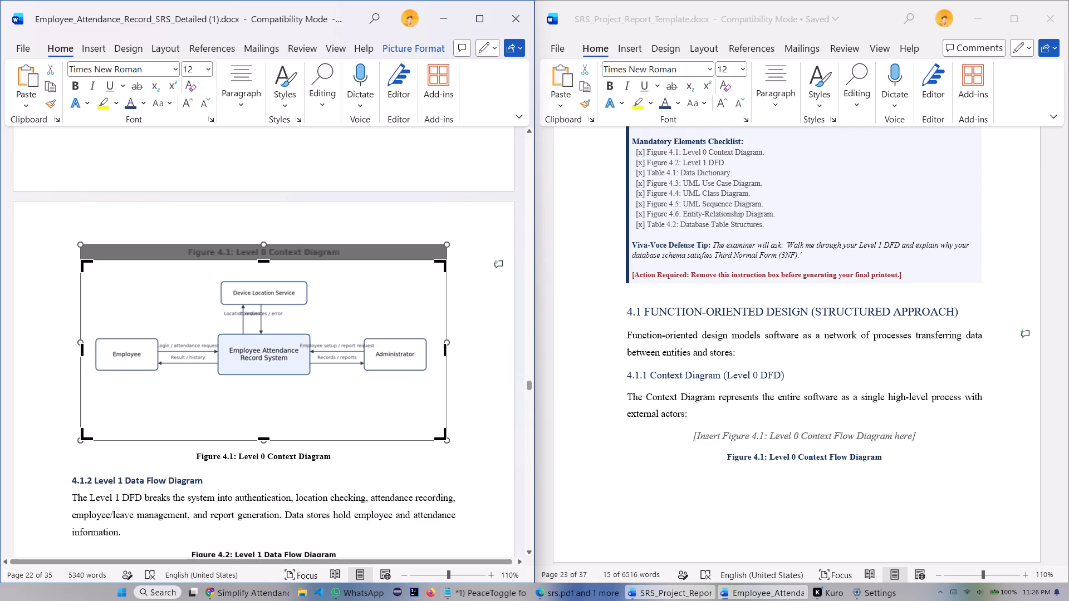
{"action": "left_click", "coordinate": [473, 314]}
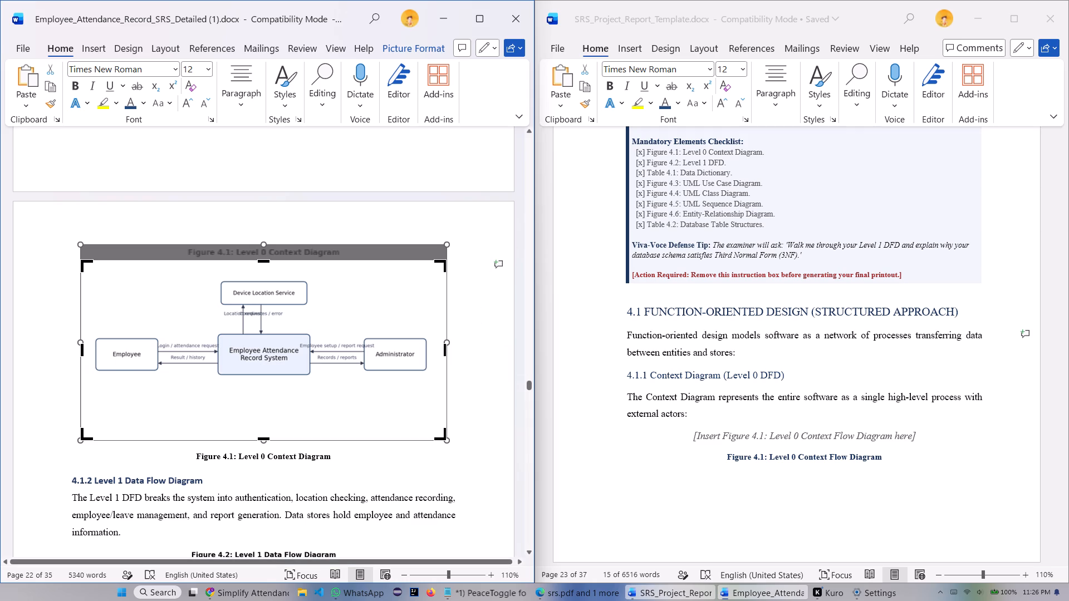
{"action": "left_click", "coordinate": [253, 326]}
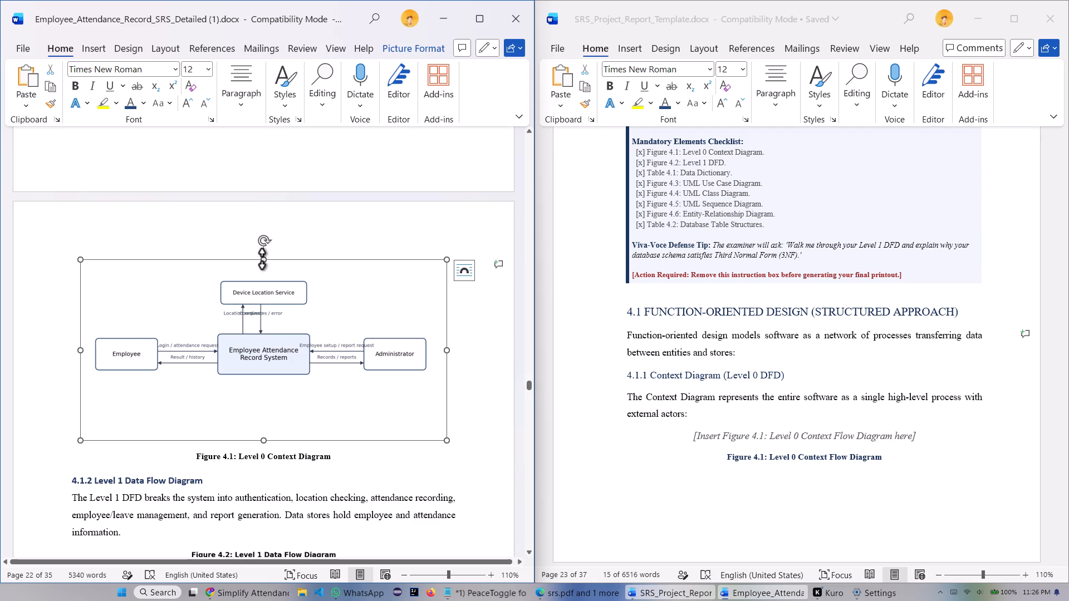
Enlarge the cropped Figure 4.1 context diagram picture slightly, to about the width of the body text.
{"action": "left_click", "coordinate": [263, 259]}
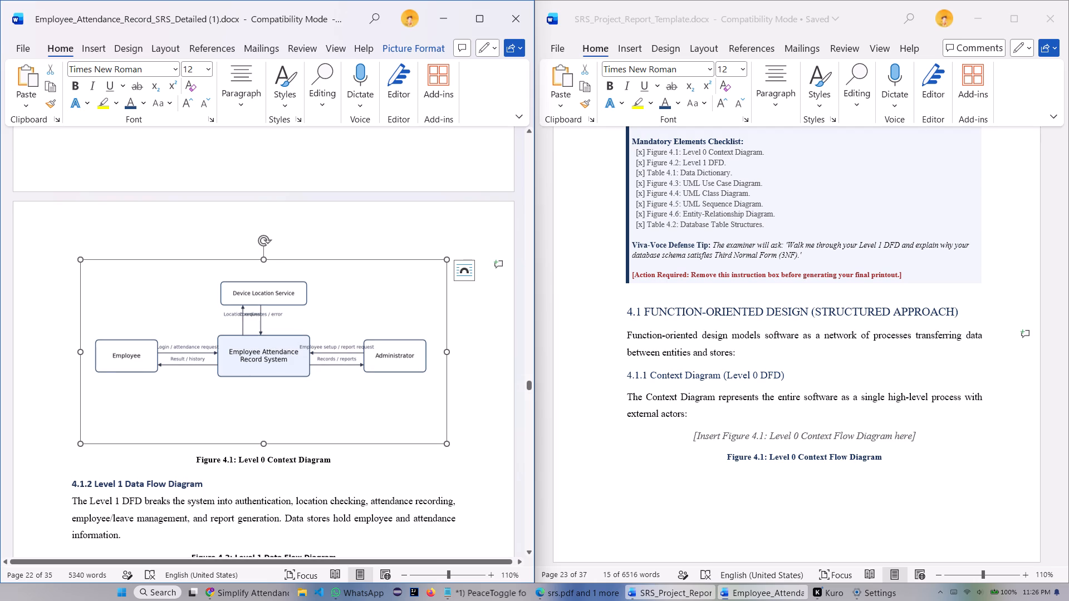
{"action": "left_click_drag", "start_coordinate": [447, 444], "coordinate": [471, 454]}
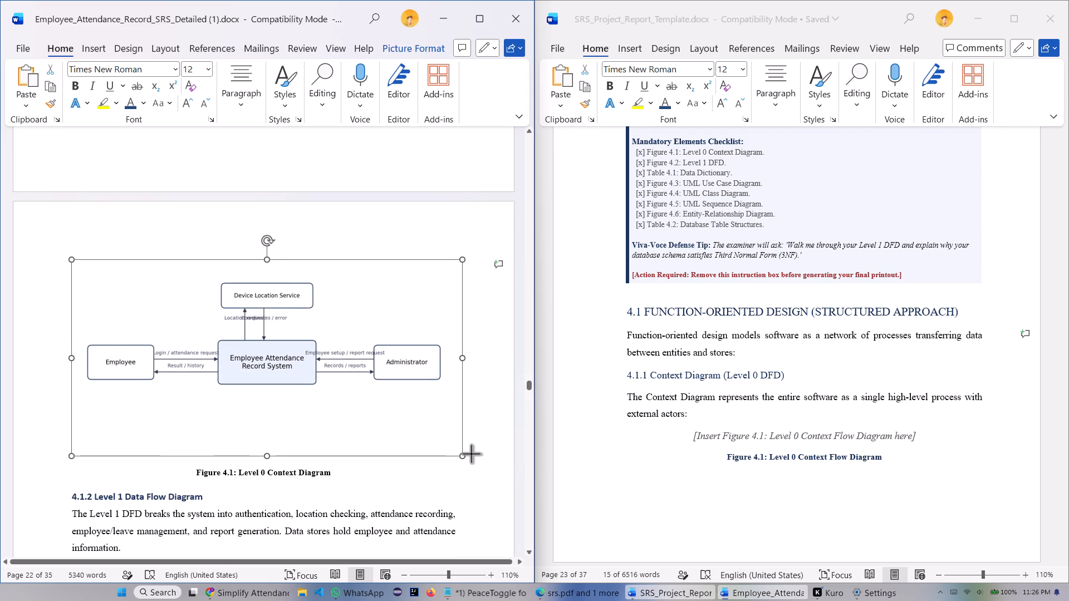
{"action": "left_click_drag", "start_coordinate": [471, 454], "coordinate": [474, 455]}
{"action": "left_click", "coordinate": [480, 397]}
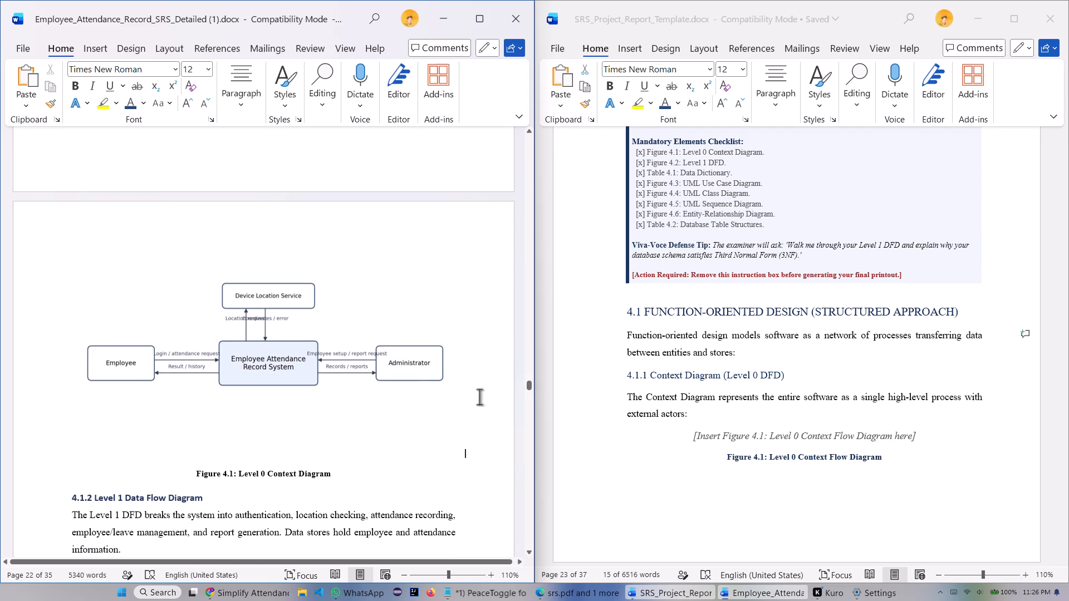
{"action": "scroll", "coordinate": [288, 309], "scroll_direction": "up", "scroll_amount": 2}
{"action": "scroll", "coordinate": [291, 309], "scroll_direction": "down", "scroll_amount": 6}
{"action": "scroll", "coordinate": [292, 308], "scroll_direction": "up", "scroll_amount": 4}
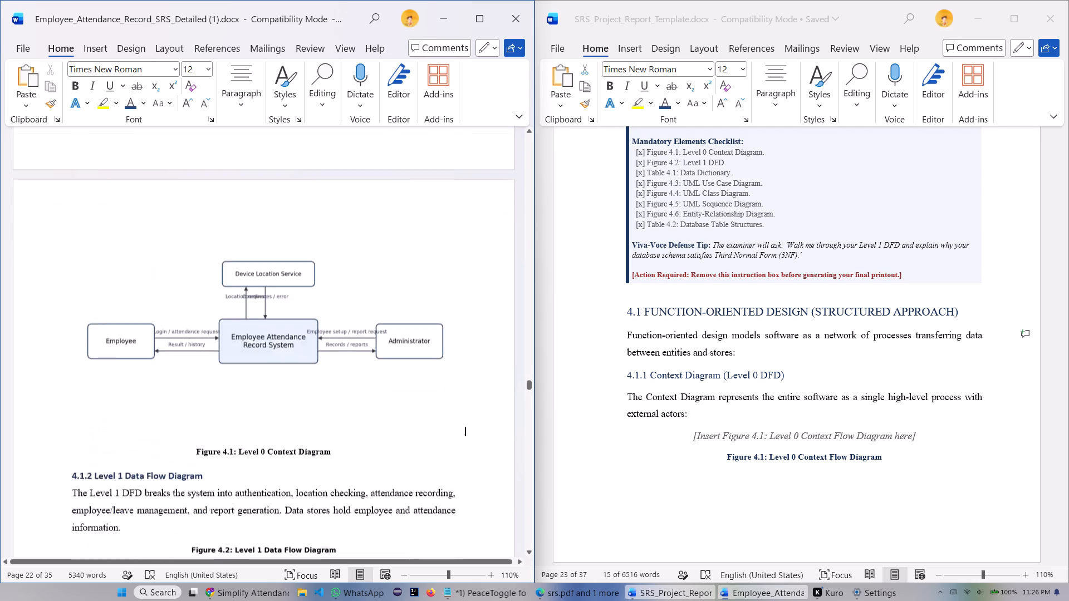
Add a blank line after the "Figure 4.1: Level 0 Context Diagram" caption, before heading 4.1.2.
{"action": "scroll", "coordinate": [292, 308], "scroll_direction": "up", "scroll_amount": 13}
{"action": "scroll", "coordinate": [290, 311], "scroll_direction": "down", "scroll_amount": 7}
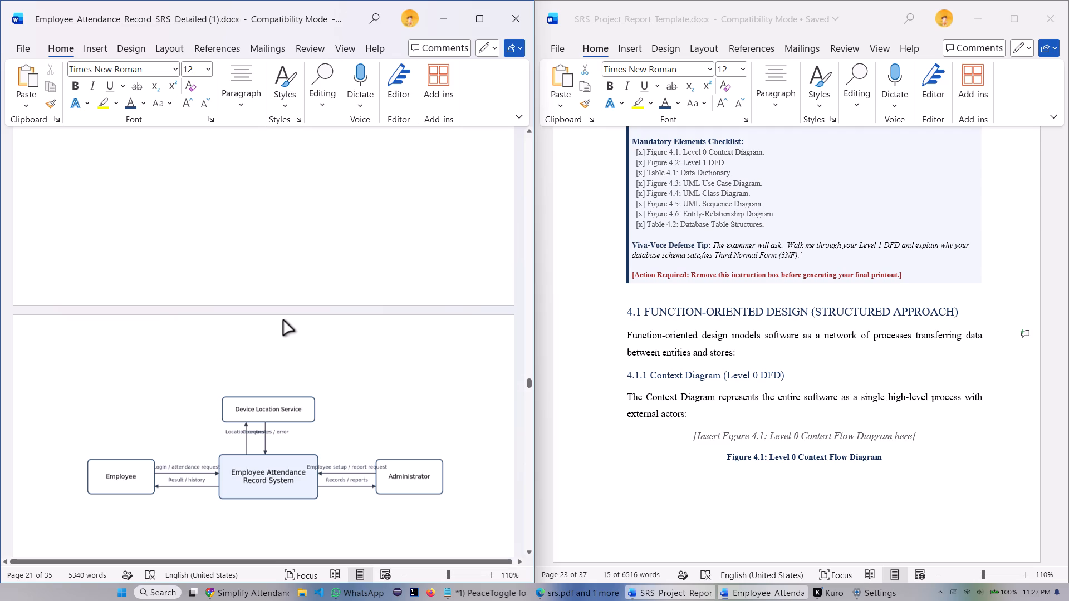
{"action": "scroll", "coordinate": [310, 201], "scroll_direction": "down", "scroll_amount": 8}
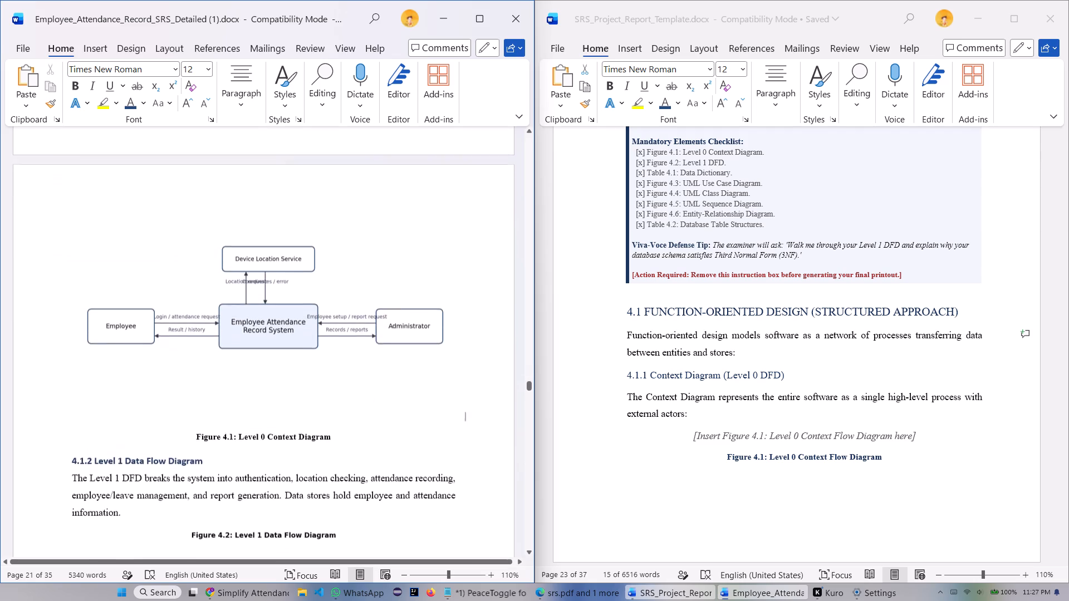
{"action": "scroll", "coordinate": [272, 243], "scroll_direction": "down", "scroll_amount": 5}
{"action": "left_click", "coordinate": [337, 344]}
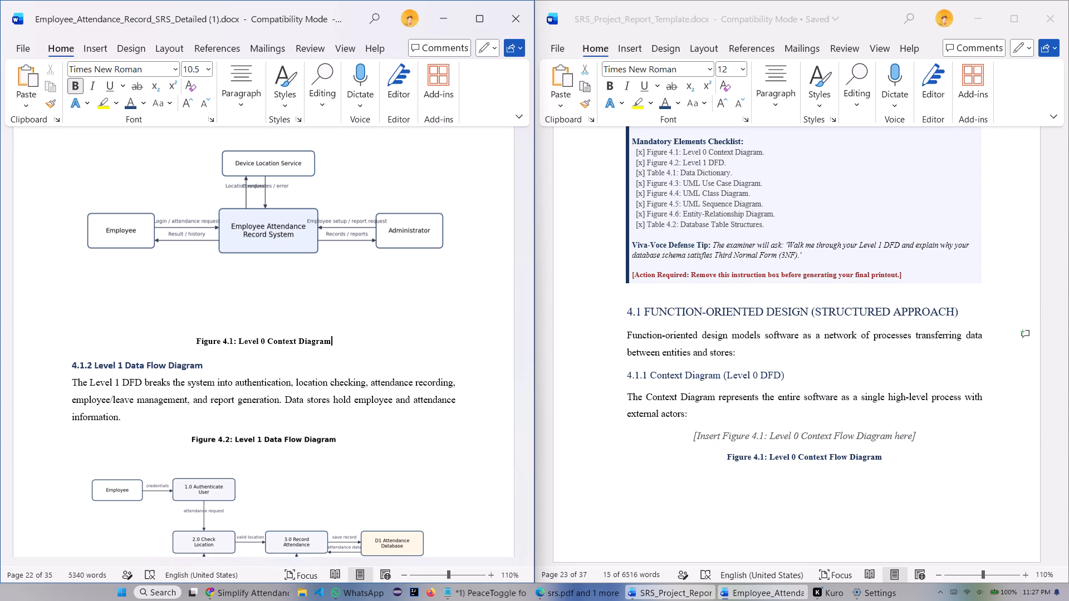
{"action": "key", "text": "Return"}
Change the font of the "4.1.2 Level 1 Data Flow Diagram" heading to Times New Roman.
{"action": "scroll", "coordinate": [193, 382], "scroll_direction": "up", "scroll_amount": 8}
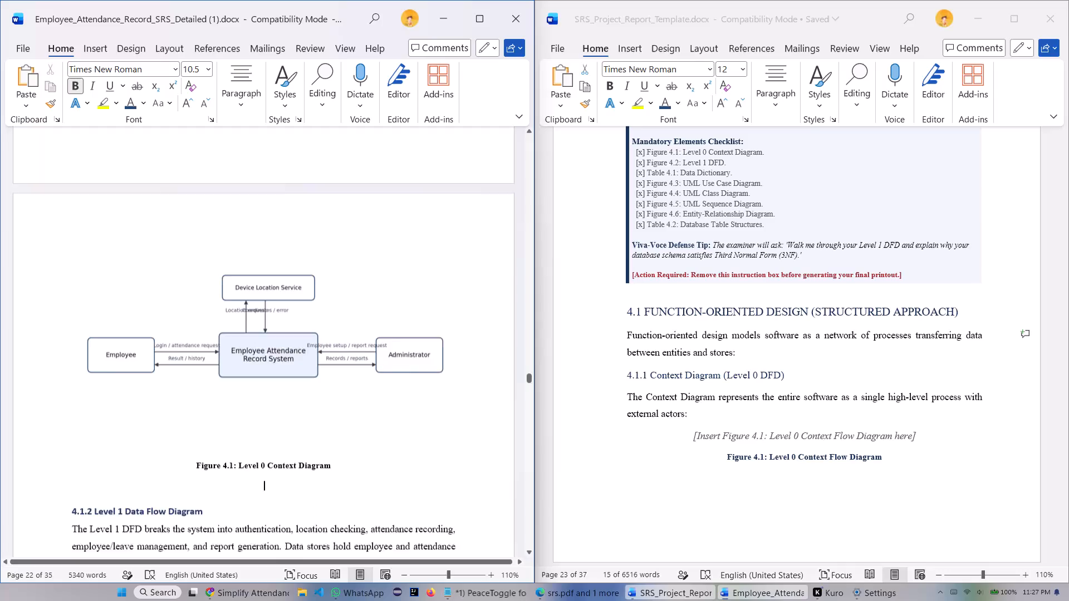
{"action": "scroll", "coordinate": [229, 349], "scroll_direction": "up", "scroll_amount": 19}
{"action": "scroll", "coordinate": [134, 279], "scroll_direction": "down", "scroll_amount": 20}
{"action": "scroll", "coordinate": [134, 279], "scroll_direction": "down", "scroll_amount": 10}
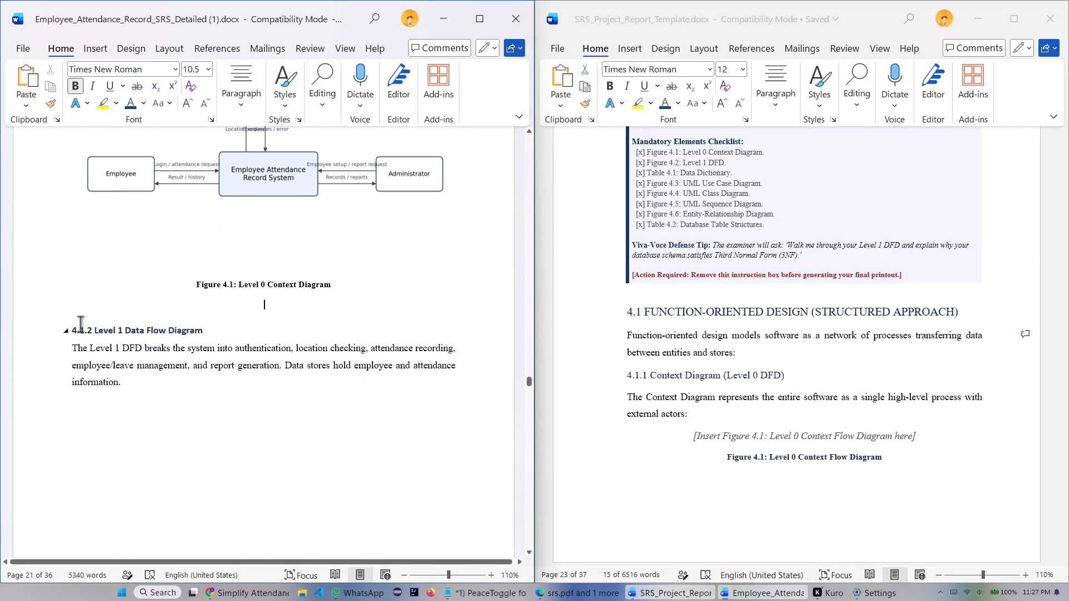
{"action": "left_click_drag", "start_coordinate": [72, 327], "coordinate": [198, 326]}
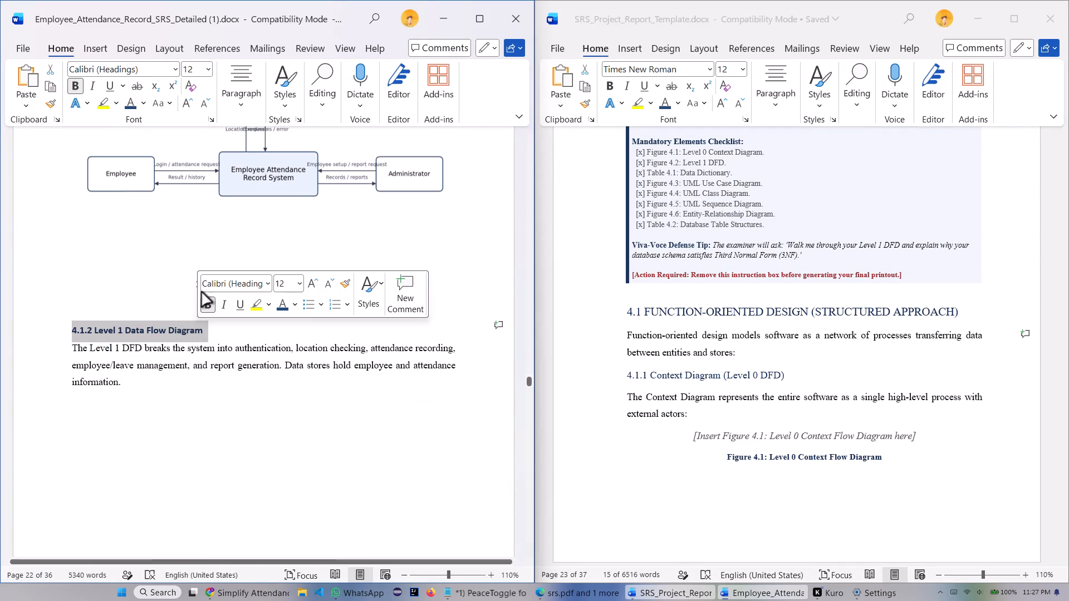
{"action": "left_click", "coordinate": [264, 287]}
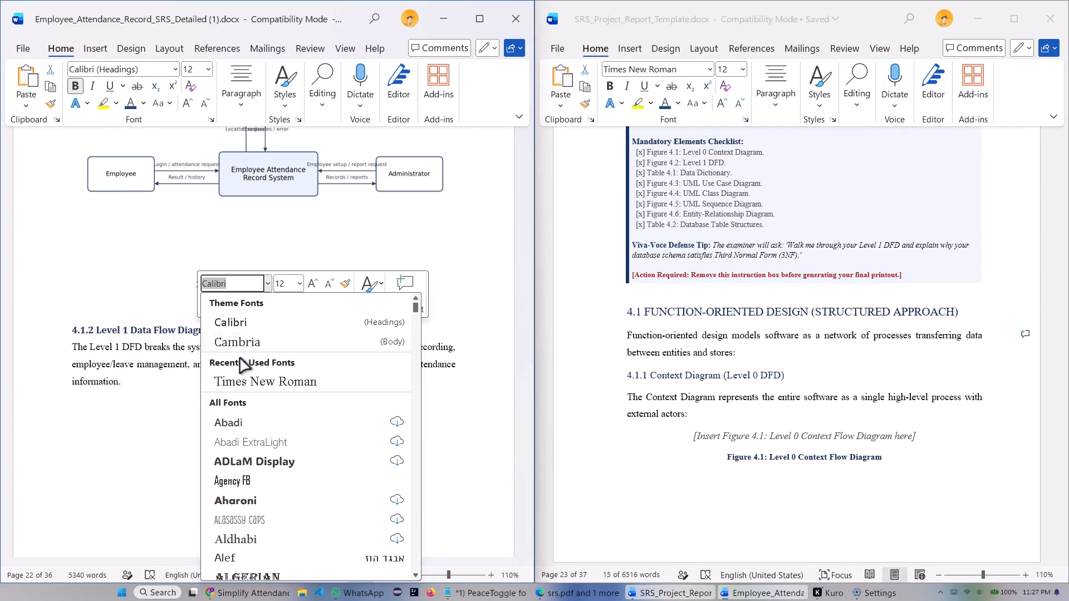
{"action": "left_click", "coordinate": [239, 379]}
{"action": "left_click", "coordinate": [254, 437]}
Compare the report's sections 4.1.1 and 4.1.2 and the Figure 4.2 page layout with the corresponding sections of the template.
{"action": "scroll", "coordinate": [218, 295], "scroll_direction": "down", "scroll_amount": 5}
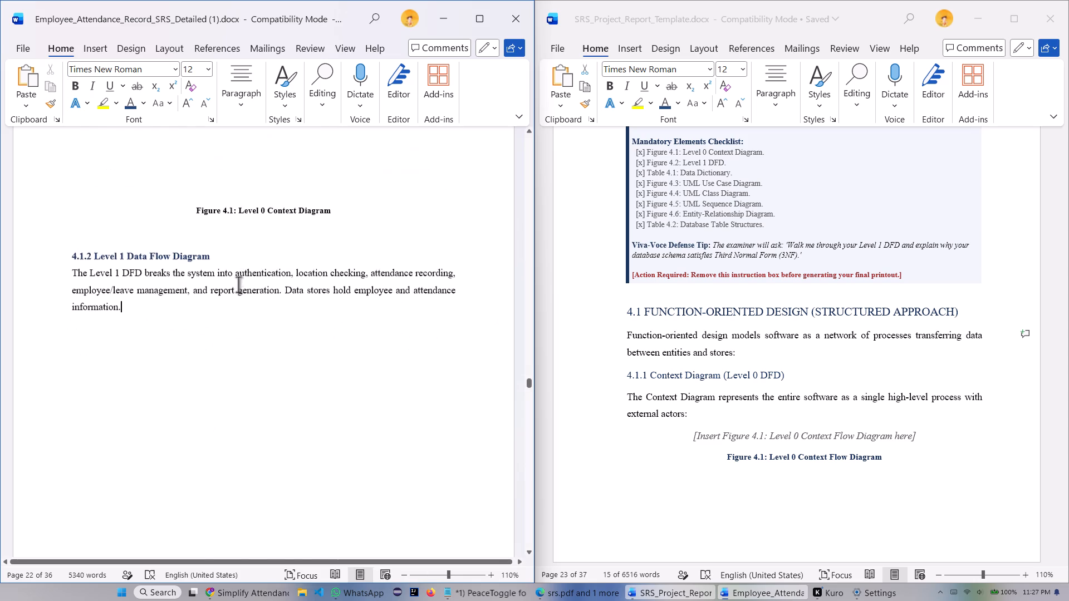
{"action": "scroll", "coordinate": [135, 314], "scroll_direction": "down", "scroll_amount": 5}
{"action": "scroll", "coordinate": [236, 284], "scroll_direction": "down", "scroll_amount": 9}
{"action": "scroll", "coordinate": [261, 281], "scroll_direction": "up", "scroll_amount": 6}
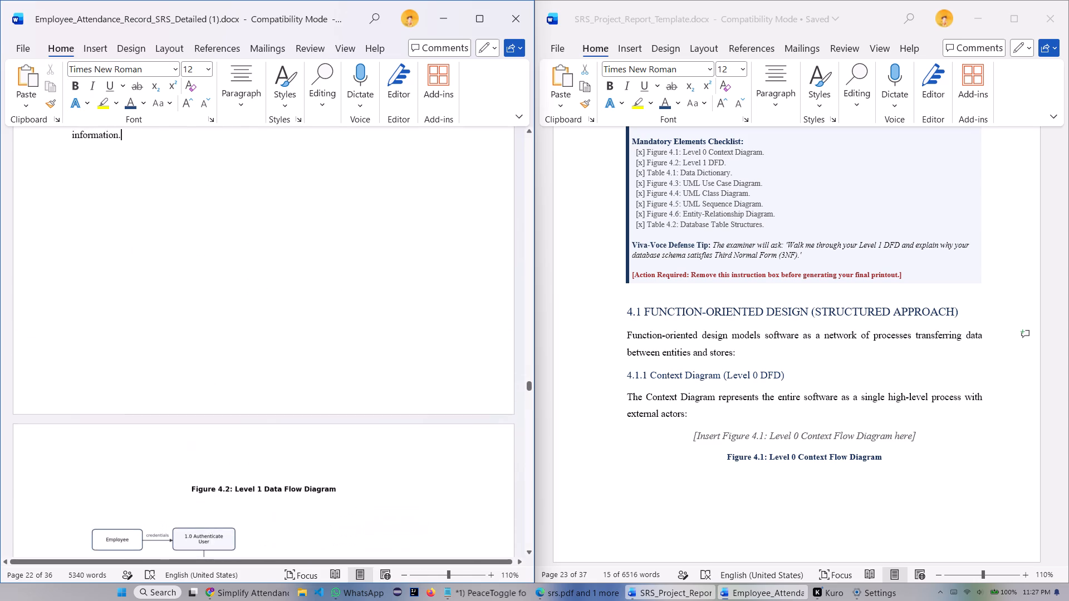
{"action": "scroll", "coordinate": [311, 273], "scroll_direction": "up", "scroll_amount": 7}
{"action": "scroll", "coordinate": [322, 269], "scroll_direction": "up", "scroll_amount": 20}
{"action": "scroll", "coordinate": [322, 269], "scroll_direction": "up", "scroll_amount": 12}
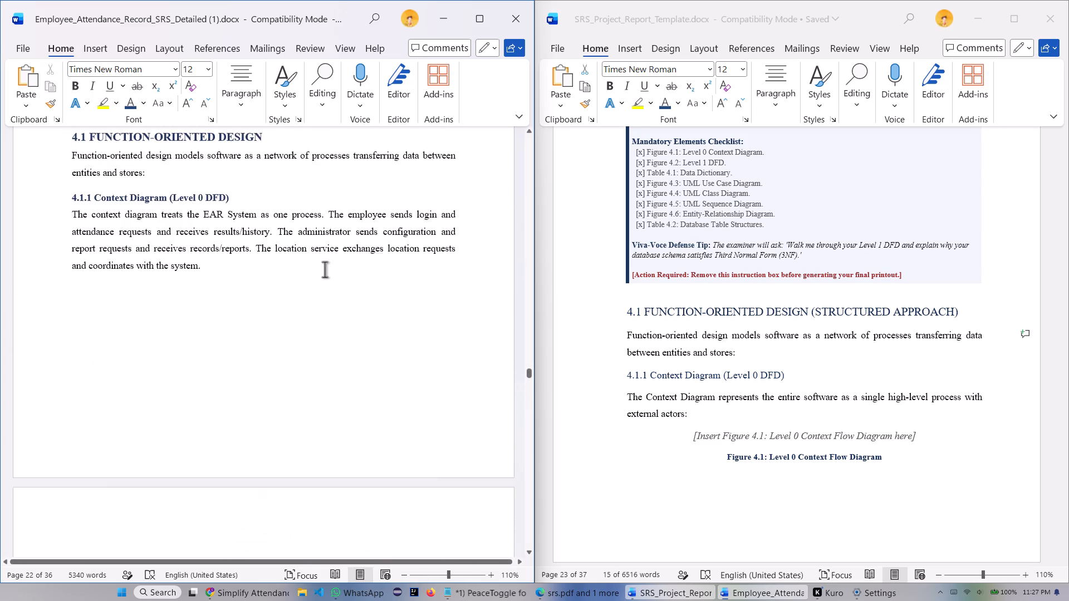
{"action": "scroll", "coordinate": [325, 269], "scroll_direction": "down", "scroll_amount": 20}
{"action": "scroll", "coordinate": [325, 269], "scroll_direction": "down", "scroll_amount": 9}
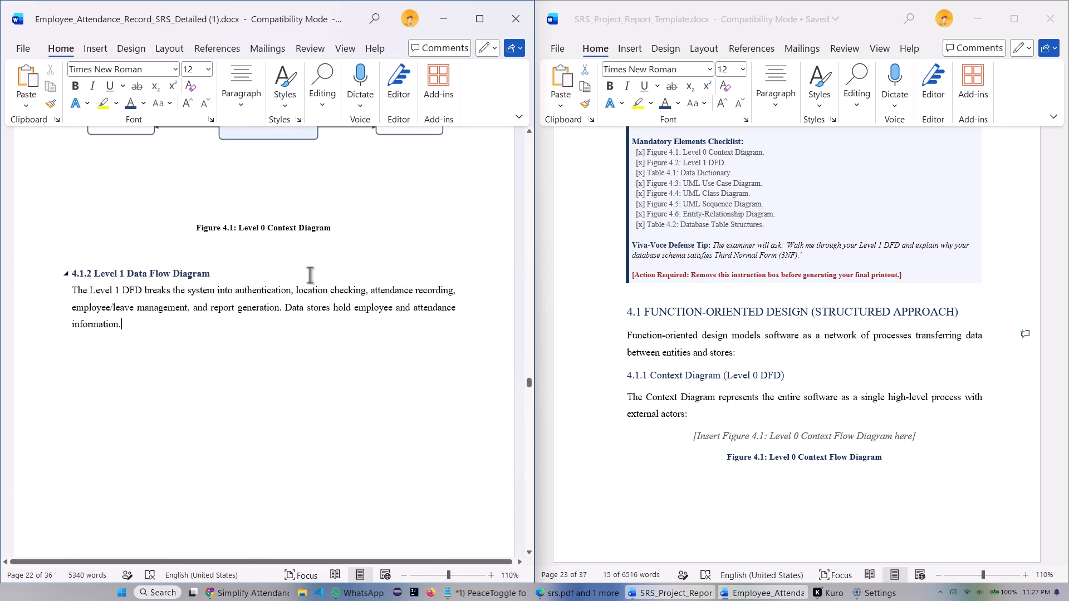
{"action": "scroll", "coordinate": [289, 318], "scroll_direction": "up", "scroll_amount": 1}
{"action": "scroll", "coordinate": [703, 342], "scroll_direction": "down", "scroll_amount": 8}
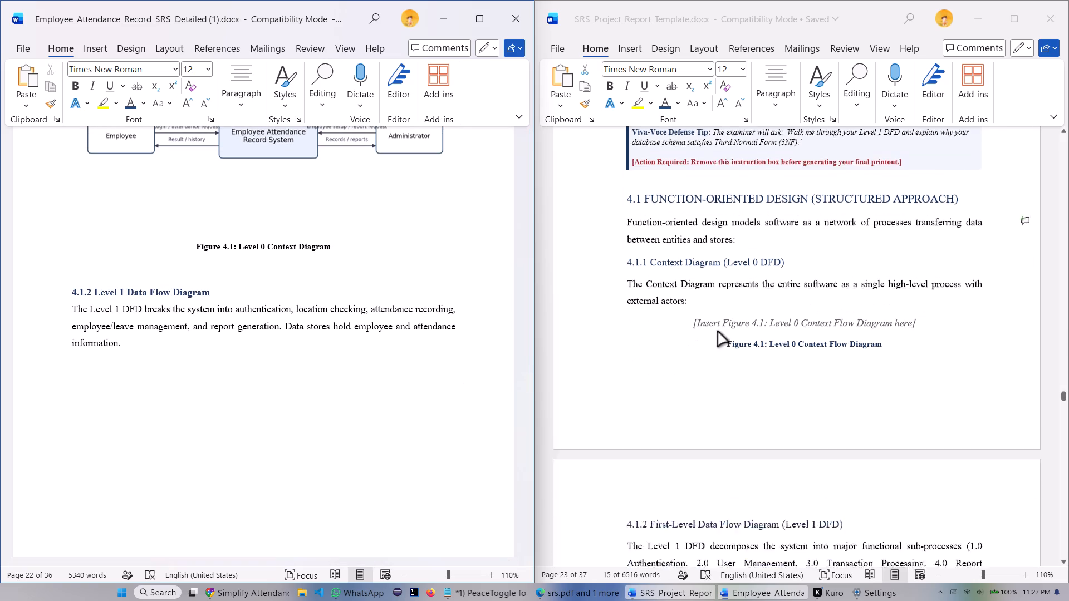
{"action": "scroll", "coordinate": [702, 324], "scroll_direction": "down", "scroll_amount": 11}
{"action": "scroll", "coordinate": [371, 377], "scroll_direction": "down", "scroll_amount": 9}
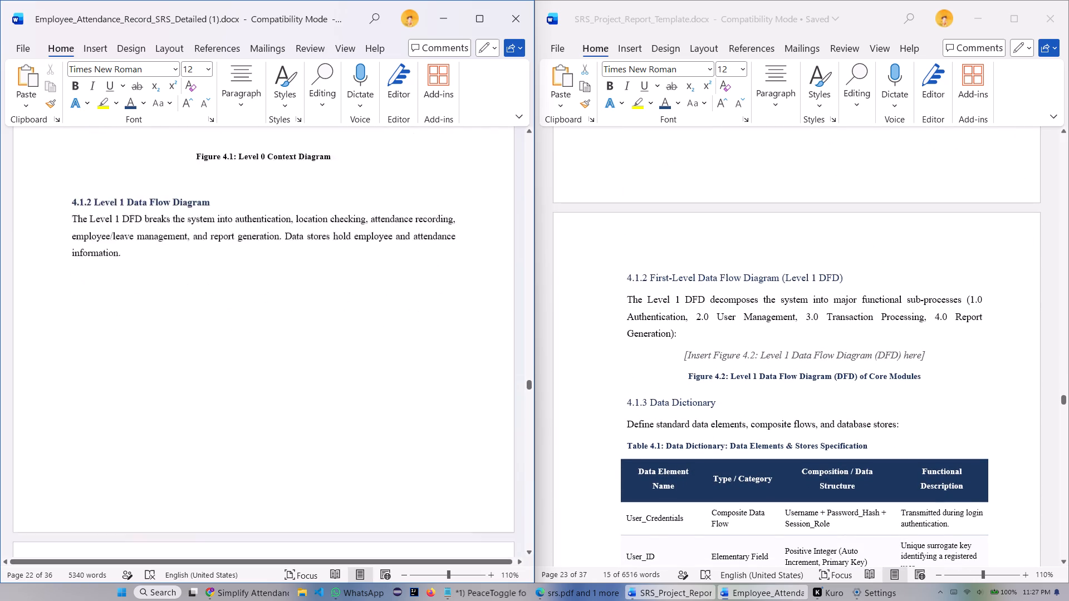
{"action": "scroll", "coordinate": [360, 347], "scroll_direction": "down", "scroll_amount": 7}
{"action": "scroll", "coordinate": [288, 322], "scroll_direction": "down", "scroll_amount": 5}
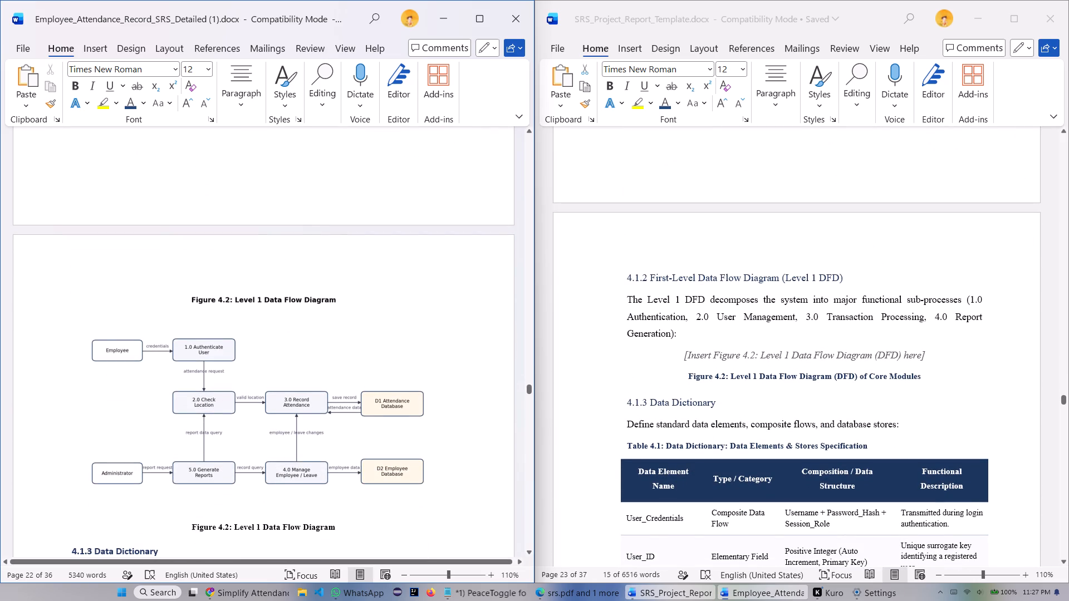
{"action": "scroll", "coordinate": [310, 300], "scroll_direction": "up", "scroll_amount": 20}
{"action": "scroll", "coordinate": [310, 300], "scroll_direction": "up", "scroll_amount": 4}
{"action": "scroll", "coordinate": [315, 311], "scroll_direction": "down", "scroll_amount": 17}
{"action": "scroll", "coordinate": [267, 316], "scroll_direction": "down", "scroll_amount": 7}
Crop the embedded "Figure 4.2: Level 1 Data Flow Diagram" title off the top of the data flow diagram picture.
{"action": "left_click", "coordinate": [292, 377]}
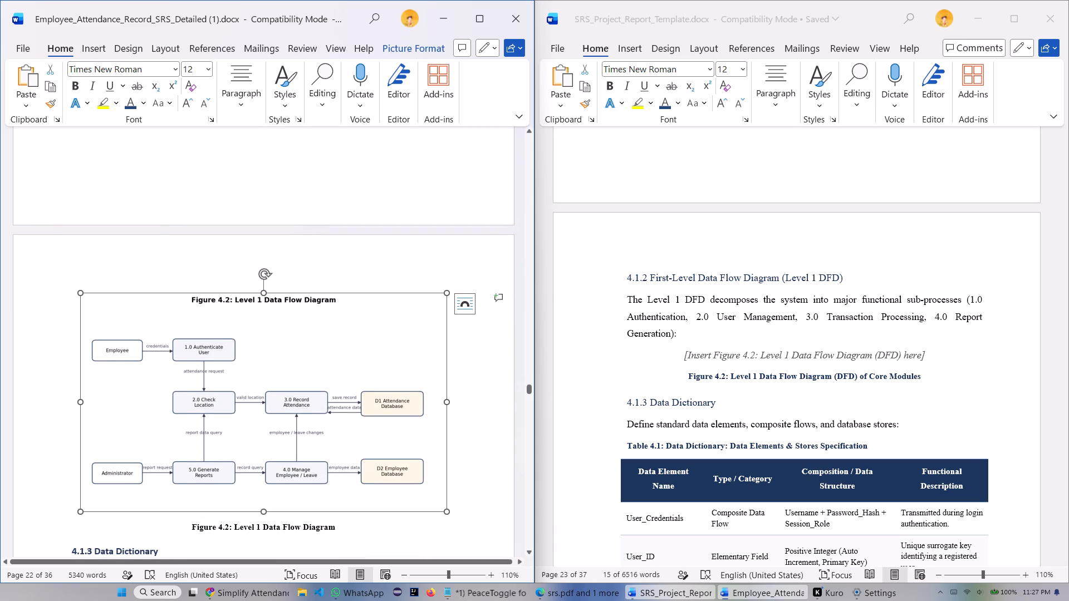
{"action": "right_click", "coordinate": [297, 346]}
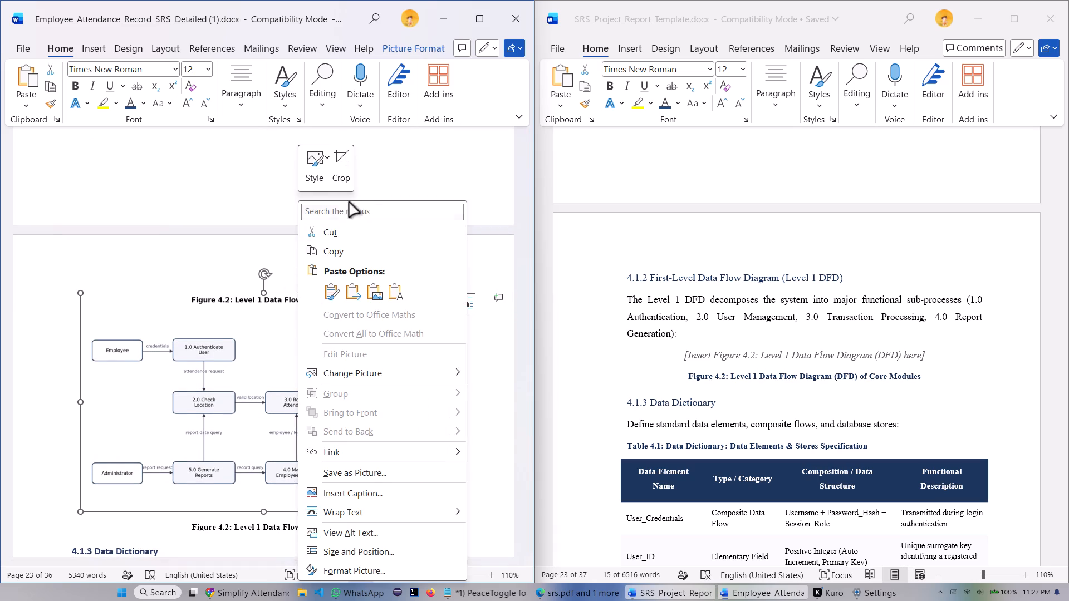
{"action": "left_click", "coordinate": [337, 169]}
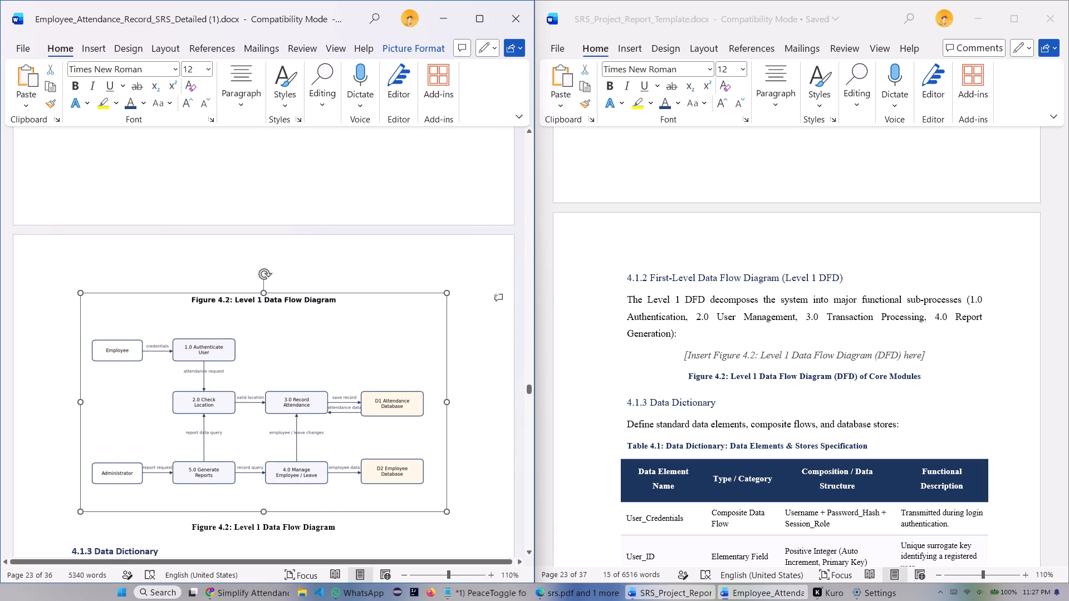
{"action": "left_click_drag", "start_coordinate": [264, 293], "coordinate": [263, 307]}
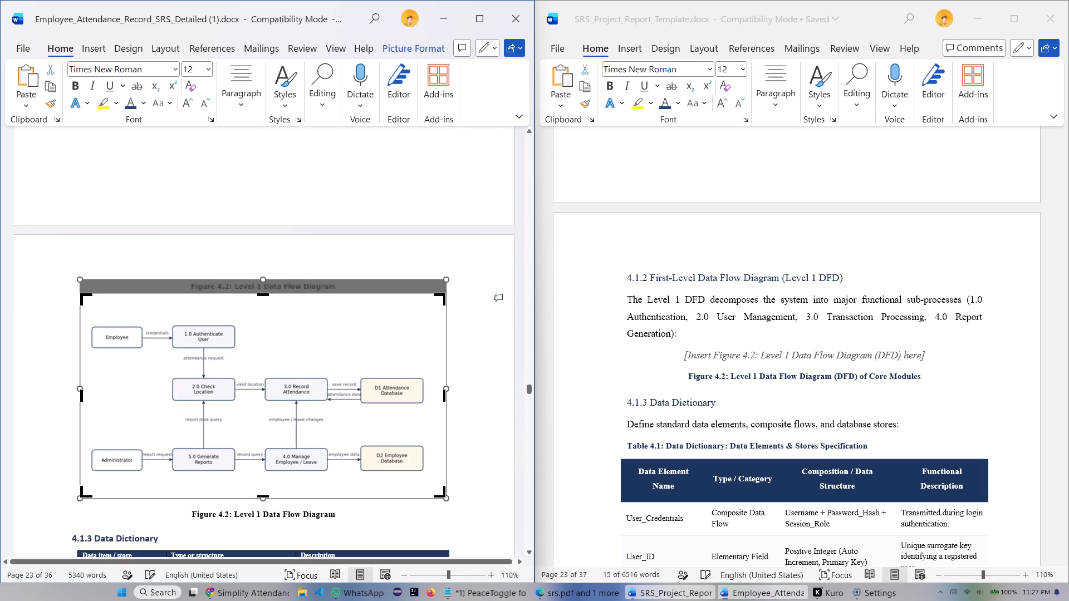
{"action": "left_click", "coordinate": [477, 368]}
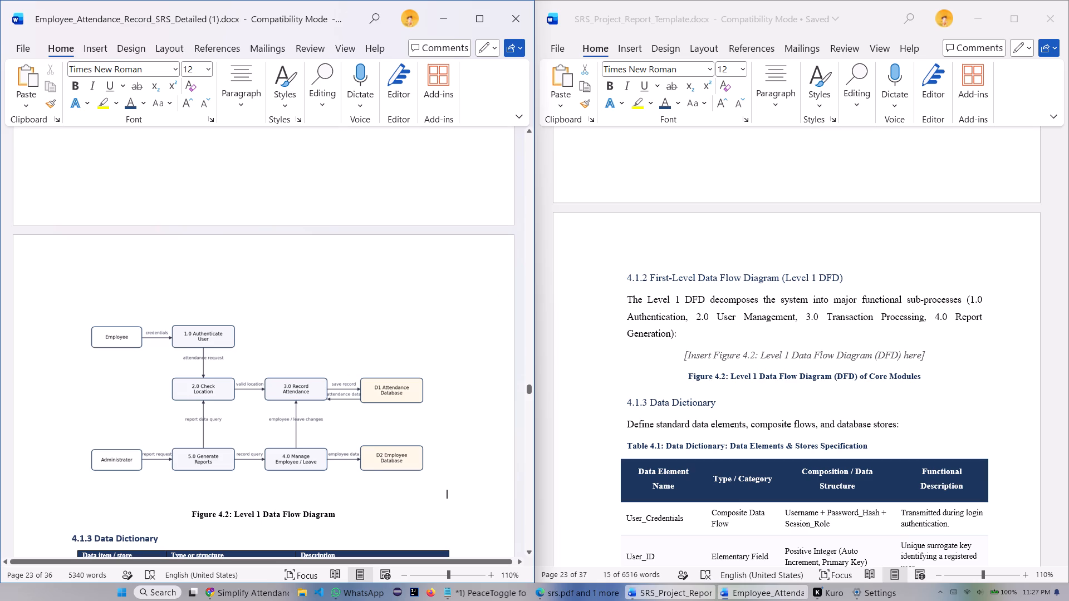
Enlarge the cropped Figure 4.2 data flow diagram picture proportionally, to slightly wider than the body text.
{"action": "left_click", "coordinate": [352, 419]}
{"action": "left_click_drag", "start_coordinate": [447, 500], "coordinate": [451, 503]}
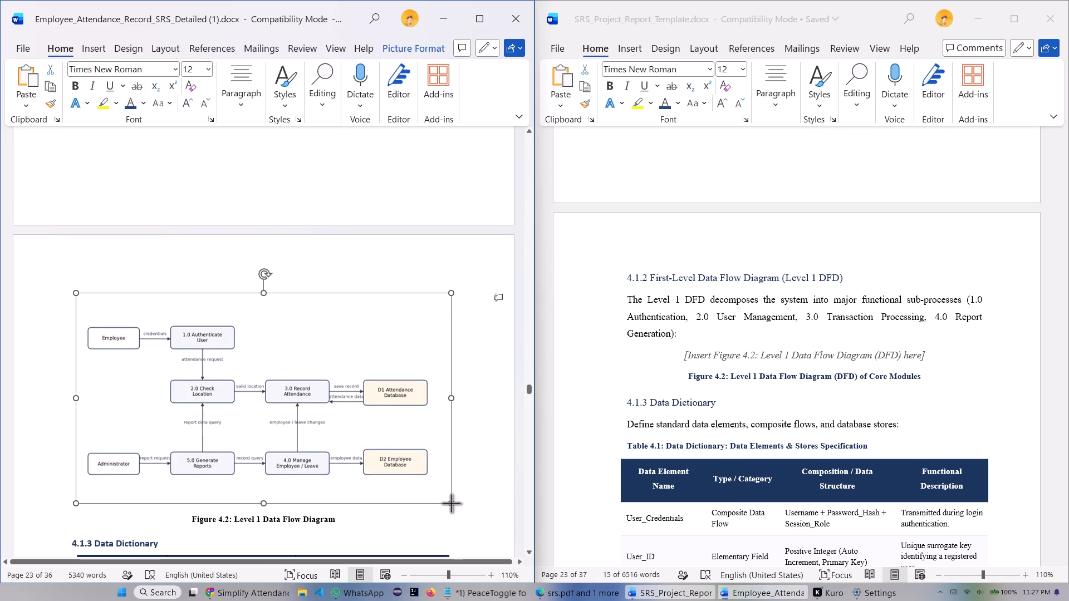
{"action": "left_click_drag", "start_coordinate": [451, 503], "coordinate": [466, 521]}
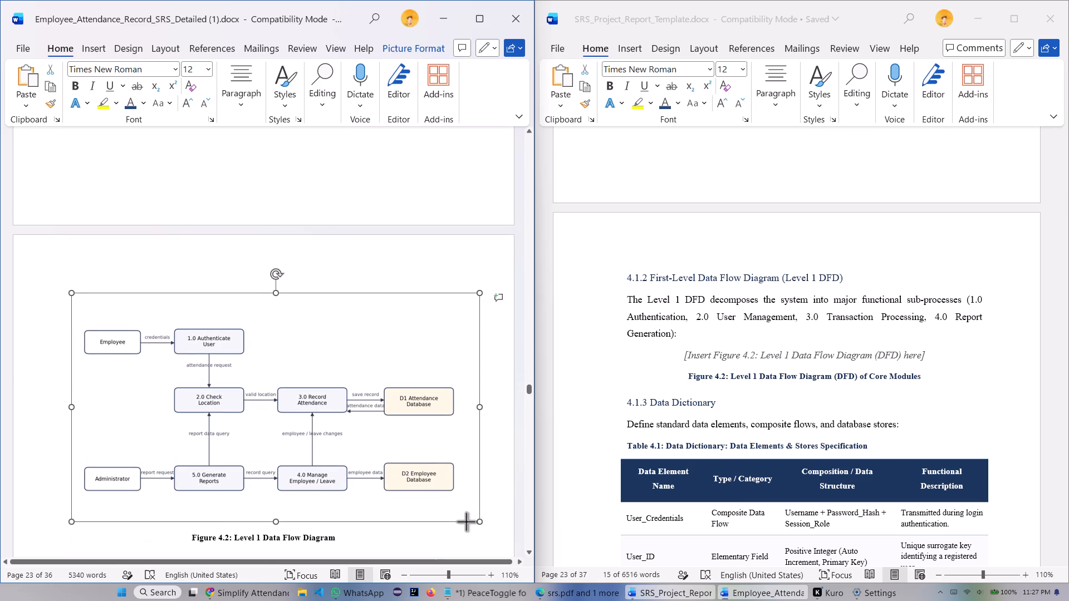
{"action": "left_click_drag", "start_coordinate": [466, 521], "coordinate": [465, 519]}
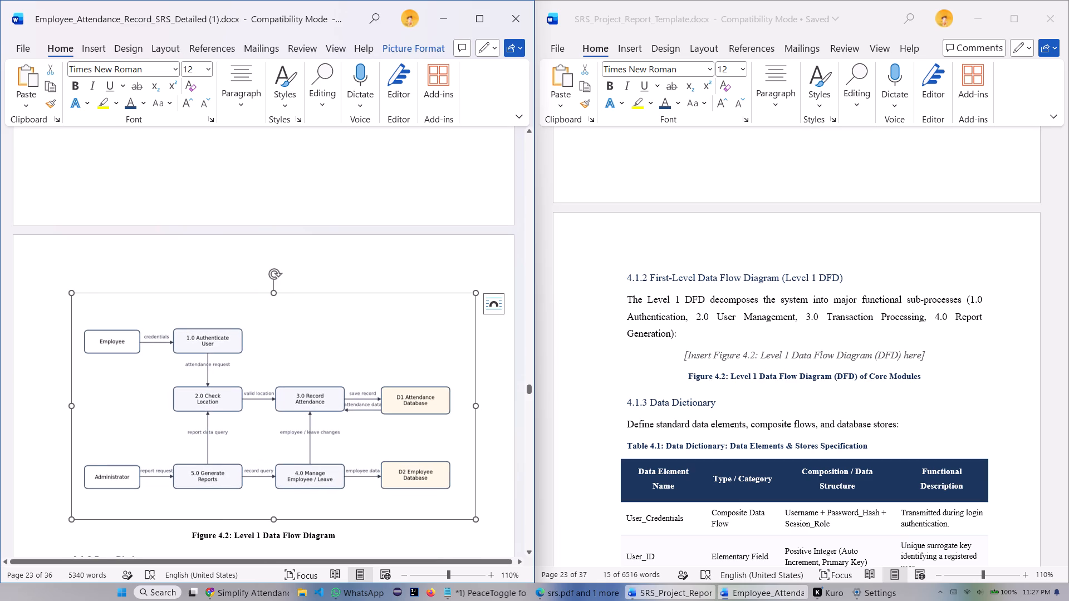
{"action": "left_click", "coordinate": [494, 416]}
Add a blank line after the "Figure 4.2: Level 1 Data Flow Diagram" caption, before heading 4.1.3.
{"action": "scroll", "coordinate": [253, 388], "scroll_direction": "down", "scroll_amount": 8}
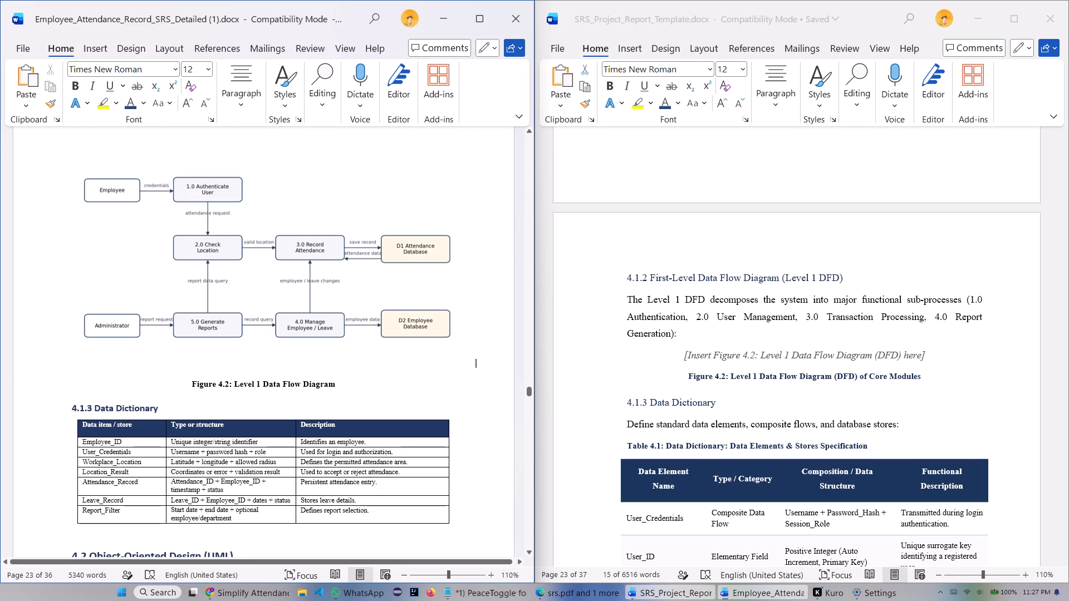
{"action": "left_click", "coordinate": [339, 387]}
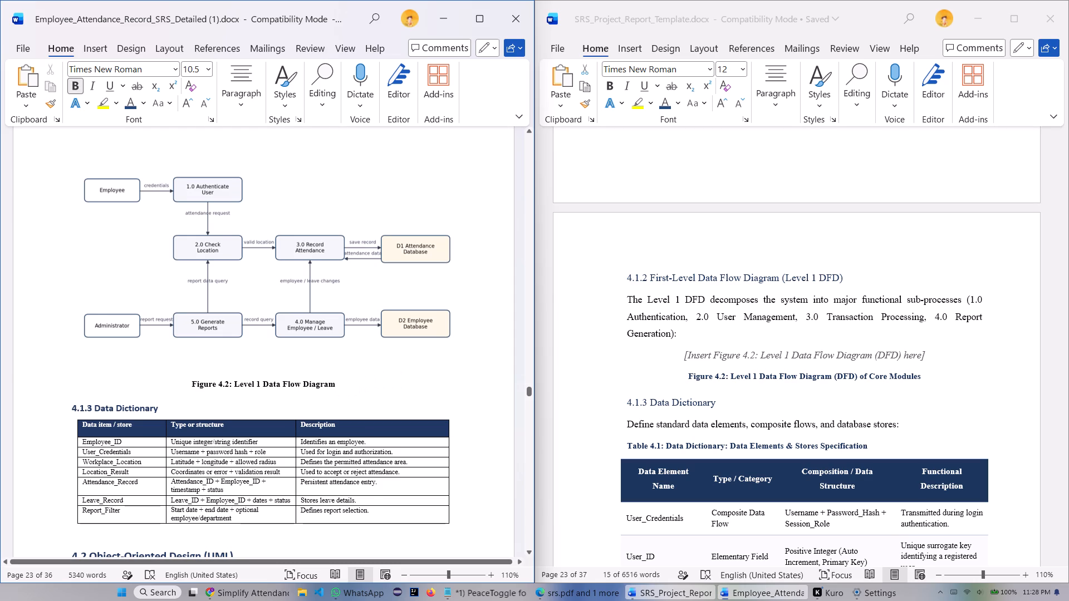
{"action": "key", "text": "Return"}
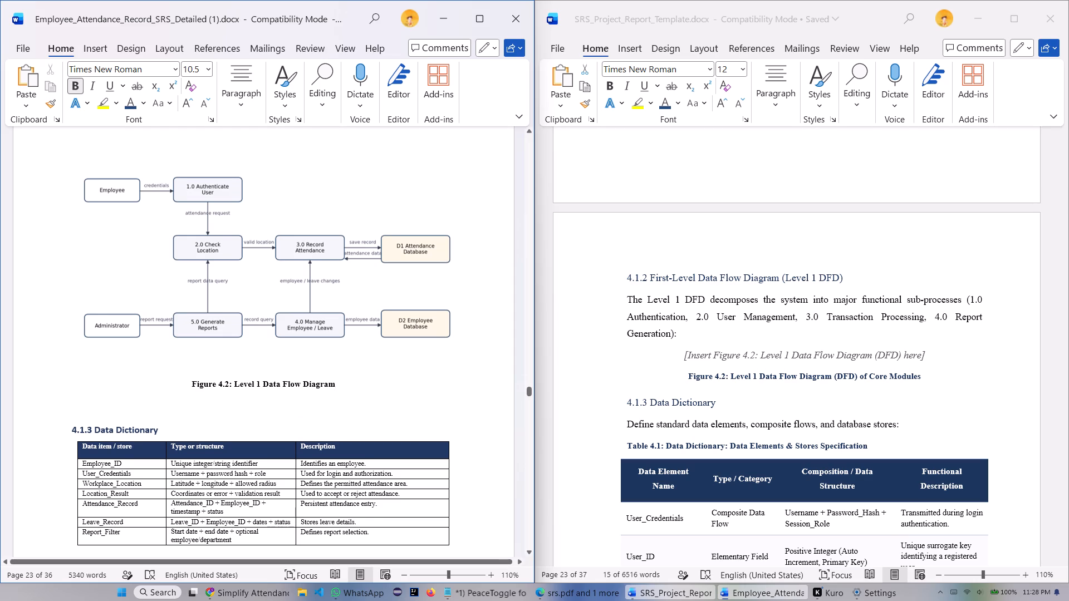
{"action": "left_click", "coordinate": [315, 410]}
Change the font of the "4.1.3 Data Dictionary" heading to Times New Roman.
{"action": "scroll", "coordinate": [115, 271], "scroll_direction": "down", "scroll_amount": 4}
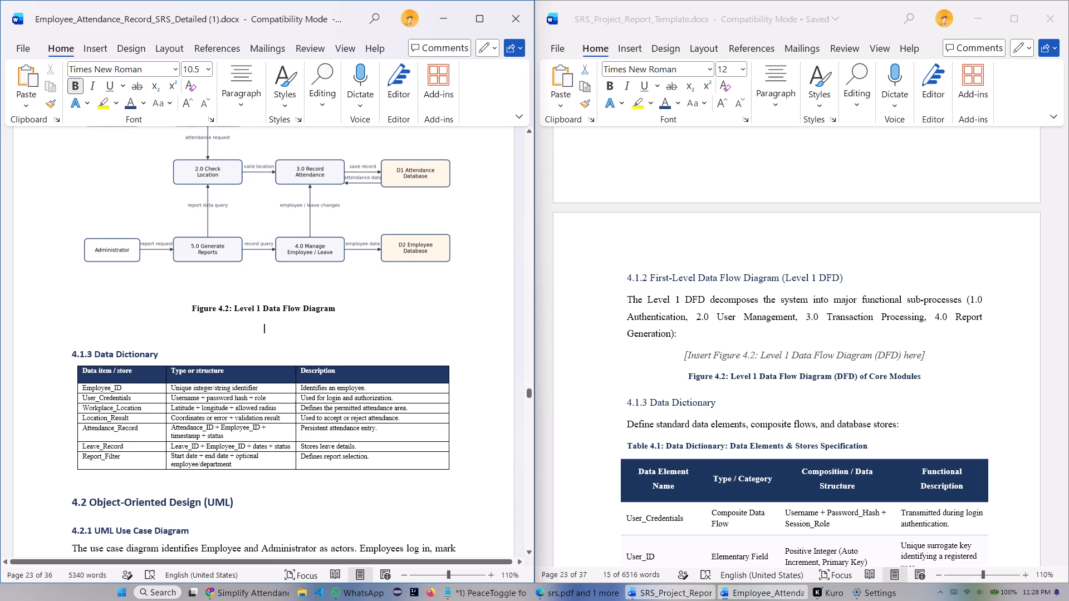
{"action": "left_click_drag", "start_coordinate": [72, 351], "coordinate": [148, 345]}
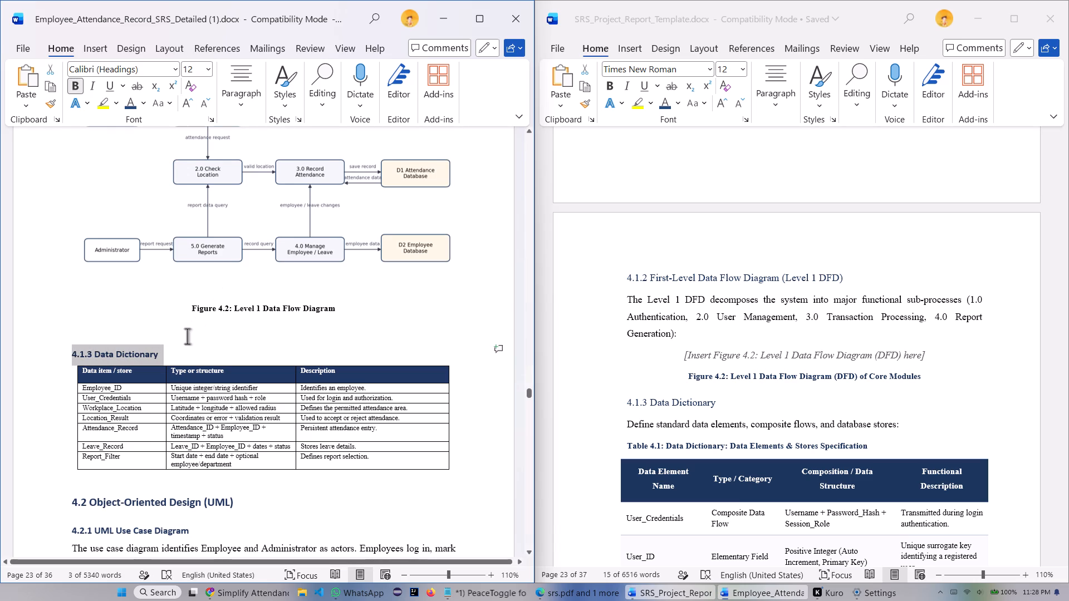
{"action": "left_click", "coordinate": [176, 72]}
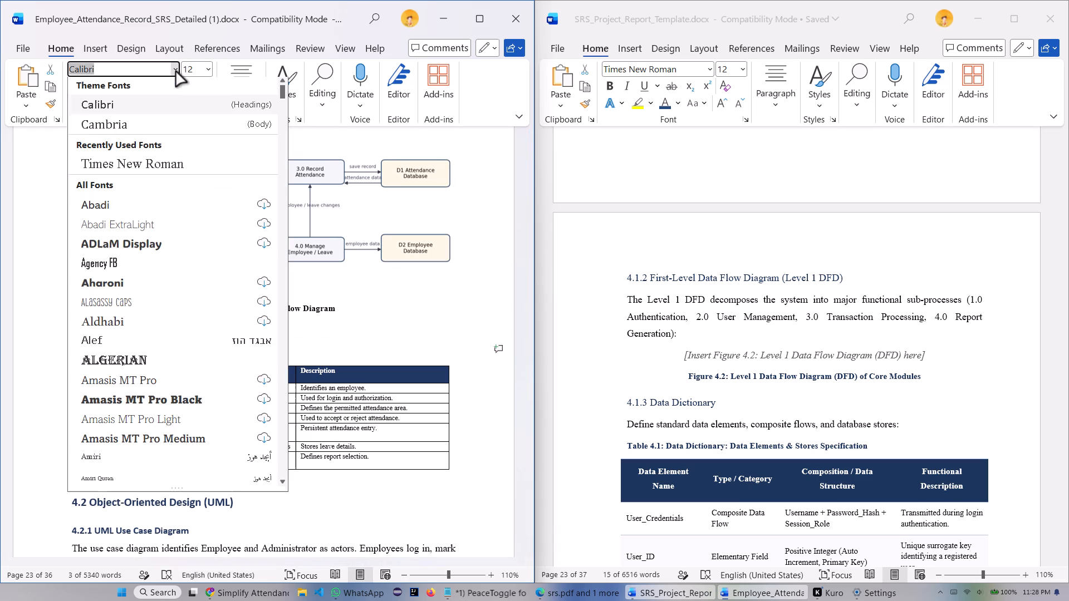
{"action": "left_click", "coordinate": [141, 161]}
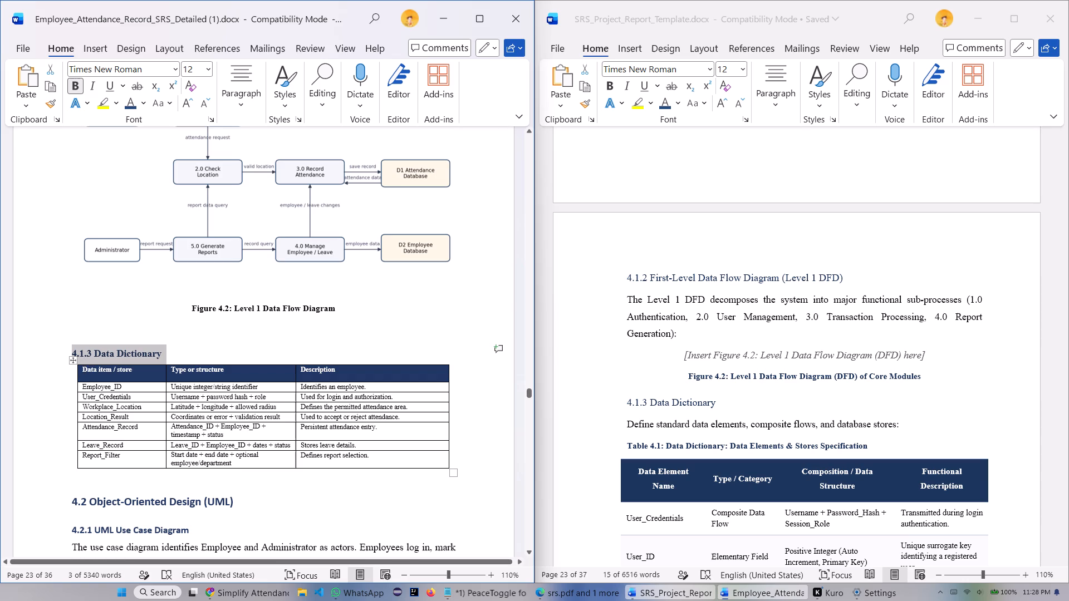
Set the font size of all text in the 4.1.3 Data Dictionary table to 10.
{"action": "left_click_drag", "start_coordinate": [84, 368], "coordinate": [125, 416]}
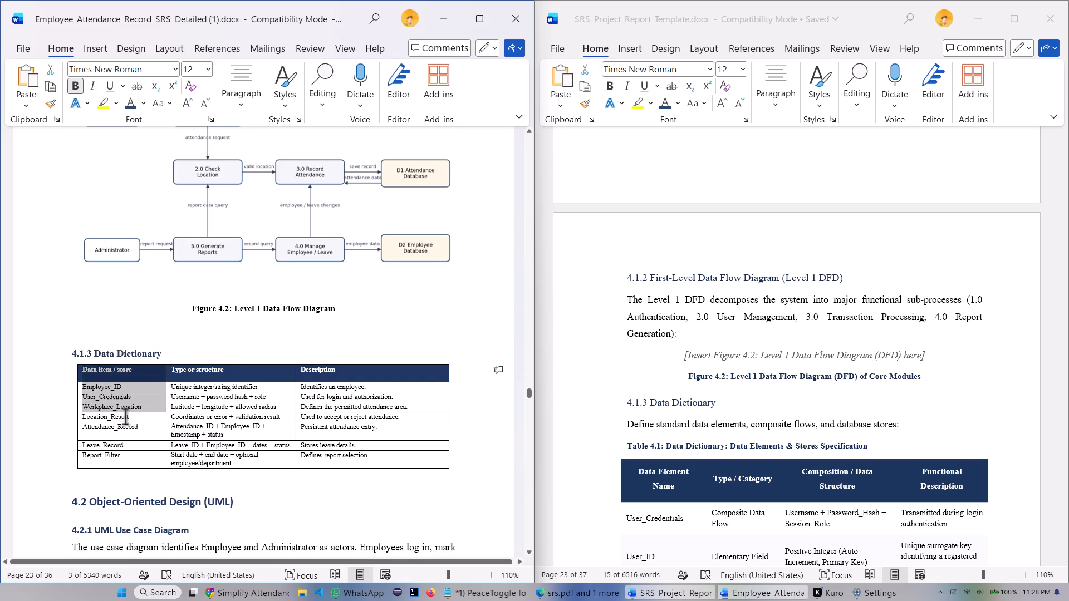
{"action": "left_click_drag", "start_coordinate": [125, 416], "coordinate": [379, 460]}
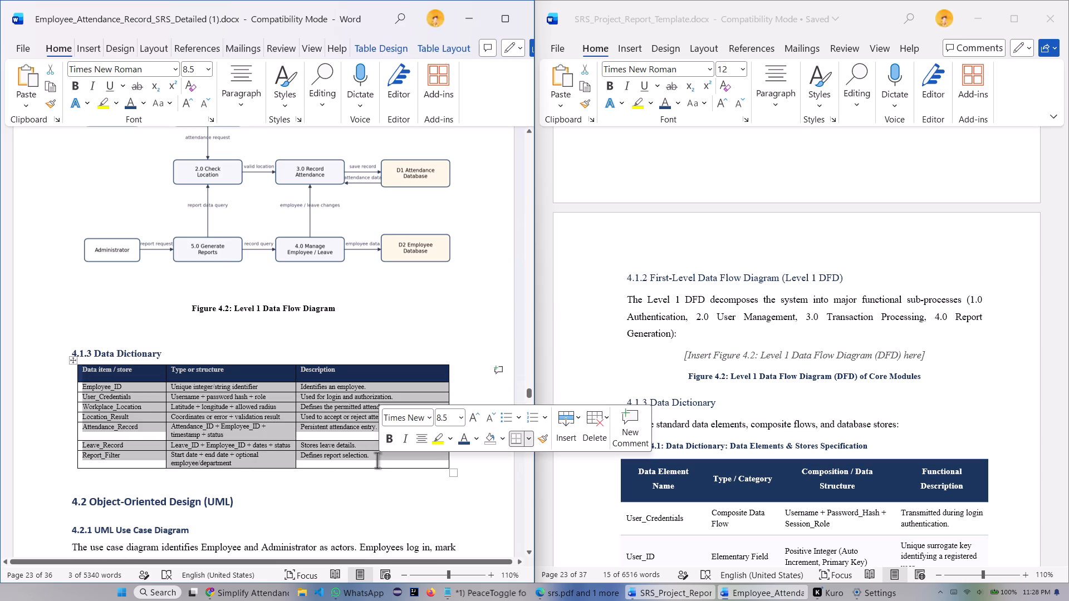
{"action": "left_click", "coordinate": [459, 419]}
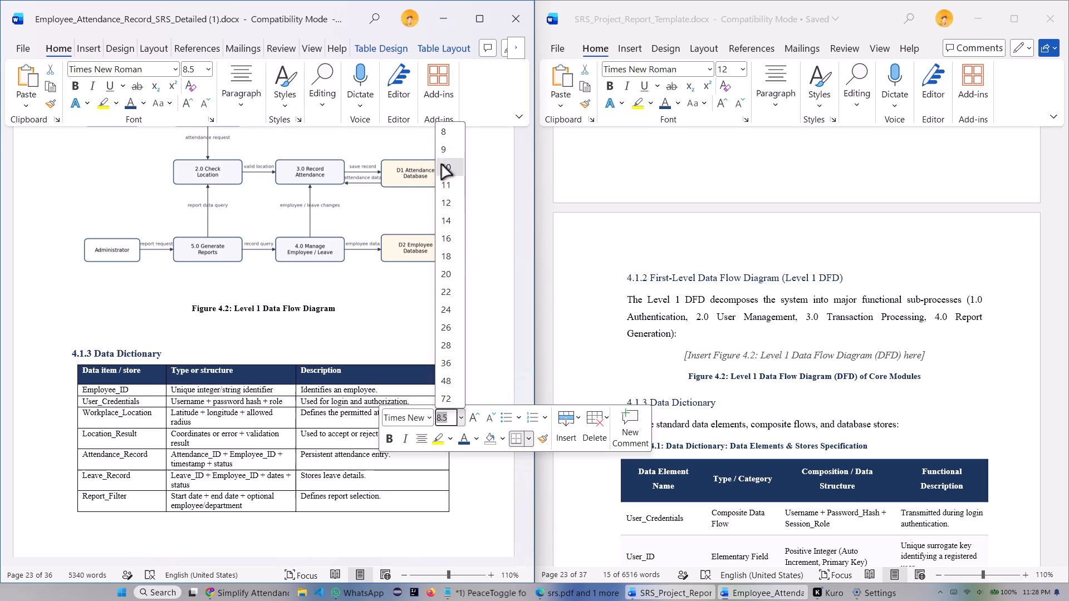
{"action": "left_click", "coordinate": [442, 165]}
{"action": "left_click", "coordinate": [444, 346]}
{"action": "scroll", "coordinate": [300, 327], "scroll_direction": "down", "scroll_amount": 5}
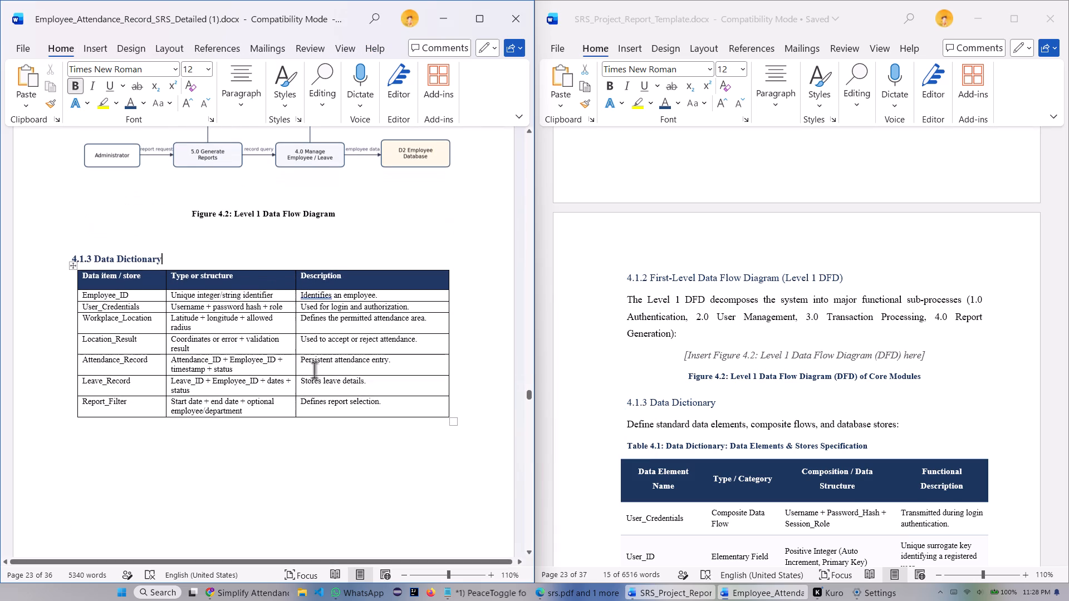
{"action": "scroll", "coordinate": [400, 414], "scroll_direction": "up", "scroll_amount": 1}
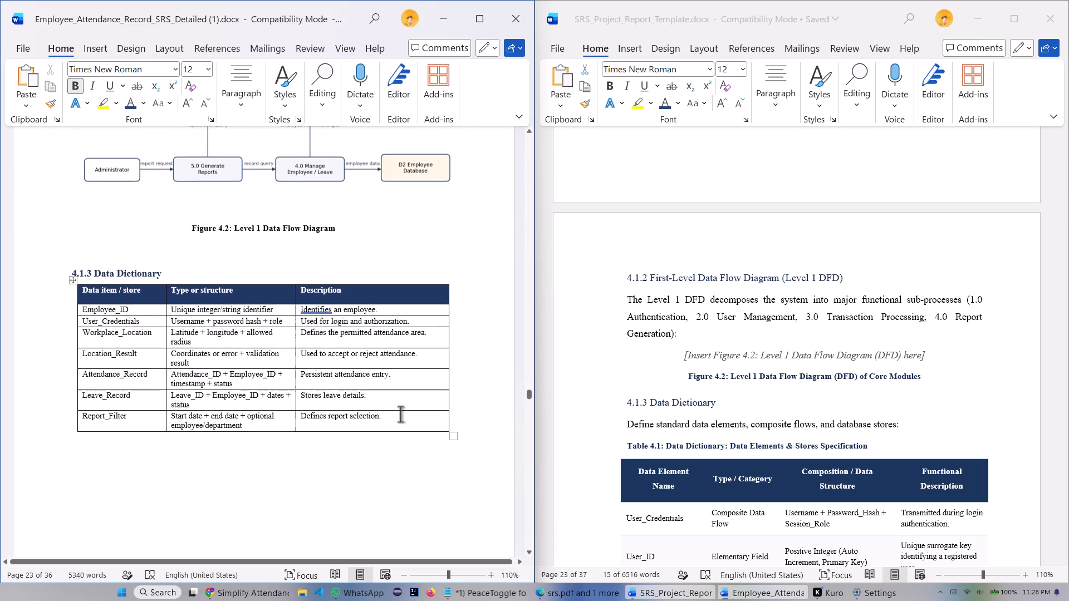
Compare the layout of Figure 4.2, the 4.1.3 Data Dictionary and the start of section 4.2 with the template's matching sections.
{"action": "scroll", "coordinate": [409, 462], "scroll_direction": "down", "scroll_amount": 5}
{"action": "scroll", "coordinate": [404, 455], "scroll_direction": "up", "scroll_amount": 20}
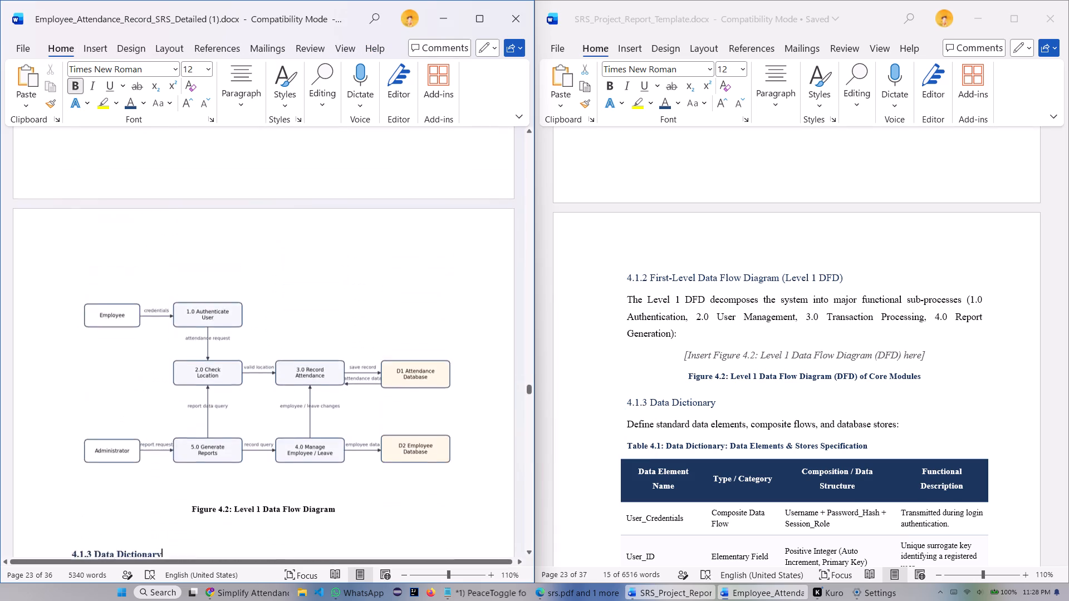
{"action": "scroll", "coordinate": [416, 411], "scroll_direction": "up", "scroll_amount": 2}
{"action": "scroll", "coordinate": [416, 411], "scroll_direction": "up", "scroll_amount": 19}
{"action": "scroll", "coordinate": [377, 417], "scroll_direction": "down", "scroll_amount": 8}
{"action": "scroll", "coordinate": [200, 350], "scroll_direction": "down", "scroll_amount": 4}
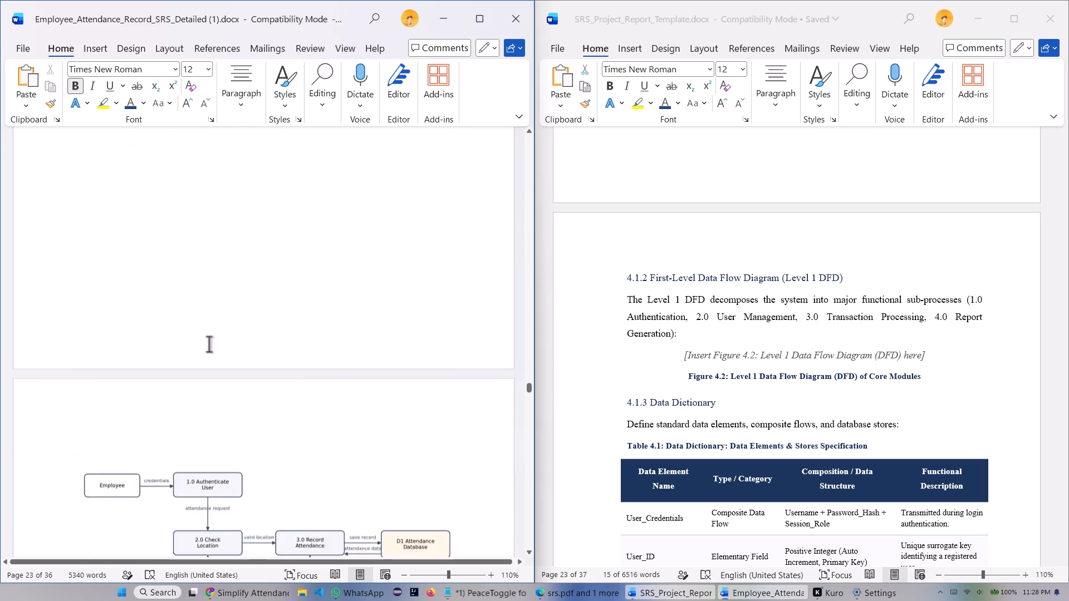
{"action": "scroll", "coordinate": [209, 344], "scroll_direction": "down", "scroll_amount": 20}
{"action": "scroll", "coordinate": [209, 344], "scroll_direction": "down", "scroll_amount": 1}
{"action": "scroll", "coordinate": [343, 339], "scroll_direction": "down", "scroll_amount": 13}
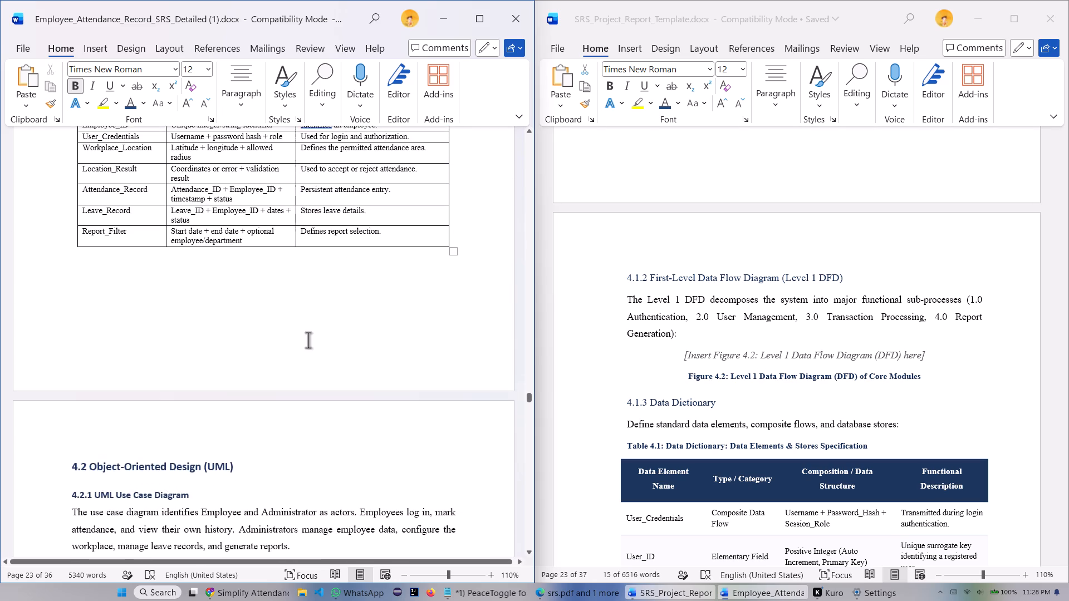
{"action": "left_click", "coordinate": [309, 337]}
{"action": "scroll", "coordinate": [215, 346], "scroll_direction": "down", "scroll_amount": 7}
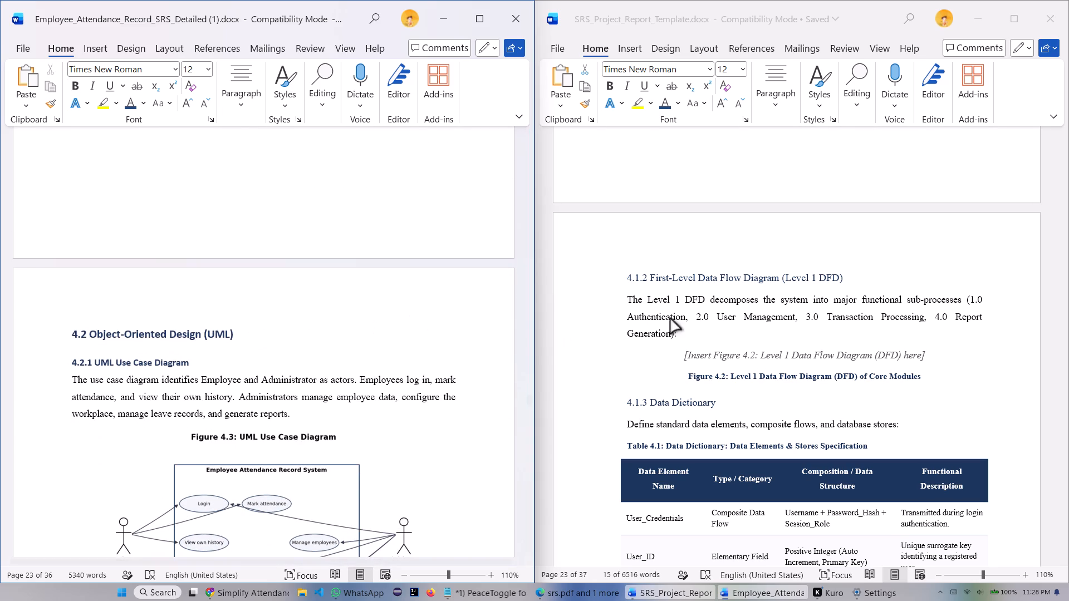
{"action": "scroll", "coordinate": [681, 338], "scroll_direction": "up", "scroll_amount": 3}
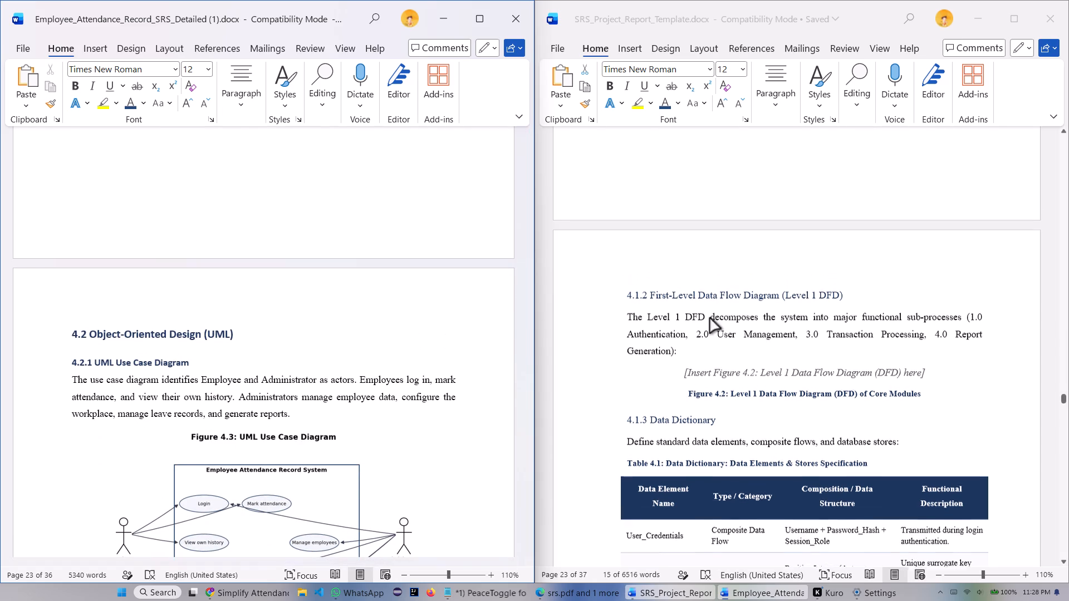
{"action": "scroll", "coordinate": [710, 318], "scroll_direction": "up", "scroll_amount": 11}
{"action": "scroll", "coordinate": [713, 323], "scroll_direction": "down", "scroll_amount": 5}
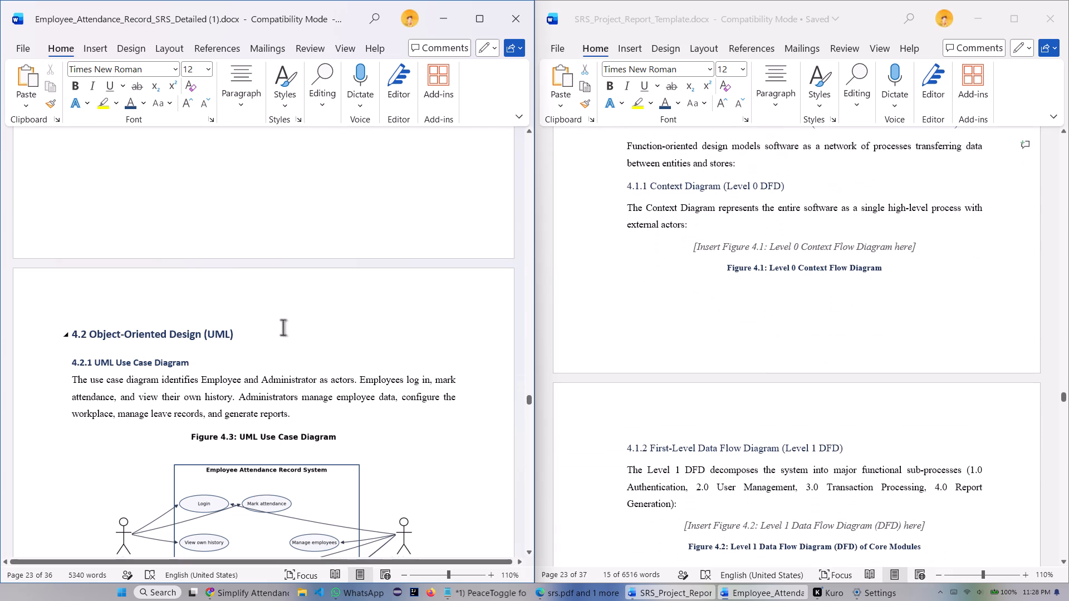
{"action": "scroll", "coordinate": [282, 326], "scroll_direction": "up", "scroll_amount": 1}
{"action": "scroll", "coordinate": [213, 321], "scroll_direction": "up", "scroll_amount": 8}
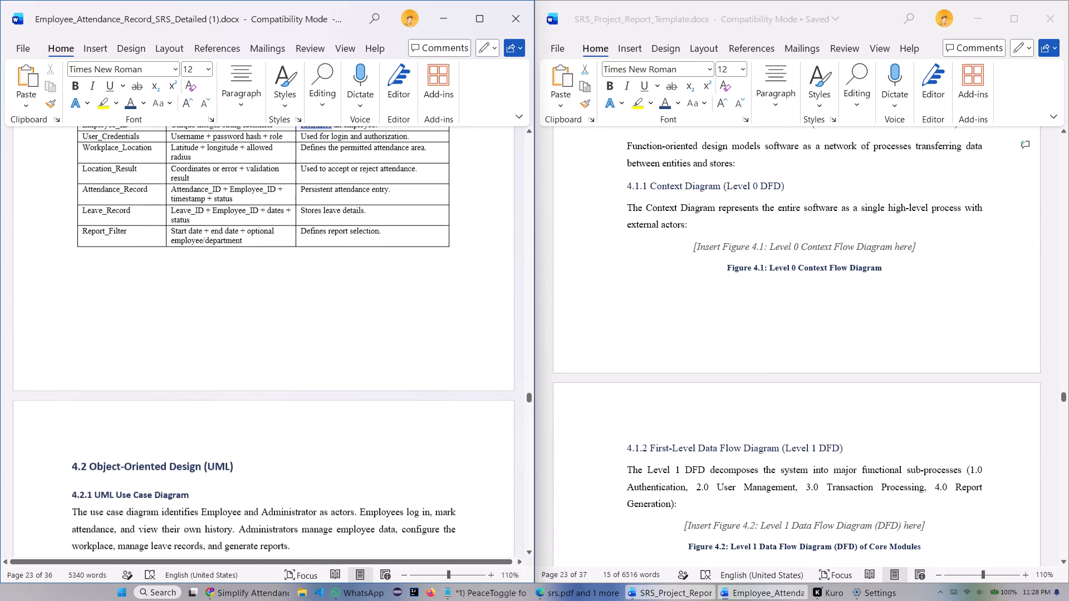
{"action": "scroll", "coordinate": [182, 282], "scroll_direction": "up", "scroll_amount": 7}
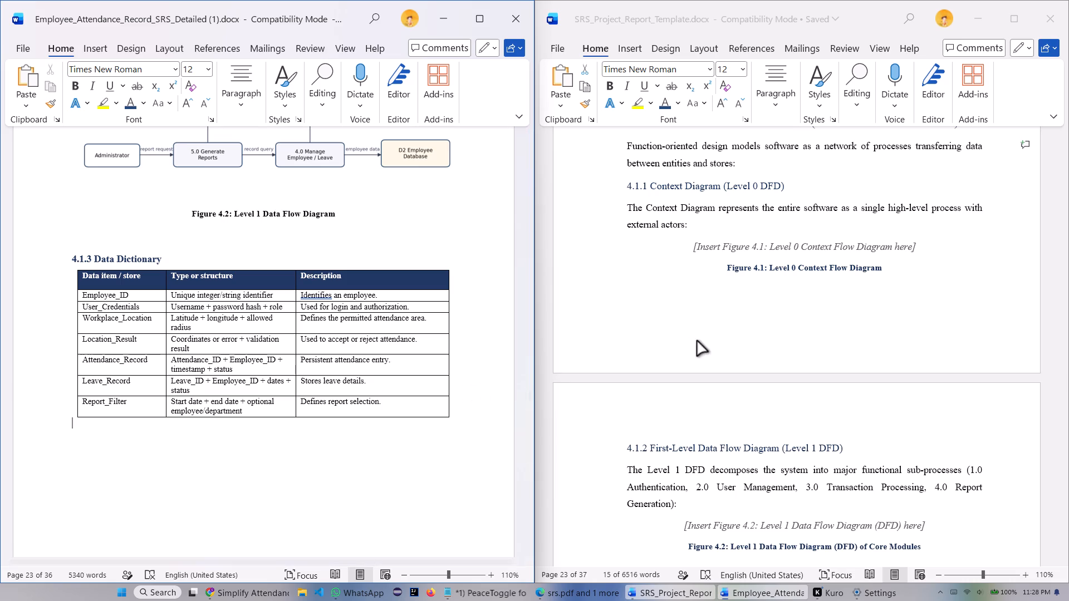
{"action": "scroll", "coordinate": [700, 344], "scroll_direction": "down", "scroll_amount": 2}
{"action": "scroll", "coordinate": [649, 349], "scroll_direction": "down", "scroll_amount": 6}
{"action": "scroll", "coordinate": [268, 383], "scroll_direction": "down", "scroll_amount": 3}
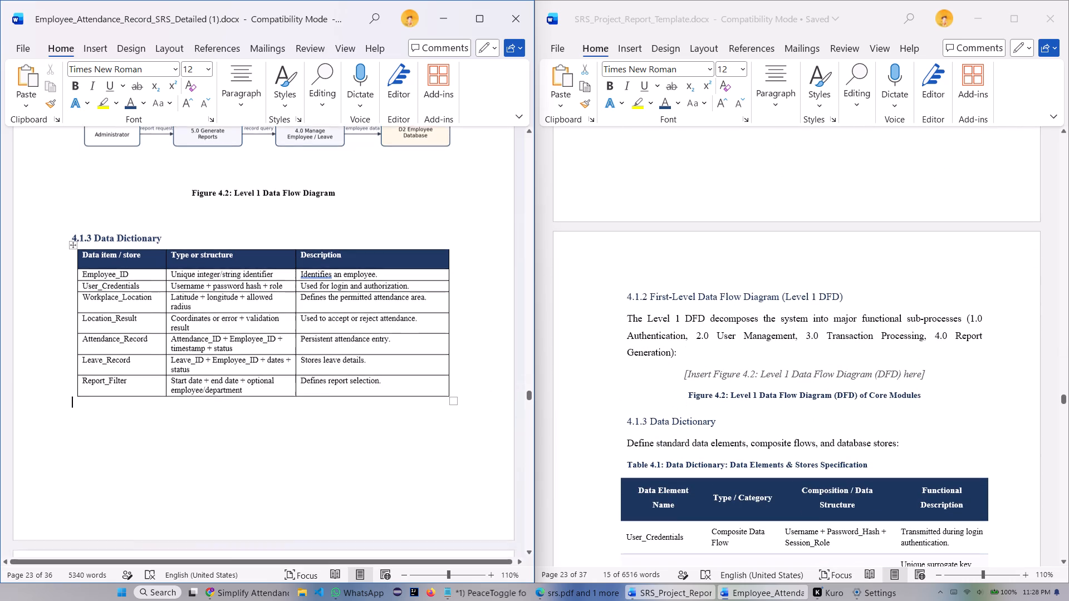
{"action": "scroll", "coordinate": [256, 391], "scroll_direction": "down", "scroll_amount": 2}
{"action": "scroll", "coordinate": [719, 417], "scroll_direction": "down", "scroll_amount": 11}
{"action": "scroll", "coordinate": [375, 371], "scroll_direction": "down", "scroll_amount": 1}
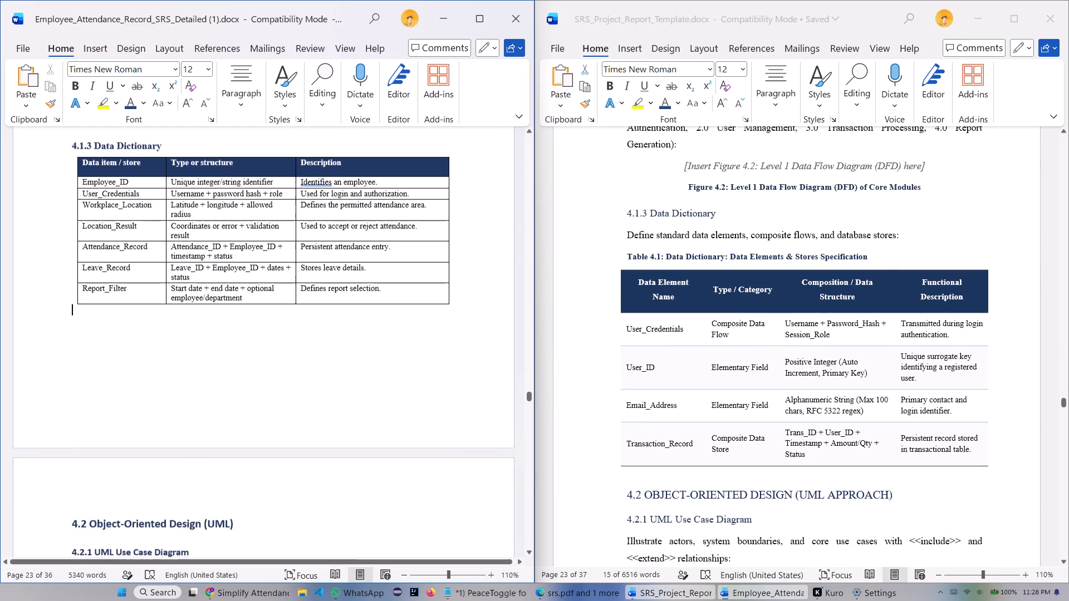
{"action": "scroll", "coordinate": [251, 348], "scroll_direction": "down", "scroll_amount": 5}
{"action": "scroll", "coordinate": [273, 321], "scroll_direction": "up", "scroll_amount": 3}
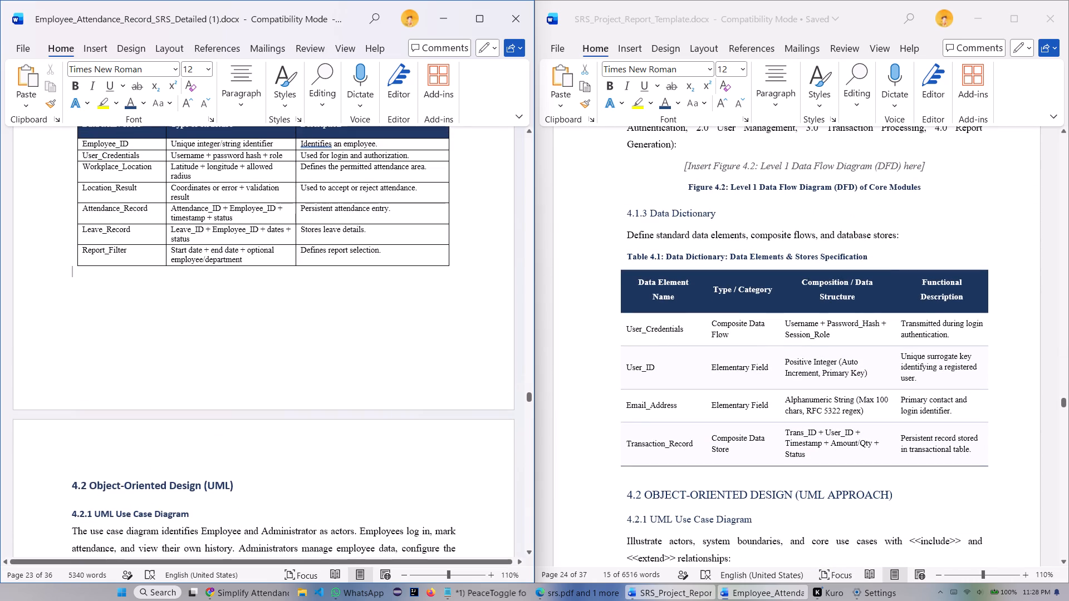
{"action": "scroll", "coordinate": [229, 324], "scroll_direction": "down", "scroll_amount": 4}
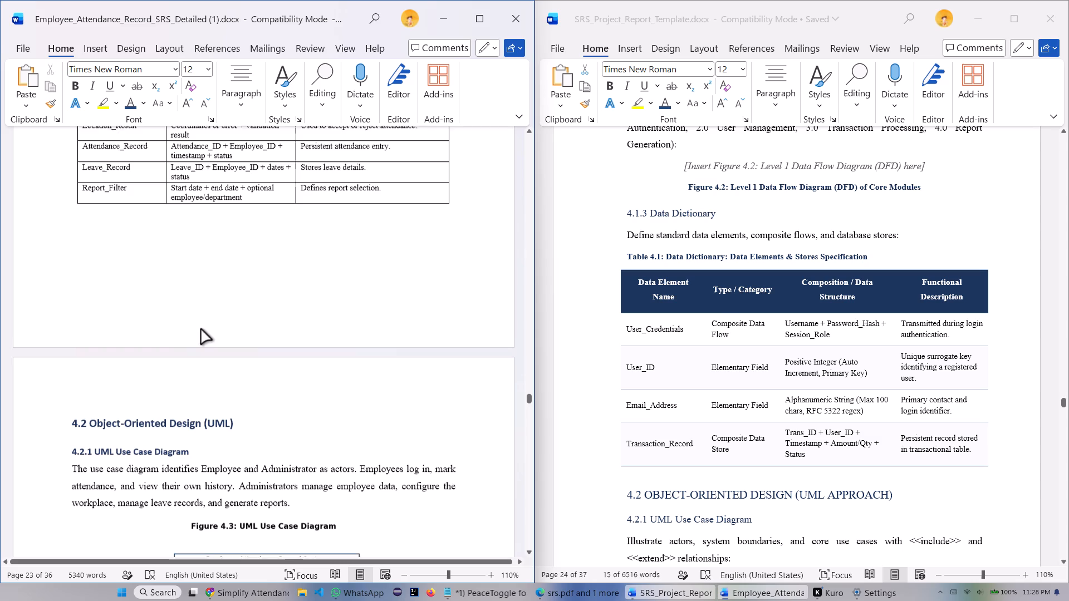
Change the "4.2 Object-Oriented Design (UML)" heading to Times New Roman and convert it to uppercase.
{"action": "scroll", "coordinate": [200, 319], "scroll_direction": "down", "scroll_amount": 4}
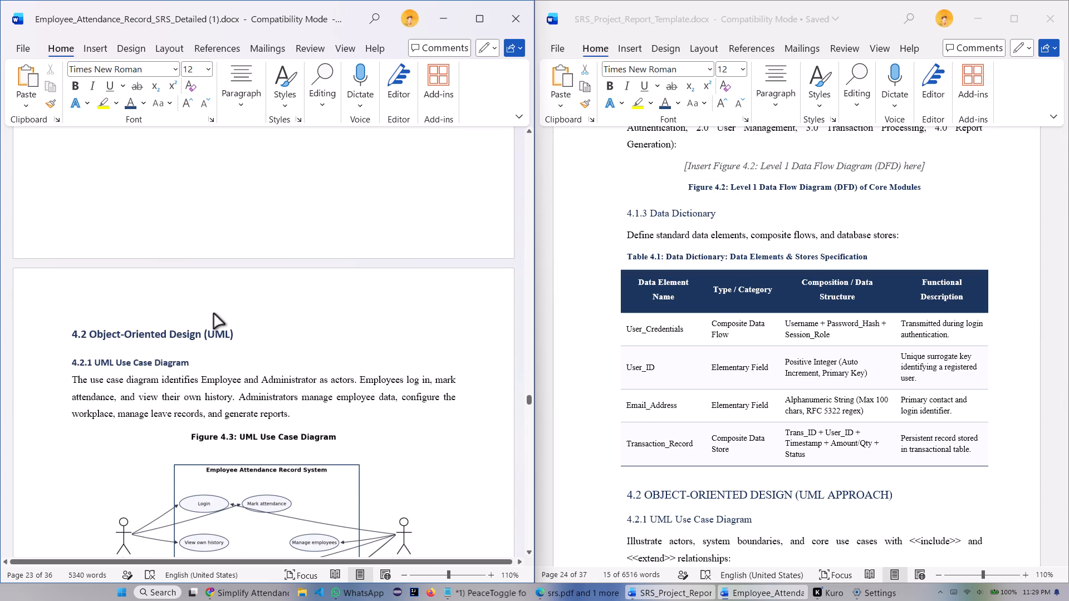
{"action": "scroll", "coordinate": [112, 306], "scroll_direction": "down", "scroll_amount": 2}
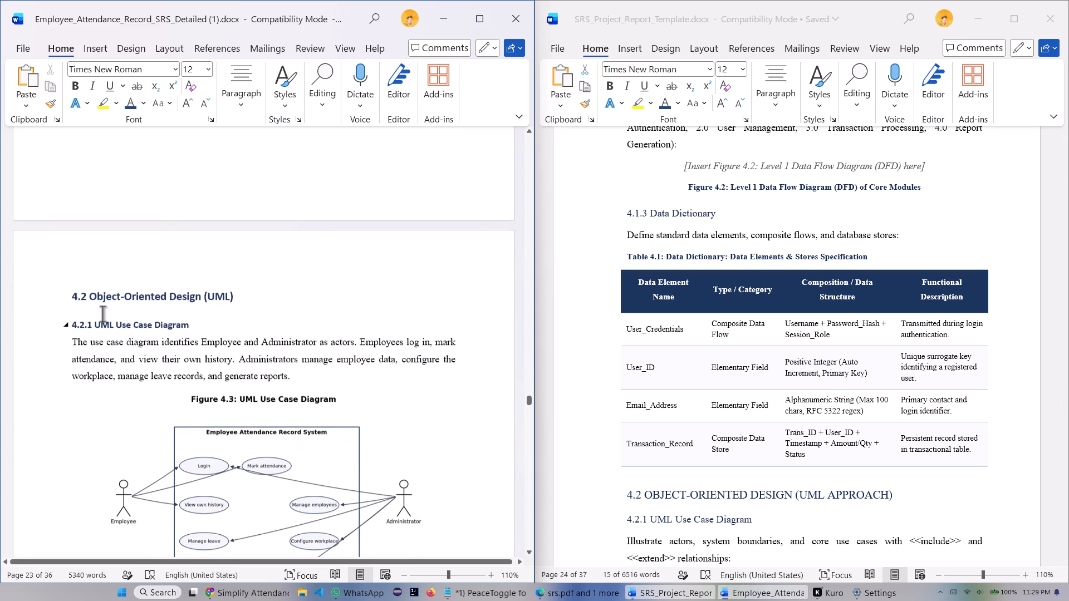
{"action": "scroll", "coordinate": [644, 322], "scroll_direction": "down", "scroll_amount": 4}
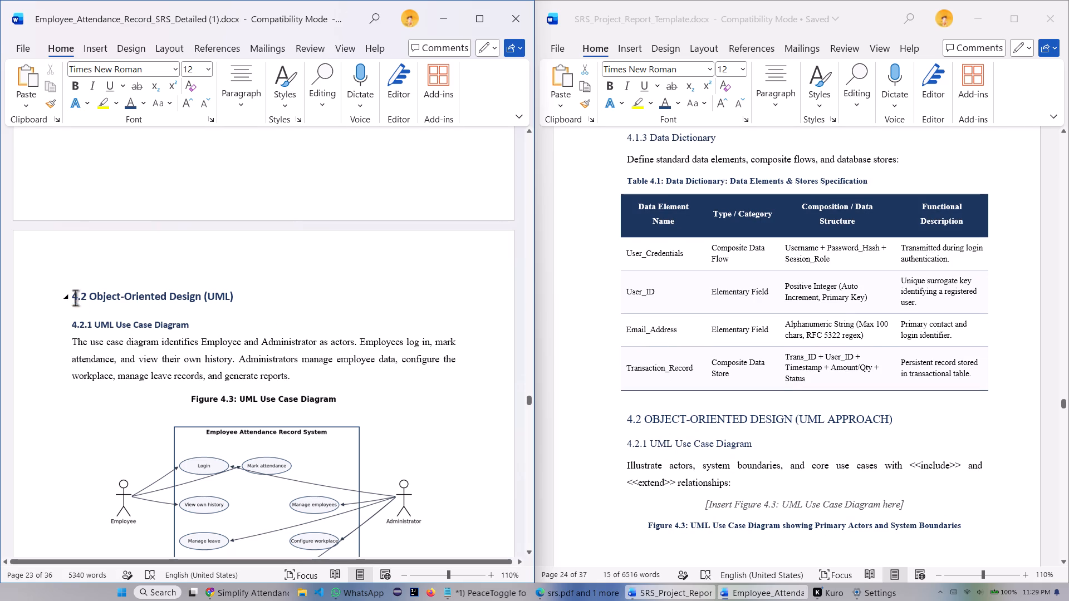
{"action": "left_click_drag", "start_coordinate": [72, 294], "coordinate": [231, 291]}
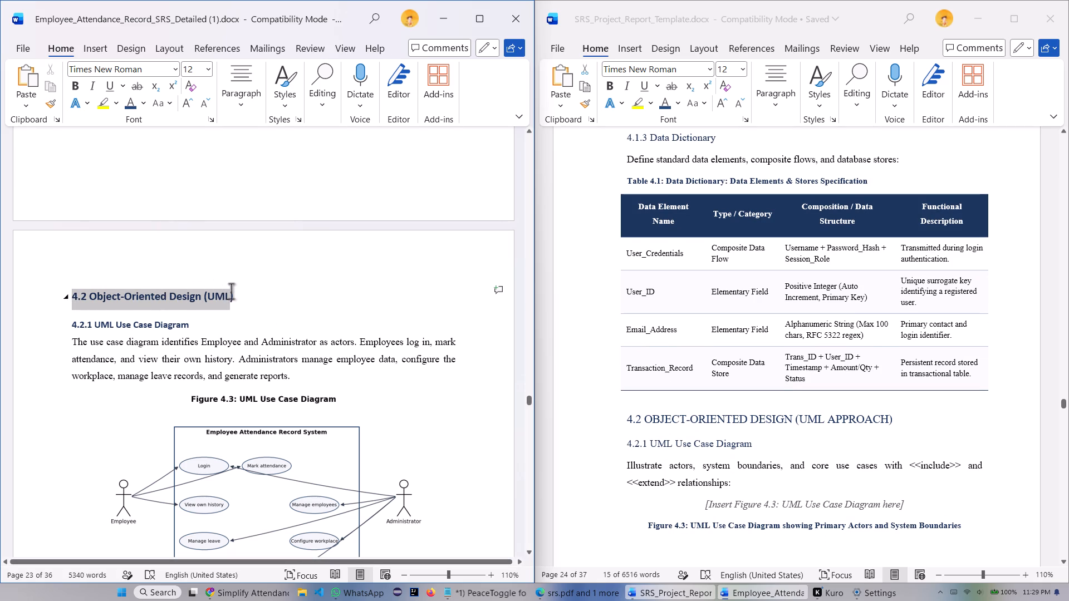
{"action": "left_click_drag", "start_coordinate": [231, 291], "coordinate": [234, 291]}
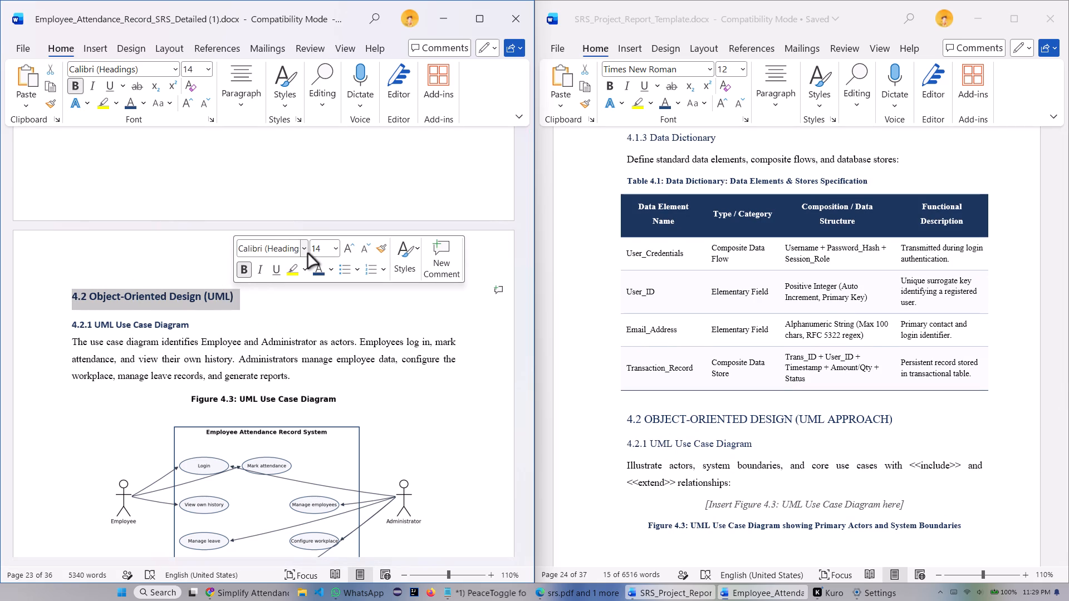
{"action": "left_click", "coordinate": [308, 250]}
{"action": "left_click", "coordinate": [272, 343]}
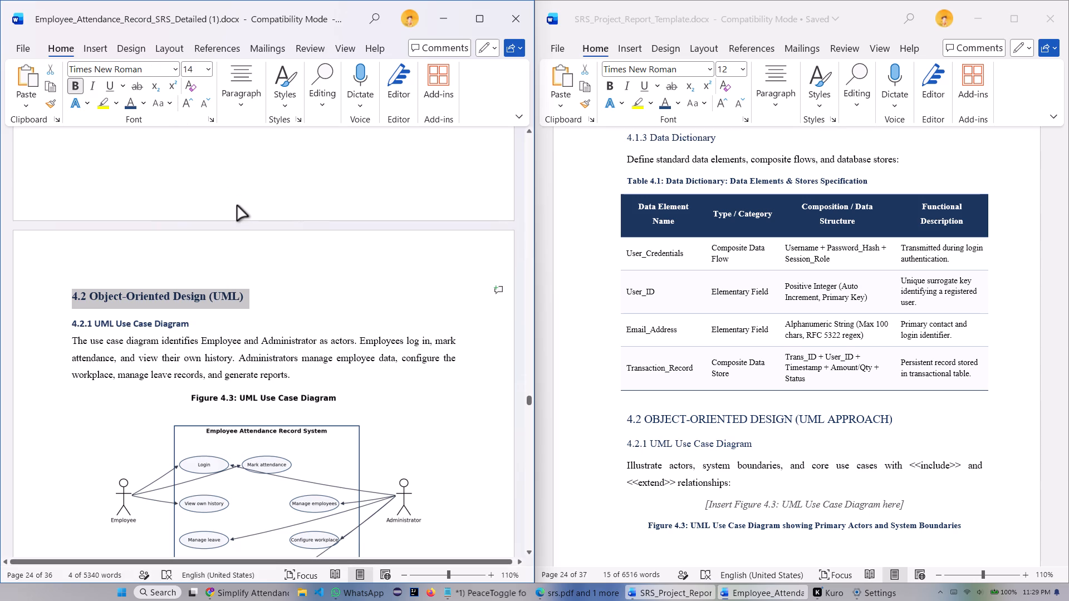
{"action": "key", "text": "shift+F3"}
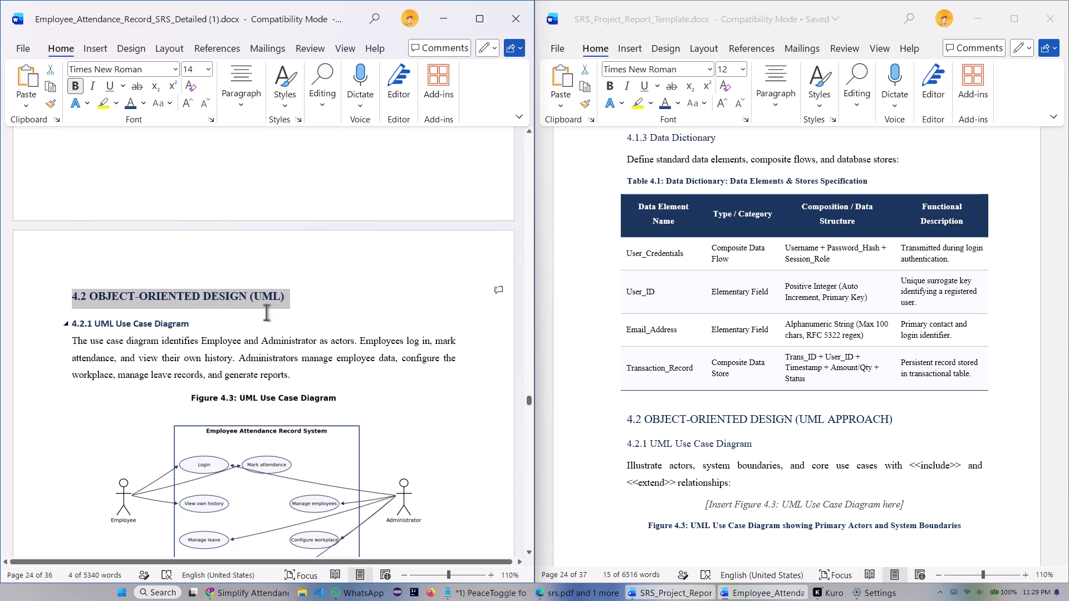
{"action": "left_click", "coordinate": [308, 298]}
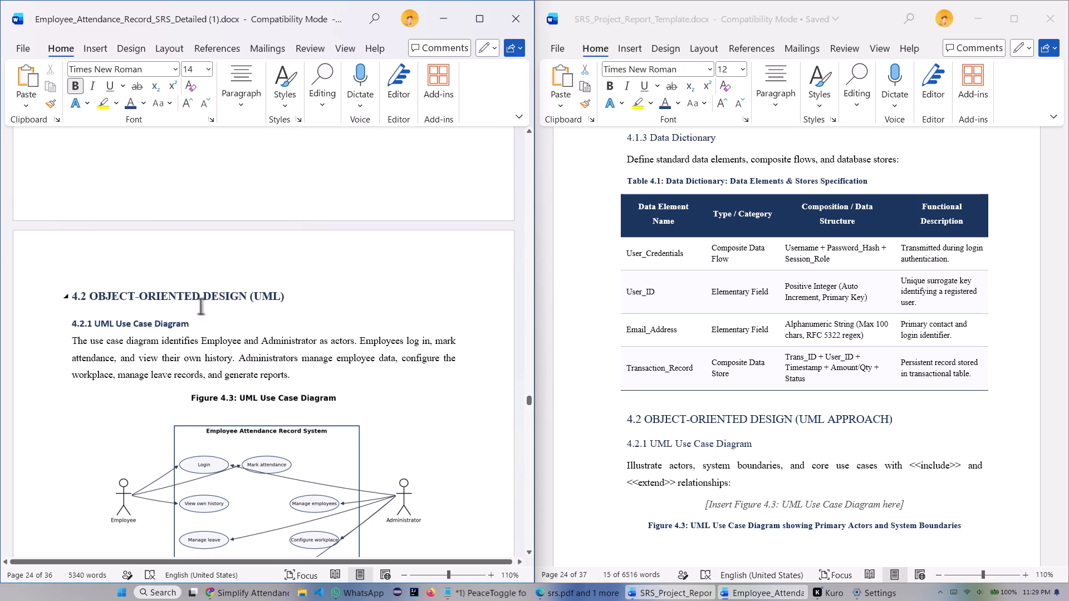
Change the font of the "4.2.1 UML Use Case Diagram" heading to Times New Roman.
{"action": "scroll", "coordinate": [185, 245], "scroll_direction": "down", "scroll_amount": 4}
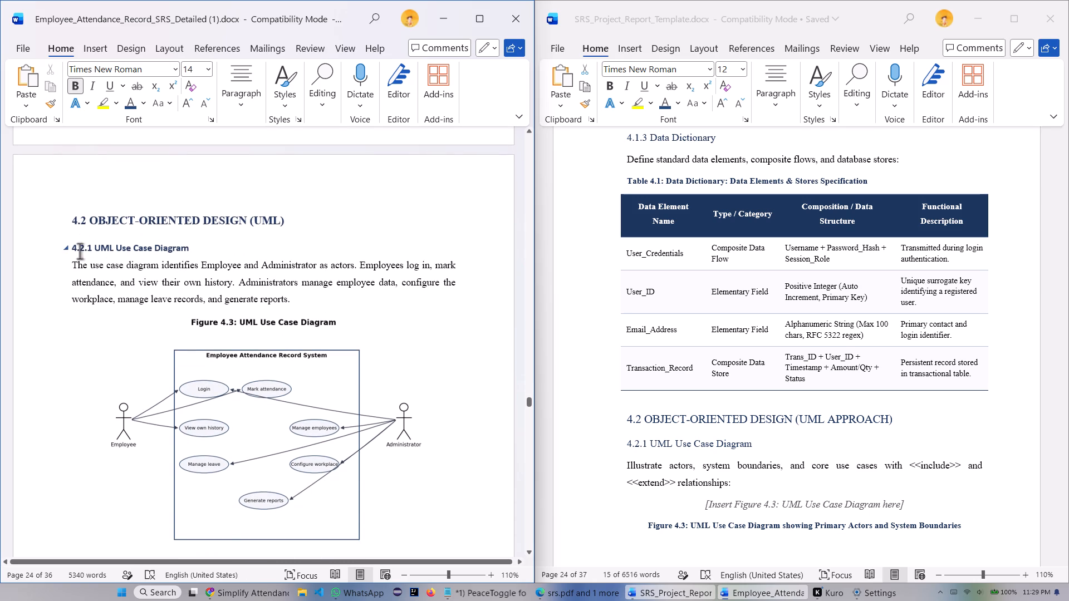
{"action": "left_click_drag", "start_coordinate": [197, 243], "coordinate": [135, 254]}
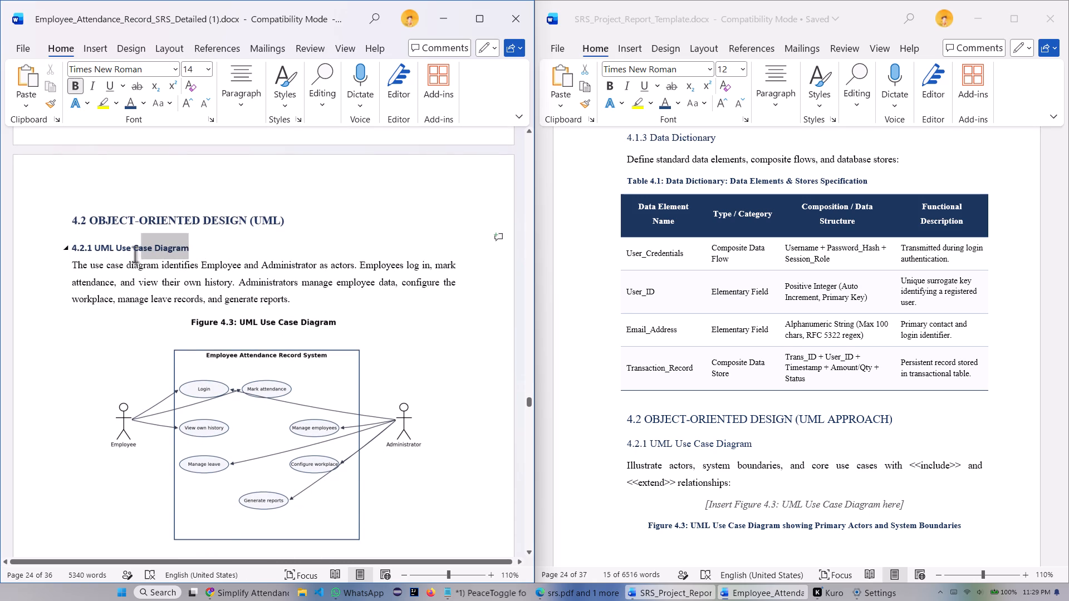
{"action": "left_click_drag", "start_coordinate": [135, 254], "coordinate": [72, 252]}
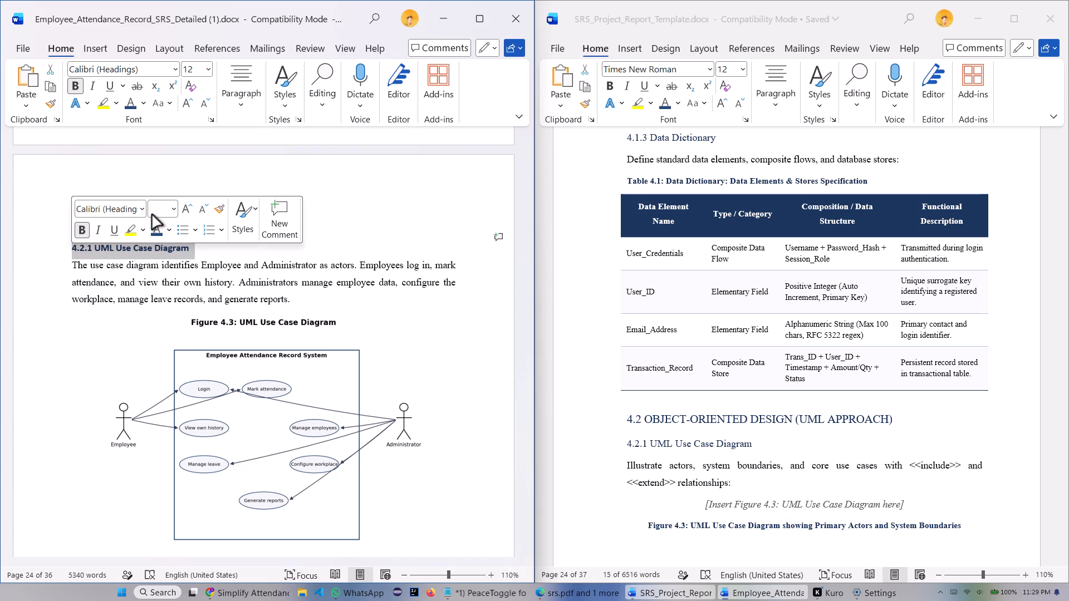
{"action": "left_click", "coordinate": [144, 208]}
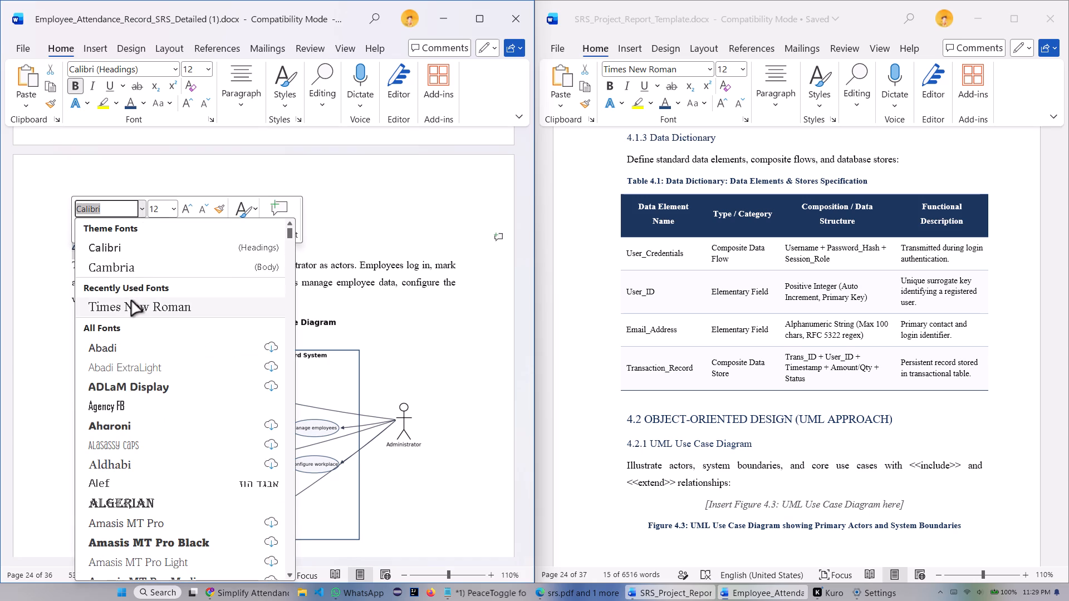
{"action": "left_click", "coordinate": [131, 301]}
{"action": "left_click", "coordinate": [323, 250]}
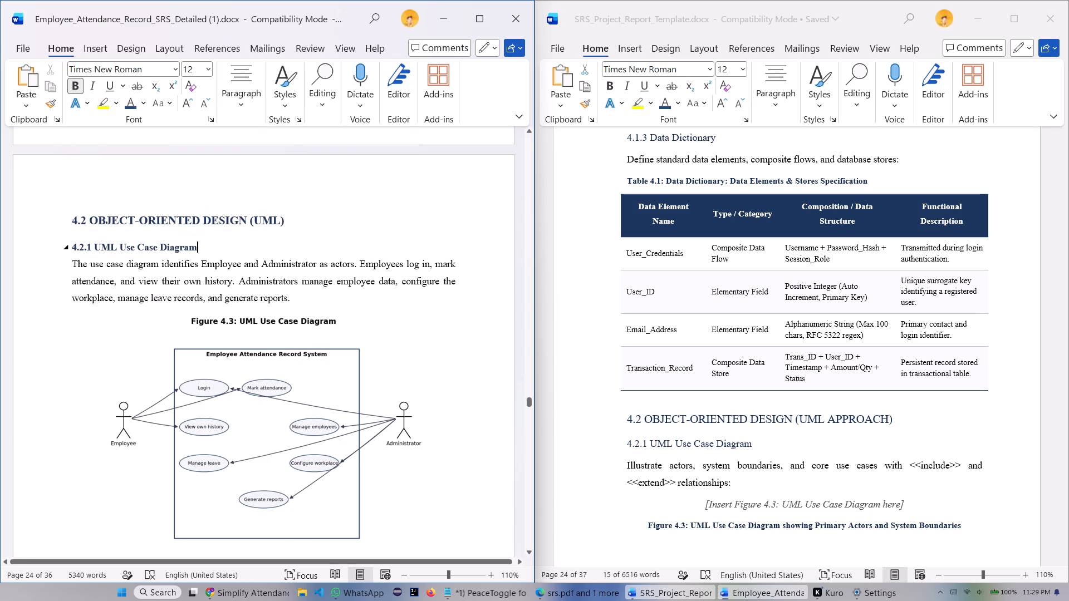
Review the Figure 4.3 use case diagram and its caption, and check them against the Figure 4.2 diagram on the preceding pages.
{"action": "scroll", "coordinate": [264, 319], "scroll_direction": "down", "scroll_amount": 3}
{"action": "scroll", "coordinate": [331, 314], "scroll_direction": "down", "scroll_amount": 2}
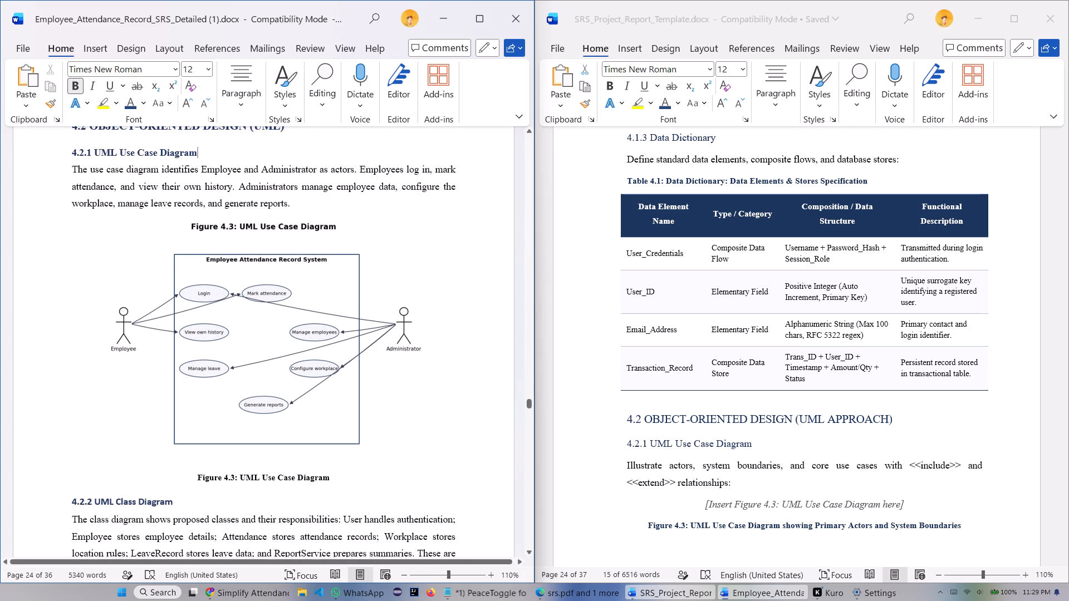
{"action": "scroll", "coordinate": [257, 275], "scroll_direction": "up", "scroll_amount": 1}
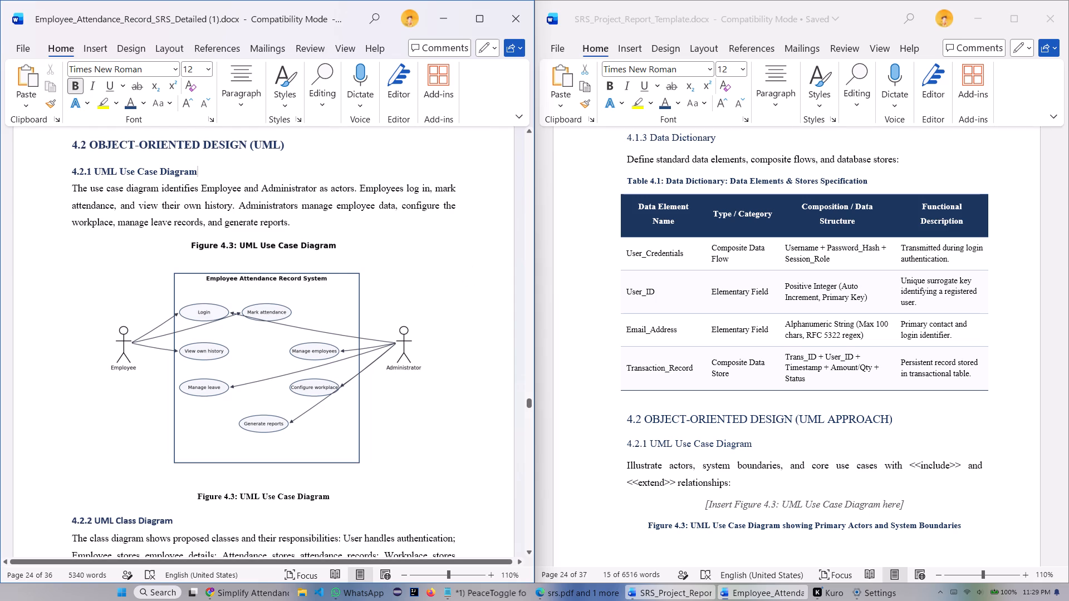
{"action": "scroll", "coordinate": [407, 249], "scroll_direction": "up", "scroll_amount": 6}
{"action": "scroll", "coordinate": [137, 313], "scroll_direction": "down", "scroll_amount": 5}
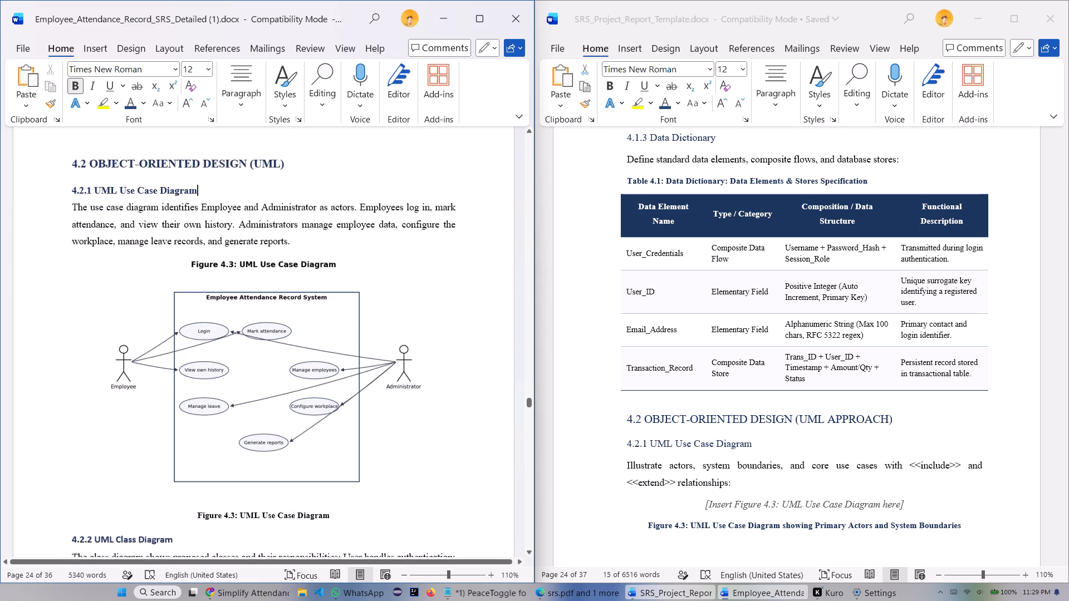
{"action": "scroll", "coordinate": [303, 299], "scroll_direction": "down", "scroll_amount": 4}
{"action": "scroll", "coordinate": [344, 297], "scroll_direction": "up", "scroll_amount": 4}
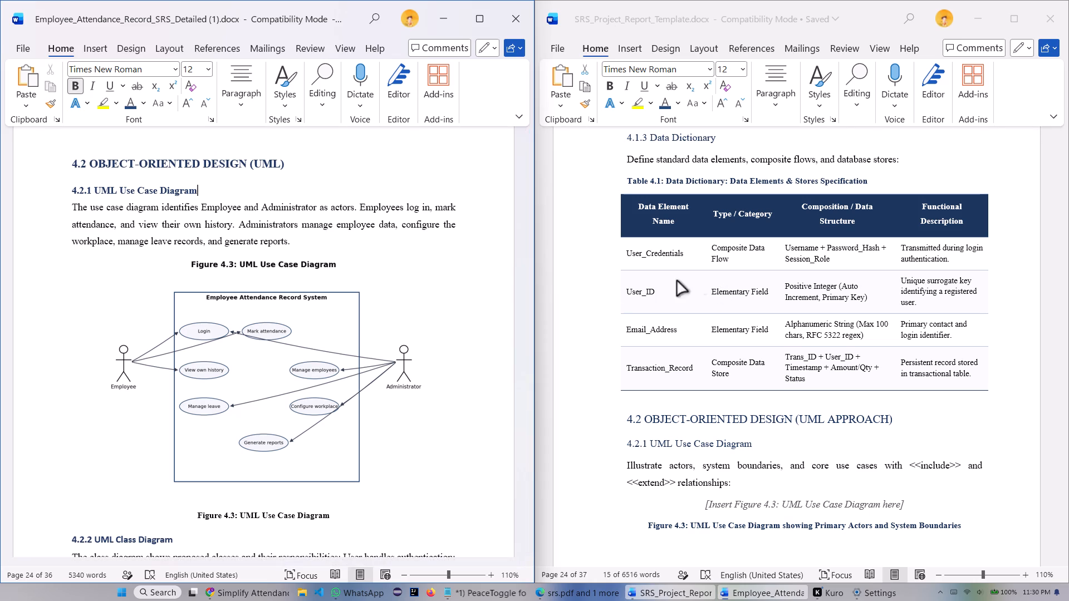
{"action": "scroll", "coordinate": [302, 277], "scroll_direction": "down", "scroll_amount": 5}
{"action": "scroll", "coordinate": [252, 264], "scroll_direction": "up", "scroll_amount": 3}
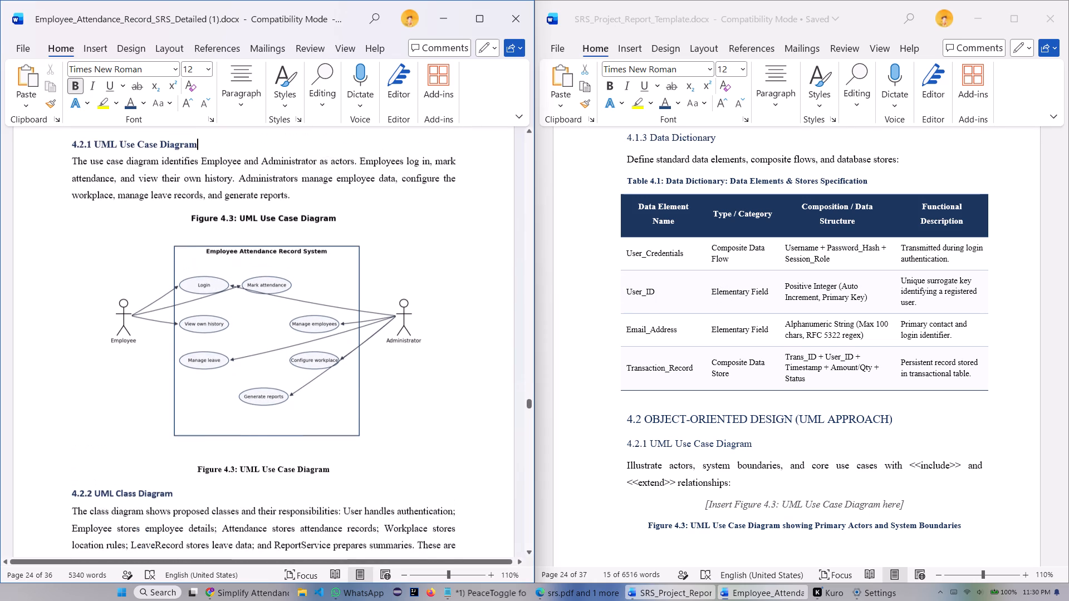
{"action": "scroll", "coordinate": [350, 288], "scroll_direction": "up", "scroll_amount": 20}
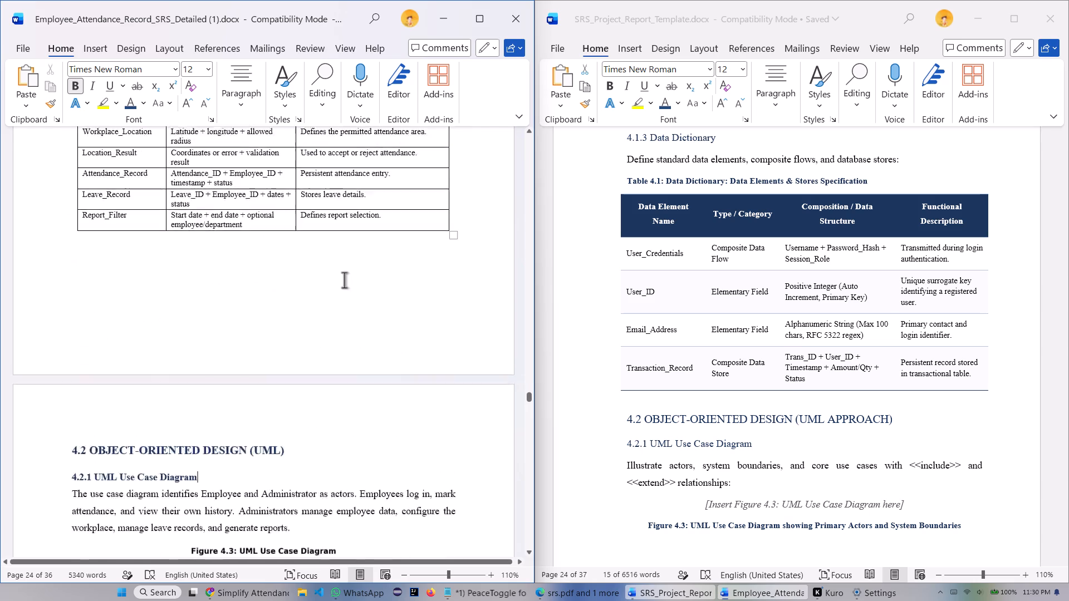
{"action": "scroll", "coordinate": [344, 280], "scroll_direction": "up", "scroll_amount": 13}
{"action": "scroll", "coordinate": [344, 280], "scroll_direction": "up", "scroll_amount": 16}
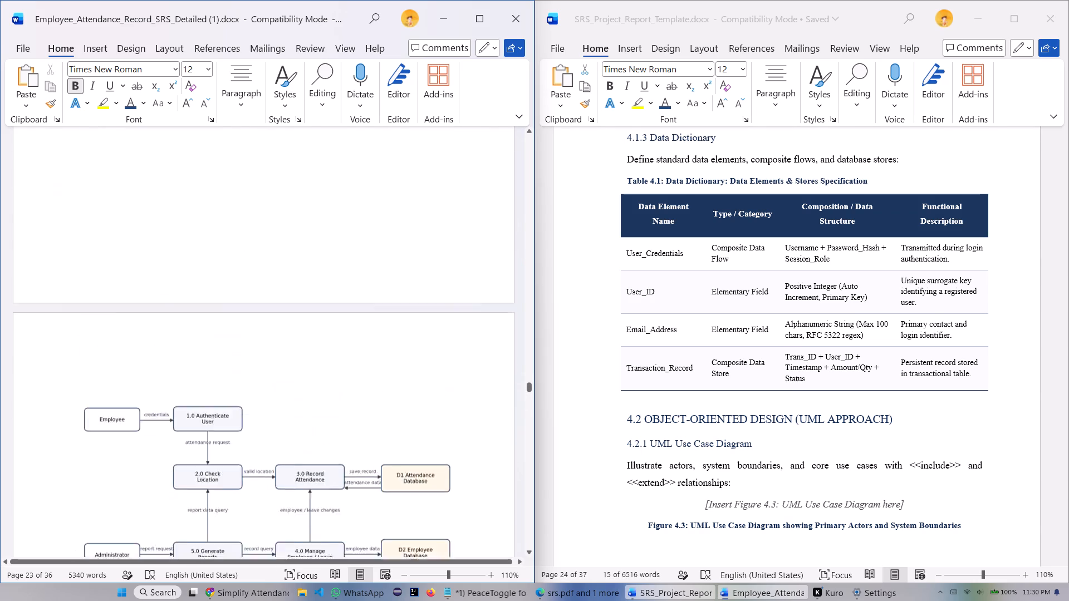
{"action": "scroll", "coordinate": [344, 280], "scroll_direction": "up", "scroll_amount": 16}
{"action": "scroll", "coordinate": [344, 280], "scroll_direction": "down", "scroll_amount": 19}
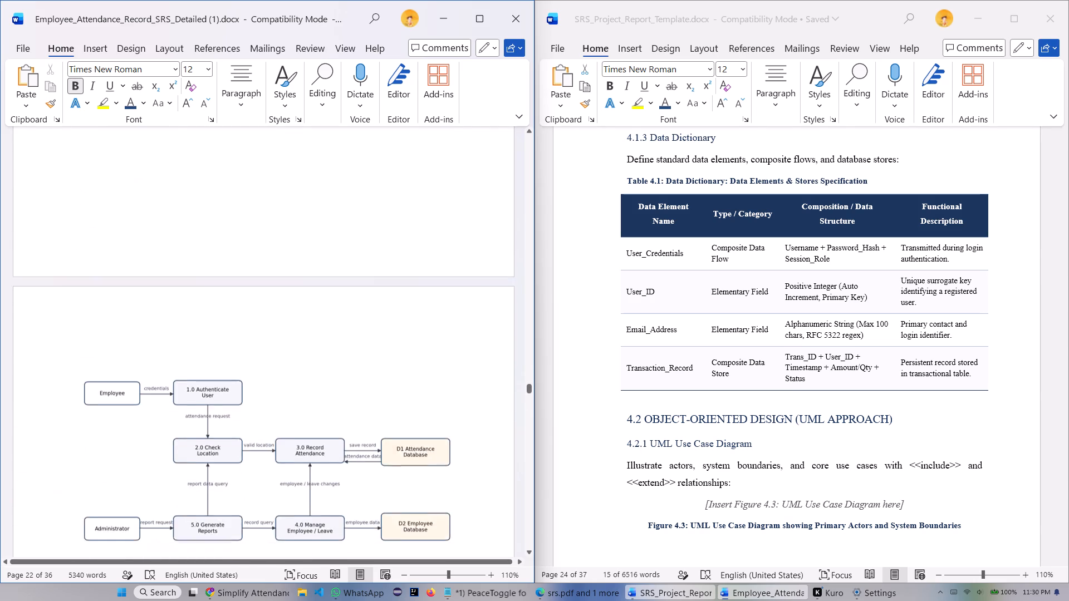
{"action": "scroll", "coordinate": [356, 264], "scroll_direction": "down", "scroll_amount": 16}
{"action": "scroll", "coordinate": [363, 265], "scroll_direction": "down", "scroll_amount": 8}
{"action": "scroll", "coordinate": [363, 265], "scroll_direction": "down", "scroll_amount": 16}
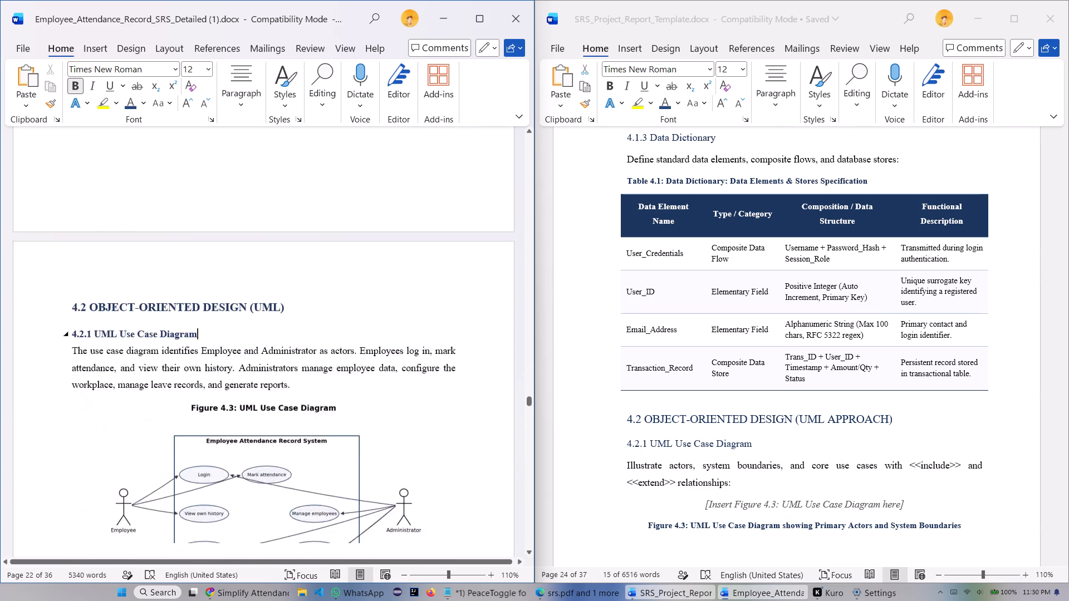
Stretch the Figure 4.3 use case diagram image slightly taller and crop the duplicate embedded title off its top edge.
{"action": "scroll", "coordinate": [363, 265], "scroll_direction": "down", "scroll_amount": 6}
{"action": "left_click", "coordinate": [316, 306]}
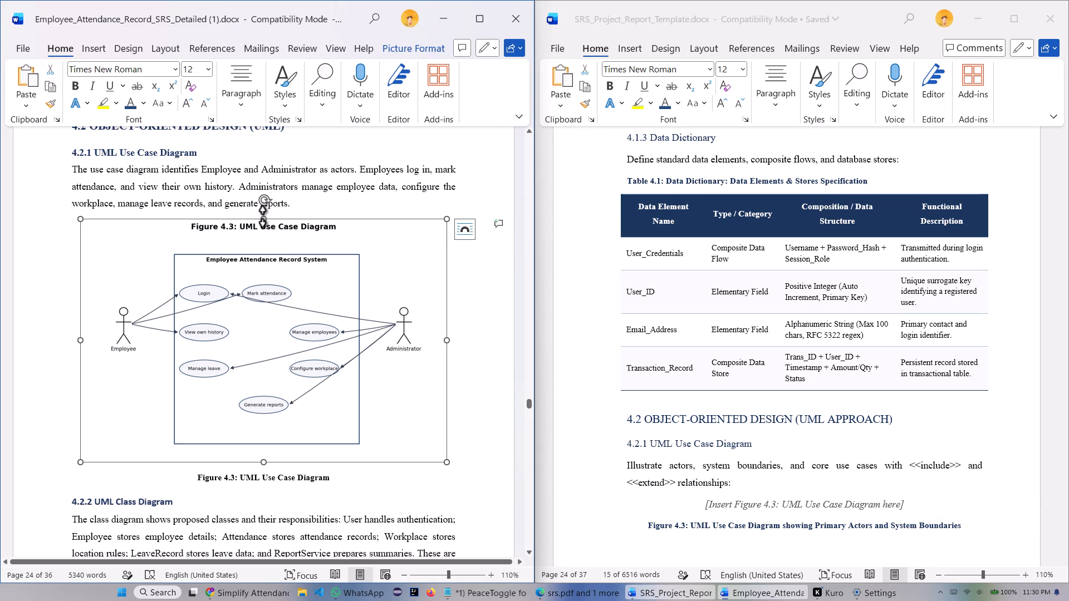
{"action": "left_click_drag", "start_coordinate": [264, 220], "coordinate": [267, 214]}
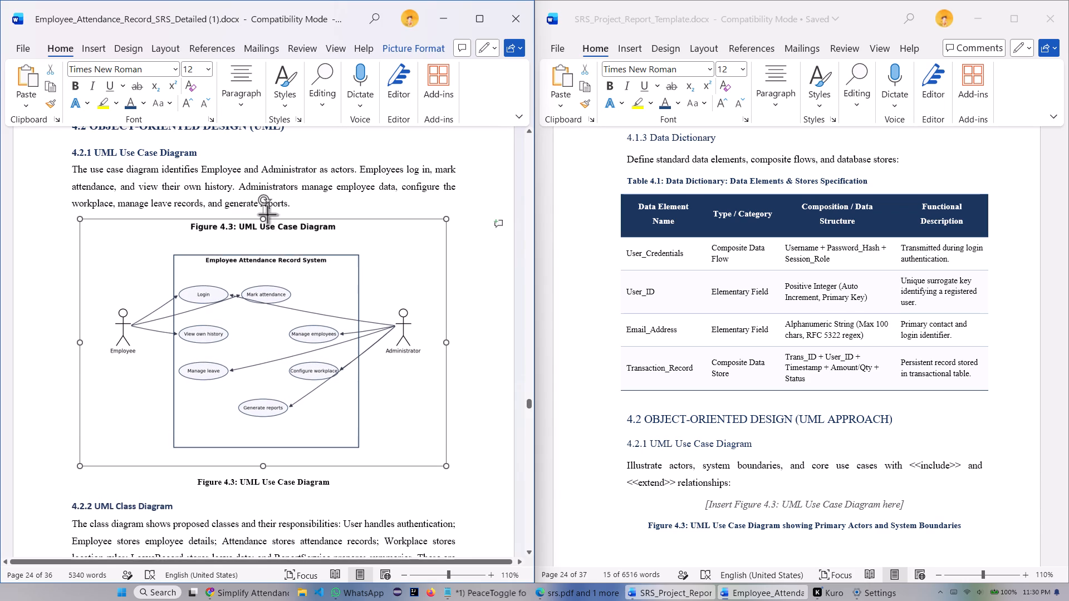
{"action": "left_click_drag", "start_coordinate": [267, 214], "coordinate": [268, 212]}
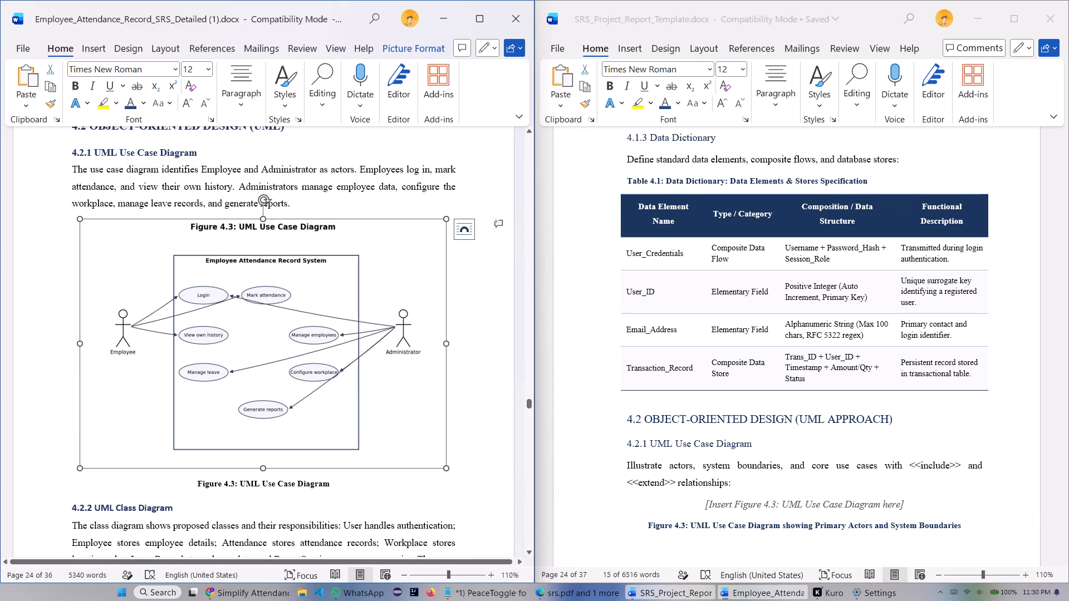
{"action": "right_click", "coordinate": [264, 307]}
{"action": "left_click", "coordinate": [312, 166]}
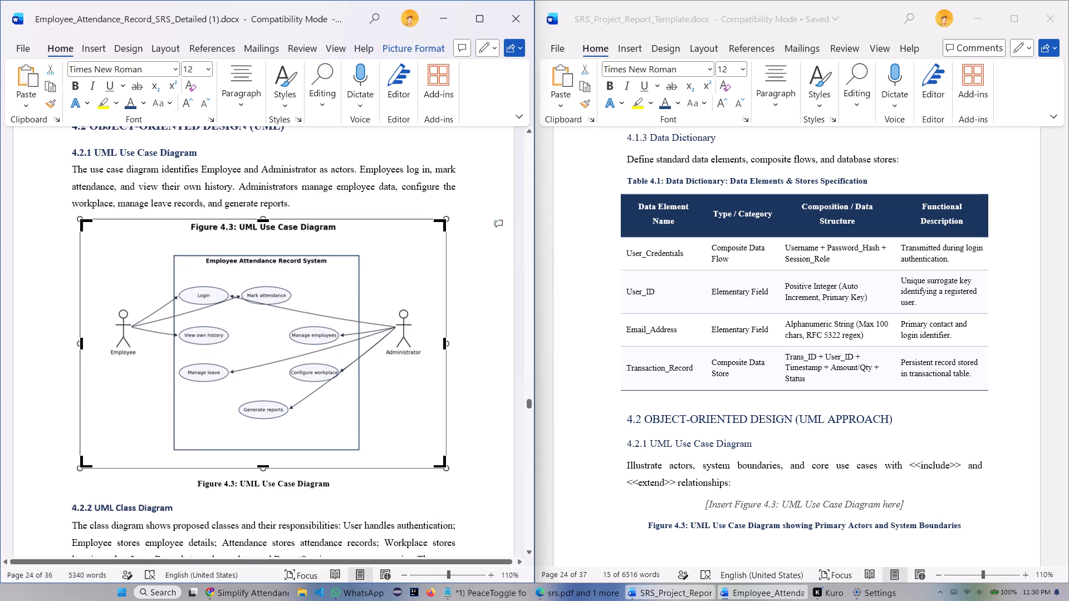
{"action": "left_click_drag", "start_coordinate": [262, 220], "coordinate": [264, 234]}
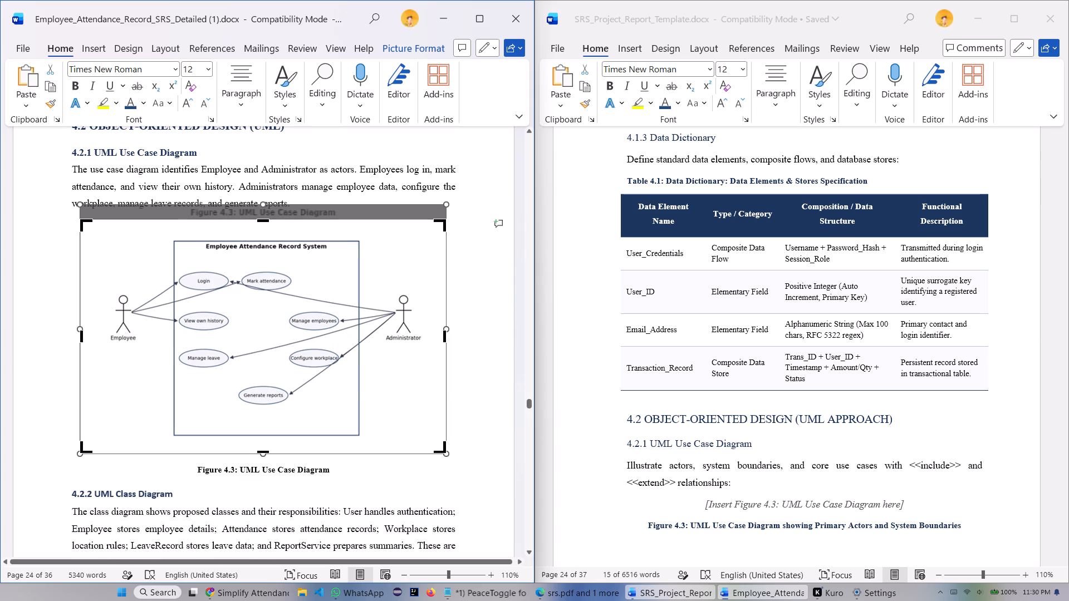
{"action": "left_click", "coordinate": [478, 285]}
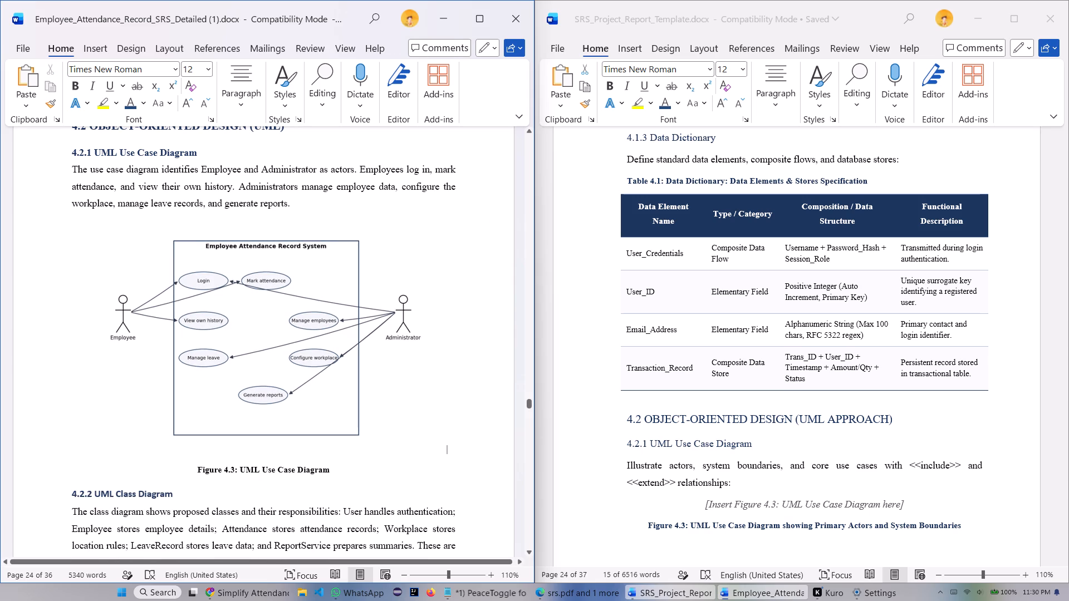
Enlarge the cropped Figure 4.3 use case diagram slightly so it spans about the full width of the body text.
{"action": "left_click", "coordinate": [303, 327]}
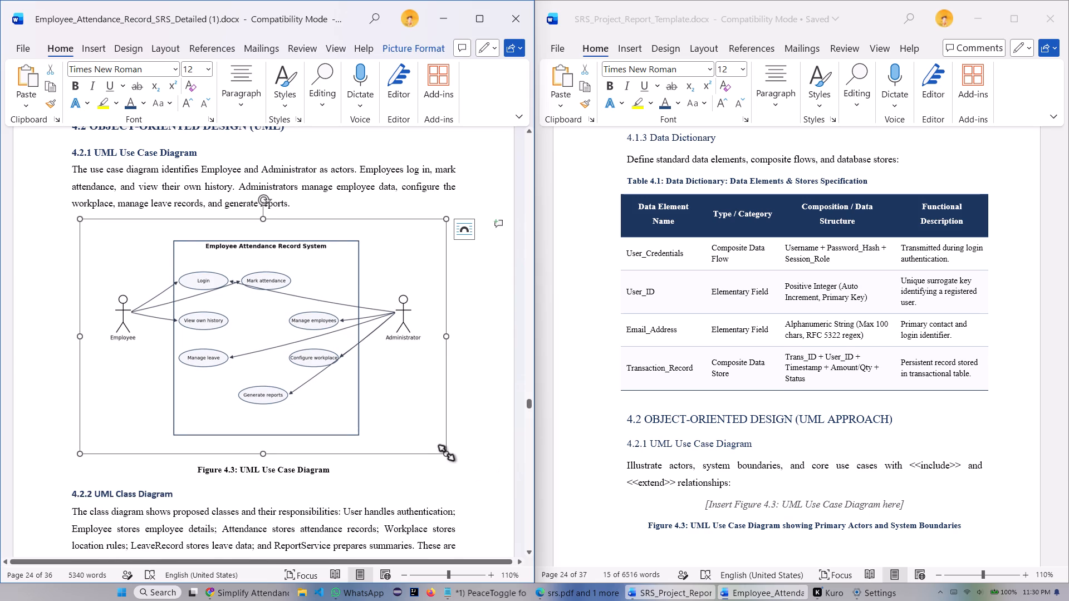
{"action": "left_click_drag", "start_coordinate": [446, 452], "coordinate": [458, 466]}
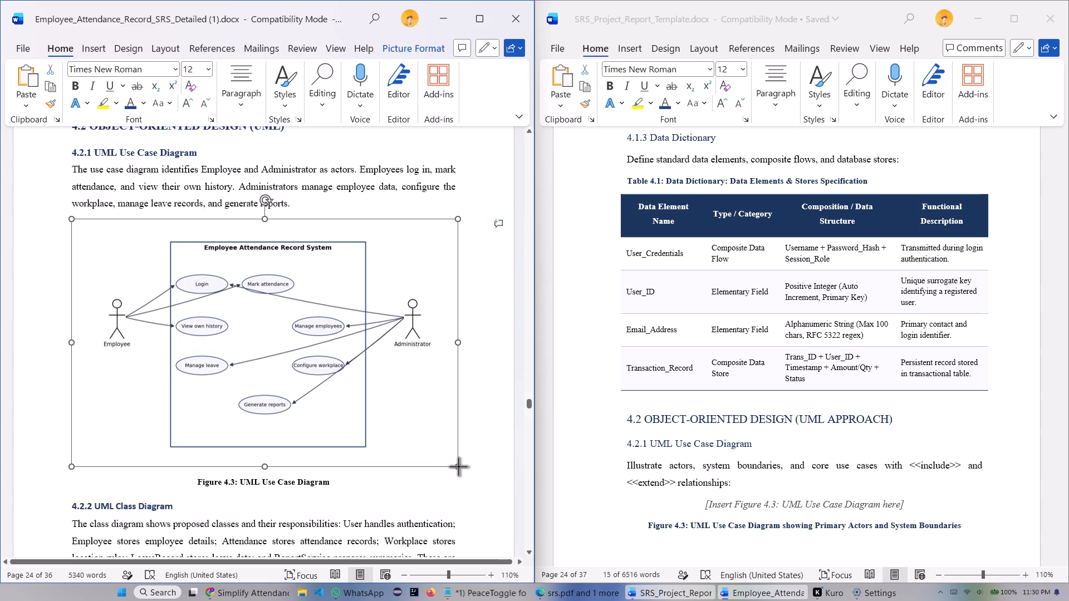
{"action": "left_click_drag", "start_coordinate": [458, 466], "coordinate": [464, 467]}
{"action": "left_click", "coordinate": [486, 427]}
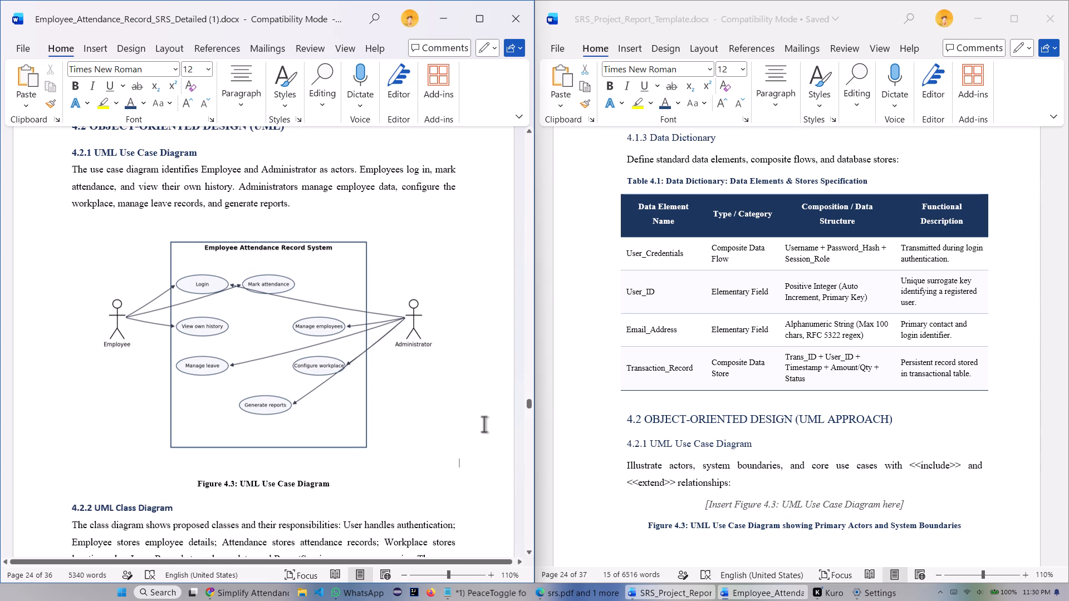
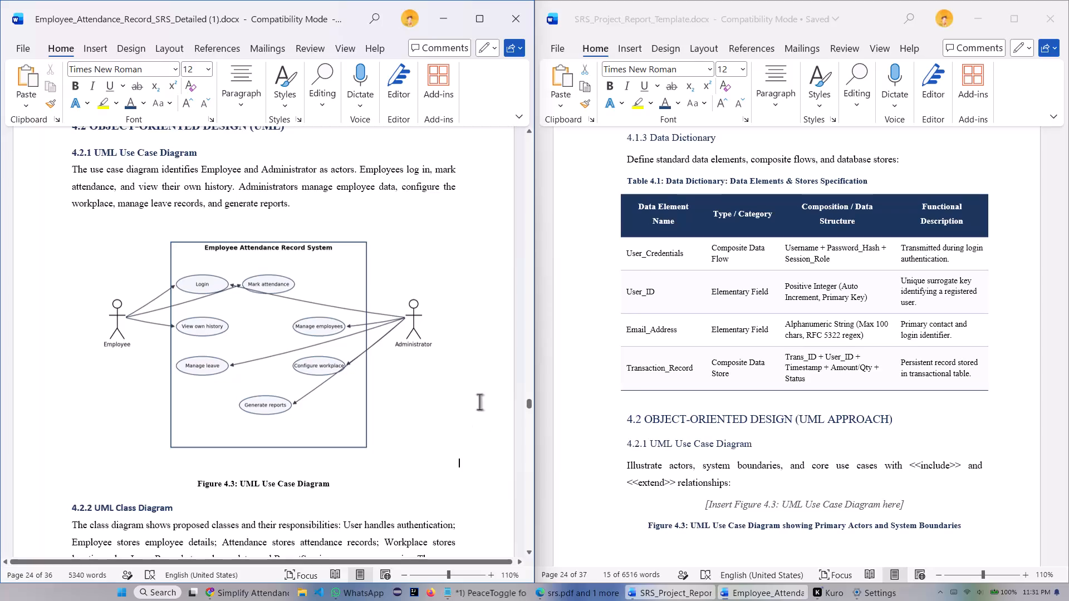
Add a blank line after the Figure 4.3 UML Use Case Diagram caption, before the 4.2.2 heading.
{"action": "scroll", "coordinate": [398, 358], "scroll_direction": "down", "scroll_amount": 8}
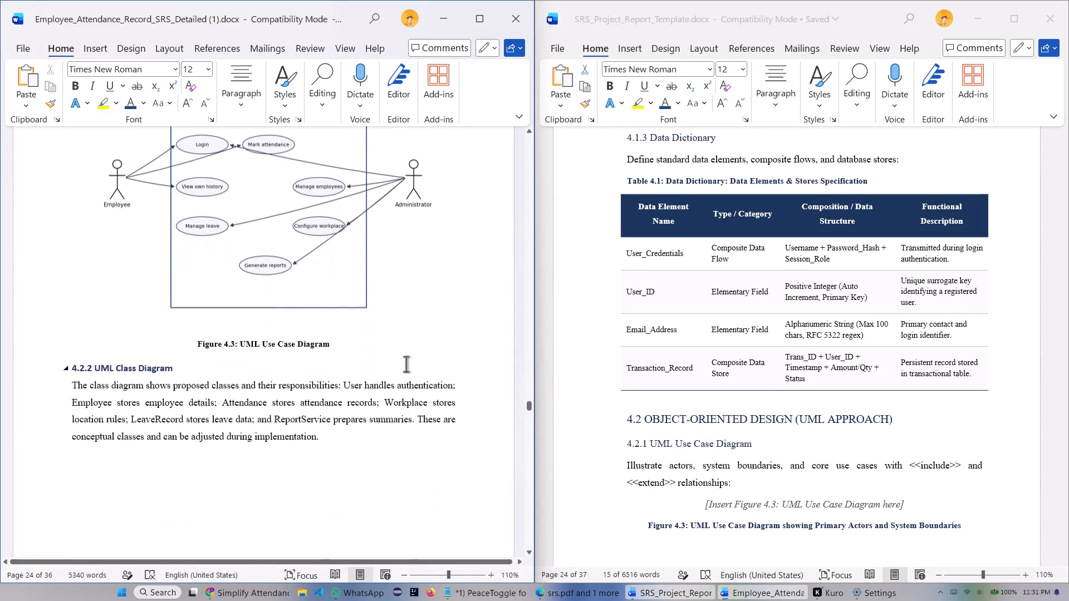
{"action": "scroll", "coordinate": [300, 460], "scroll_direction": "up", "scroll_amount": 7}
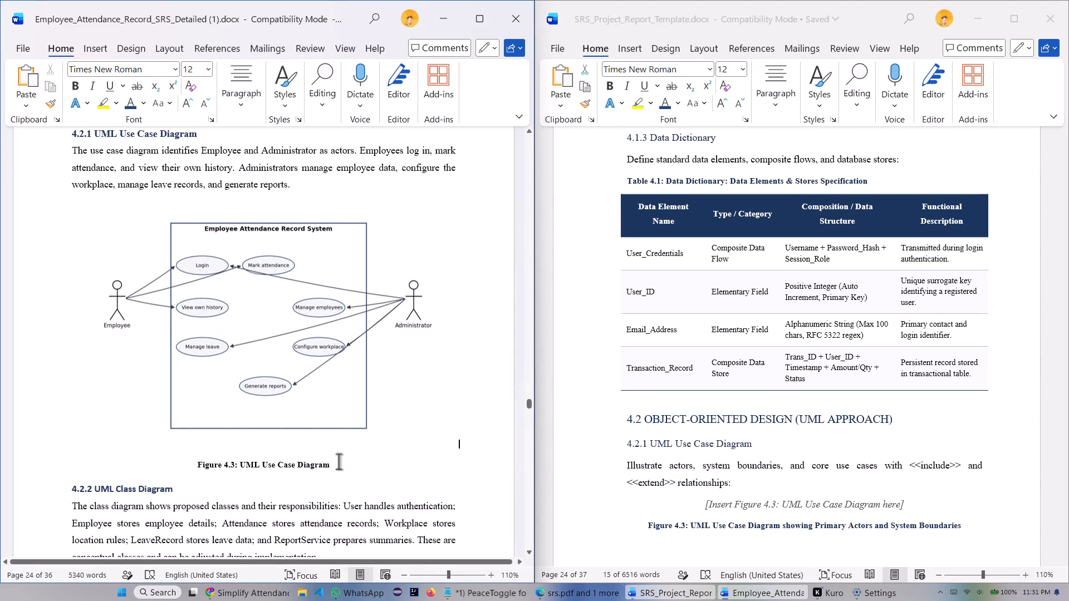
{"action": "left_click", "coordinate": [336, 463]}
{"action": "key", "text": "Return"}
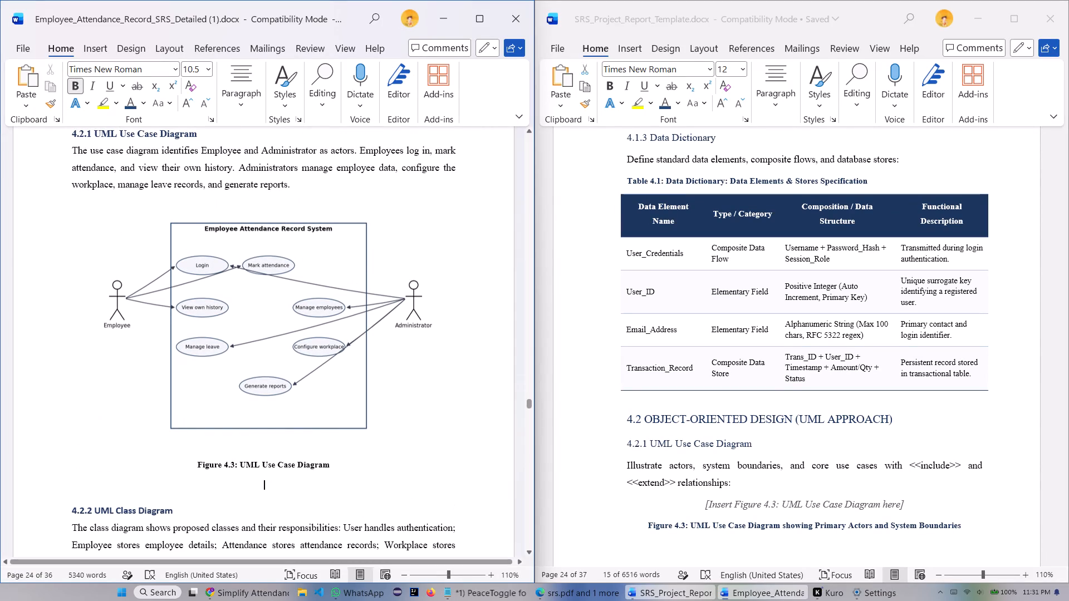
Review the 4.2.1 UML Use Case Diagram page and compare it with the template's section 4.2.
{"action": "scroll", "coordinate": [411, 379], "scroll_direction": "up", "scroll_amount": 7}
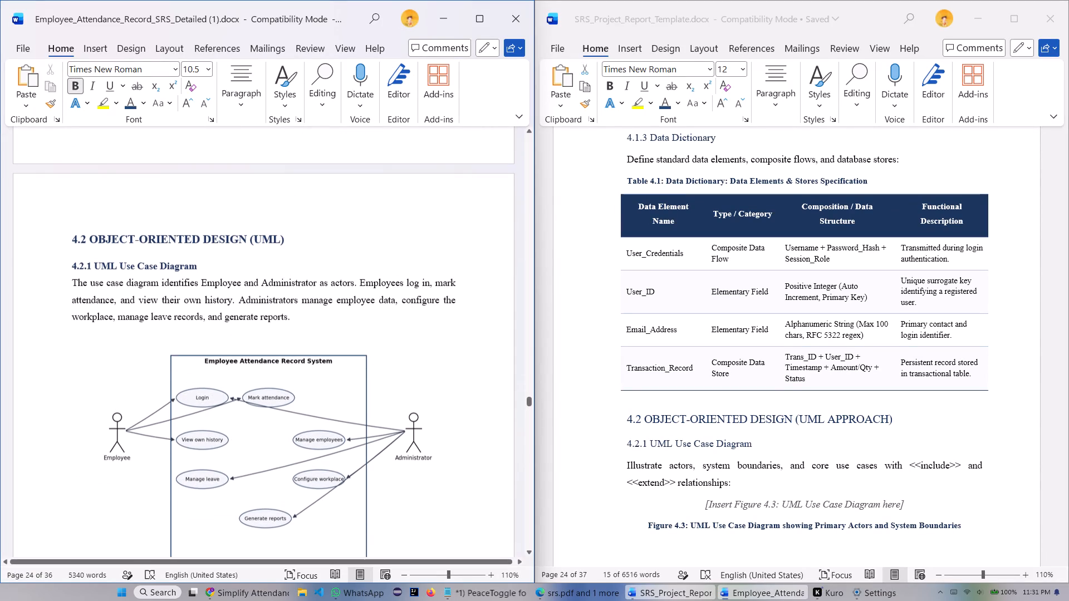
{"action": "left_click", "coordinate": [301, 425]}
{"action": "scroll", "coordinate": [311, 367], "scroll_direction": "down", "scroll_amount": 8}
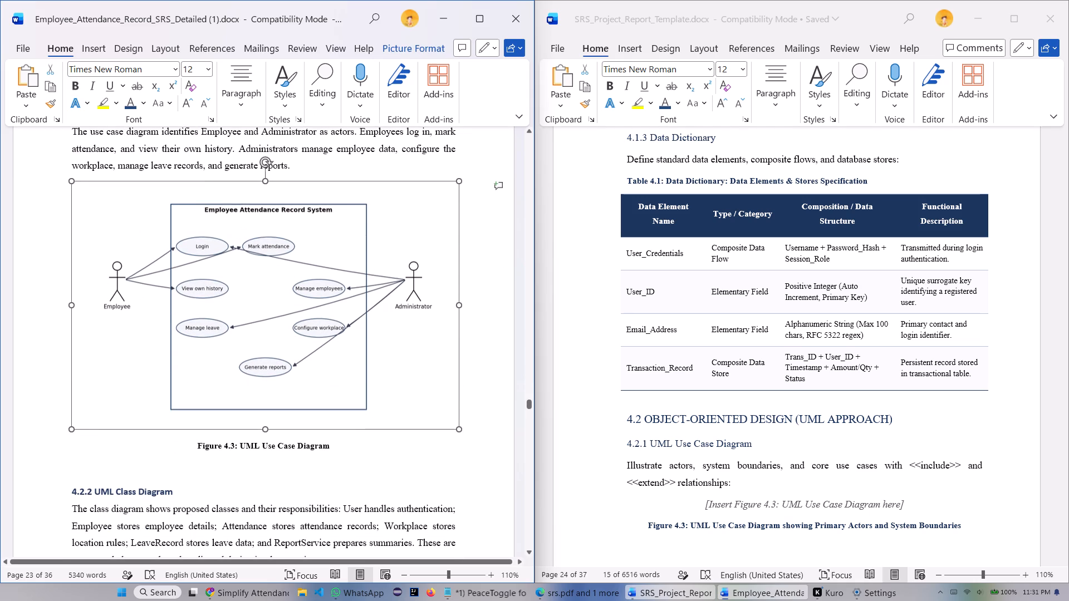
{"action": "left_click", "coordinate": [416, 461]}
{"action": "scroll", "coordinate": [279, 432], "scroll_direction": "up", "scroll_amount": 6}
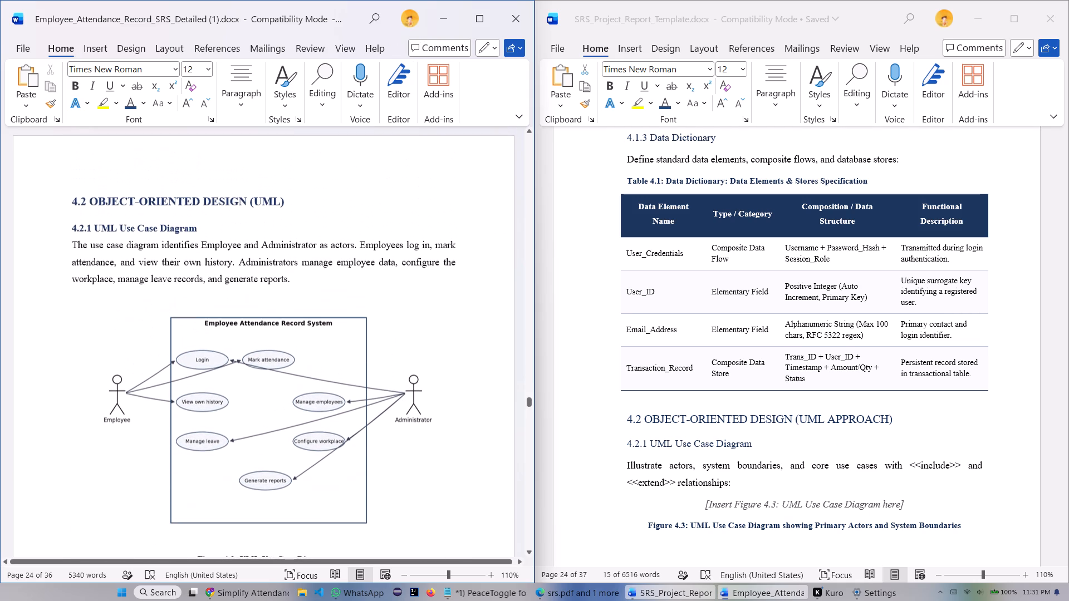
{"action": "scroll", "coordinate": [278, 396], "scroll_direction": "up", "scroll_amount": 2}
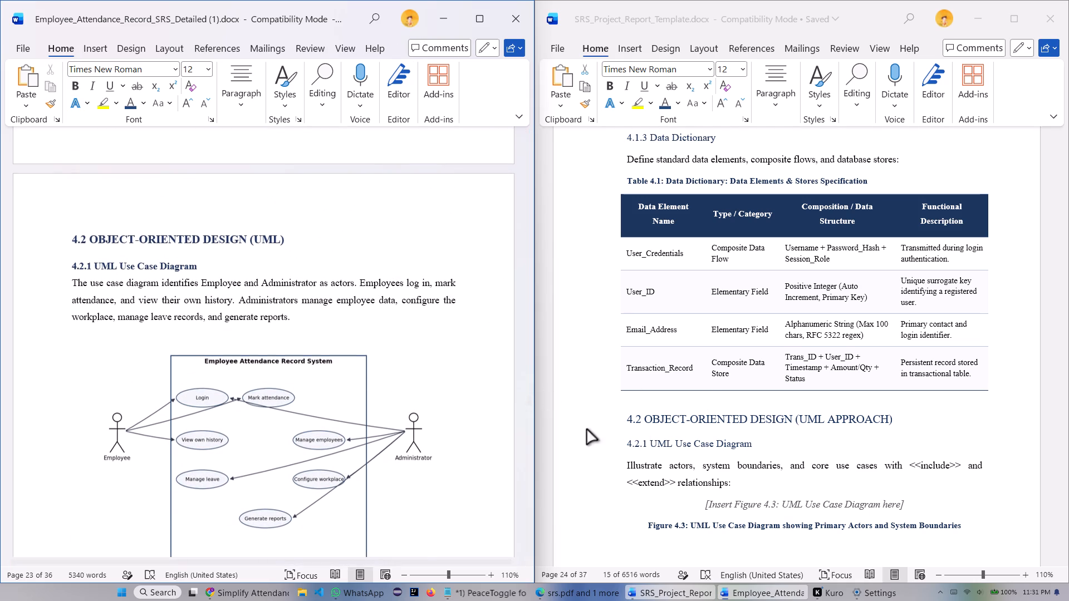
{"action": "scroll", "coordinate": [367, 430], "scroll_direction": "down", "scroll_amount": 1}
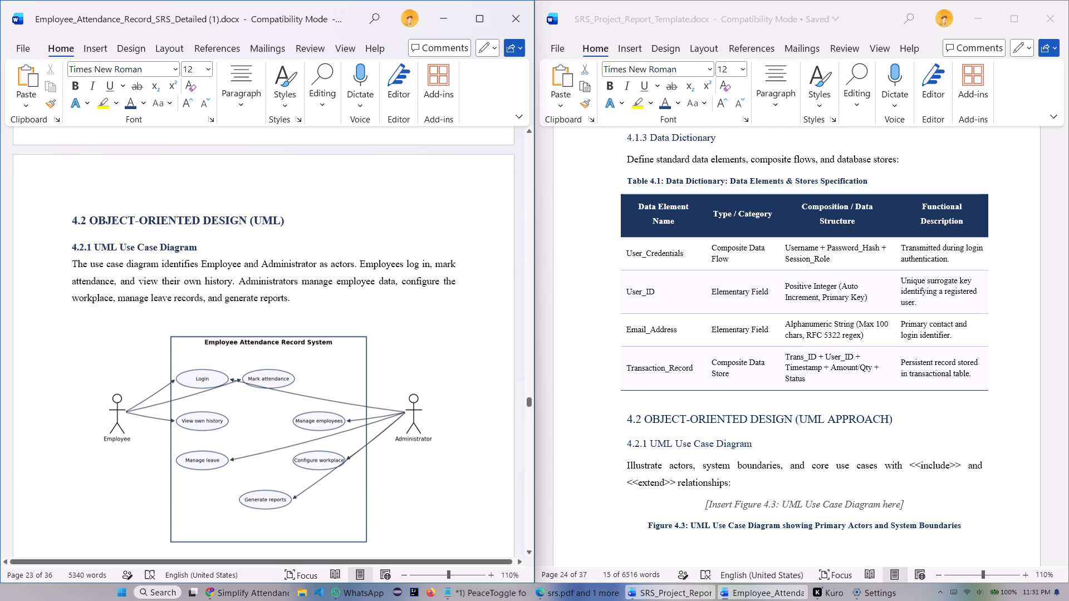
{"action": "scroll", "coordinate": [835, 429], "scroll_direction": "down", "scroll_amount": 5}
{"action": "scroll", "coordinate": [756, 426], "scroll_direction": "down", "scroll_amount": 13}
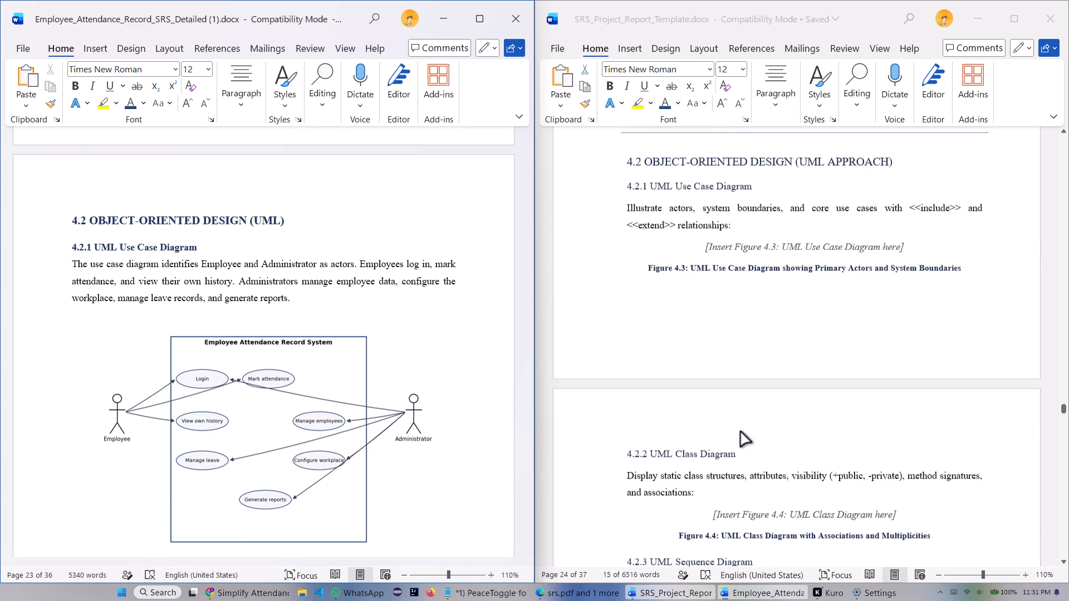
Change the font of the "4.2.2 UML Class Diagram" heading to Times New Roman.
{"action": "scroll", "coordinate": [174, 339], "scroll_direction": "down", "scroll_amount": 6}
{"action": "scroll", "coordinate": [276, 316], "scroll_direction": "down", "scroll_amount": 7}
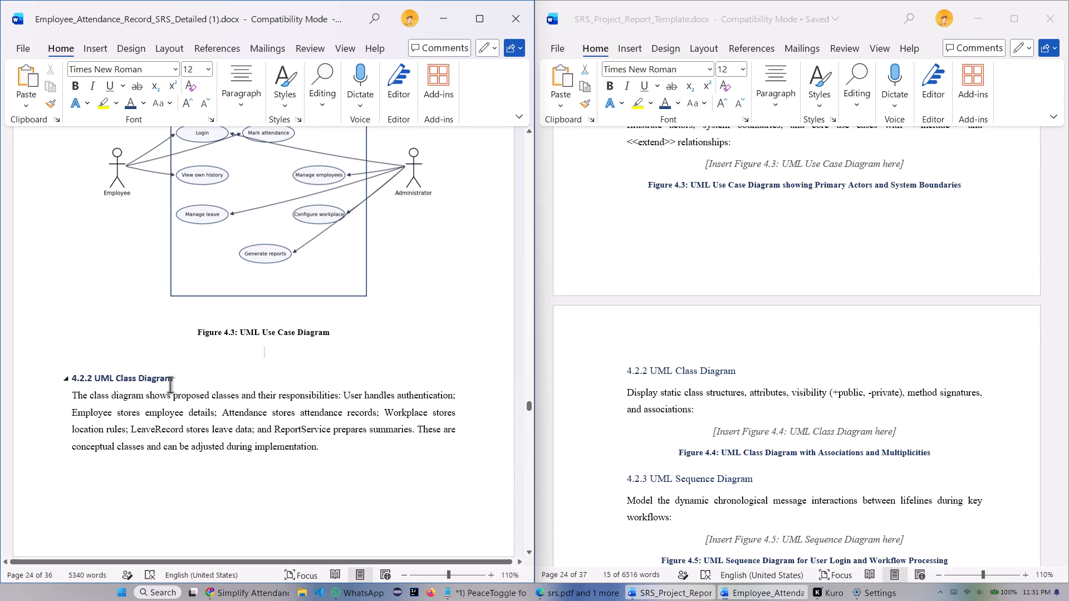
{"action": "left_click_drag", "start_coordinate": [176, 381], "coordinate": [60, 377]}
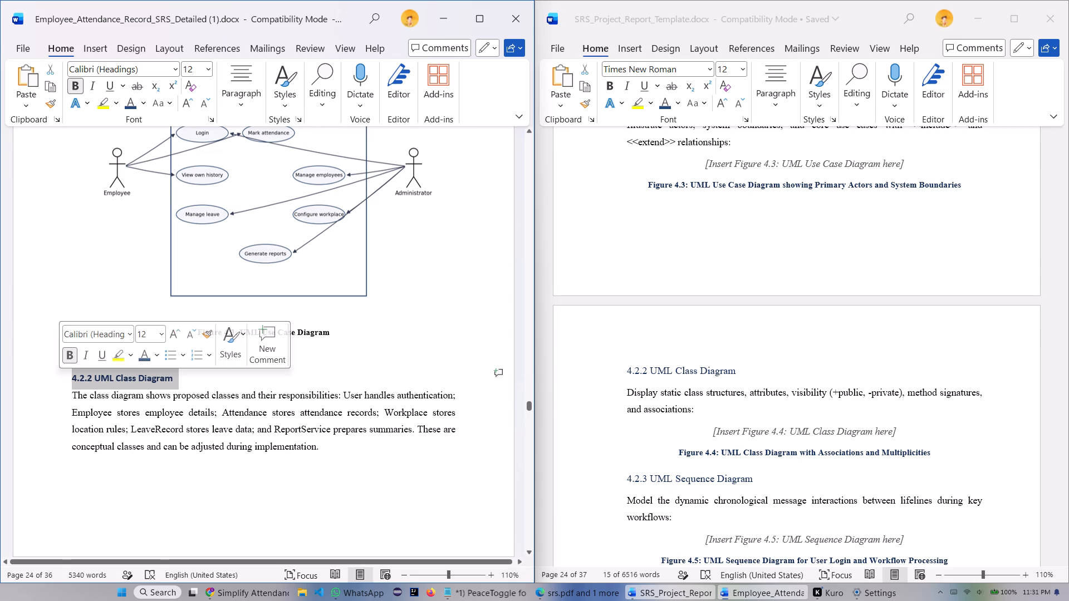
{"action": "left_click", "coordinate": [175, 70]}
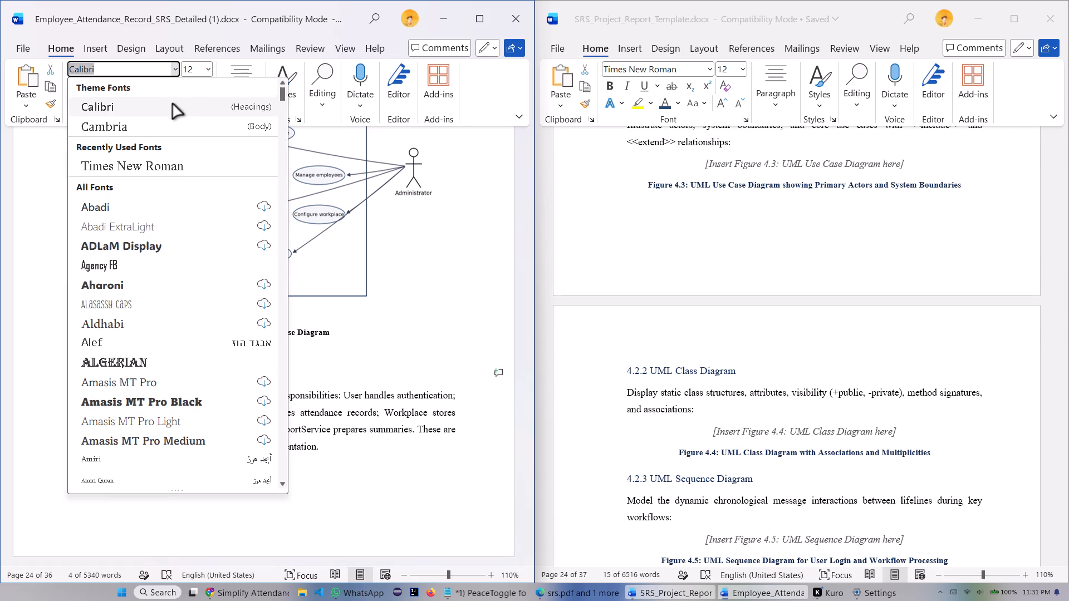
{"action": "left_click", "coordinate": [125, 166]}
{"action": "left_click", "coordinate": [209, 363]}
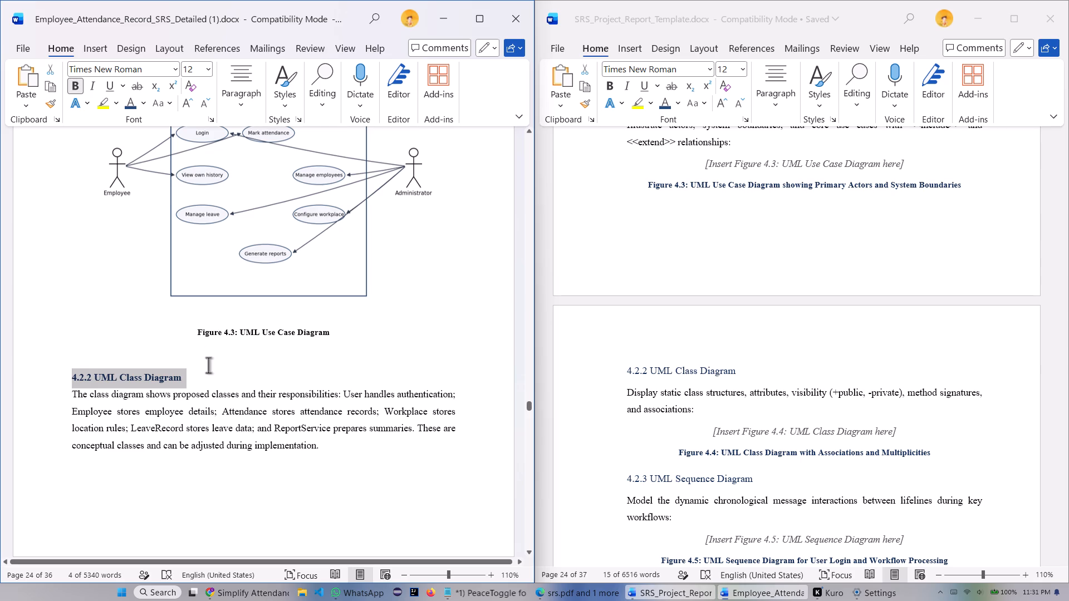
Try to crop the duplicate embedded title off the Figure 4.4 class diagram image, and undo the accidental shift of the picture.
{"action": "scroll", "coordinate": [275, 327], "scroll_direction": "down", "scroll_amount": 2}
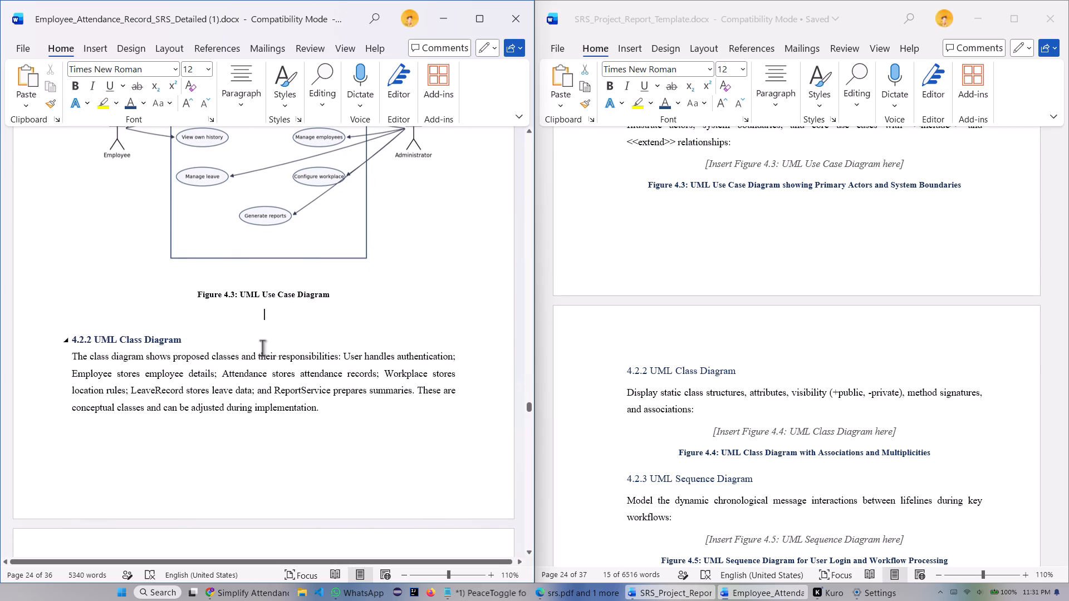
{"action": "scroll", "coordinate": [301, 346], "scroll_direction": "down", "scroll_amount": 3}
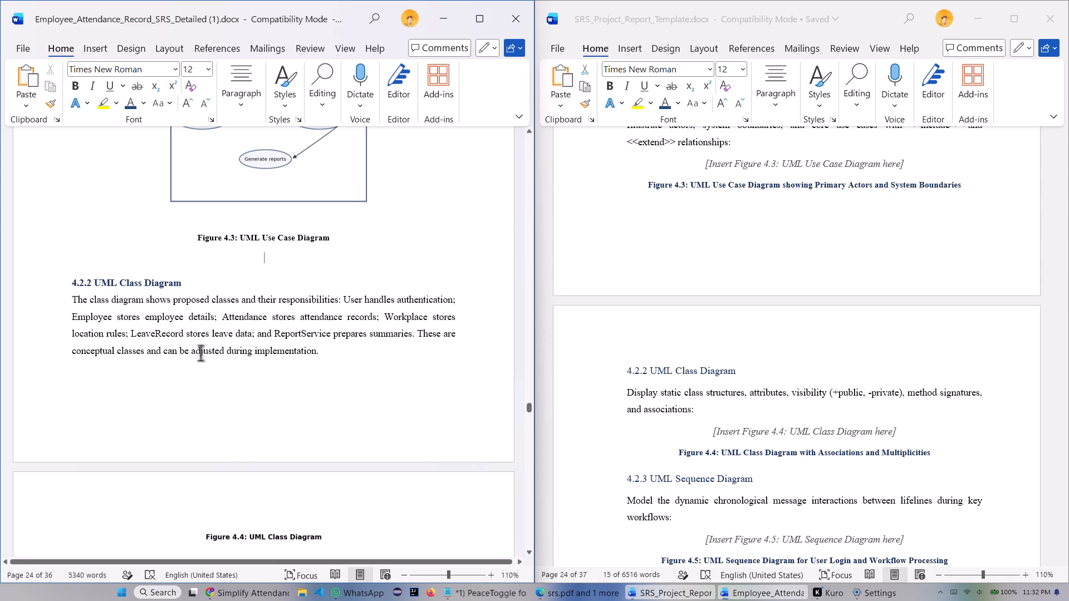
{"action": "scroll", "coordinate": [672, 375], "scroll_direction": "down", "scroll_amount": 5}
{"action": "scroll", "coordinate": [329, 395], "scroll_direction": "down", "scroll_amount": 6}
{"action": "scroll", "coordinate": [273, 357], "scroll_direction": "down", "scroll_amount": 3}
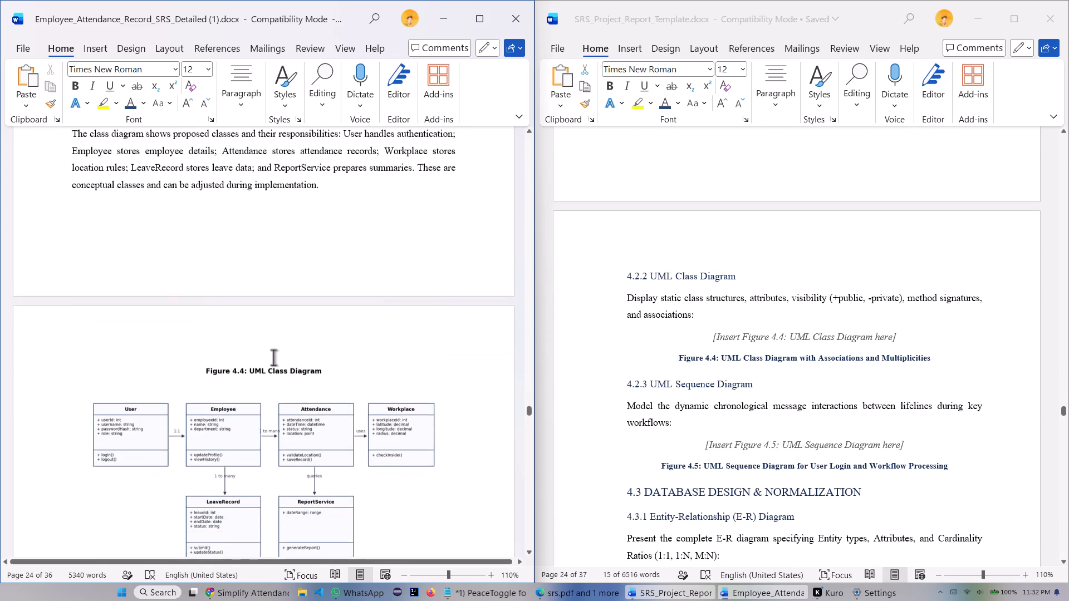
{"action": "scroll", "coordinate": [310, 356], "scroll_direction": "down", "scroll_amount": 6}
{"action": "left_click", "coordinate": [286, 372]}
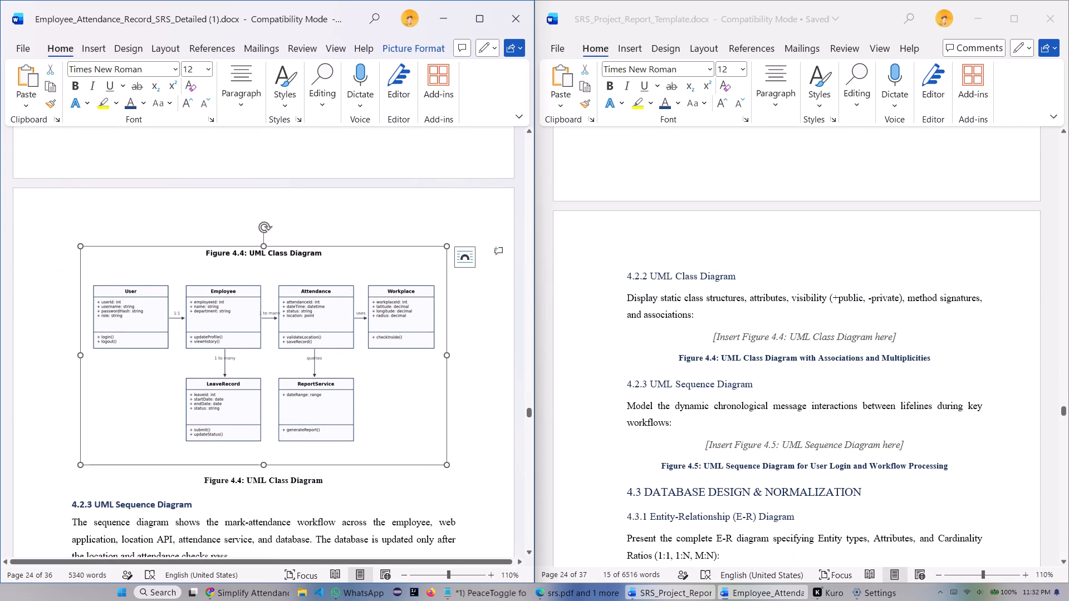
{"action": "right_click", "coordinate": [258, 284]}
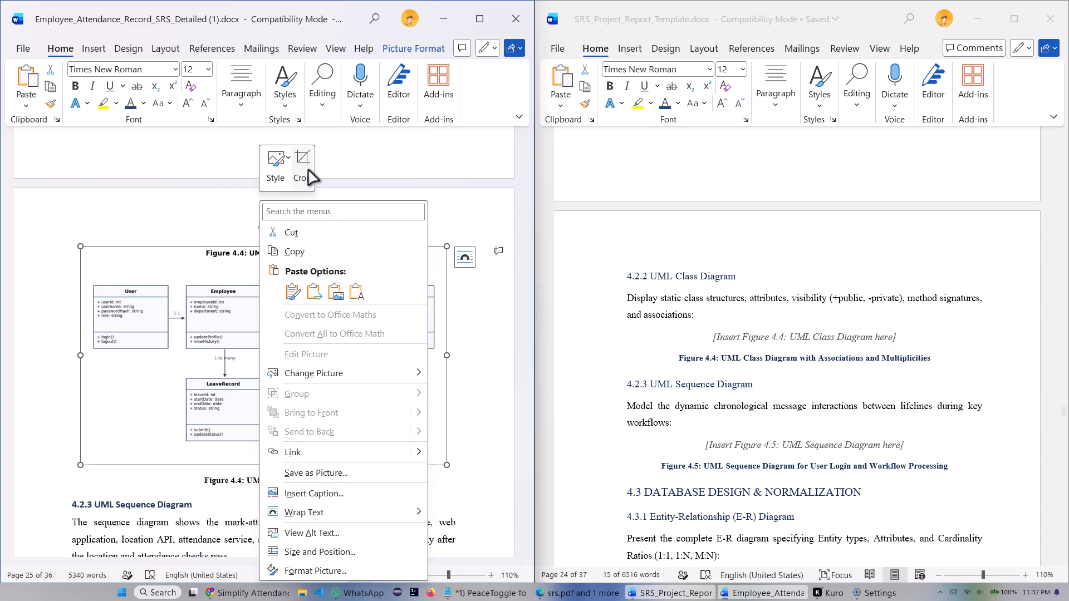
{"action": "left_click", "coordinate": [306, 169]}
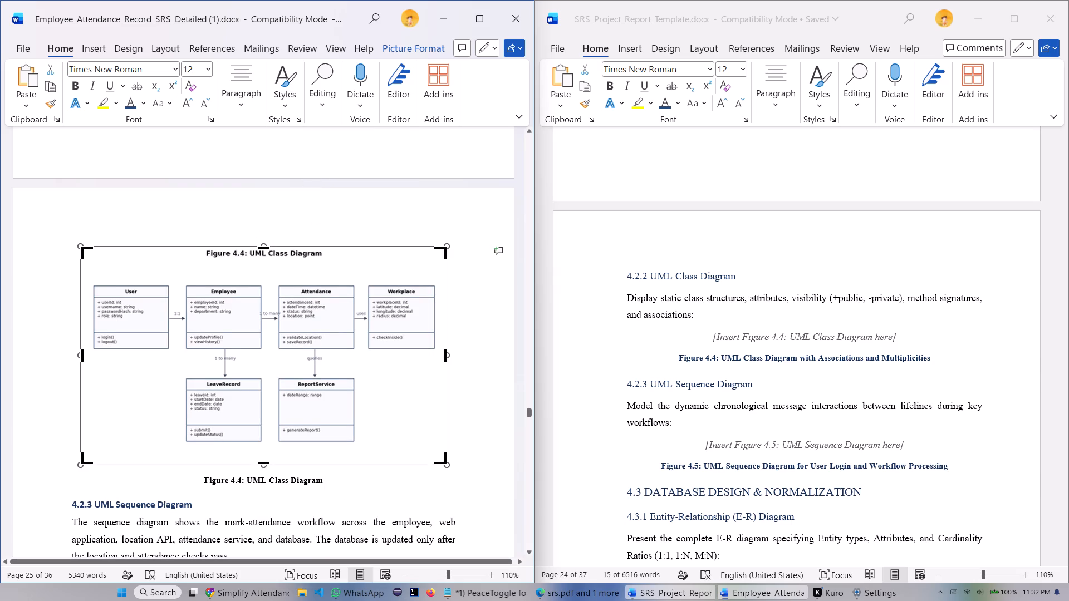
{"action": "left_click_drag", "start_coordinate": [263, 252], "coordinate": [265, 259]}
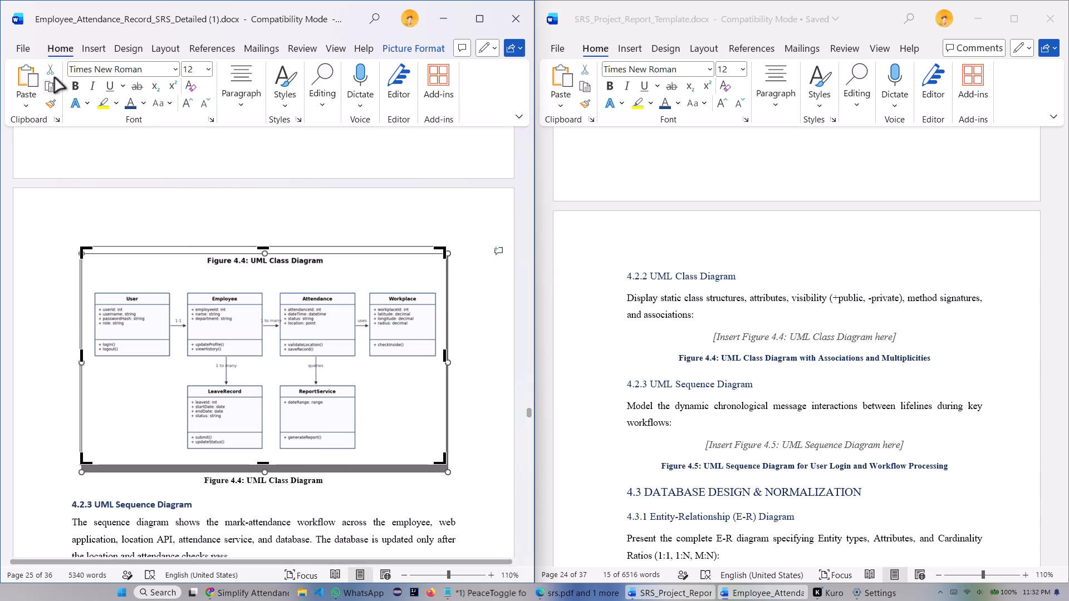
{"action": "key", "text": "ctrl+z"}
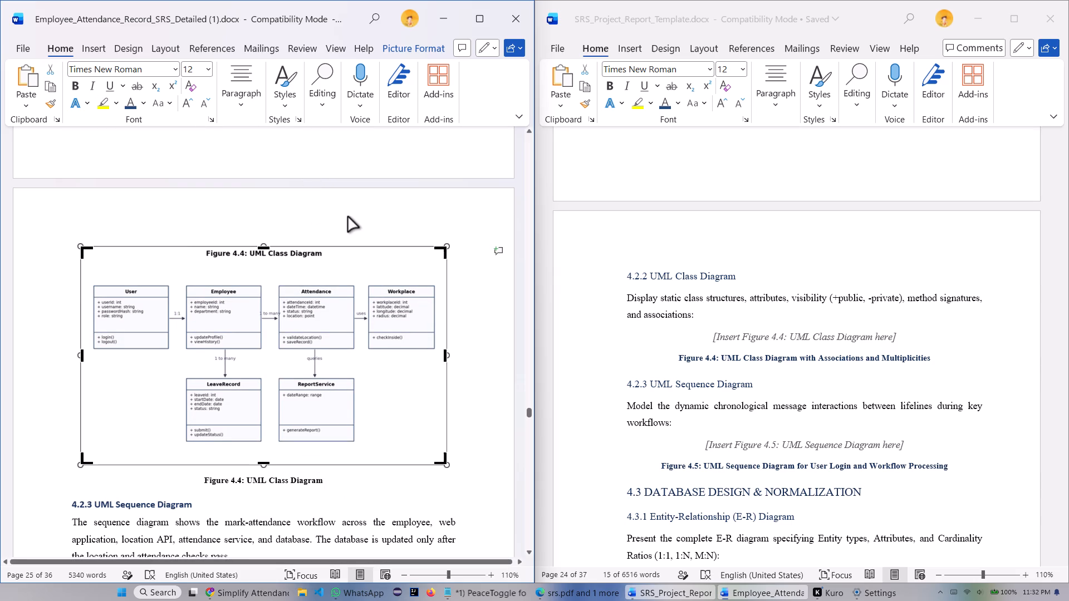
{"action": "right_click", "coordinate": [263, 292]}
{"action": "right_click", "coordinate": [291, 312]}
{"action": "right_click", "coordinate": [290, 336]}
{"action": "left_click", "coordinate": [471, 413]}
Crop the duplicate embedded title off the top edge of the Figure 4.4 class diagram image.
{"action": "left_click", "coordinate": [268, 325]}
{"action": "right_click", "coordinate": [268, 325]}
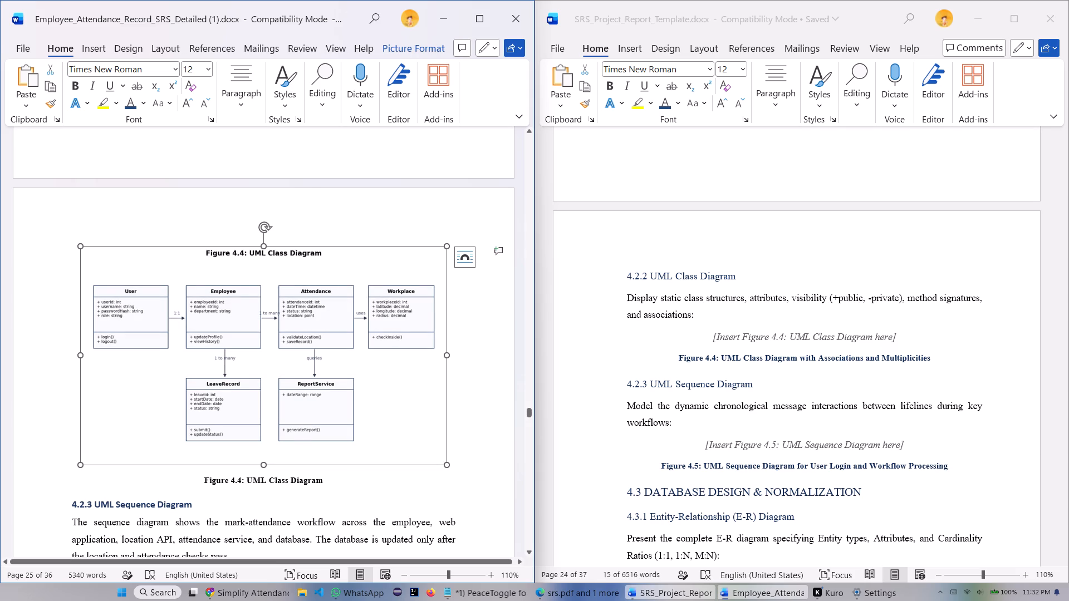
{"action": "left_click", "coordinate": [316, 169]}
{"action": "left_click_drag", "start_coordinate": [266, 250], "coordinate": [265, 260]}
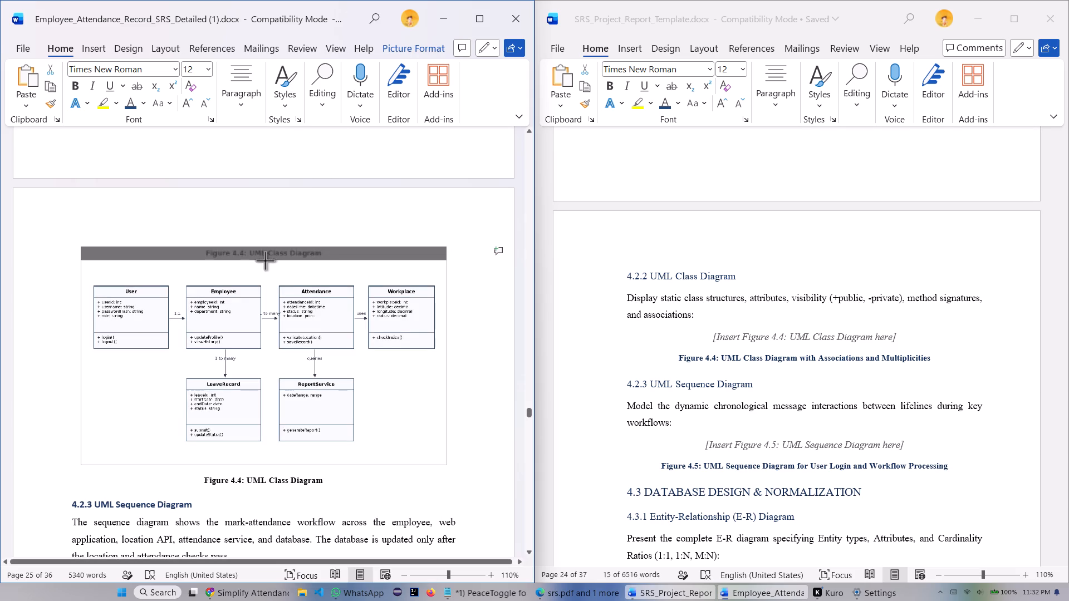
{"action": "left_click_drag", "start_coordinate": [265, 260], "coordinate": [267, 258]}
{"action": "left_click", "coordinate": [484, 357]}
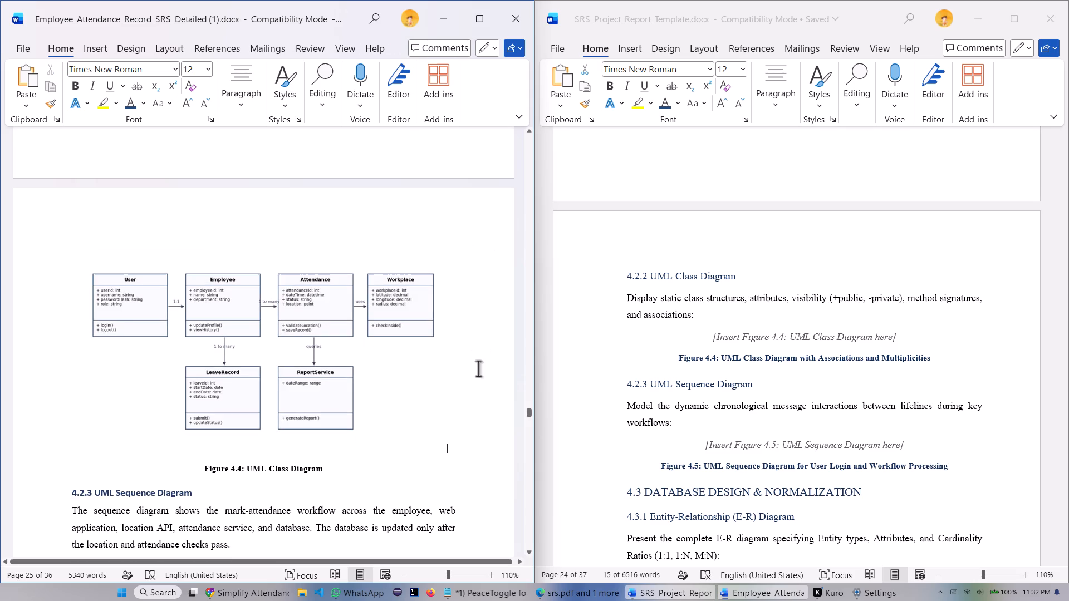
Enlarge the cropped Figure 4.4 class diagram proportionally so it spans about the full width of the body text.
{"action": "left_click", "coordinate": [371, 374]}
{"action": "left_click_drag", "start_coordinate": [444, 453], "coordinate": [463, 469]}
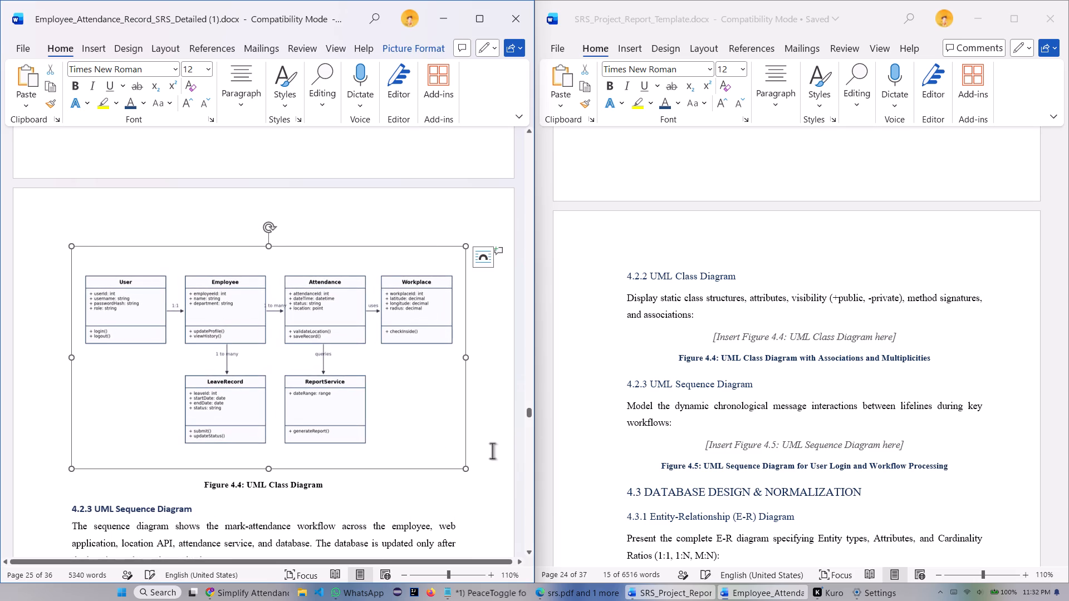
{"action": "left_click", "coordinate": [501, 444]}
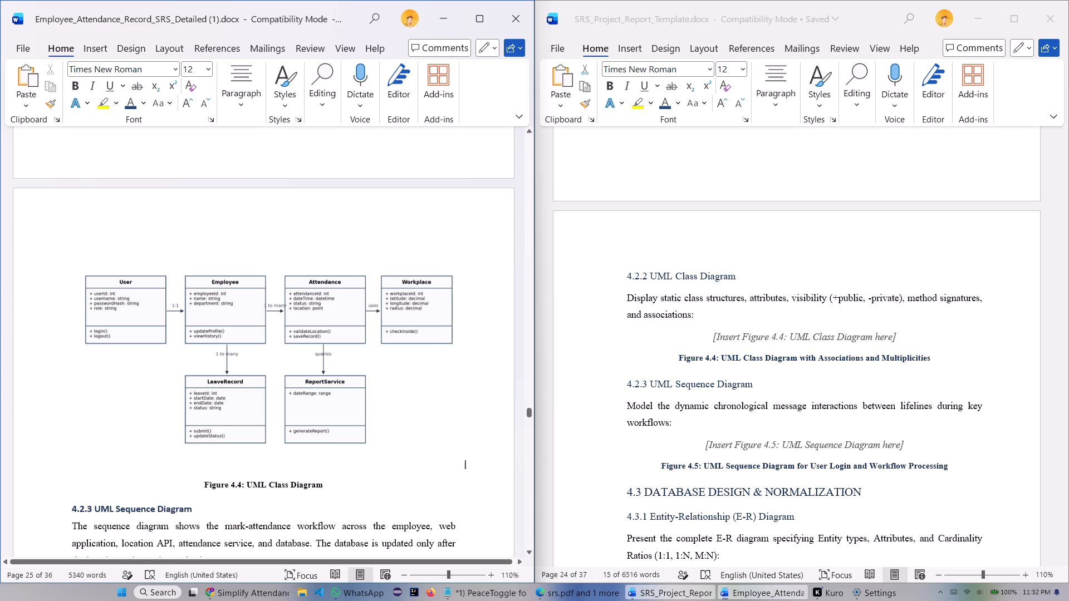
Add a blank line after the Figure 4.4 UML Class Diagram caption, before the 4.2.3 heading.
{"action": "scroll", "coordinate": [255, 320], "scroll_direction": "down", "scroll_amount": 4}
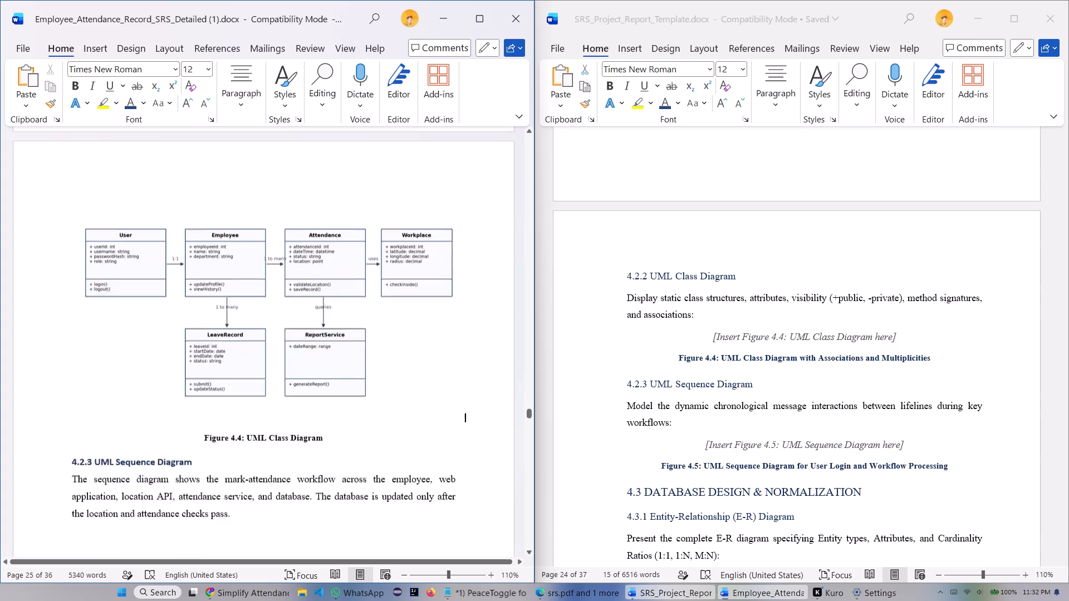
{"action": "scroll", "coordinate": [286, 336], "scroll_direction": "down", "scroll_amount": 4}
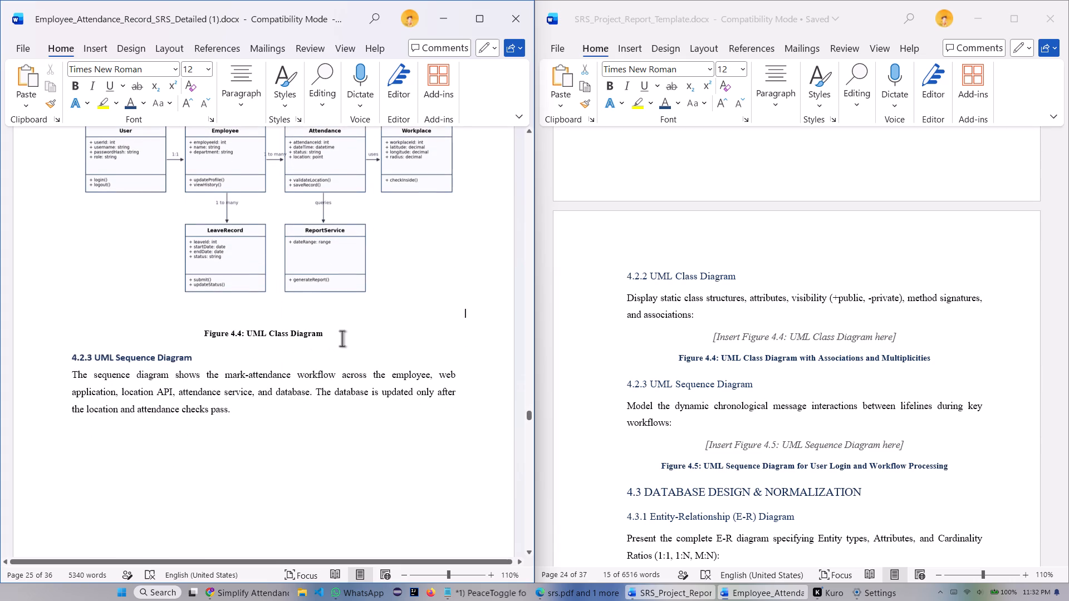
{"action": "left_click", "coordinate": [342, 338]}
{"action": "key", "text": "Return"}
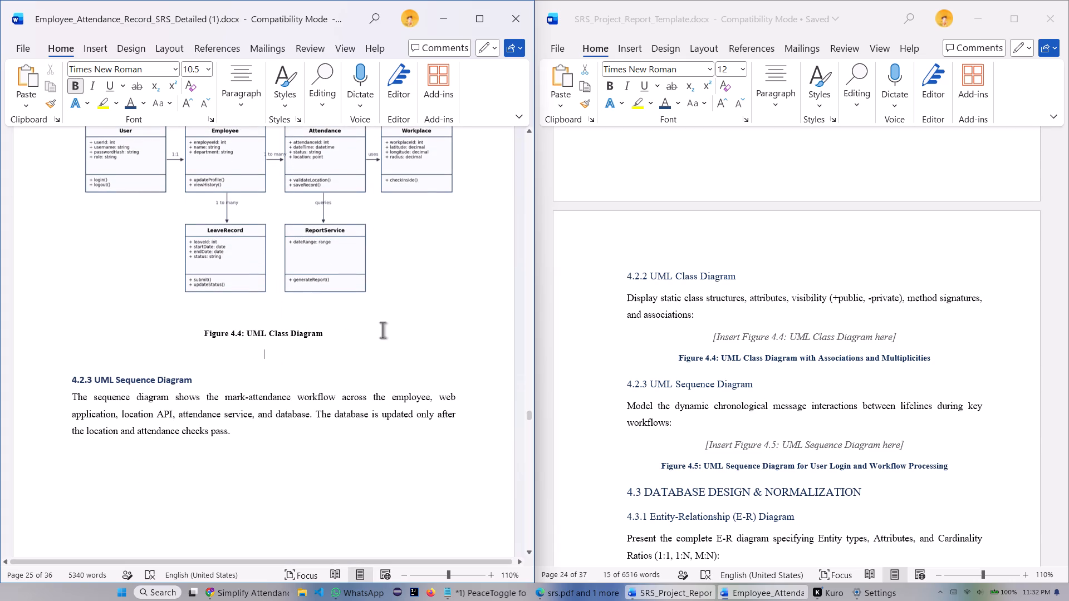
Review section 4.2.3 and the Figure 4.5 sequence diagram with its caption against the template's corresponding sections.
{"action": "scroll", "coordinate": [709, 338], "scroll_direction": "down", "scroll_amount": 5}
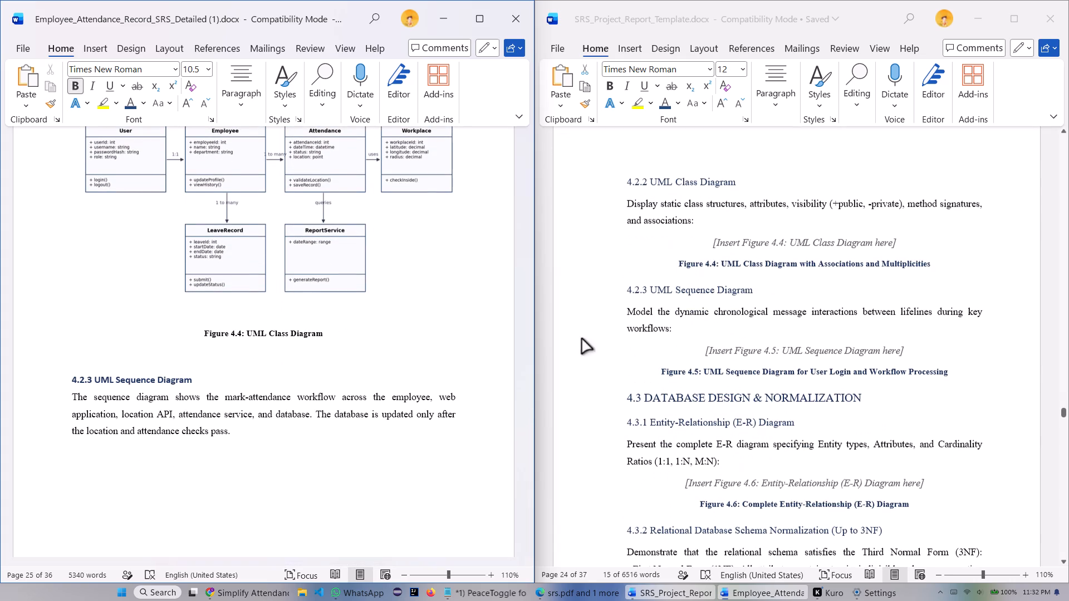
{"action": "scroll", "coordinate": [335, 338], "scroll_direction": "down", "scroll_amount": 20}
{"action": "scroll", "coordinate": [322, 300], "scroll_direction": "up", "scroll_amount": 3}
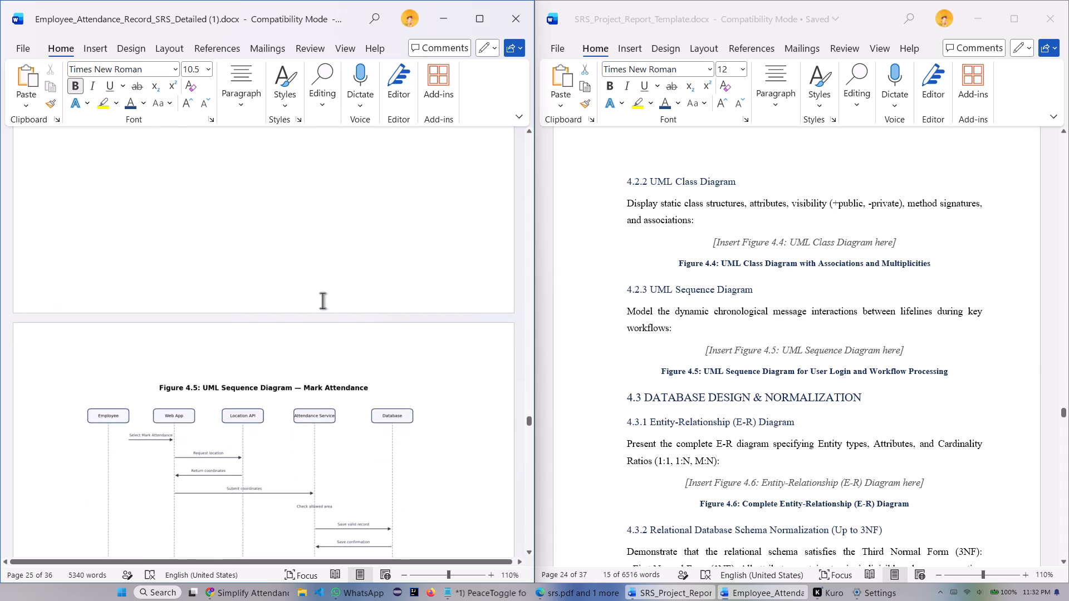
{"action": "scroll", "coordinate": [322, 300], "scroll_direction": "up", "scroll_amount": 20}
{"action": "scroll", "coordinate": [322, 300], "scroll_direction": "up", "scroll_amount": 6}
{"action": "scroll", "coordinate": [318, 294], "scroll_direction": "down", "scroll_amount": 6}
{"action": "scroll", "coordinate": [306, 267], "scroll_direction": "down", "scroll_amount": 20}
{"action": "scroll", "coordinate": [306, 267], "scroll_direction": "down", "scroll_amount": 11}
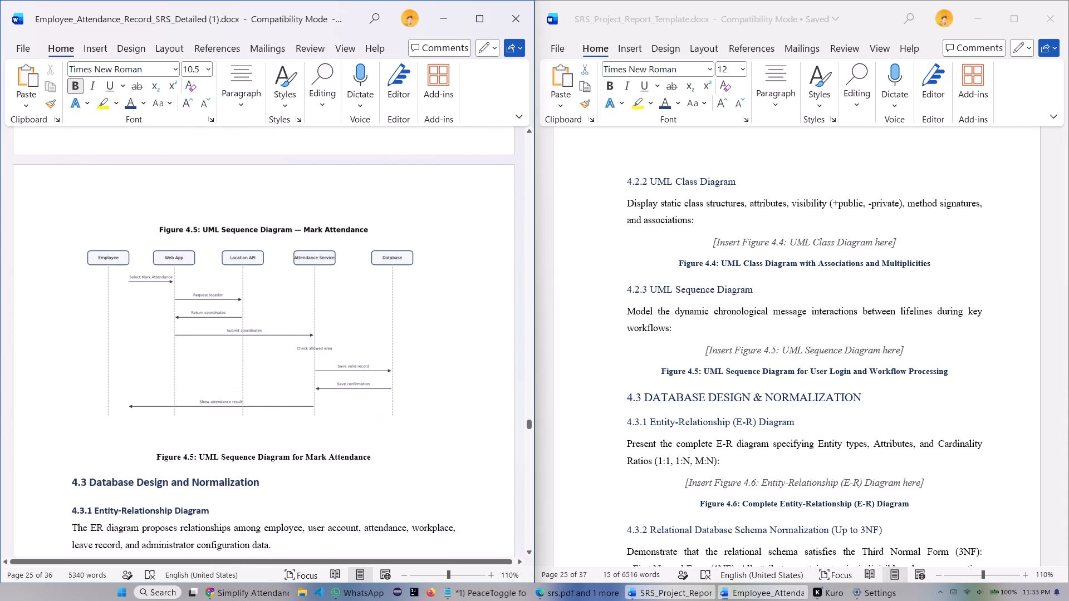
Crop the duplicate embedded title off the top edge of the Figure 4.5 sequence diagram image.
{"action": "left_click", "coordinate": [308, 354]}
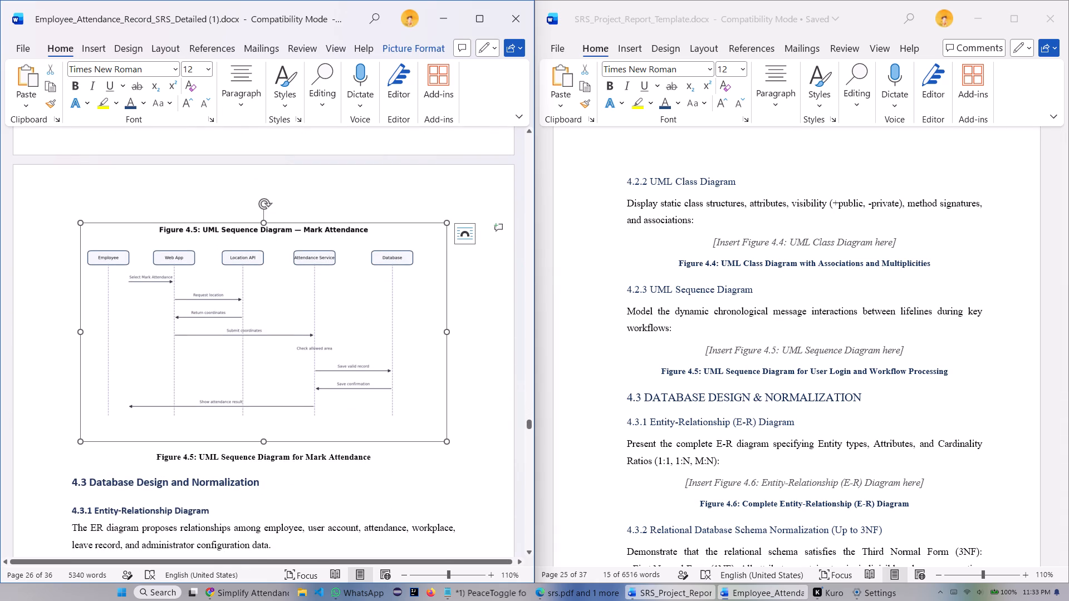
{"action": "right_click", "coordinate": [258, 290]}
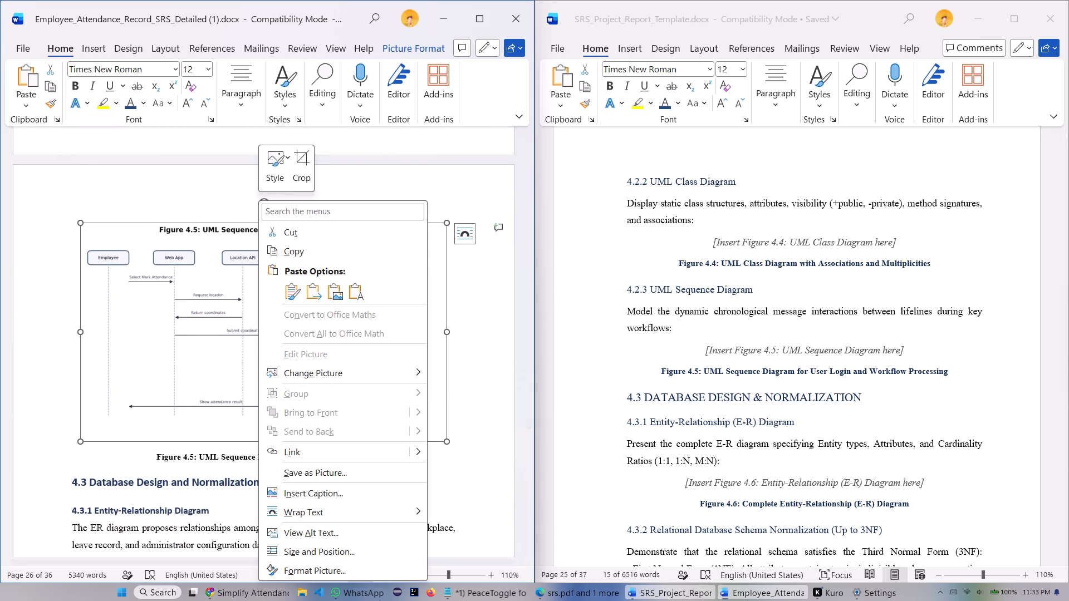
{"action": "left_click", "coordinate": [302, 180]}
{"action": "left_click", "coordinate": [265, 221]}
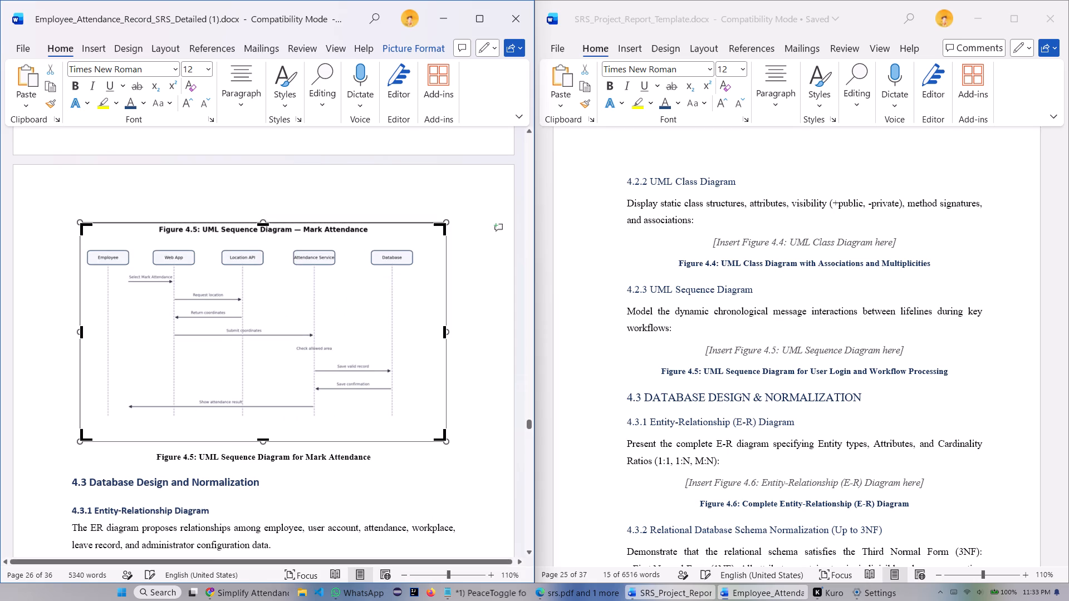
{"action": "left_click_drag", "start_coordinate": [261, 225], "coordinate": [264, 233]}
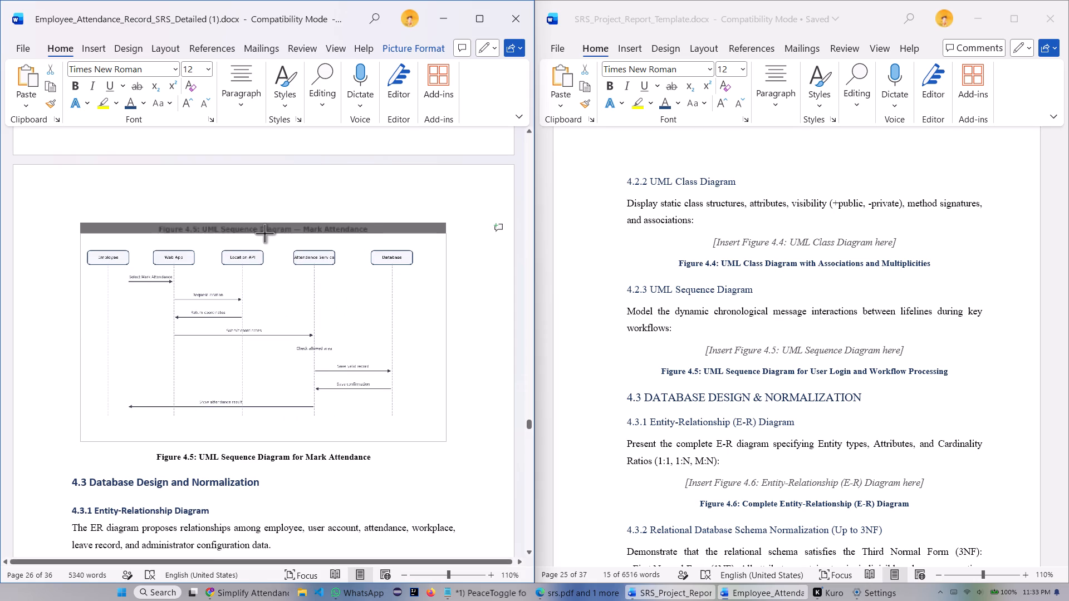
{"action": "left_click_drag", "start_coordinate": [264, 233], "coordinate": [263, 237]}
{"action": "left_click", "coordinate": [485, 349]}
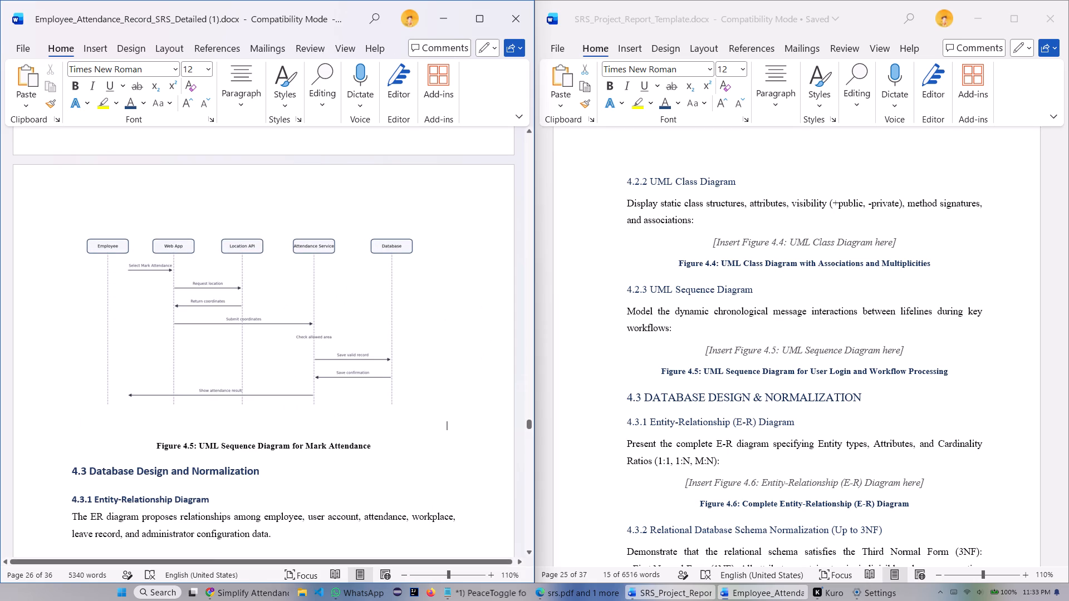
Enlarge the cropped Figure 4.5 sequence diagram proportionally until it is slightly wider than the body text.
{"action": "left_click", "coordinate": [315, 337]}
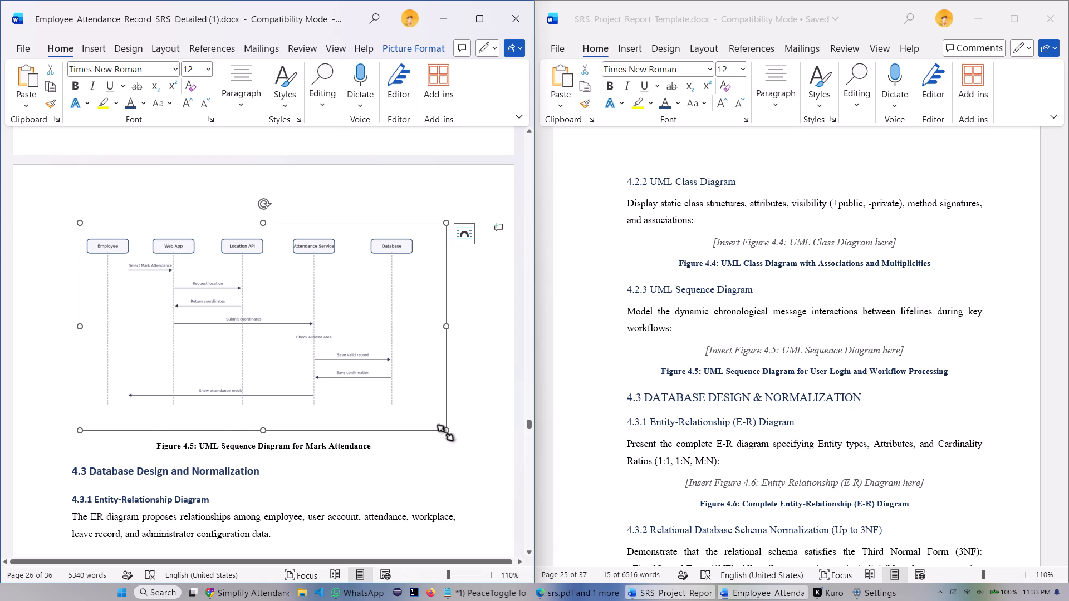
{"action": "left_click_drag", "start_coordinate": [445, 432], "coordinate": [463, 453]}
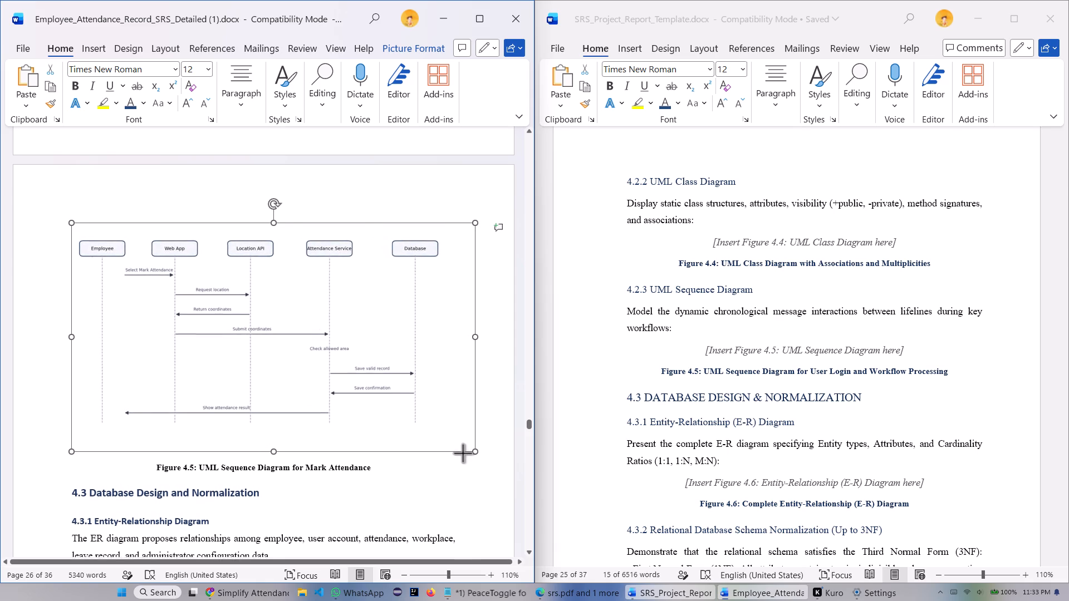
{"action": "left_click_drag", "start_coordinate": [463, 453], "coordinate": [470, 457]}
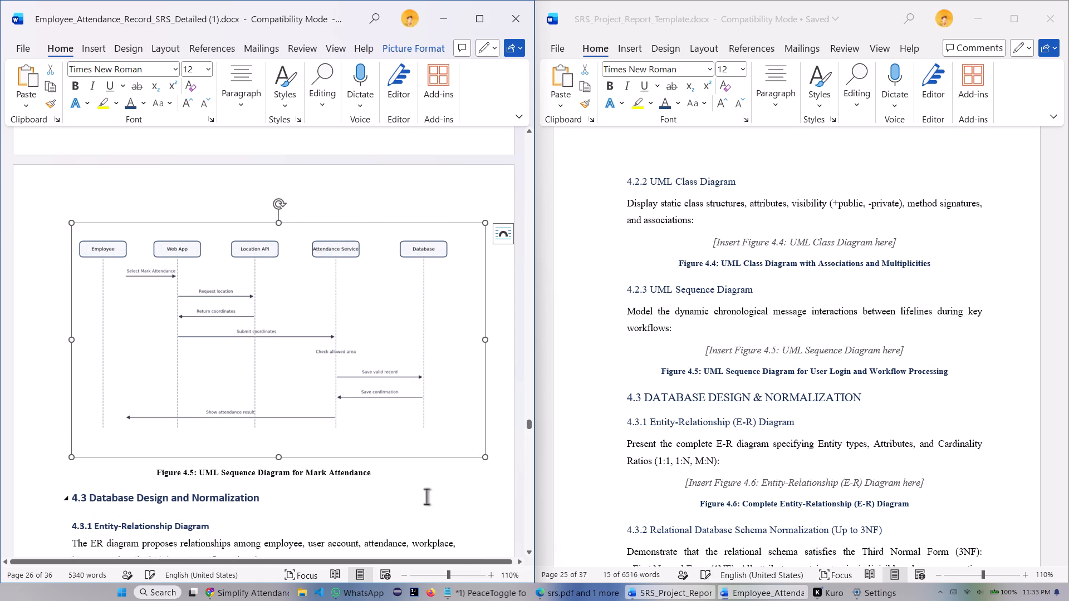
{"action": "left_click", "coordinate": [428, 499]}
Add a blank line after the Figure 4.5 UML Sequence Diagram caption, before the 4.3 heading.
{"action": "scroll", "coordinate": [261, 277], "scroll_direction": "down", "scroll_amount": 6}
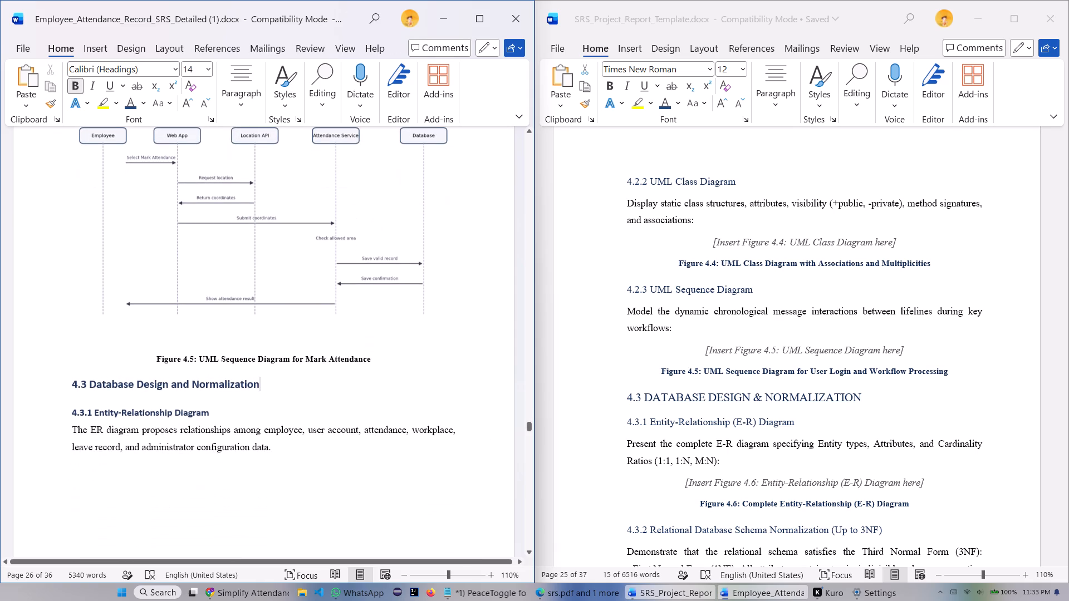
{"action": "left_click", "coordinate": [380, 357]}
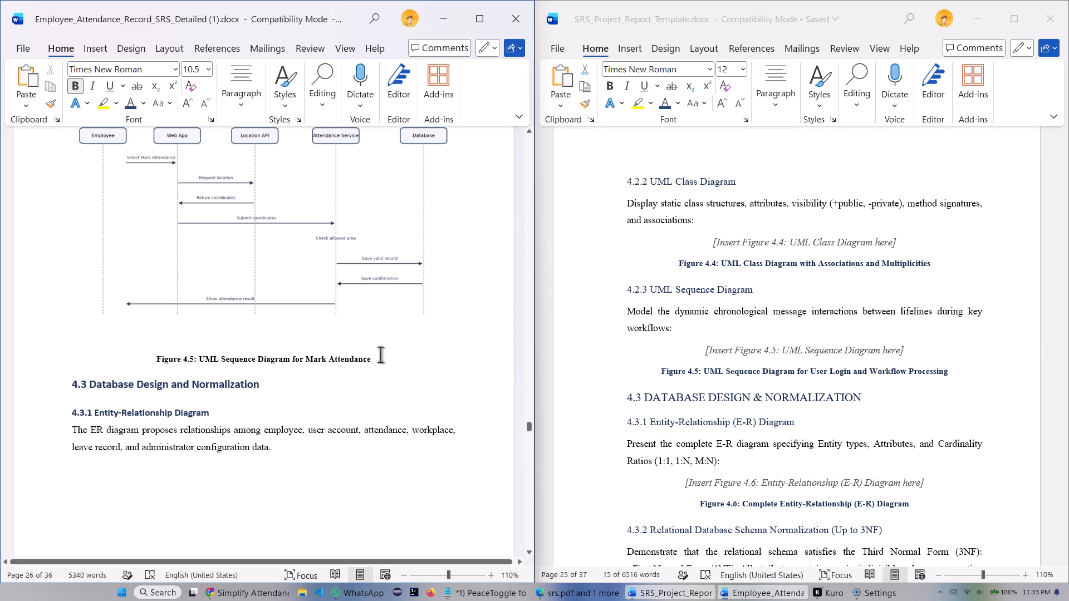
{"action": "key", "text": "Return"}
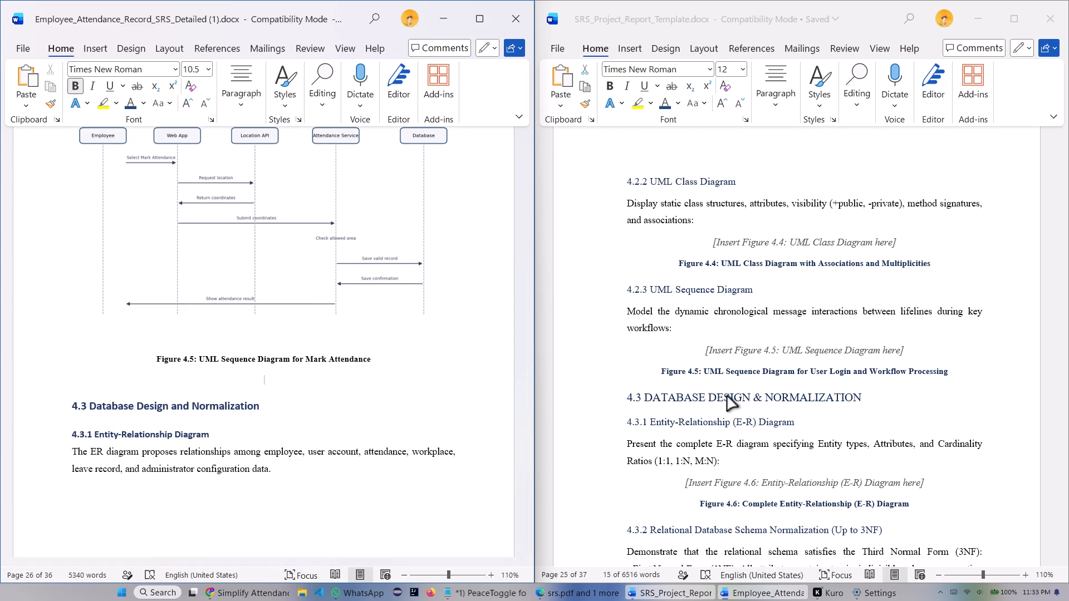
Set the 4.3 Database Design and Normalization heading in Times New Roman and change it to all capitals.
{"action": "scroll", "coordinate": [430, 435], "scroll_direction": "down", "scroll_amount": 4}
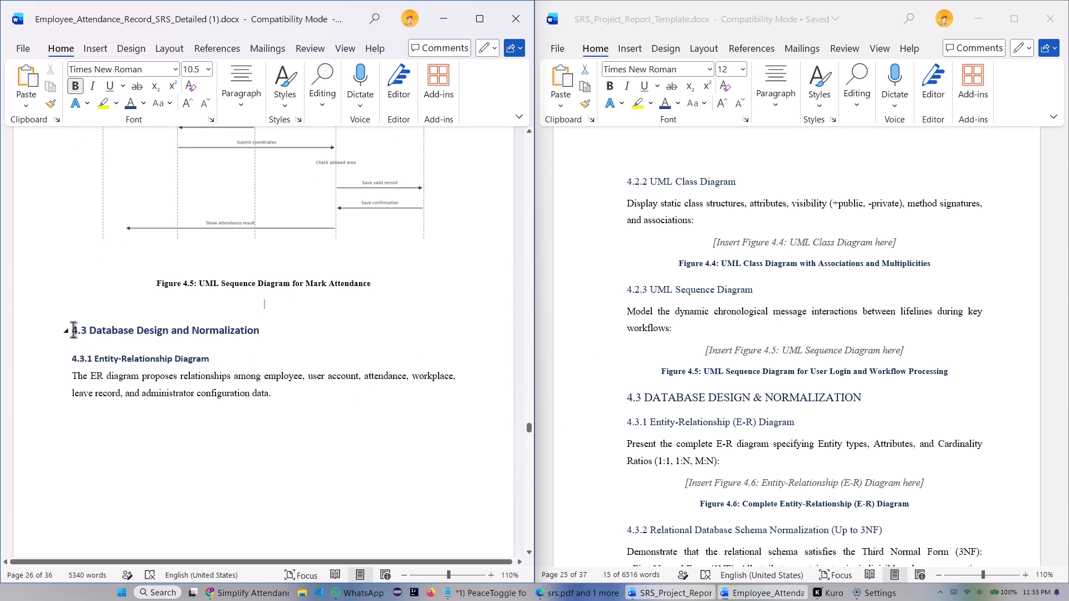
{"action": "left_click_drag", "start_coordinate": [73, 329], "coordinate": [237, 328]}
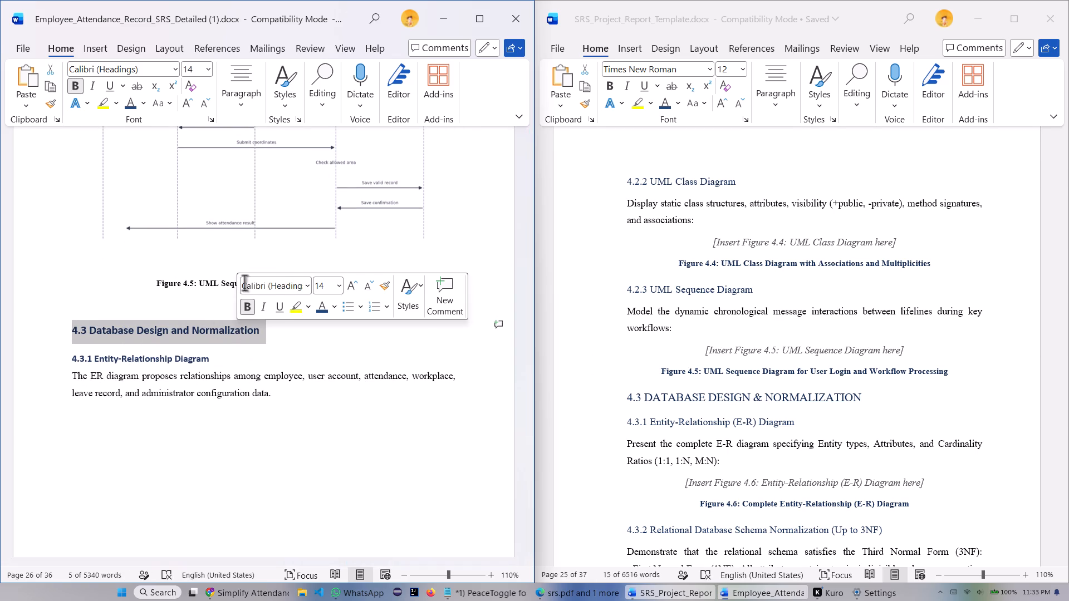
{"action": "left_click", "coordinate": [308, 285]}
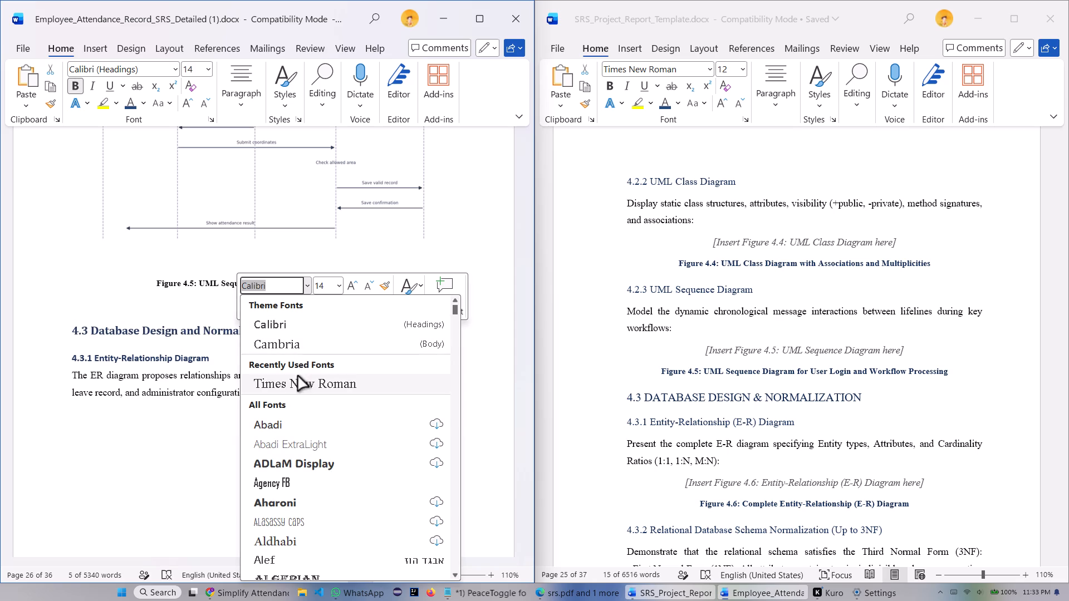
{"action": "left_click", "coordinate": [297, 382]}
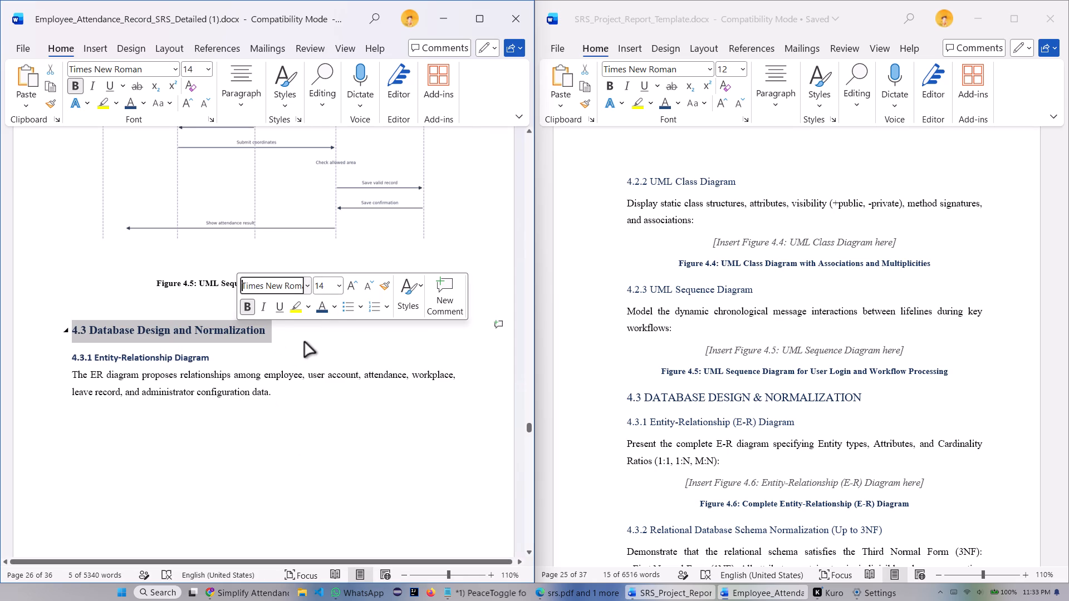
{"action": "key", "text": "shift+F3"}
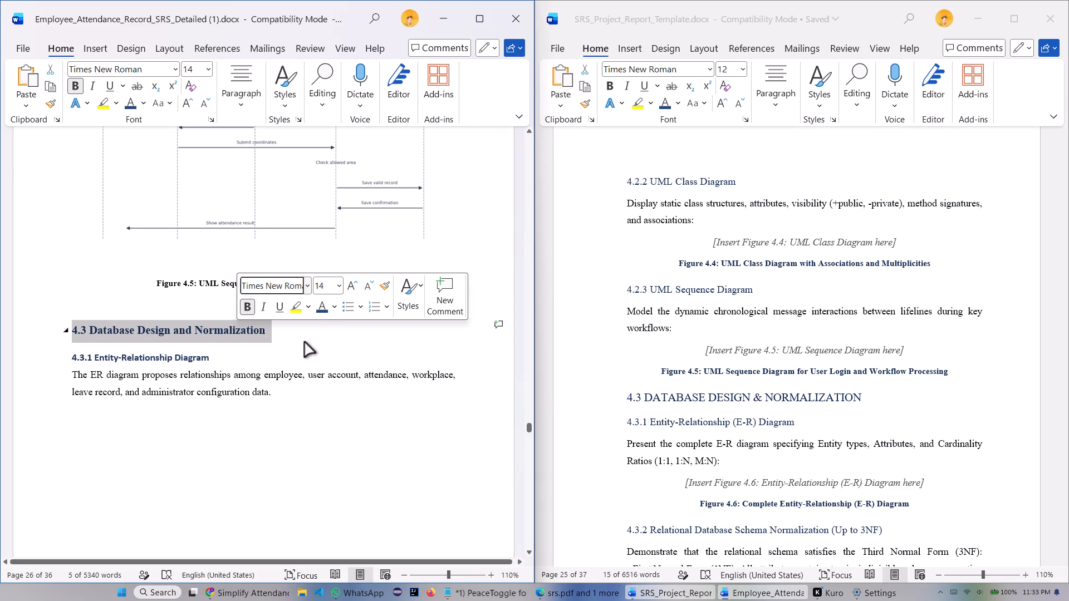
{"action": "left_click", "coordinate": [304, 343]}
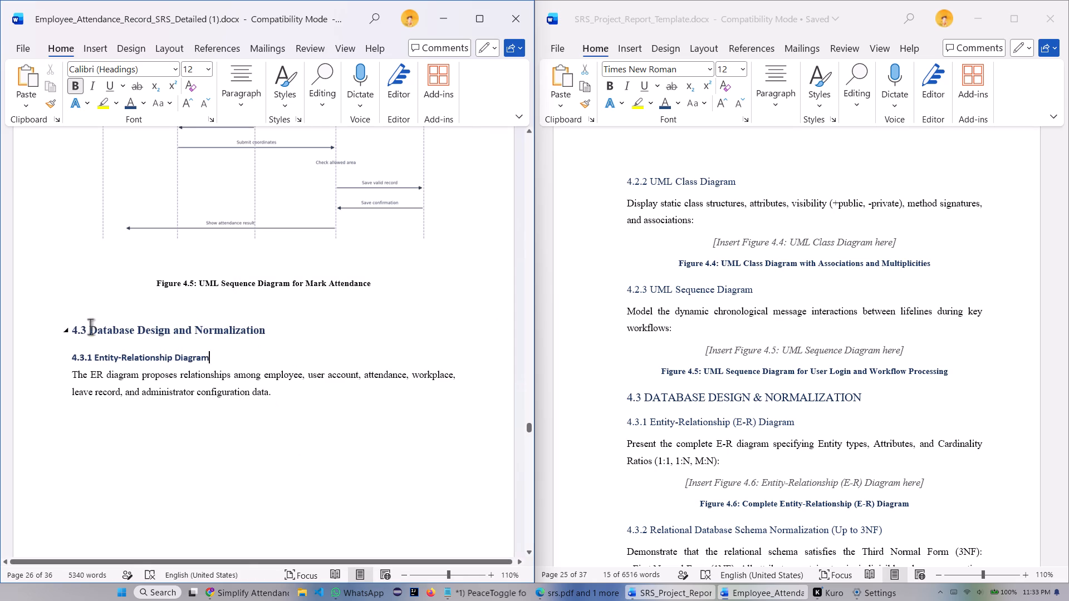
{"action": "left_click_drag", "start_coordinate": [73, 332], "coordinate": [239, 328]}
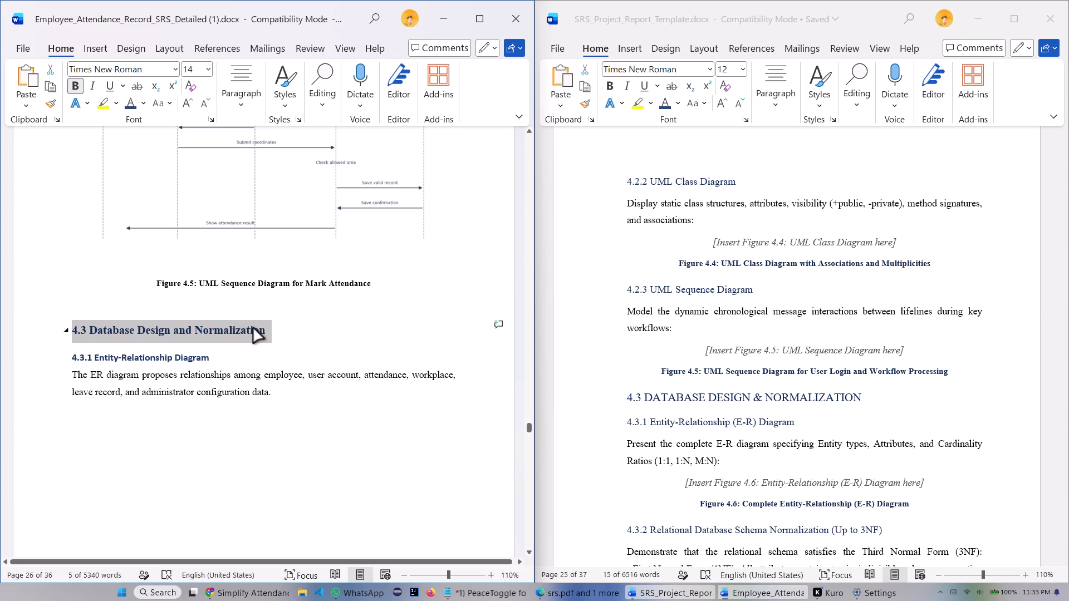
{"action": "key", "text": "shift+F3"}
{"action": "left_click", "coordinate": [291, 478]}
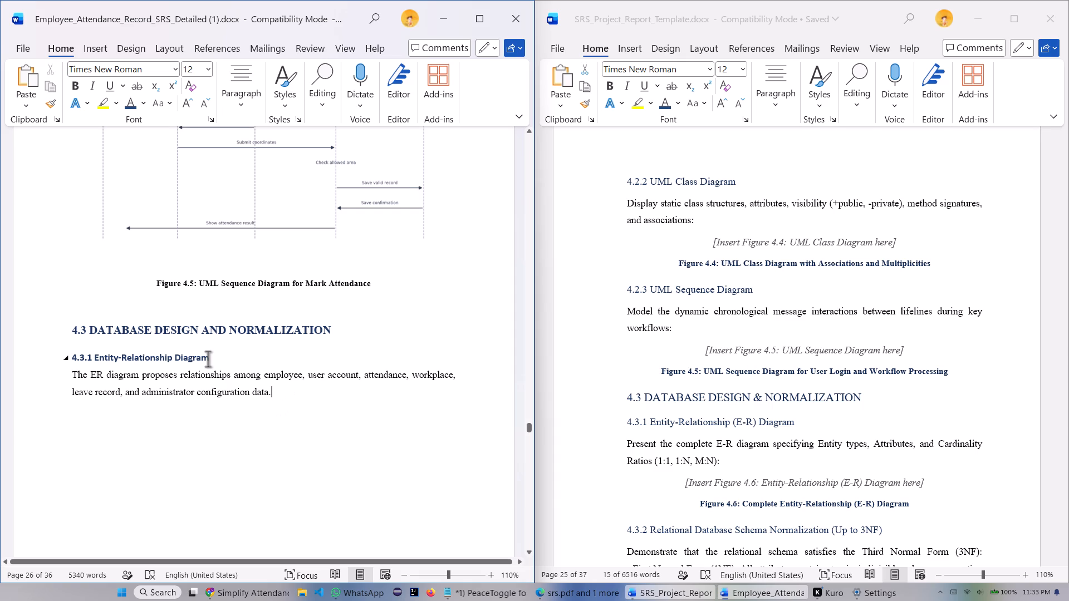
Change the font of the 4.3.1 Entity-Relationship Diagram heading to Times New Roman.
{"action": "left_click_drag", "start_coordinate": [209, 357], "coordinate": [99, 356]}
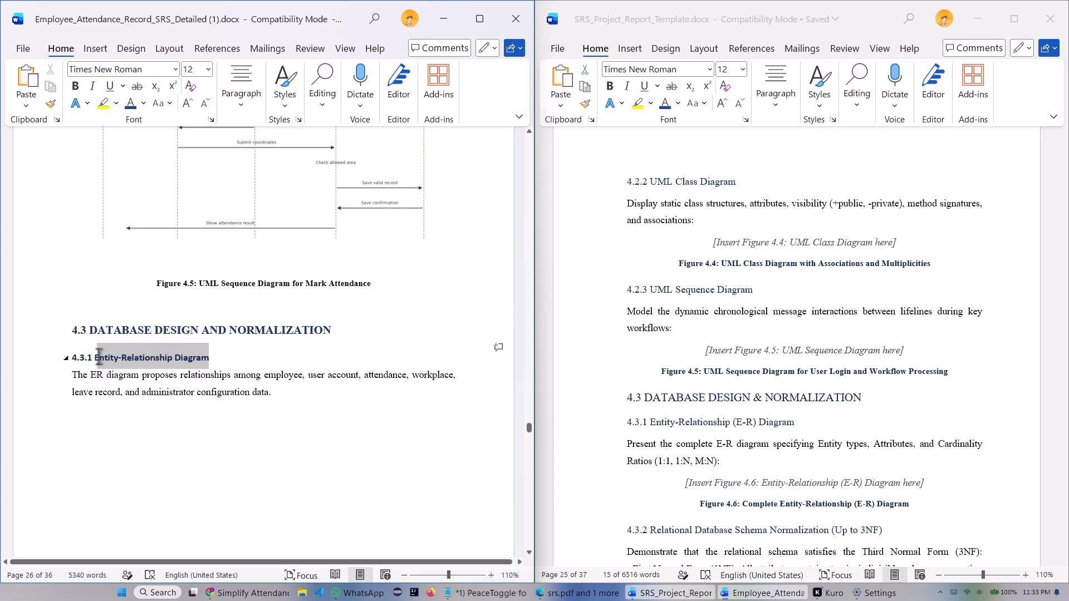
{"action": "left_click_drag", "start_coordinate": [99, 356], "coordinate": [70, 360]}
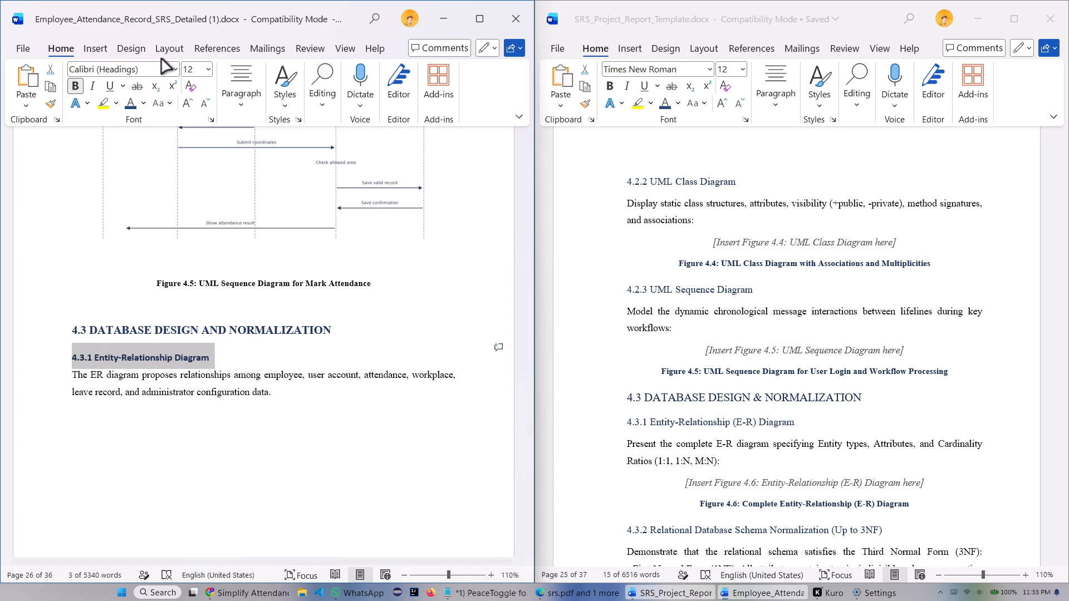
{"action": "left_click", "coordinate": [174, 68]}
{"action": "left_click", "coordinate": [132, 154]}
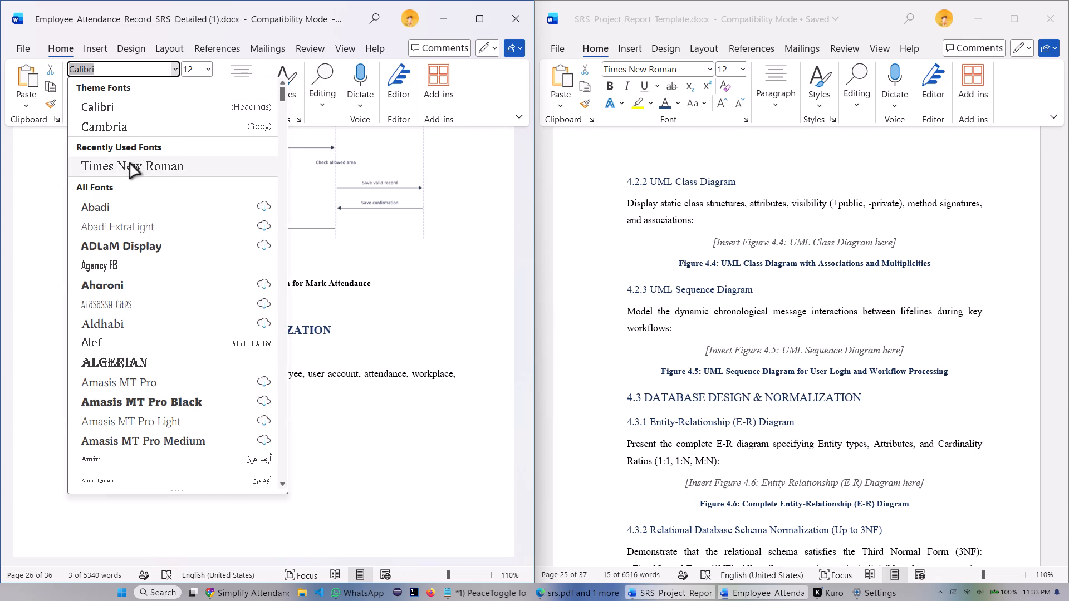
{"action": "left_click", "coordinate": [130, 164]}
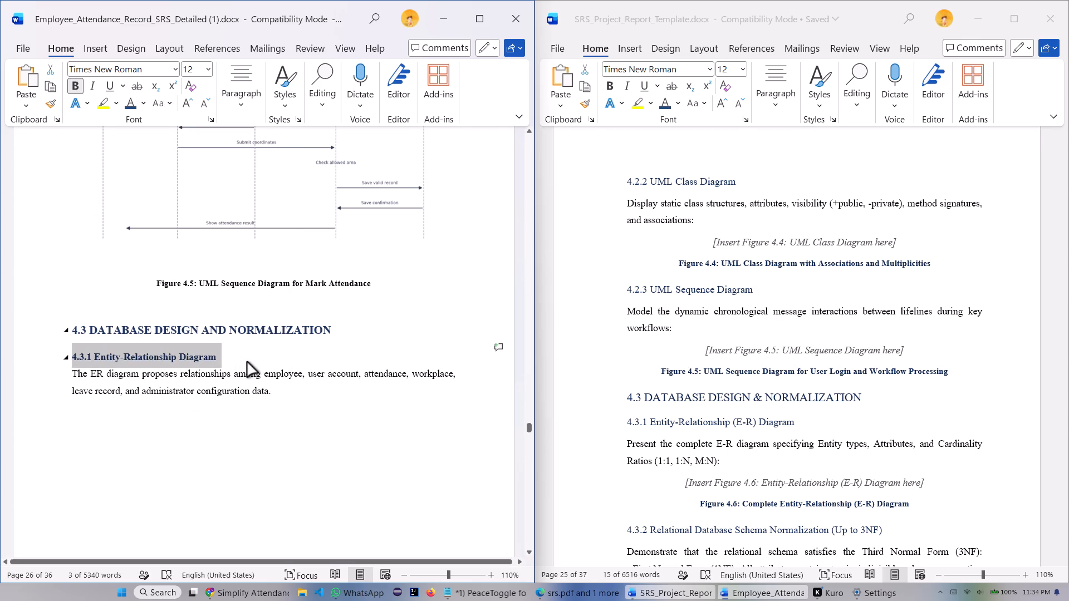
{"action": "left_click", "coordinate": [224, 360]}
Crop the duplicate embedded title off the top edge of the Figure 4.6 entity-relationship diagram image.
{"action": "scroll", "coordinate": [285, 362], "scroll_direction": "down", "scroll_amount": 3}
{"action": "scroll", "coordinate": [114, 327], "scroll_direction": "down", "scroll_amount": 4}
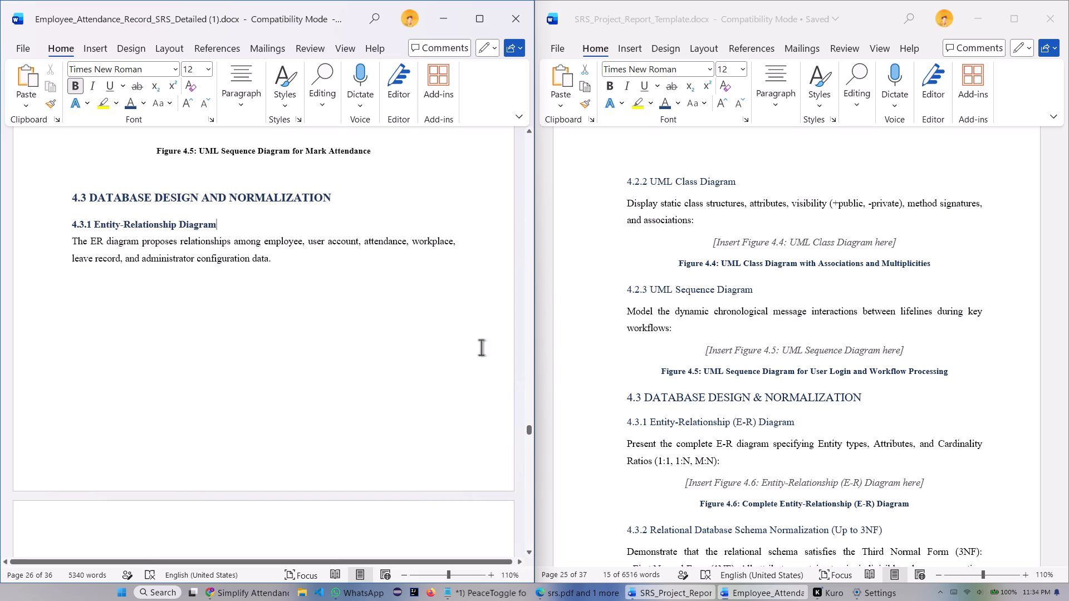
{"action": "scroll", "coordinate": [658, 366], "scroll_direction": "down", "scroll_amount": 9}
{"action": "scroll", "coordinate": [395, 373], "scroll_direction": "down", "scroll_amount": 7}
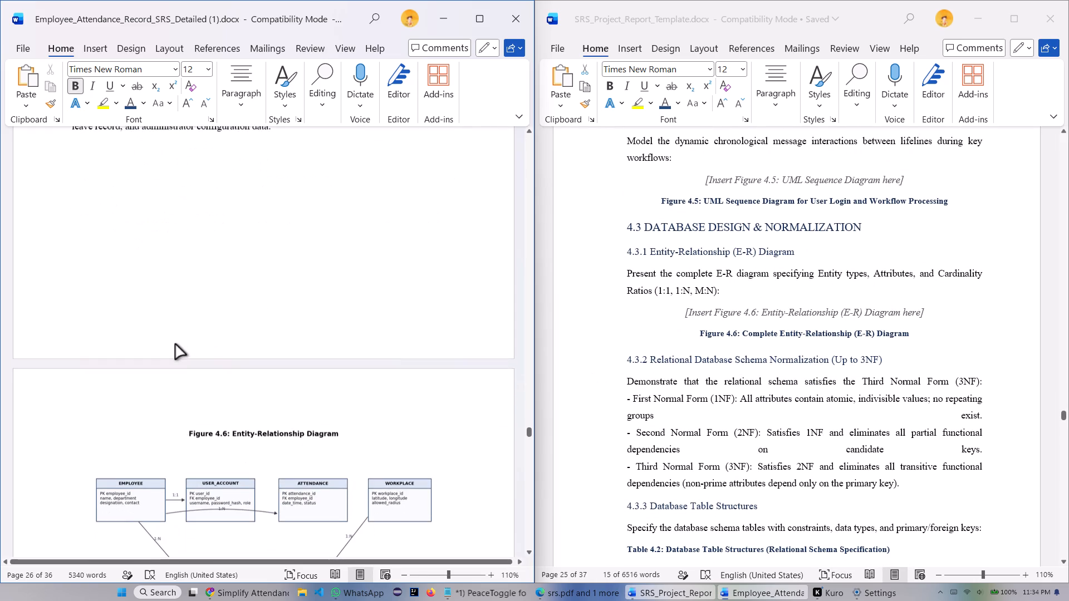
{"action": "scroll", "coordinate": [207, 345], "scroll_direction": "down", "scroll_amount": 8}
{"action": "left_click", "coordinate": [260, 402]}
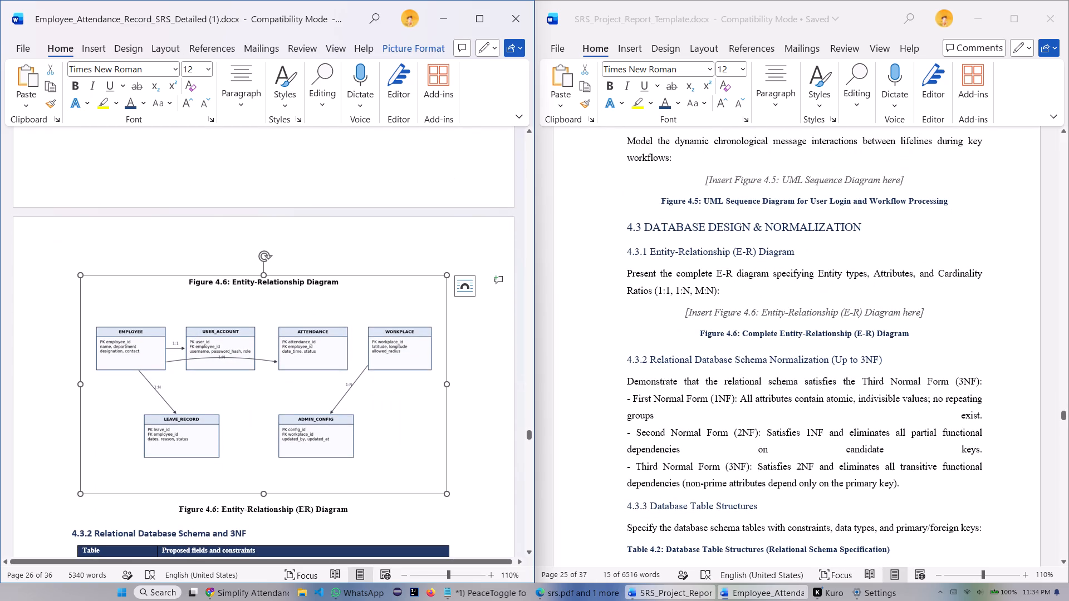
{"action": "right_click", "coordinate": [305, 333]}
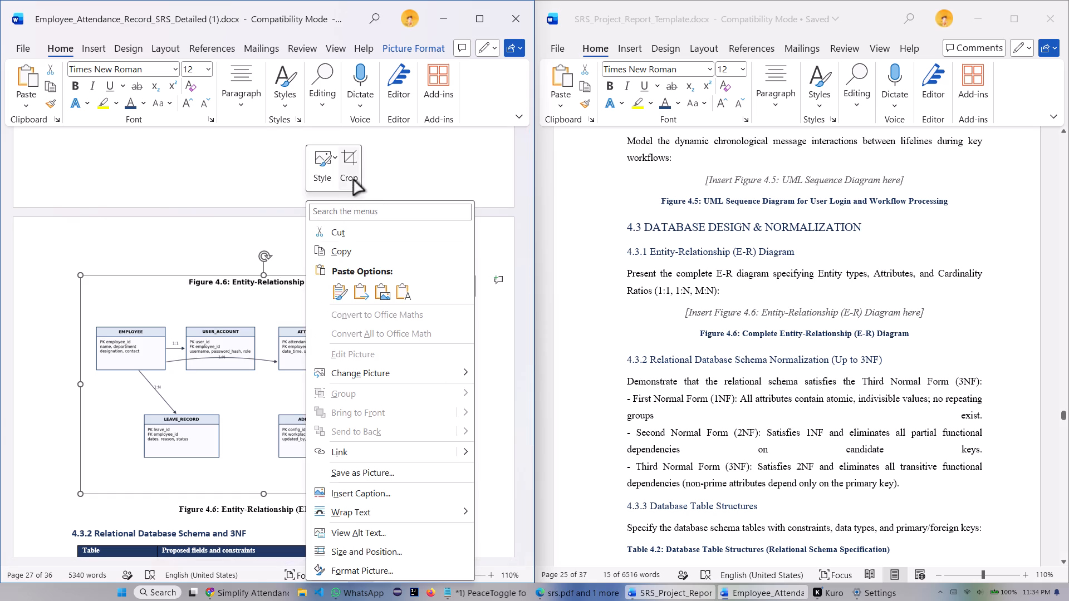
{"action": "left_click", "coordinate": [353, 179]}
{"action": "left_click_drag", "start_coordinate": [262, 274], "coordinate": [267, 280]}
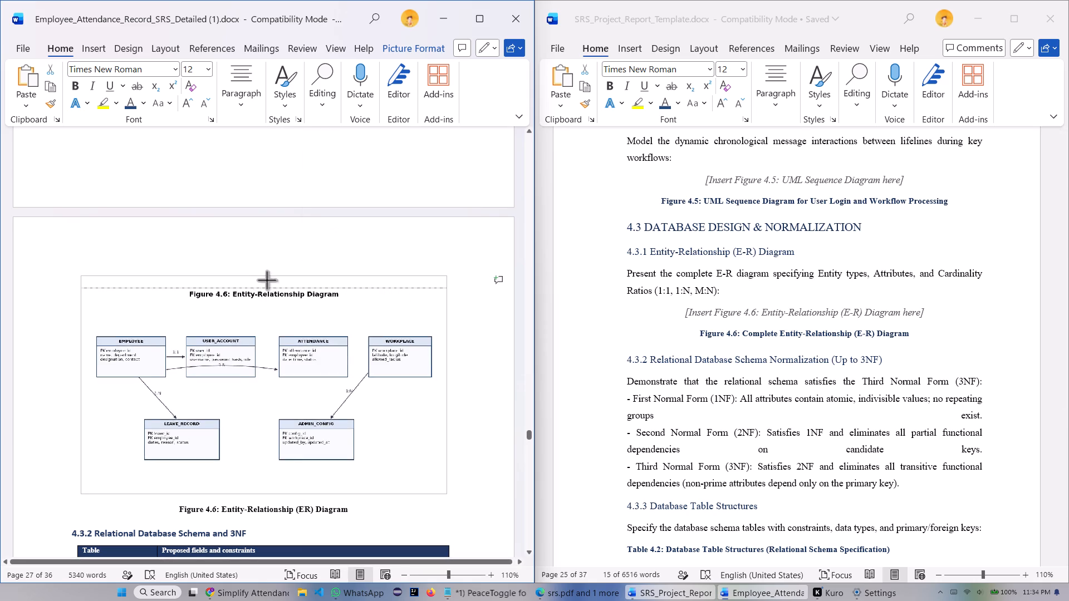
{"action": "left_click_drag", "start_coordinate": [267, 280], "coordinate": [267, 269]}
{"action": "left_click_drag", "start_coordinate": [262, 278], "coordinate": [262, 284]}
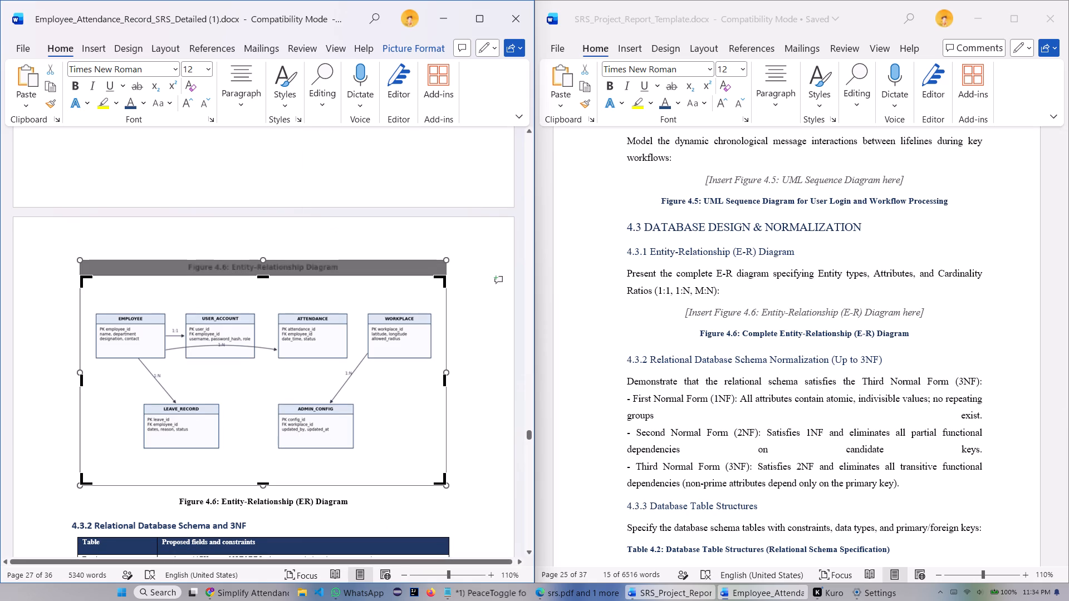
{"action": "left_click", "coordinate": [487, 333]}
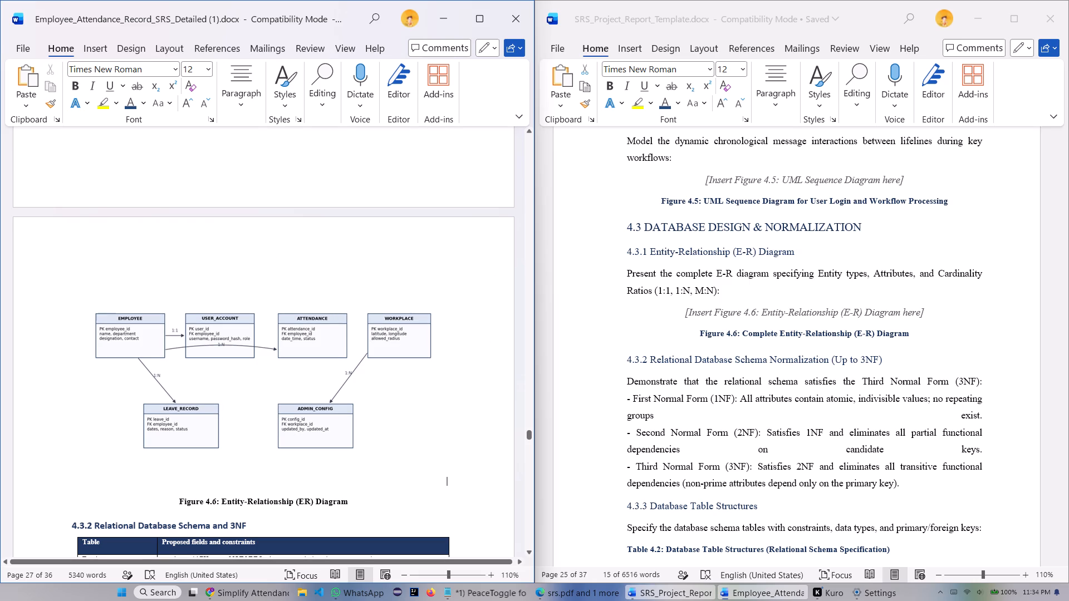
Enlarge the cropped Figure 4.6 diagram to slightly wider than the body text and stretch its height a little.
{"action": "left_click", "coordinate": [301, 349]}
{"action": "left_click_drag", "start_coordinate": [445, 484], "coordinate": [463, 499]}
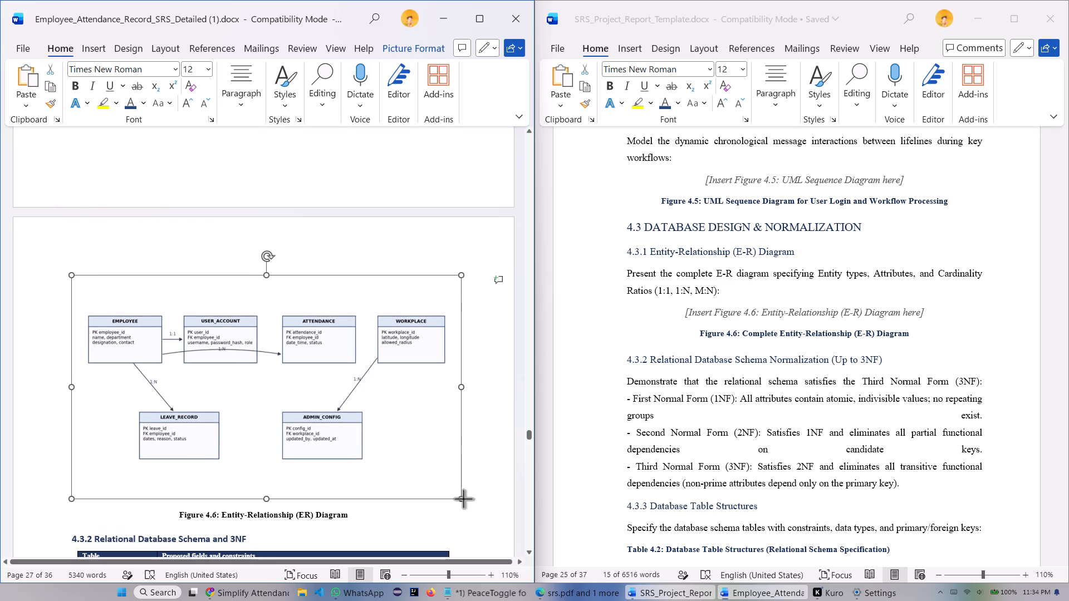
{"action": "left_click_drag", "start_coordinate": [463, 499], "coordinate": [470, 504]}
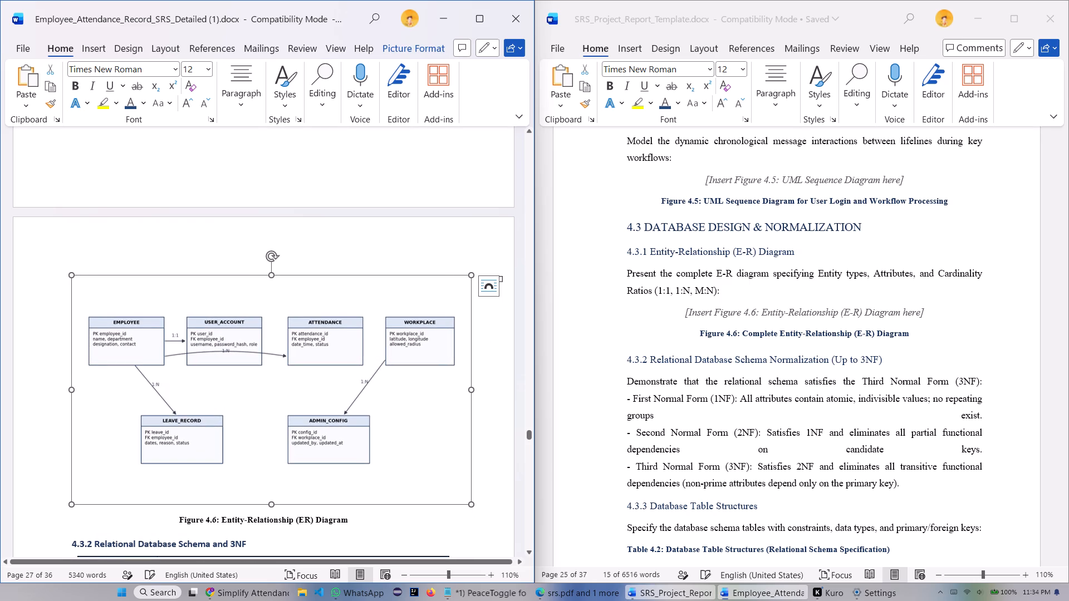
{"action": "left_click_drag", "start_coordinate": [271, 273], "coordinate": [267, 261]}
{"action": "left_click", "coordinate": [484, 345]}
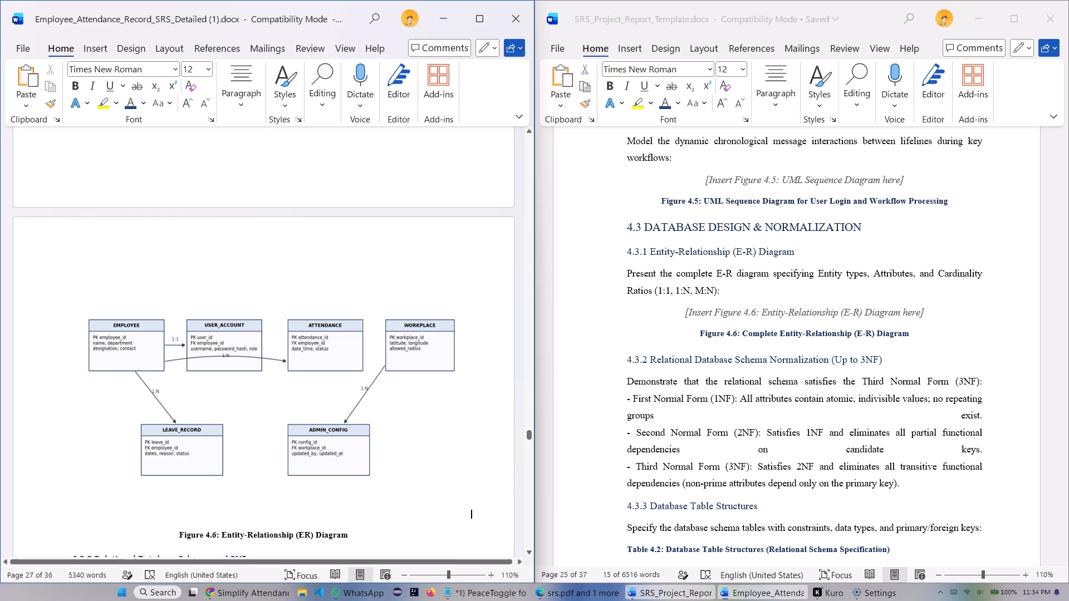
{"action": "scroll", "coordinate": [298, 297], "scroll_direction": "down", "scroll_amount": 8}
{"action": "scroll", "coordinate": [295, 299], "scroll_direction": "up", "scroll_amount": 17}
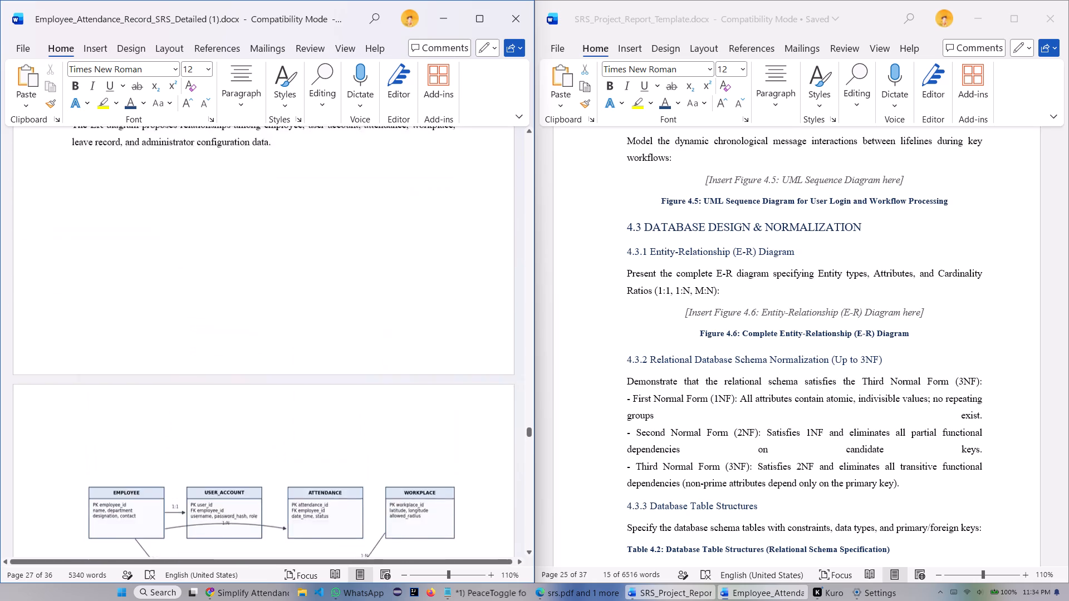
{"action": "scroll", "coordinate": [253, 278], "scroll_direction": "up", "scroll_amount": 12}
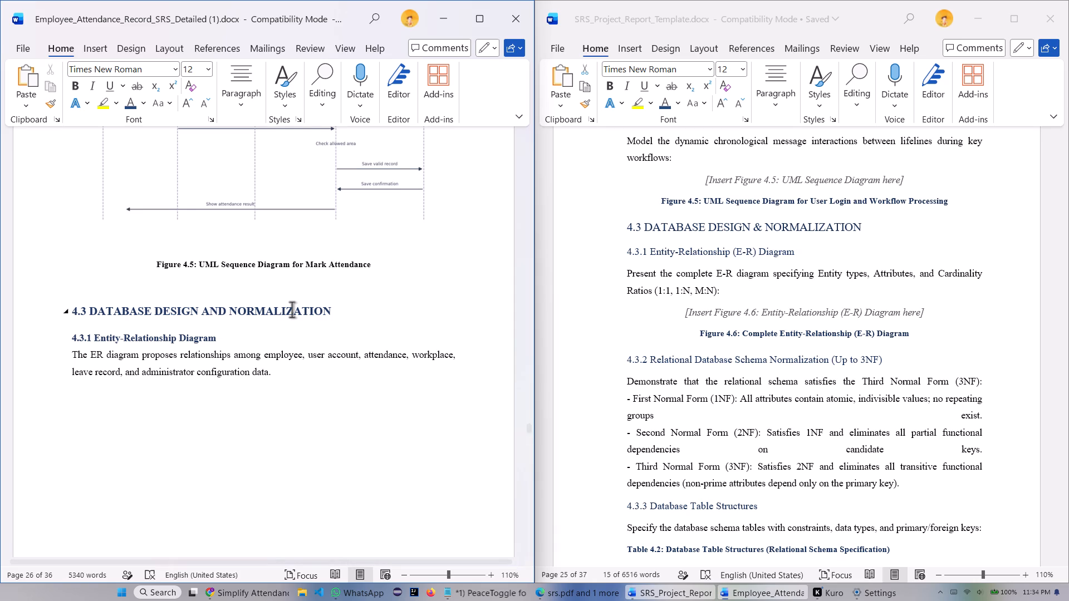
Add a blank line between the Figure 4.6 caption and the 4.3.2 Relational Database Schema and 3NF heading.
{"action": "scroll", "coordinate": [289, 307], "scroll_direction": "down", "scroll_amount": 5}
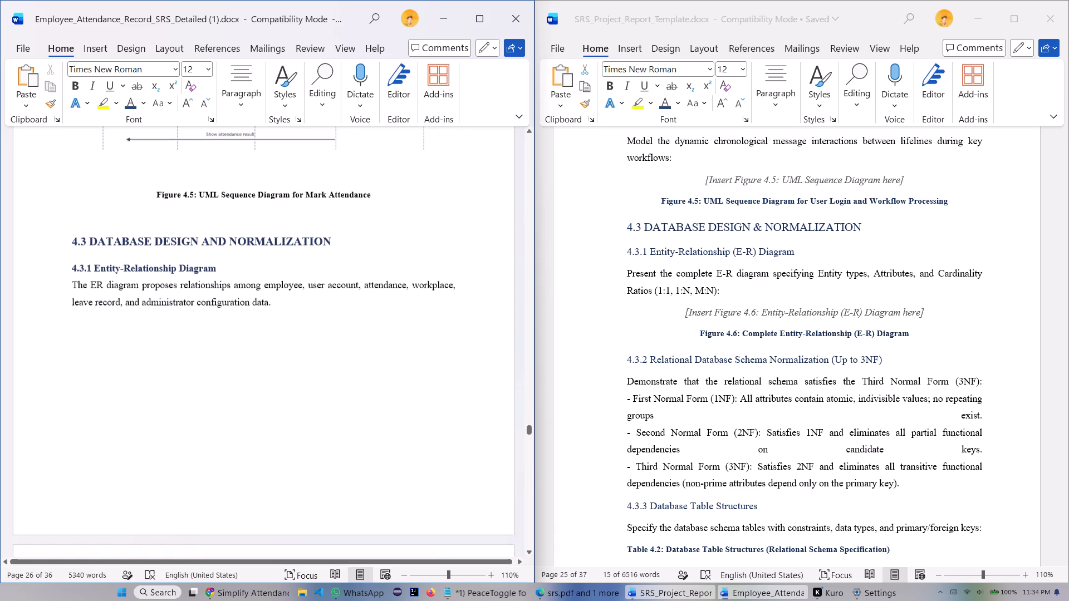
{"action": "scroll", "coordinate": [270, 326], "scroll_direction": "down", "scroll_amount": 7}
{"action": "scroll", "coordinate": [226, 304], "scroll_direction": "down", "scroll_amount": 17}
{"action": "scroll", "coordinate": [273, 309], "scroll_direction": "down", "scroll_amount": 5}
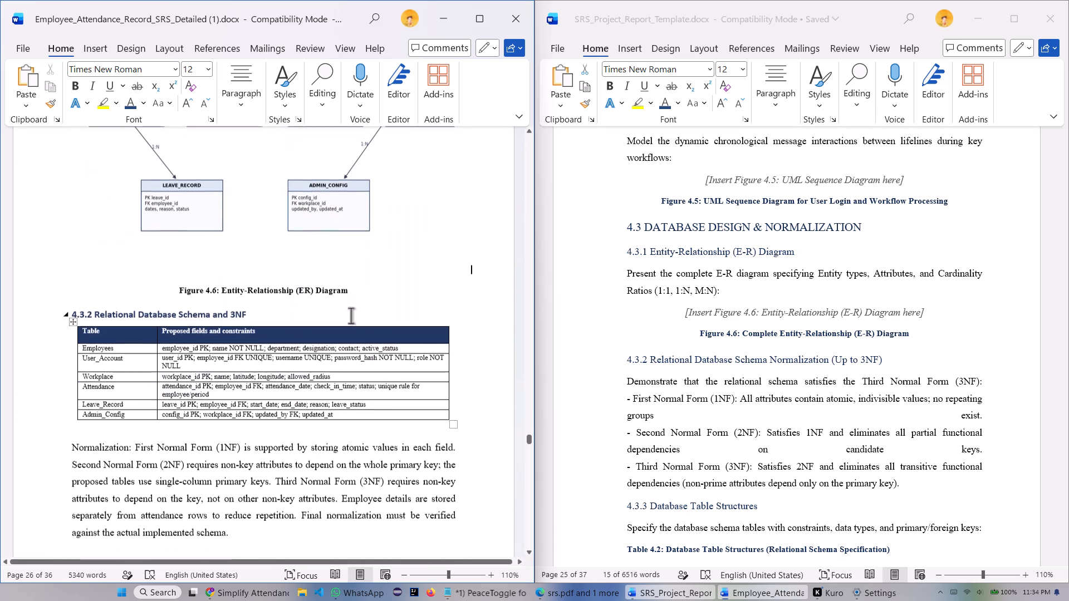
{"action": "left_click", "coordinate": [357, 289]}
{"action": "key", "text": "Return"}
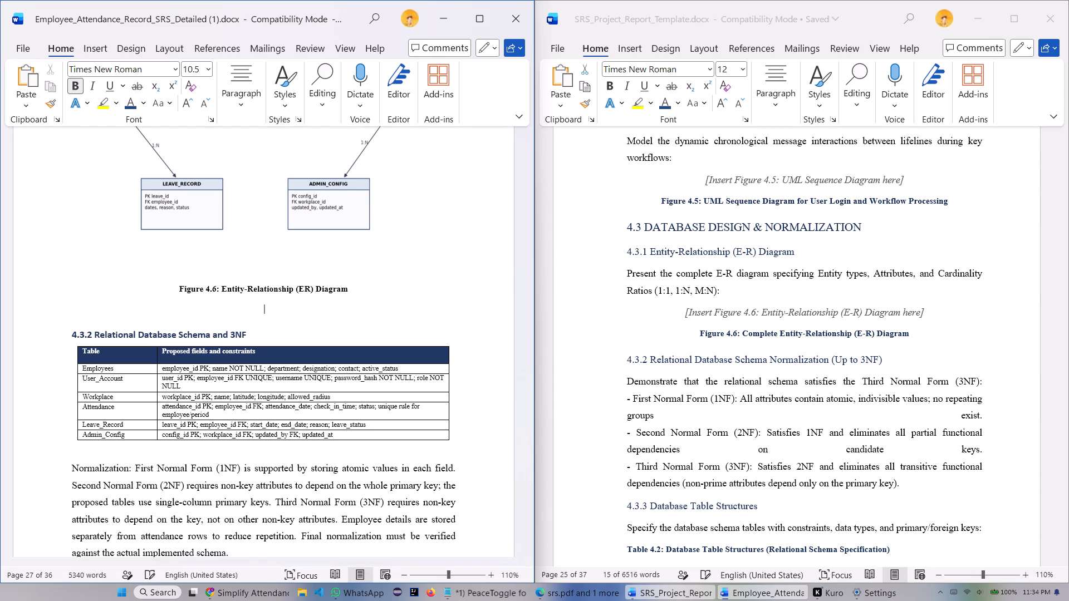
Change the font of the 4.3.2 Relational Database Schema and 3NF heading to Times New Roman.
{"action": "scroll", "coordinate": [326, 298], "scroll_direction": "down", "scroll_amount": 1}
{"action": "scroll", "coordinate": [327, 298], "scroll_direction": "up", "scroll_amount": 8}
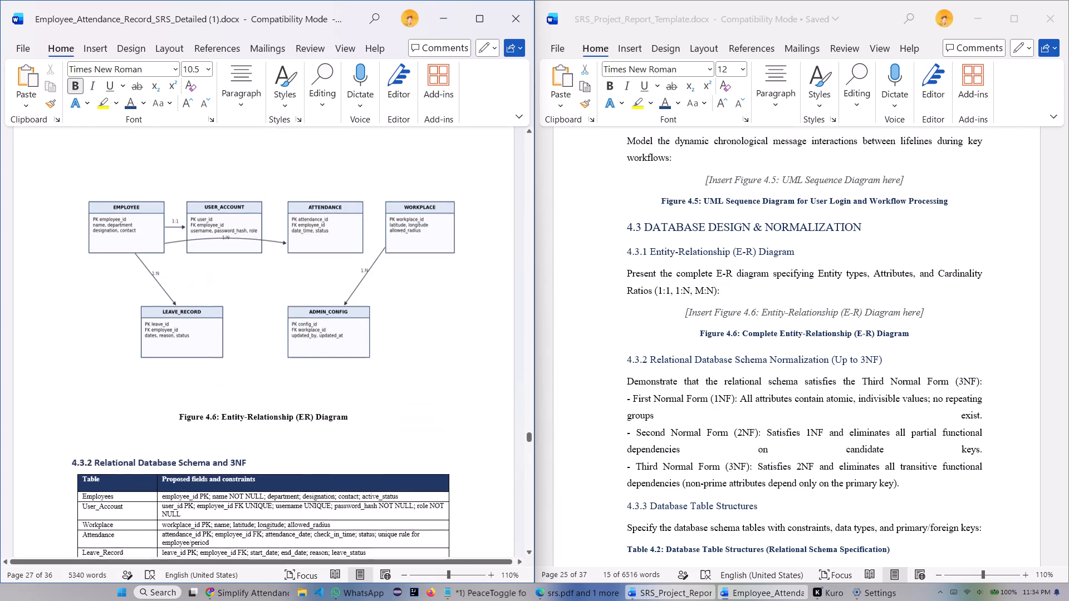
{"action": "scroll", "coordinate": [449, 348], "scroll_direction": "up", "scroll_amount": 4}
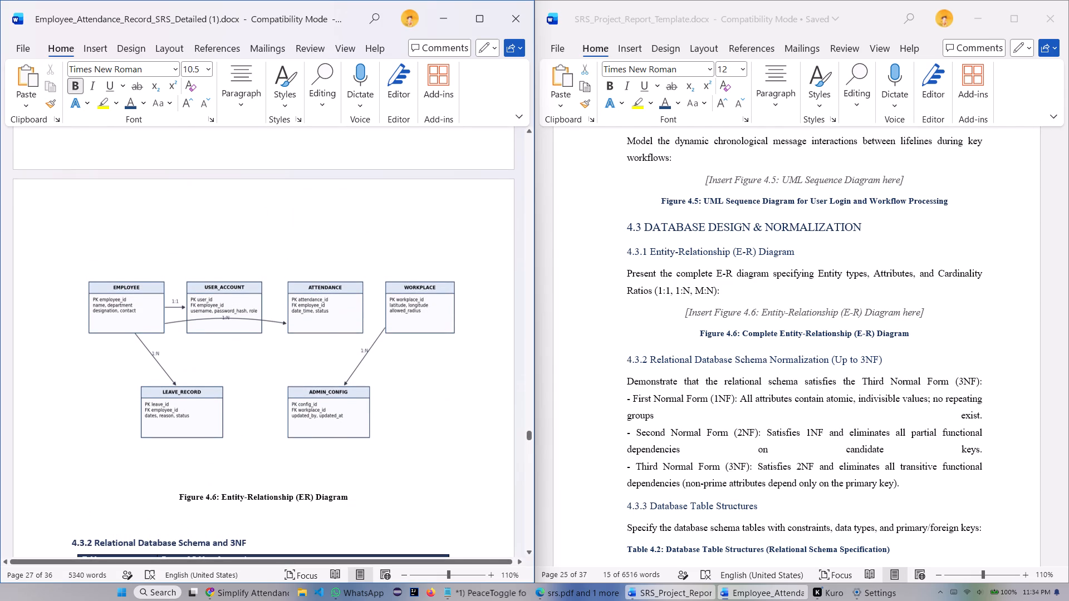
{"action": "scroll", "coordinate": [337, 378], "scroll_direction": "down", "scroll_amount": 4}
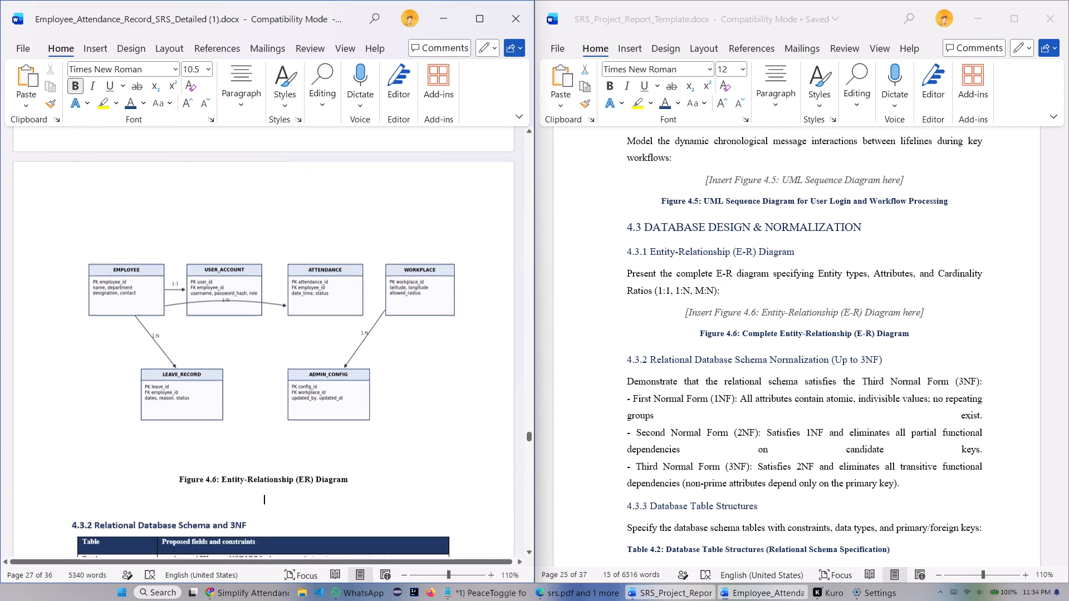
{"action": "scroll", "coordinate": [310, 374], "scroll_direction": "down", "scroll_amount": 3}
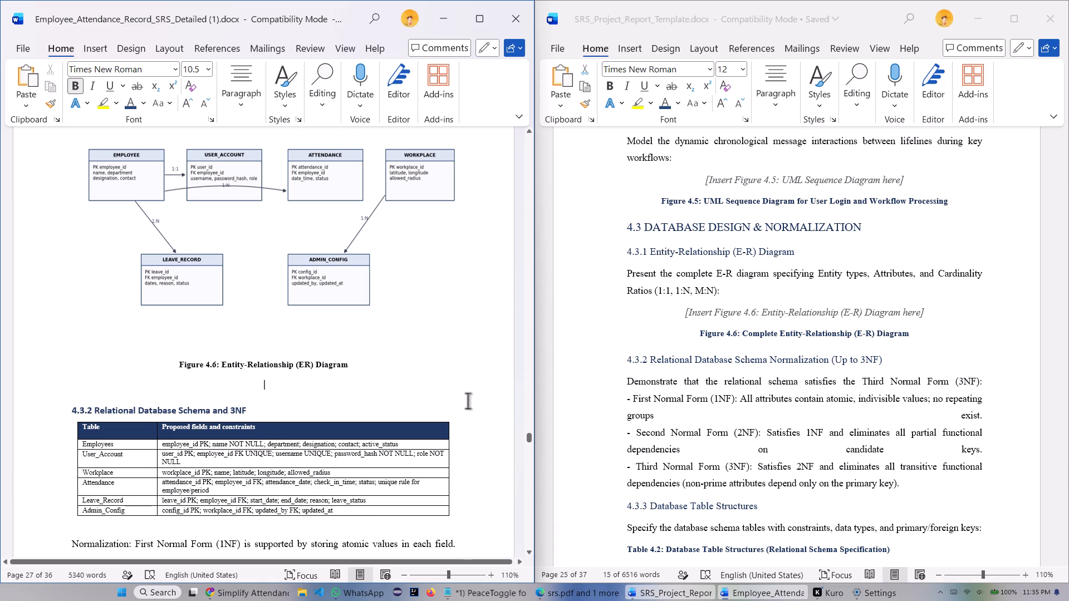
{"action": "left_click_drag", "start_coordinate": [248, 412], "coordinate": [109, 413]}
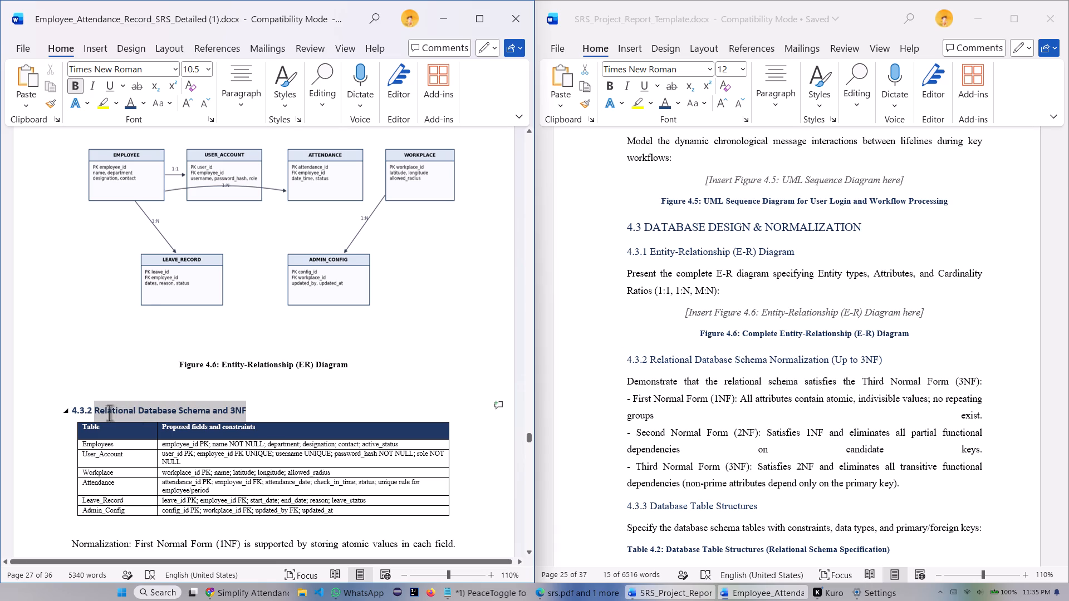
{"action": "left_click_drag", "start_coordinate": [109, 413], "coordinate": [71, 410]}
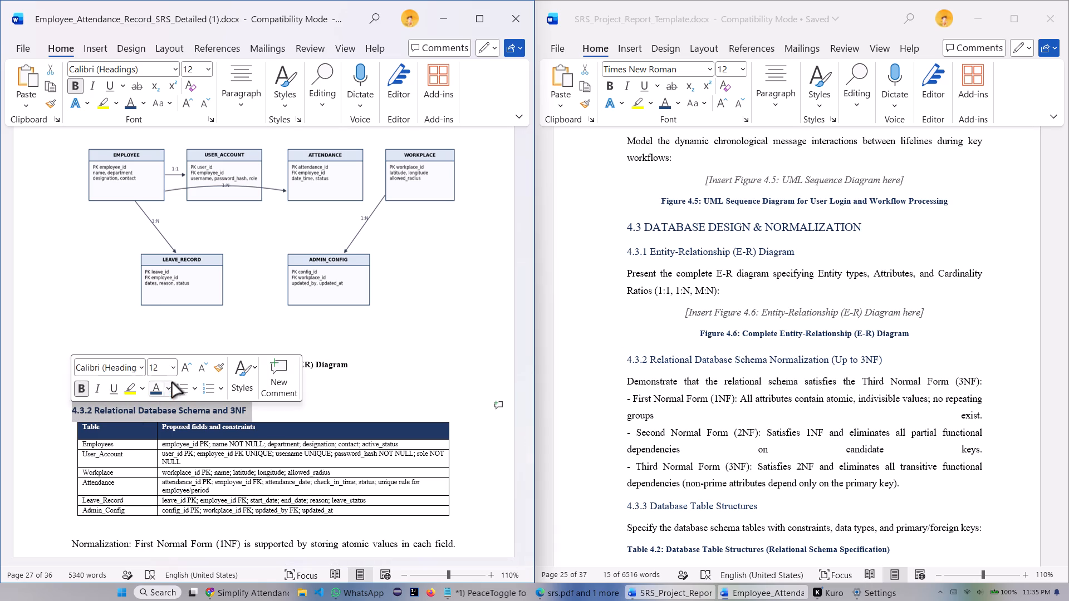
{"action": "left_click", "coordinate": [141, 370]}
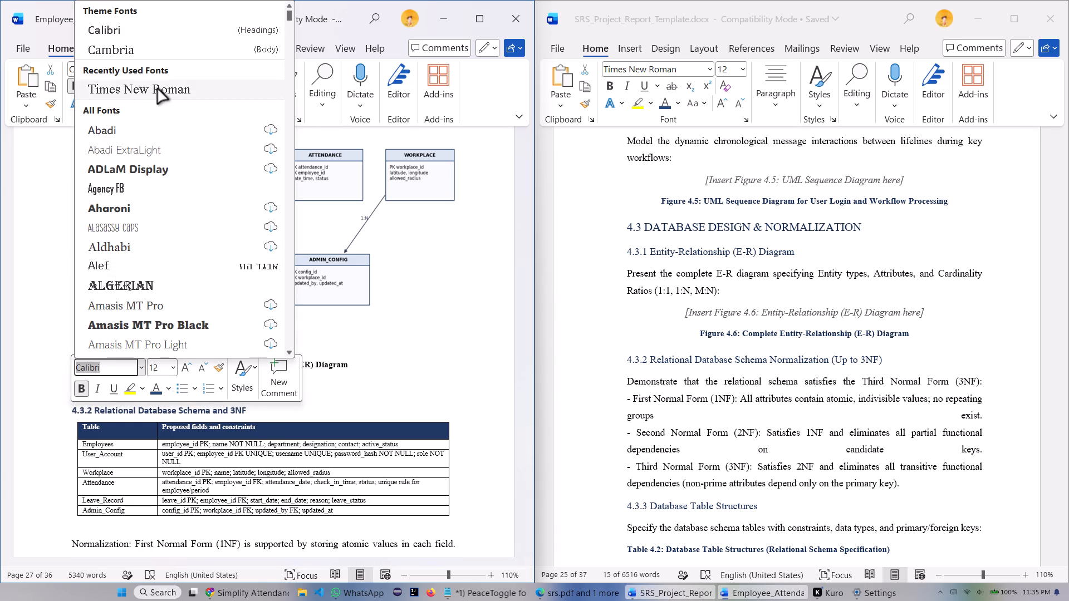
{"action": "left_click", "coordinate": [158, 89]}
{"action": "left_click", "coordinate": [267, 405]}
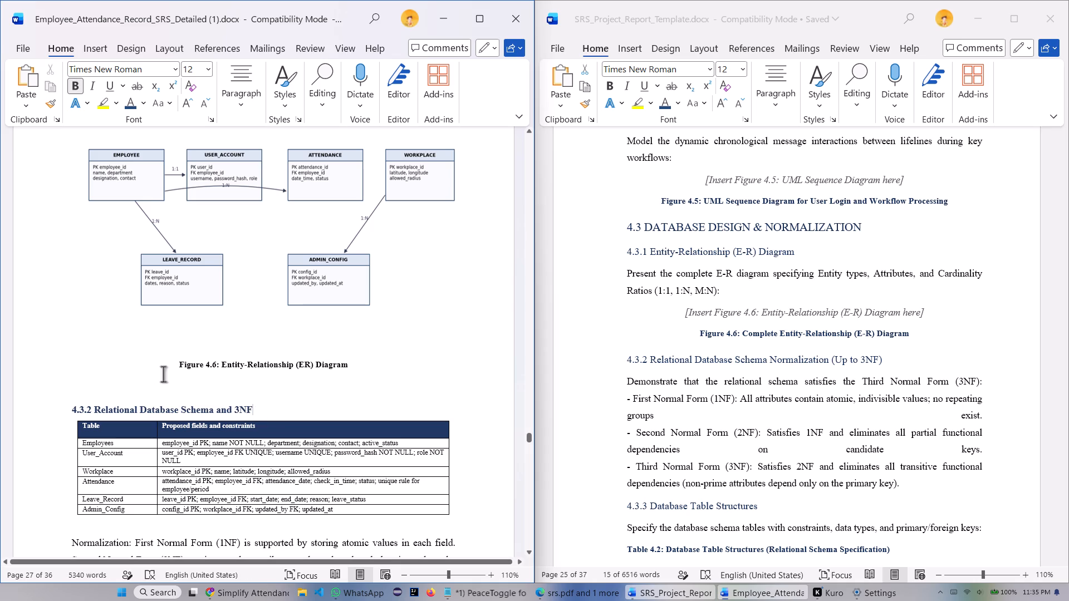
Set the font size of all text in the 4.3.2 database schema table to 10.
{"action": "scroll", "coordinate": [214, 377], "scroll_direction": "down", "scroll_amount": 5}
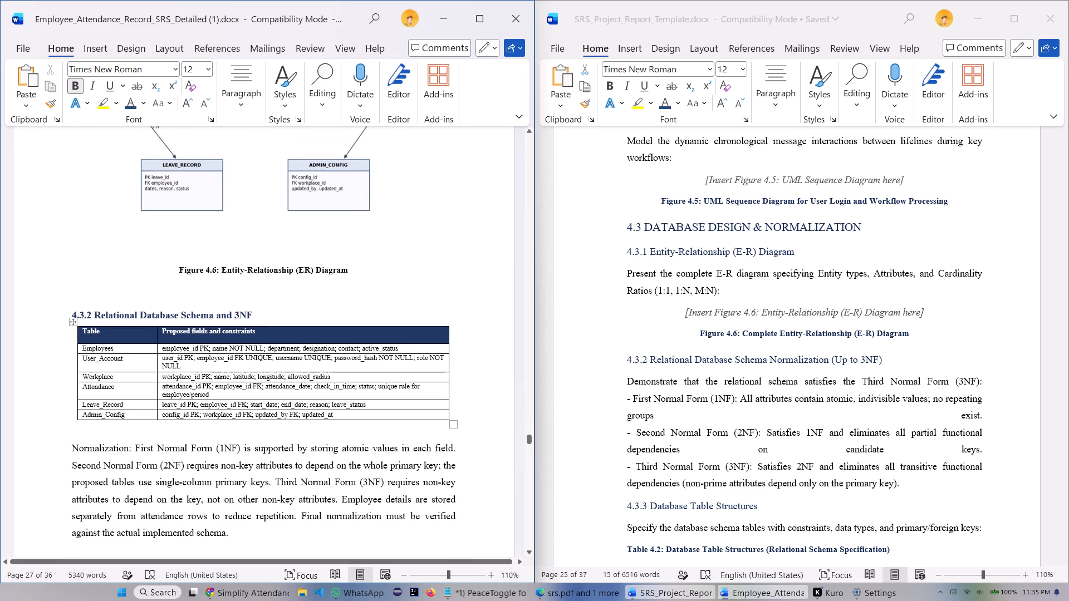
{"action": "left_click_drag", "start_coordinate": [82, 331], "coordinate": [337, 412]}
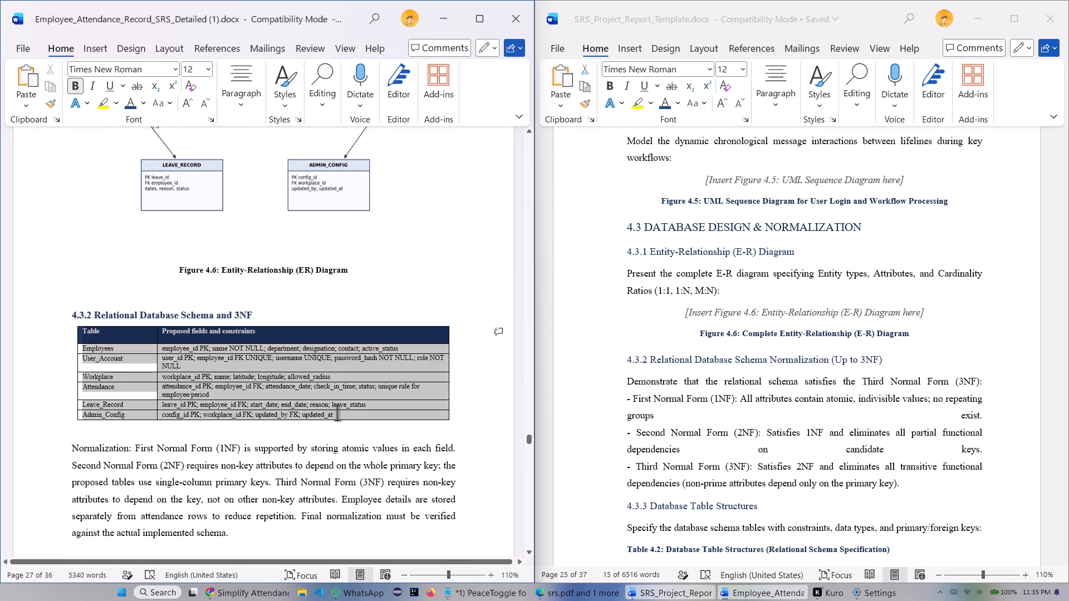
{"action": "left_click_drag", "start_coordinate": [337, 412], "coordinate": [337, 412]}
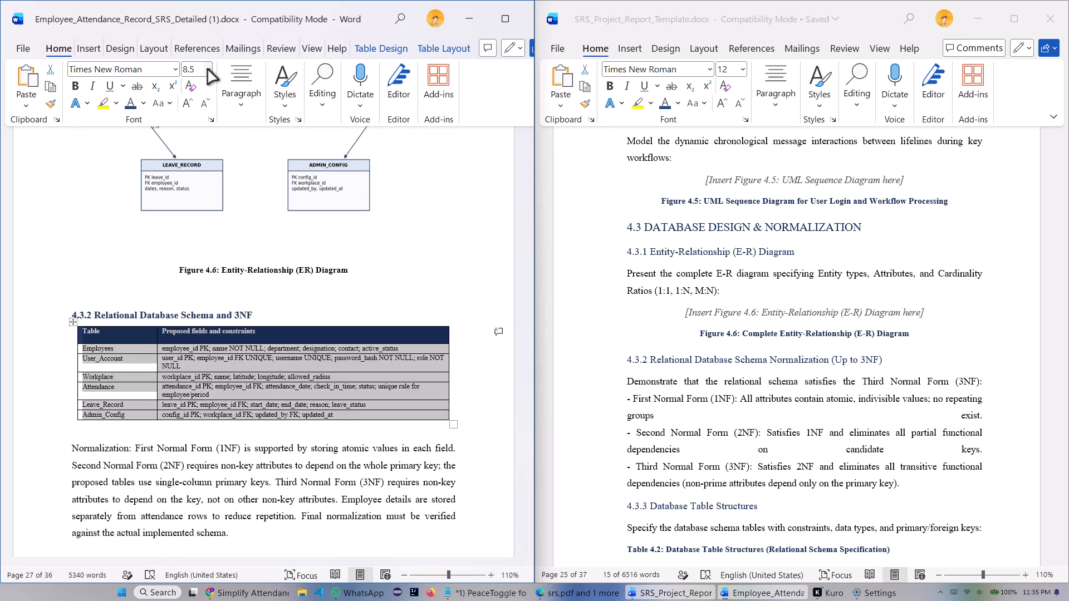
{"action": "left_click", "coordinate": [207, 70]}
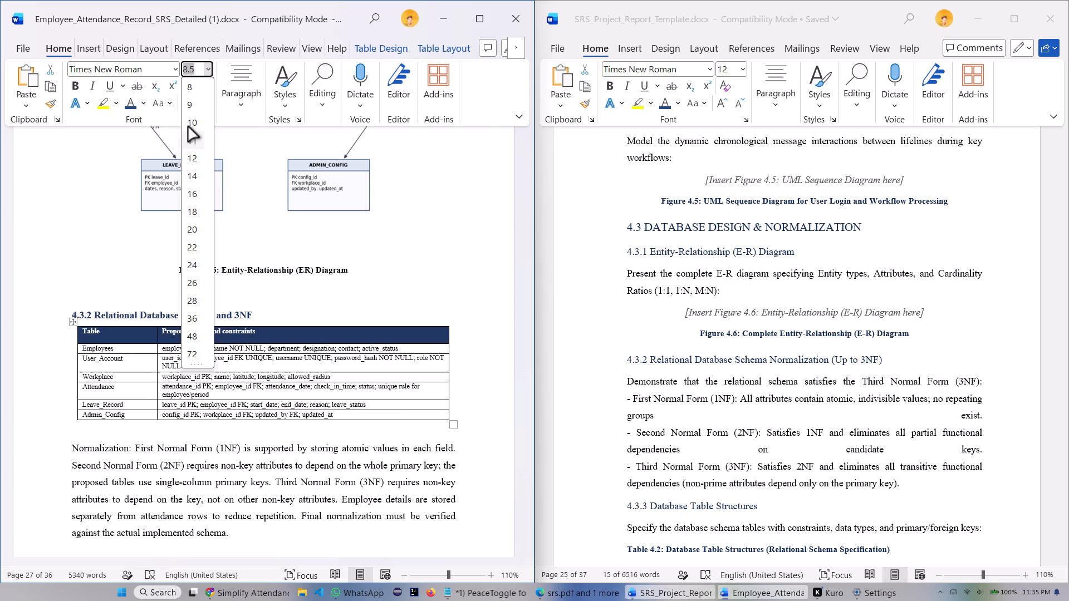
{"action": "left_click", "coordinate": [189, 124]}
{"action": "left_click", "coordinate": [477, 391]}
Review the layout of section 4.3 from the ER diagram to Database Integrity Rules and compare it with the template's section 4.3.
{"action": "scroll", "coordinate": [212, 310], "scroll_direction": "down", "scroll_amount": 3}
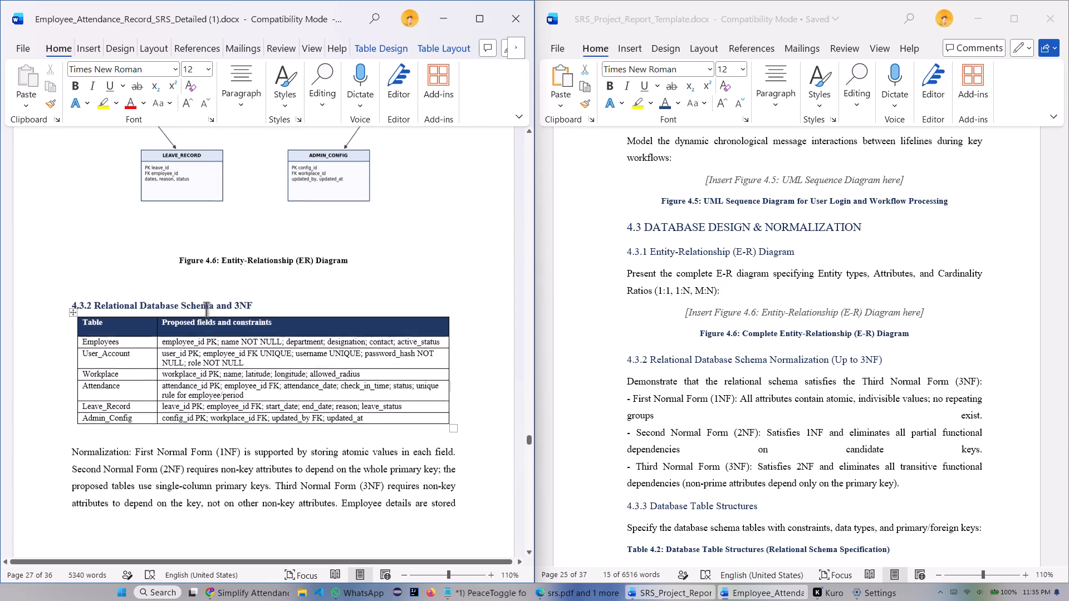
{"action": "scroll", "coordinate": [206, 310], "scroll_direction": "down", "scroll_amount": 1}
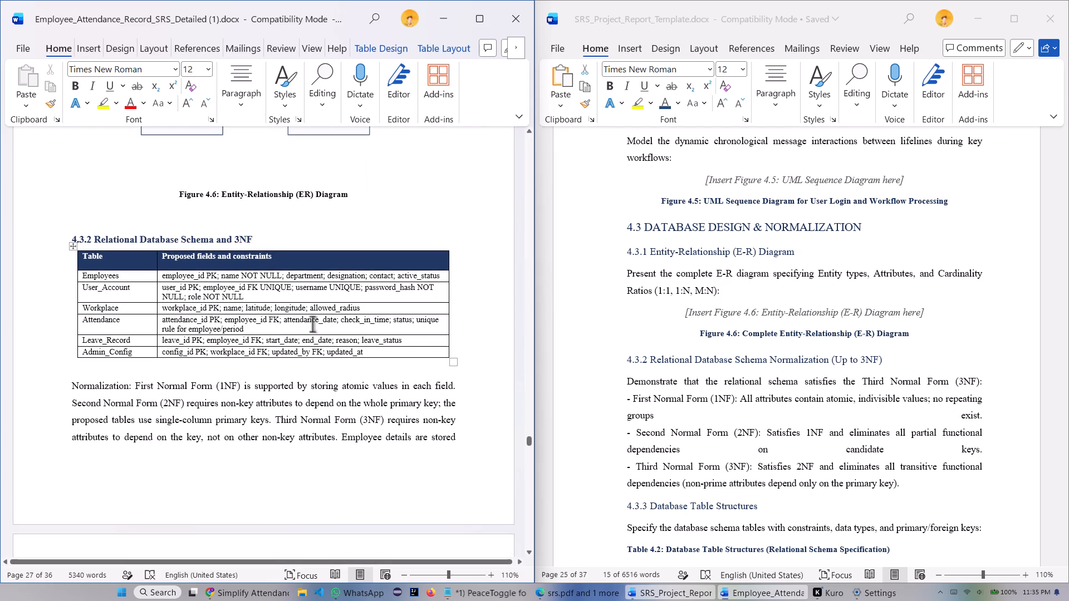
{"action": "left_click", "coordinate": [487, 302]}
{"action": "scroll", "coordinate": [165, 300], "scroll_direction": "down", "scroll_amount": 4}
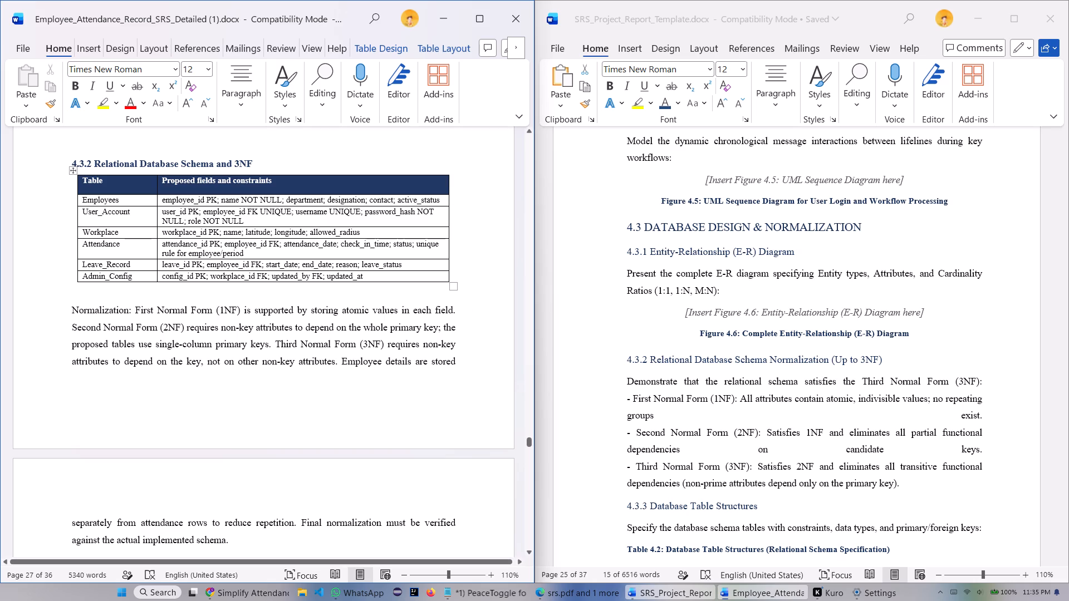
{"action": "scroll", "coordinate": [205, 282], "scroll_direction": "down", "scroll_amount": 1}
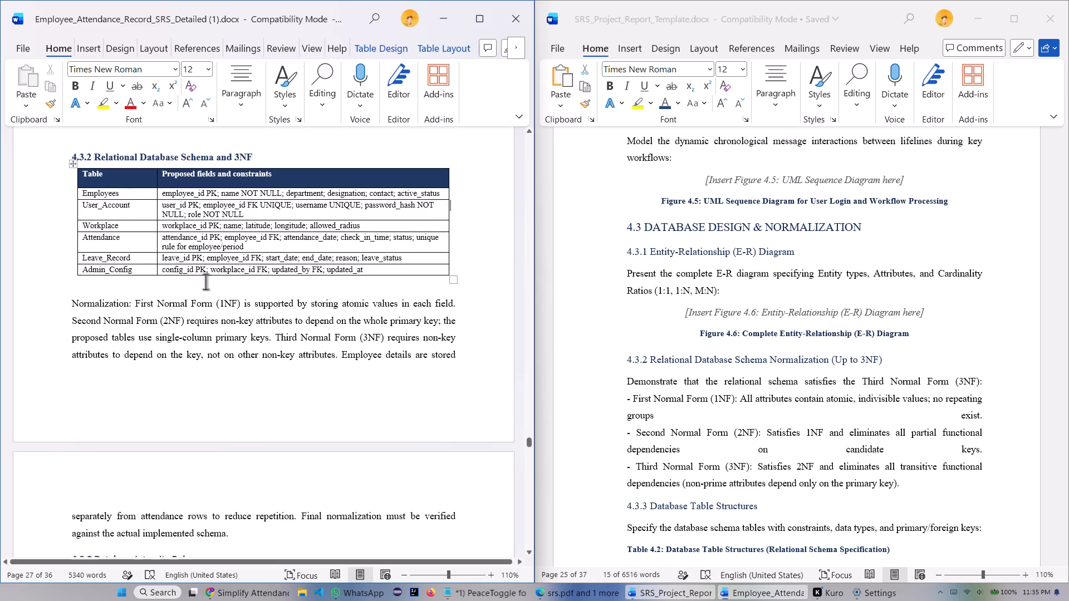
{"action": "scroll", "coordinate": [205, 282], "scroll_direction": "down", "scroll_amount": 1}
{"action": "scroll", "coordinate": [208, 282], "scroll_direction": "up", "scroll_amount": 20}
{"action": "scroll", "coordinate": [236, 313], "scroll_direction": "up", "scroll_amount": 20}
{"action": "scroll", "coordinate": [236, 313], "scroll_direction": "up", "scroll_amount": 2}
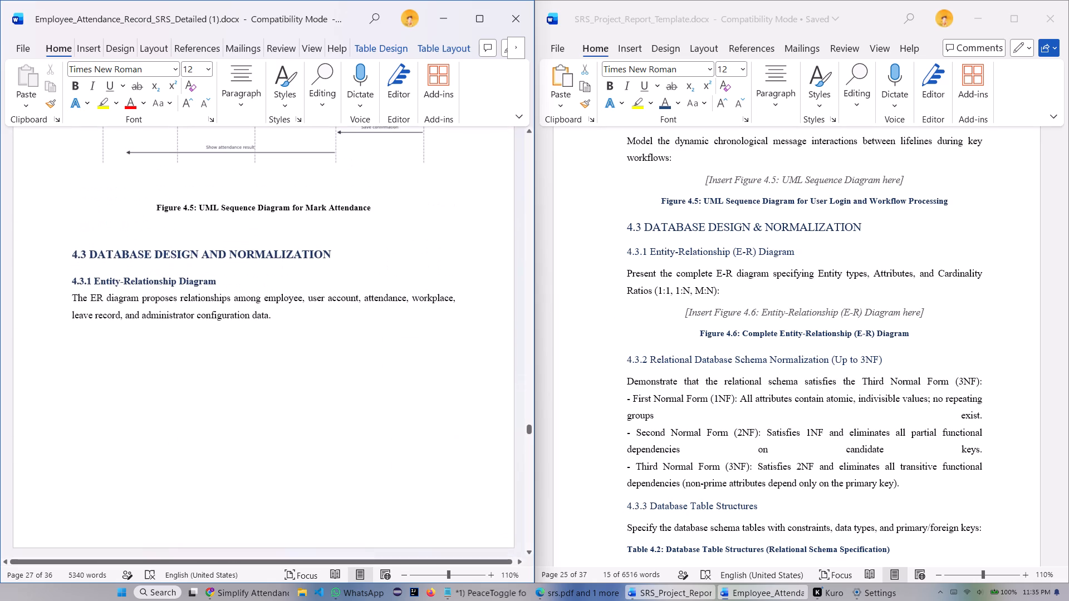
{"action": "scroll", "coordinate": [273, 329], "scroll_direction": "down", "scroll_amount": 20}
{"action": "scroll", "coordinate": [273, 329], "scroll_direction": "down", "scroll_amount": 20}
{"action": "scroll", "coordinate": [273, 329], "scroll_direction": "down", "scroll_amount": 3}
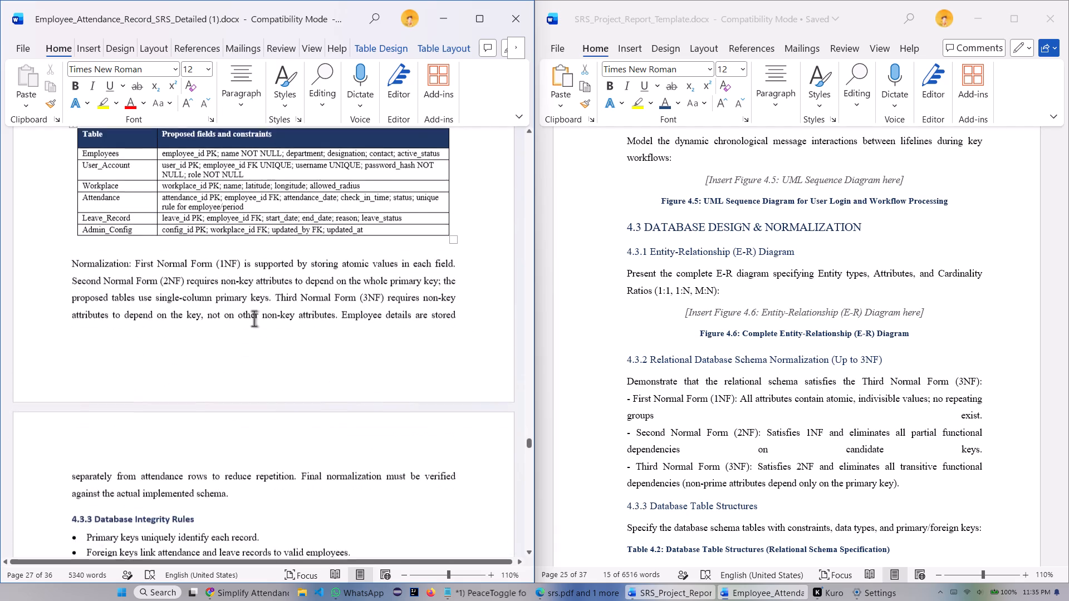
{"action": "scroll", "coordinate": [254, 318], "scroll_direction": "down", "scroll_amount": 10}
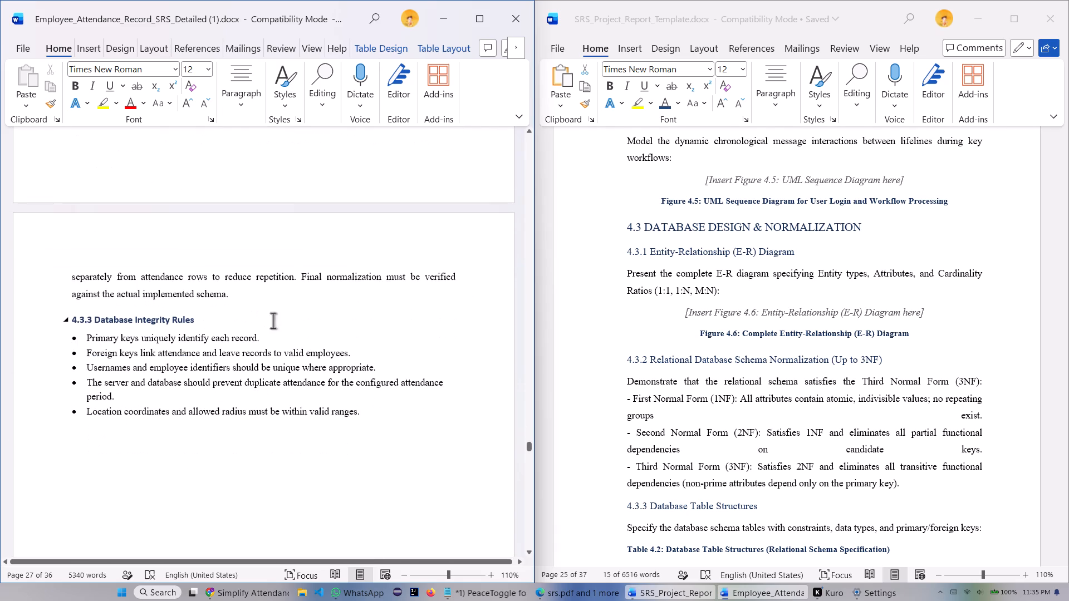
{"action": "scroll", "coordinate": [815, 319], "scroll_direction": "down", "scroll_amount": 5}
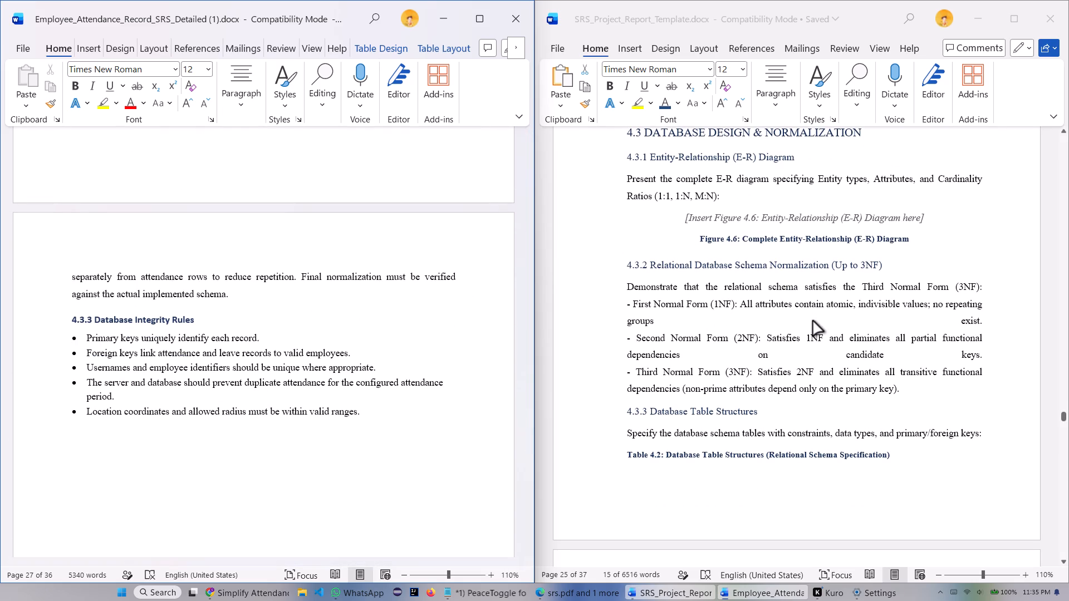
{"action": "scroll", "coordinate": [806, 326], "scroll_direction": "down", "scroll_amount": 2}
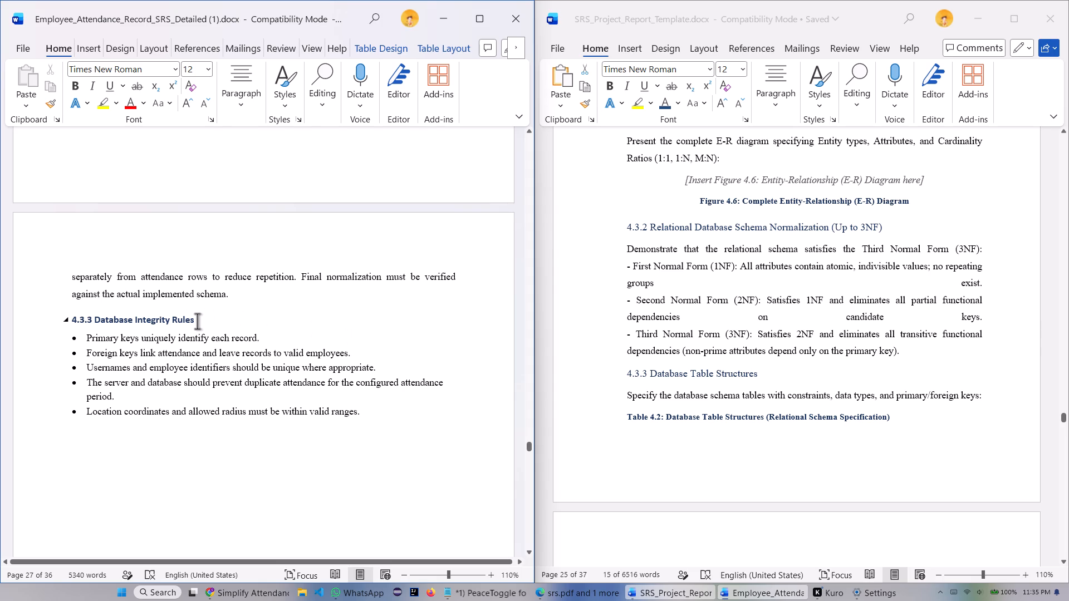
Change the font of the 4.3.3 Database Integrity Rules heading to Times New Roman.
{"action": "left_click_drag", "start_coordinate": [197, 321], "coordinate": [174, 321]}
{"action": "left_click_drag", "start_coordinate": [174, 321], "coordinate": [71, 321]}
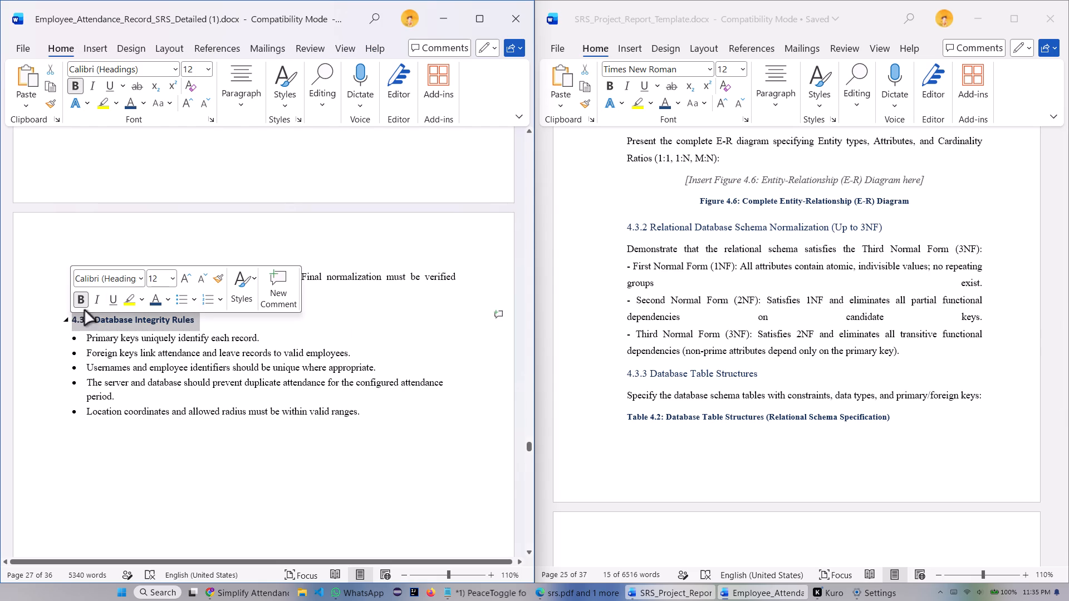
{"action": "left_click", "coordinate": [141, 273]}
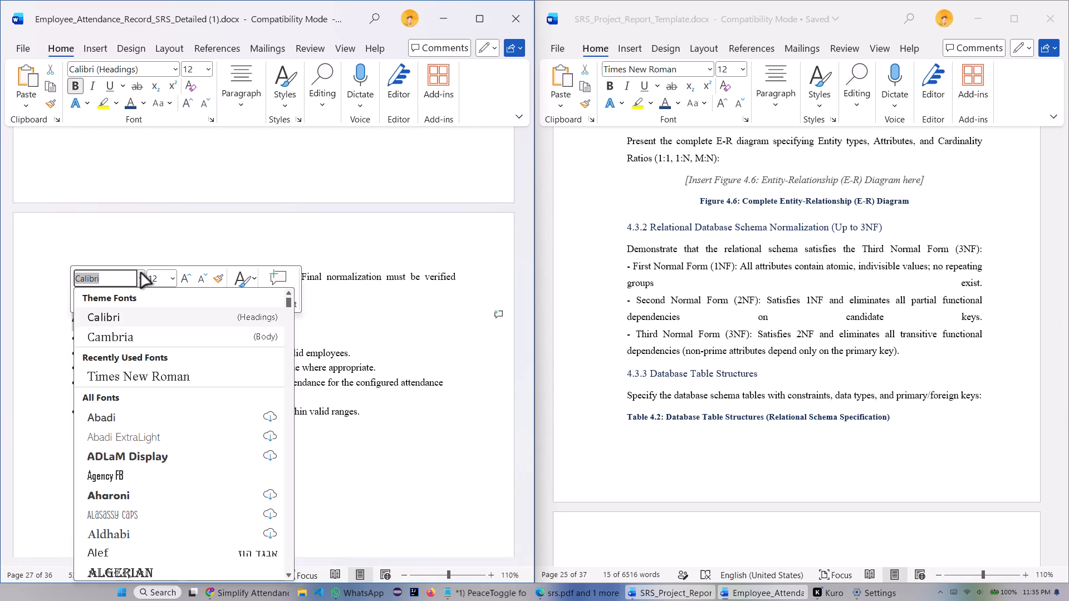
{"action": "left_click", "coordinate": [130, 374]}
{"action": "left_click", "coordinate": [457, 433]}
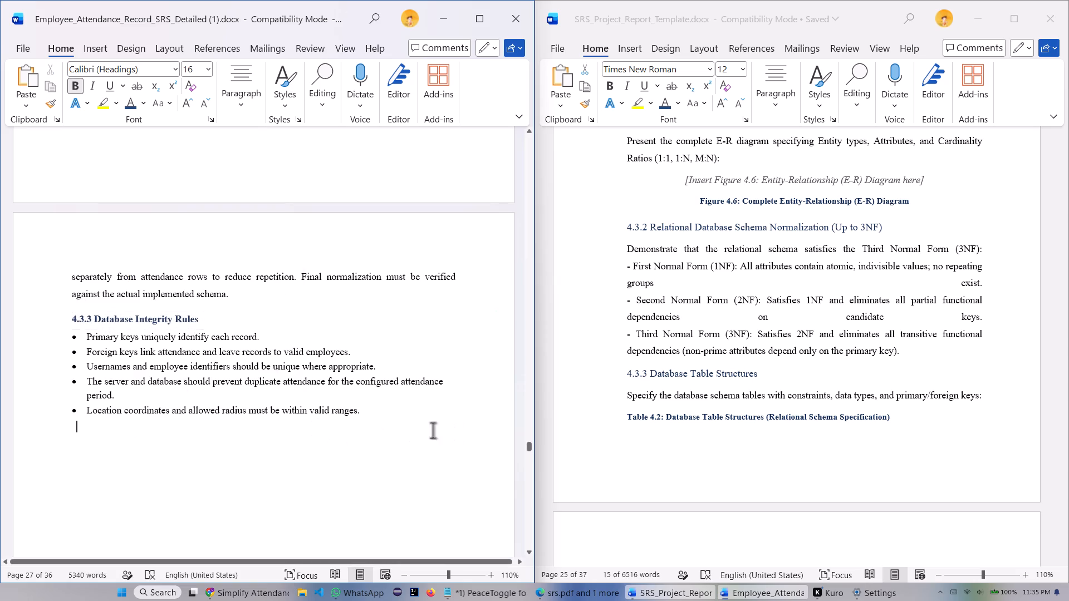
Examine the start of Chapter 5 and sections 4.3.2 and 4.3.3 of the report against the template's database table structures section.
{"action": "scroll", "coordinate": [247, 309], "scroll_direction": "down", "scroll_amount": 7}
{"action": "scroll", "coordinate": [262, 305], "scroll_direction": "down", "scroll_amount": 19}
{"action": "scroll", "coordinate": [274, 316], "scroll_direction": "down", "scroll_amount": 4}
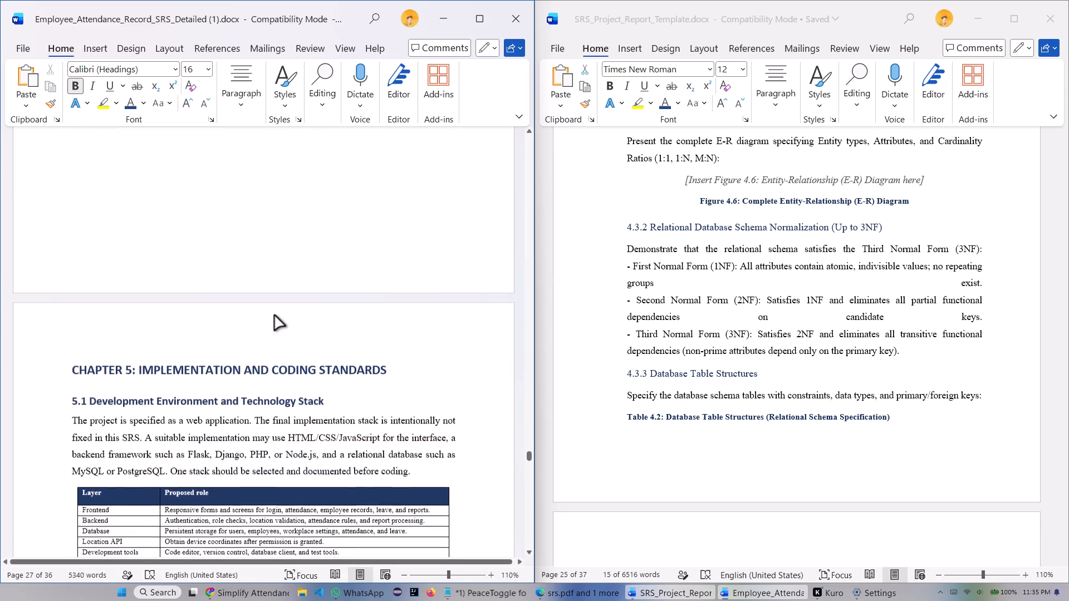
{"action": "scroll", "coordinate": [813, 342], "scroll_direction": "down", "scroll_amount": 5}
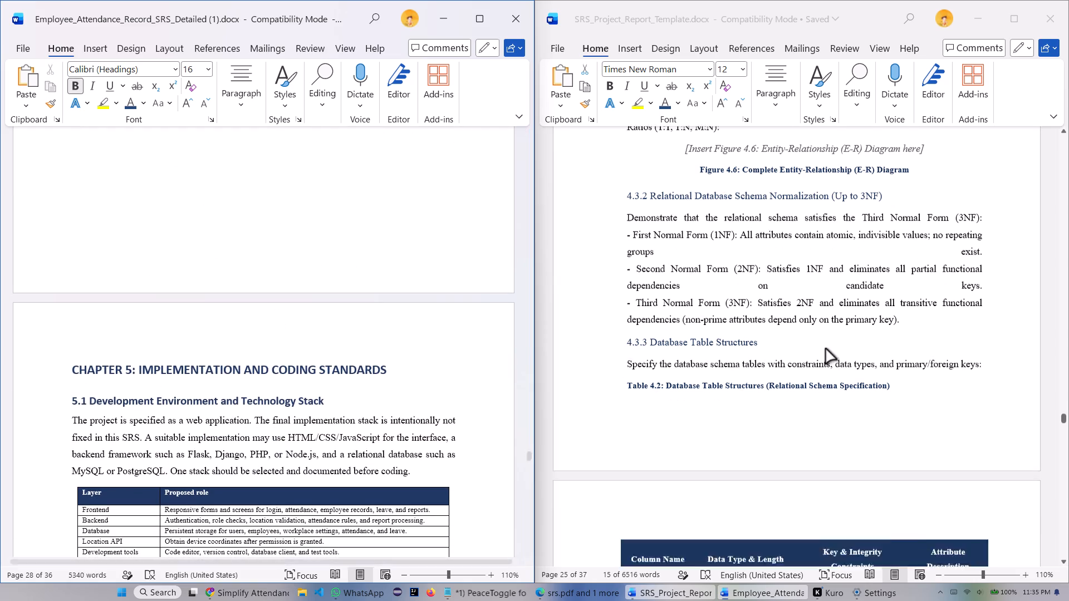
{"action": "scroll", "coordinate": [826, 349], "scroll_direction": "down", "scroll_amount": 11}
{"action": "scroll", "coordinate": [735, 351], "scroll_direction": "up", "scroll_amount": 13}
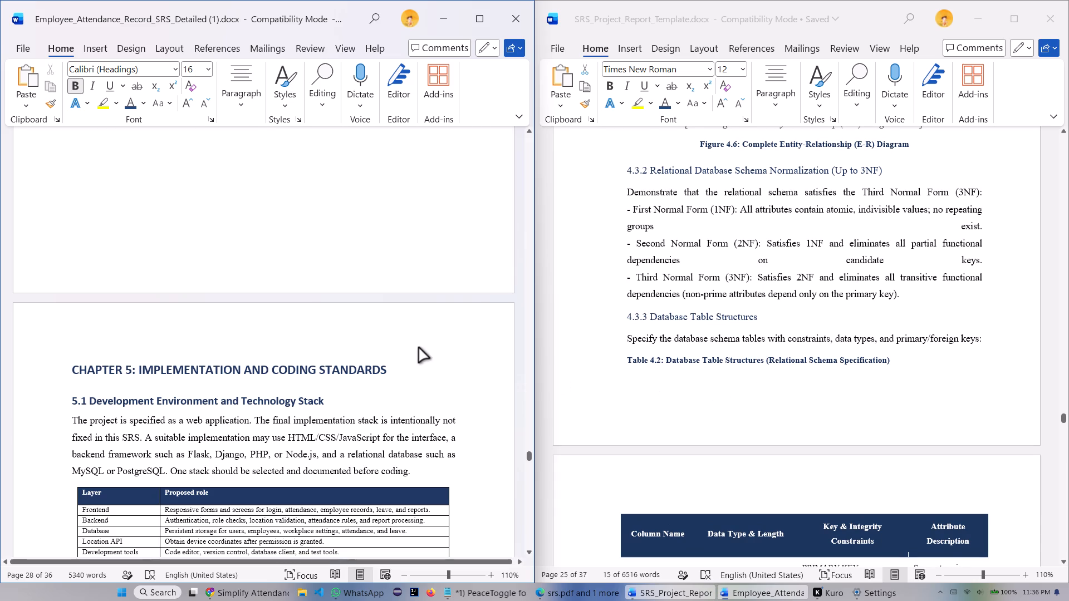
{"action": "scroll", "coordinate": [418, 347], "scroll_direction": "up", "scroll_amount": 7}
{"action": "scroll", "coordinate": [352, 334], "scroll_direction": "up", "scroll_amount": 20}
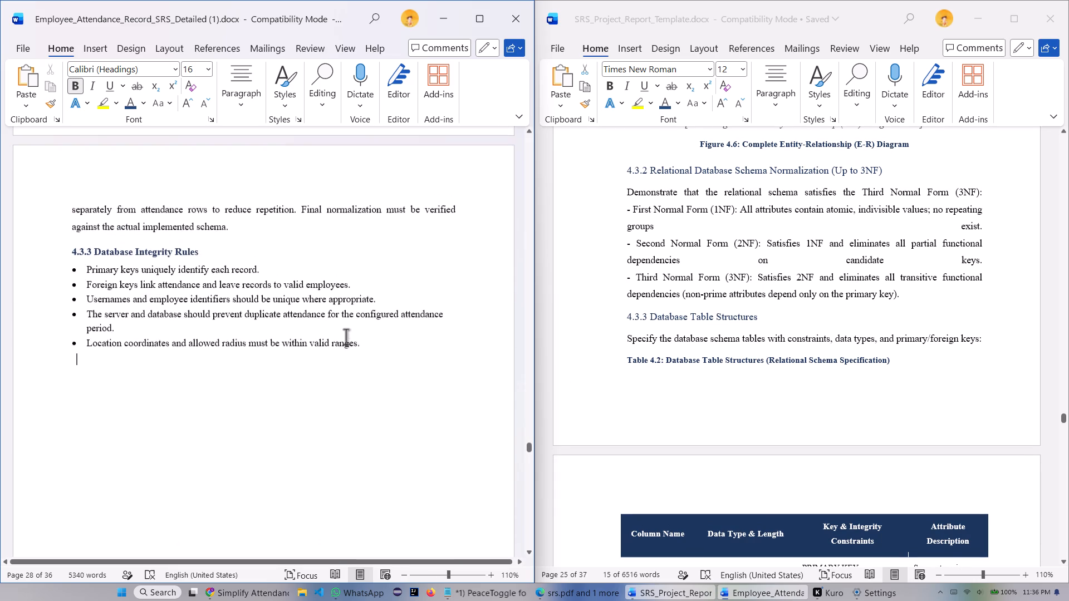
{"action": "scroll", "coordinate": [346, 337], "scroll_direction": "up", "scroll_amount": 18}
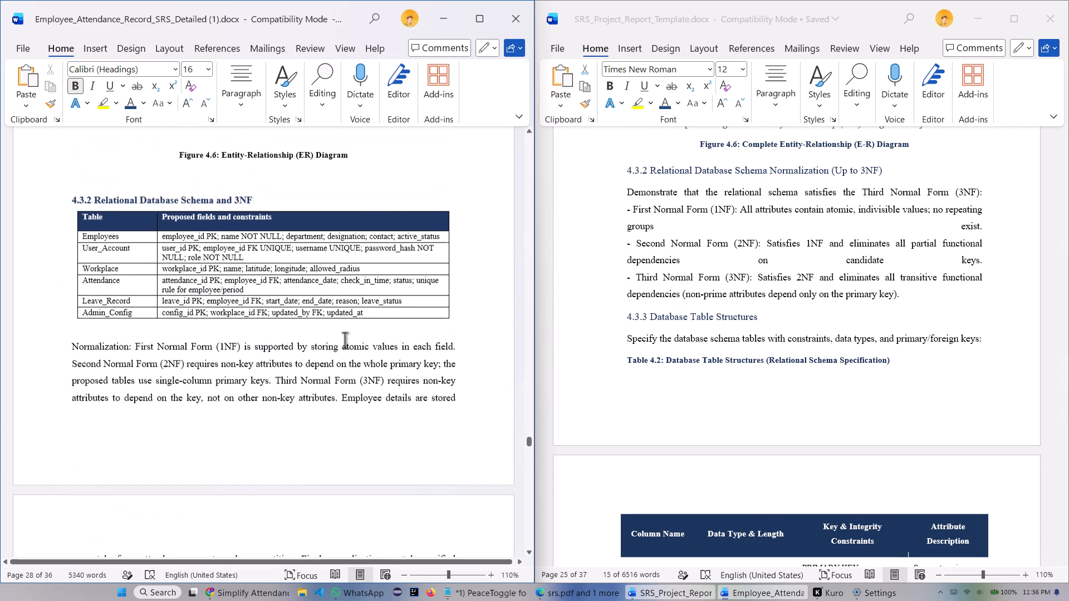
{"action": "scroll", "coordinate": [345, 340], "scroll_direction": "down", "scroll_amount": 14}
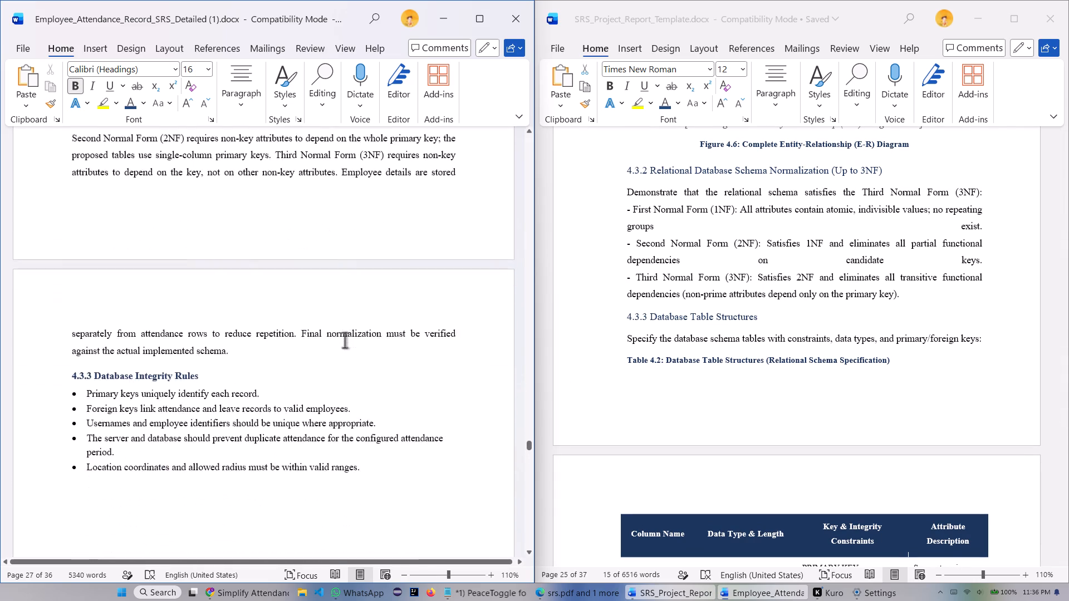
Remove the colon after CHAPTER 5 and move IMPLEMENTATION AND CODING STANDARDS onto its own line within the same heading.
{"action": "scroll", "coordinate": [345, 340], "scroll_direction": "down", "scroll_amount": 4}
{"action": "scroll", "coordinate": [411, 354], "scroll_direction": "down", "scroll_amount": 7}
{"action": "scroll", "coordinate": [365, 357], "scroll_direction": "down", "scroll_amount": 5}
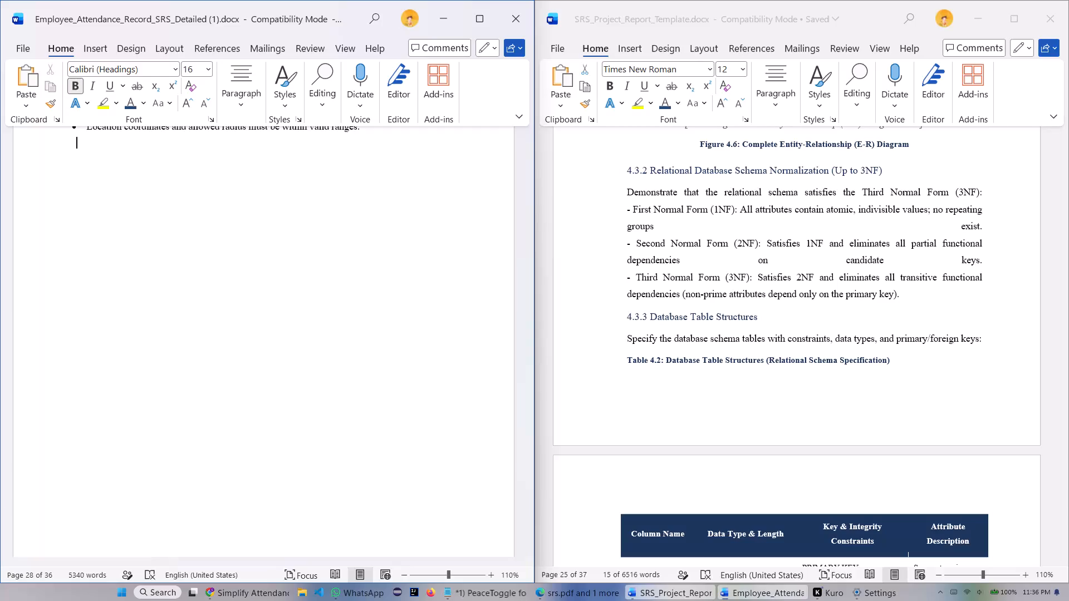
{"action": "scroll", "coordinate": [339, 347], "scroll_direction": "down", "scroll_amount": 8}
{"action": "scroll", "coordinate": [202, 316], "scroll_direction": "down", "scroll_amount": 7}
{"action": "scroll", "coordinate": [325, 328], "scroll_direction": "down", "scroll_amount": 4}
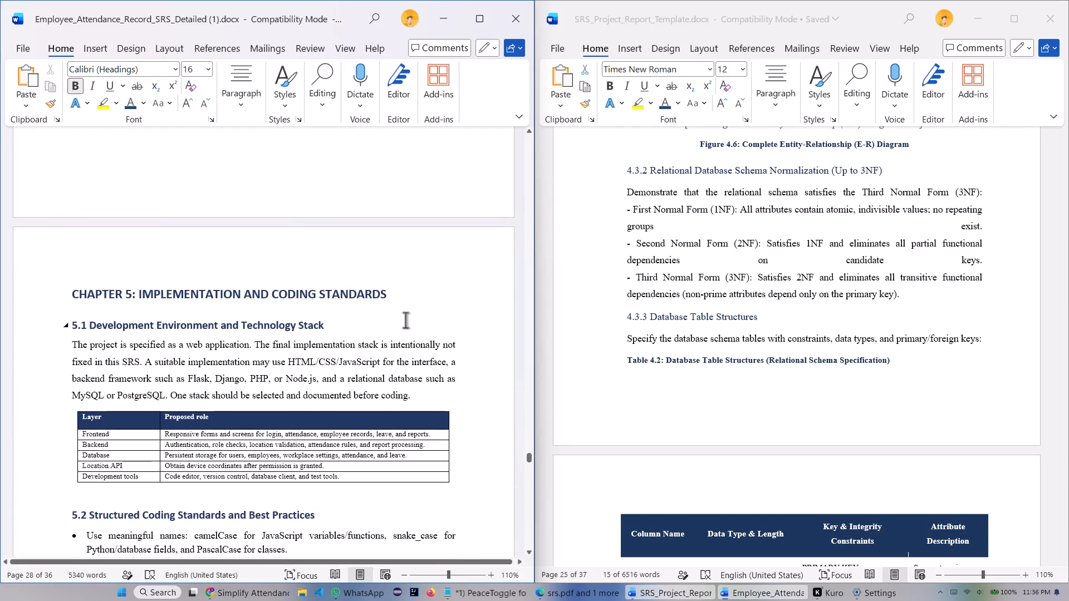
{"action": "scroll", "coordinate": [390, 262], "scroll_direction": "down", "scroll_amount": 4}
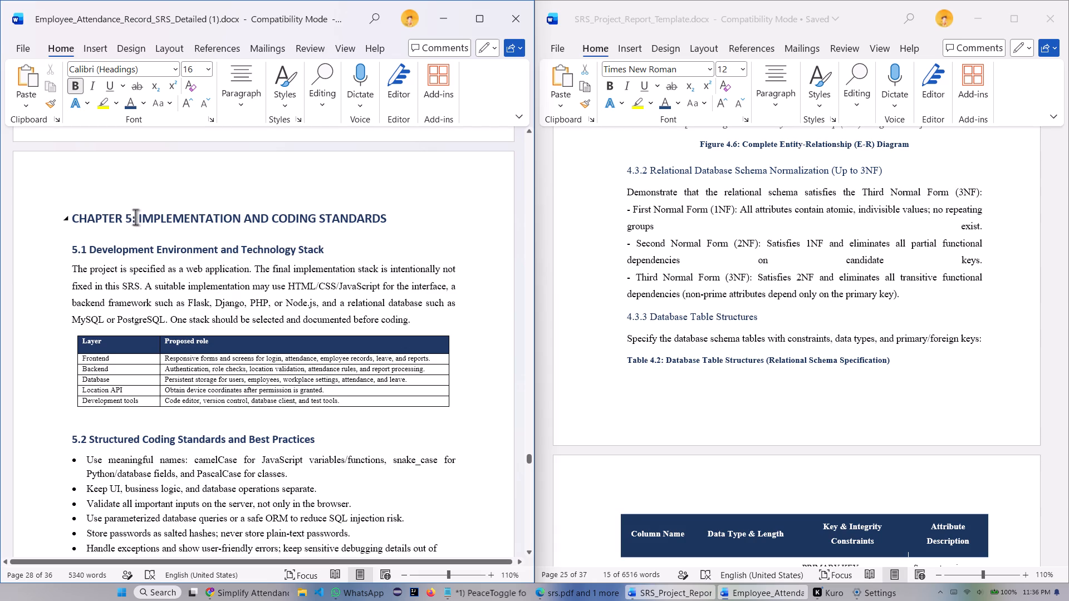
{"action": "left_click", "coordinate": [135, 218]}
{"action": "key", "text": "BackSpace"}
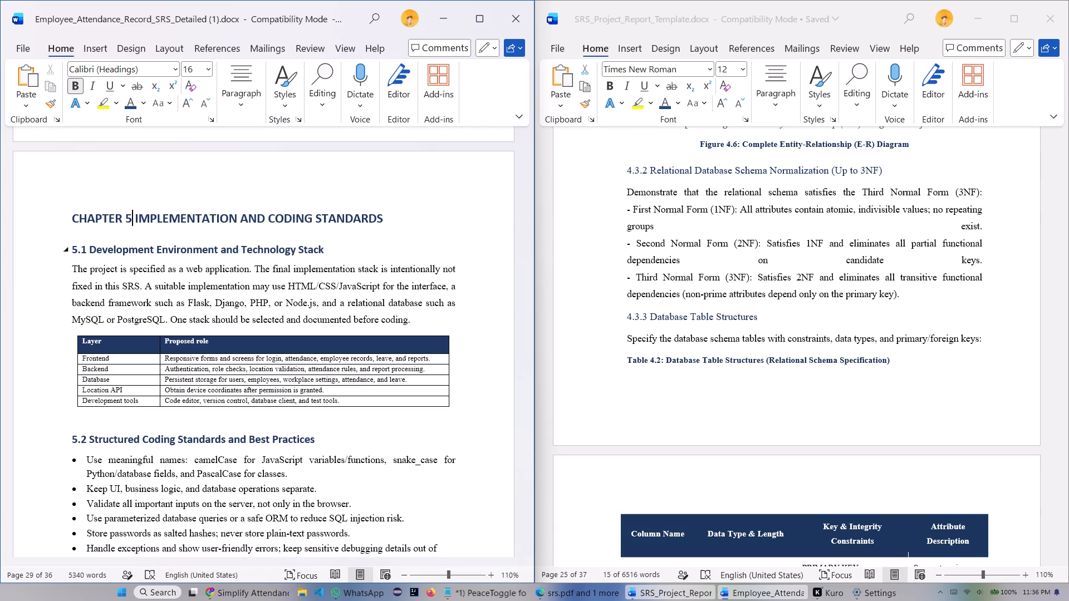
{"action": "key", "text": "shift+Return"}
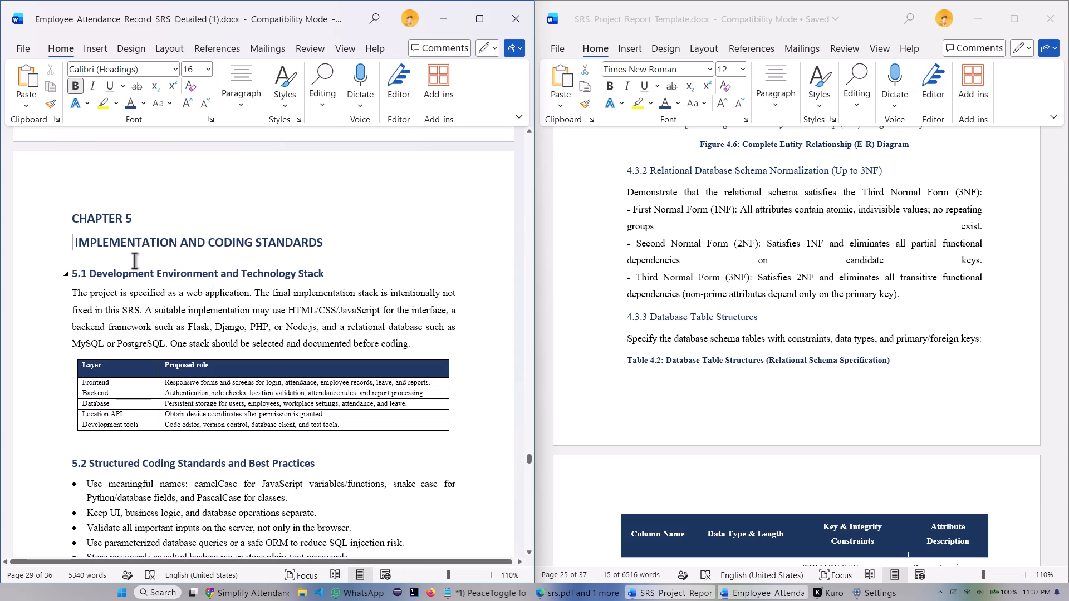
Set the two-line Chapter 5 heading in Times New Roman and centre it.
{"action": "left_click_drag", "start_coordinate": [73, 218], "coordinate": [253, 245]}
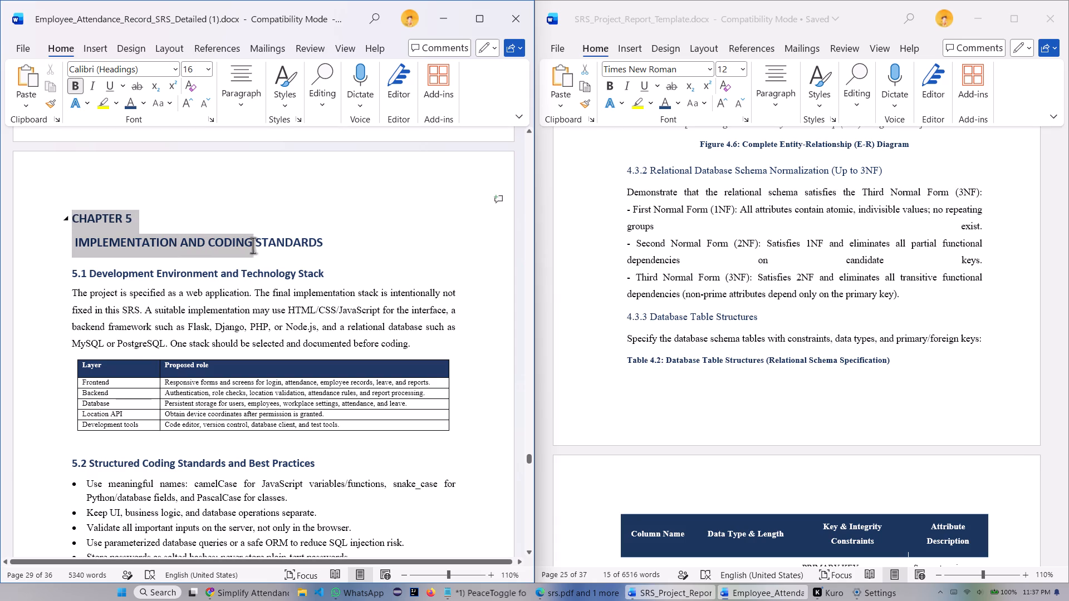
{"action": "left_click_drag", "start_coordinate": [253, 245], "coordinate": [310, 244]}
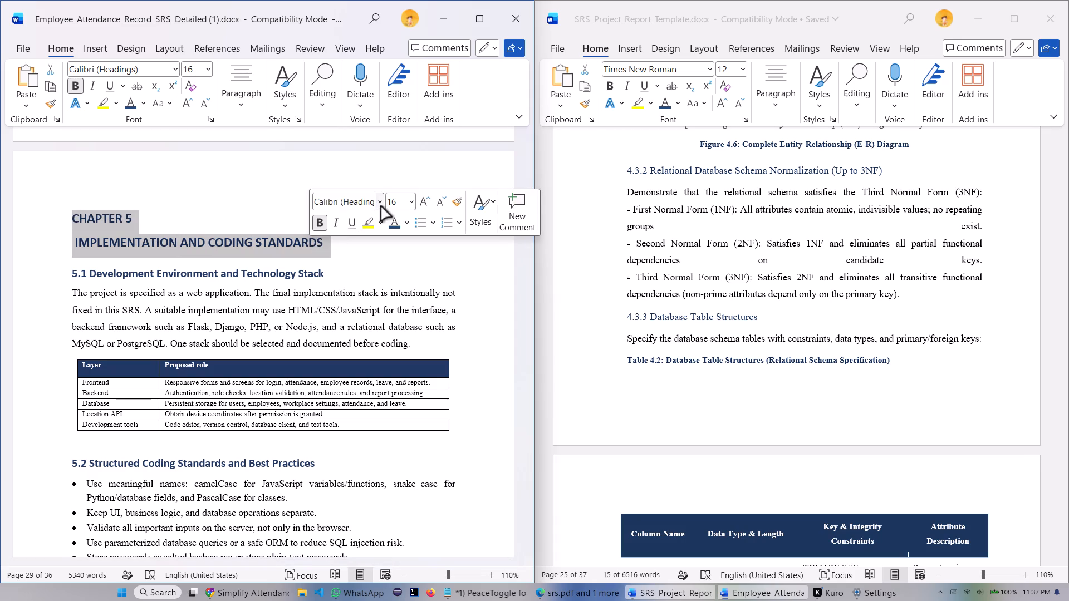
{"action": "left_click", "coordinate": [381, 206]}
{"action": "left_click", "coordinate": [415, 293]}
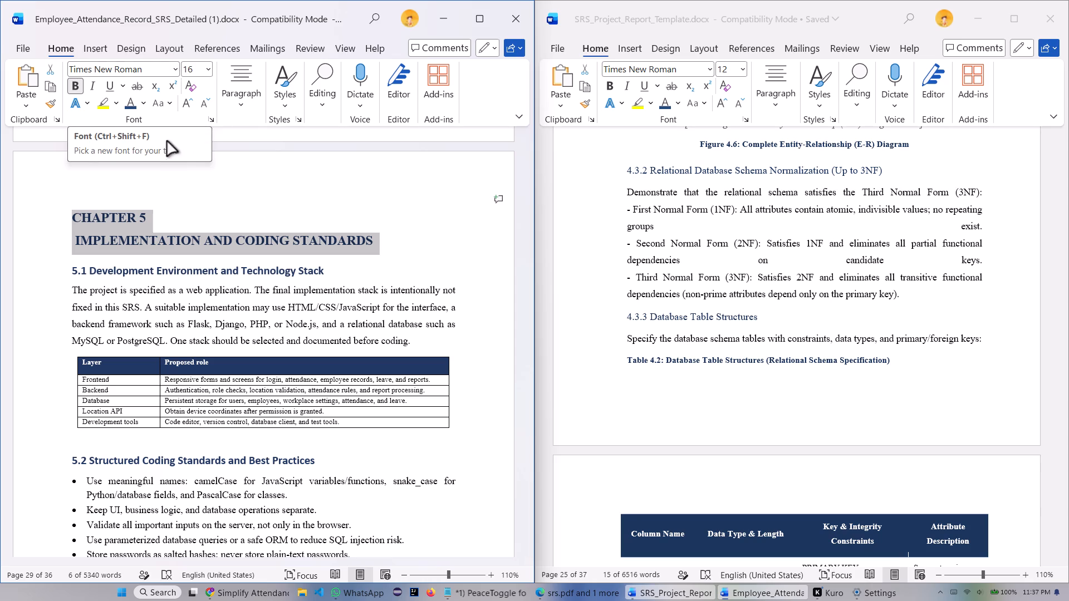
{"action": "left_click", "coordinate": [236, 80]}
{"action": "left_click", "coordinate": [250, 157]}
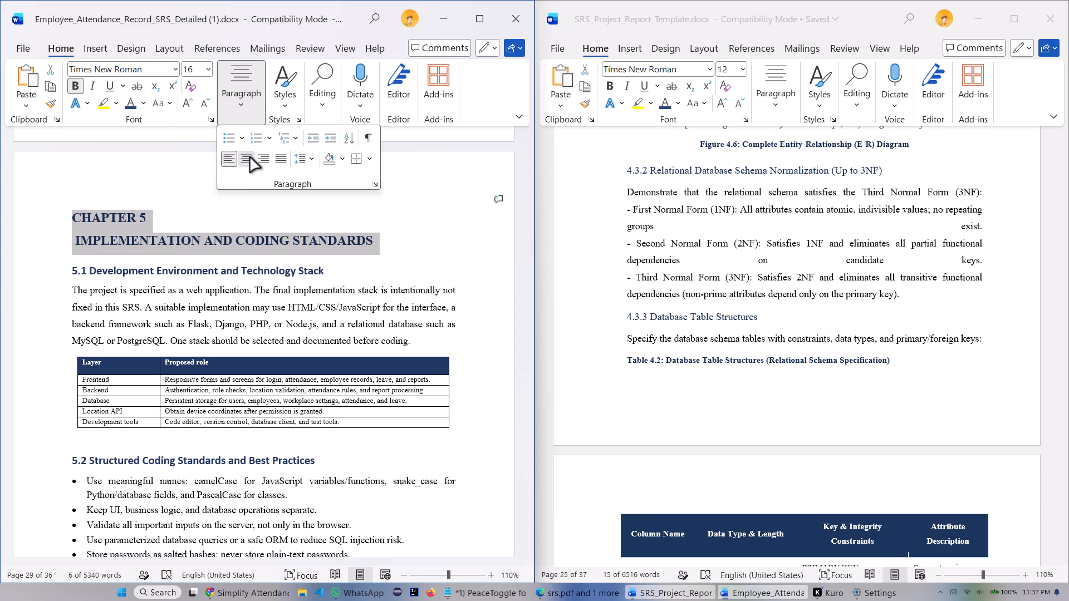
{"action": "left_click", "coordinate": [365, 209]}
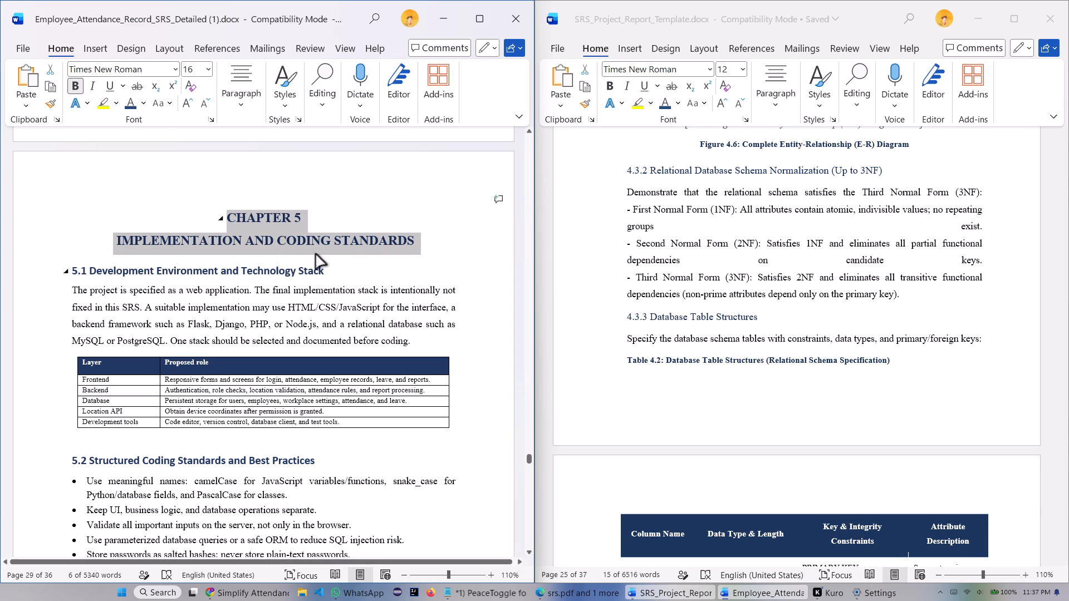
Insert a blank line between the Chapter 5 heading and the 5.1 heading.
{"action": "left_click", "coordinate": [435, 239]}
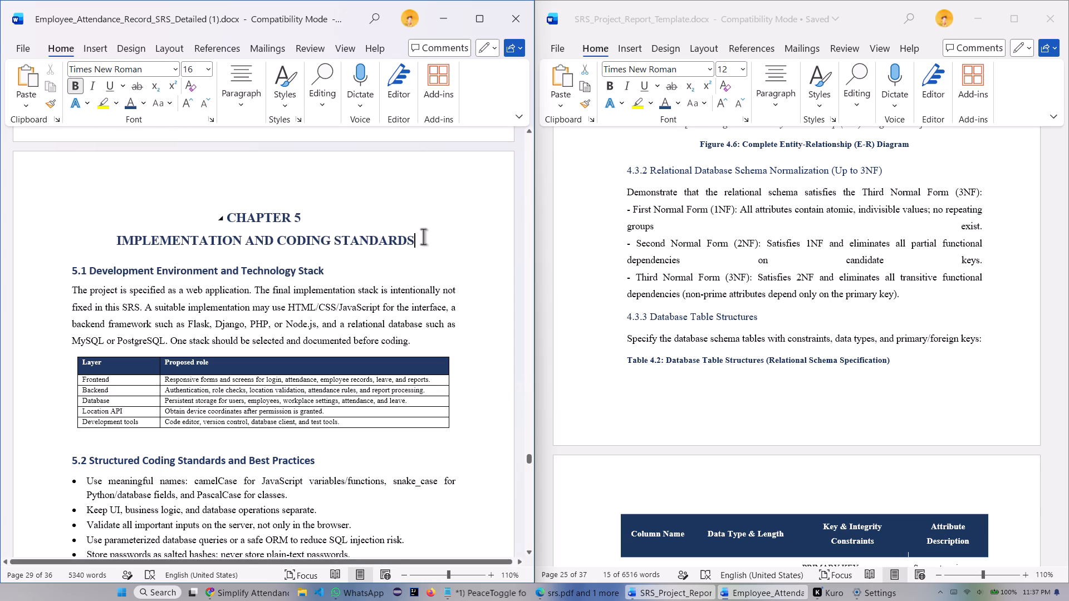
{"action": "key", "text": "Return"}
Examine the template's Chapter 5 title and 5.1 heading to compare them with the report's Chapter 5 opening.
{"action": "scroll", "coordinate": [193, 320], "scroll_direction": "down", "scroll_amount": 4}
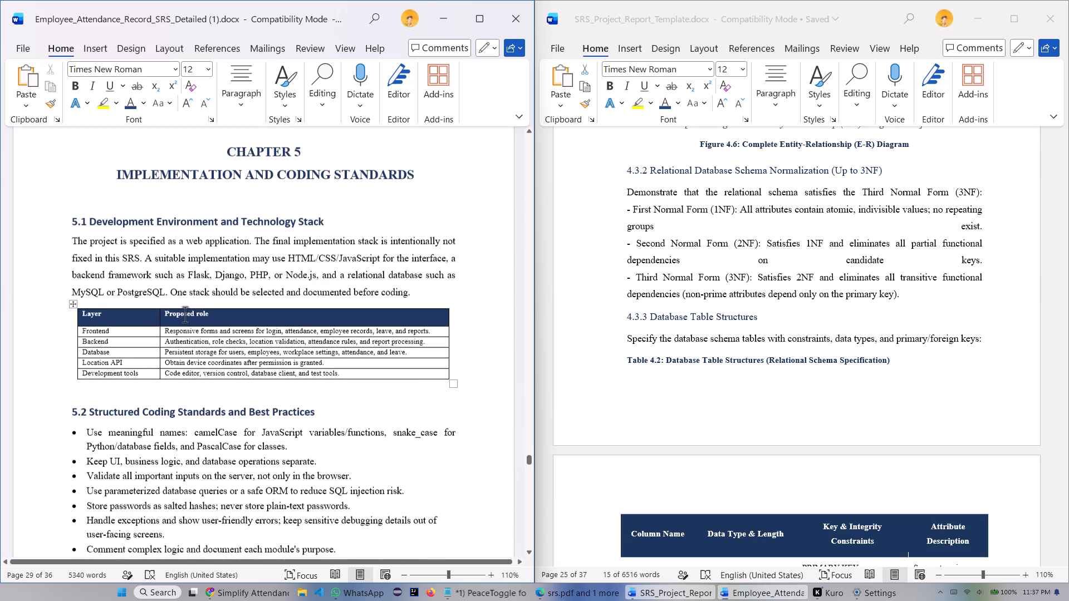
{"action": "scroll", "coordinate": [725, 202], "scroll_direction": "up", "scroll_amount": 3}
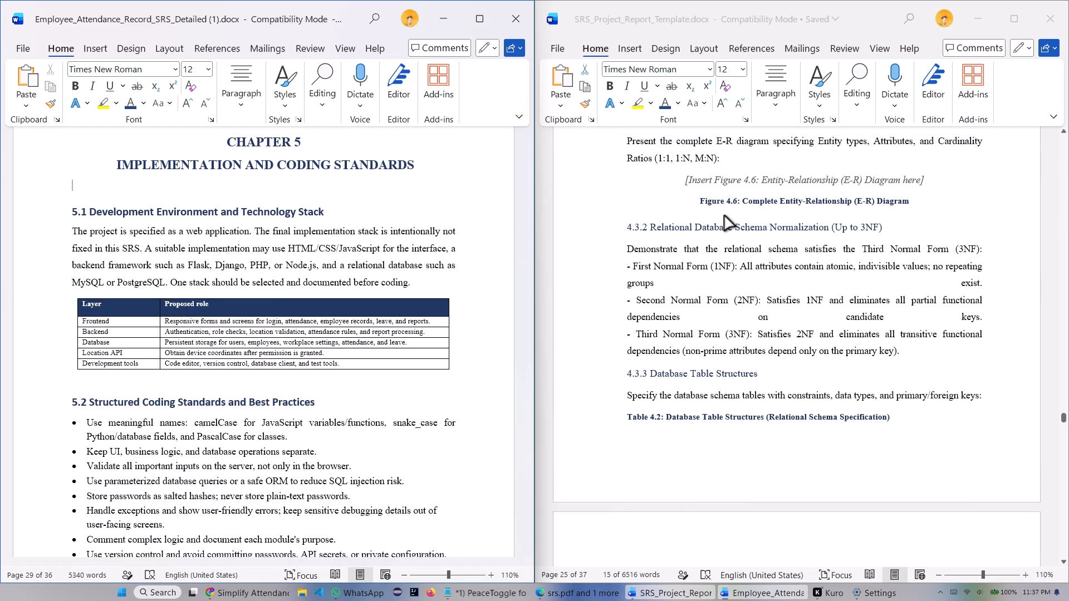
{"action": "scroll", "coordinate": [721, 226], "scroll_direction": "down", "scroll_amount": 19}
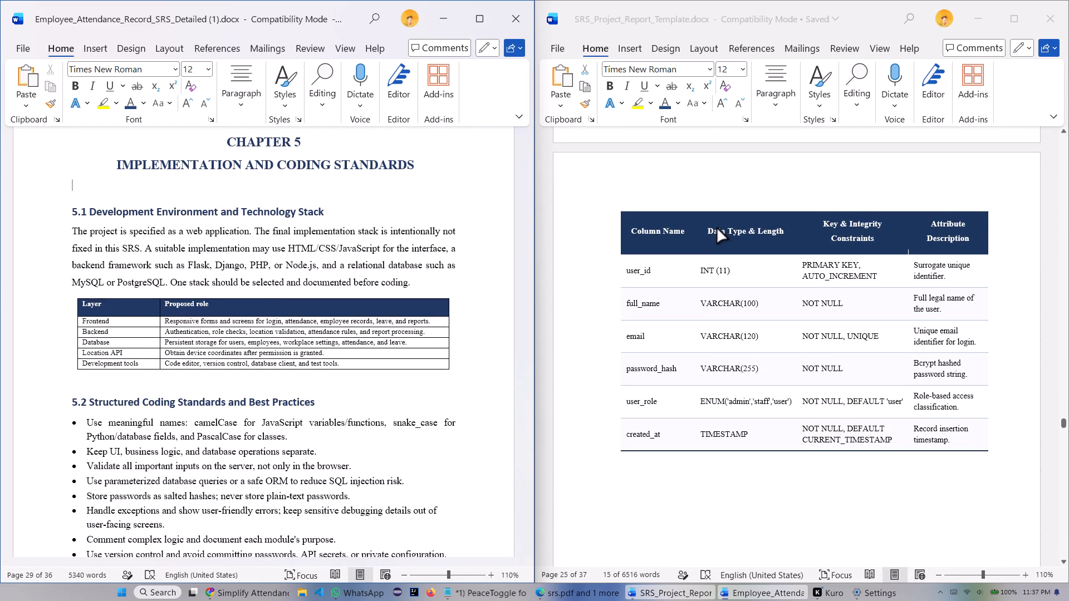
{"action": "scroll", "coordinate": [710, 238], "scroll_direction": "down", "scroll_amount": 20}
{"action": "scroll", "coordinate": [703, 241], "scroll_direction": "down", "scroll_amount": 10}
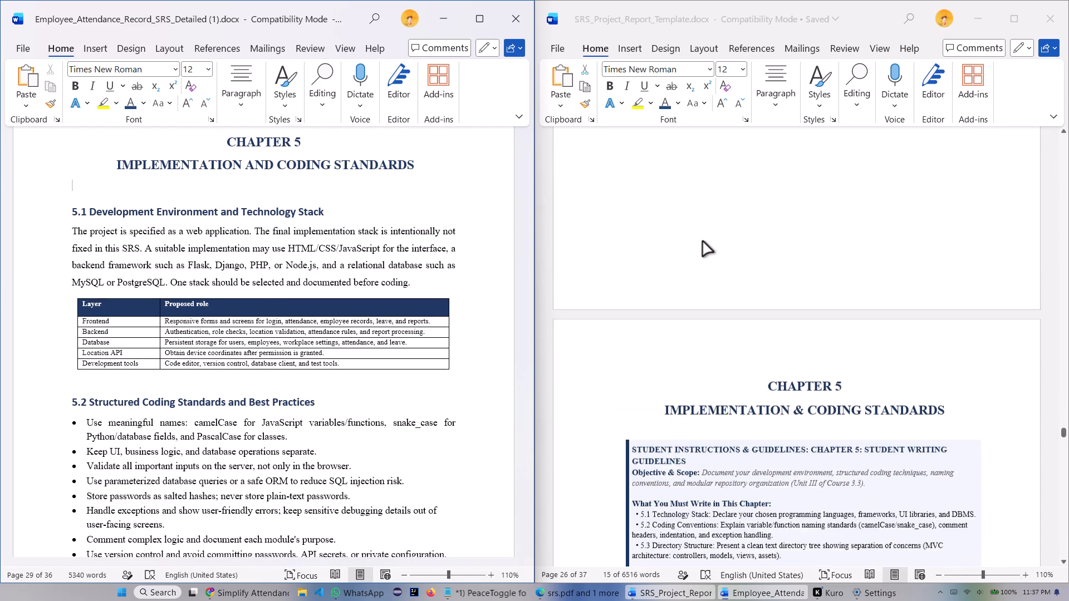
{"action": "scroll", "coordinate": [703, 242], "scroll_direction": "down", "scroll_amount": 6}
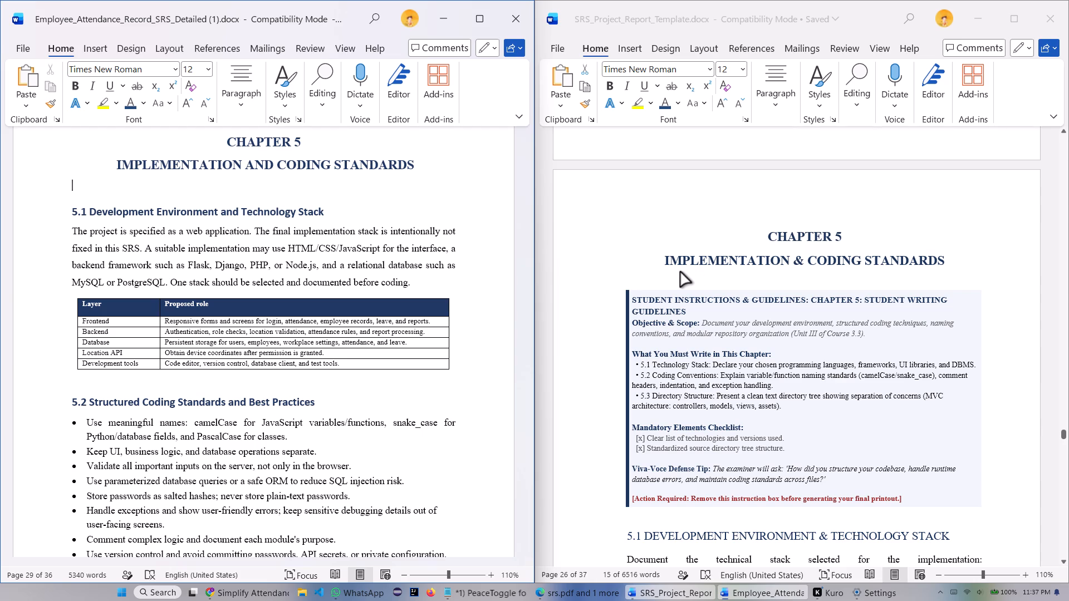
{"action": "scroll", "coordinate": [590, 280], "scroll_direction": "down", "scroll_amount": 7}
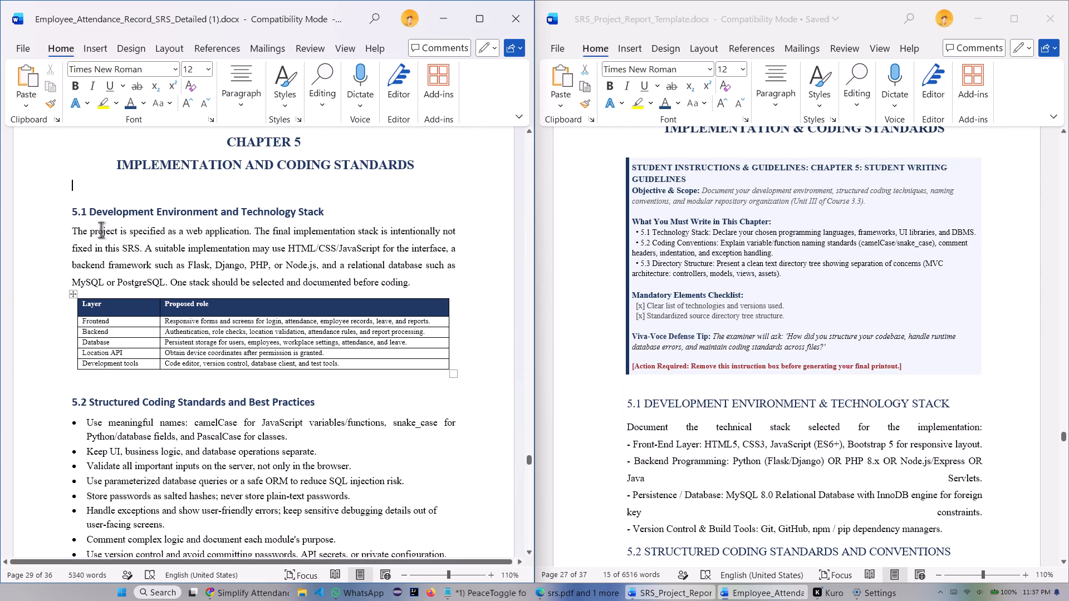
Change the 5.1 Development Environment and Technology Stack heading to Times New Roman and all capitals.
{"action": "left_click_drag", "start_coordinate": [71, 215], "coordinate": [313, 209]}
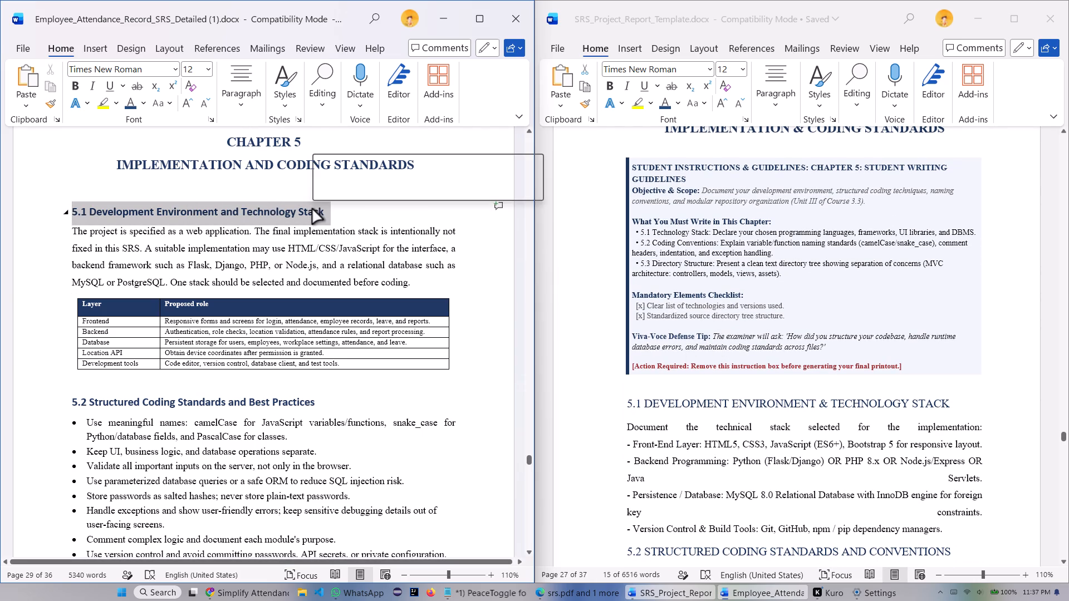
{"action": "left_click", "coordinate": [384, 170]}
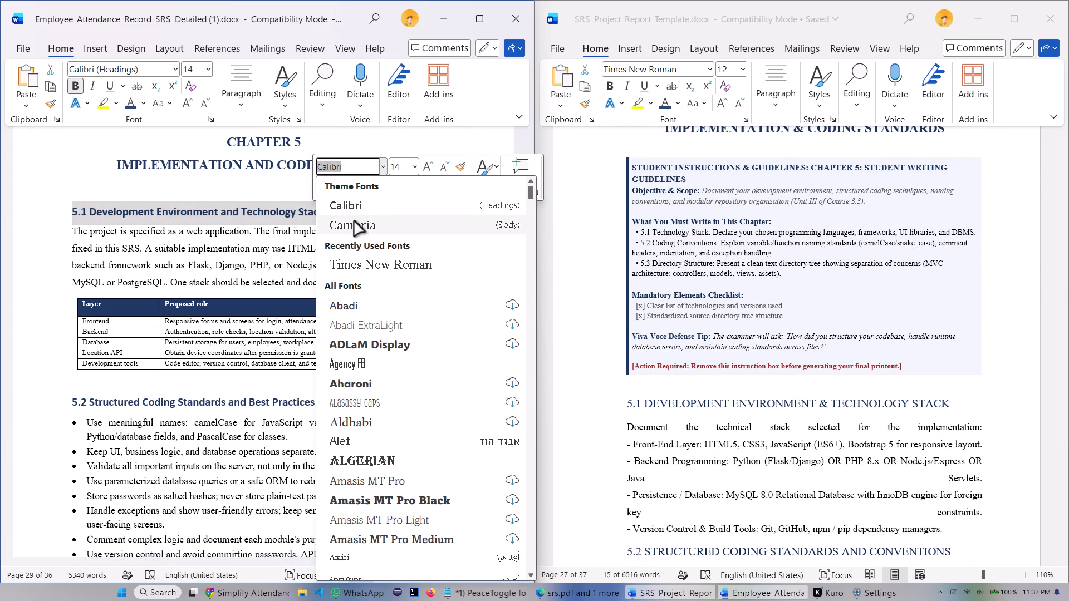
{"action": "left_click", "coordinate": [349, 262]}
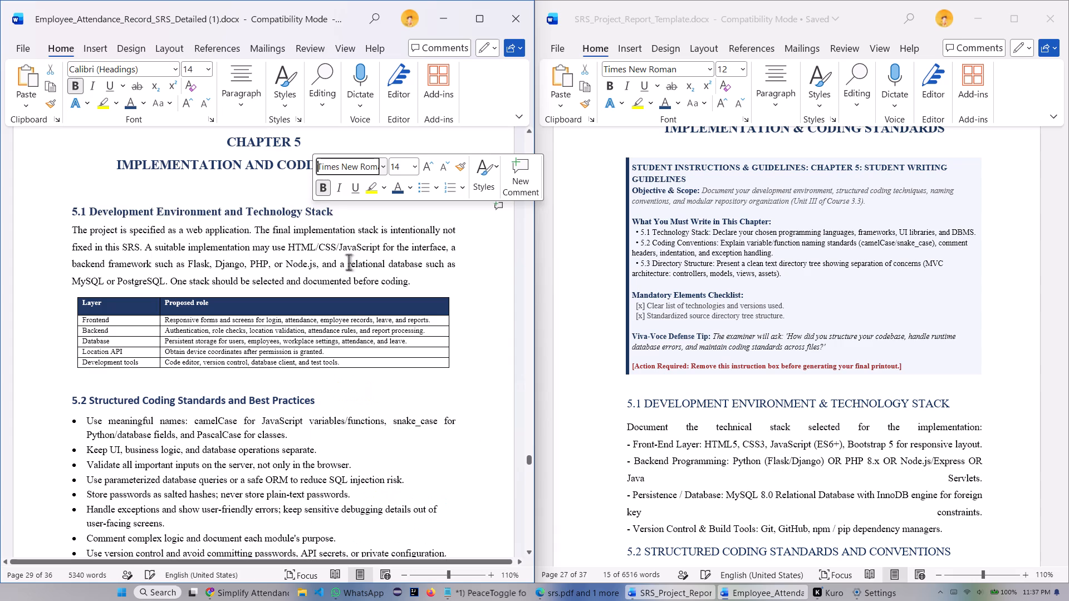
{"action": "key", "text": "shift+F3"}
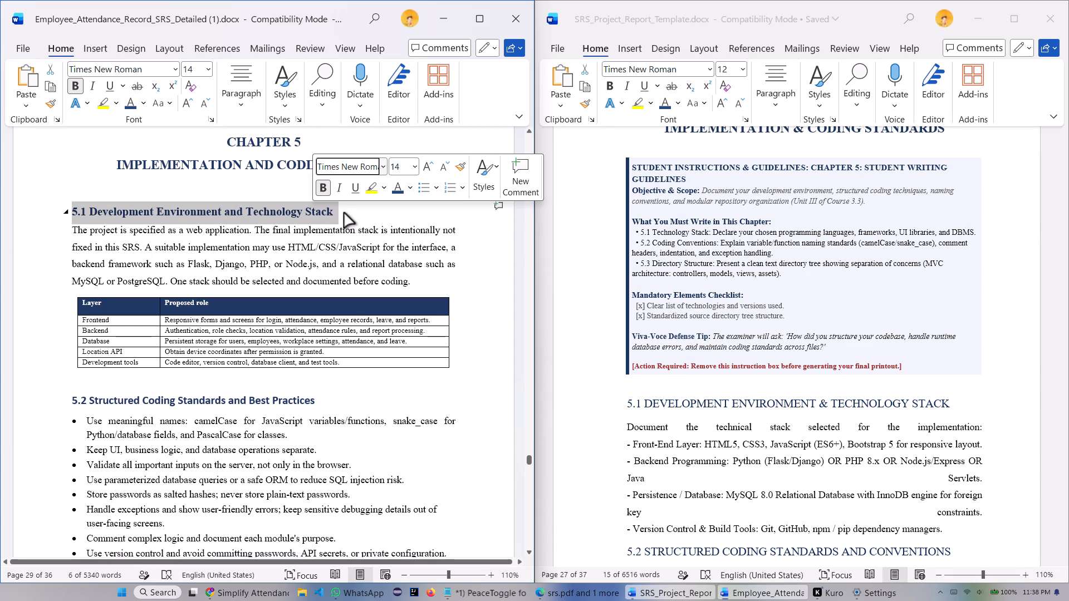
{"action": "left_click", "coordinate": [344, 213]}
{"action": "left_click_drag", "start_coordinate": [348, 208], "coordinate": [77, 205]}
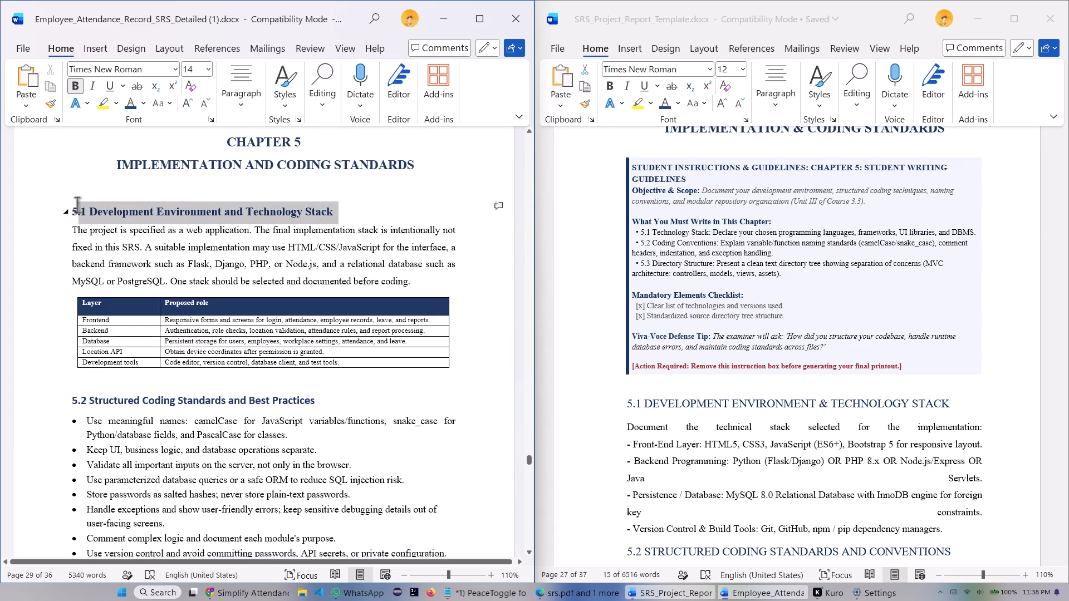
{"action": "left_click_drag", "start_coordinate": [77, 205], "coordinate": [71, 205]}
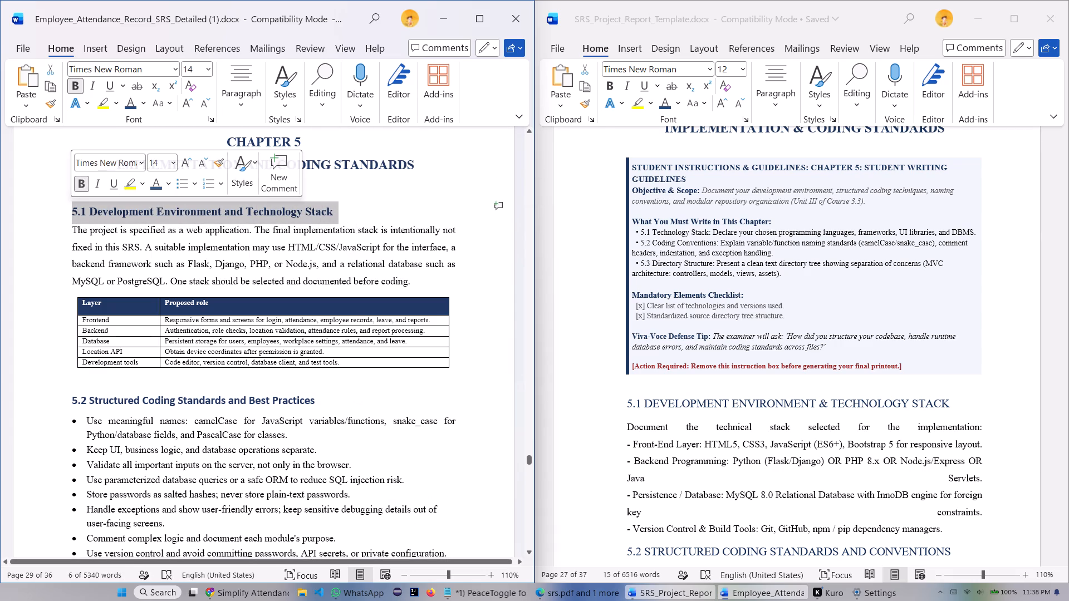
{"action": "key", "text": "shift+F3"}
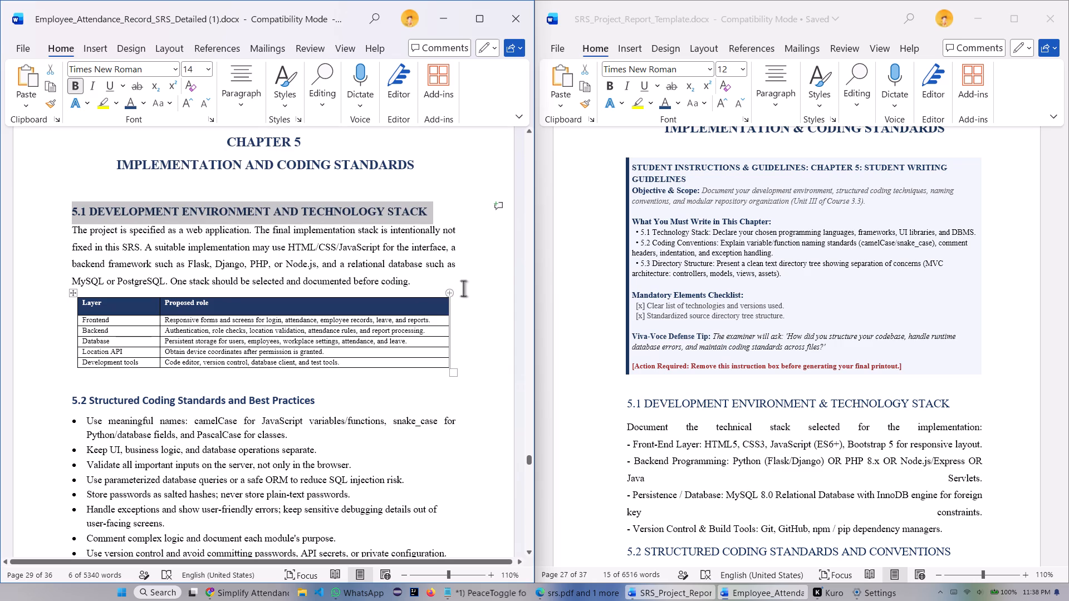
{"action": "left_click", "coordinate": [483, 297]}
Set the font size of all text in the 5.1 Layer and Proposed role table to 10.
{"action": "scroll", "coordinate": [244, 295], "scroll_direction": "down", "scroll_amount": 3}
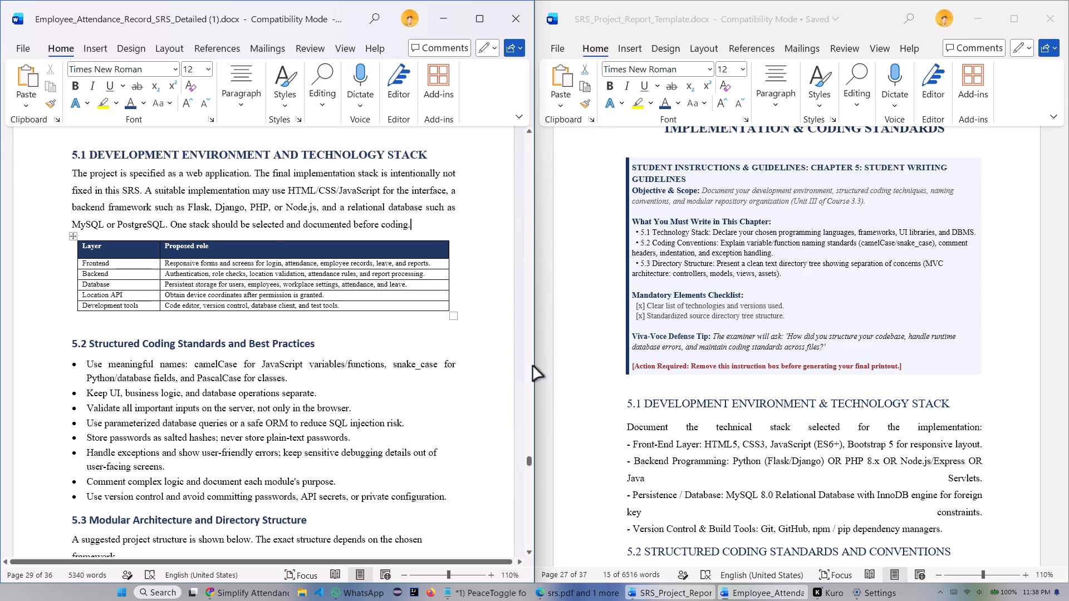
{"action": "scroll", "coordinate": [664, 387], "scroll_direction": "down", "scroll_amount": 4}
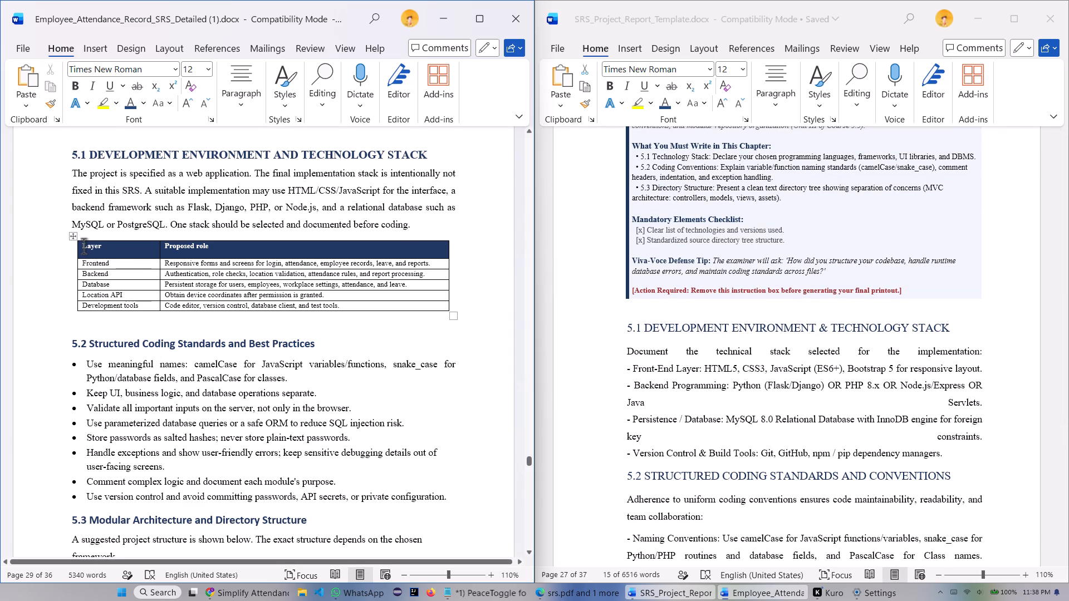
{"action": "left_click_drag", "start_coordinate": [84, 246], "coordinate": [333, 302]}
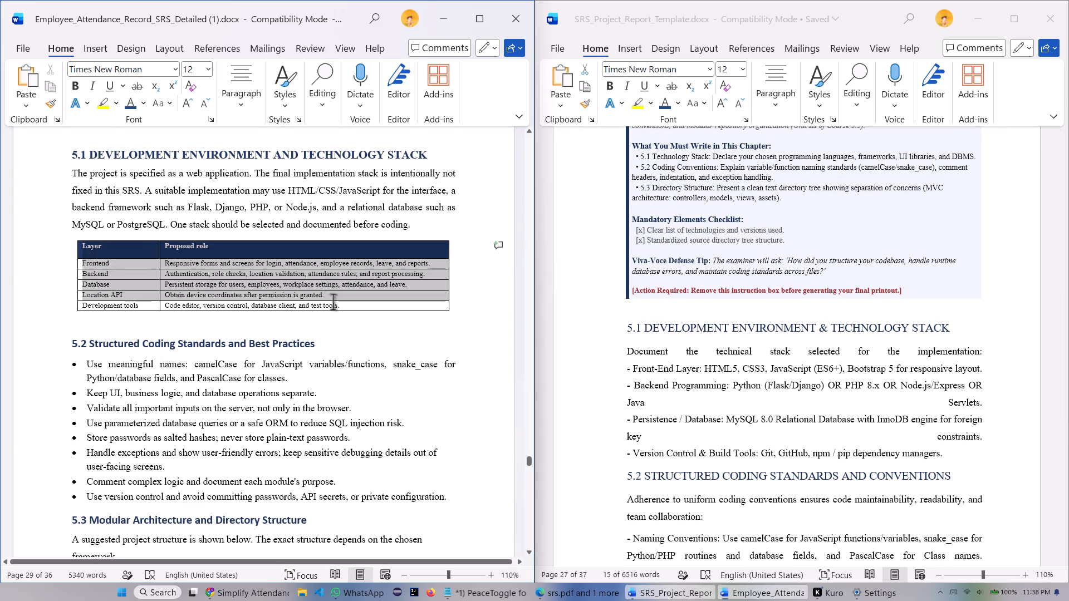
{"action": "left_click_drag", "start_coordinate": [333, 302], "coordinate": [340, 304]}
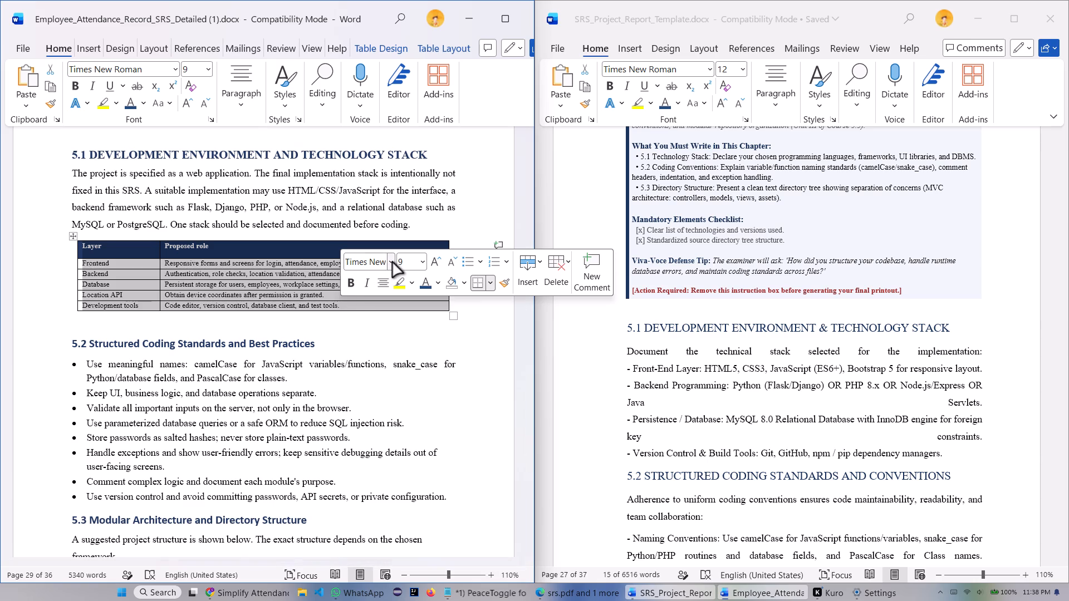
{"action": "left_click", "coordinate": [421, 261]}
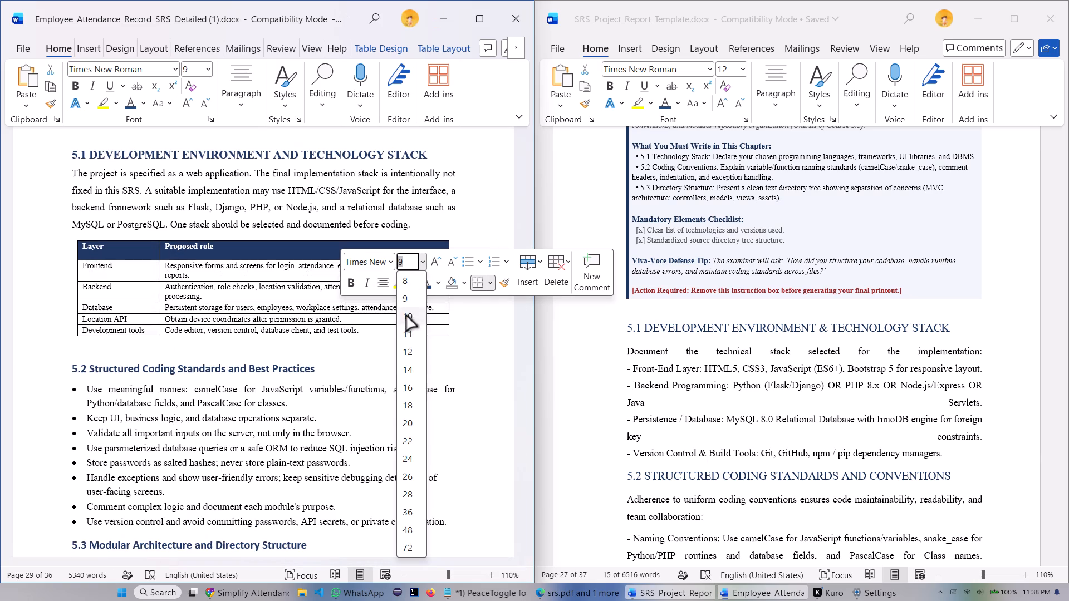
{"action": "left_click", "coordinate": [406, 316]}
{"action": "left_click", "coordinate": [449, 375]}
Change the font of the 5.2 Structured Coding Standards and Best Practices heading to Times New Roman.
{"action": "scroll", "coordinate": [235, 326], "scroll_direction": "down", "scroll_amount": 4}
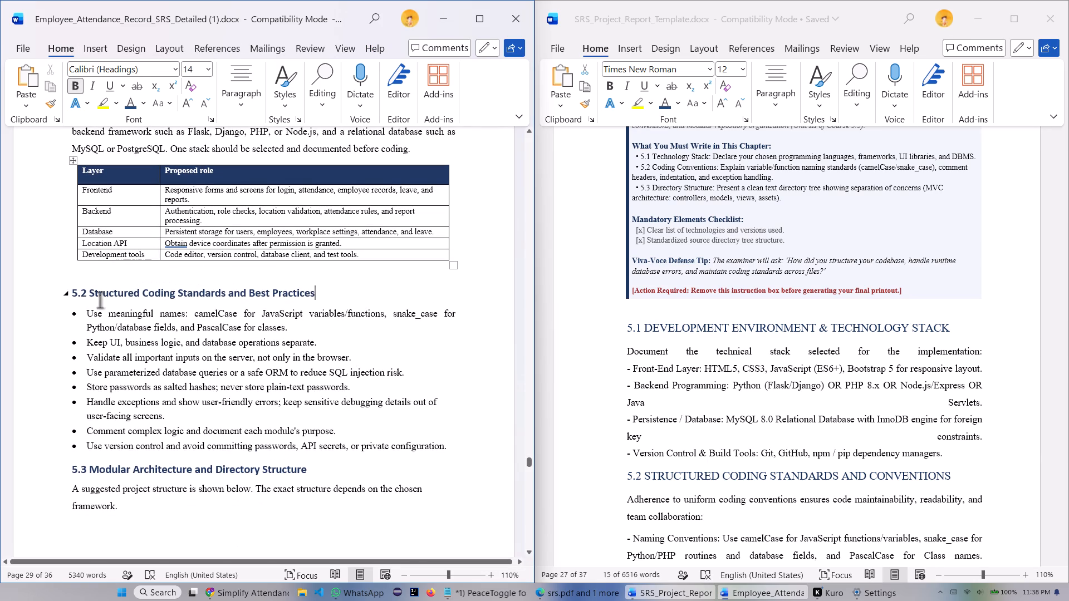
{"action": "scroll", "coordinate": [724, 375], "scroll_direction": "down", "scroll_amount": 7}
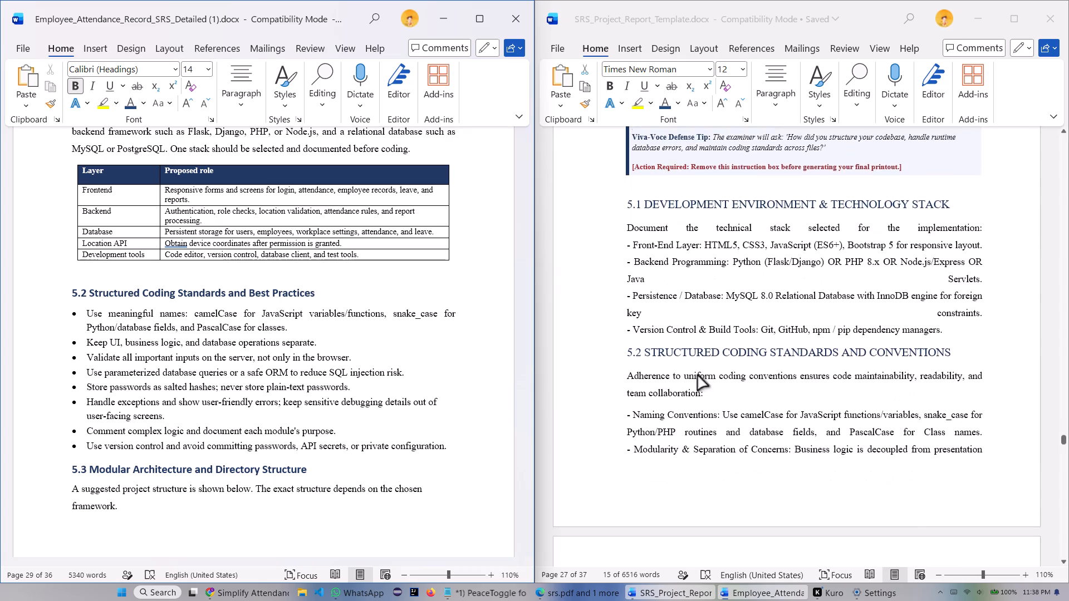
{"action": "left_click_drag", "start_coordinate": [71, 293], "coordinate": [197, 291]}
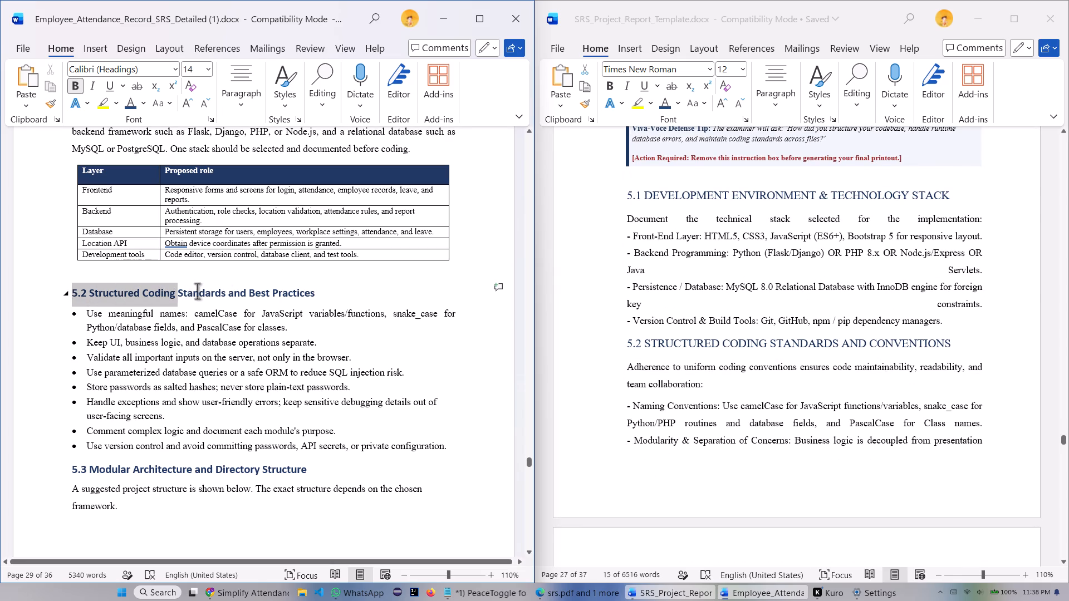
{"action": "left_click_drag", "start_coordinate": [197, 291], "coordinate": [305, 285]}
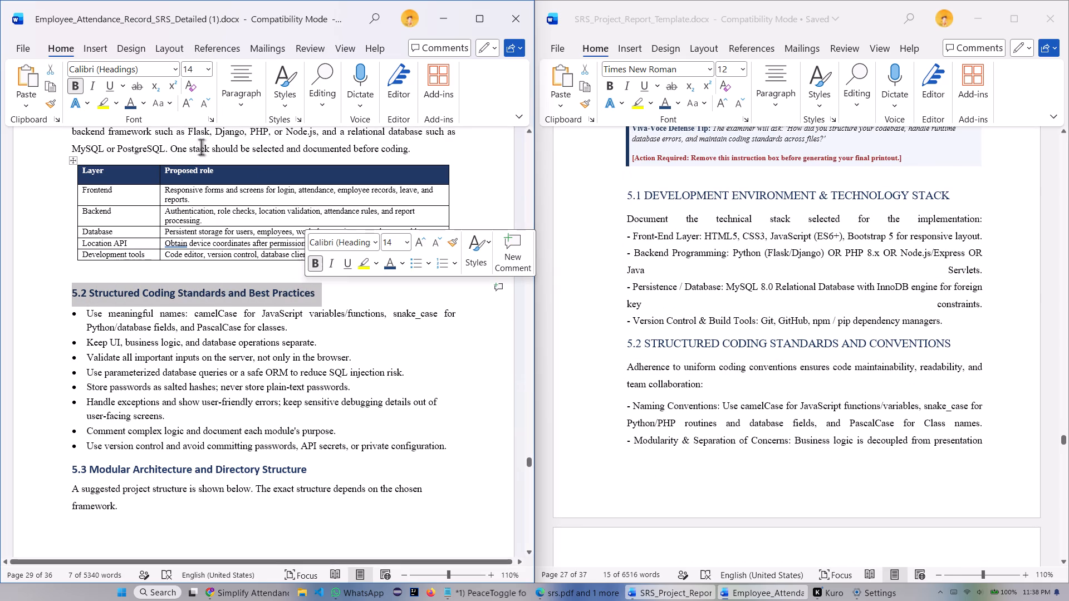
{"action": "left_click", "coordinate": [375, 242]}
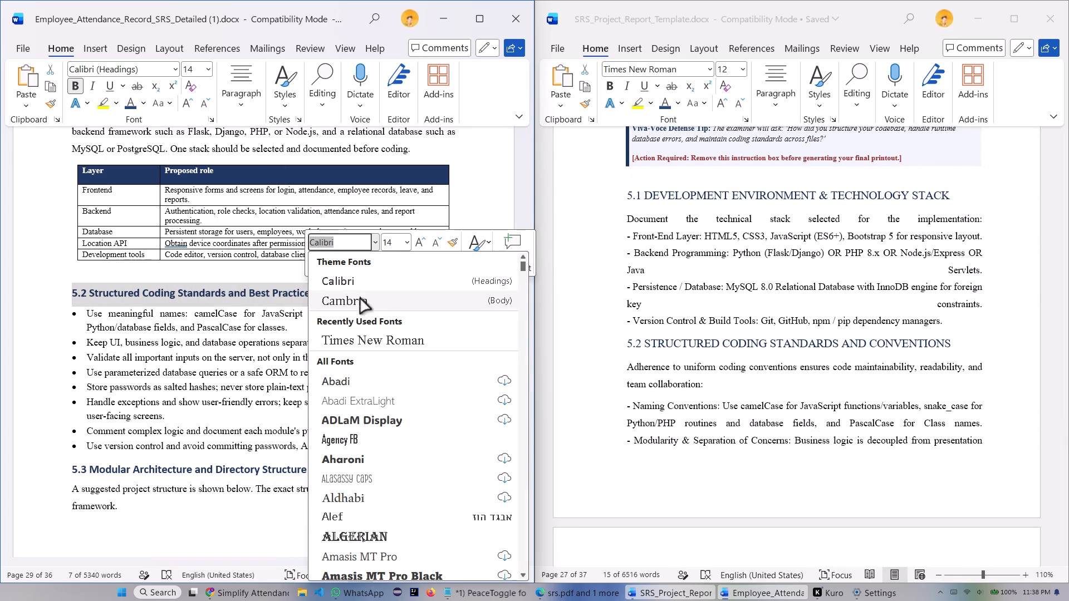
{"action": "left_click", "coordinate": [357, 337]}
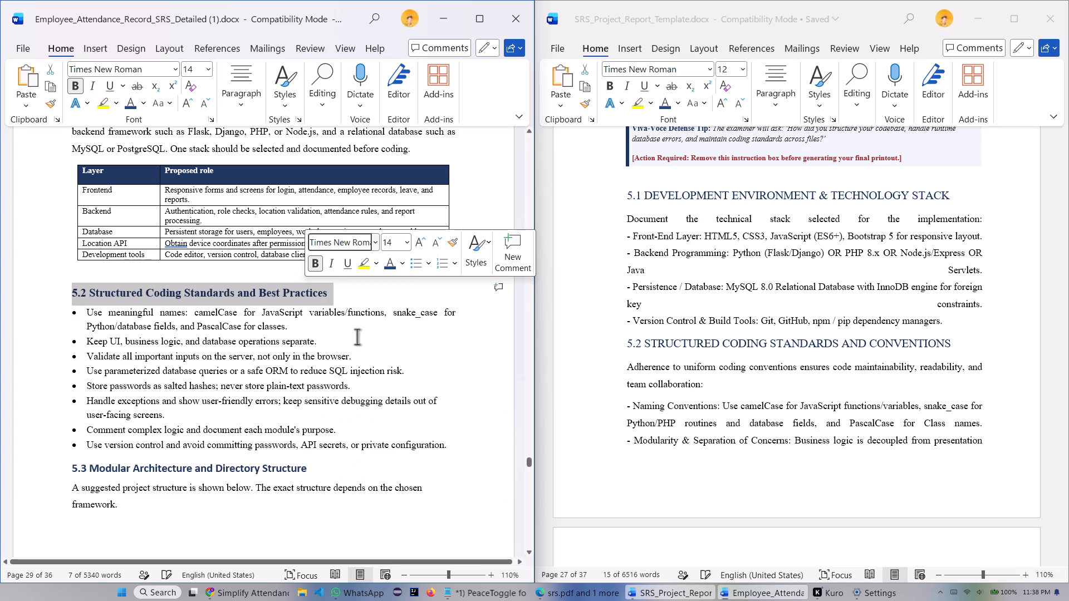
Change the 5.2 Structured Coding Standards and Best Practices heading to all capitals.
{"action": "key", "text": "shift+F3"}
{"action": "left_click", "coordinate": [381, 299]}
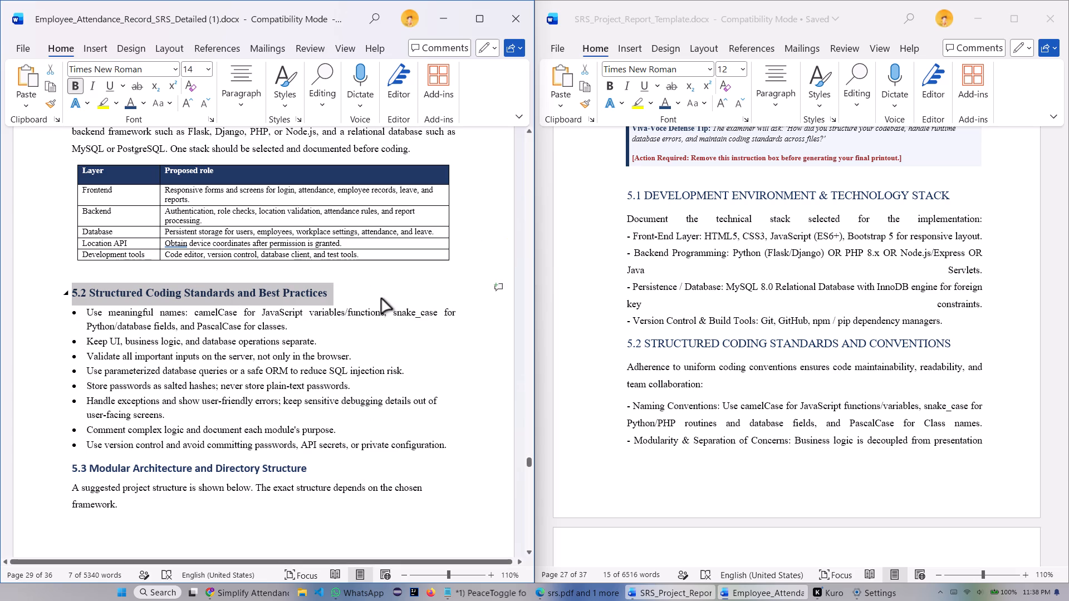
{"action": "left_click_drag", "start_coordinate": [332, 289], "coordinate": [86, 297]}
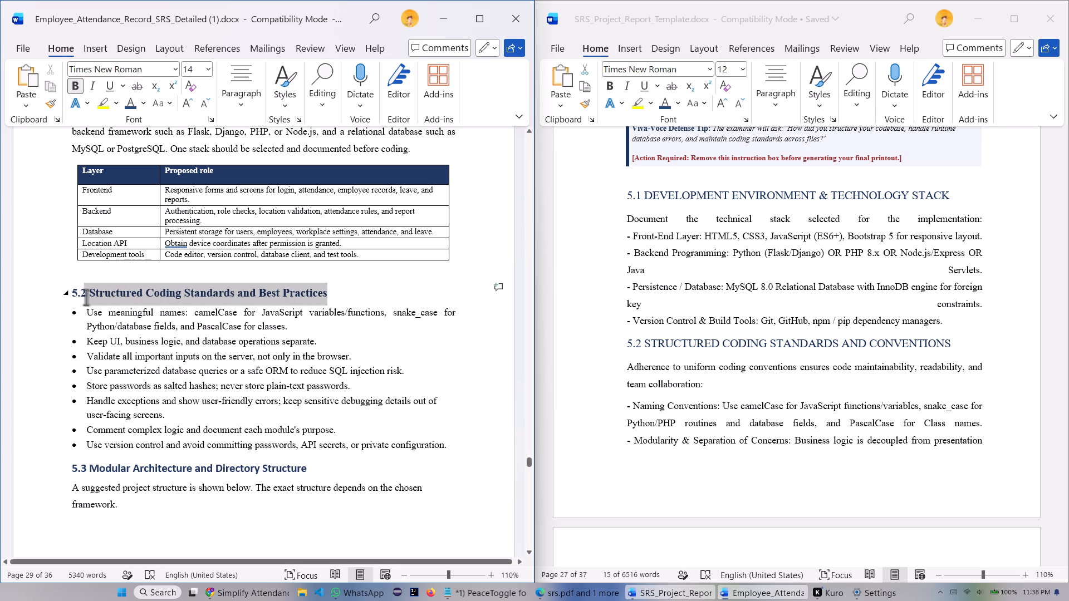
{"action": "left_click_drag", "start_coordinate": [86, 297], "coordinate": [70, 298]}
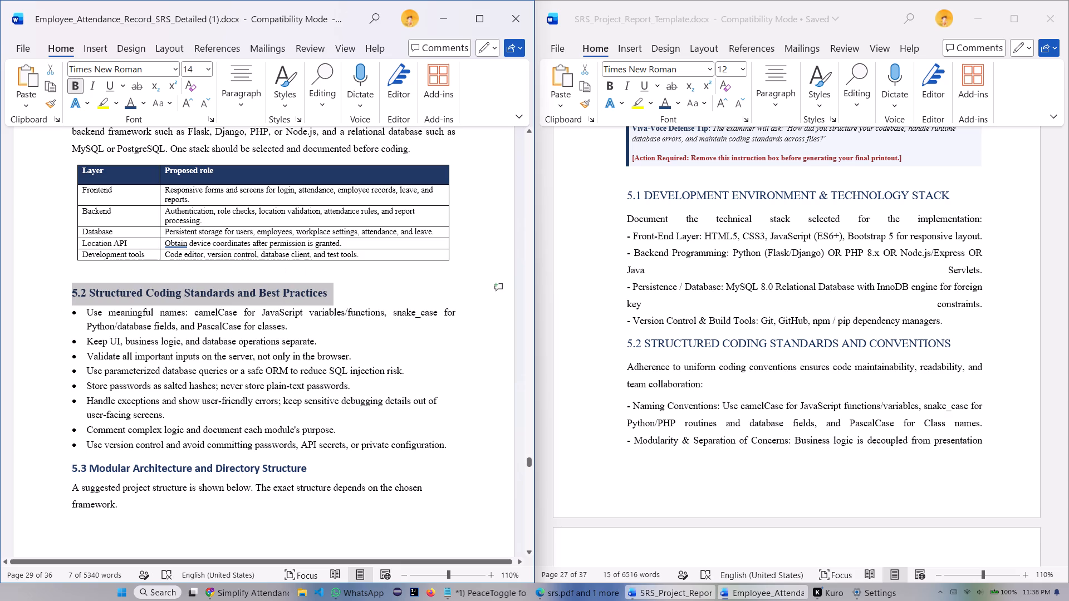
{"action": "key", "text": "shift+F3"}
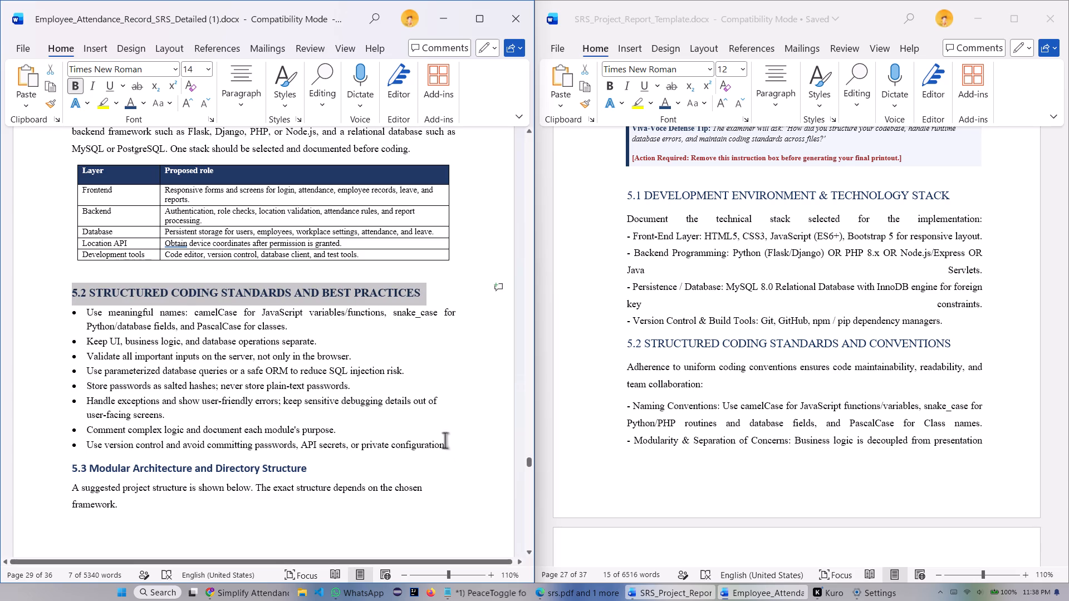
{"action": "left_click", "coordinate": [479, 372]}
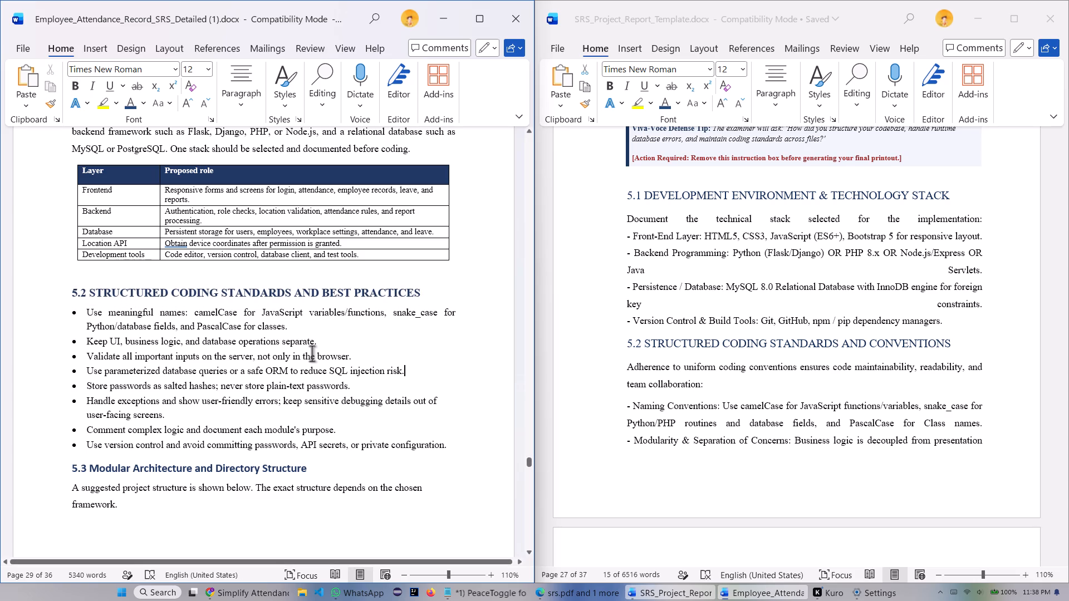
Examine the template's remaining 5.2 text and 5.3 section to compare them with the report's sections 5.2 and 5.3.
{"action": "scroll", "coordinate": [709, 334], "scroll_direction": "down", "scroll_amount": 17}
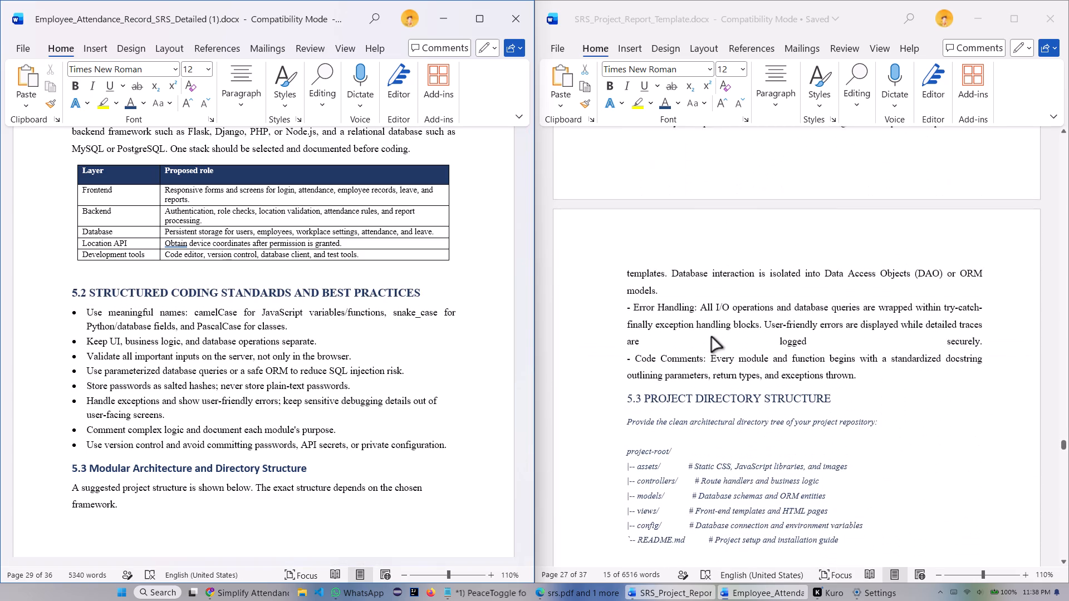
{"action": "scroll", "coordinate": [740, 338], "scroll_direction": "down", "scroll_amount": 2}
{"action": "scroll", "coordinate": [413, 365], "scroll_direction": "down", "scroll_amount": 6}
{"action": "scroll", "coordinate": [335, 357], "scroll_direction": "down", "scroll_amount": 1}
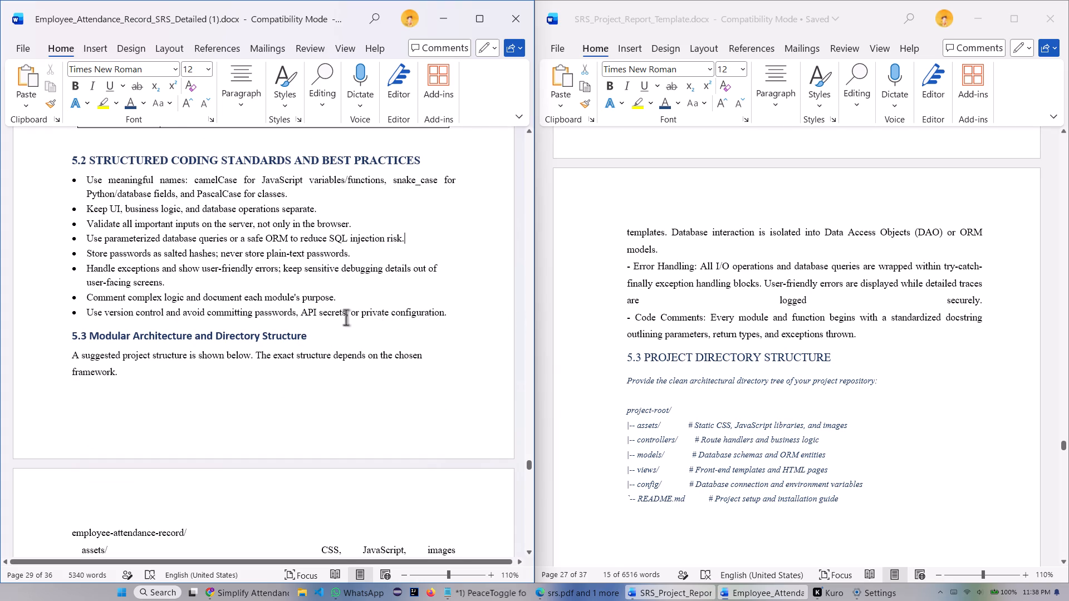
{"action": "scroll", "coordinate": [313, 326], "scroll_direction": "up", "scroll_amount": 4}
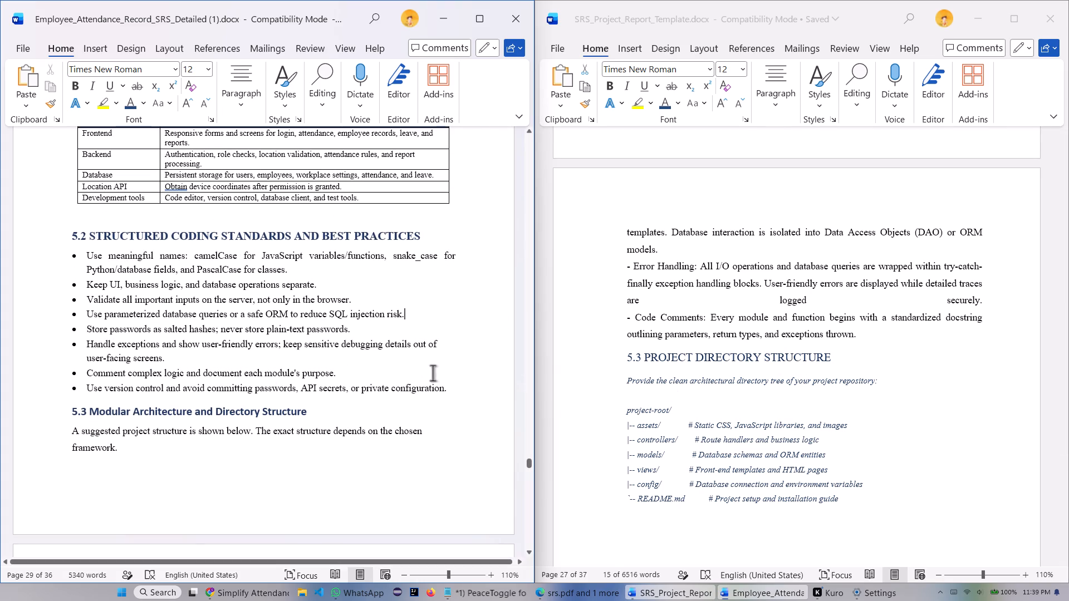
{"action": "scroll", "coordinate": [330, 332], "scroll_direction": "up", "scroll_amount": 1}
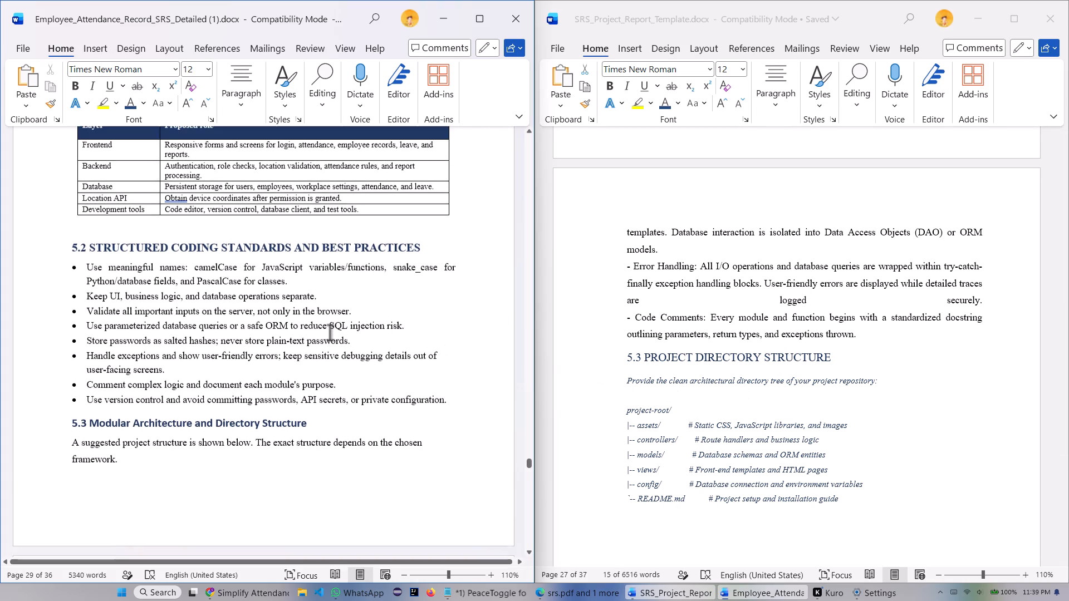
{"action": "scroll", "coordinate": [330, 332], "scroll_direction": "up", "scroll_amount": 2}
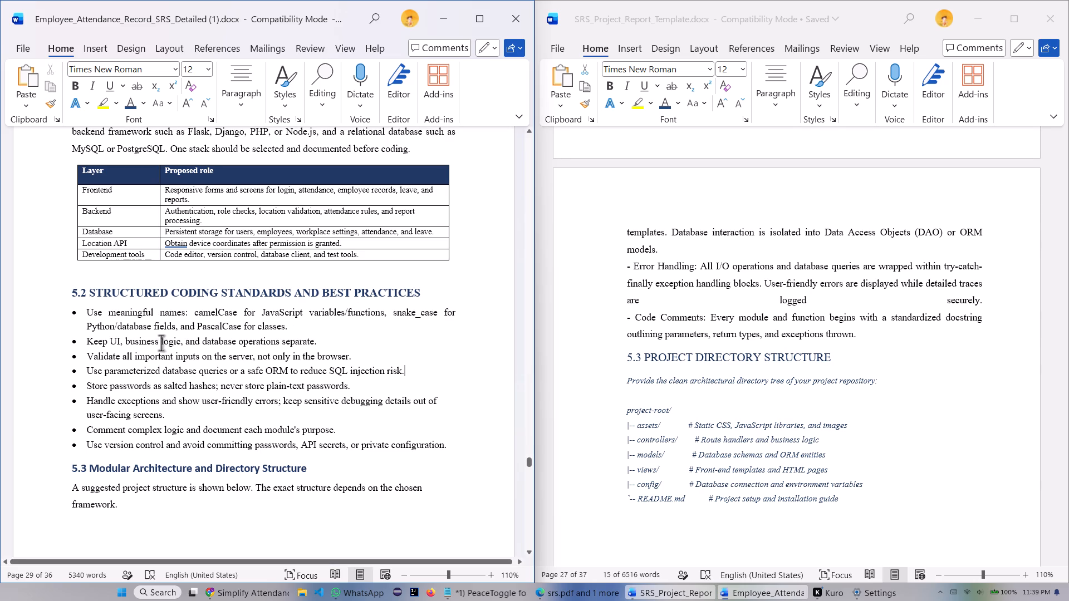
Change the 5.3 Modular Architecture and Directory Structure heading to Times New Roman and all capitals.
{"action": "scroll", "coordinate": [160, 346], "scroll_direction": "down", "scroll_amount": 2}
{"action": "scroll", "coordinate": [200, 372], "scroll_direction": "down", "scroll_amount": 3}
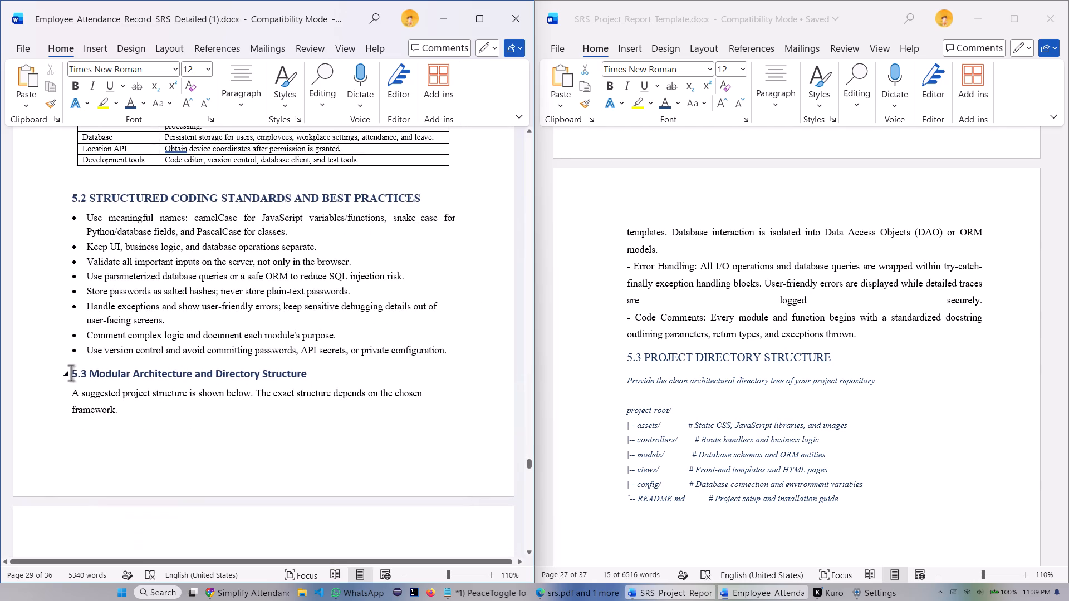
{"action": "left_click_drag", "start_coordinate": [71, 373], "coordinate": [313, 376]}
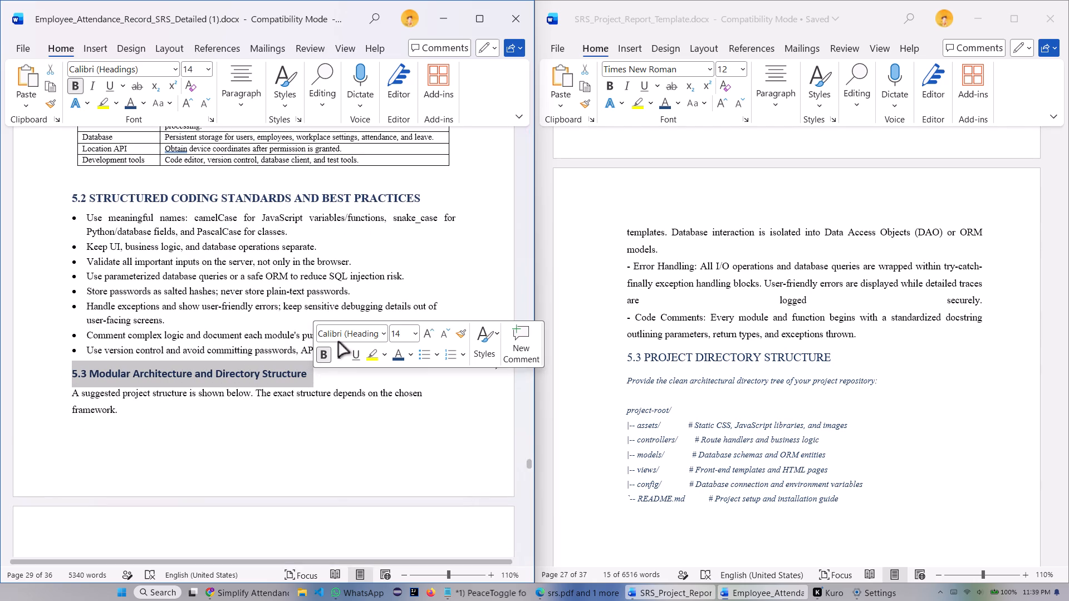
{"action": "left_click", "coordinate": [383, 333]}
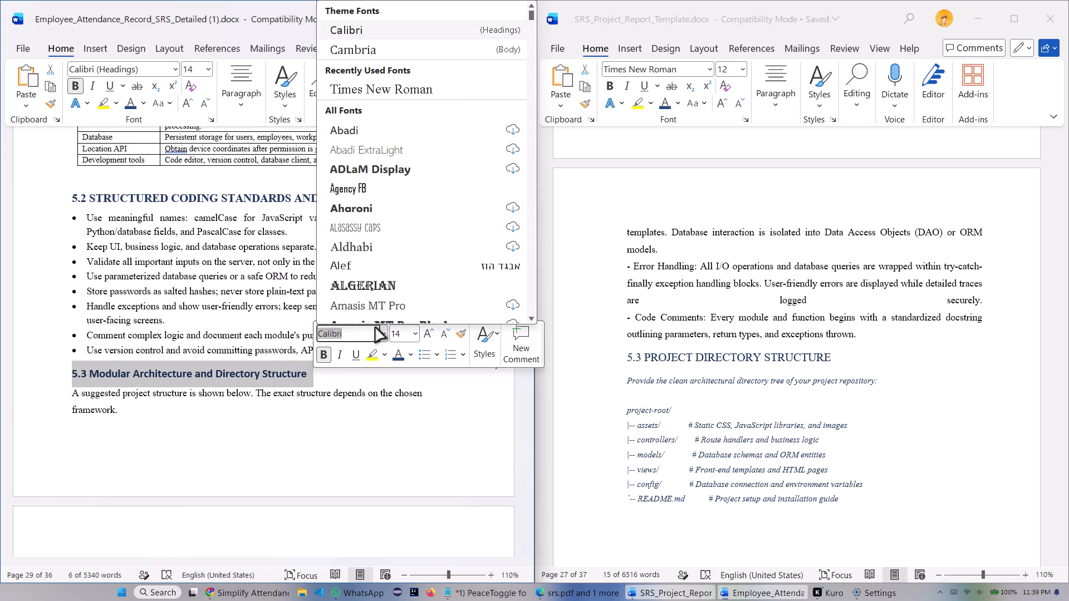
{"action": "left_click", "coordinate": [429, 92]}
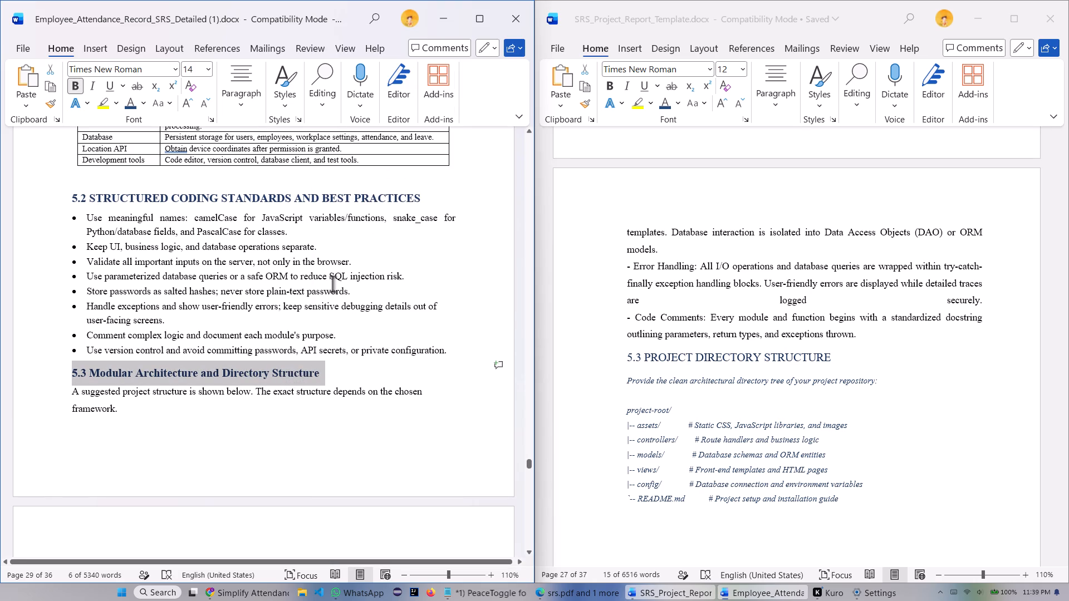
{"action": "key", "text": "shift+F3"}
{"action": "left_click", "coordinate": [450, 420]}
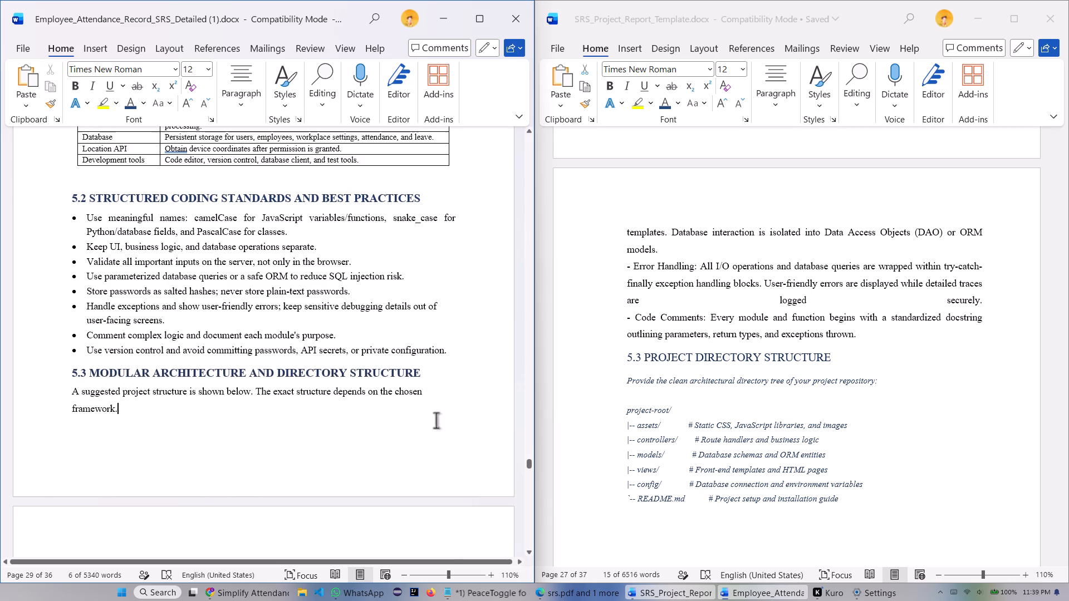
Left-align the employee-attendance-record directory listing in section 5.3, from the root folder line through README.md.
{"action": "scroll", "coordinate": [218, 351], "scroll_direction": "down", "scroll_amount": 14}
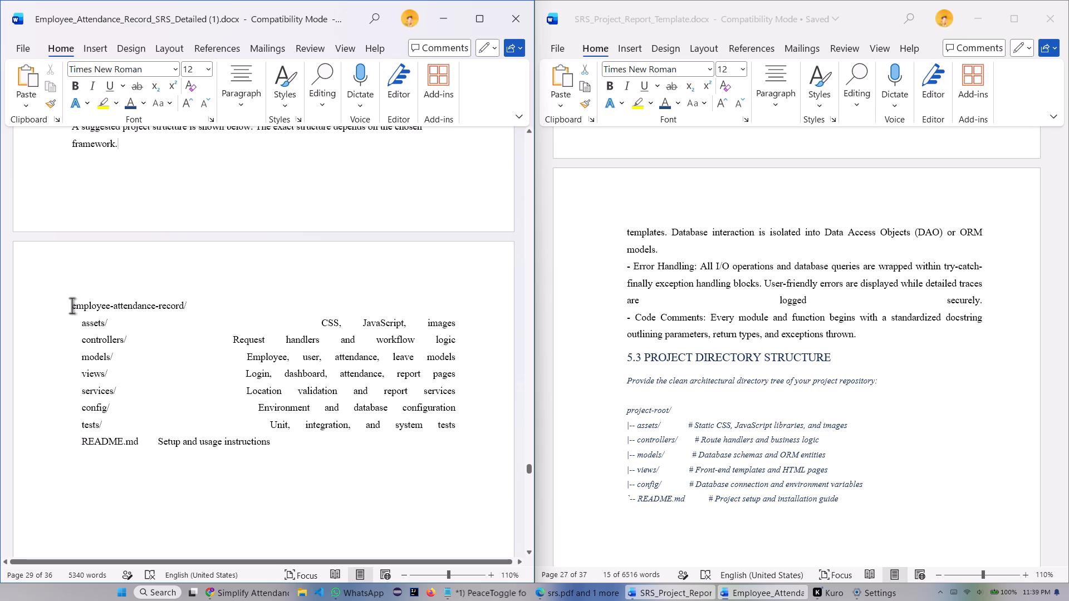
{"action": "left_click_drag", "start_coordinate": [70, 305], "coordinate": [282, 442]}
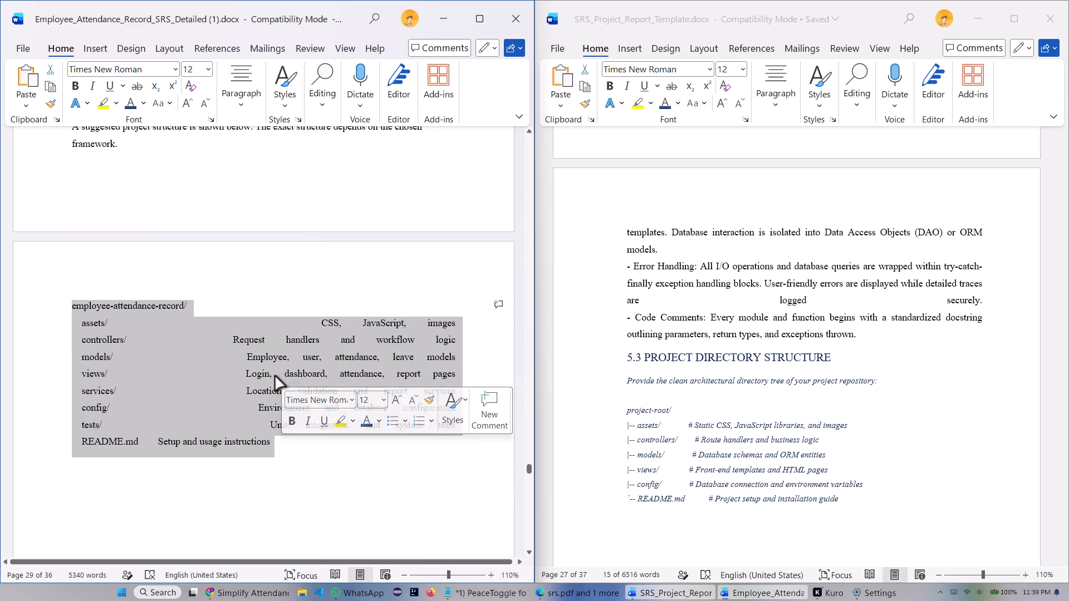
{"action": "left_click", "coordinate": [238, 95]}
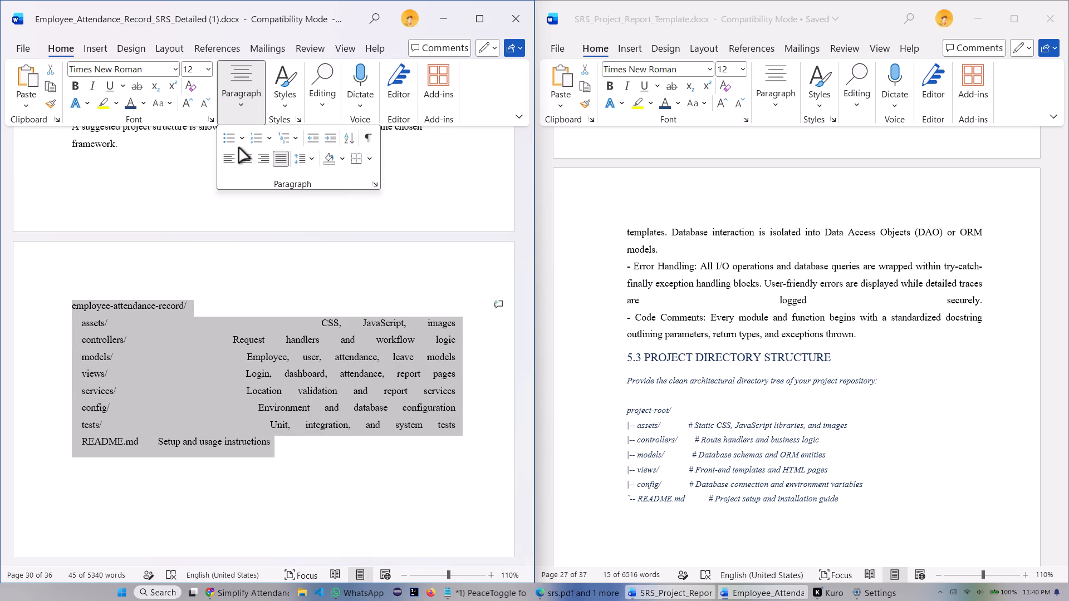
{"action": "left_click", "coordinate": [232, 161]}
{"action": "left_click", "coordinate": [389, 326]}
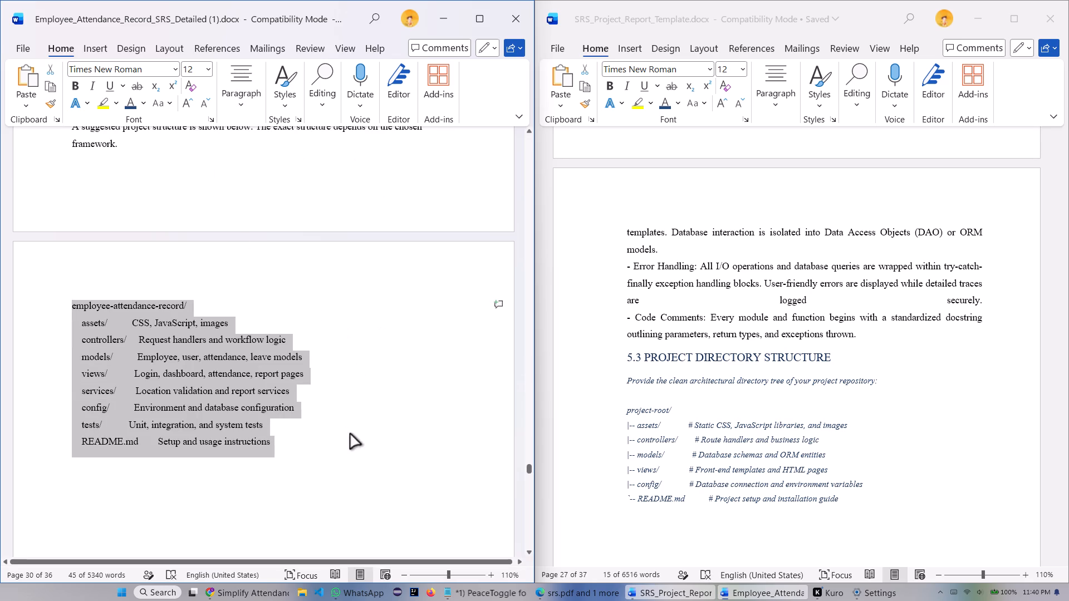
{"action": "left_click", "coordinate": [319, 387]}
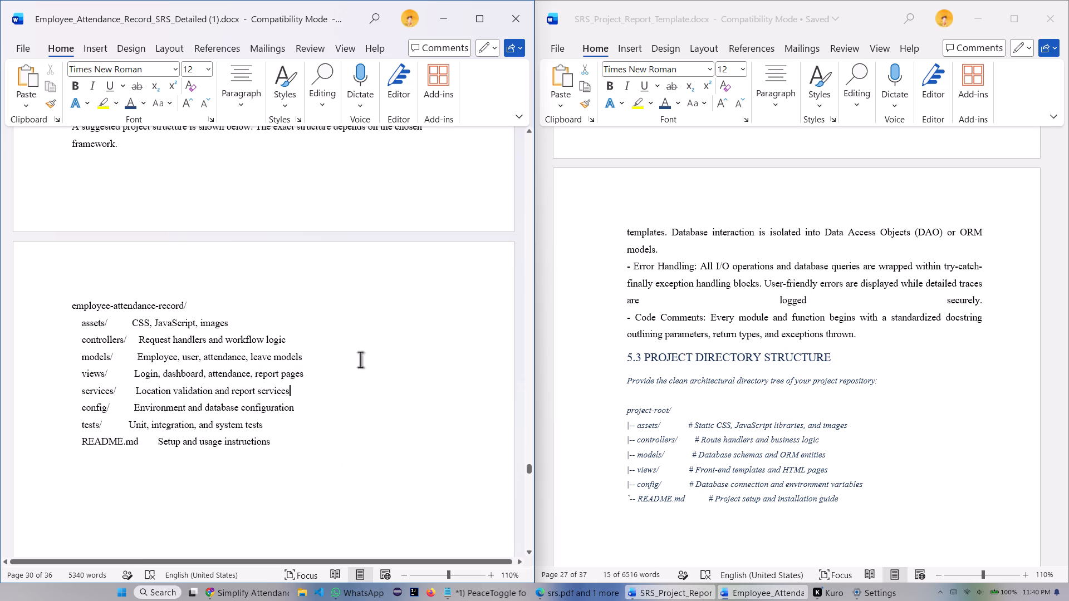
Review the report's Chapter 5 pages and compare the end of Chapter 5 and the Chapter 6 opening with the template.
{"action": "scroll", "coordinate": [370, 331], "scroll_direction": "down", "scroll_amount": 2}
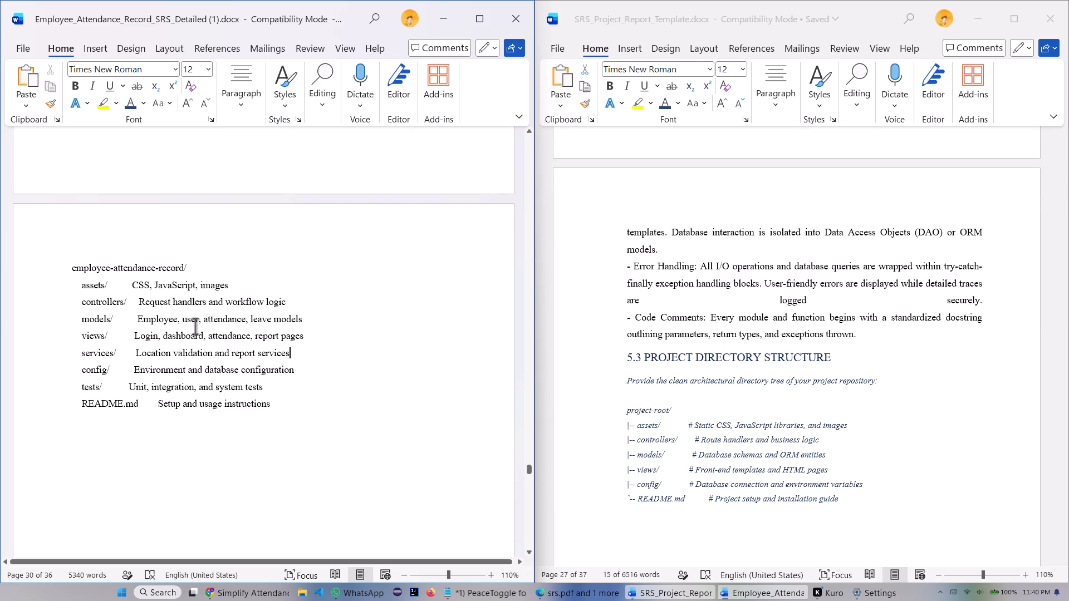
{"action": "scroll", "coordinate": [142, 344], "scroll_direction": "down", "scroll_amount": 1}
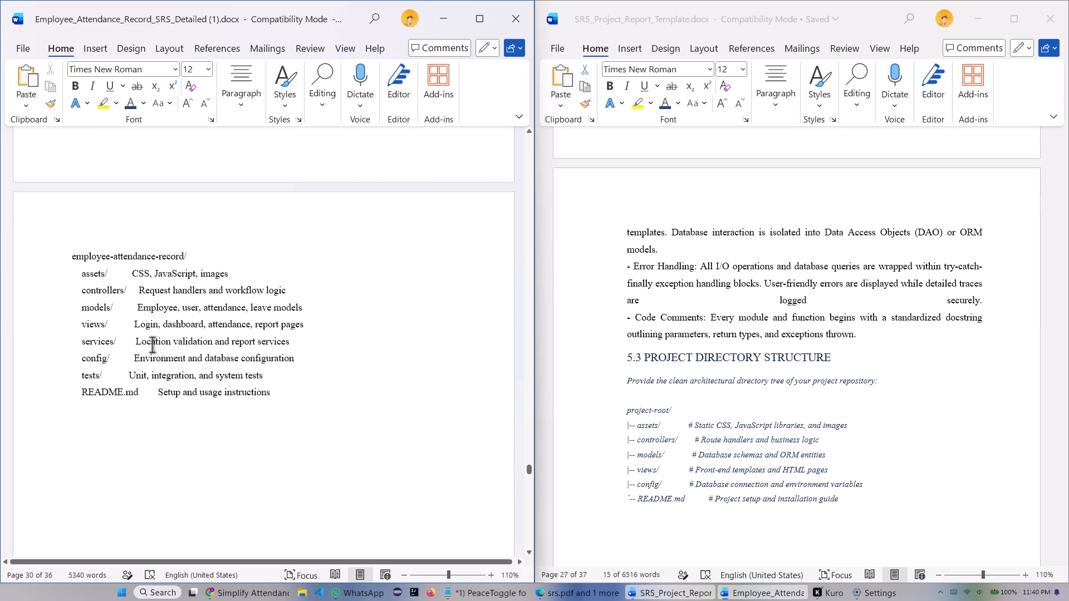
{"action": "scroll", "coordinate": [305, 339], "scroll_direction": "down", "scroll_amount": 2}
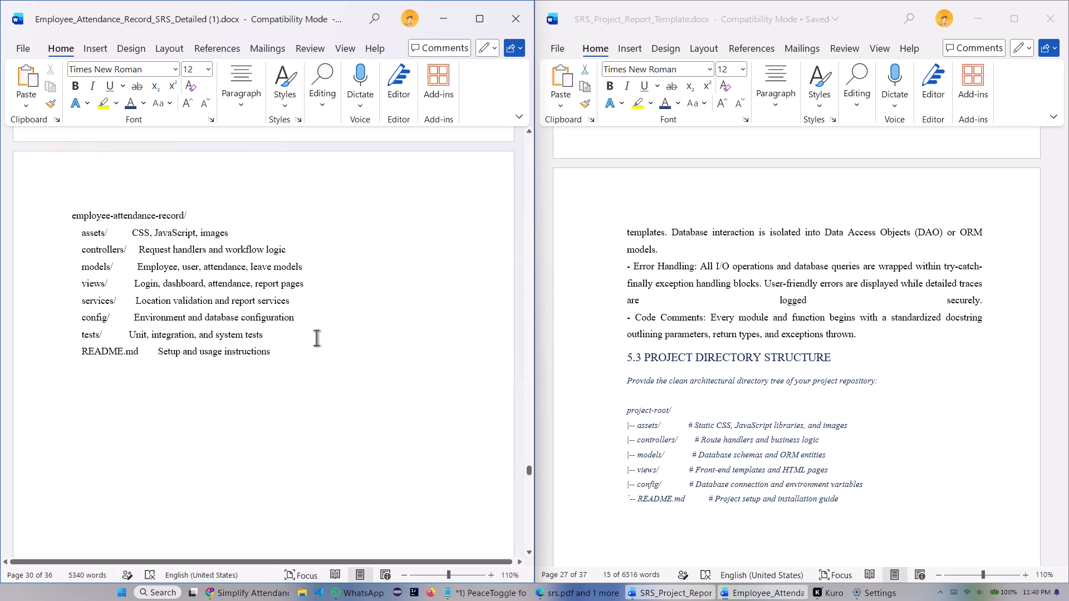
{"action": "scroll", "coordinate": [132, 346], "scroll_direction": "down", "scroll_amount": 1}
{"action": "scroll", "coordinate": [323, 305], "scroll_direction": "down", "scroll_amount": 19}
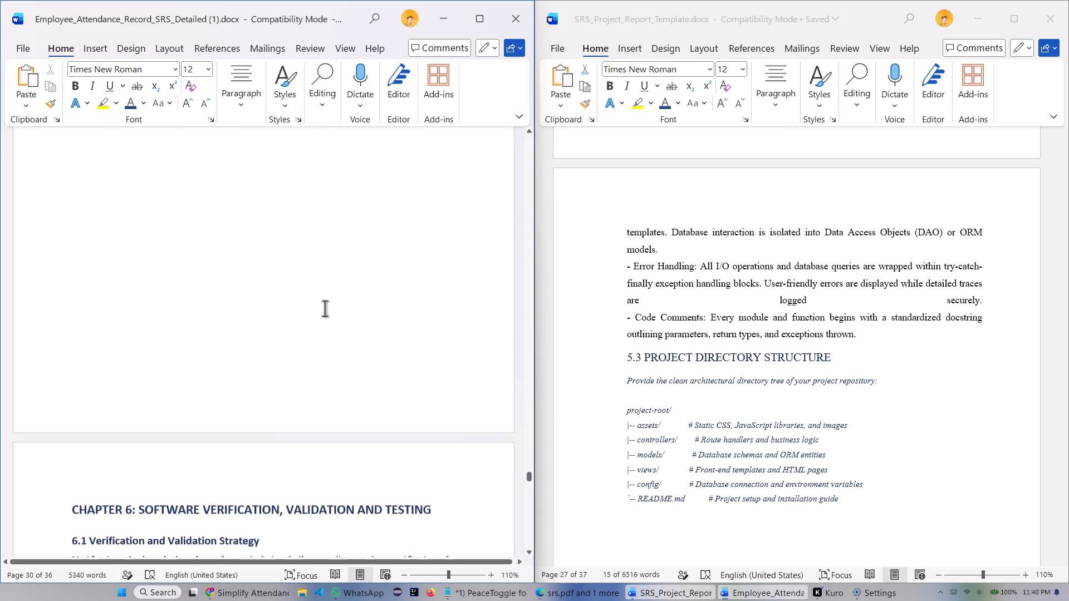
{"action": "scroll", "coordinate": [323, 308], "scroll_direction": "down", "scroll_amount": 5}
{"action": "scroll", "coordinate": [369, 303], "scroll_direction": "up", "scroll_amount": 4}
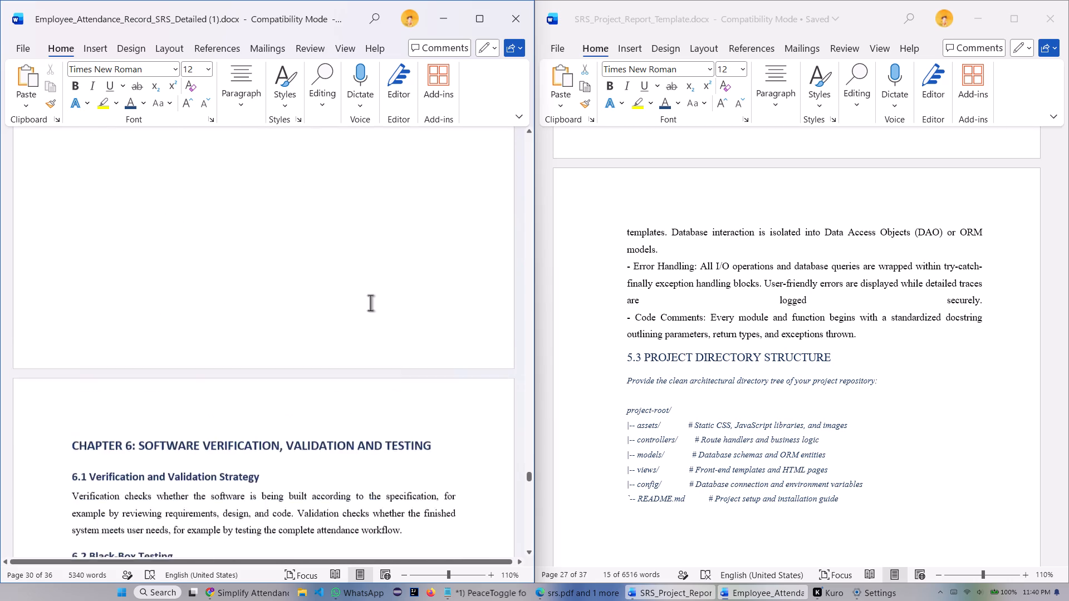
{"action": "scroll", "coordinate": [370, 303], "scroll_direction": "up", "scroll_amount": 17}
{"action": "scroll", "coordinate": [838, 308], "scroll_direction": "down", "scroll_amount": 18}
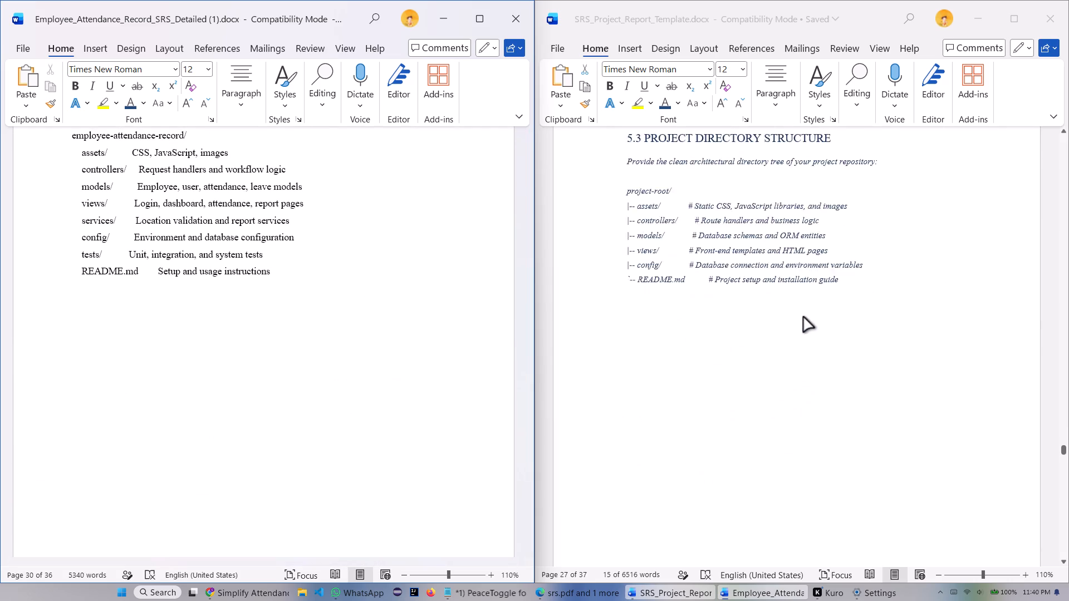
{"action": "scroll", "coordinate": [800, 316], "scroll_direction": "down", "scroll_amount": 10}
{"action": "scroll", "coordinate": [198, 318], "scroll_direction": "up", "scroll_amount": 6}
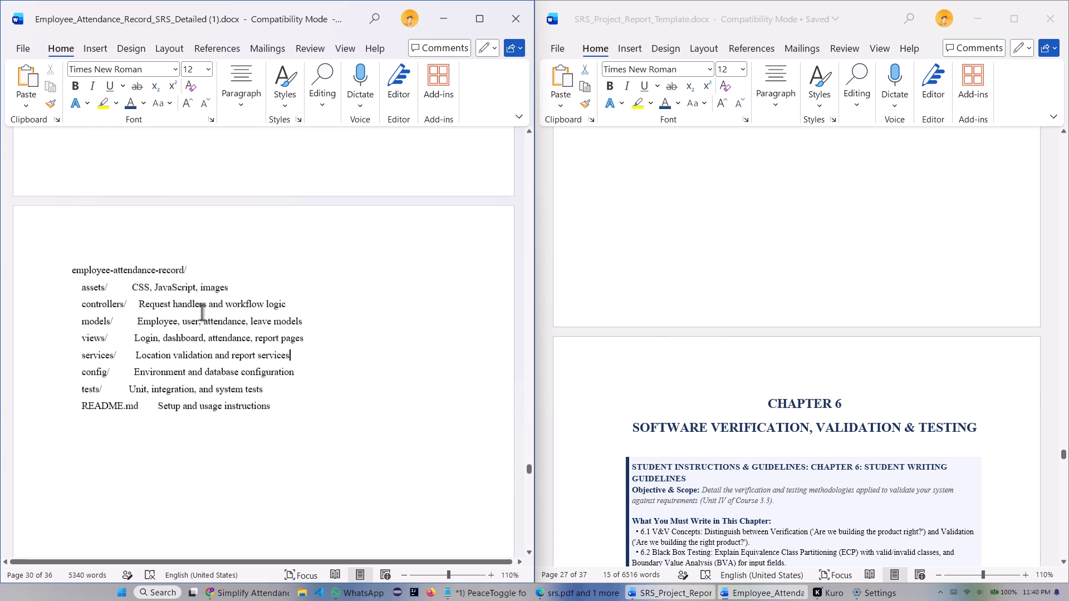
{"action": "scroll", "coordinate": [202, 312], "scroll_direction": "up", "scroll_amount": 20}
{"action": "scroll", "coordinate": [202, 312], "scroll_direction": "up", "scroll_amount": 10}
{"action": "scroll", "coordinate": [203, 310], "scroll_direction": "down", "scroll_amount": 3}
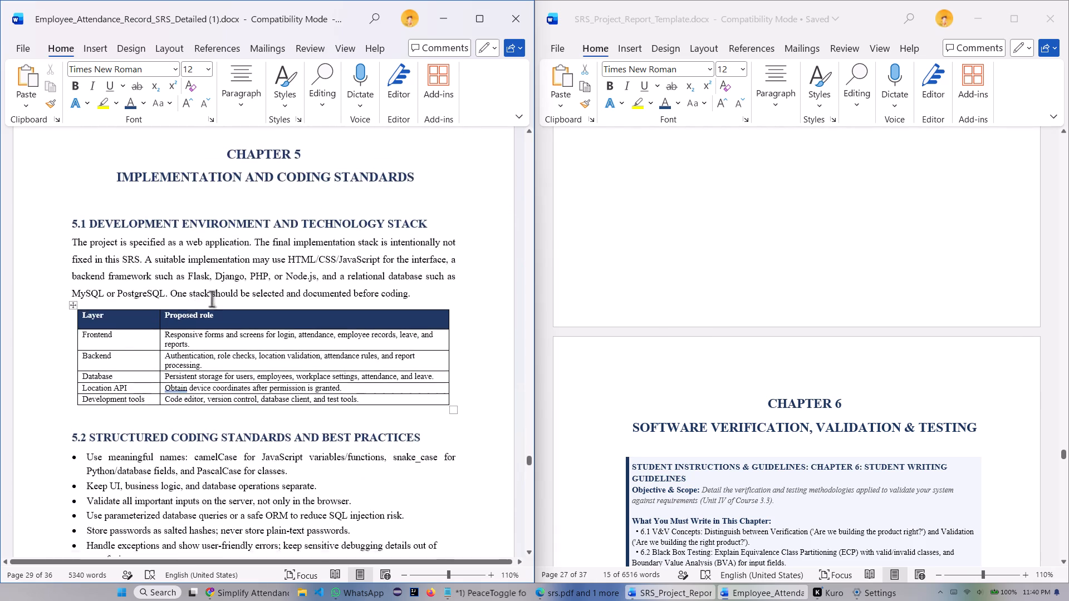
{"action": "scroll", "coordinate": [212, 299], "scroll_direction": "down", "scroll_amount": 20}
{"action": "scroll", "coordinate": [212, 299], "scroll_direction": "down", "scroll_amount": 15}
{"action": "scroll", "coordinate": [223, 273], "scroll_direction": "down", "scroll_amount": 15}
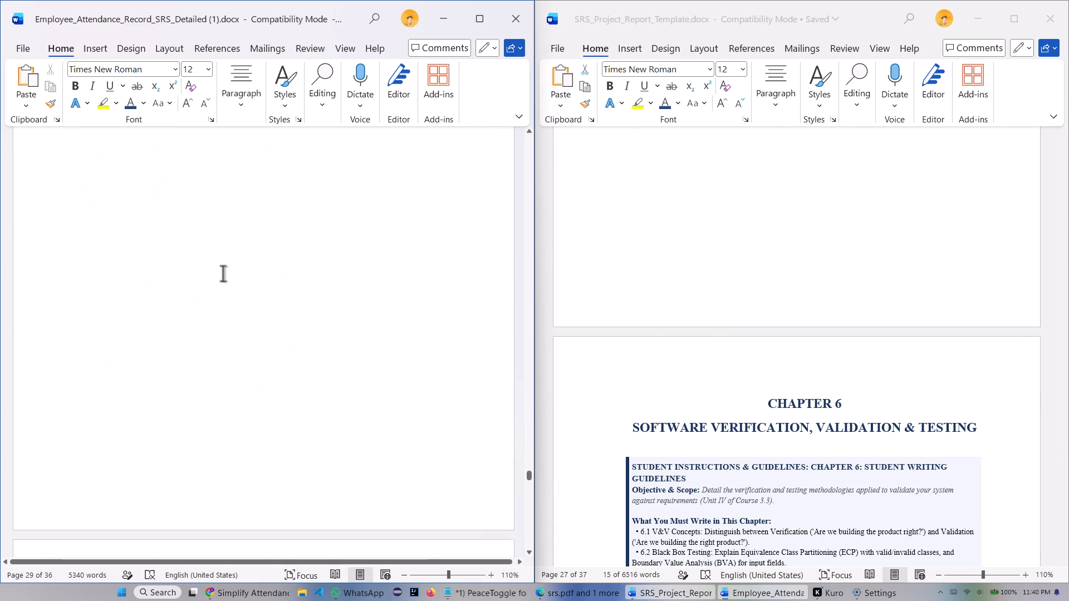
Remove the colon from the Chapter 6 title and put SOFTWARE VERIFICATION, VALIDATION AND TESTING on its own line below CHAPTER 6.
{"action": "scroll", "coordinate": [223, 273], "scroll_direction": "down", "scroll_amount": 5}
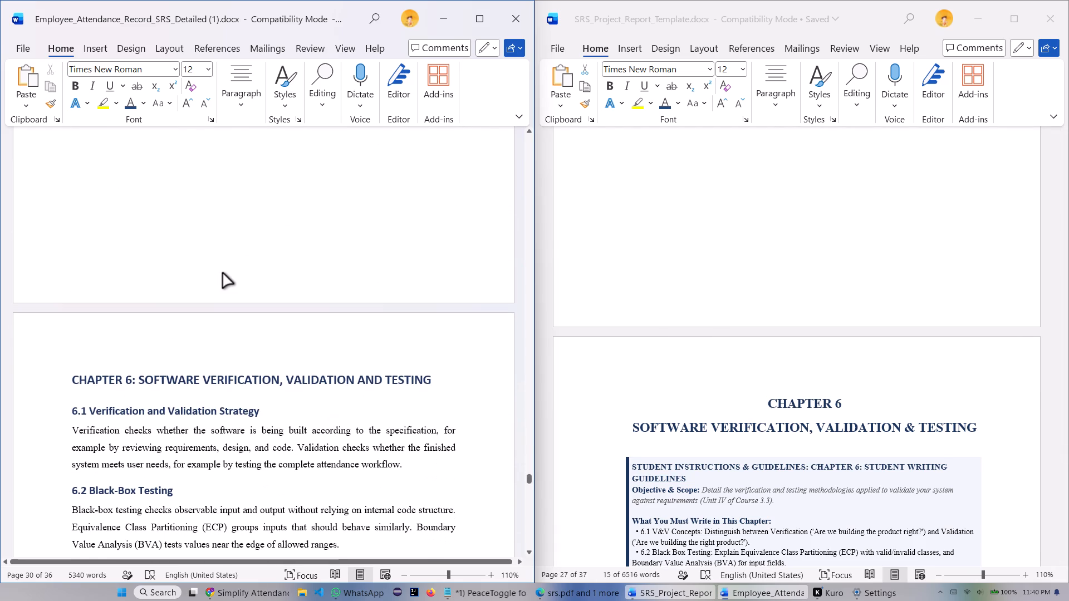
{"action": "scroll", "coordinate": [223, 273], "scroll_direction": "down", "scroll_amount": 3}
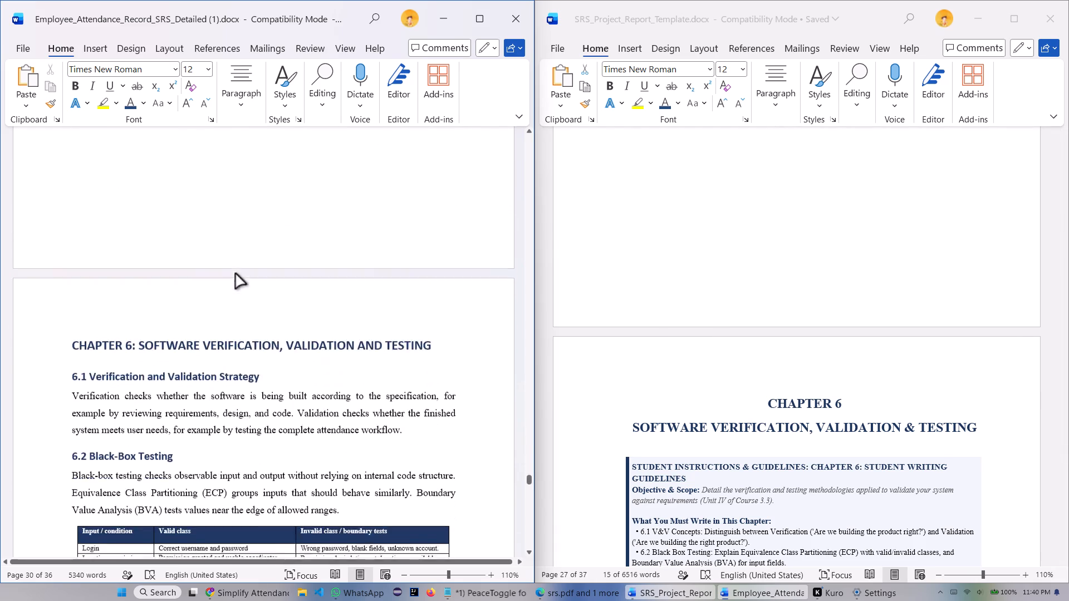
{"action": "scroll", "coordinate": [236, 274], "scroll_direction": "down", "scroll_amount": 6}
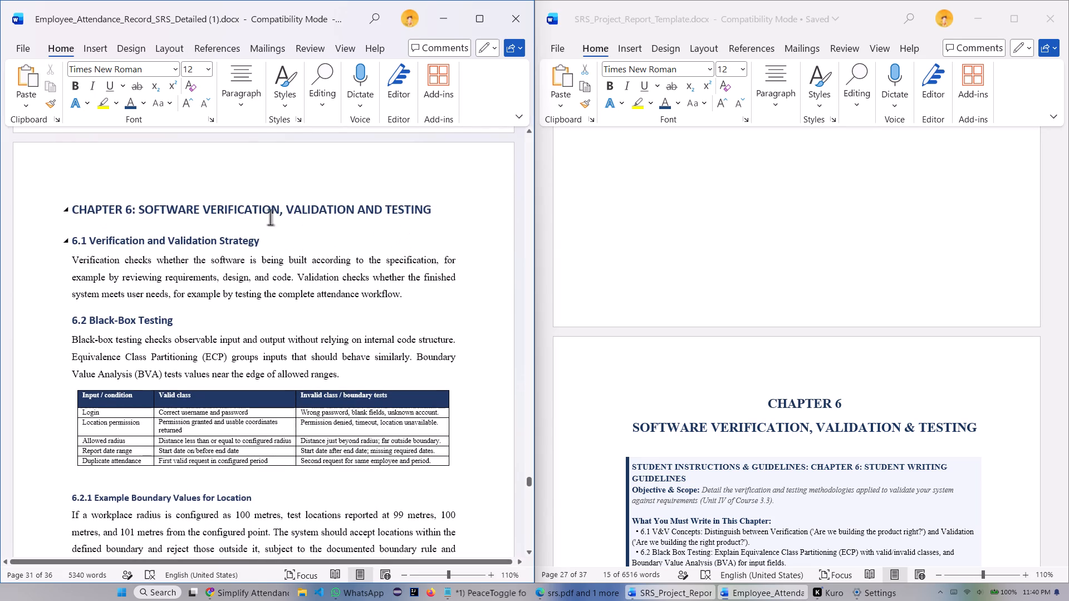
{"action": "scroll", "coordinate": [350, 234], "scroll_direction": "down", "scroll_amount": 2}
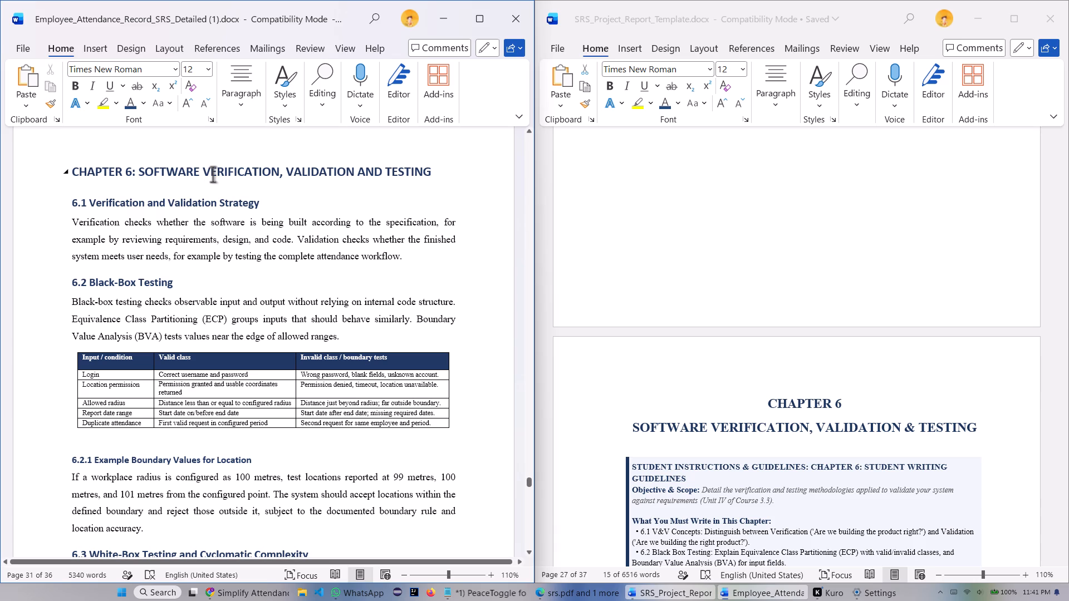
{"action": "left_click", "coordinate": [134, 172]}
{"action": "key", "text": "BackSpace"}
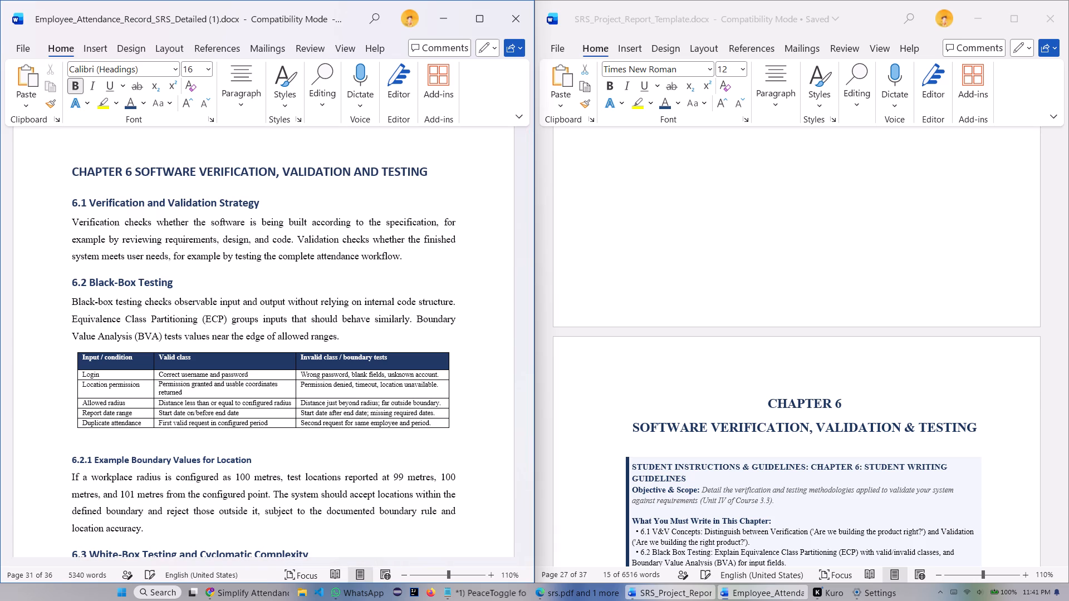
{"action": "key", "text": "shift+Return"}
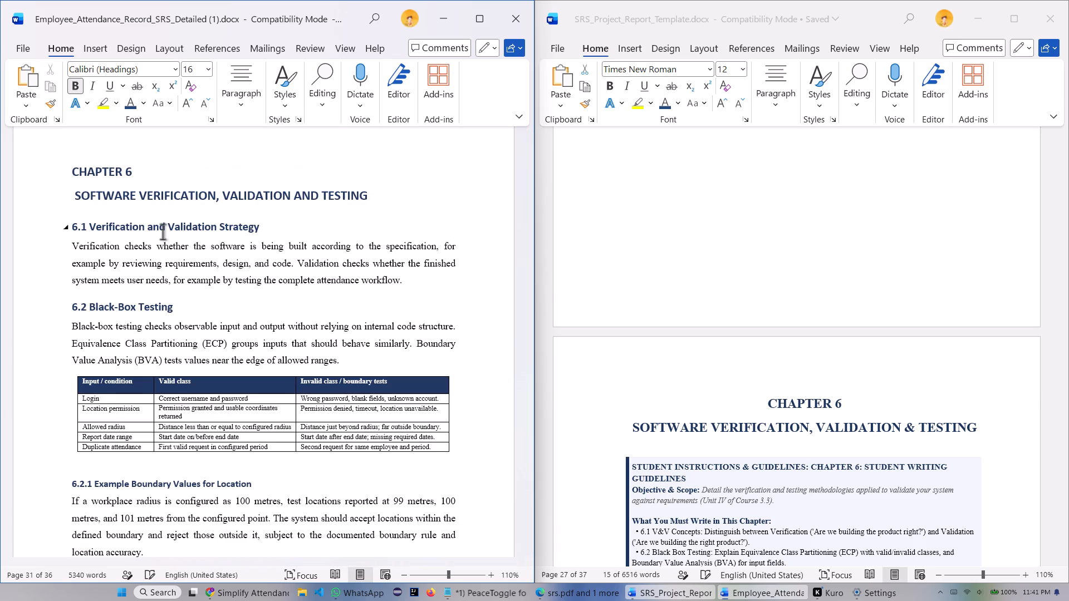
Set both lines of the Chapter 6 title to Times New Roman and centre them.
{"action": "left_click_drag", "start_coordinate": [74, 170], "coordinate": [82, 170]}
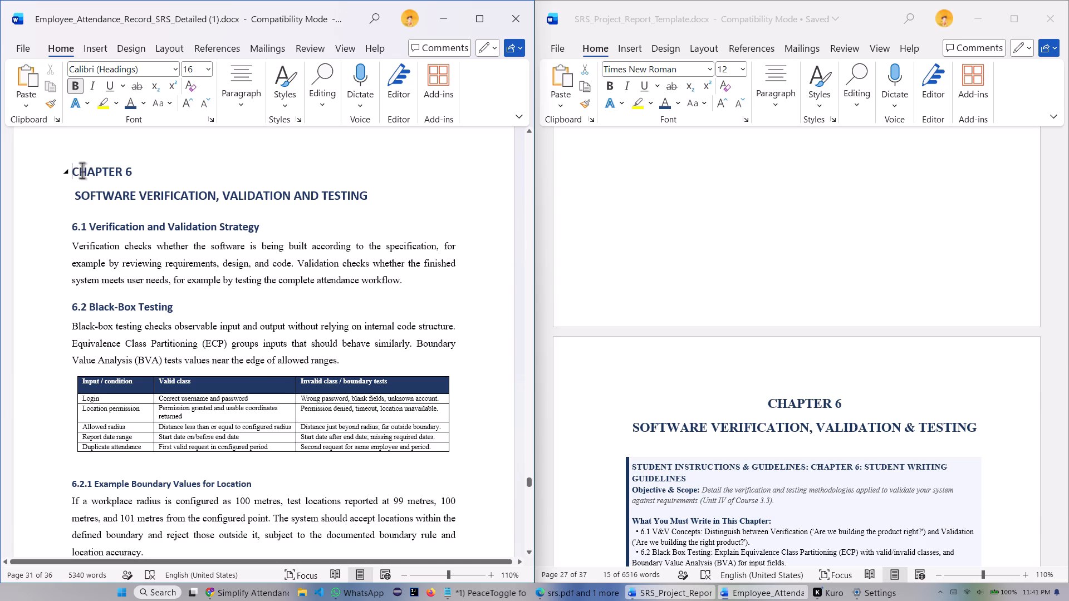
{"action": "left_click_drag", "start_coordinate": [82, 170], "coordinate": [352, 189]}
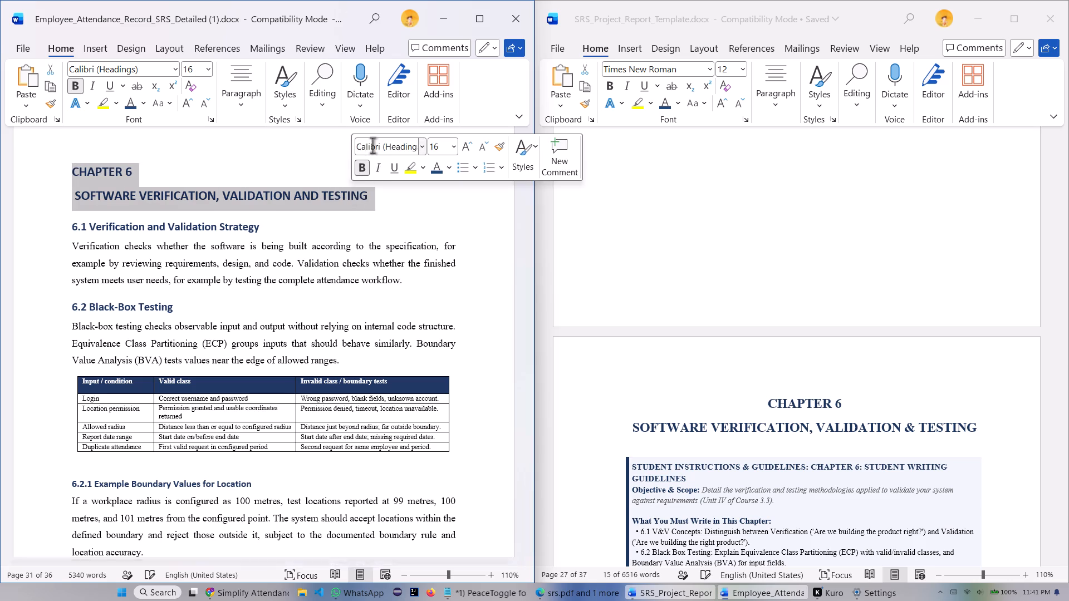
{"action": "left_click", "coordinate": [174, 72]}
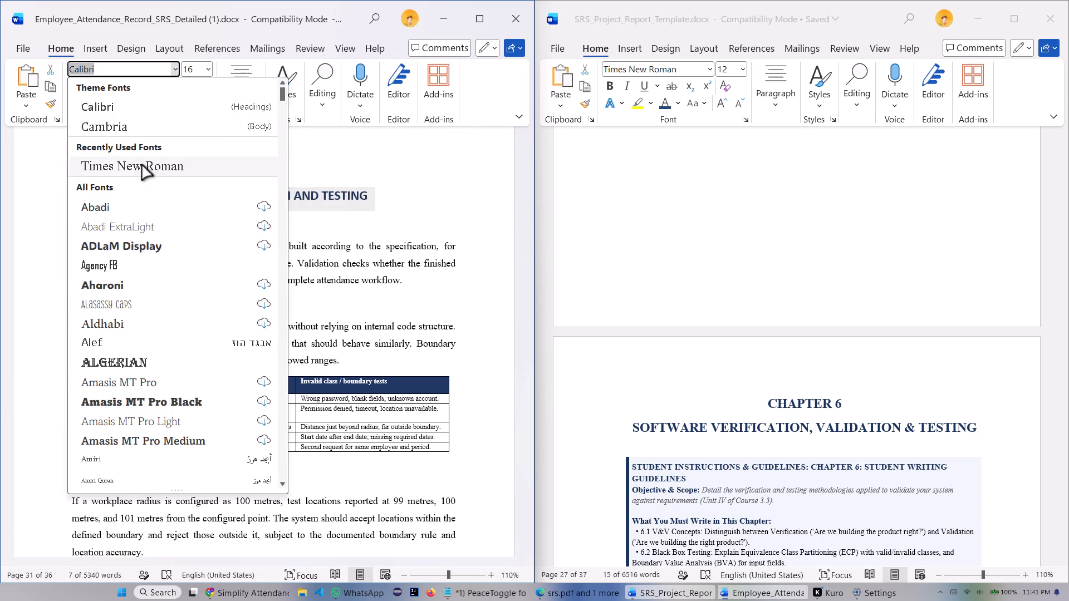
{"action": "left_click", "coordinate": [142, 165]}
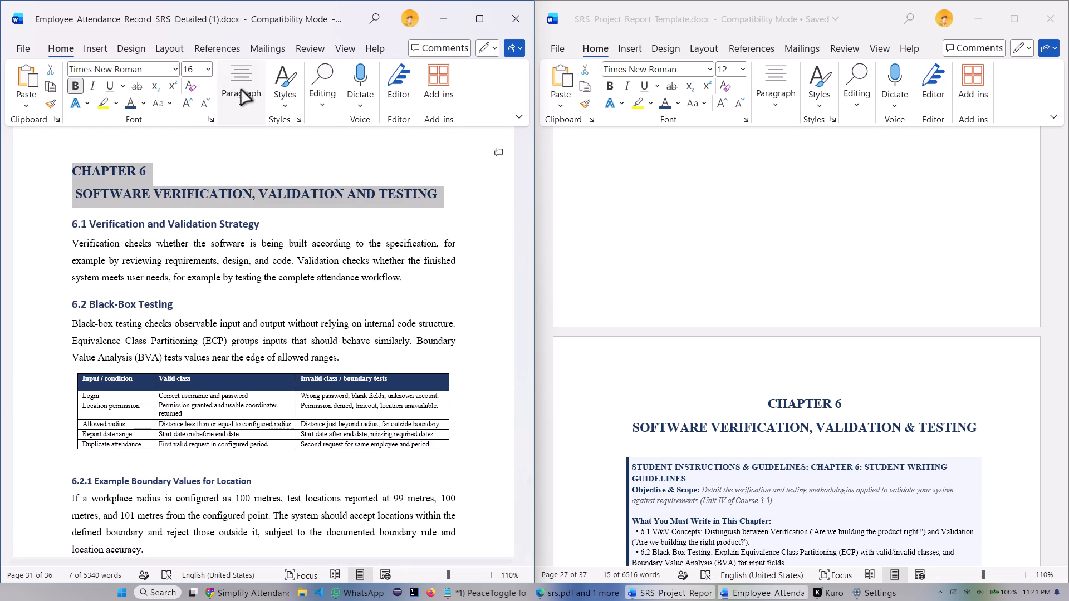
{"action": "left_click", "coordinate": [241, 90]}
{"action": "left_click", "coordinate": [242, 156]}
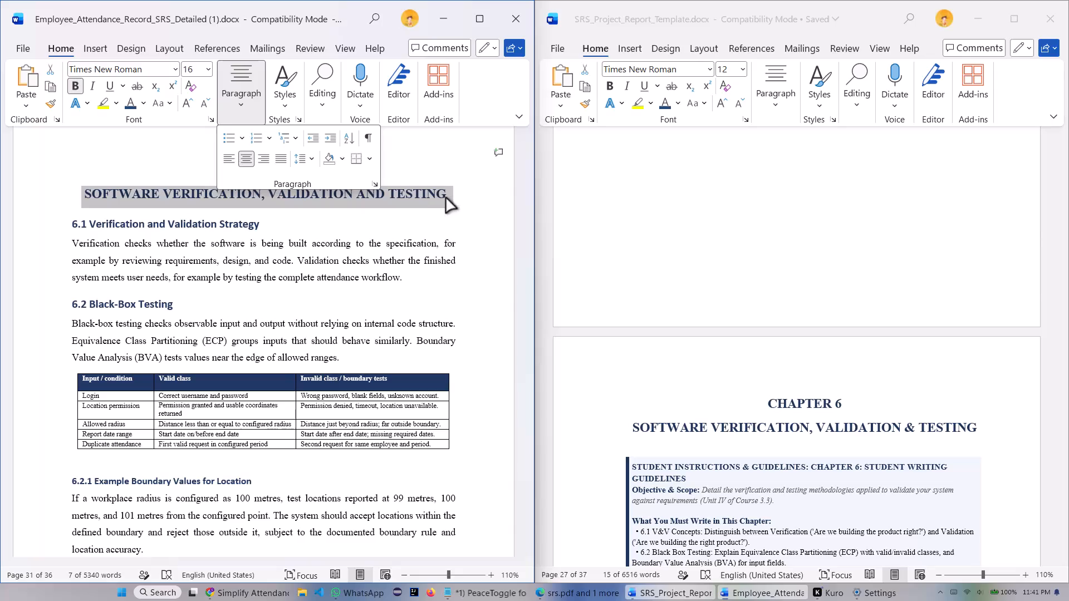
Insert a blank line between the Chapter 6 title and the 6.1 heading.
{"action": "double_click", "coordinate": [456, 191]}
{"action": "key", "text": "Return"}
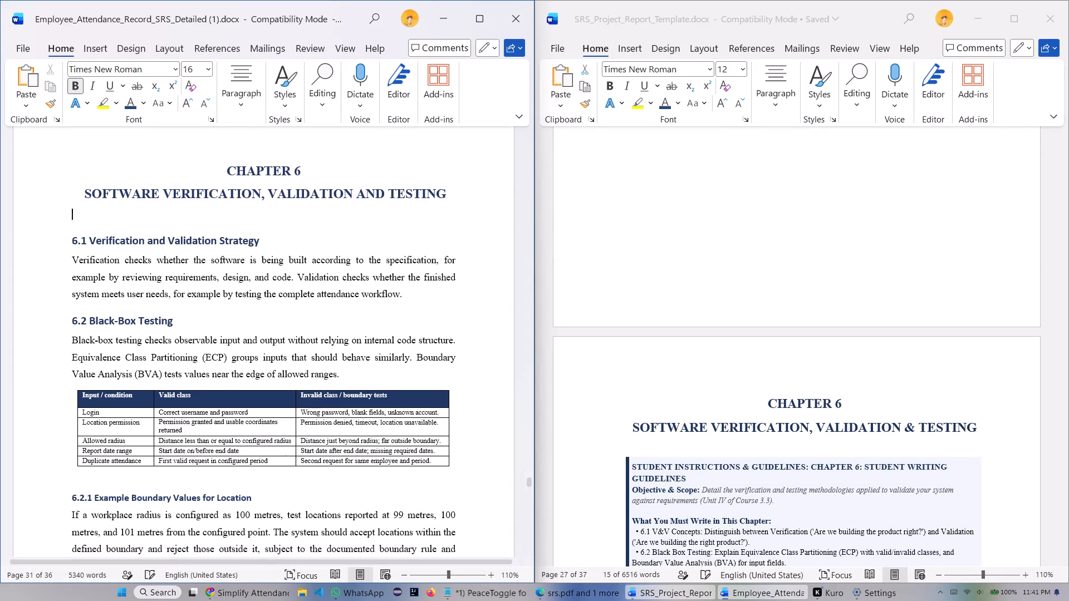
Change the 6.1 Verification and Validation Strategy heading to Times New Roman and all capitals.
{"action": "left_click_drag", "start_coordinate": [71, 237], "coordinate": [146, 230]}
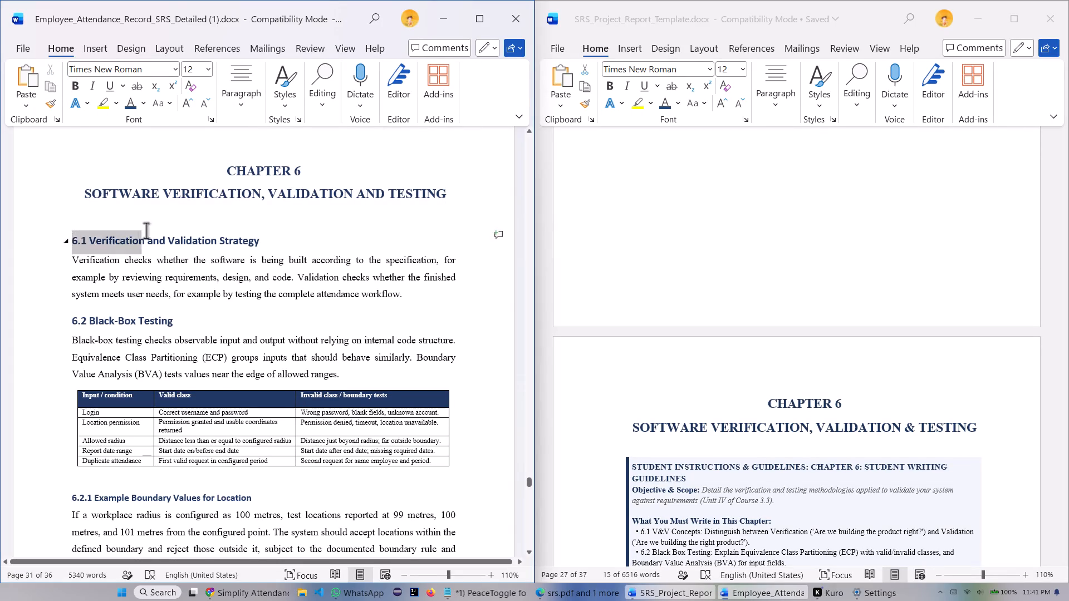
{"action": "left_click_drag", "start_coordinate": [146, 230], "coordinate": [264, 241]}
{"action": "right_click", "coordinate": [207, 241]}
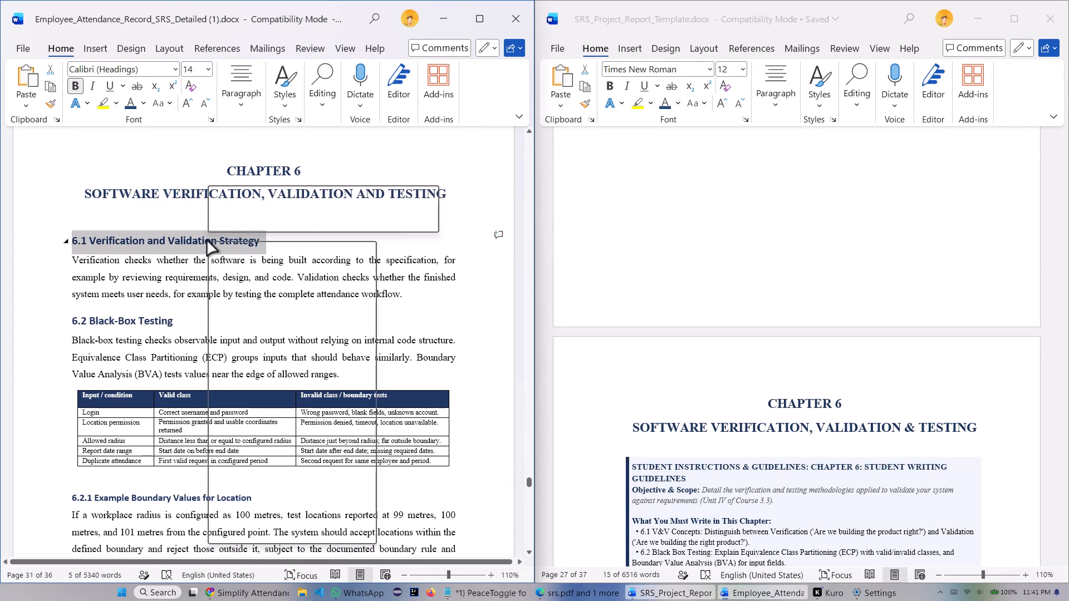
{"action": "left_click", "coordinate": [173, 208]}
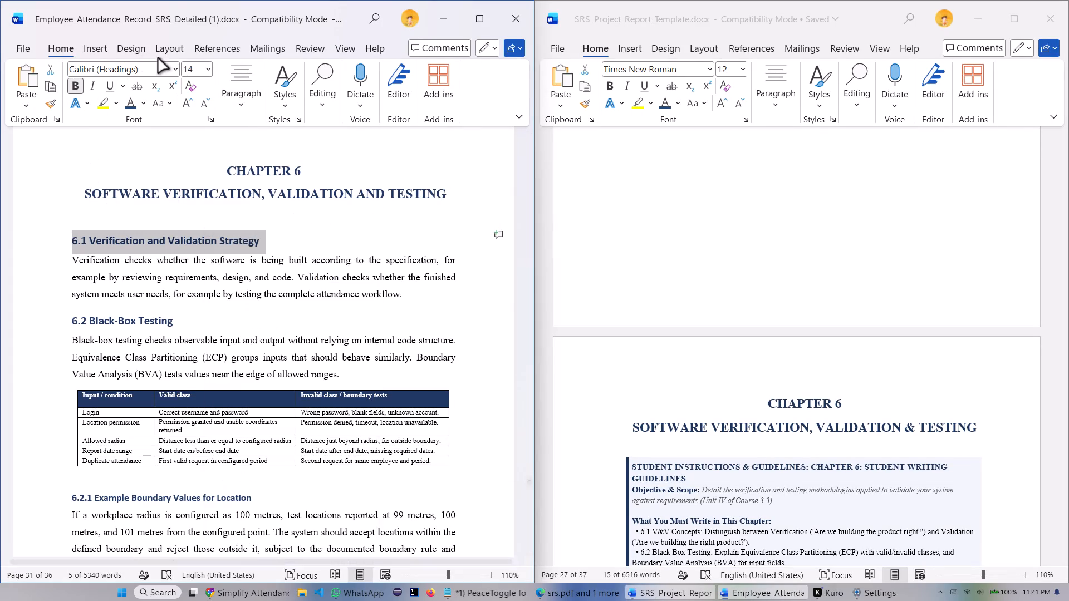
{"action": "left_click", "coordinate": [173, 68]}
{"action": "left_click", "coordinate": [122, 162]}
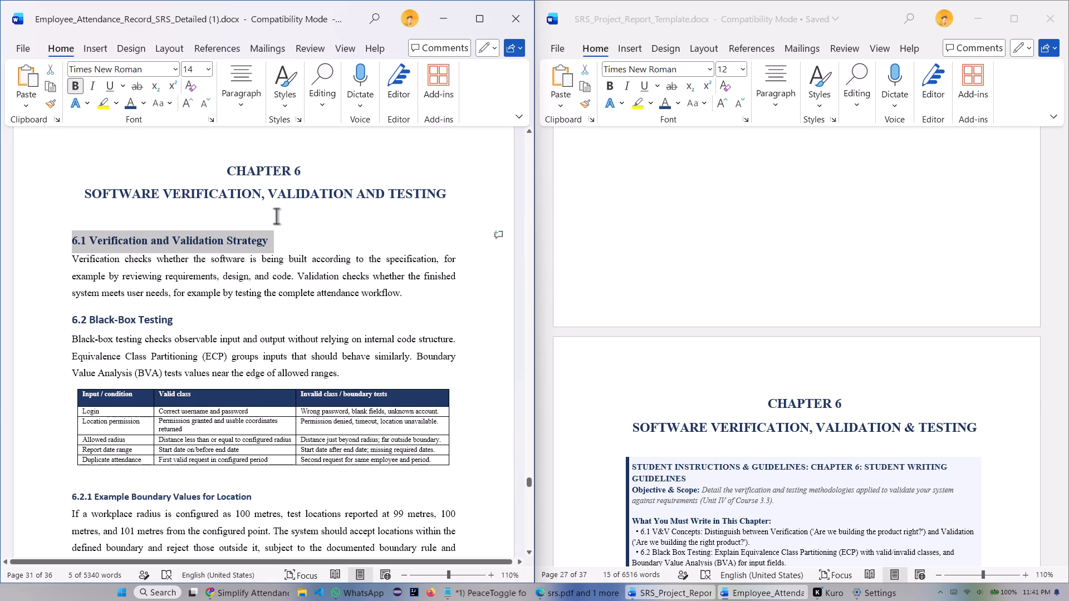
{"action": "key", "text": "shift+F3"}
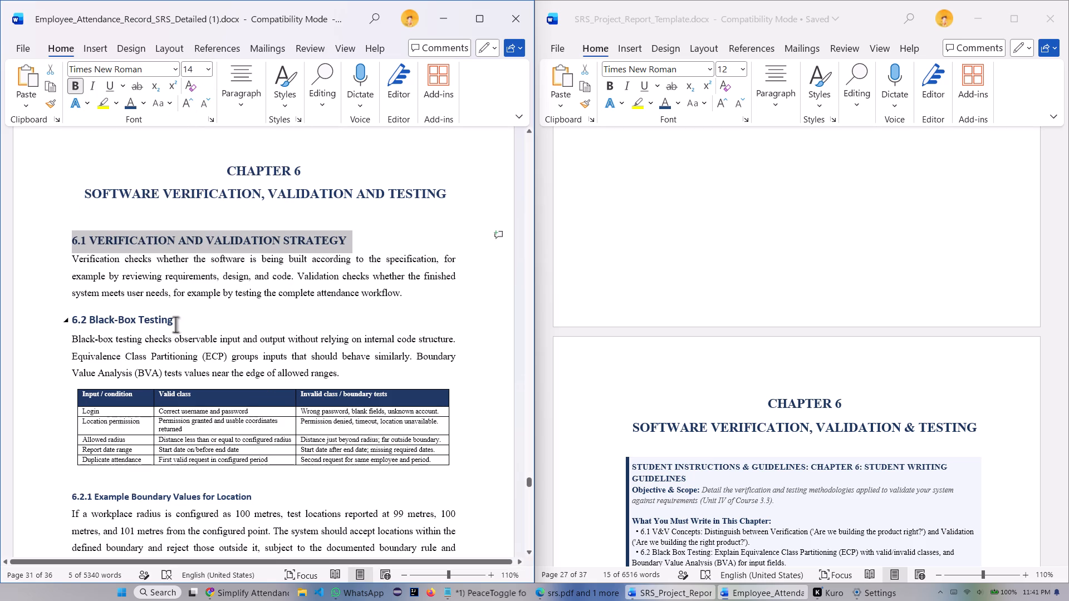
Change the 6.2 Black-Box Testing heading to Times New Roman and all capitals.
{"action": "left_click_drag", "start_coordinate": [176, 324], "coordinate": [73, 322]}
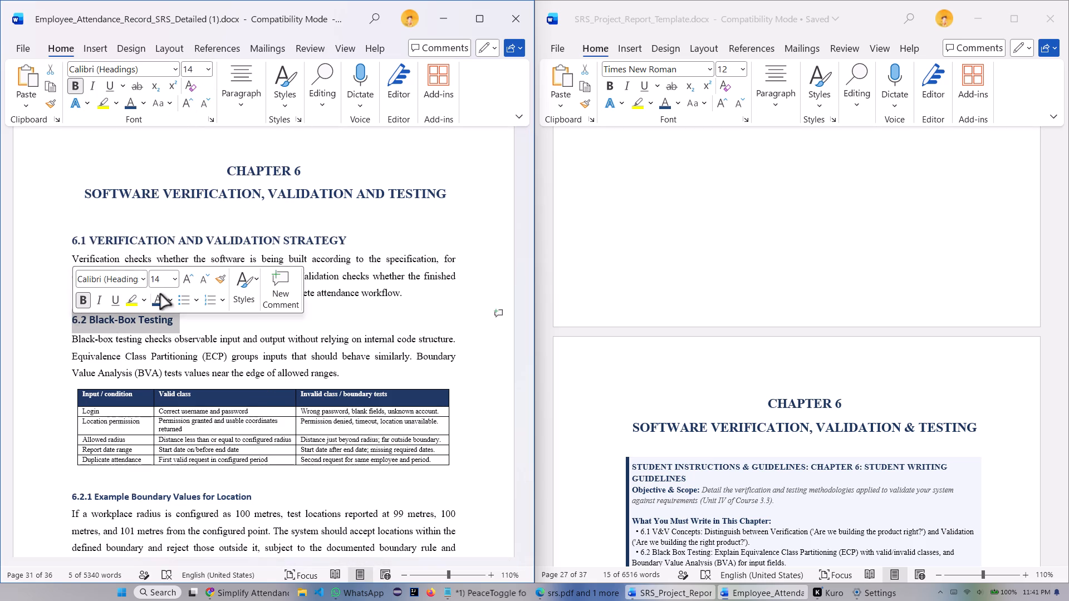
{"action": "left_click", "coordinate": [173, 72]}
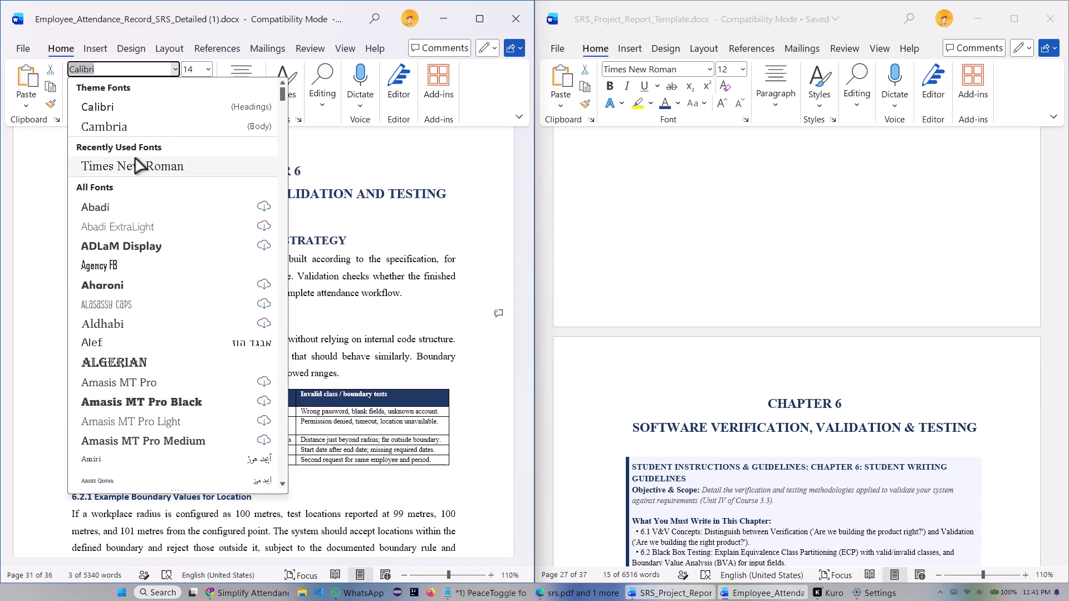
{"action": "left_click", "coordinate": [133, 160]}
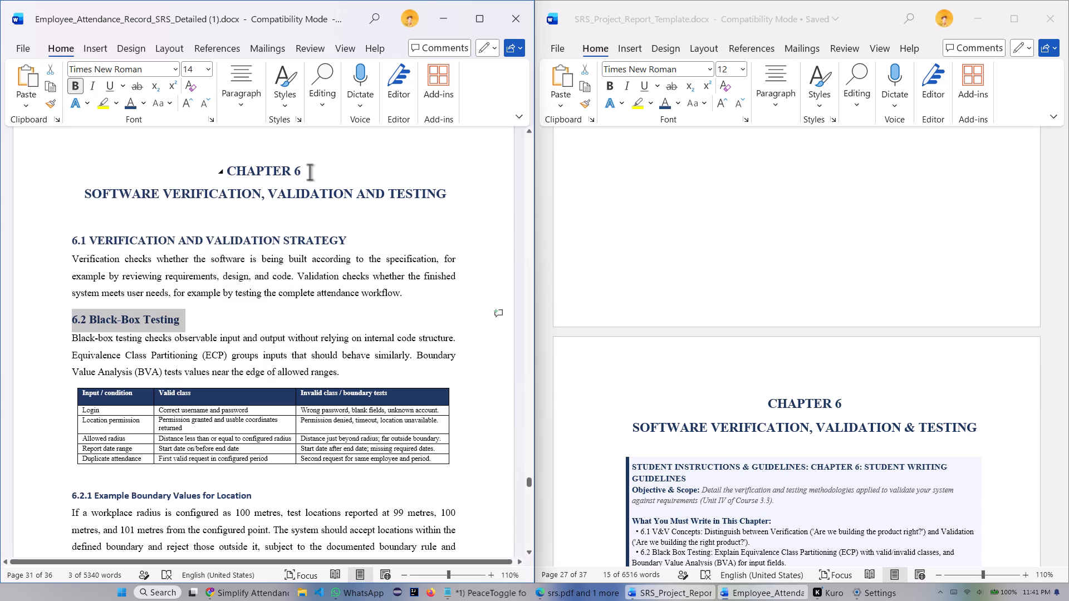
{"action": "key", "text": "shift+F3"}
Set all text in the section 6.2 input/condition table to font size 10.
{"action": "scroll", "coordinate": [335, 247], "scroll_direction": "down", "scroll_amount": 6}
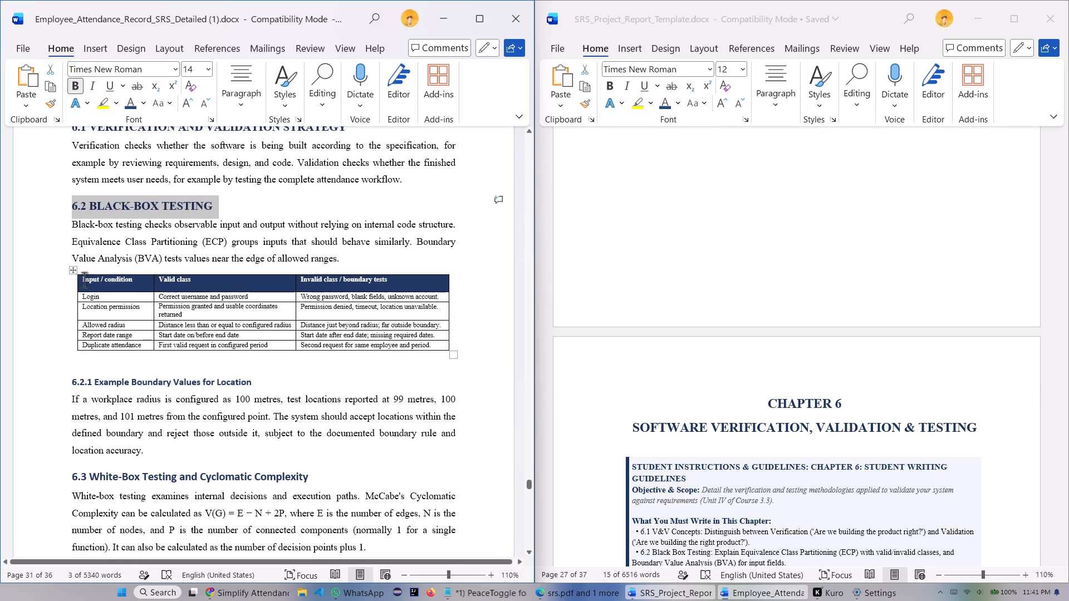
{"action": "left_click_drag", "start_coordinate": [82, 279], "coordinate": [132, 309]}
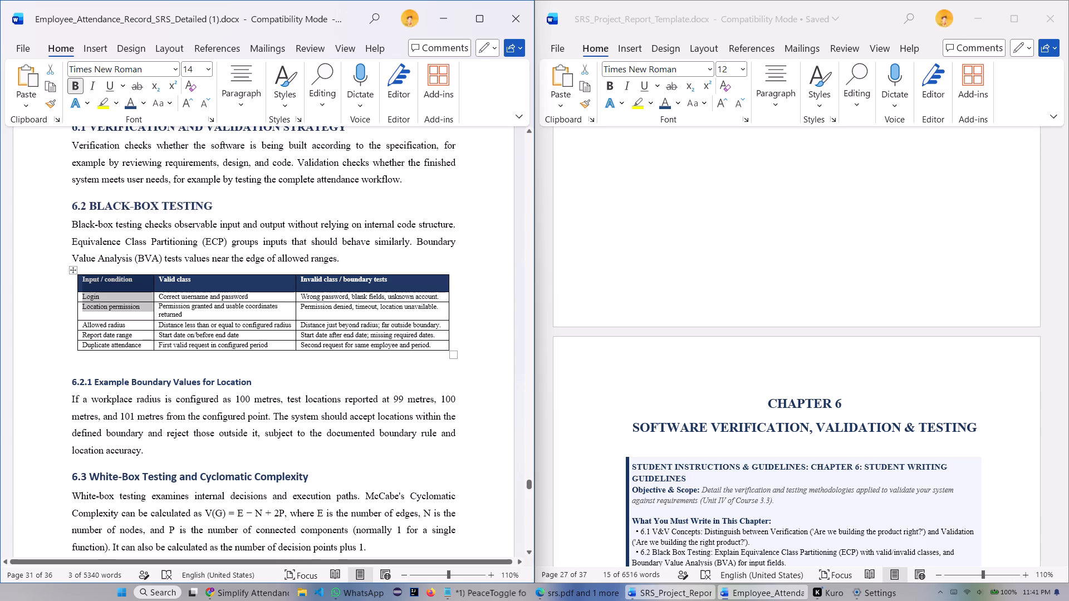
{"action": "left_click_drag", "start_coordinate": [132, 309], "coordinate": [433, 344]}
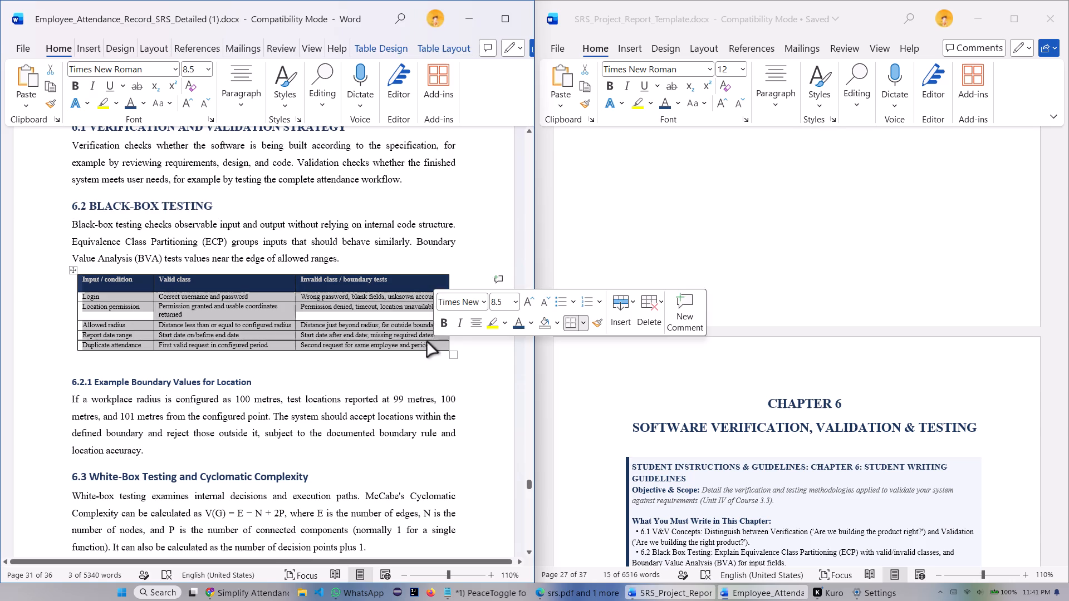
{"action": "left_click", "coordinate": [514, 303]}
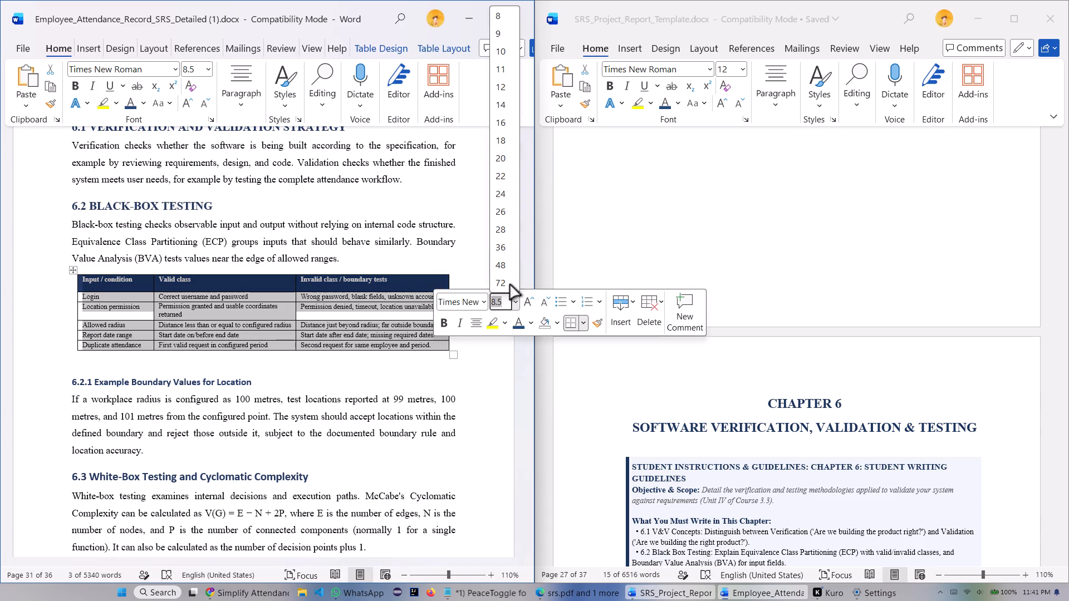
{"action": "left_click", "coordinate": [498, 54]}
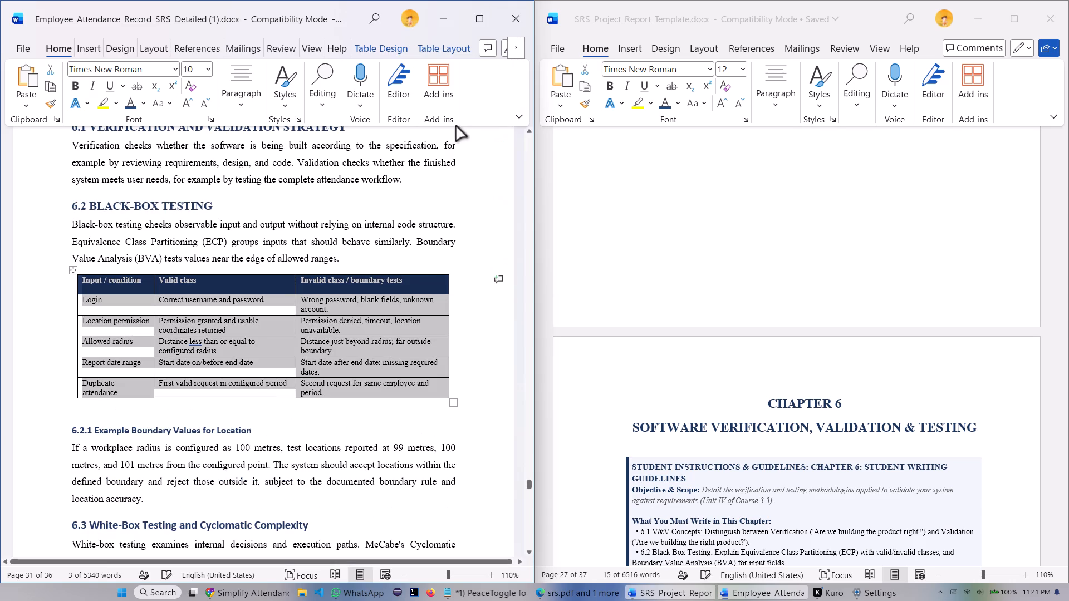
{"action": "left_click", "coordinate": [477, 321]}
Change the 6.2.1 Example Boundary Values for Location subheading to Times New Roman.
{"action": "scroll", "coordinate": [369, 319], "scroll_direction": "down", "scroll_amount": 6}
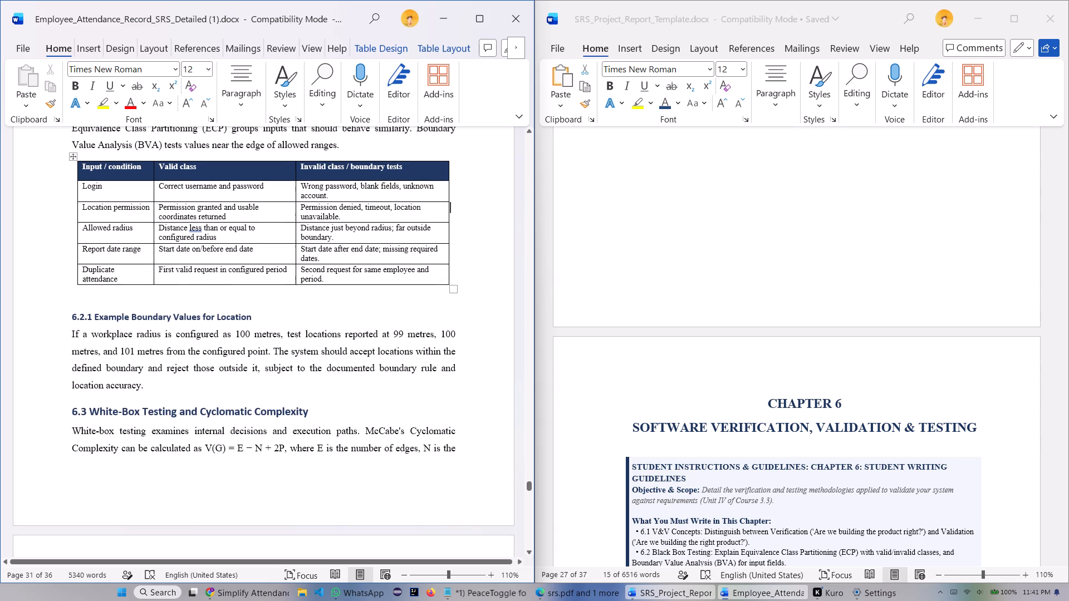
{"action": "scroll", "coordinate": [213, 268], "scroll_direction": "up", "scroll_amount": 5}
{"action": "scroll", "coordinate": [214, 277], "scroll_direction": "down", "scroll_amount": 3}
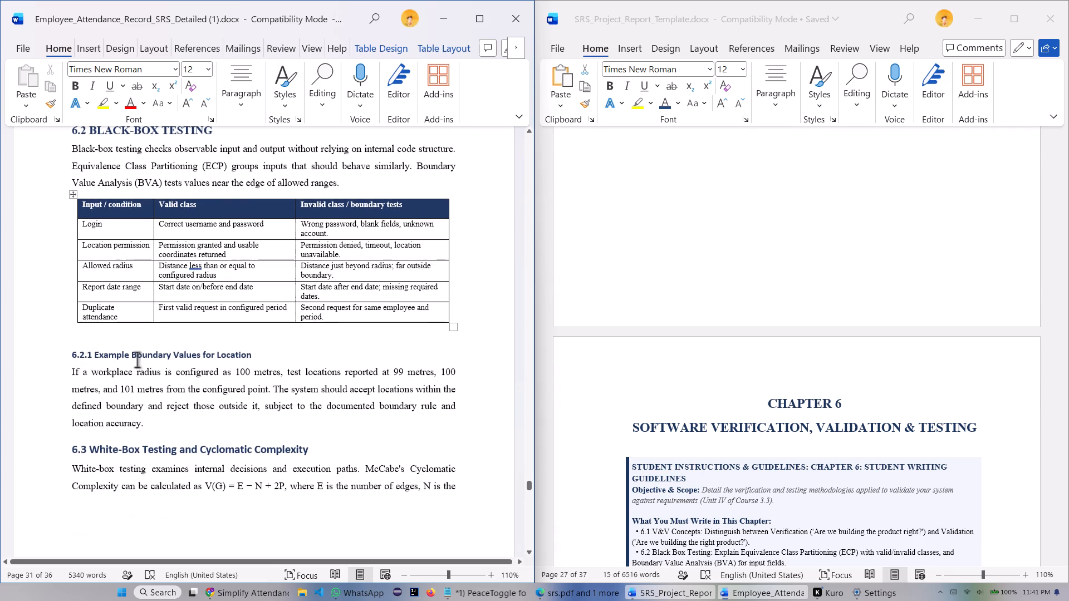
{"action": "left_click_drag", "start_coordinate": [70, 352], "coordinate": [231, 350]}
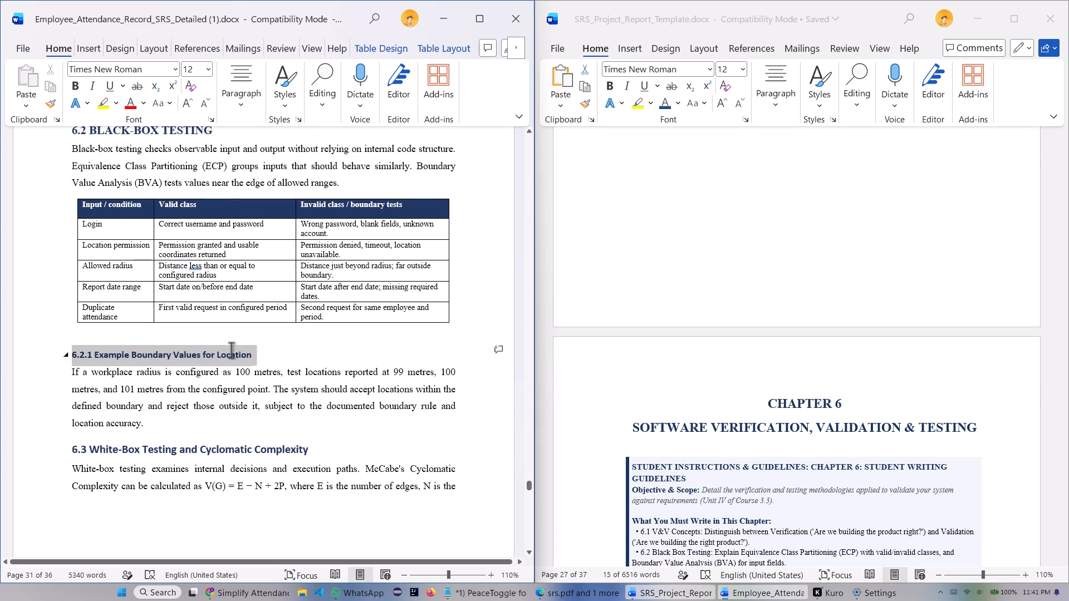
{"action": "left_click_drag", "start_coordinate": [231, 350], "coordinate": [237, 350]}
{"action": "left_click", "coordinate": [309, 309]}
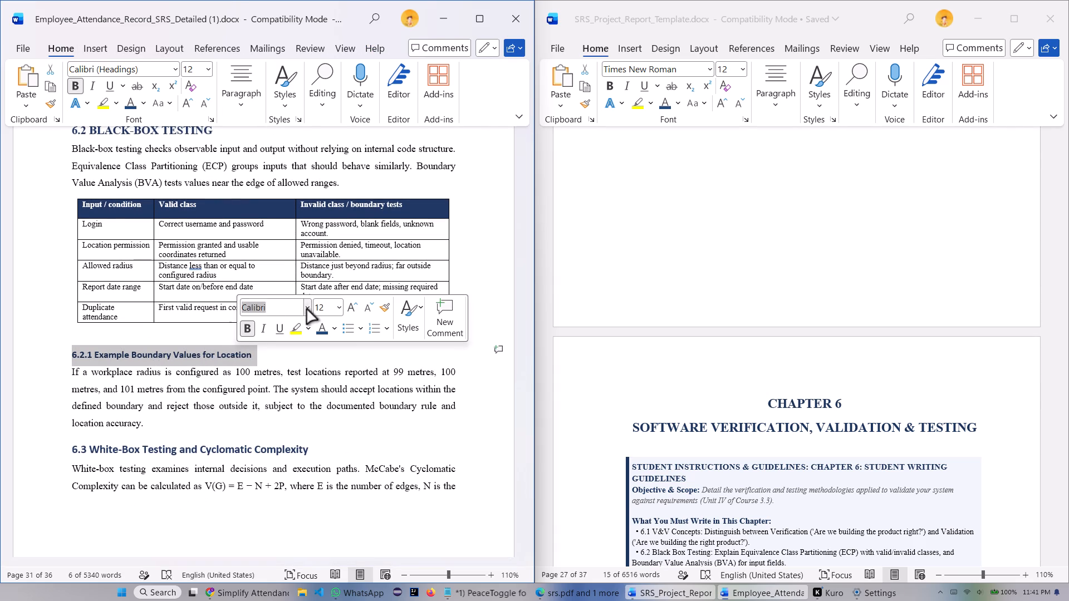
{"action": "left_click", "coordinate": [319, 88]}
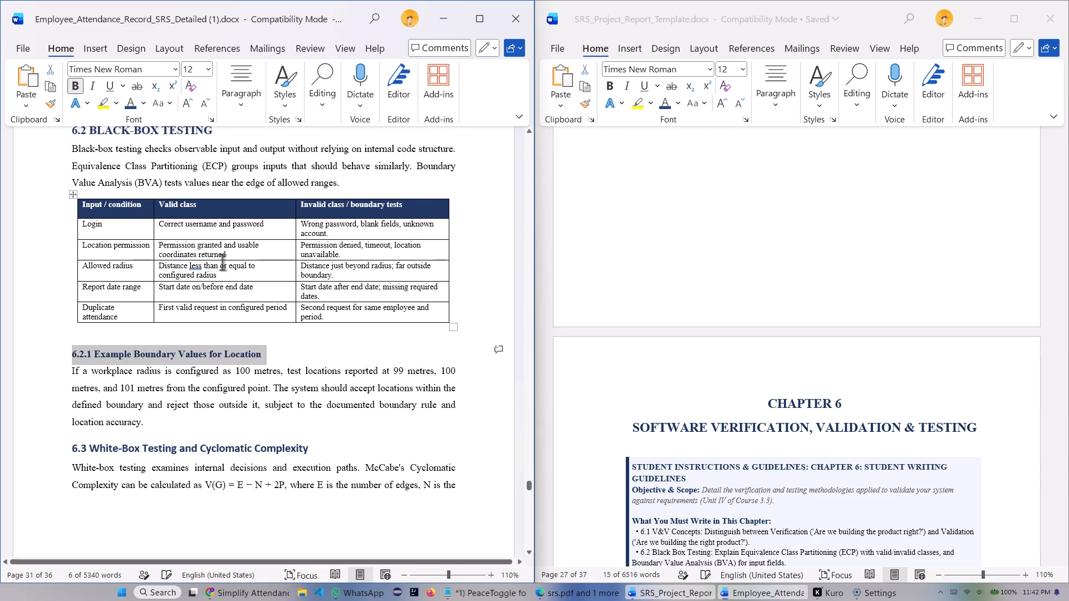
Change the 6.3 White-Box Testing and Cyclomatic Complexity heading to Times New Roman and all capitals.
{"action": "scroll", "coordinate": [219, 274], "scroll_direction": "down", "scroll_amount": 5}
{"action": "left_click_drag", "start_coordinate": [72, 356], "coordinate": [203, 361]}
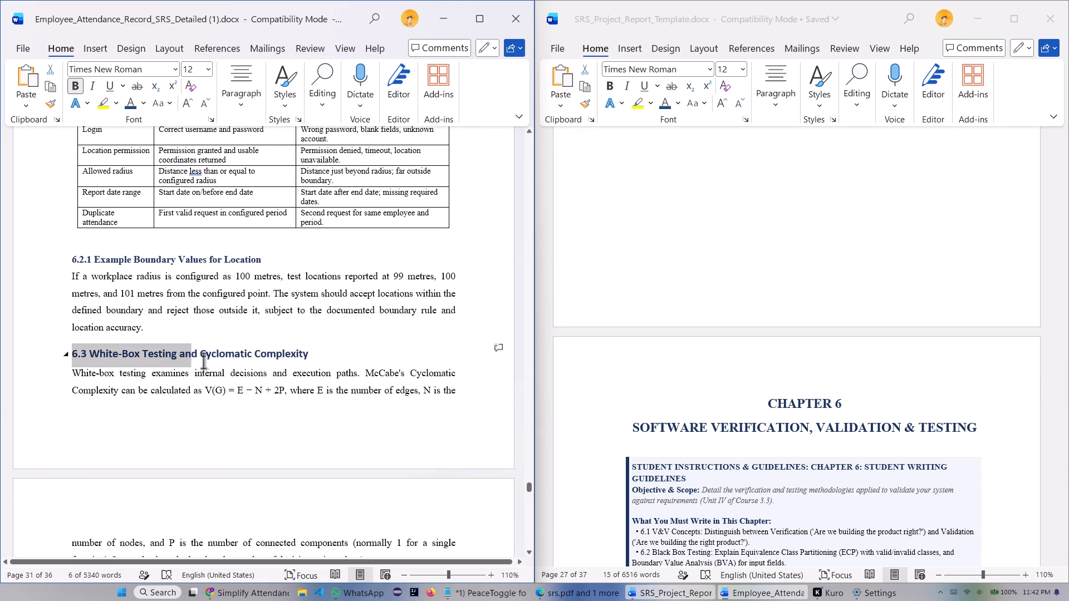
{"action": "left_click_drag", "start_coordinate": [203, 361], "coordinate": [288, 362]}
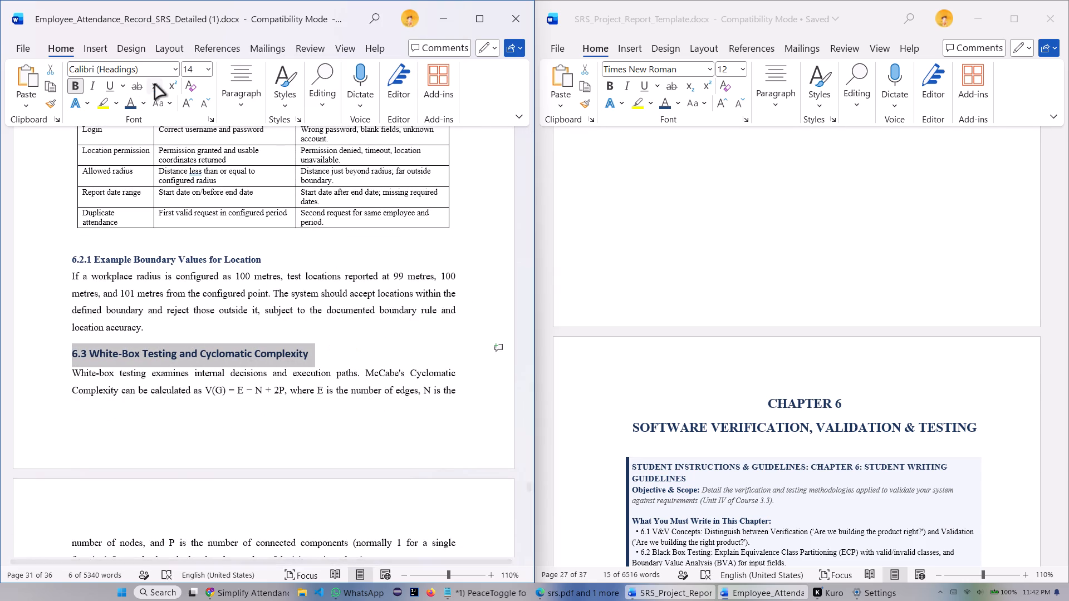
{"action": "left_click", "coordinate": [171, 71]}
{"action": "left_click", "coordinate": [145, 164]}
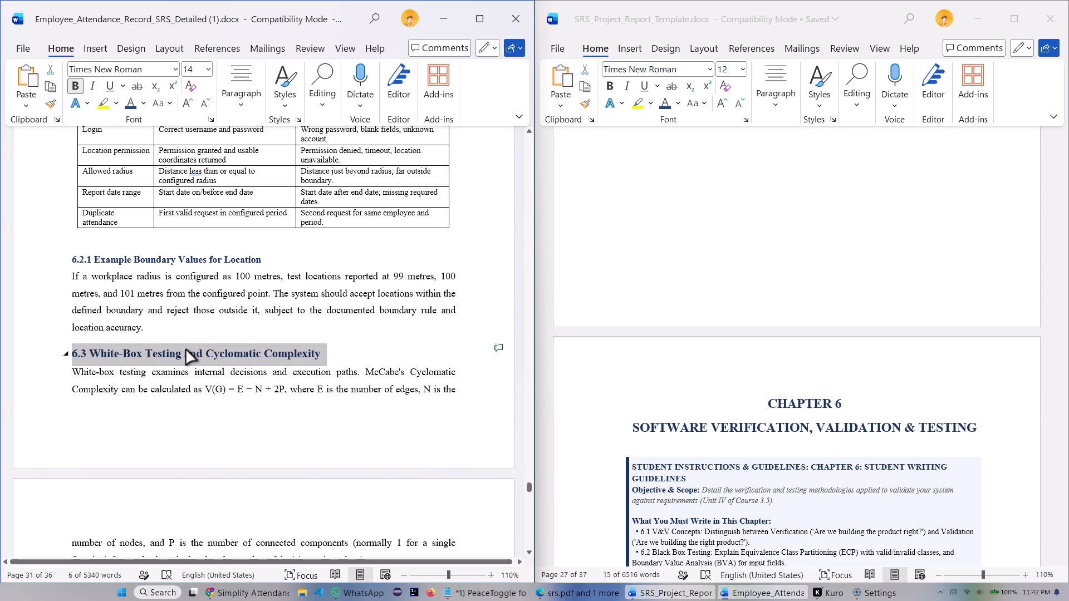
{"action": "key", "text": "shift+F3"}
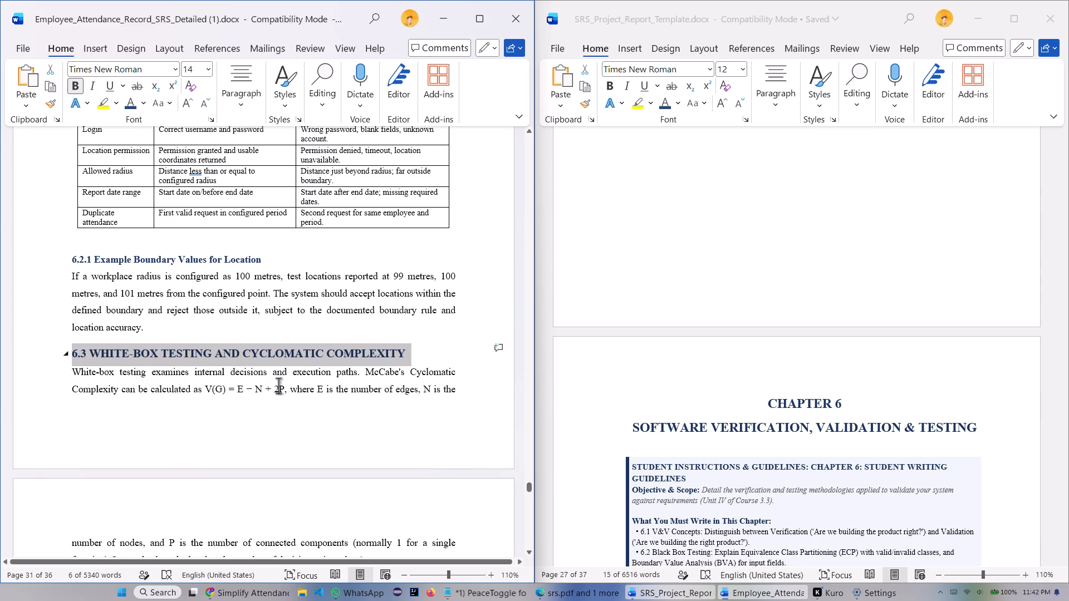
{"action": "left_click_drag", "start_coordinate": [414, 351], "coordinate": [400, 353]}
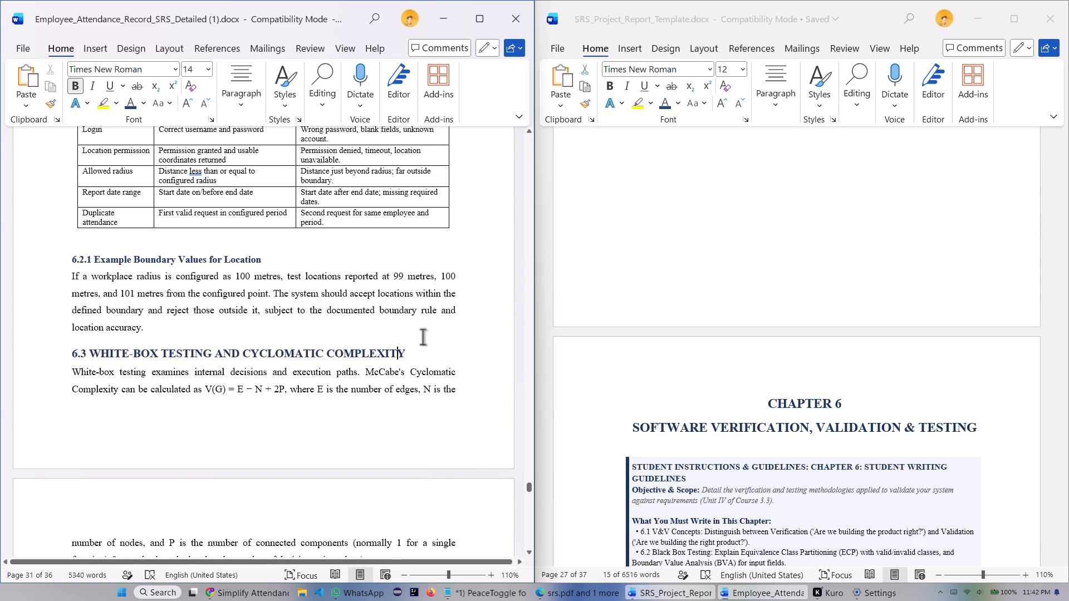
{"action": "left_click", "coordinate": [415, 348]}
Review the report's Chapter 6 pages through Figure 6.1 and compare sections 6.1 and 6.2 with the template.
{"action": "scroll", "coordinate": [249, 342], "scroll_direction": "down", "scroll_amount": 8}
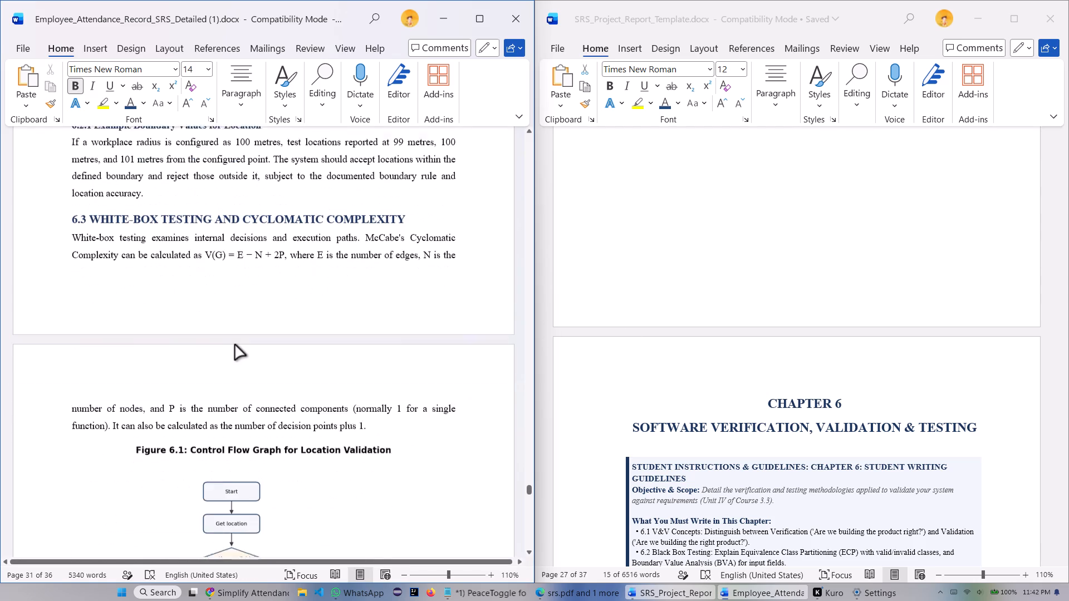
{"action": "scroll", "coordinate": [245, 339], "scroll_direction": "down", "scroll_amount": 1}
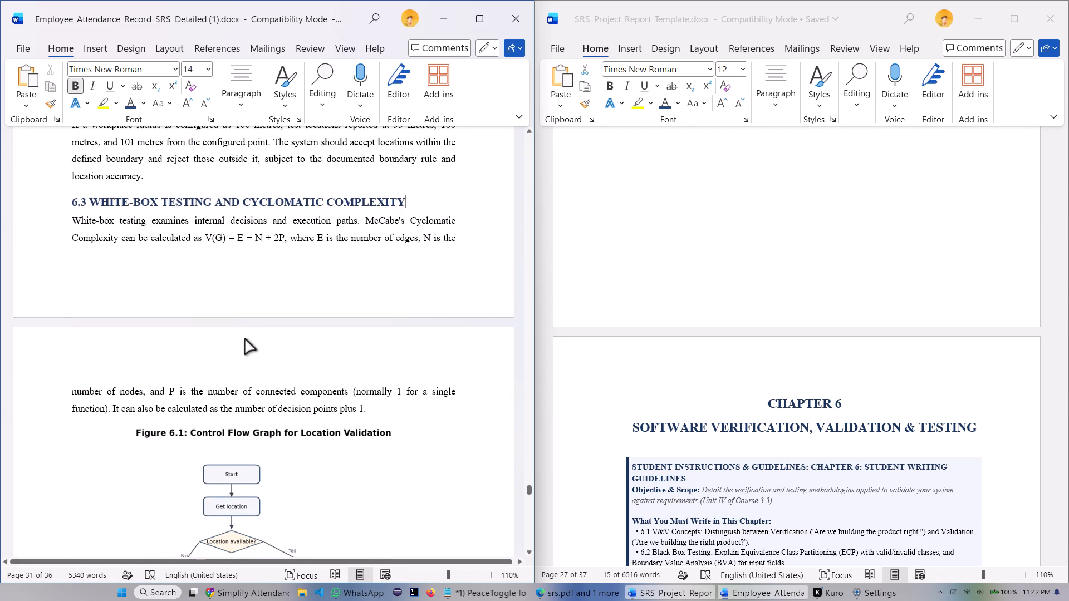
{"action": "scroll", "coordinate": [245, 339], "scroll_direction": "down", "scroll_amount": 1}
{"action": "scroll", "coordinate": [246, 336], "scroll_direction": "up", "scroll_amount": 5}
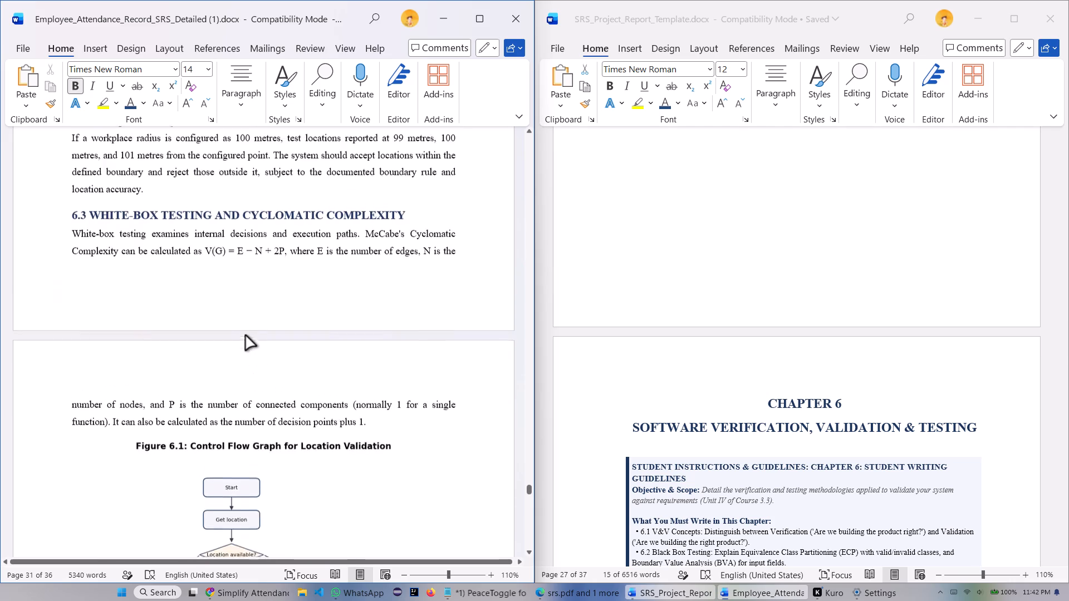
{"action": "scroll", "coordinate": [246, 336], "scroll_direction": "up", "scroll_amount": 15}
{"action": "scroll", "coordinate": [243, 331], "scroll_direction": "up", "scroll_amount": 7}
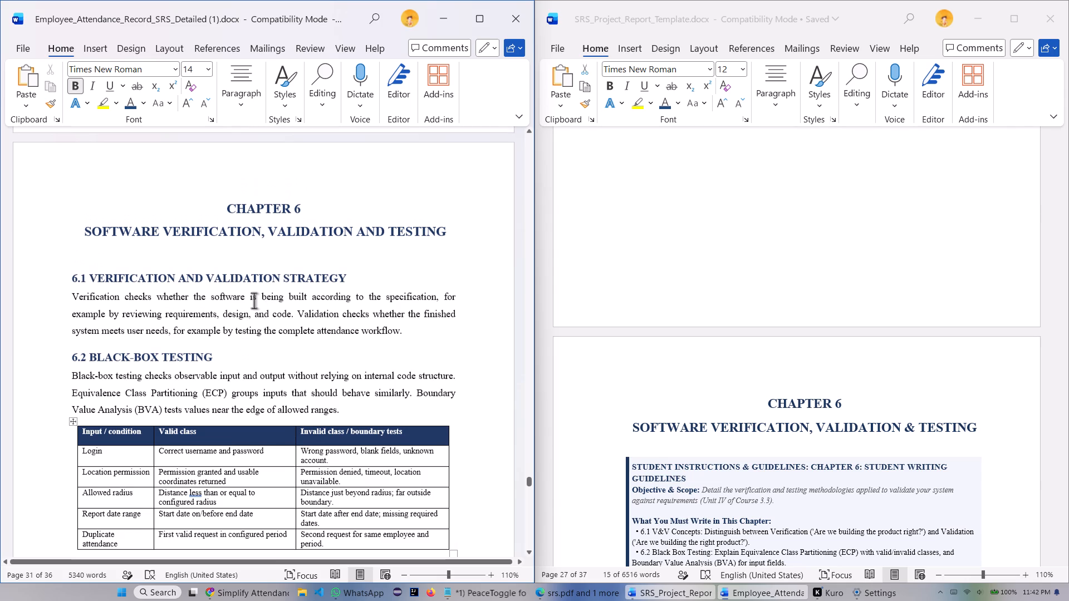
{"action": "scroll", "coordinate": [249, 305], "scroll_direction": "down", "scroll_amount": 10}
{"action": "scroll", "coordinate": [747, 363], "scroll_direction": "down", "scroll_amount": 15}
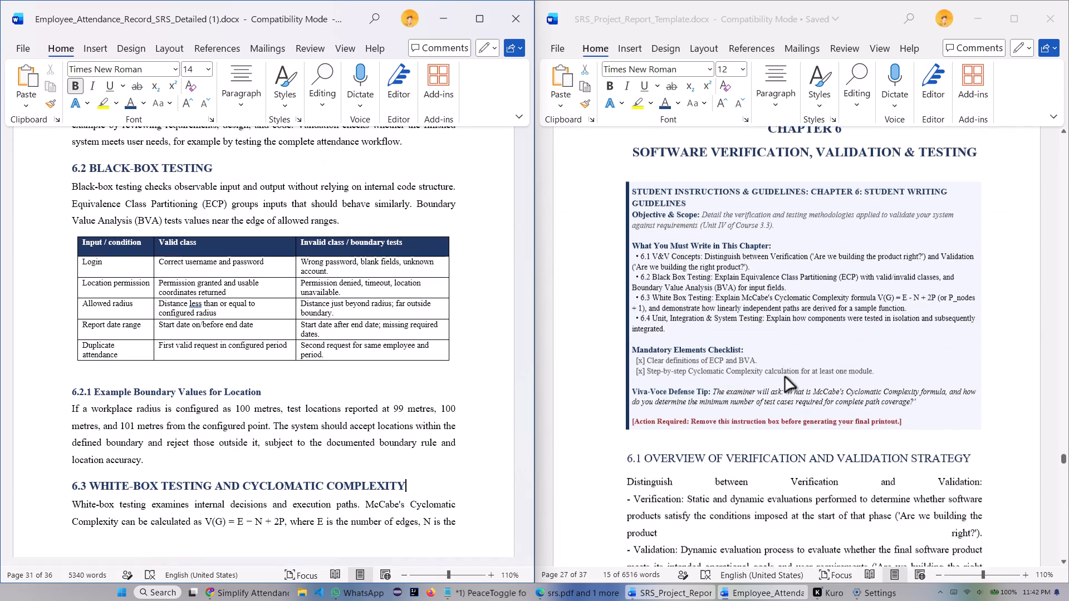
{"action": "scroll", "coordinate": [785, 377], "scroll_direction": "down", "scroll_amount": 12}
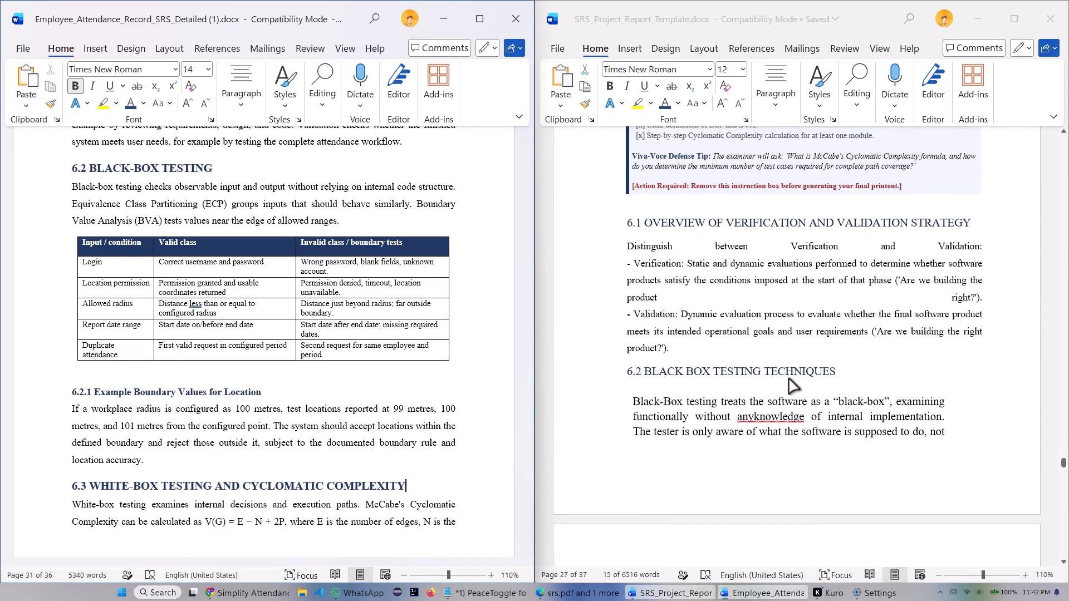
Review Chapter 6 through the section 6.4 test-case table and the start of Chapter 7, and check the section 6.2 table's font formatting.
{"action": "scroll", "coordinate": [245, 345], "scroll_direction": "down", "scroll_amount": 9}
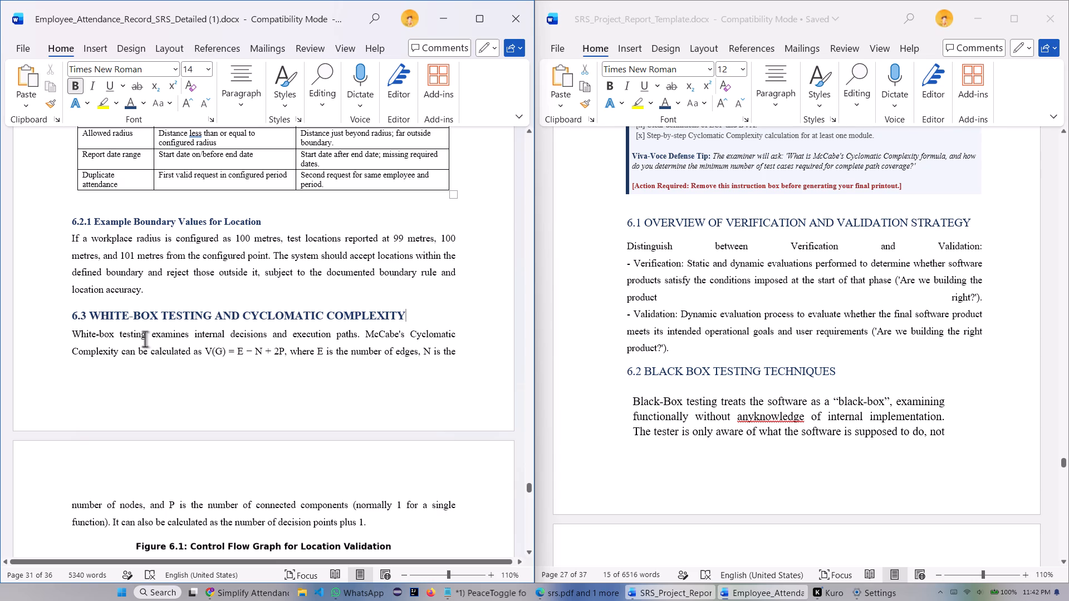
{"action": "scroll", "coordinate": [305, 353], "scroll_direction": "up", "scroll_amount": 14}
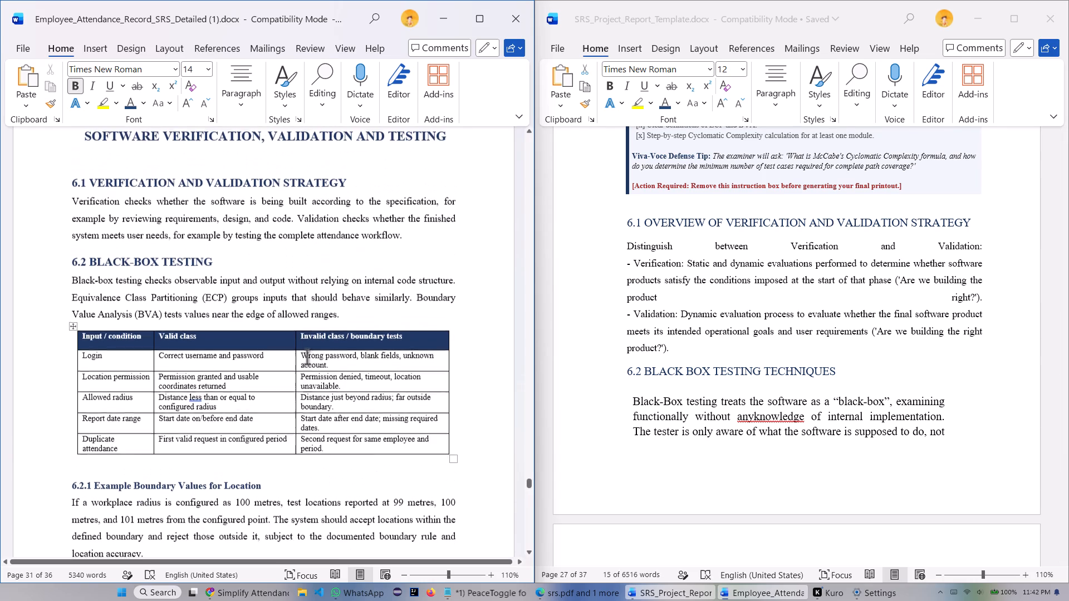
{"action": "scroll", "coordinate": [307, 356], "scroll_direction": "down", "scroll_amount": 18}
{"action": "scroll", "coordinate": [298, 357], "scroll_direction": "down", "scroll_amount": 7}
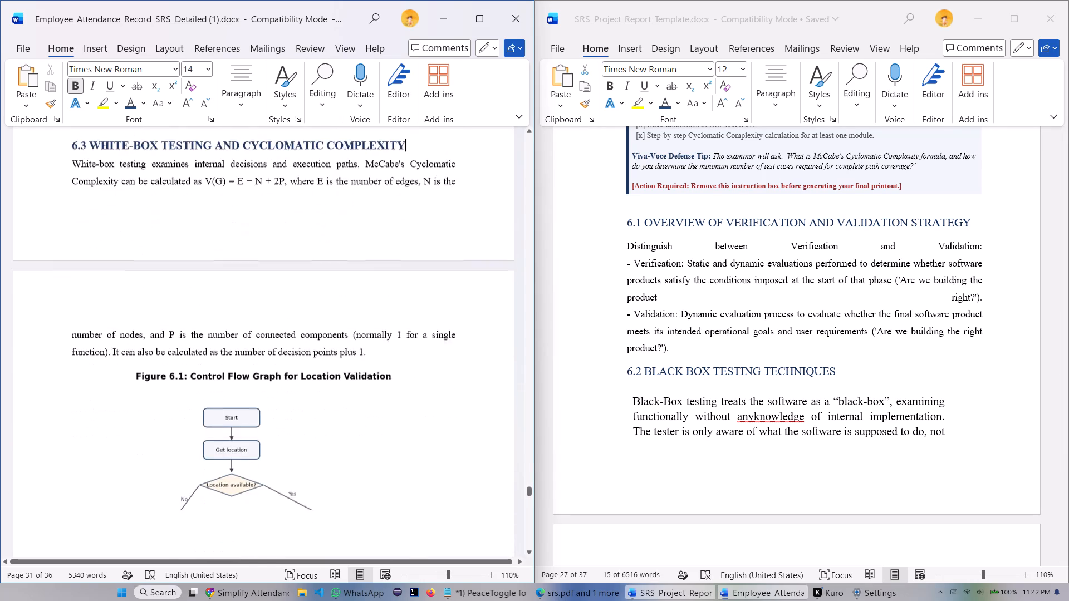
{"action": "scroll", "coordinate": [298, 353], "scroll_direction": "down", "scroll_amount": 18}
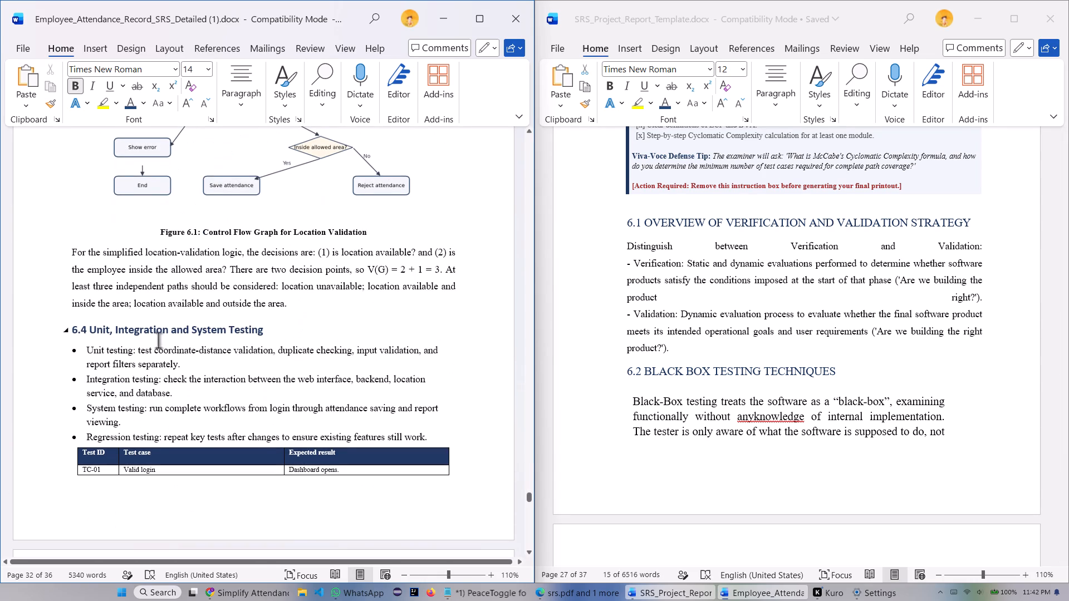
{"action": "scroll", "coordinate": [110, 331], "scroll_direction": "down", "scroll_amount": 9}
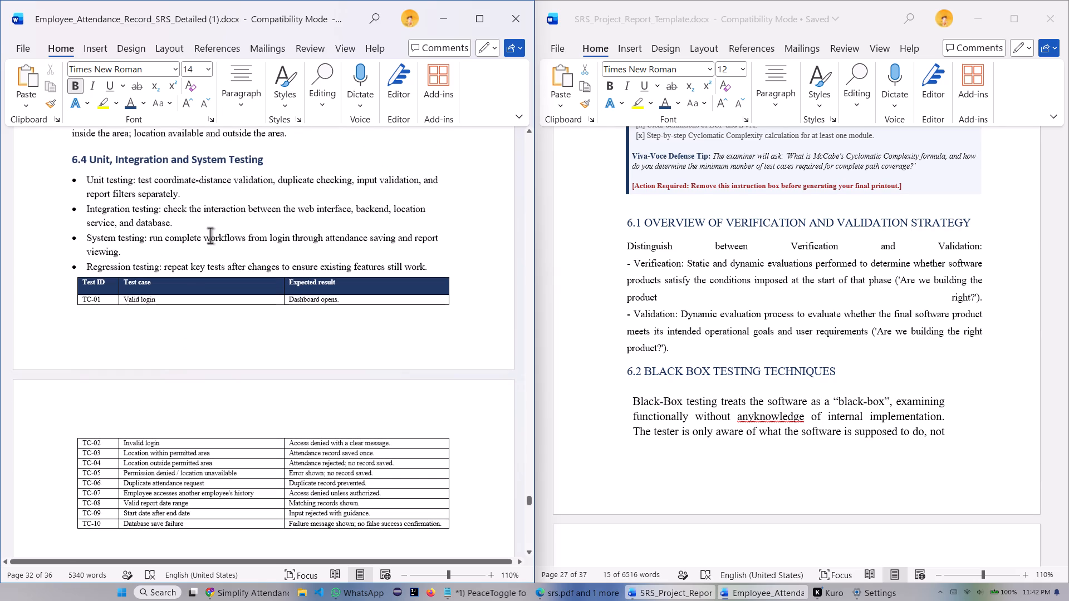
{"action": "scroll", "coordinate": [155, 242], "scroll_direction": "down", "scroll_amount": 17}
{"action": "scroll", "coordinate": [151, 253], "scroll_direction": "down", "scroll_amount": 19}
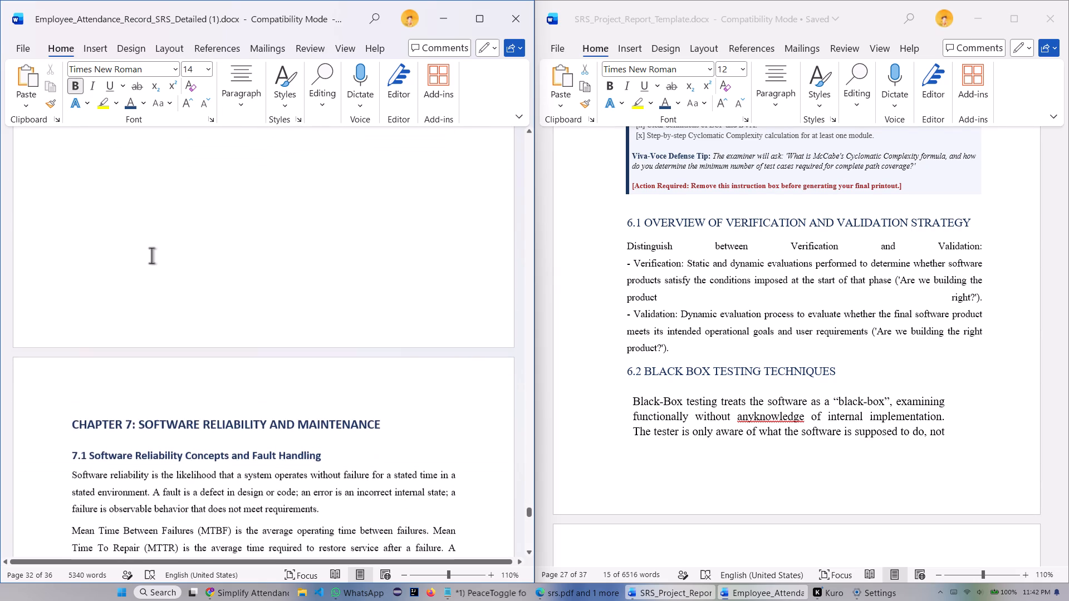
{"action": "scroll", "coordinate": [151, 255], "scroll_direction": "up", "scroll_amount": 15}
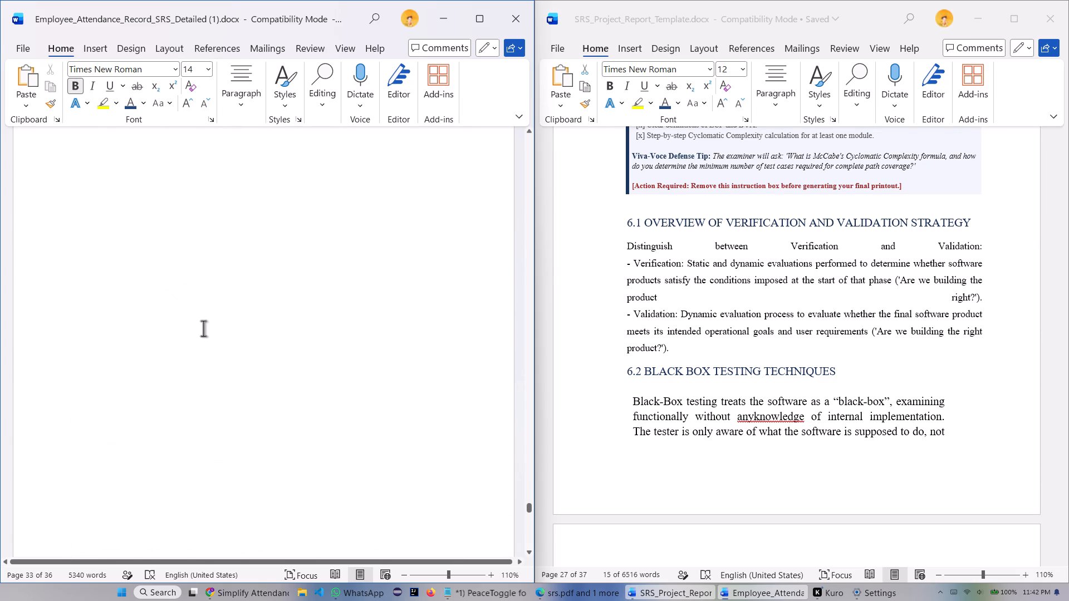
{"action": "scroll", "coordinate": [203, 328], "scroll_direction": "up", "scroll_amount": 19}
{"action": "scroll", "coordinate": [204, 333], "scroll_direction": "up", "scroll_amount": 7}
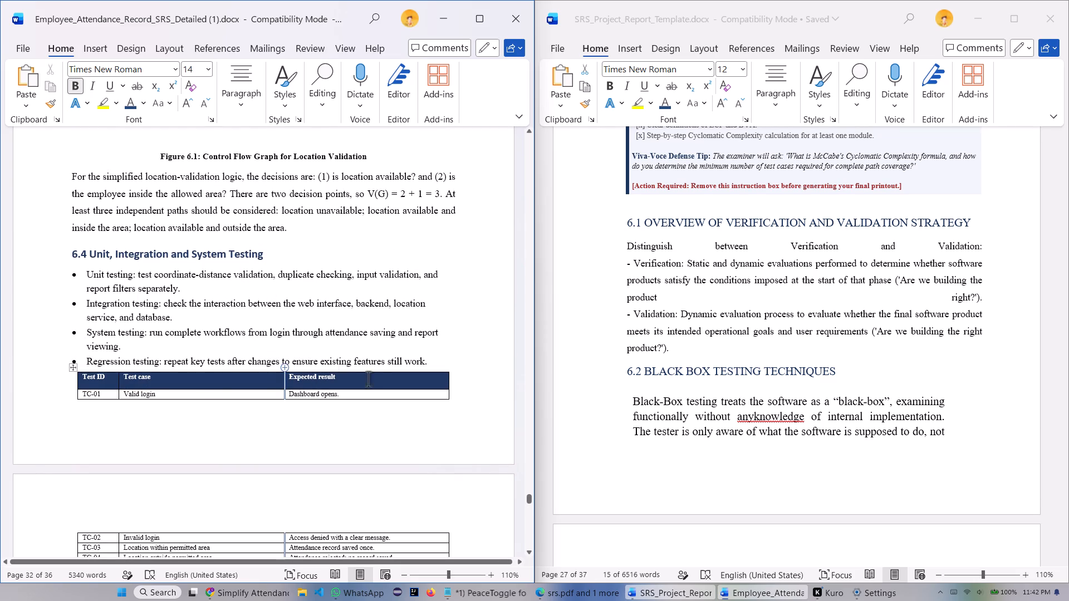
{"action": "scroll", "coordinate": [311, 403], "scroll_direction": "up", "scroll_amount": 16}
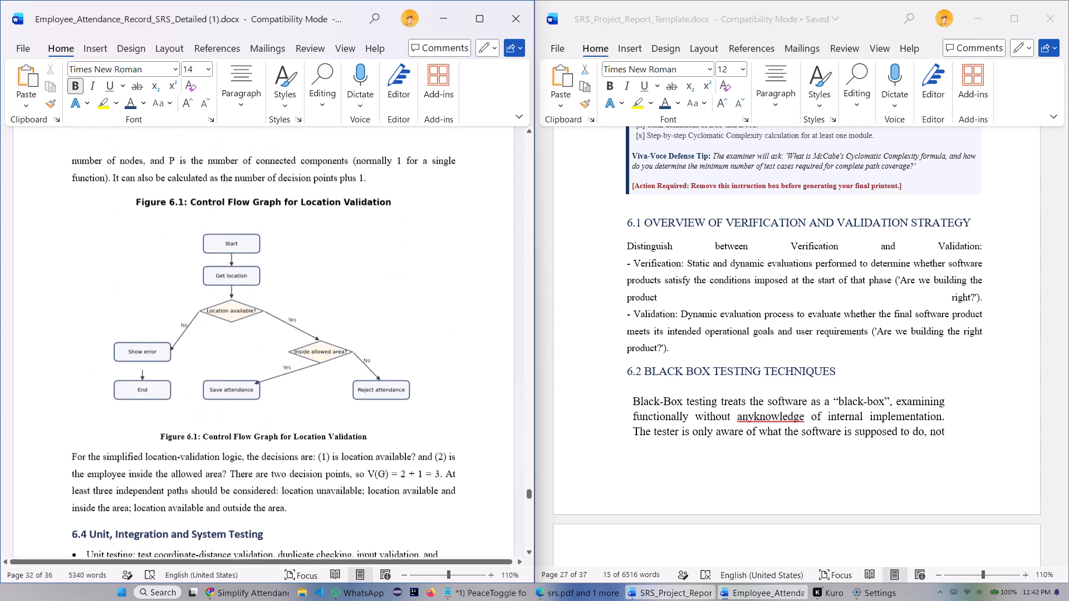
{"action": "scroll", "coordinate": [219, 334], "scroll_direction": "up", "scroll_amount": 20}
{"action": "scroll", "coordinate": [219, 334], "scroll_direction": "up", "scroll_amount": 6}
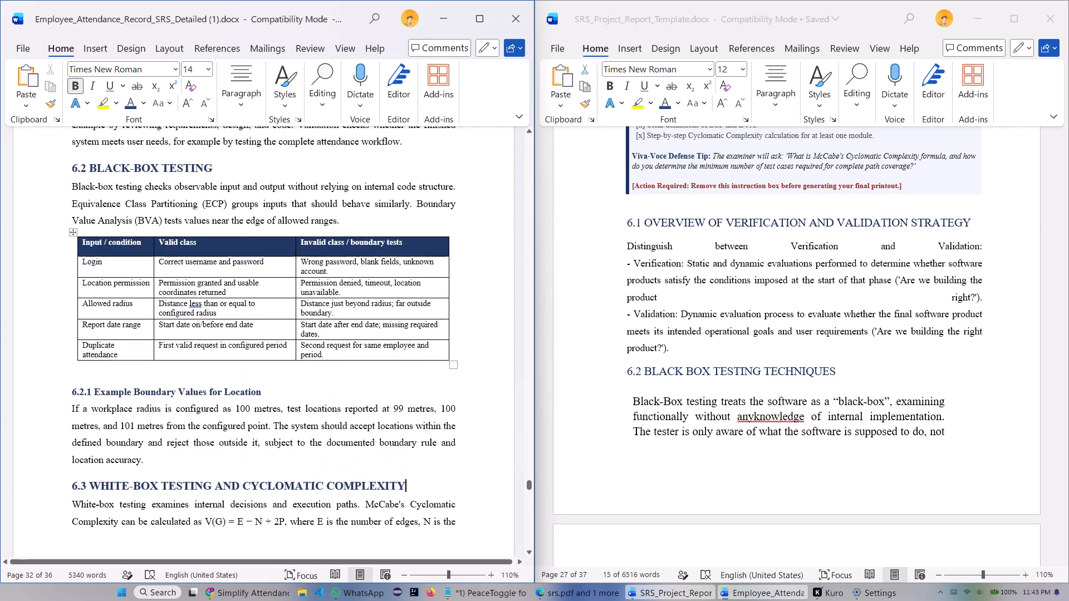
{"action": "scroll", "coordinate": [207, 279], "scroll_direction": "up", "scroll_amount": 6}
{"action": "scroll", "coordinate": [101, 376], "scroll_direction": "up", "scroll_amount": 5}
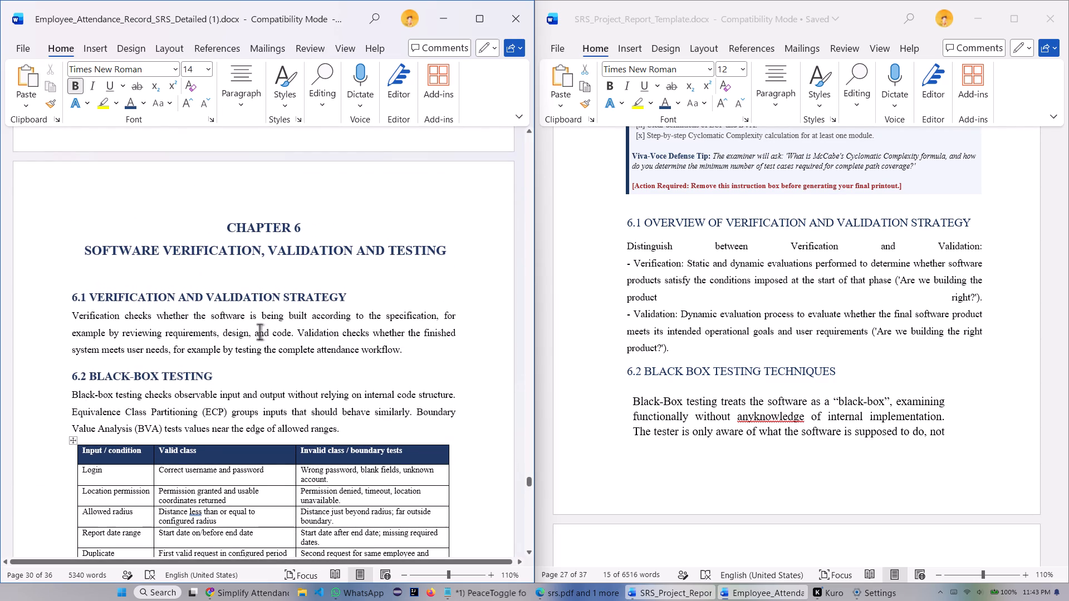
{"action": "scroll", "coordinate": [265, 371], "scroll_direction": "down", "scroll_amount": 1}
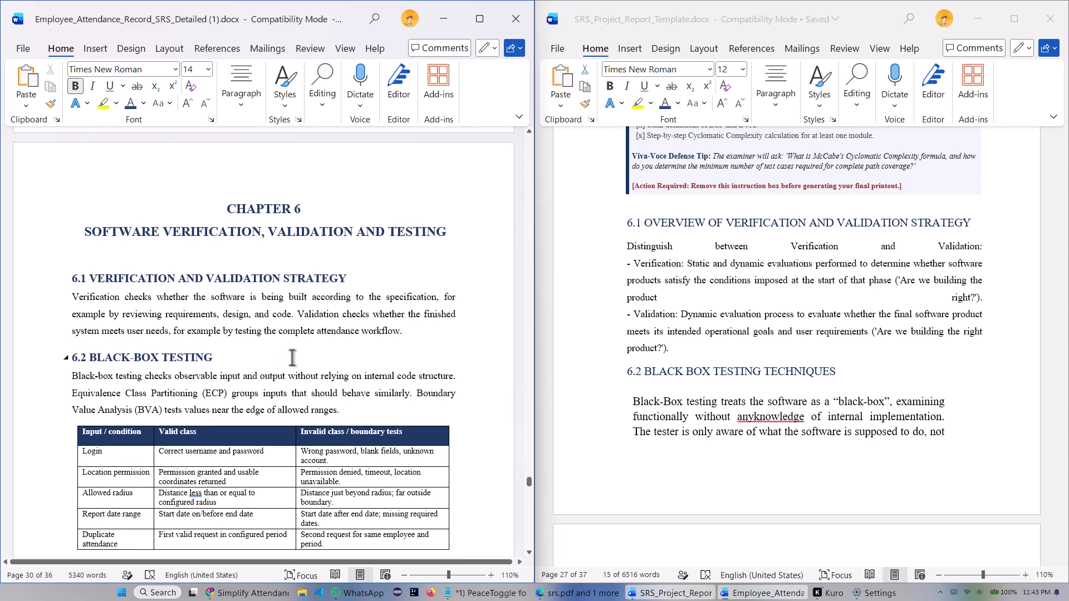
{"action": "scroll", "coordinate": [292, 357], "scroll_direction": "down", "scroll_amount": 10}
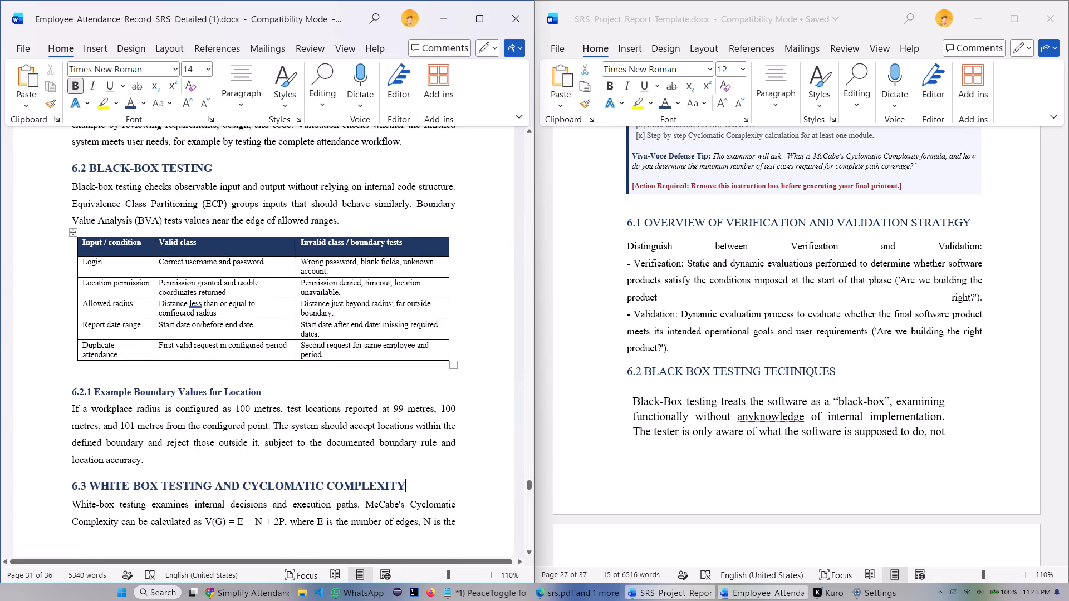
{"action": "left_click_drag", "start_coordinate": [84, 244], "coordinate": [347, 356]}
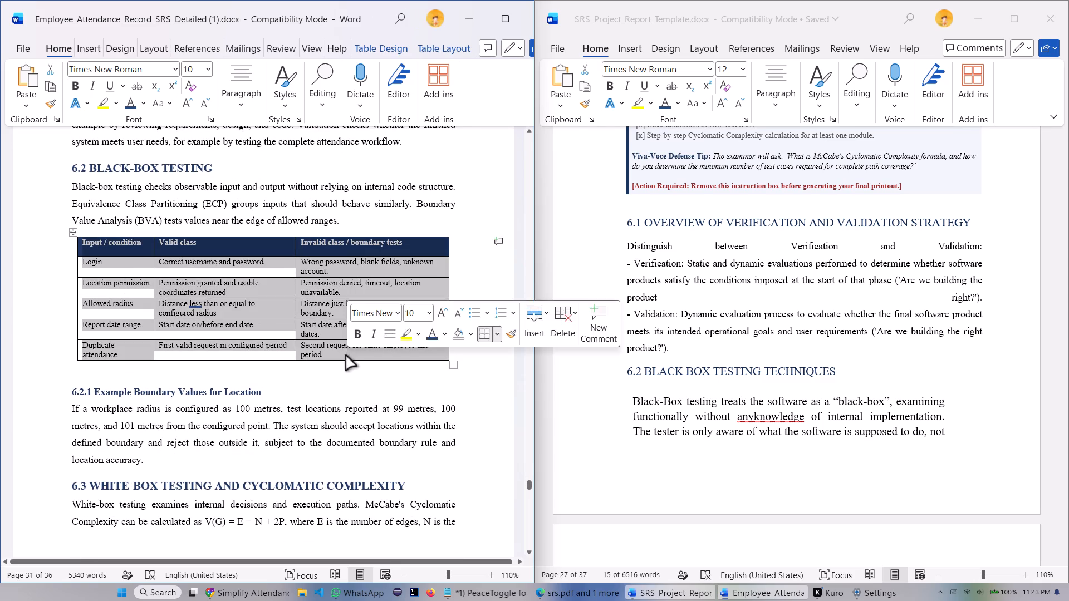
{"action": "left_click", "coordinate": [358, 390]}
Reapply Times New Roman to the 6.2.1 Example Boundary Values for Location subheading.
{"action": "scroll", "coordinate": [191, 352], "scroll_direction": "down", "scroll_amount": 6}
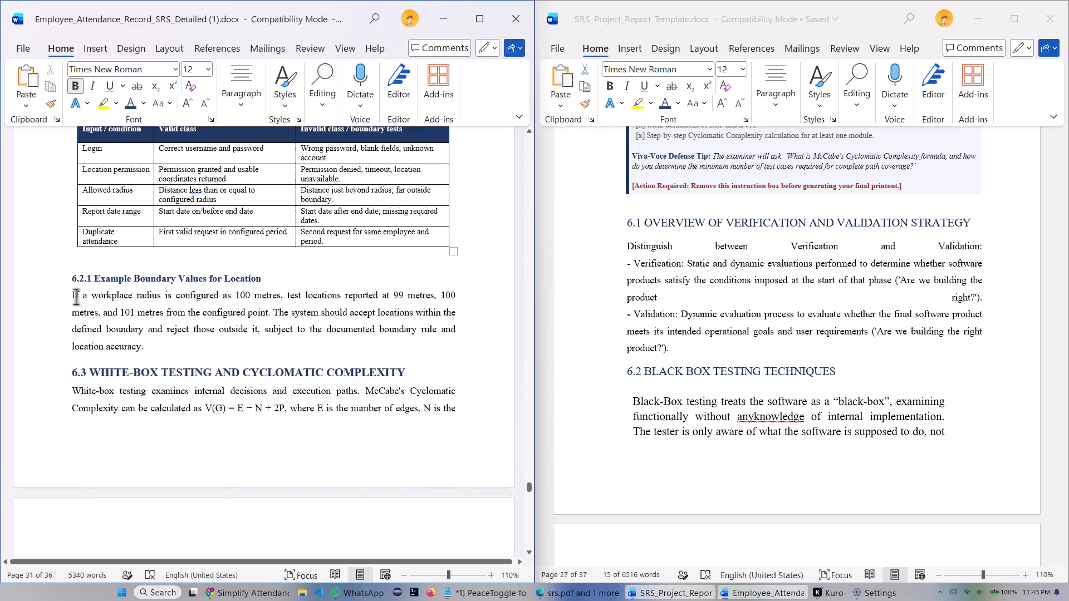
{"action": "left_click_drag", "start_coordinate": [73, 279], "coordinate": [273, 283]}
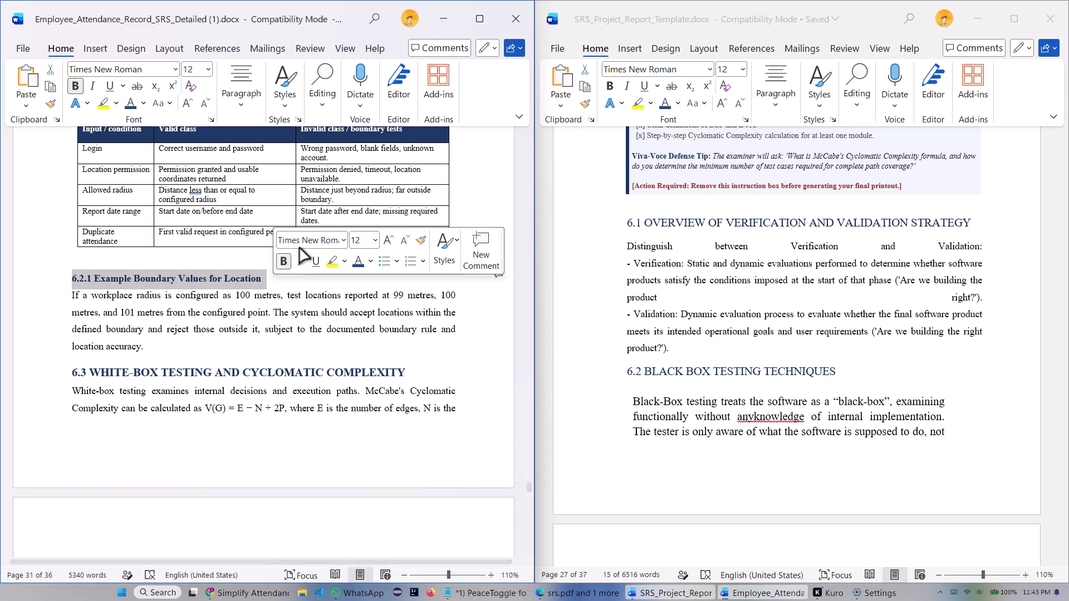
{"action": "left_click", "coordinate": [342, 243]}
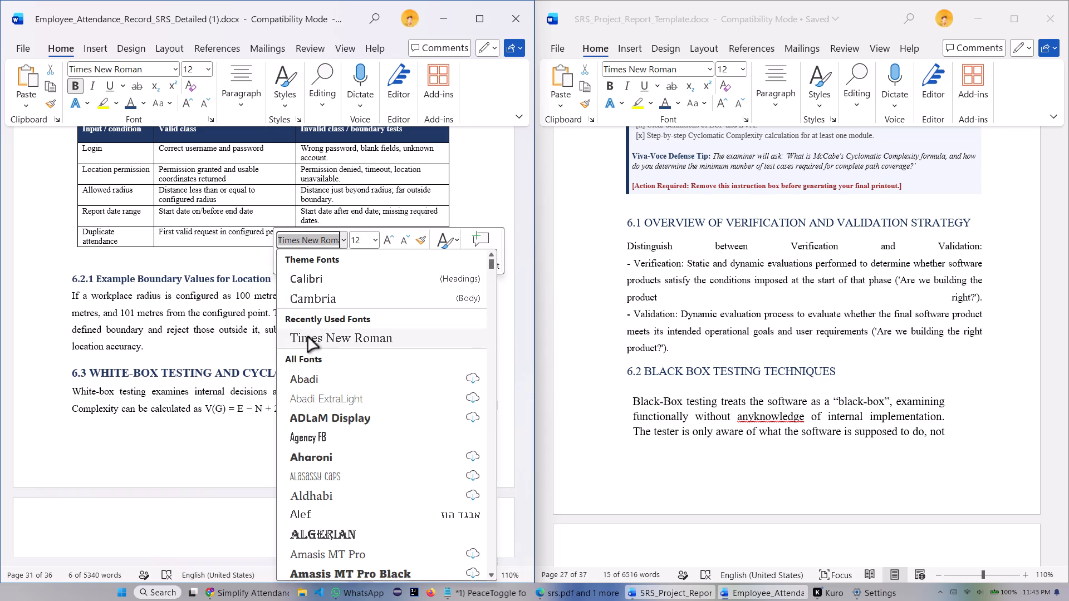
{"action": "left_click", "coordinate": [308, 338]}
{"action": "left_click", "coordinate": [271, 280]}
Crop the Figure 6.1 flowchart picture from its top edge to remove the title embedded in the image.
{"action": "scroll", "coordinate": [274, 314], "scroll_direction": "down", "scroll_amount": 3}
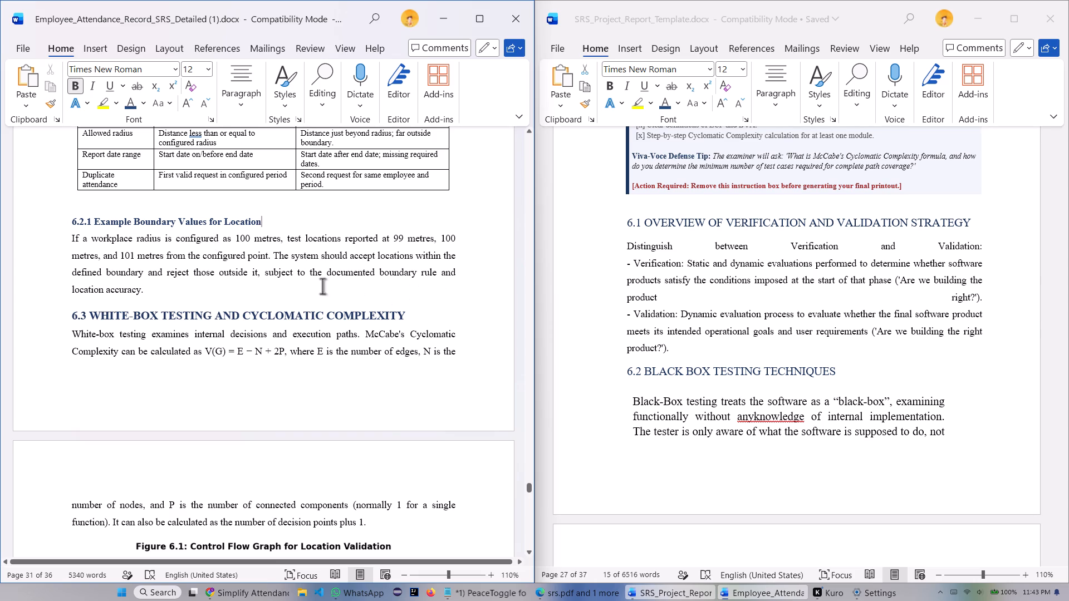
{"action": "scroll", "coordinate": [284, 275], "scroll_direction": "down", "scroll_amount": 3}
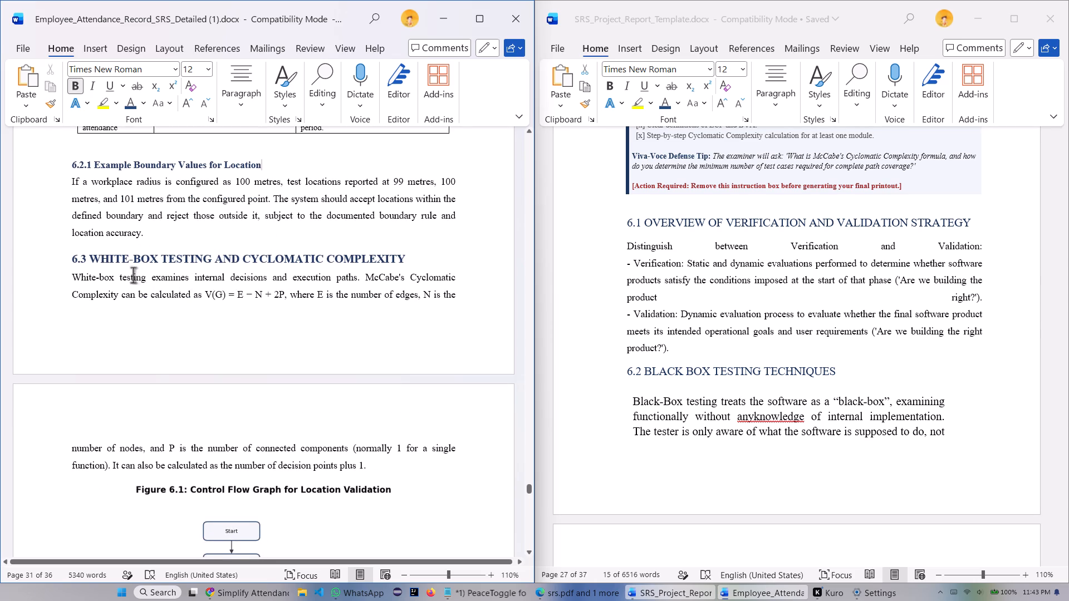
{"action": "left_click_drag", "start_coordinate": [71, 258], "coordinate": [79, 258]}
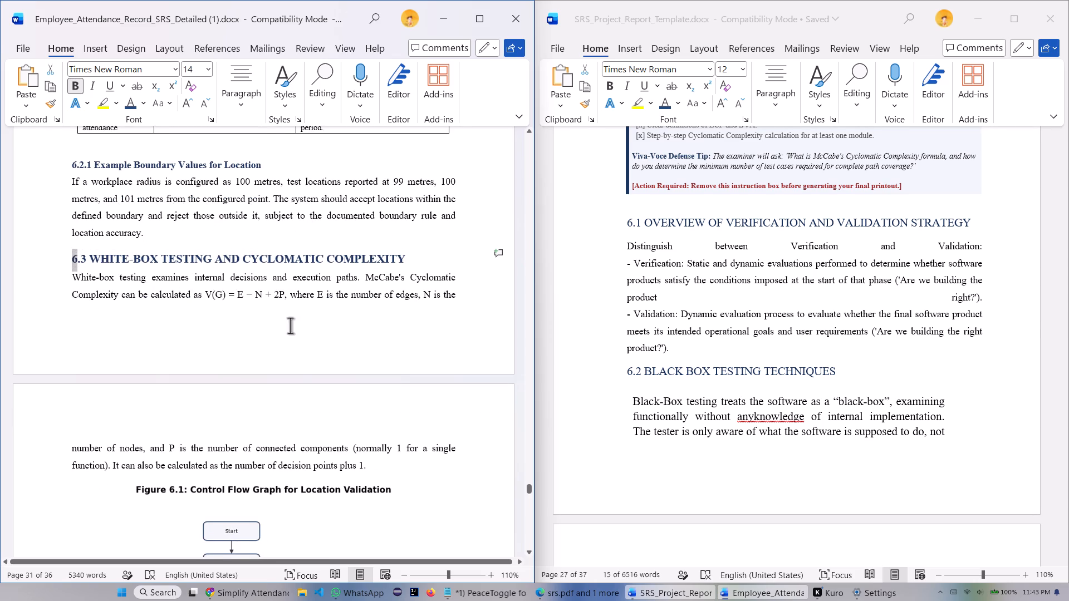
{"action": "left_click_drag", "start_coordinate": [291, 372], "coordinate": [297, 372]}
{"action": "scroll", "coordinate": [232, 335], "scroll_direction": "down", "scroll_amount": 12}
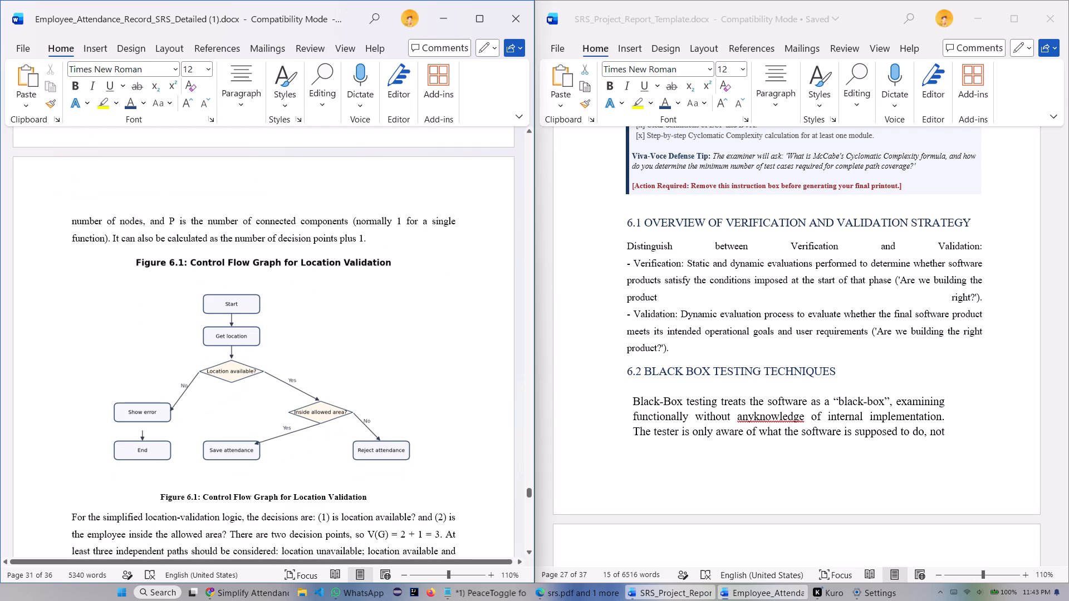
{"action": "left_click", "coordinate": [330, 347]}
{"action": "right_click", "coordinate": [279, 328]}
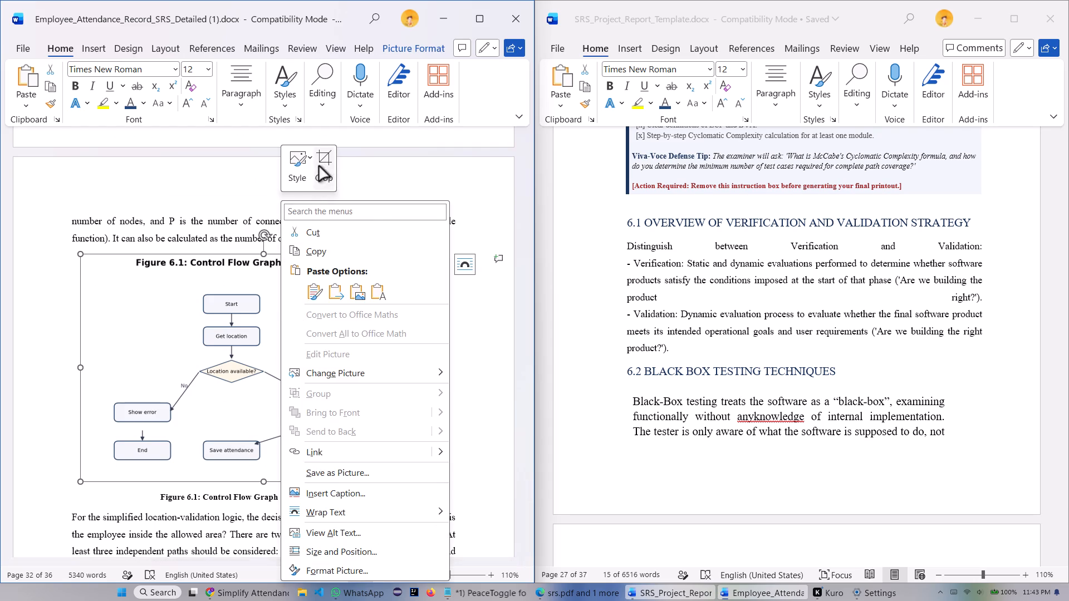
{"action": "left_click", "coordinate": [319, 166]}
{"action": "left_click_drag", "start_coordinate": [264, 255], "coordinate": [263, 260]}
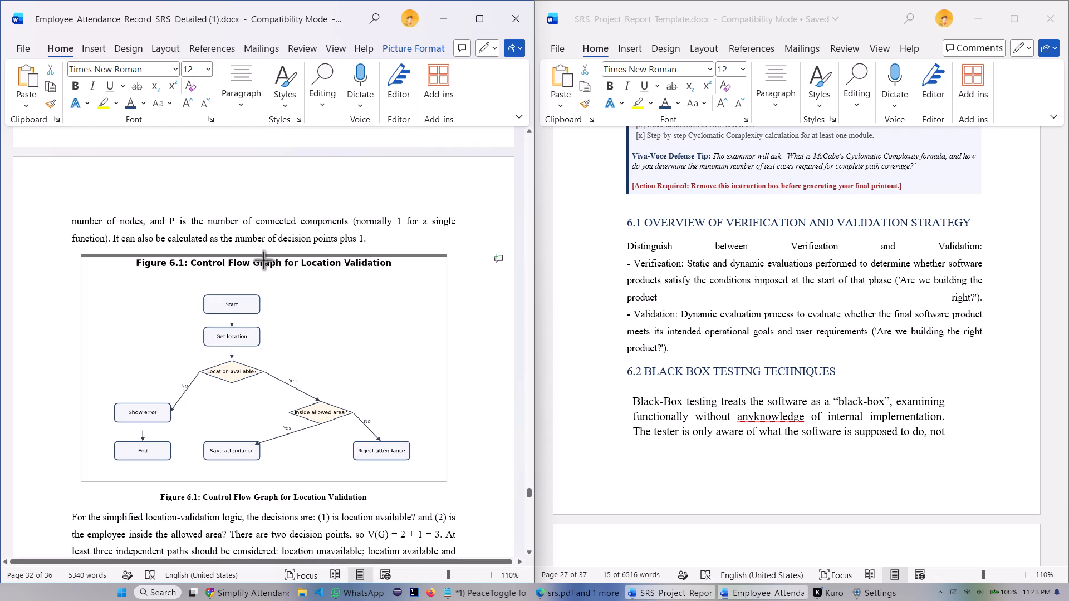
{"action": "left_click_drag", "start_coordinate": [263, 260], "coordinate": [261, 270]}
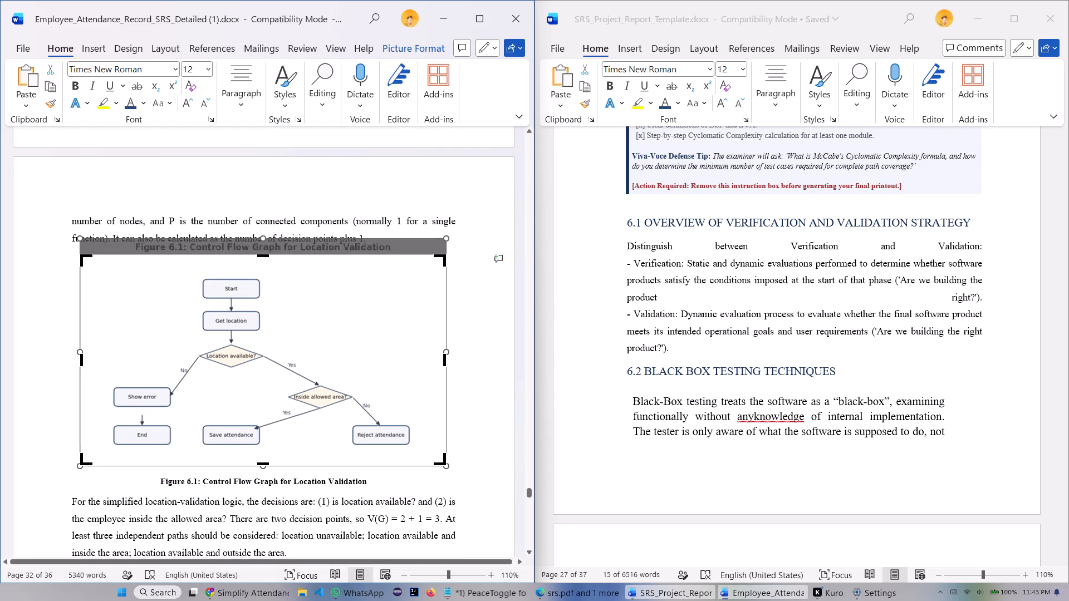
{"action": "left_click", "coordinate": [351, 348]}
{"action": "left_click", "coordinate": [483, 370]}
{"action": "left_click", "coordinate": [398, 379]}
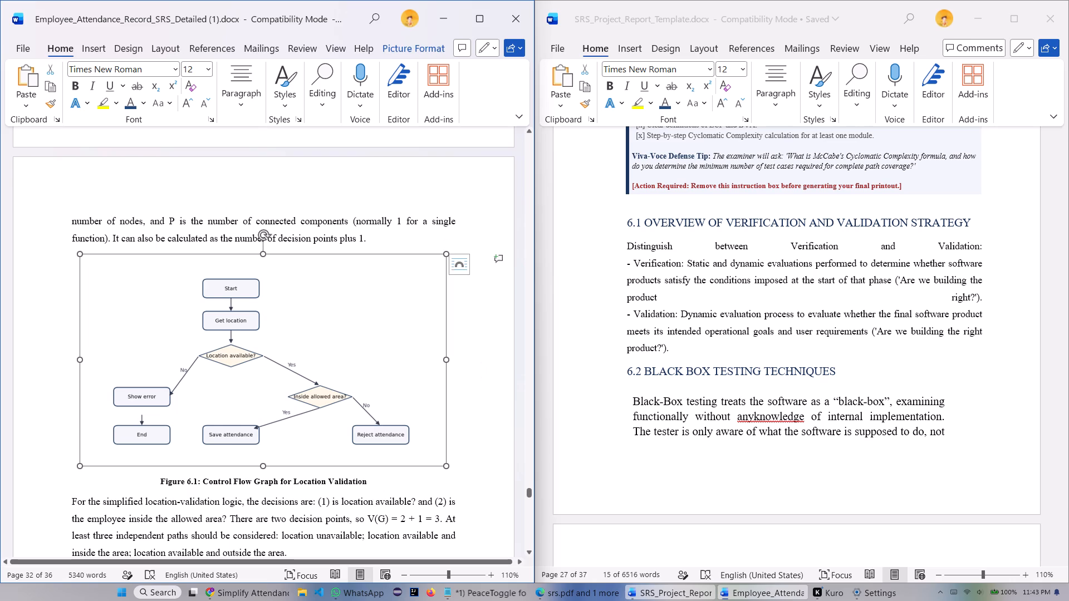
Enlarge the cropped Figure 6.1 flowchart proportionally until it extends slightly past the right text margin.
{"action": "left_click_drag", "start_coordinate": [447, 466], "coordinate": [471, 482]}
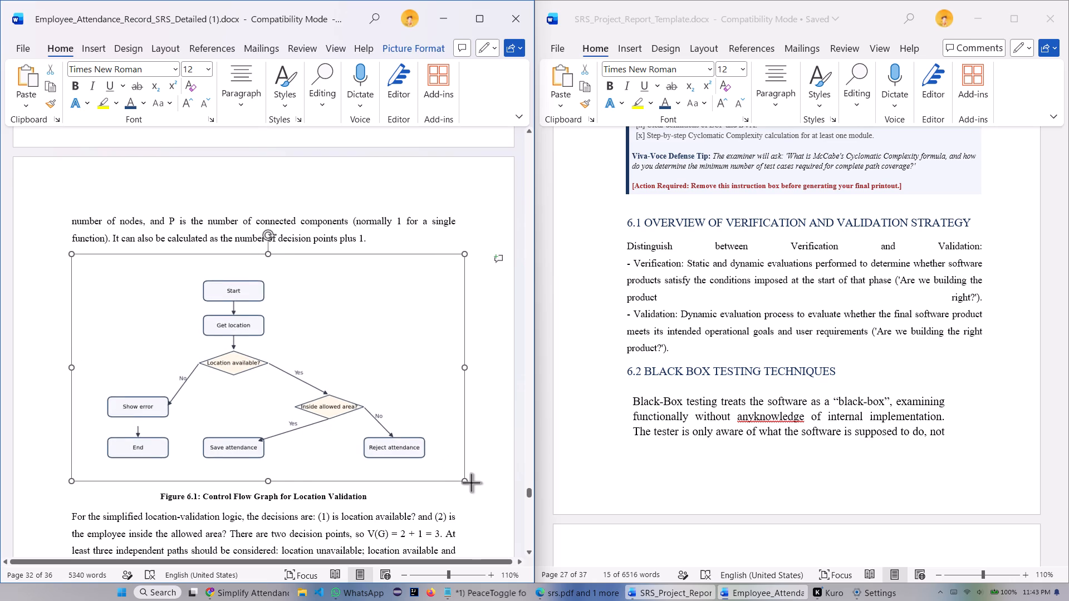
{"action": "left_click_drag", "start_coordinate": [471, 482], "coordinate": [487, 494]}
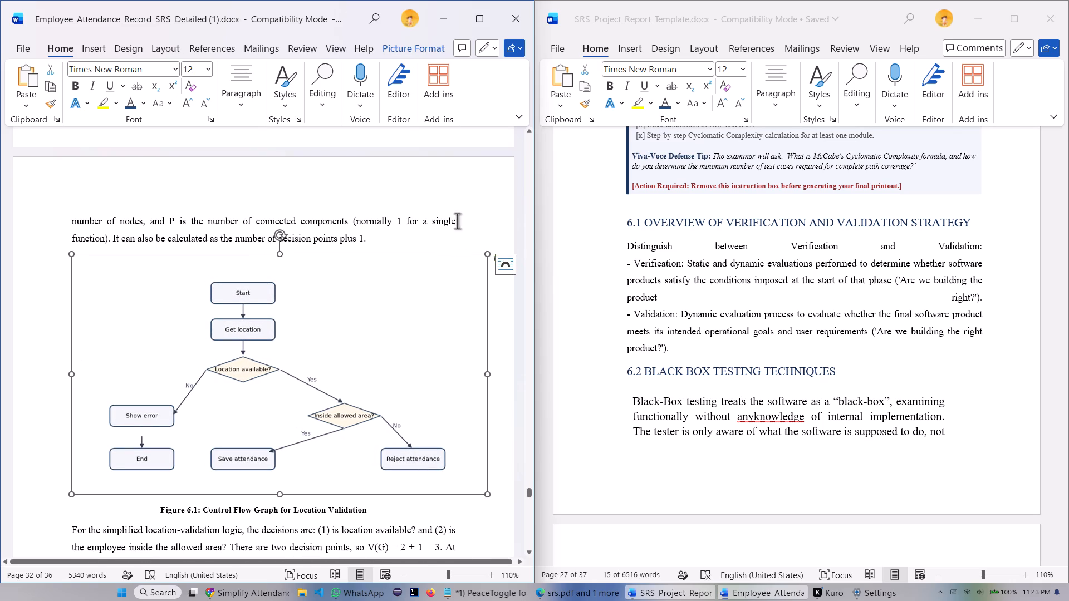
{"action": "left_click", "coordinate": [464, 216]}
Insert a blank line between the Figure 6.1 caption and the paragraph on the simplified location-validation logic.
{"action": "scroll", "coordinate": [354, 230], "scroll_direction": "down", "scroll_amount": 12}
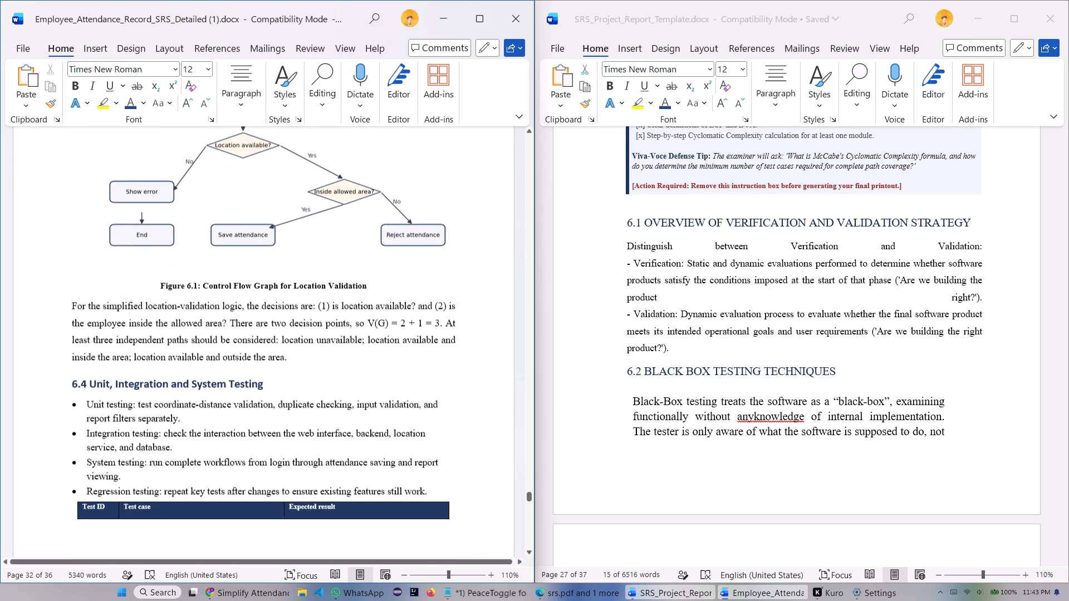
{"action": "left_click", "coordinate": [372, 278]}
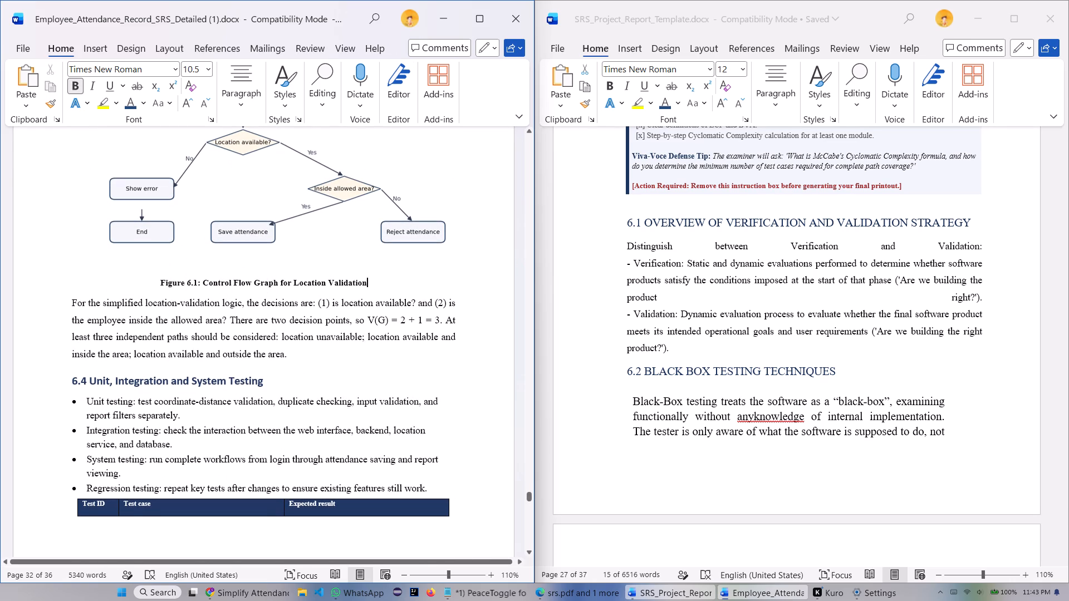
{"action": "key", "text": "Return"}
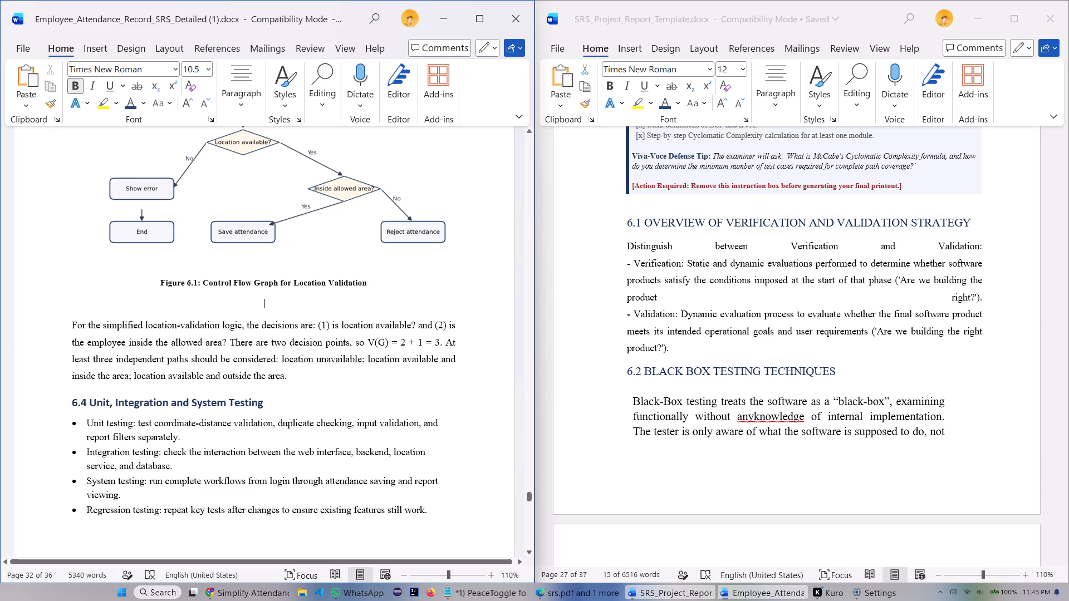
{"action": "left_click", "coordinate": [455, 294]}
{"action": "scroll", "coordinate": [288, 280], "scroll_direction": "up", "scroll_amount": 13}
{"action": "scroll", "coordinate": [282, 267], "scroll_direction": "down", "scroll_amount": 6}
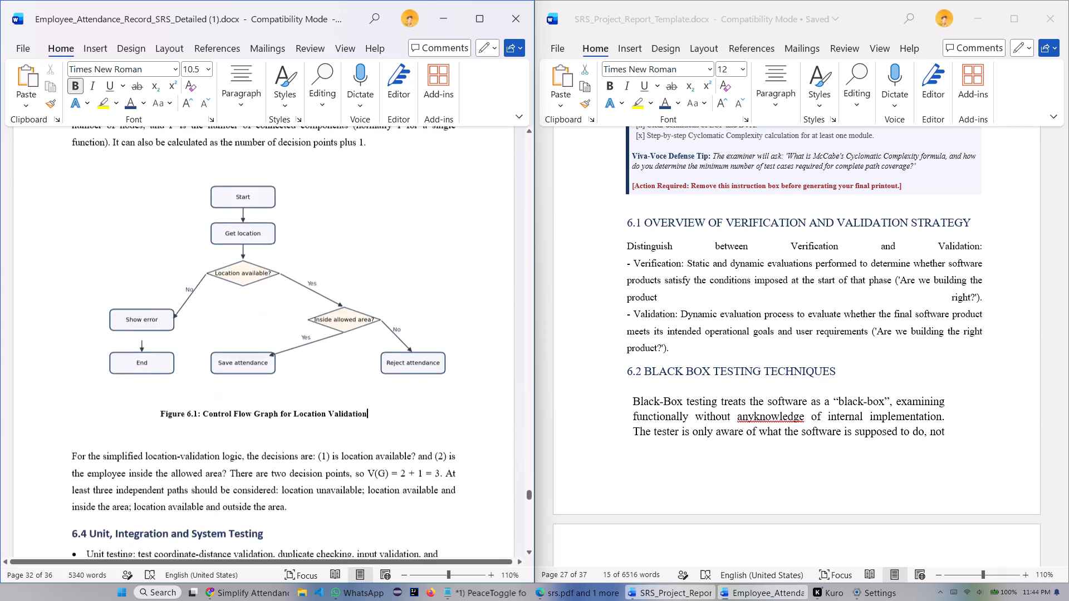
Change the 6.4 Unit, Integration and System Testing heading to Times New Roman.
{"action": "scroll", "coordinate": [271, 268], "scroll_direction": "down", "scroll_amount": 7}
{"action": "scroll", "coordinate": [399, 248], "scroll_direction": "down", "scroll_amount": 4}
{"action": "scroll", "coordinate": [220, 277], "scroll_direction": "down", "scroll_amount": 5}
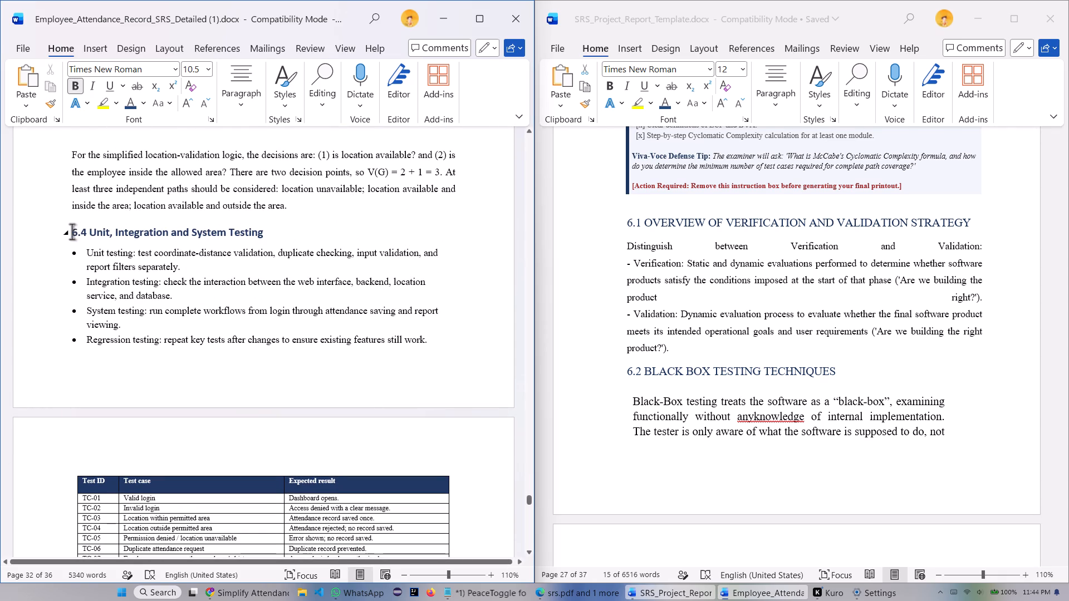
{"action": "left_click_drag", "start_coordinate": [72, 231], "coordinate": [256, 229]}
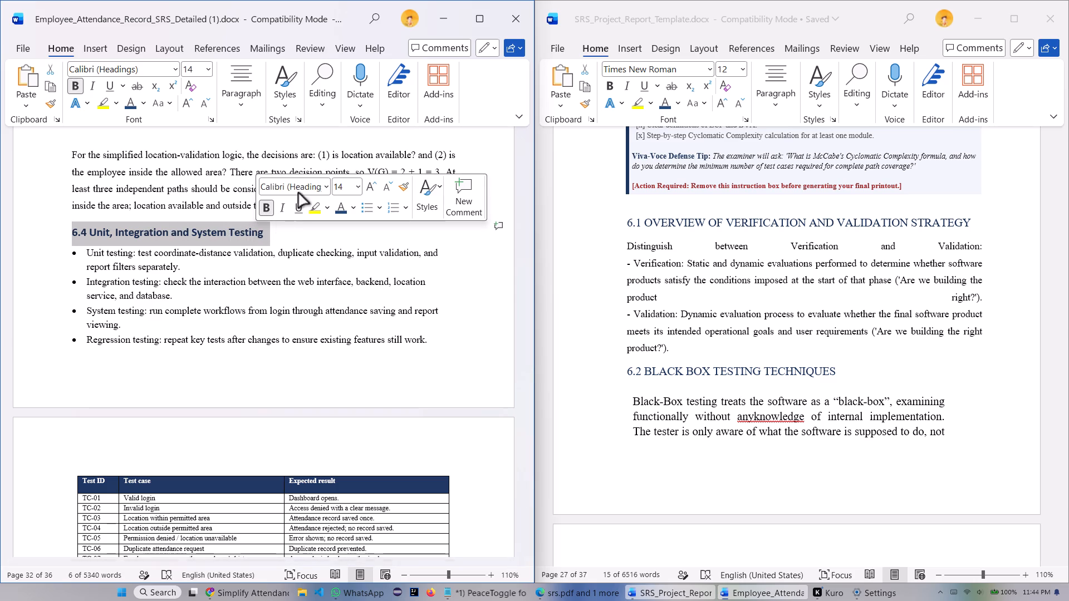
{"action": "left_click", "coordinate": [323, 188]}
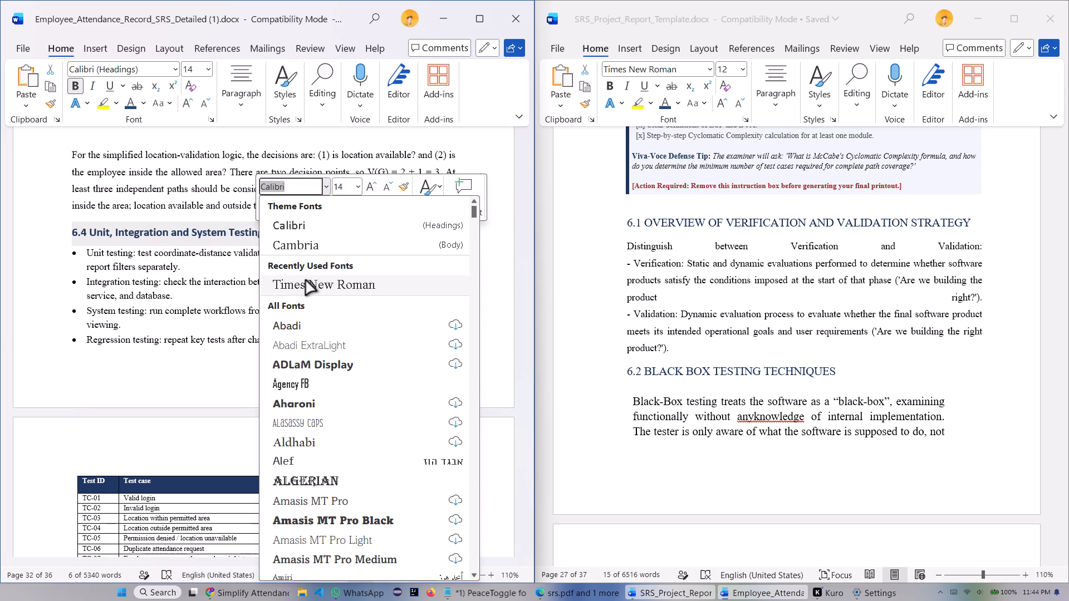
{"action": "left_click", "coordinate": [306, 281]}
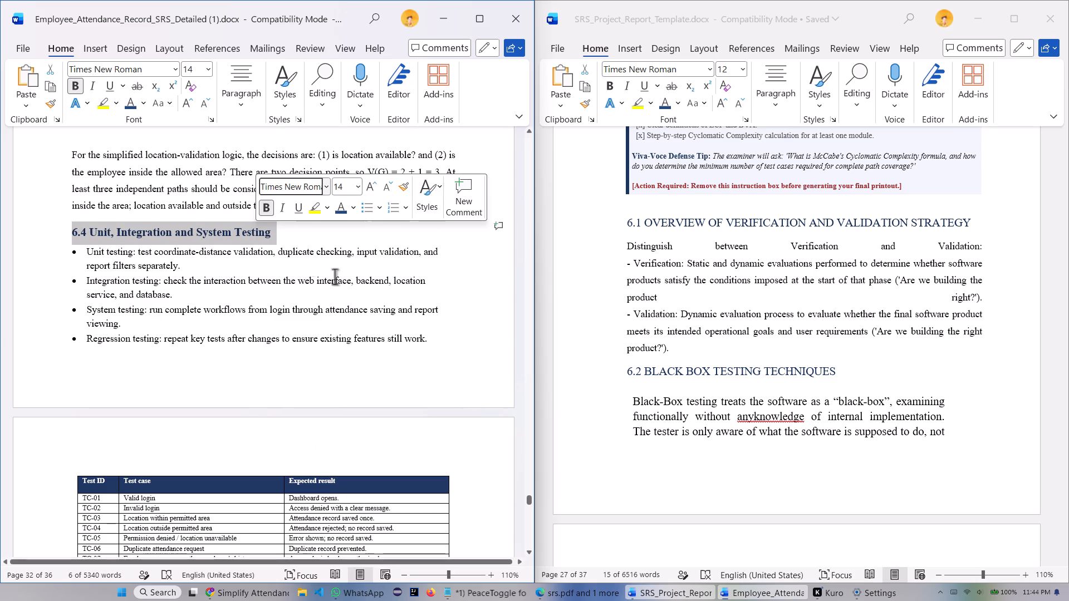
Convert the 6.4 Unit, Integration and System Testing heading to all uppercase.
{"action": "key", "text": "shift+F3"}
{"action": "left_click", "coordinate": [312, 235]}
{"action": "left_click_drag", "start_coordinate": [285, 233], "coordinate": [82, 231]}
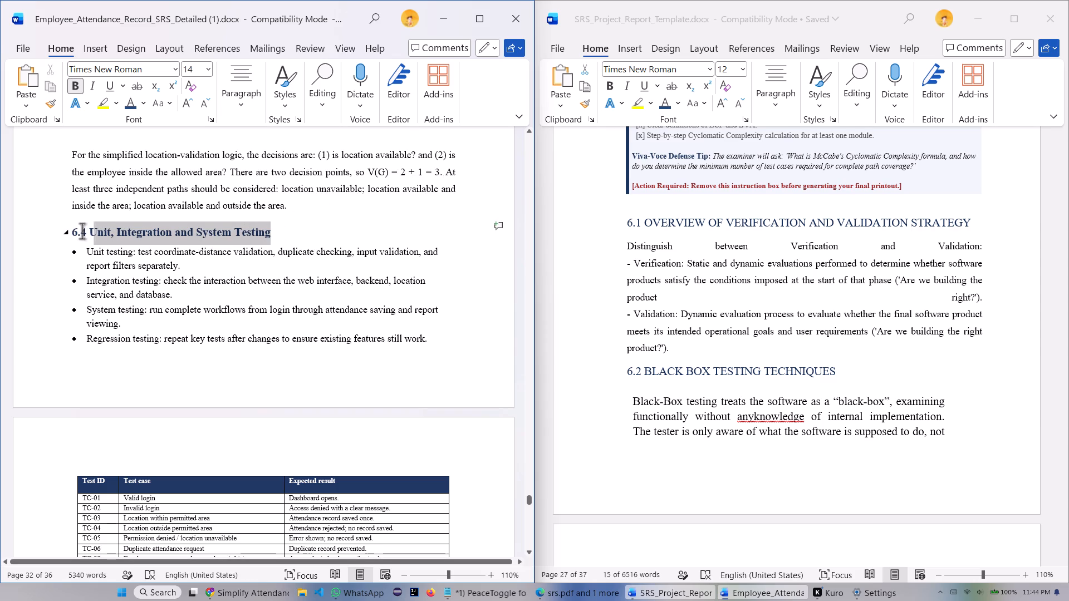
{"action": "left_click_drag", "start_coordinate": [82, 231], "coordinate": [71, 231]}
{"action": "key", "text": "shift+F3"}
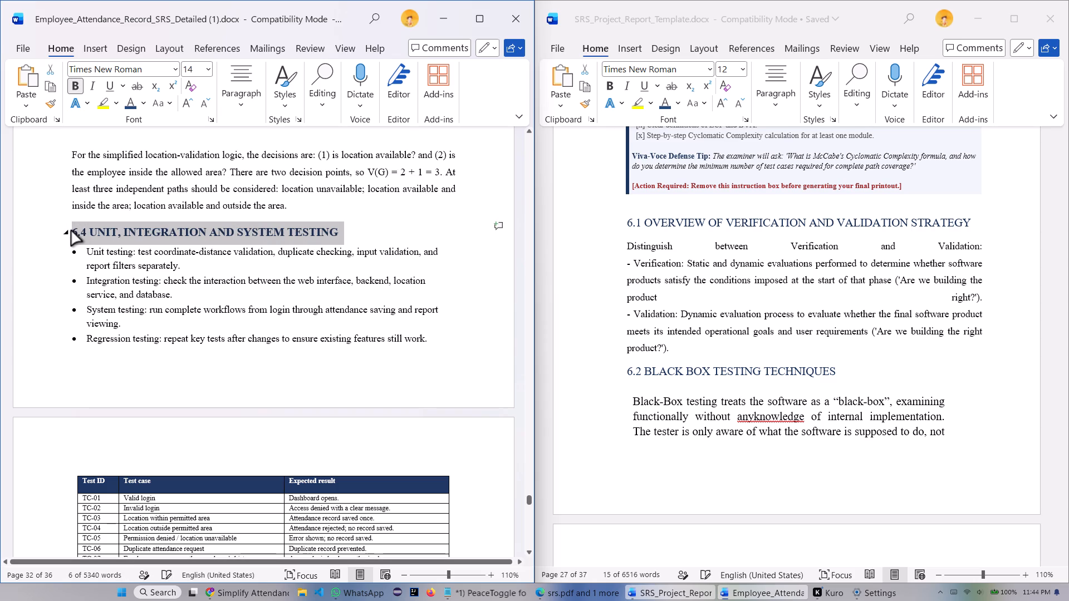
{"action": "left_click", "coordinate": [379, 239]}
Set the text of the whole test case table, TC-01 to TC-10, to font size 10.
{"action": "scroll", "coordinate": [192, 252], "scroll_direction": "down", "scroll_amount": 6}
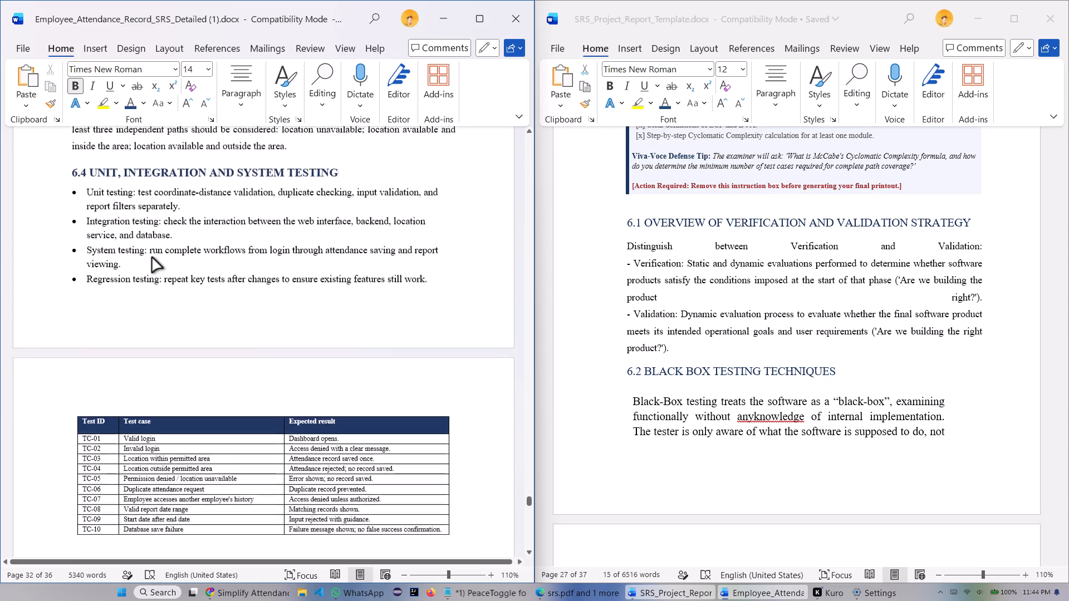
{"action": "scroll", "coordinate": [151, 266], "scroll_direction": "down", "scroll_amount": 3}
{"action": "left_click_drag", "start_coordinate": [82, 312], "coordinate": [83, 312]}
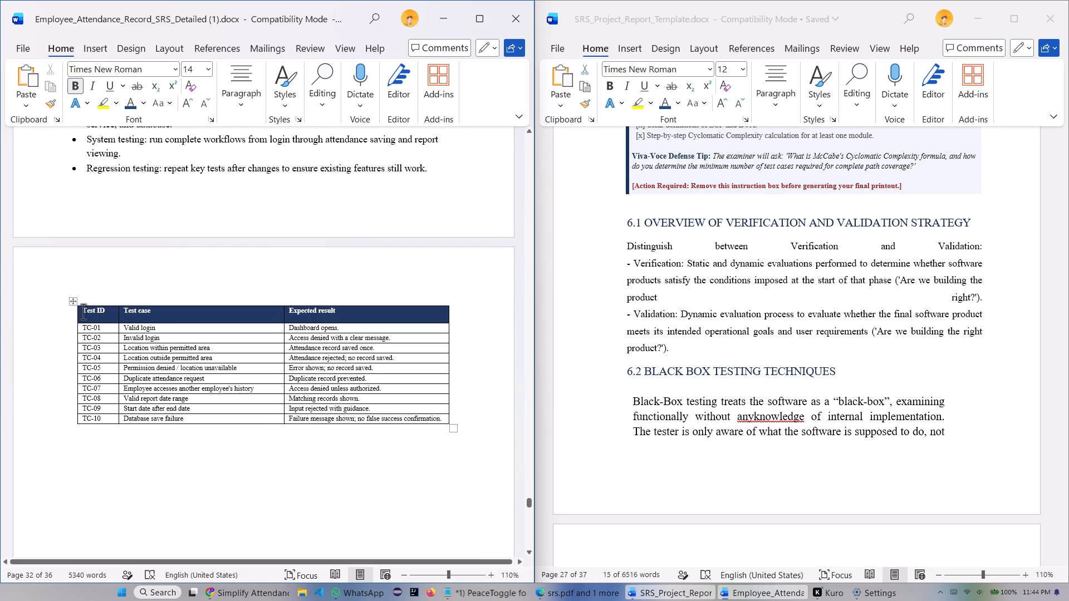
{"action": "left_click_drag", "start_coordinate": [83, 312], "coordinate": [433, 418]}
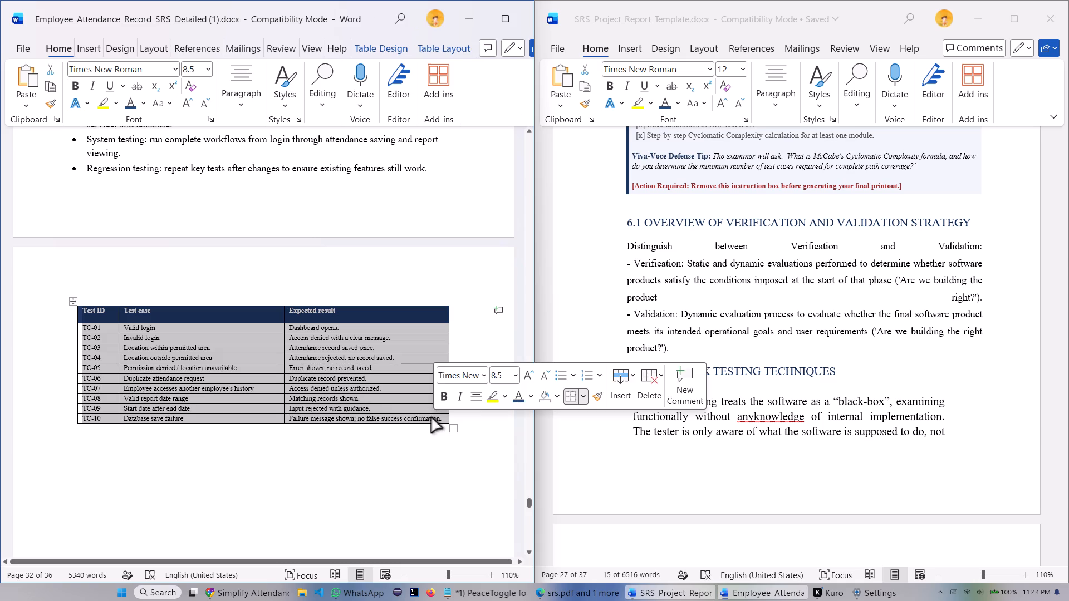
{"action": "left_click", "coordinate": [518, 376]}
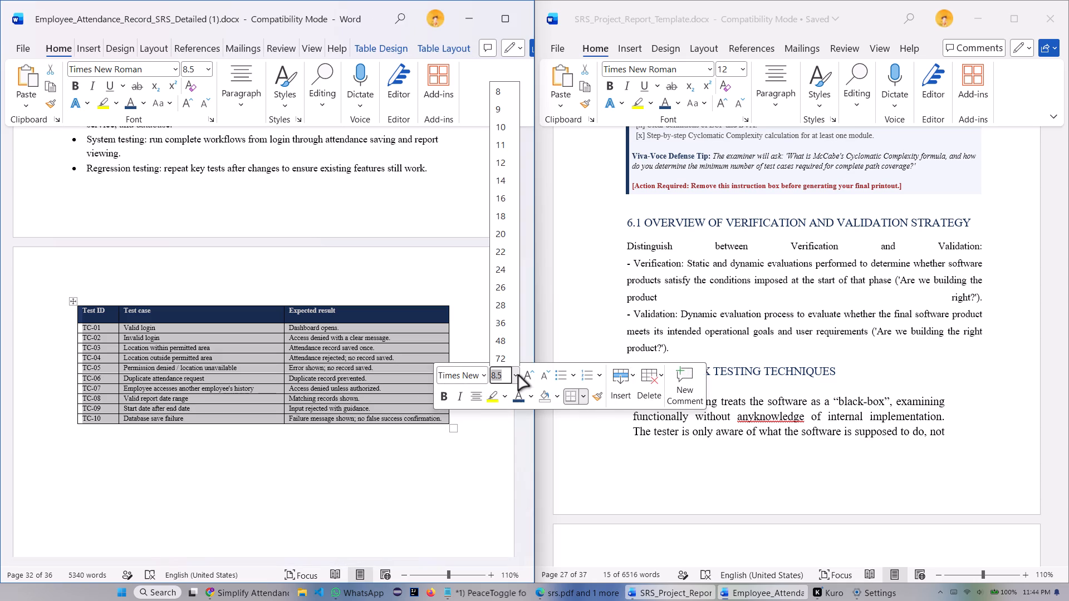
{"action": "left_click", "coordinate": [507, 121]}
{"action": "scroll", "coordinate": [356, 242], "scroll_direction": "down", "scroll_amount": 7}
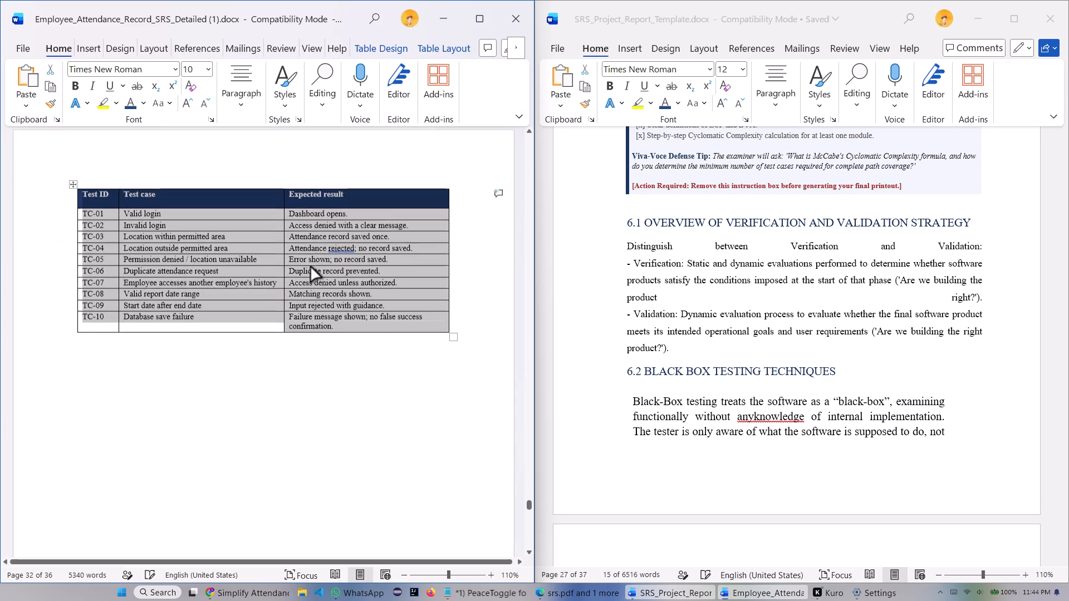
{"action": "left_click", "coordinate": [336, 395]}
Look through the rest of the report, from Chapter 7 to the references and appendices, to check what formatting remains.
{"action": "scroll", "coordinate": [202, 298], "scroll_direction": "down", "scroll_amount": 5}
{"action": "scroll", "coordinate": [296, 270], "scroll_direction": "down", "scroll_amount": 9}
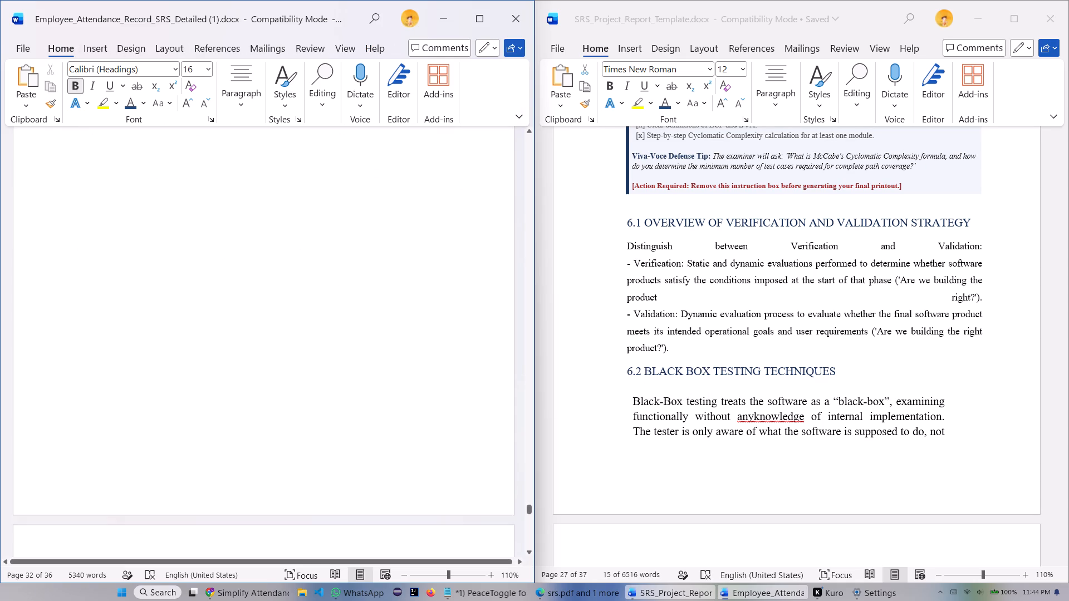
{"action": "scroll", "coordinate": [182, 271], "scroll_direction": "down", "scroll_amount": 12}
{"action": "scroll", "coordinate": [272, 283], "scroll_direction": "down", "scroll_amount": 8}
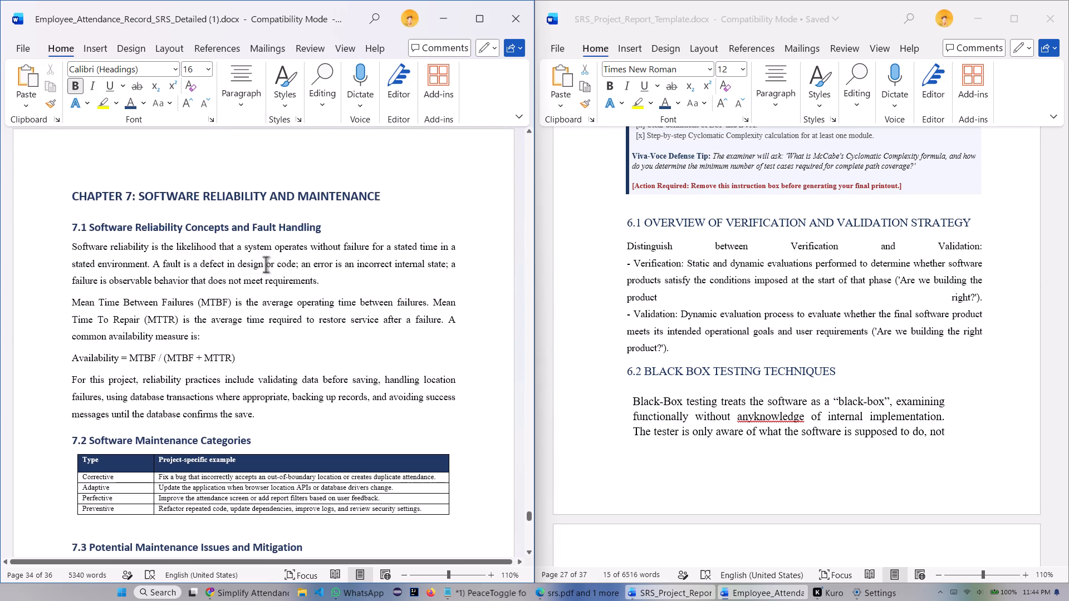
{"action": "scroll", "coordinate": [256, 272], "scroll_direction": "down", "scroll_amount": 10}
{"action": "scroll", "coordinate": [227, 275], "scroll_direction": "down", "scroll_amount": 20}
{"action": "scroll", "coordinate": [227, 275], "scroll_direction": "down", "scroll_amount": 14}
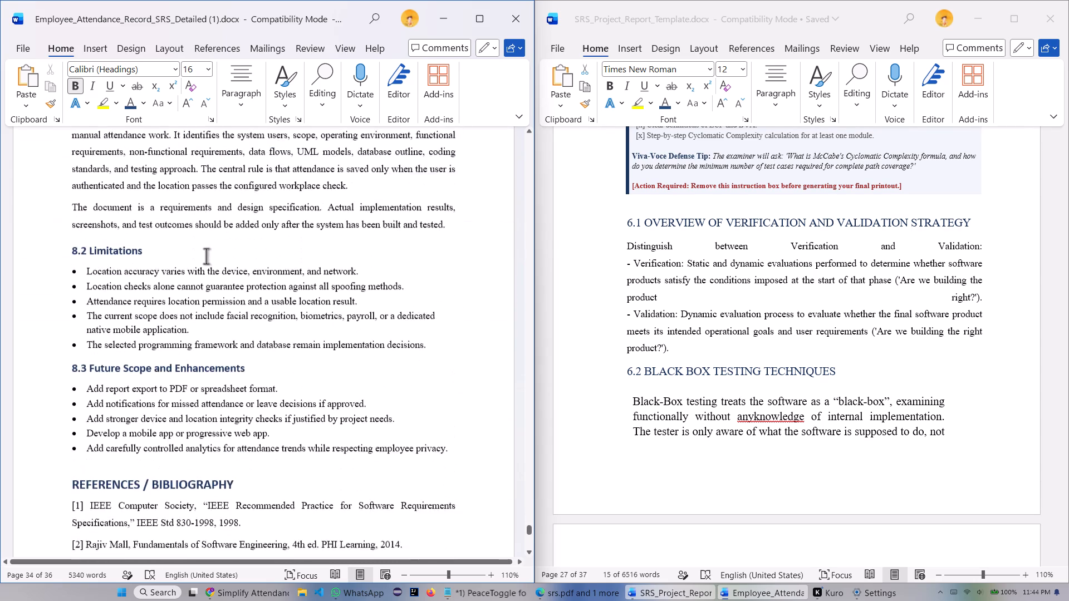
{"action": "scroll", "coordinate": [206, 256], "scroll_direction": "down", "scroll_amount": 13}
{"action": "scroll", "coordinate": [201, 255], "scroll_direction": "down", "scroll_amount": 16}
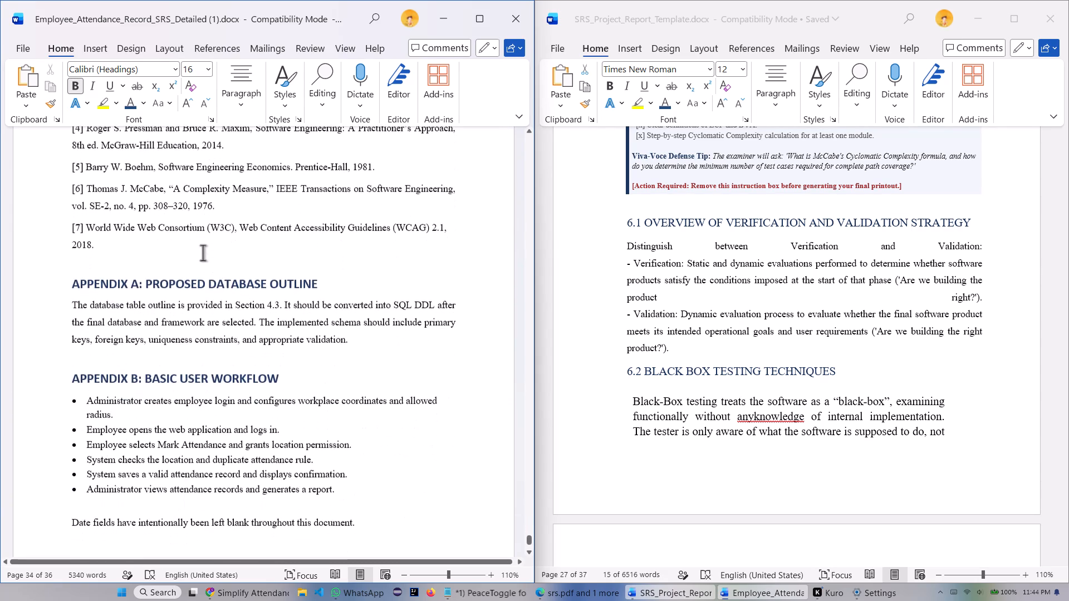
{"action": "scroll", "coordinate": [203, 253], "scroll_direction": "down", "scroll_amount": 20}
{"action": "scroll", "coordinate": [203, 253], "scroll_direction": "down", "scroll_amount": 15}
{"action": "scroll", "coordinate": [203, 253], "scroll_direction": "up", "scroll_amount": 7}
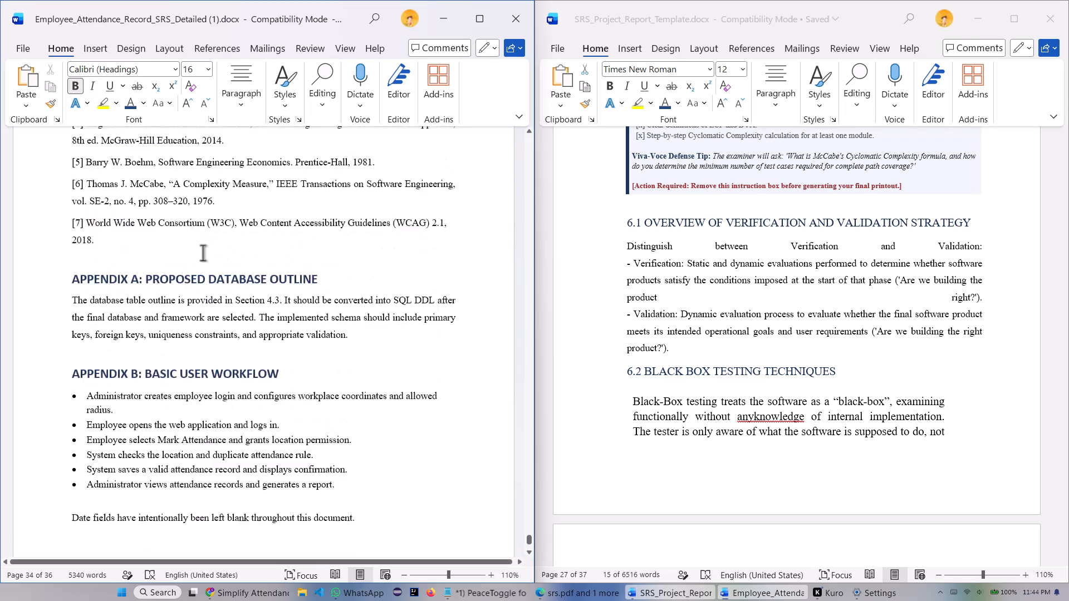
{"action": "scroll", "coordinate": [203, 253], "scroll_direction": "up", "scroll_amount": 20}
{"action": "scroll", "coordinate": [203, 253], "scroll_direction": "up", "scroll_amount": 17}
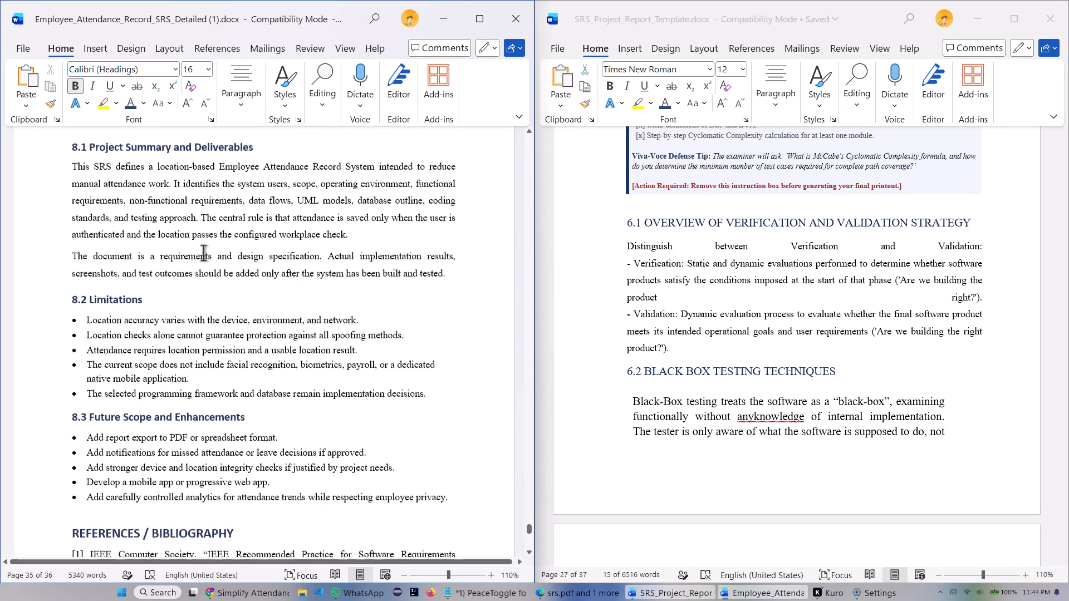
{"action": "scroll", "coordinate": [203, 253], "scroll_direction": "up", "scroll_amount": 19}
{"action": "scroll", "coordinate": [200, 258], "scroll_direction": "down", "scroll_amount": 8}
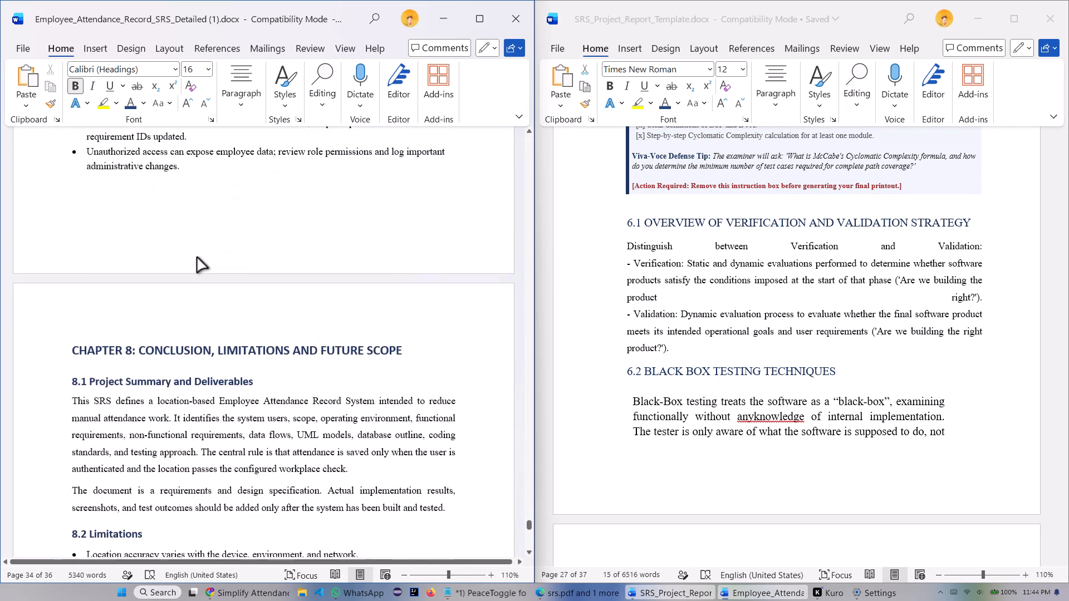
{"action": "scroll", "coordinate": [197, 258], "scroll_direction": "down", "scroll_amount": 20}
{"action": "scroll", "coordinate": [210, 258], "scroll_direction": "down", "scroll_amount": 11}
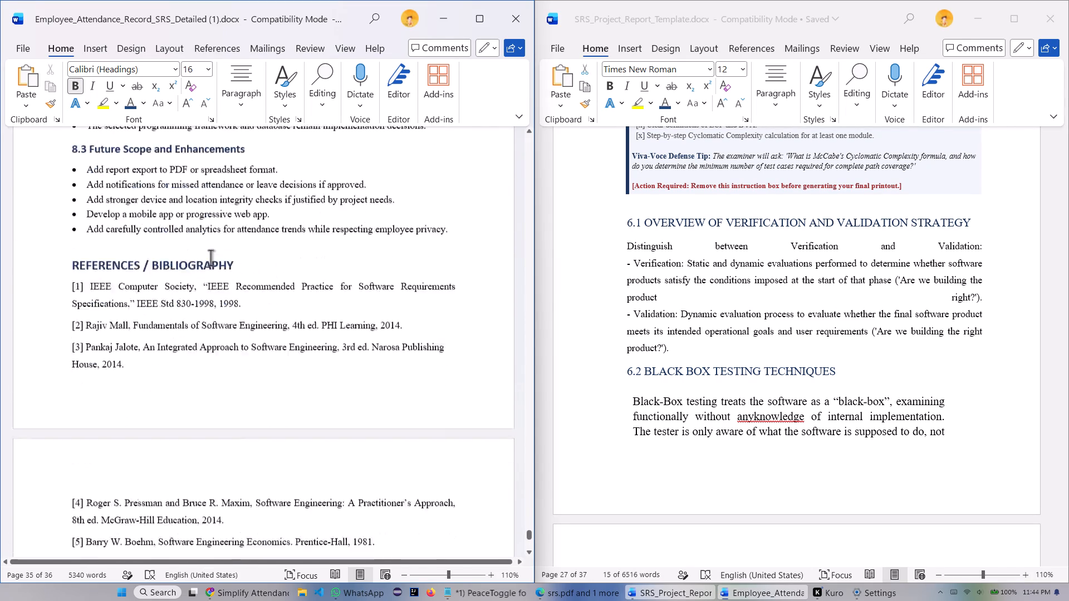
{"action": "scroll", "coordinate": [209, 268], "scroll_direction": "down", "scroll_amount": 20}
{"action": "scroll", "coordinate": [208, 262], "scroll_direction": "down", "scroll_amount": 10}
{"action": "scroll", "coordinate": [208, 262], "scroll_direction": "down", "scroll_amount": 11}
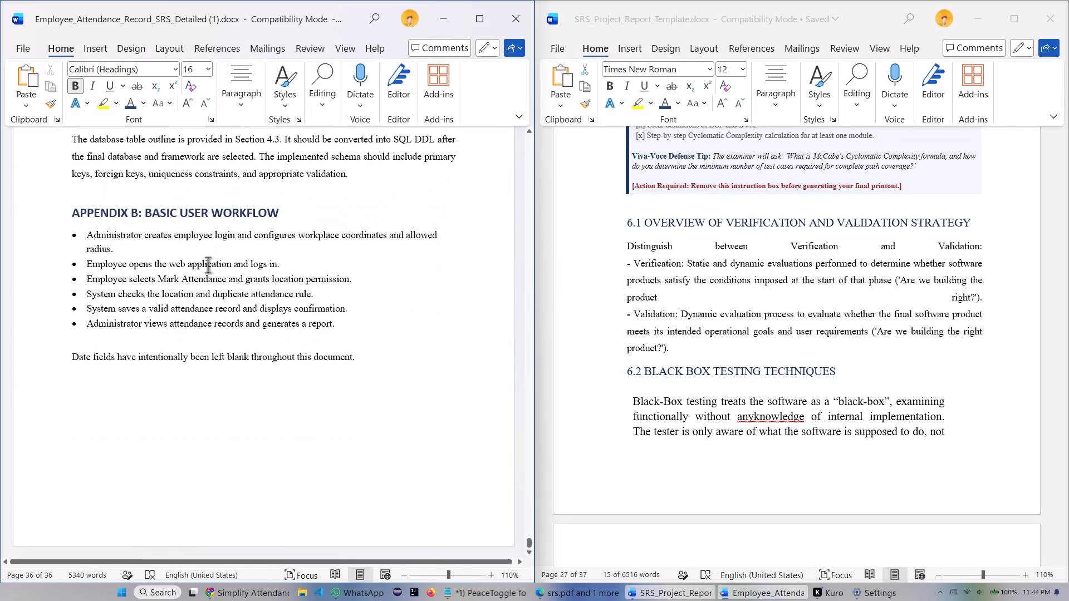
{"action": "scroll", "coordinate": [208, 265], "scroll_direction": "down", "scroll_amount": 7}
{"action": "scroll", "coordinate": [208, 263], "scroll_direction": "up", "scroll_amount": 20}
{"action": "scroll", "coordinate": [208, 263], "scroll_direction": "up", "scroll_amount": 10}
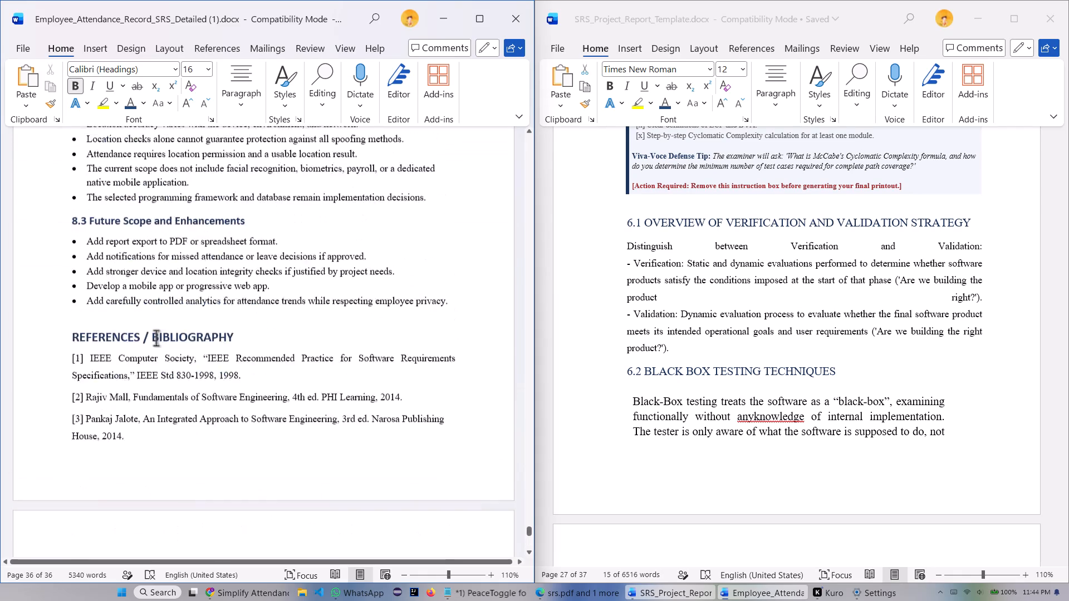
{"action": "scroll", "coordinate": [156, 338], "scroll_direction": "up", "scroll_amount": 20}
{"action": "scroll", "coordinate": [156, 338], "scroll_direction": "up", "scroll_amount": 20}
{"action": "scroll", "coordinate": [156, 338], "scroll_direction": "up", "scroll_amount": 1}
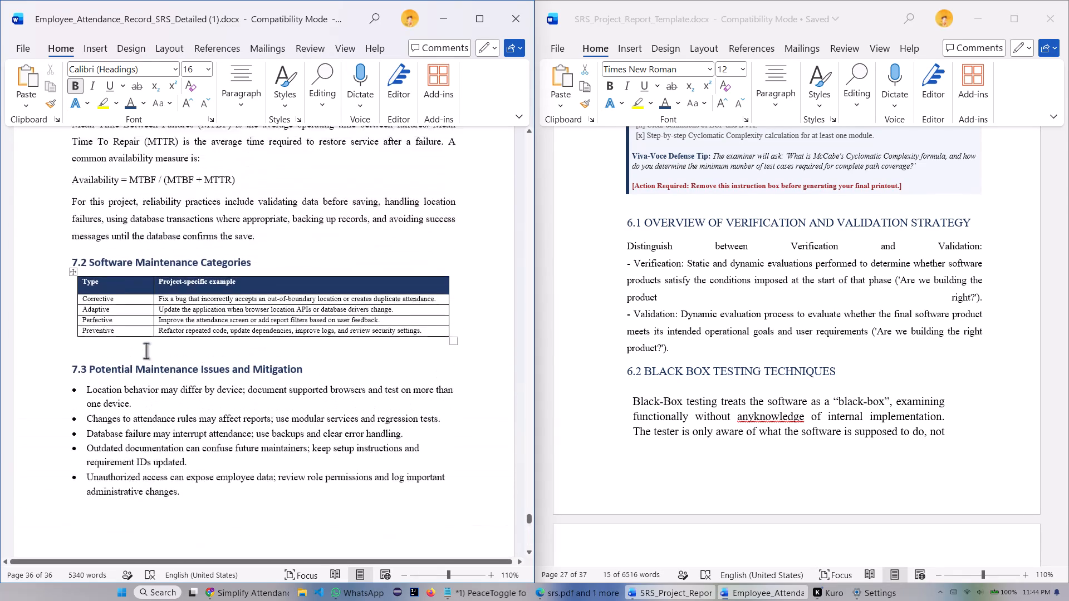
{"action": "scroll", "coordinate": [146, 351], "scroll_direction": "up", "scroll_amount": 19}
{"action": "scroll", "coordinate": [144, 354], "scroll_direction": "up", "scroll_amount": 17}
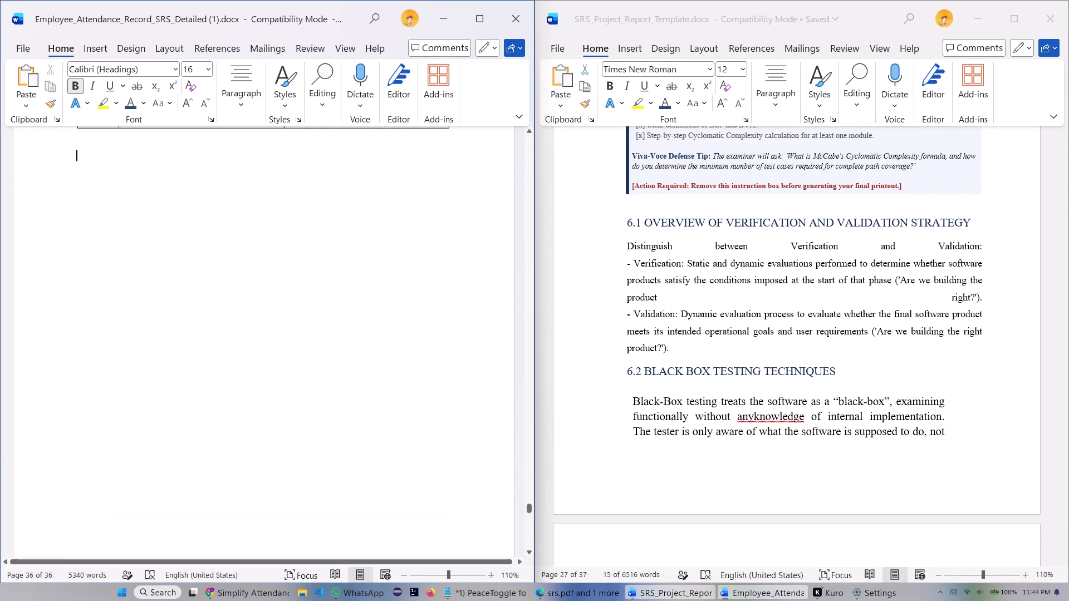
{"action": "scroll", "coordinate": [143, 355], "scroll_direction": "up", "scroll_amount": 2}
Remove the colon after CHAPTER 7 and move the chapter title to its own line within the same heading.
{"action": "scroll", "coordinate": [178, 348], "scroll_direction": "down", "scroll_amount": 20}
{"action": "scroll", "coordinate": [178, 348], "scroll_direction": "down", "scroll_amount": 5}
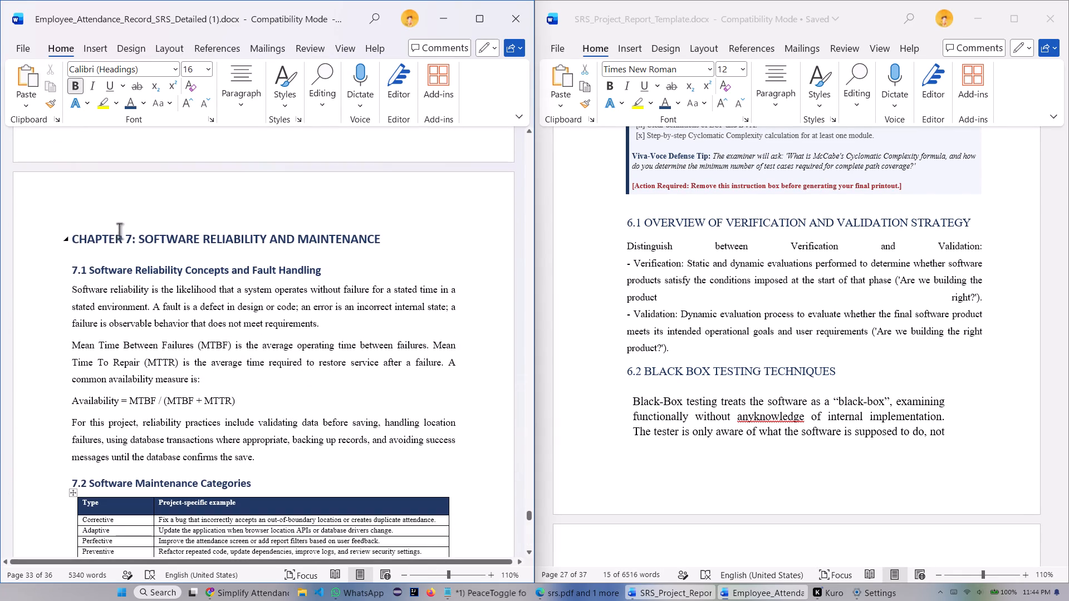
{"action": "left_click", "coordinate": [133, 240]}
{"action": "key", "text": "Right"}
{"action": "key", "text": "BackSpace"}
{"action": "key", "text": "shift+Return"}
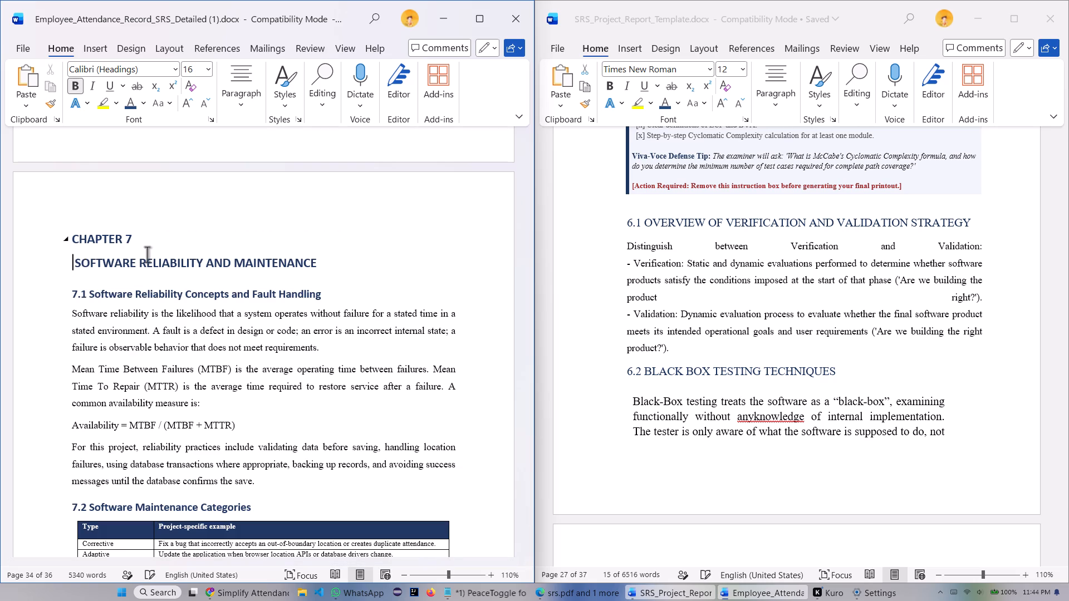
Set both lines of the Chapter 7 heading in Times New Roman and centre them.
{"action": "left_click_drag", "start_coordinate": [73, 233], "coordinate": [116, 255]}
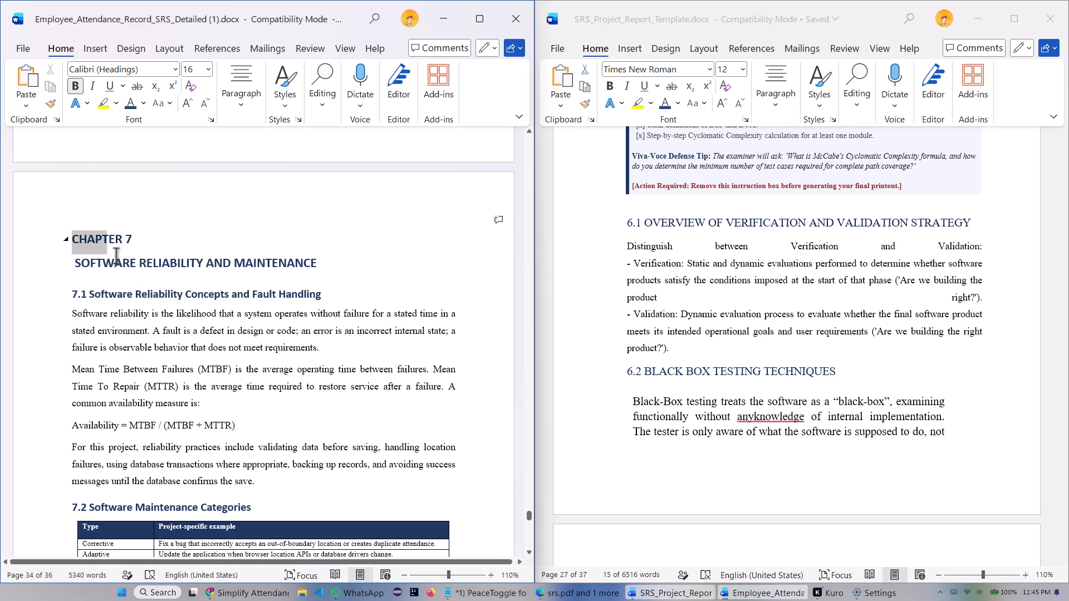
{"action": "left_click_drag", "start_coordinate": [116, 255], "coordinate": [305, 261]}
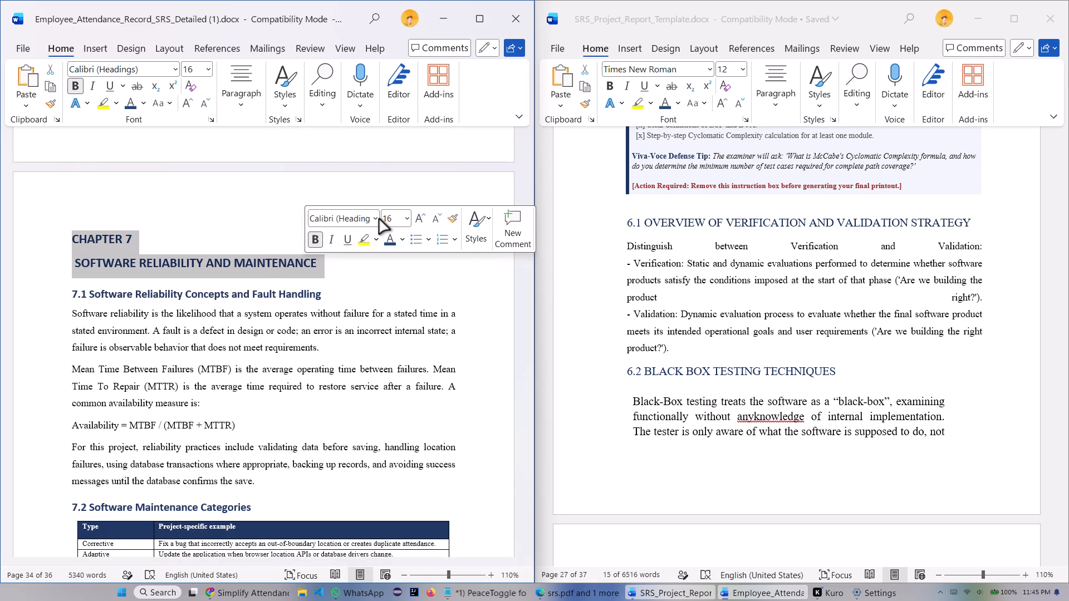
{"action": "left_click", "coordinate": [379, 219]}
{"action": "left_click", "coordinate": [352, 312]}
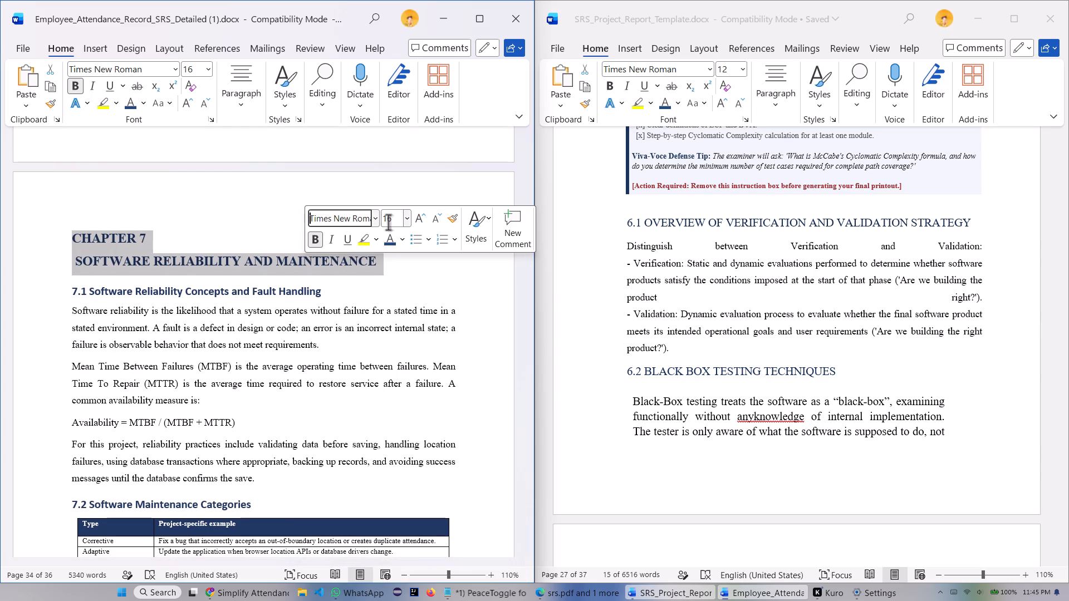
{"action": "left_click", "coordinate": [239, 102]}
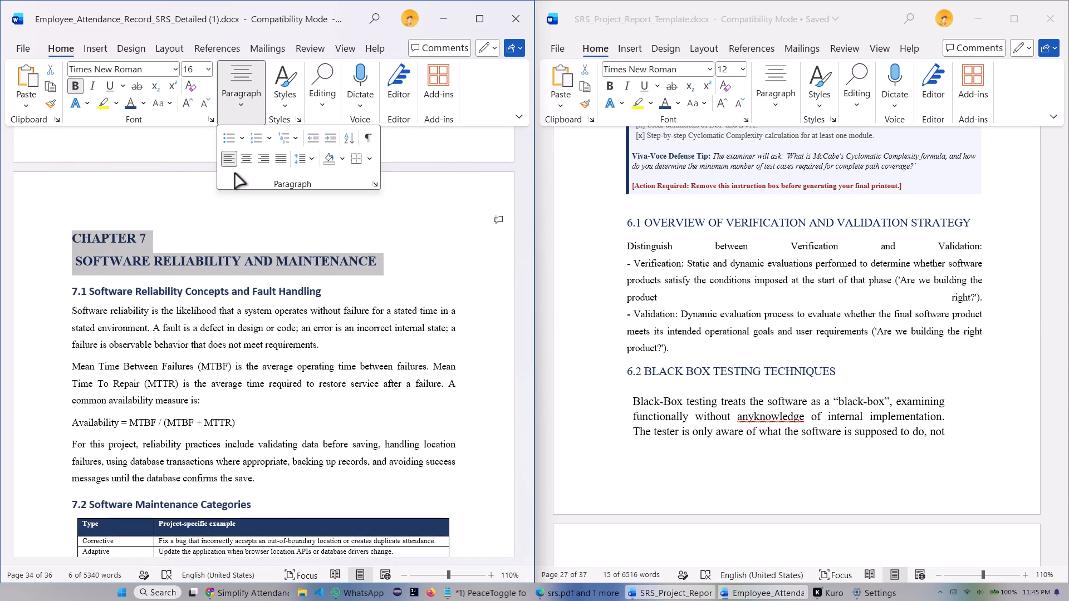
{"action": "left_click", "coordinate": [248, 164]}
Insert a blank line between the Chapter 7 title and the 7.1 heading.
{"action": "left_click", "coordinate": [428, 254]}
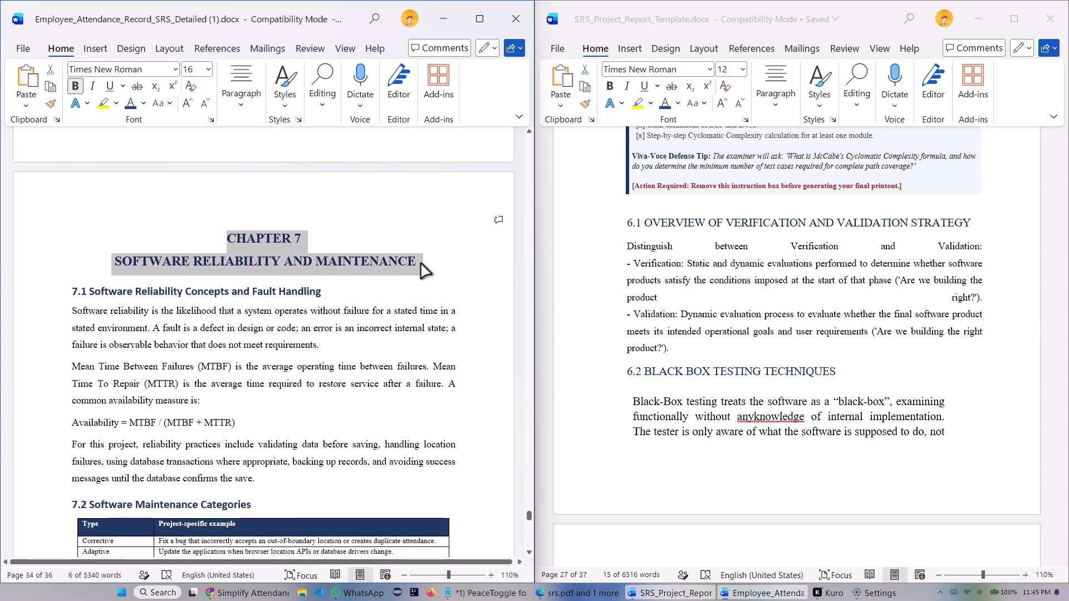
{"action": "left_click", "coordinate": [421, 264]}
{"action": "key", "text": "Return"}
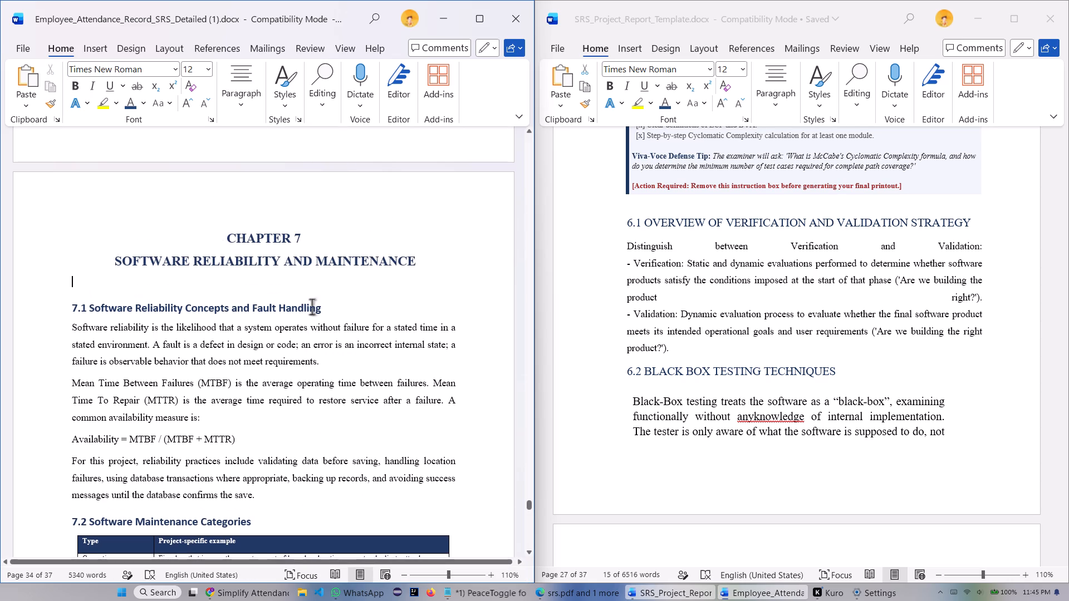
Change the 7.1 Software Reliability Concepts and Fault Handling heading to Times New Roman.
{"action": "left_click_drag", "start_coordinate": [69, 303], "coordinate": [159, 299]}
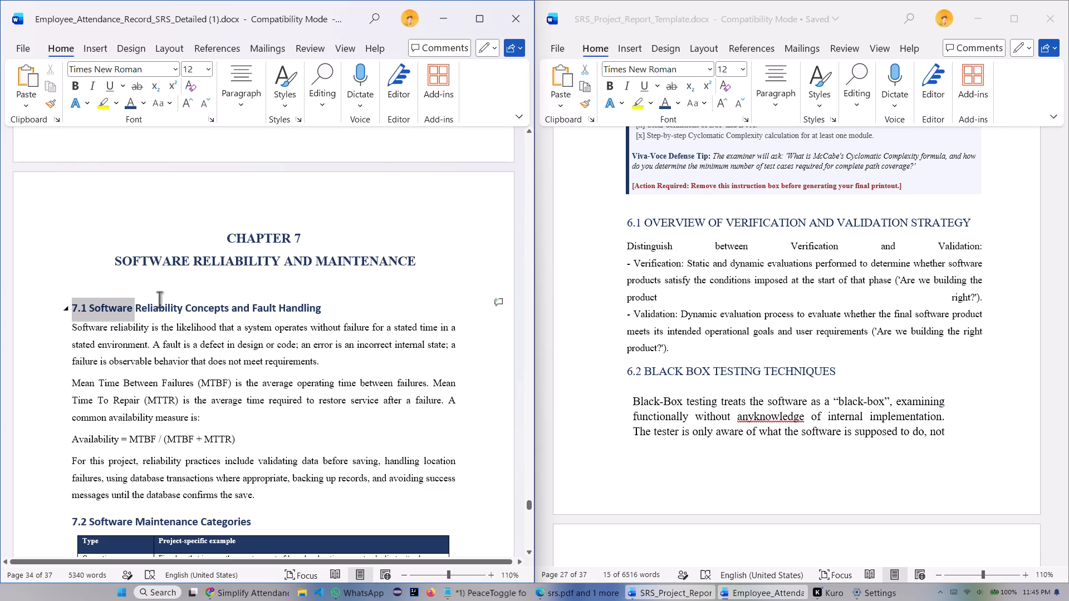
{"action": "left_click_drag", "start_coordinate": [159, 299], "coordinate": [327, 308]}
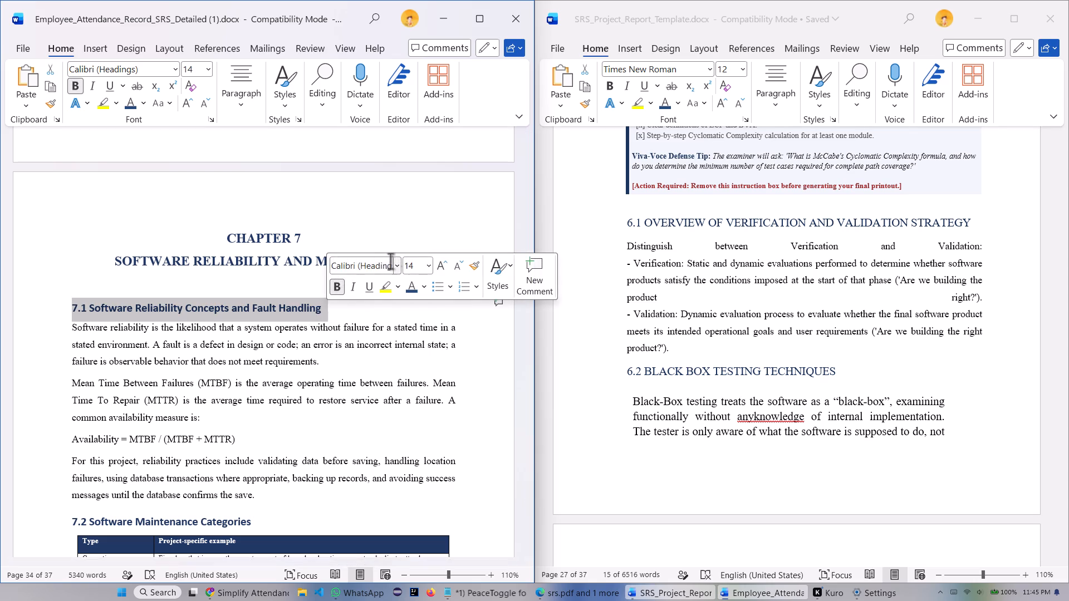
{"action": "left_click", "coordinate": [396, 264]}
{"action": "left_click", "coordinate": [366, 356]}
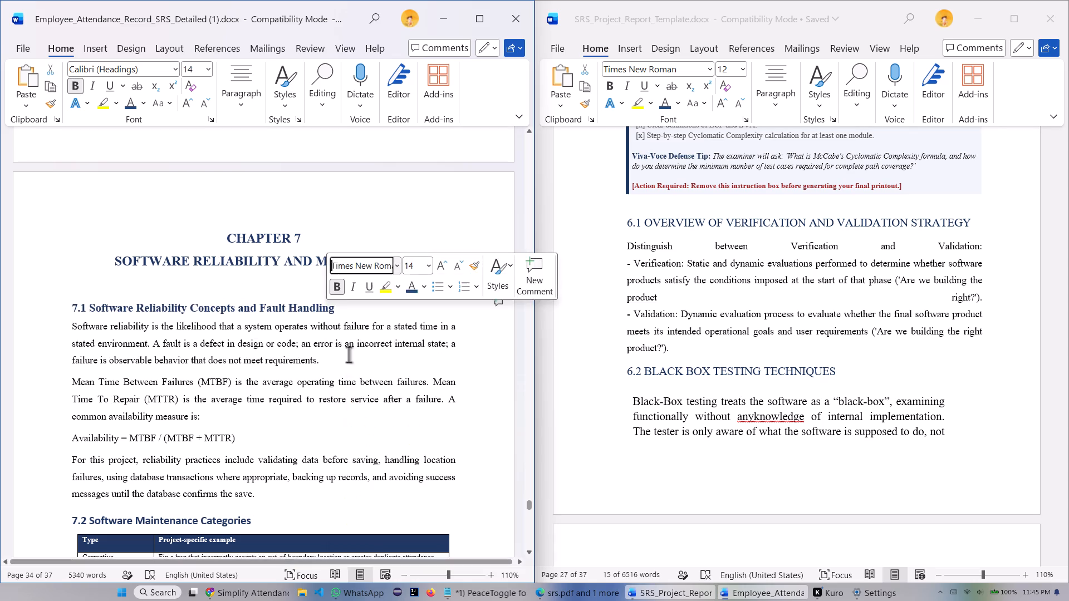
Change the 7.2 Software Maintenance Categories heading to Times New Roman.
{"action": "scroll", "coordinate": [237, 310], "scroll_direction": "down", "scroll_amount": 11}
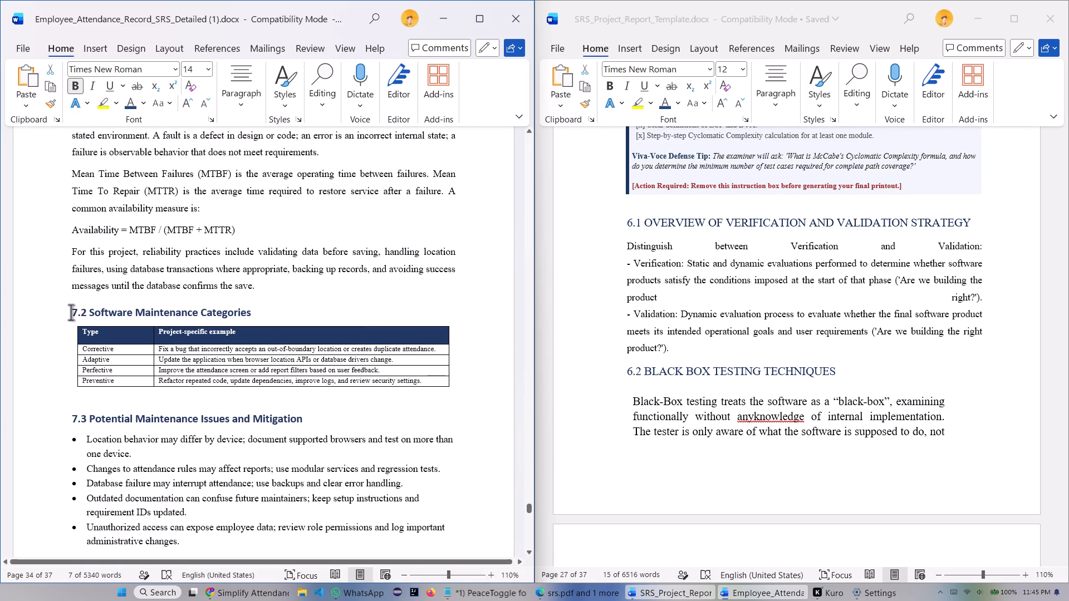
{"action": "left_click_drag", "start_coordinate": [71, 312], "coordinate": [238, 312]}
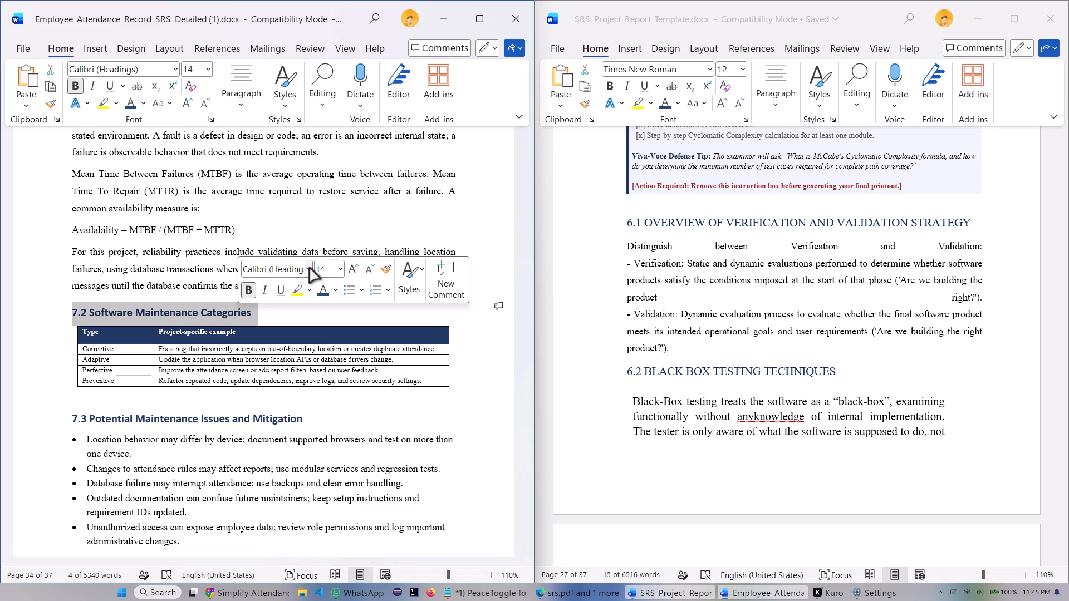
{"action": "left_click", "coordinate": [310, 268]}
{"action": "left_click", "coordinate": [279, 366]}
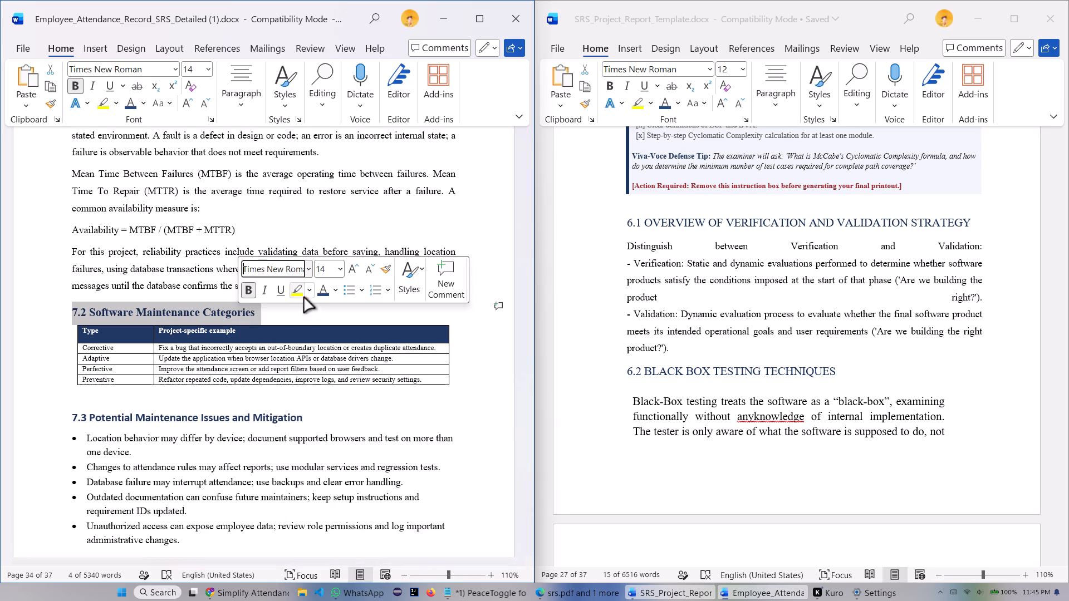
Convert the 7.1 Software Reliability Concepts and Fault Handling heading to all capitals.
{"action": "left_click", "coordinate": [294, 316]}
{"action": "scroll", "coordinate": [217, 219], "scroll_direction": "up", "scroll_amount": 7}
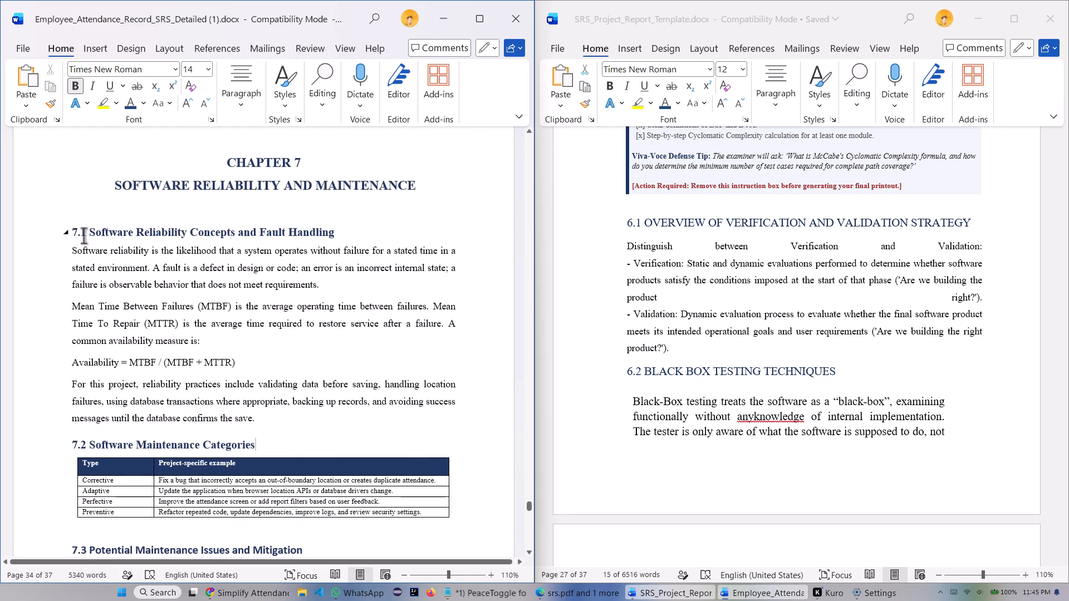
{"action": "left_click_drag", "start_coordinate": [71, 234], "coordinate": [312, 226]}
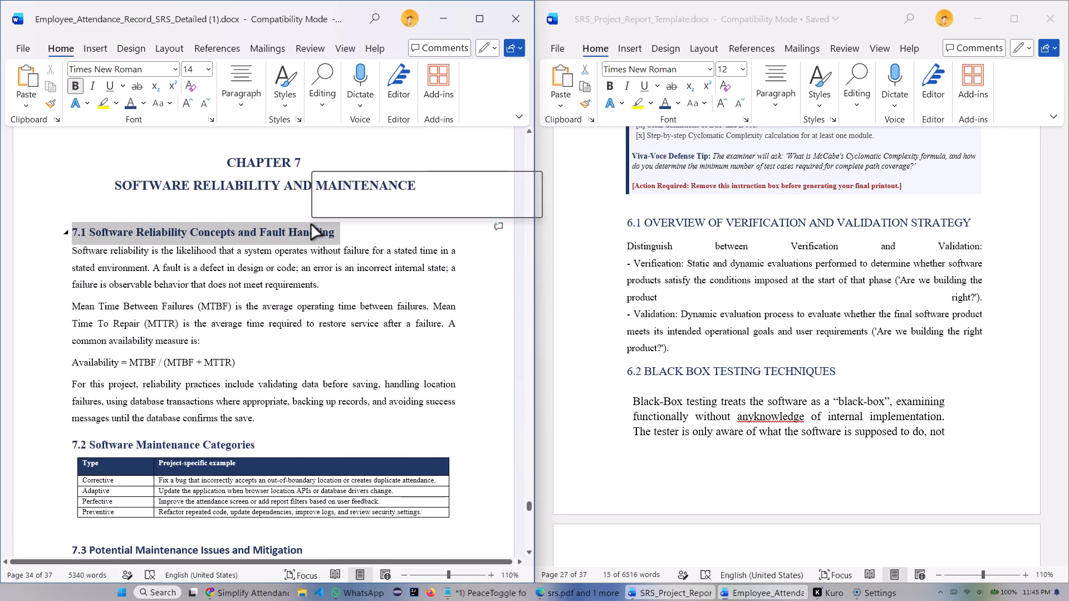
{"action": "key", "text": "shift+F3"}
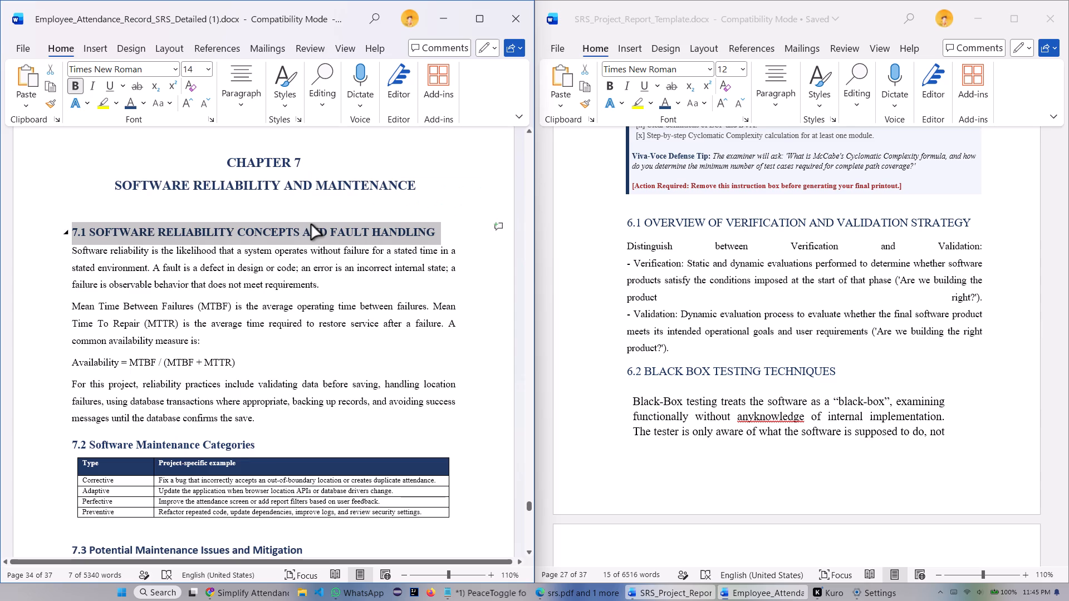
Convert the 7.2 Software Maintenance Categories heading to all capitals.
{"action": "scroll", "coordinate": [302, 245], "scroll_direction": "down", "scroll_amount": 7}
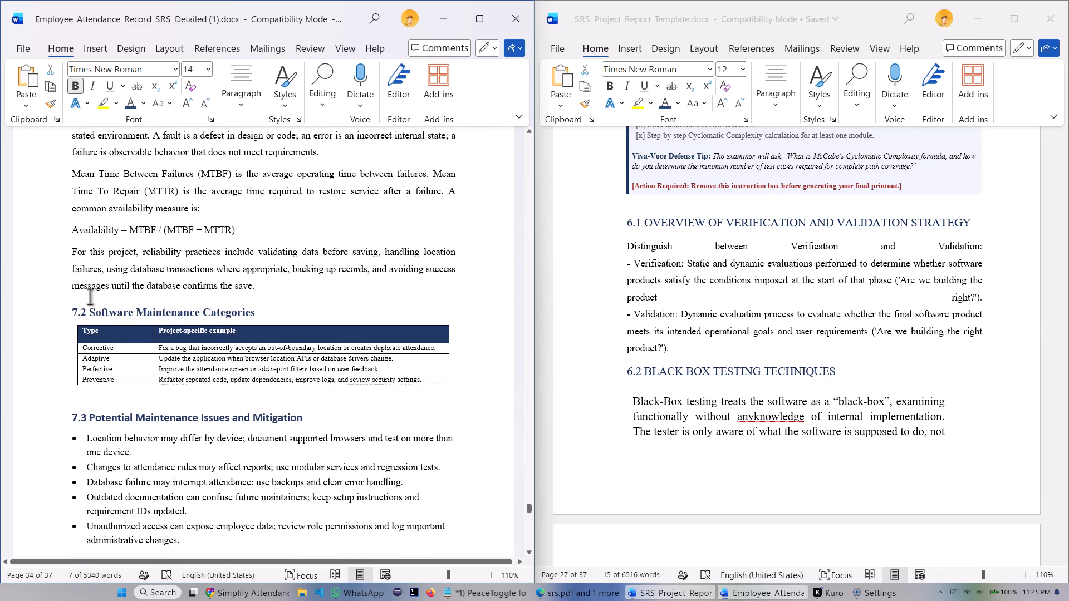
{"action": "scroll", "coordinate": [96, 285], "scroll_direction": "up", "scroll_amount": 6}
{"action": "scroll", "coordinate": [95, 288], "scroll_direction": "down", "scroll_amount": 5}
{"action": "left_click_drag", "start_coordinate": [71, 329], "coordinate": [76, 329]}
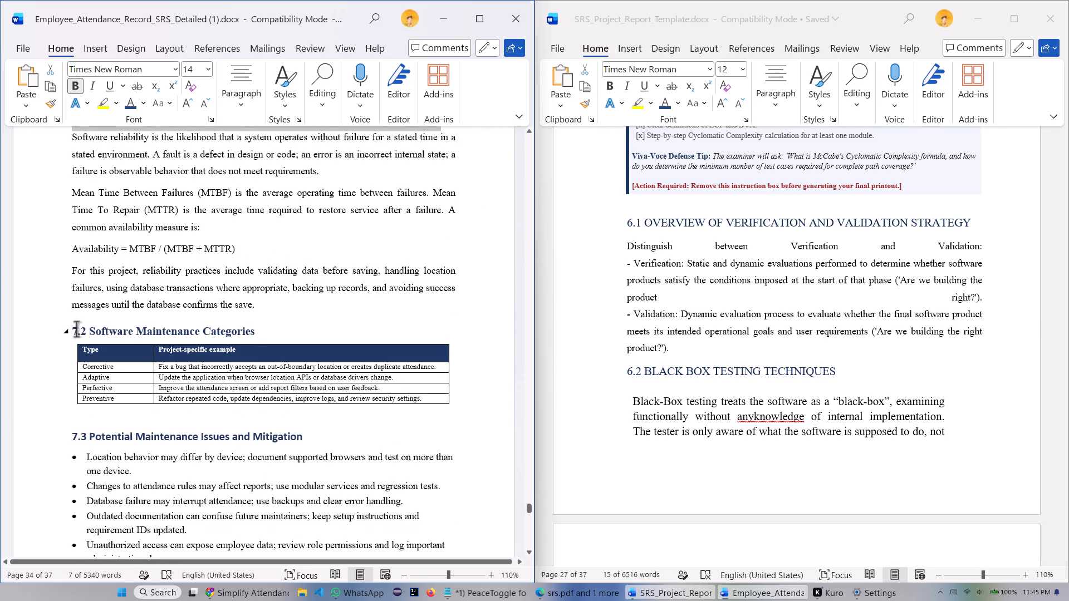
{"action": "left_click_drag", "start_coordinate": [76, 329], "coordinate": [246, 328]}
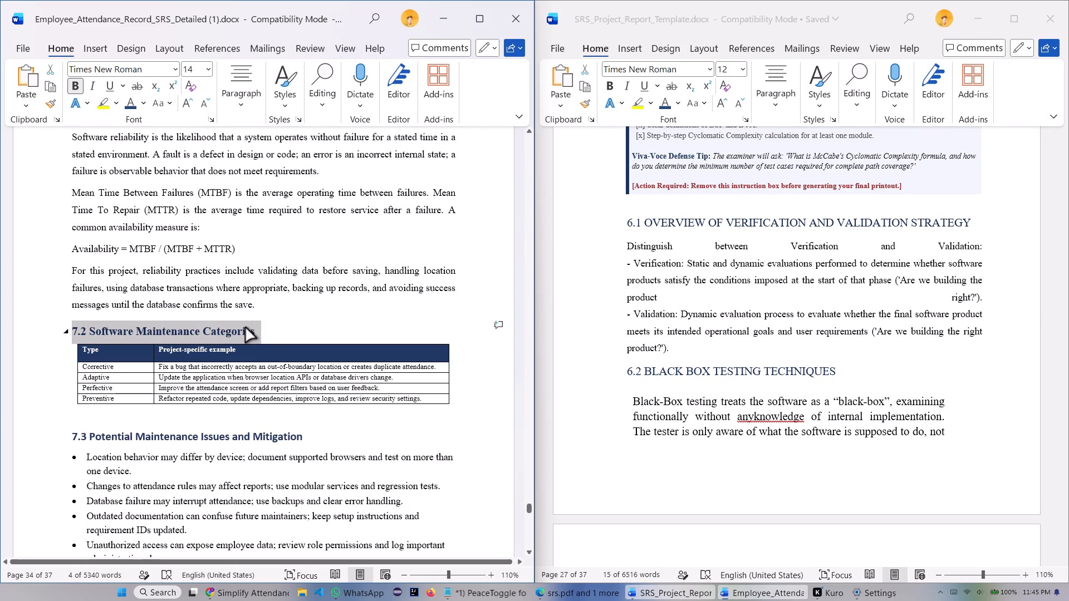
{"action": "key", "text": "shift+F3"}
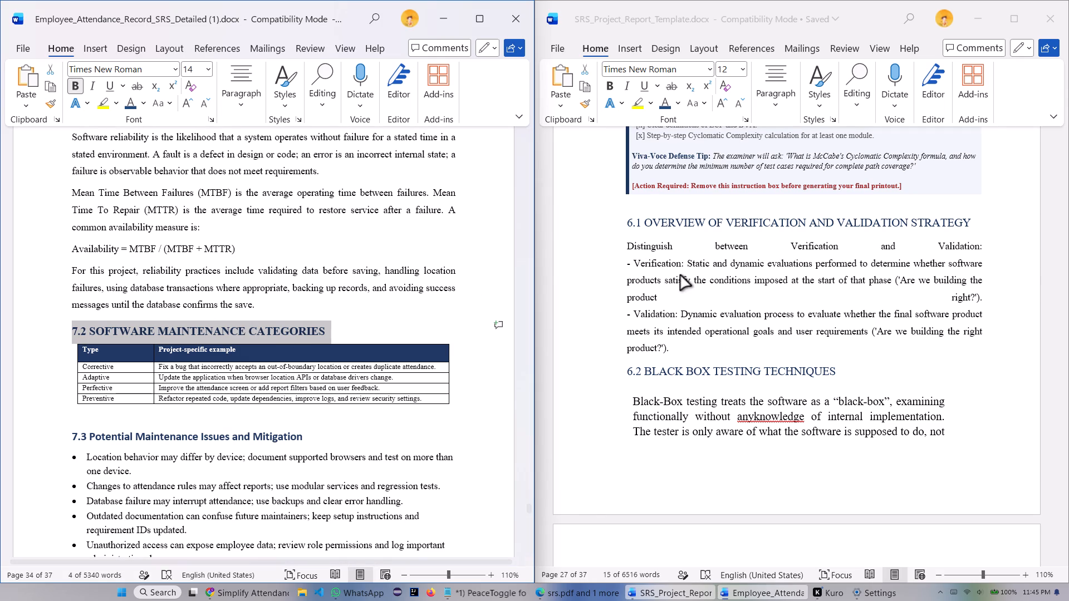
Look through the rest of Chapter 6 and all of Chapter 7 in the template to check how headings and content are formatted.
{"action": "scroll", "coordinate": [689, 290], "scroll_direction": "down", "scroll_amount": 20}
{"action": "scroll", "coordinate": [689, 290], "scroll_direction": "down", "scroll_amount": 13}
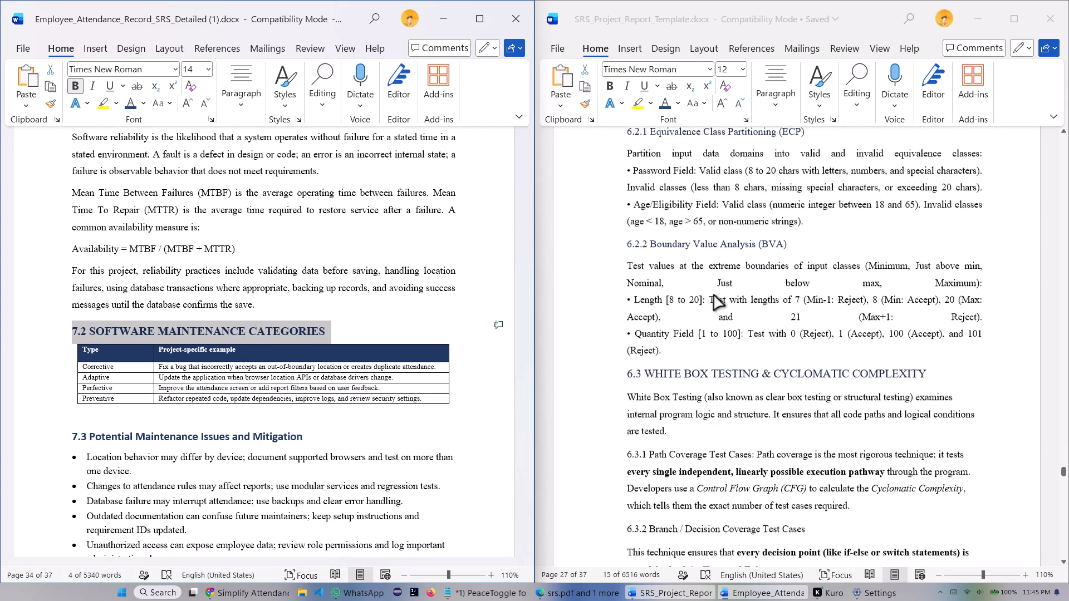
{"action": "scroll", "coordinate": [714, 295], "scroll_direction": "down", "scroll_amount": 20}
{"action": "scroll", "coordinate": [714, 295], "scroll_direction": "down", "scroll_amount": 15}
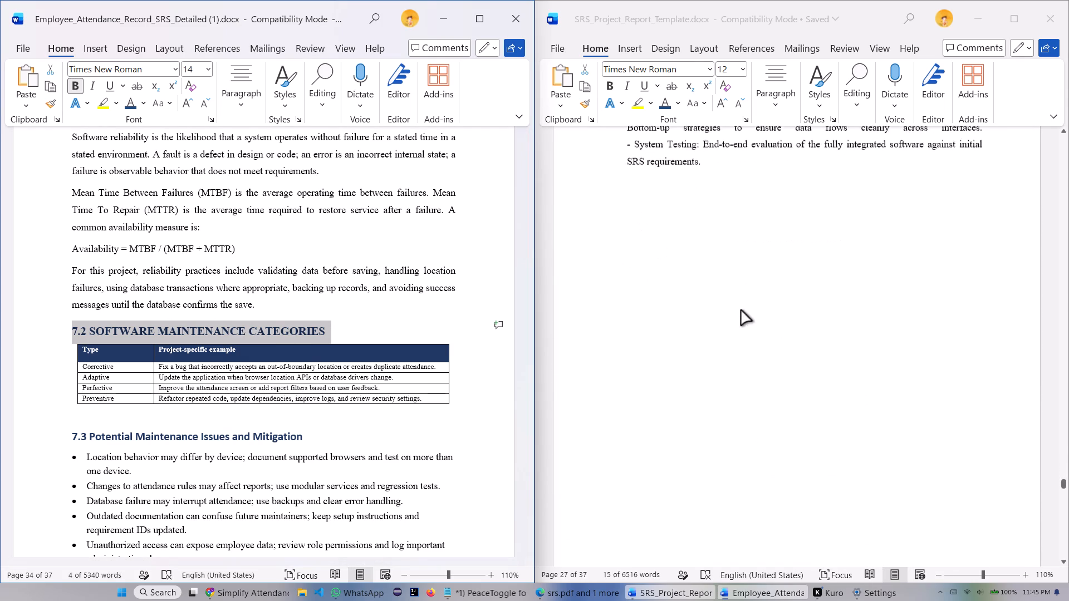
{"action": "scroll", "coordinate": [741, 311], "scroll_direction": "down", "scroll_amount": 20}
{"action": "scroll", "coordinate": [741, 311], "scroll_direction": "down", "scroll_amount": 2}
{"action": "scroll", "coordinate": [797, 304], "scroll_direction": "down", "scroll_amount": 16}
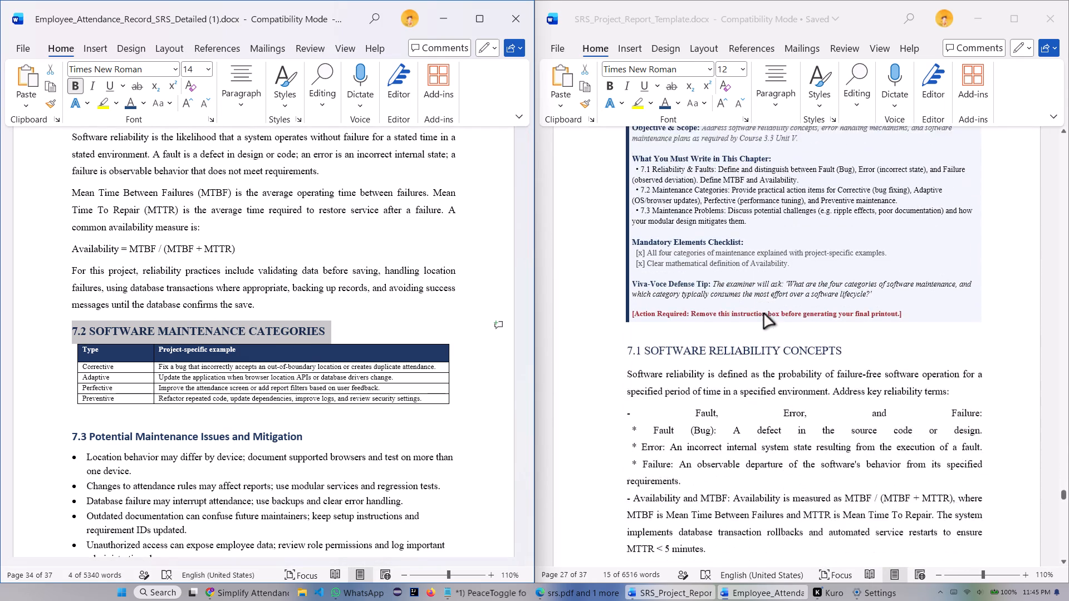
{"action": "scroll", "coordinate": [762, 314], "scroll_direction": "down", "scroll_amount": 17}
{"action": "scroll", "coordinate": [761, 316], "scroll_direction": "down", "scroll_amount": 9}
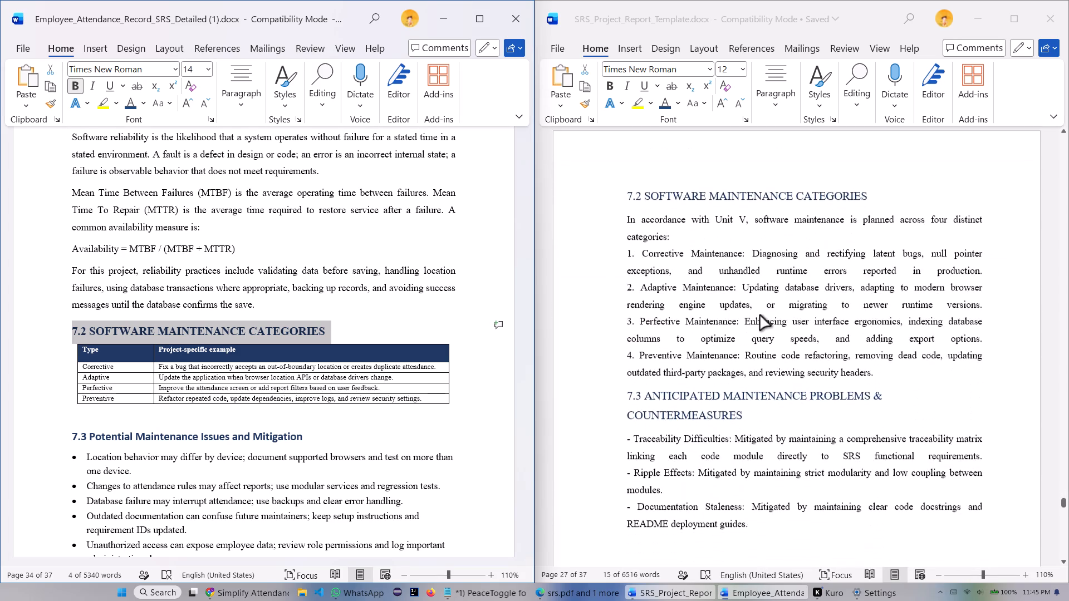
{"action": "scroll", "coordinate": [759, 316], "scroll_direction": "down", "scroll_amount": 9}
Set all text in the software maintenance categories table under 7.2 to size 10.
{"action": "scroll", "coordinate": [272, 341], "scroll_direction": "down", "scroll_amount": 6}
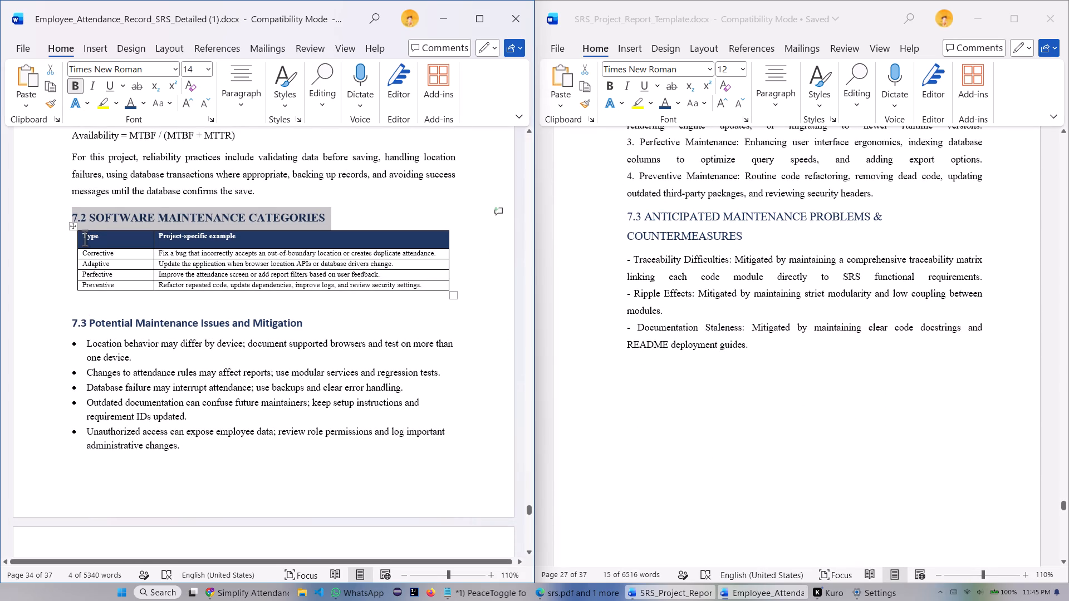
{"action": "left_click_drag", "start_coordinate": [82, 238], "coordinate": [379, 278]}
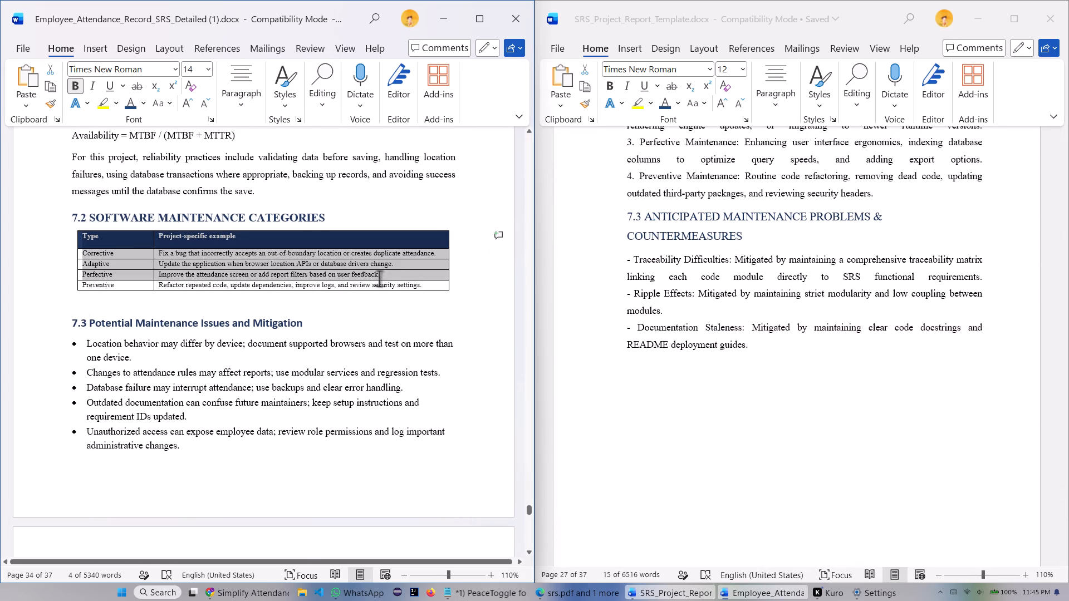
{"action": "left_click_drag", "start_coordinate": [379, 278], "coordinate": [419, 288]}
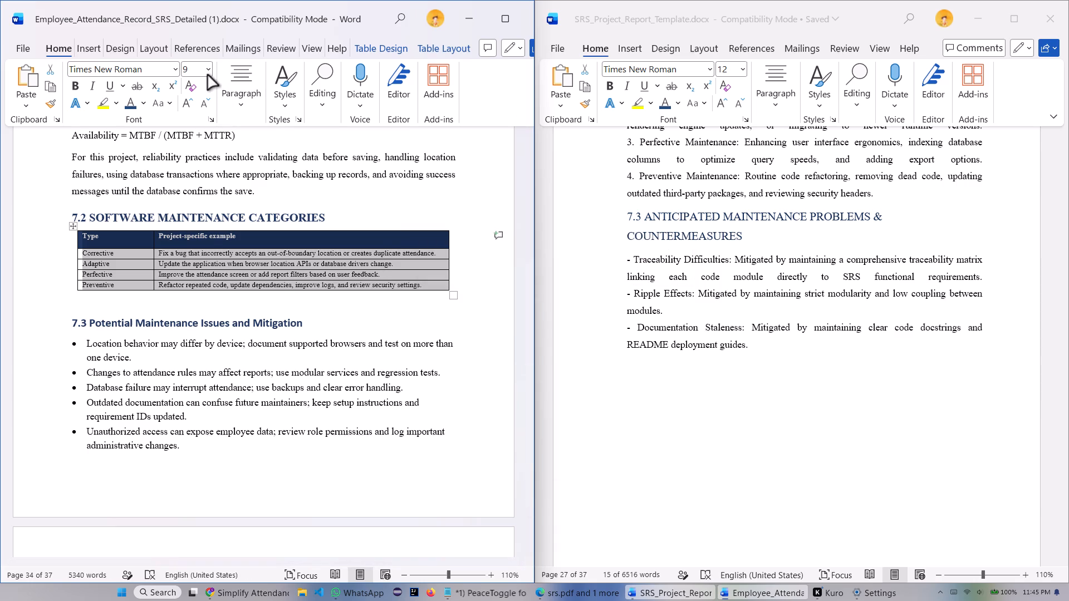
{"action": "left_click", "coordinate": [206, 73]}
{"action": "left_click", "coordinate": [194, 122]}
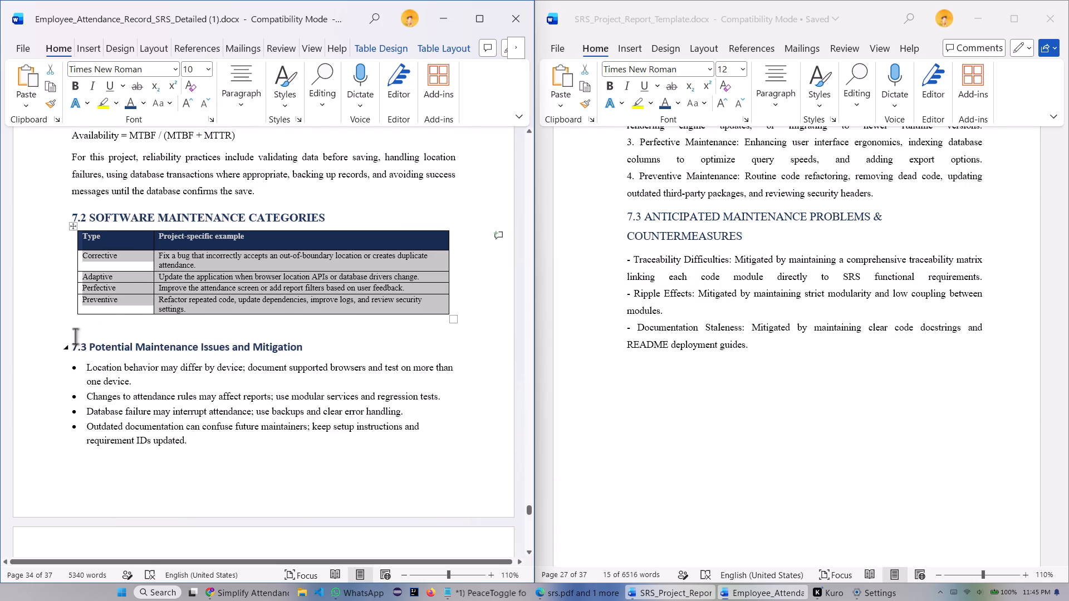
Set the 7.3 Potential Maintenance Issues and Mitigation heading in Times New Roman and convert it to all capitals.
{"action": "left_click", "coordinate": [56, 327]}
{"action": "left_click_drag", "start_coordinate": [72, 348], "coordinate": [288, 347]}
{"action": "left_click", "coordinate": [175, 70]}
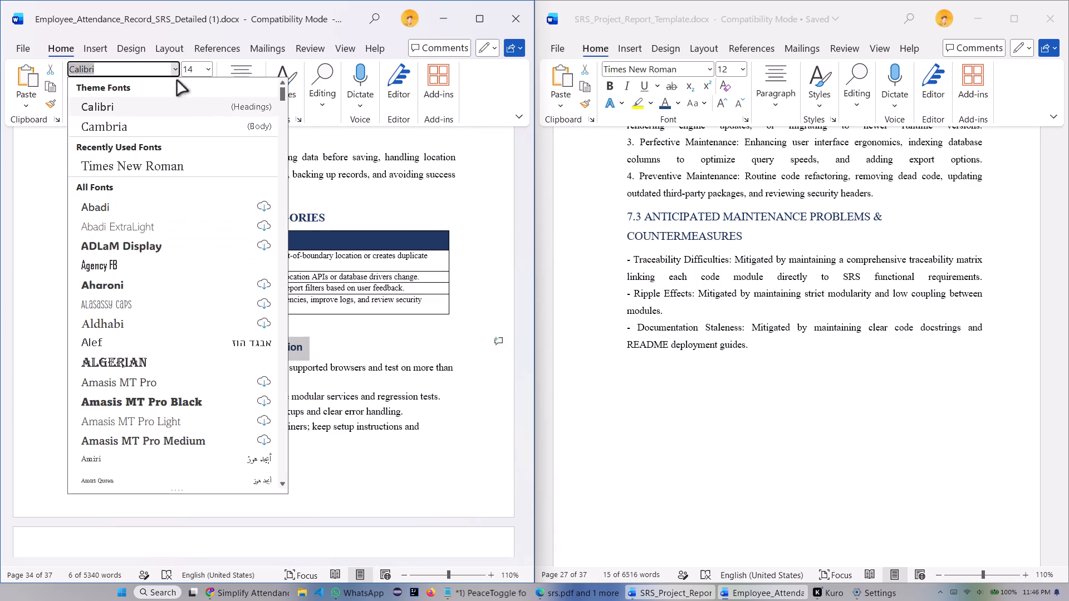
{"action": "left_click", "coordinate": [136, 164]}
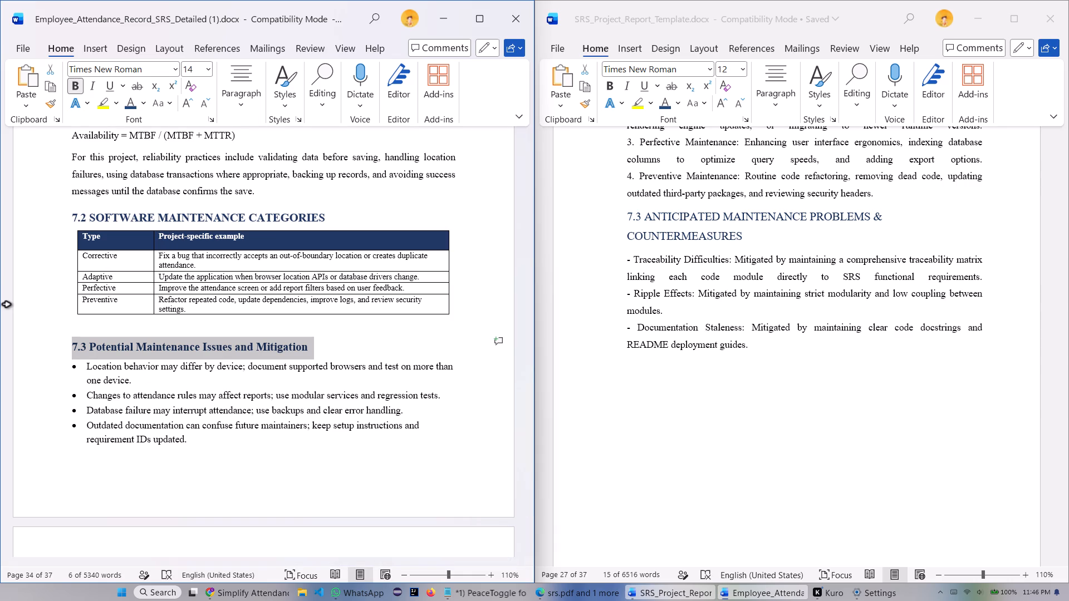
{"action": "key", "text": "shift+F3"}
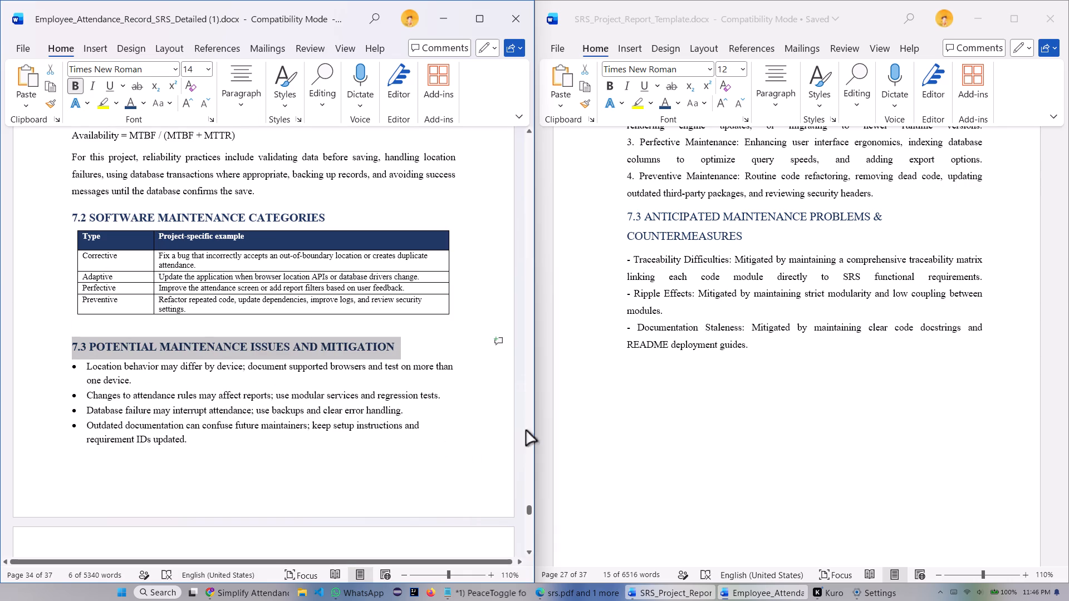
Remove the colon from the Chapter 8 heading and split it after CHAPTER 8 with a line break, as in the template.
{"action": "left_click", "coordinate": [479, 416]}
{"action": "scroll", "coordinate": [397, 208], "scroll_direction": "down", "scroll_amount": 5}
{"action": "scroll", "coordinate": [268, 245], "scroll_direction": "down", "scroll_amount": 12}
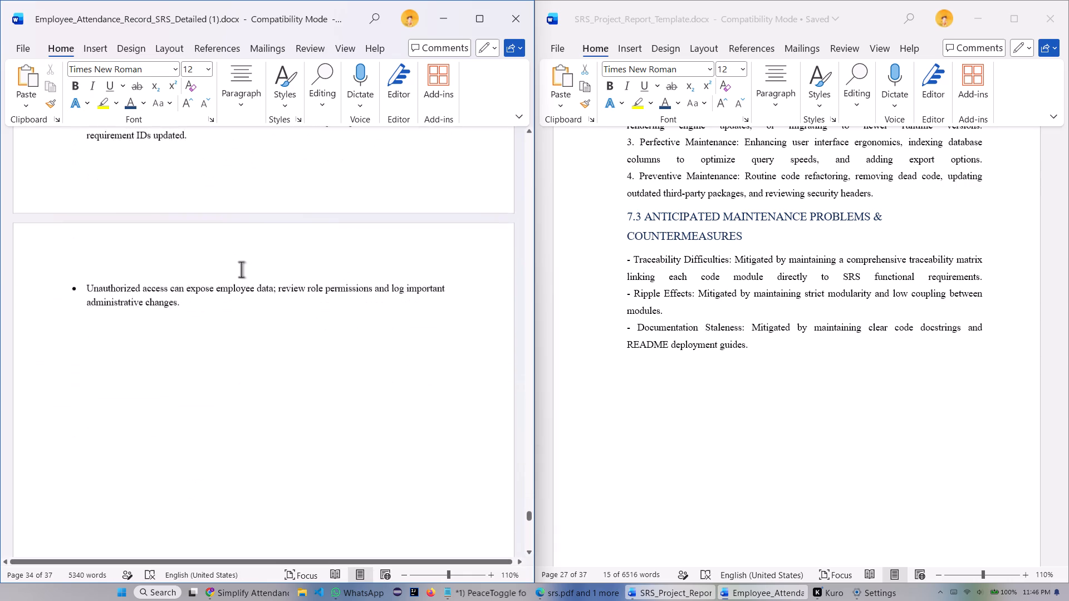
{"action": "scroll", "coordinate": [241, 269], "scroll_direction": "down", "scroll_amount": 20}
{"action": "scroll", "coordinate": [241, 269], "scroll_direction": "down", "scroll_amount": 15}
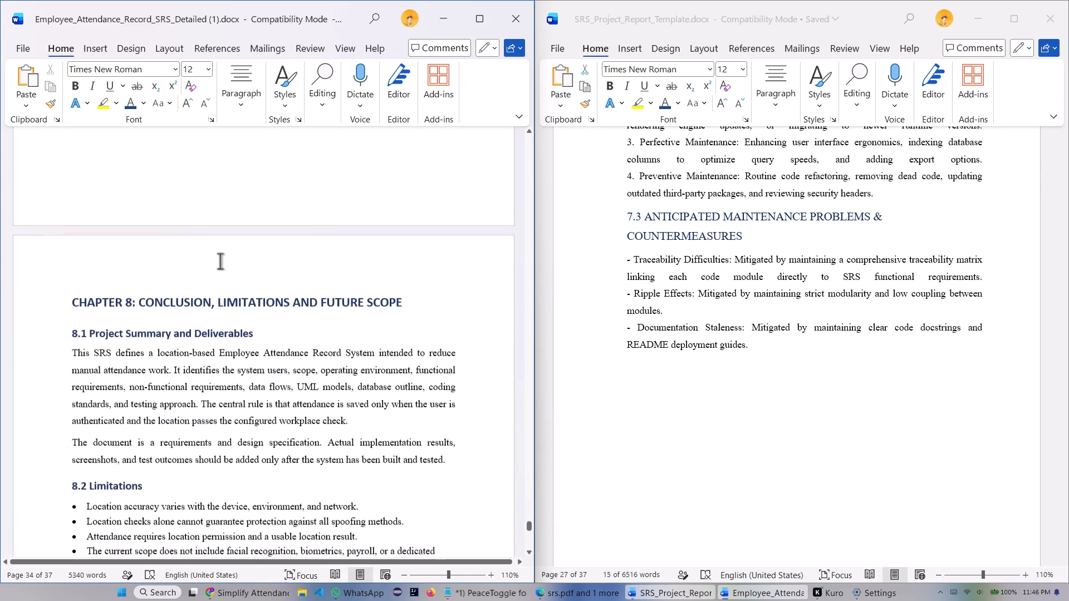
{"action": "left_click", "coordinate": [134, 269]}
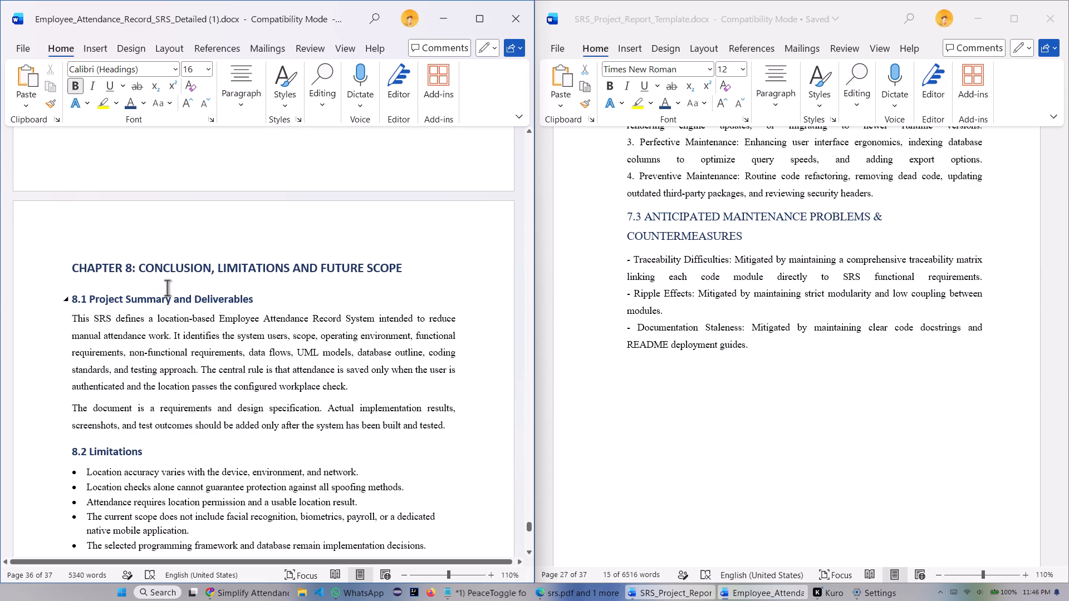
{"action": "key", "text": "BackSpace"}
{"action": "scroll", "coordinate": [759, 275], "scroll_direction": "down", "scroll_amount": 17}
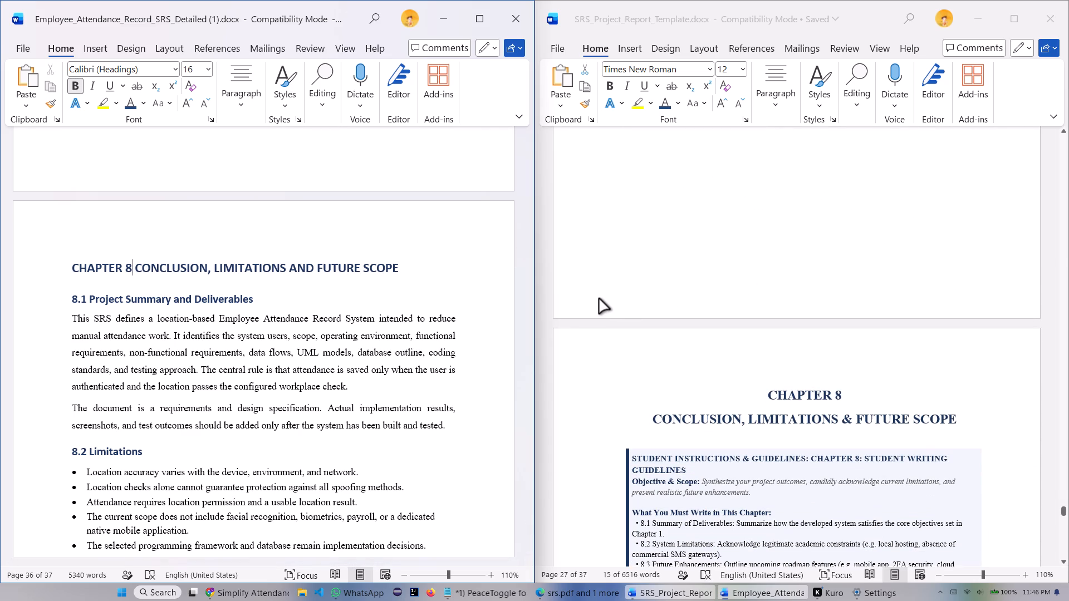
{"action": "key", "text": "shift+Return"}
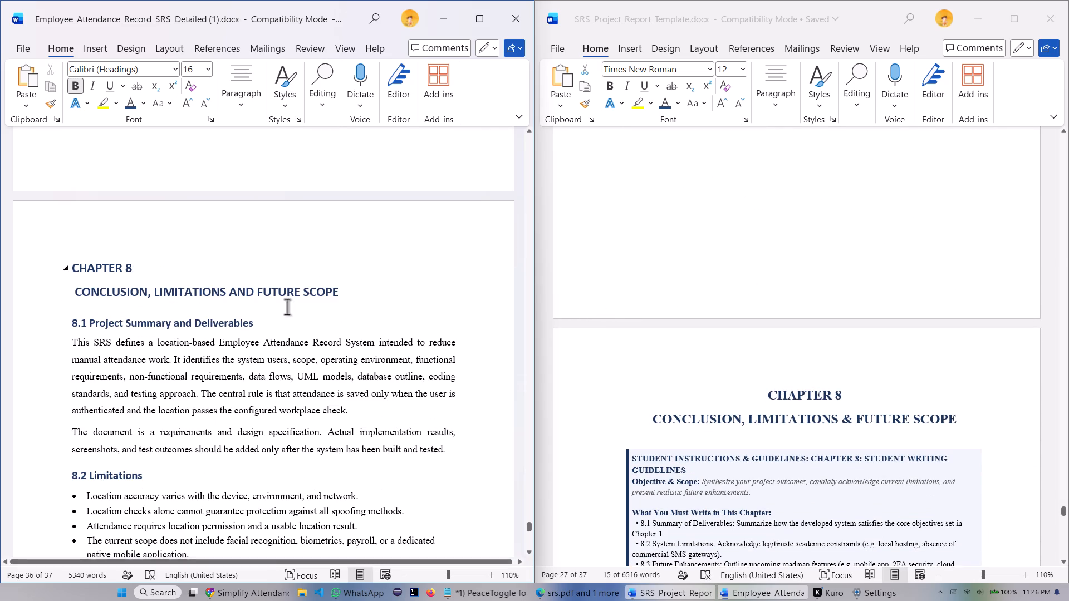
Set both lines of the Chapter 8 heading in Times New Roman and centre them.
{"action": "left_click_drag", "start_coordinate": [73, 269], "coordinate": [318, 294]}
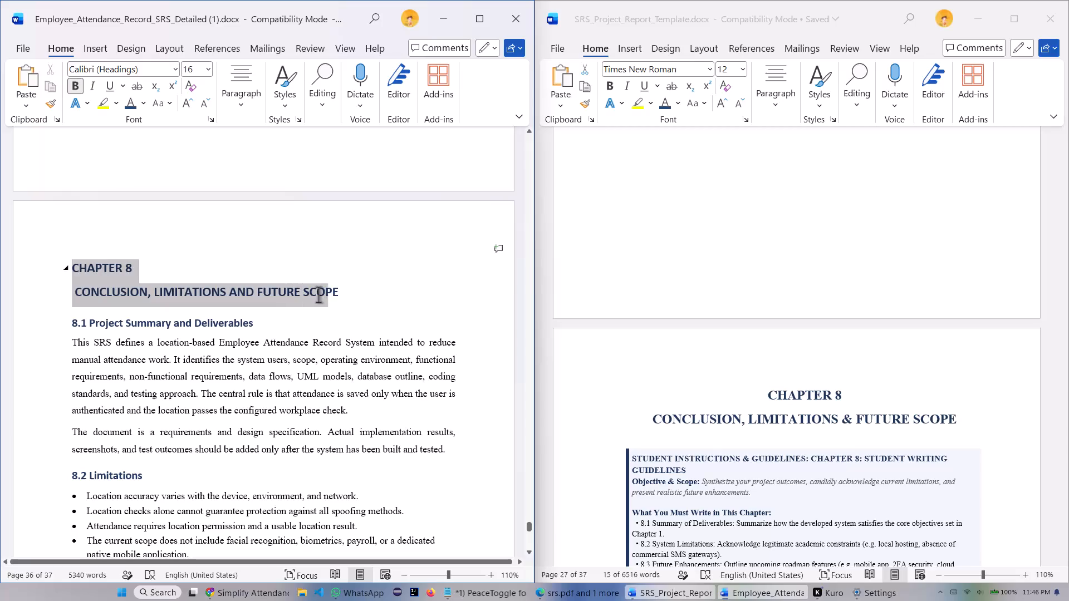
{"action": "left_click_drag", "start_coordinate": [318, 294], "coordinate": [332, 294]}
{"action": "left_click", "coordinate": [404, 252]}
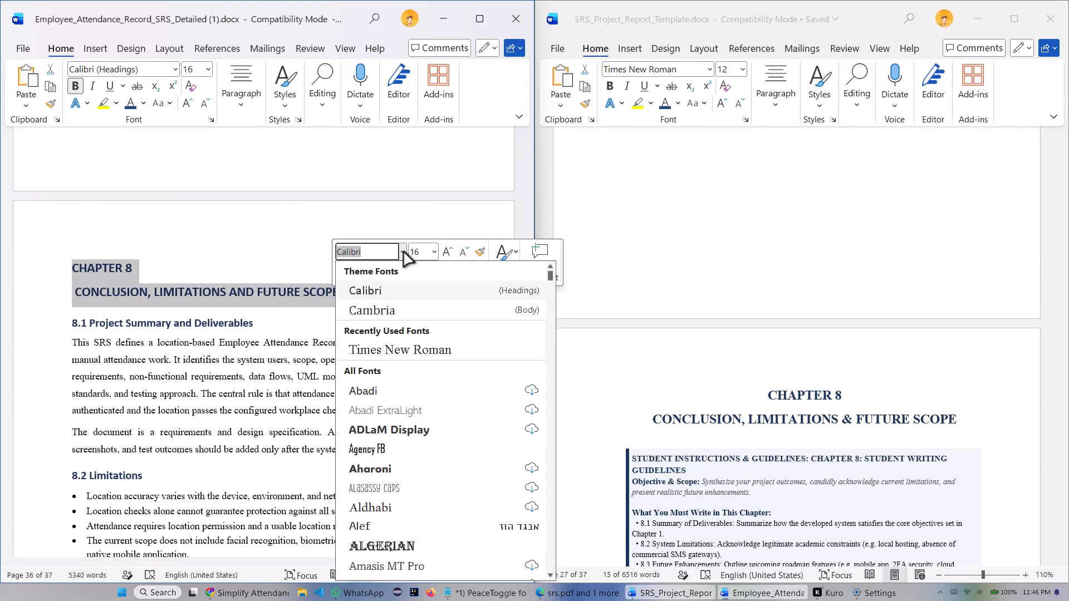
{"action": "left_click", "coordinate": [366, 348]}
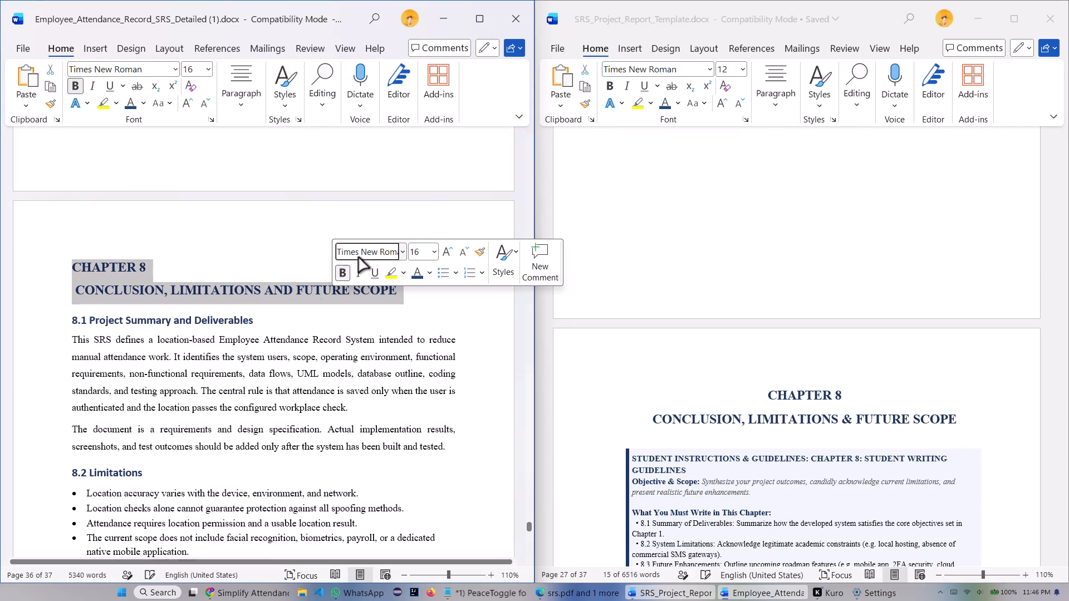
{"action": "left_click", "coordinate": [242, 95]}
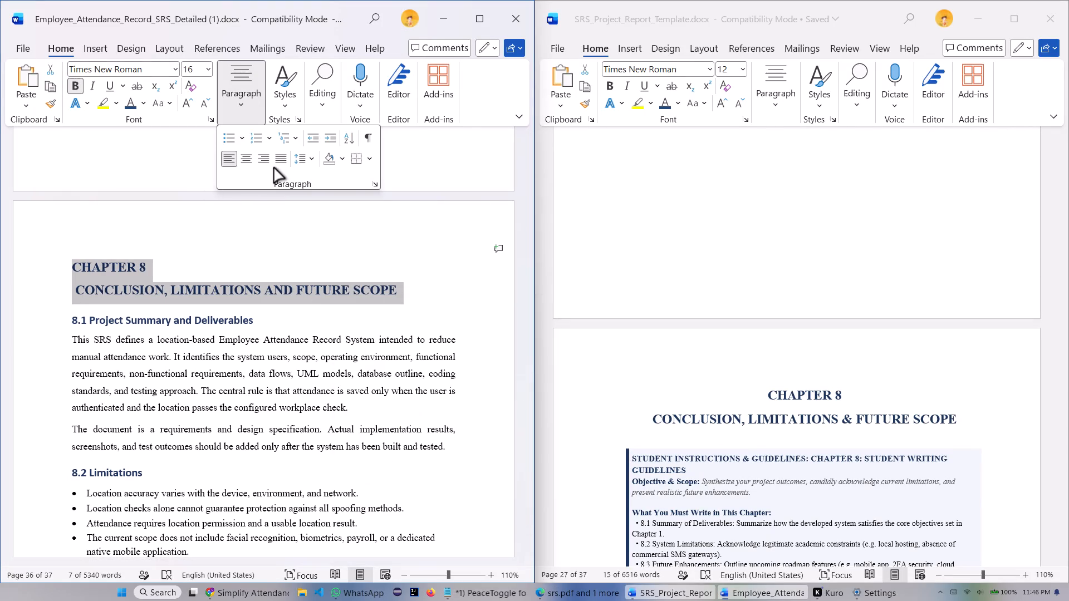
{"action": "left_click", "coordinate": [244, 161]}
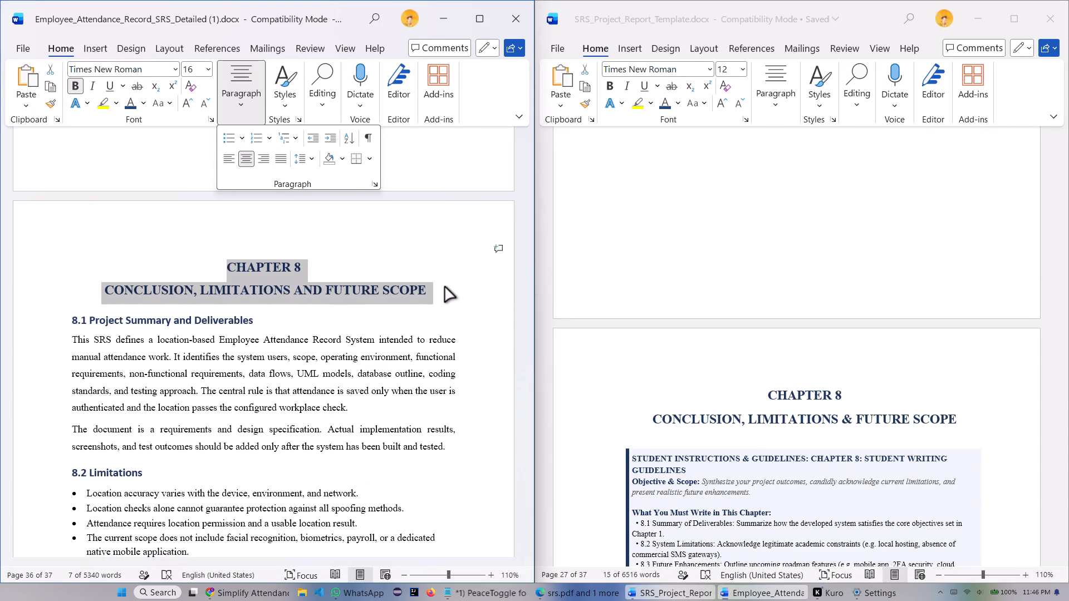
Insert a blank line between the Chapter 8 title and the 8.1 heading.
{"action": "left_click", "coordinate": [443, 287]}
{"action": "left_click", "coordinate": [430, 291]}
{"action": "key", "text": "Return"}
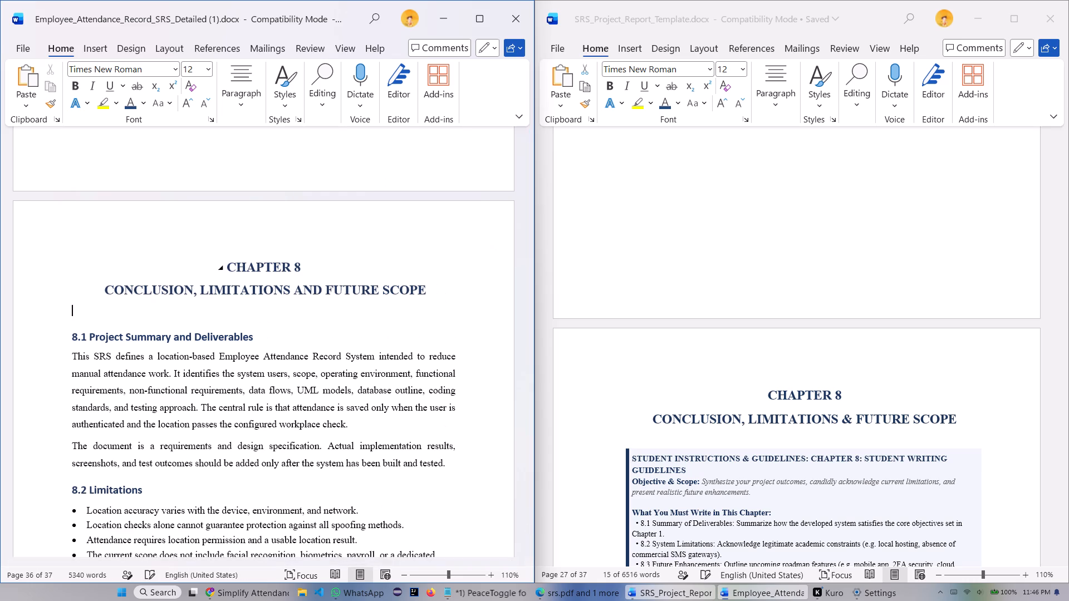
Set the 8.1 Project Summary and Deliverables heading in Times New Roman and convert it to all capitals.
{"action": "left_click_drag", "start_coordinate": [70, 336], "coordinate": [213, 332]}
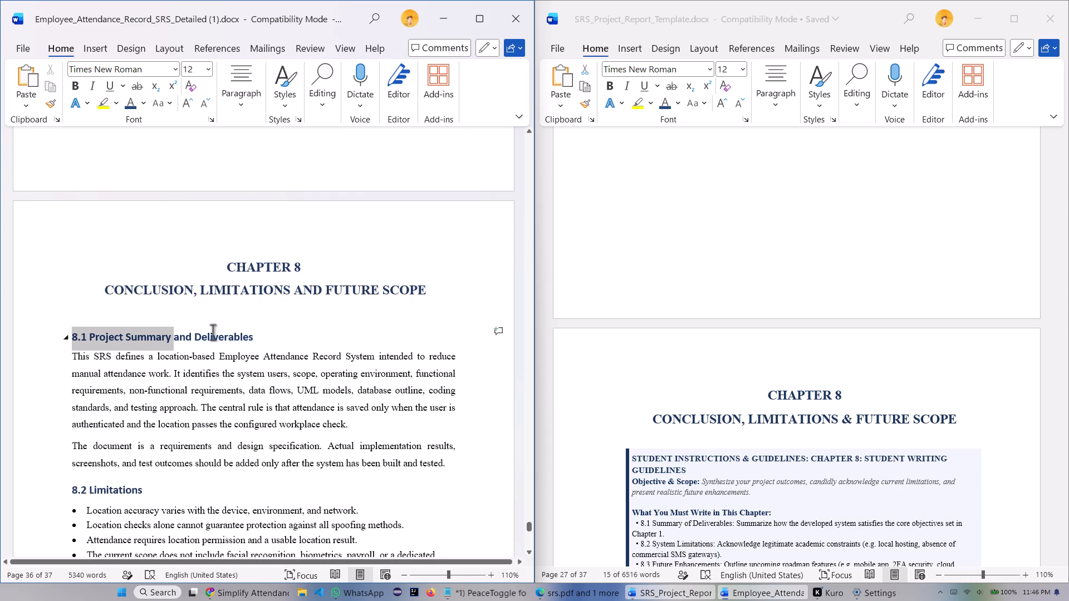
{"action": "left_click_drag", "start_coordinate": [213, 332], "coordinate": [241, 332]}
{"action": "left_click", "coordinate": [131, 71]}
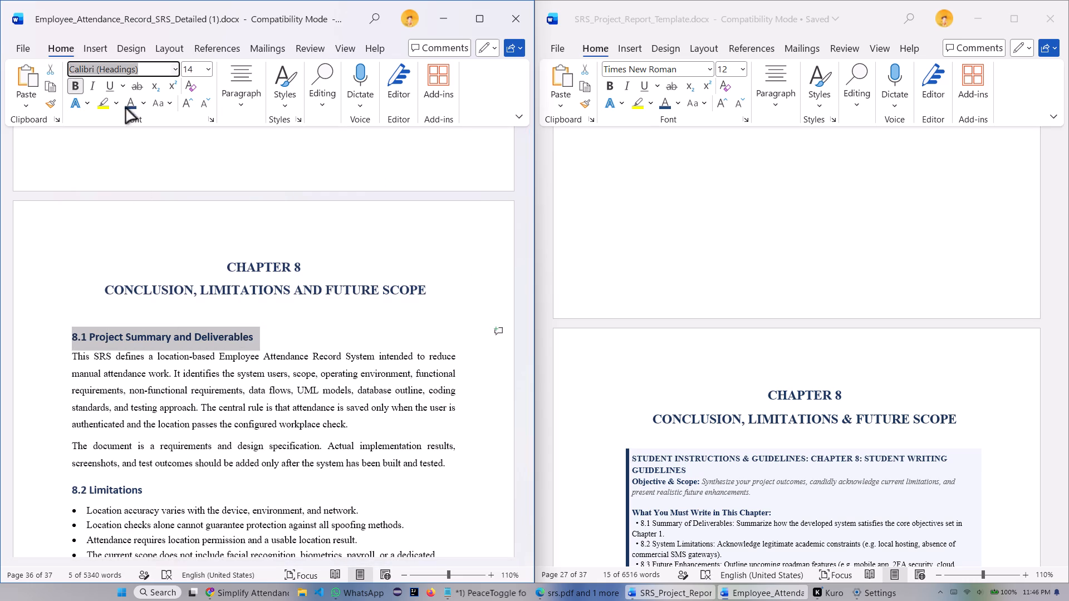
{"action": "left_click", "coordinate": [174, 73]}
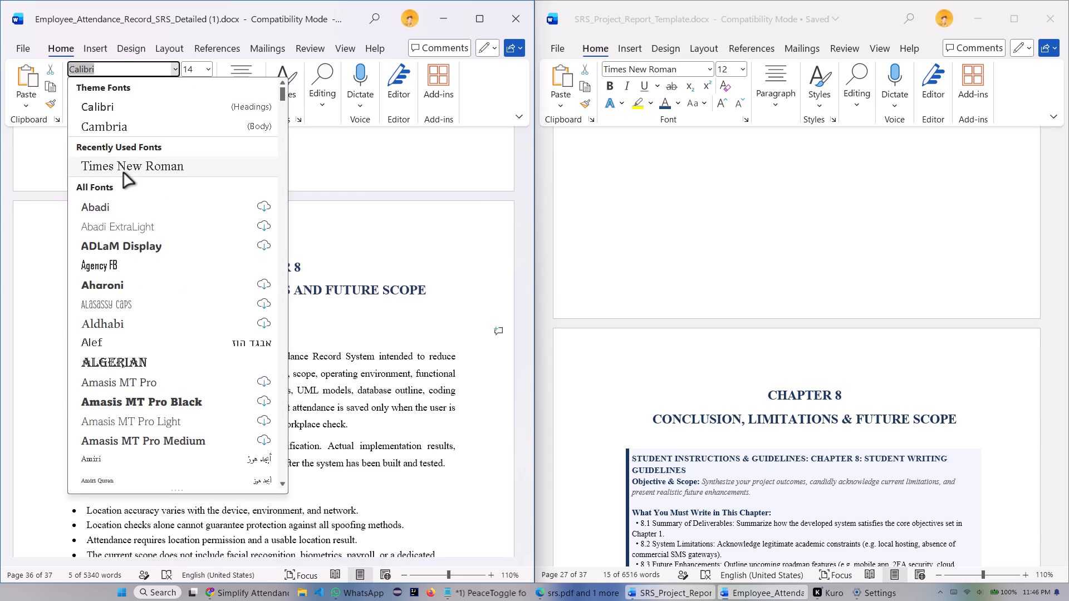
{"action": "left_click", "coordinate": [125, 168]}
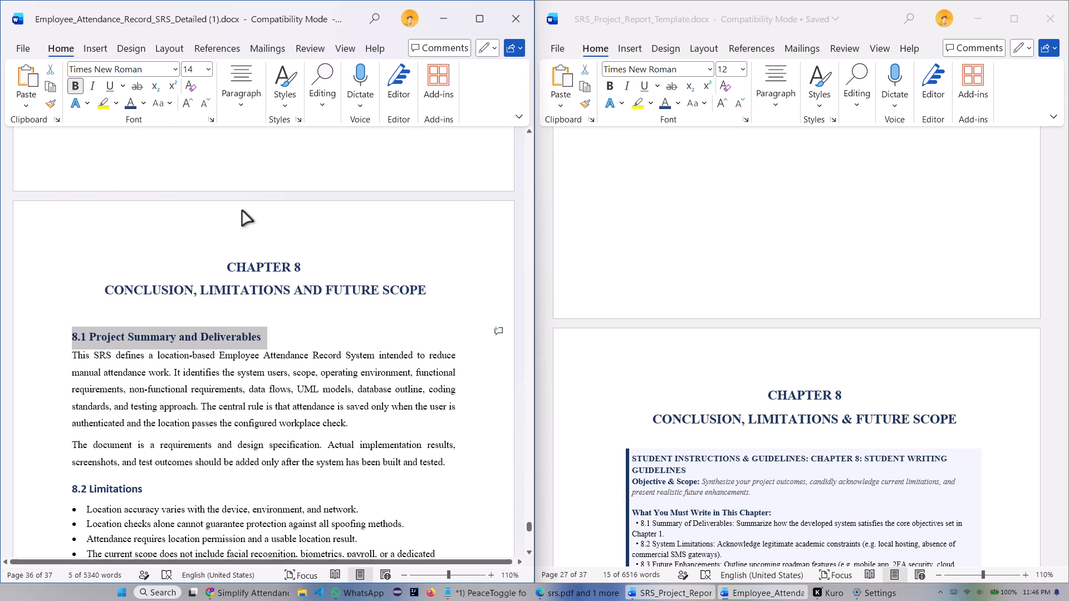
{"action": "key", "text": "shift+F3"}
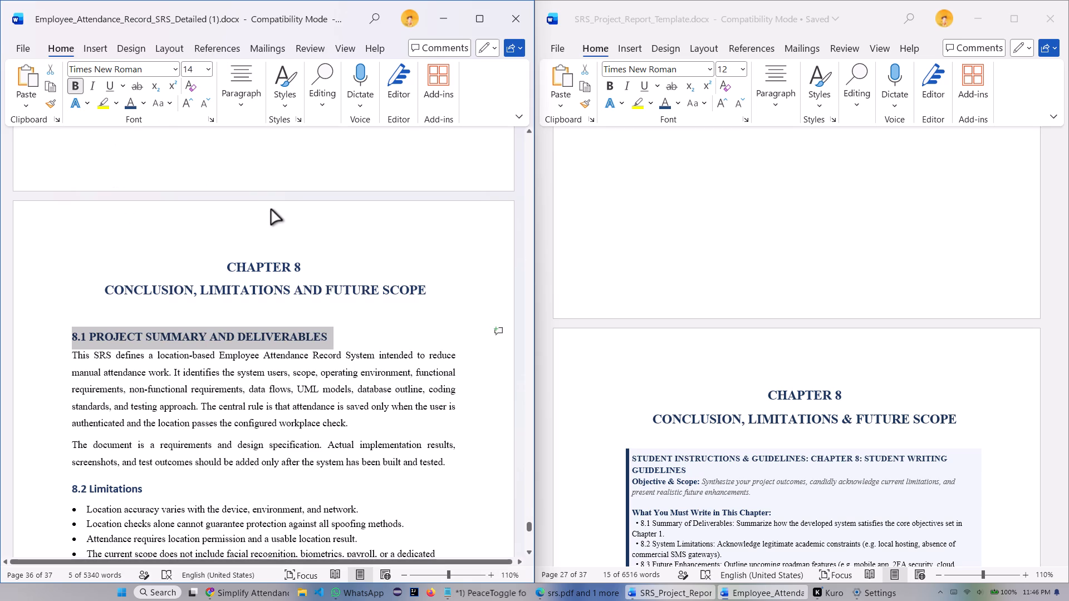
Set the 8.2 Limitations heading in Times New Roman and convert it to all capitals.
{"action": "scroll", "coordinate": [216, 292], "scroll_direction": "down", "scroll_amount": 9}
{"action": "left_click_drag", "start_coordinate": [72, 317], "coordinate": [151, 315]}
{"action": "left_click", "coordinate": [174, 70]}
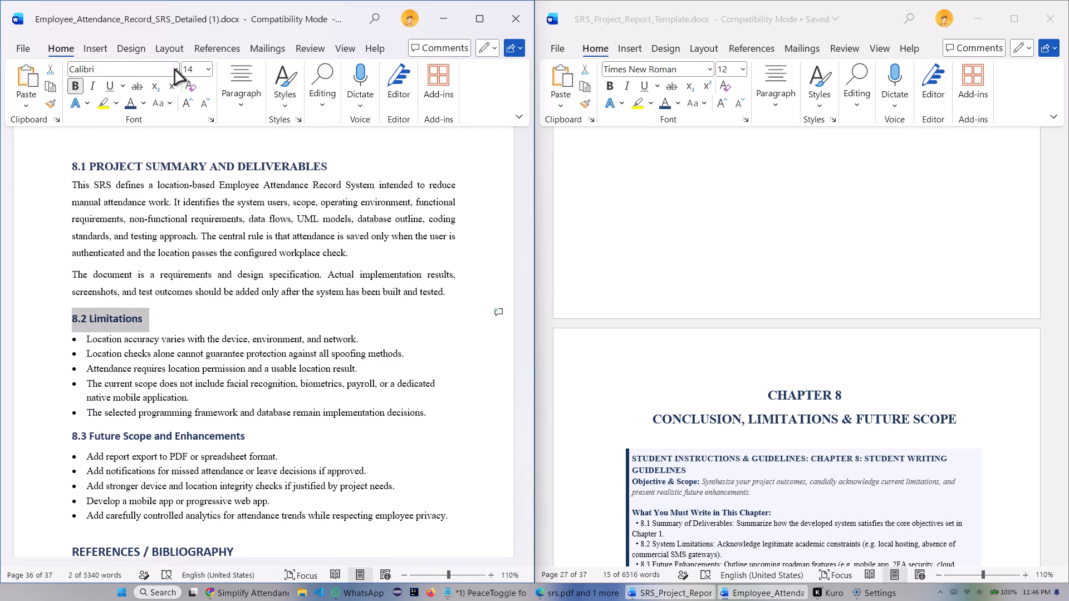
{"action": "left_click", "coordinate": [140, 164]}
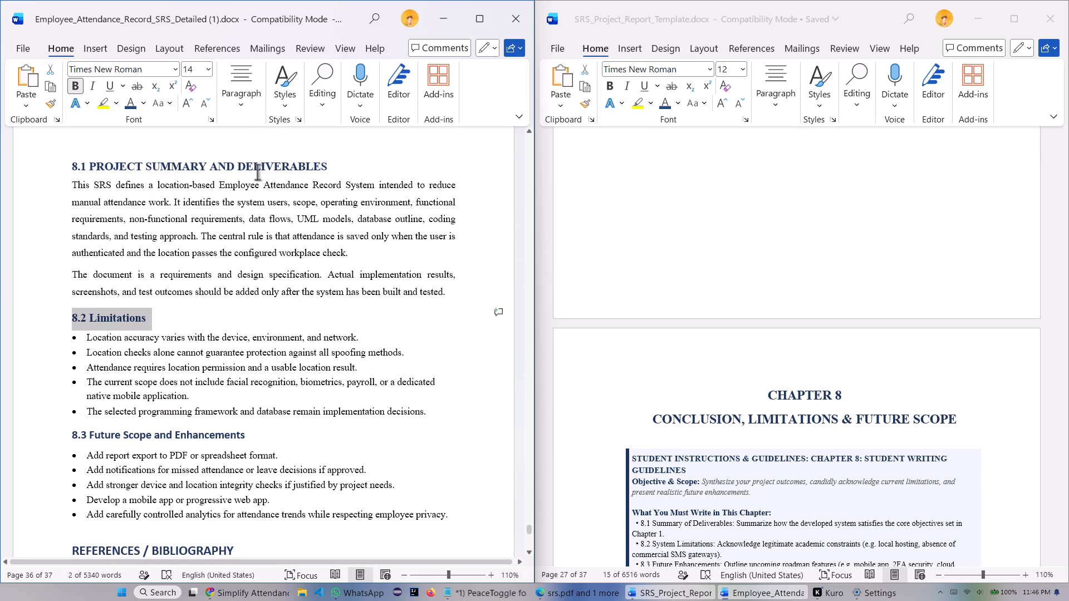
{"action": "key", "text": "shift+F3"}
Set the 8.3 Future Scope and Enhancements heading in Times New Roman and convert it to all capitals.
{"action": "scroll", "coordinate": [253, 190], "scroll_direction": "down", "scroll_amount": 2}
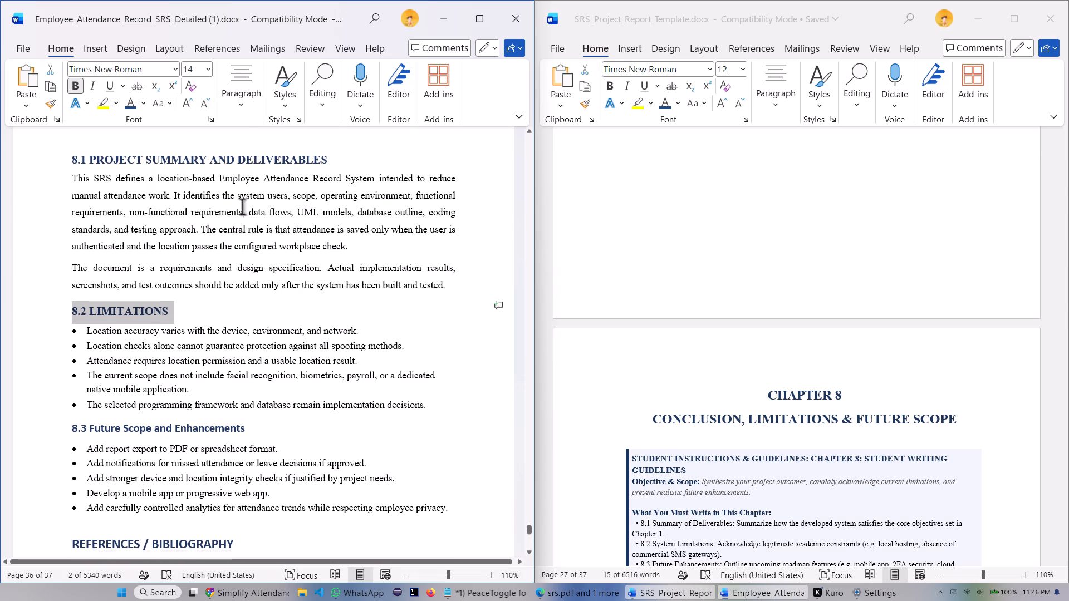
{"action": "scroll", "coordinate": [242, 206], "scroll_direction": "down", "scroll_amount": 4}
{"action": "left_click_drag", "start_coordinate": [71, 320], "coordinate": [256, 322]}
{"action": "left_click", "coordinate": [178, 70]}
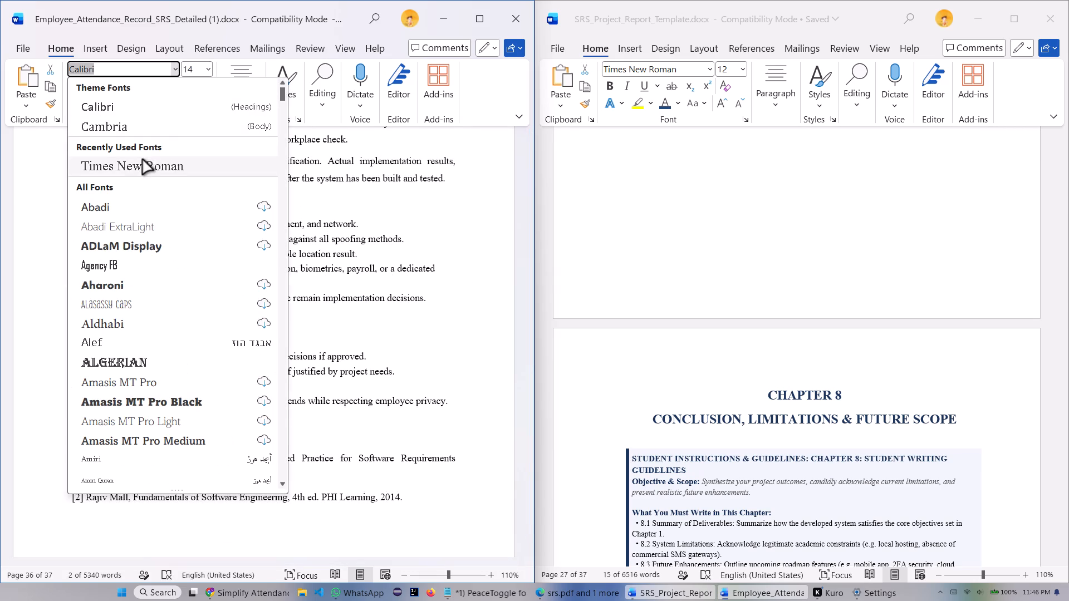
{"action": "left_click", "coordinate": [142, 160]}
{"action": "key", "text": "shift+F3"}
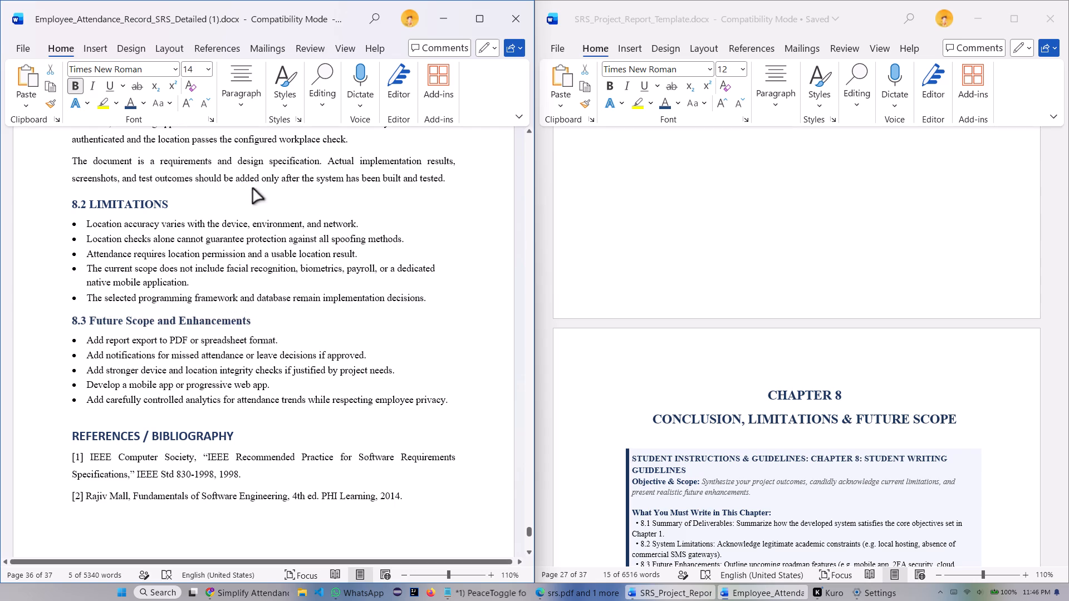
Examine the template's Chapter 8 sections and its References / Bibliography page for comparison with the report.
{"action": "scroll", "coordinate": [256, 210], "scroll_direction": "down", "scroll_amount": 6}
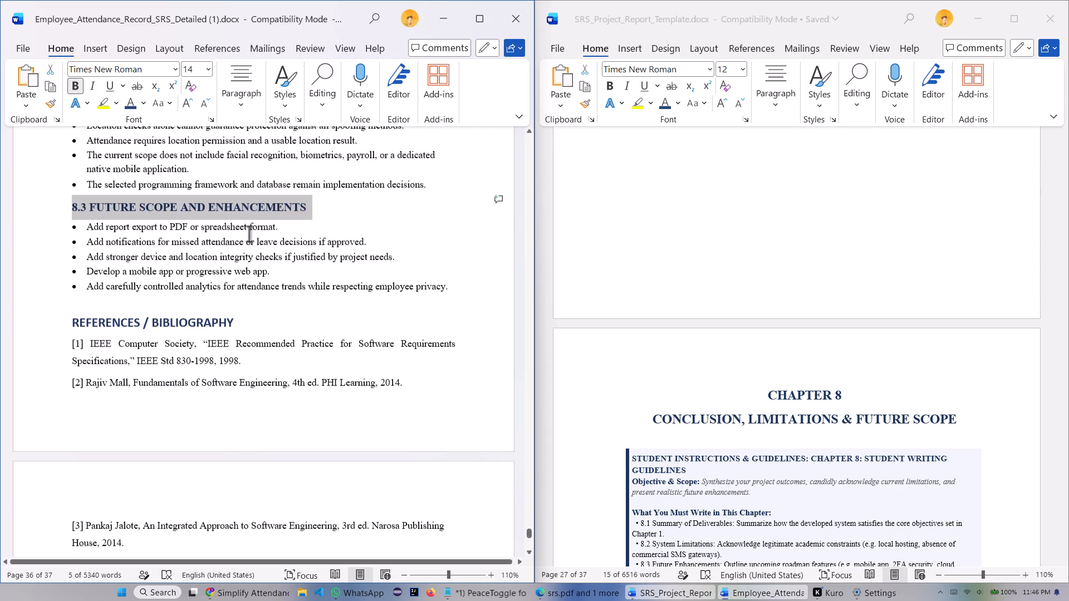
{"action": "scroll", "coordinate": [605, 284], "scroll_direction": "down", "scroll_amount": 17}
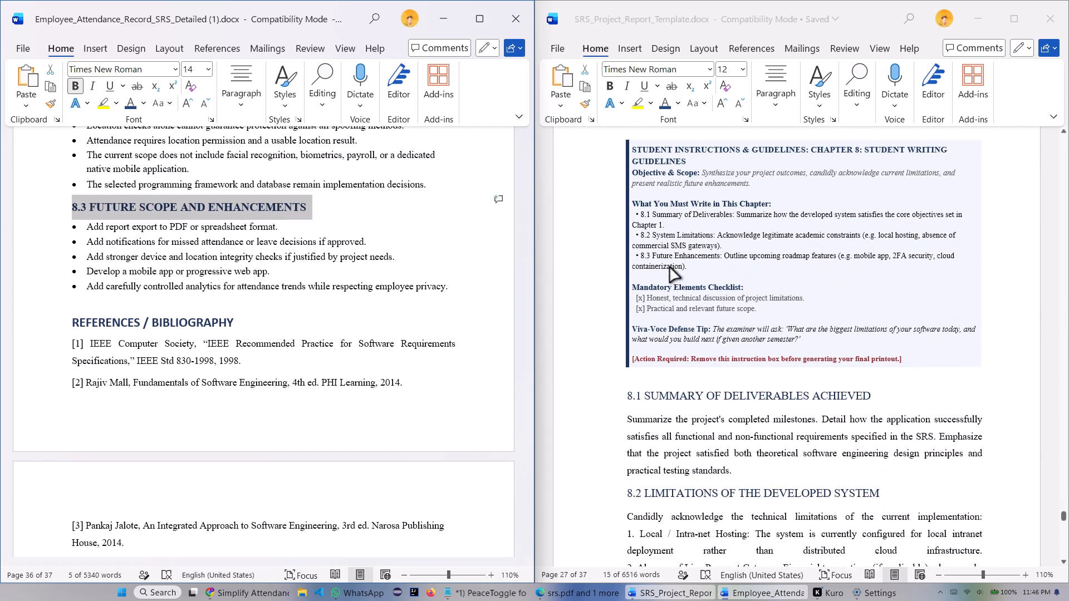
{"action": "scroll", "coordinate": [738, 312], "scroll_direction": "down", "scroll_amount": 9}
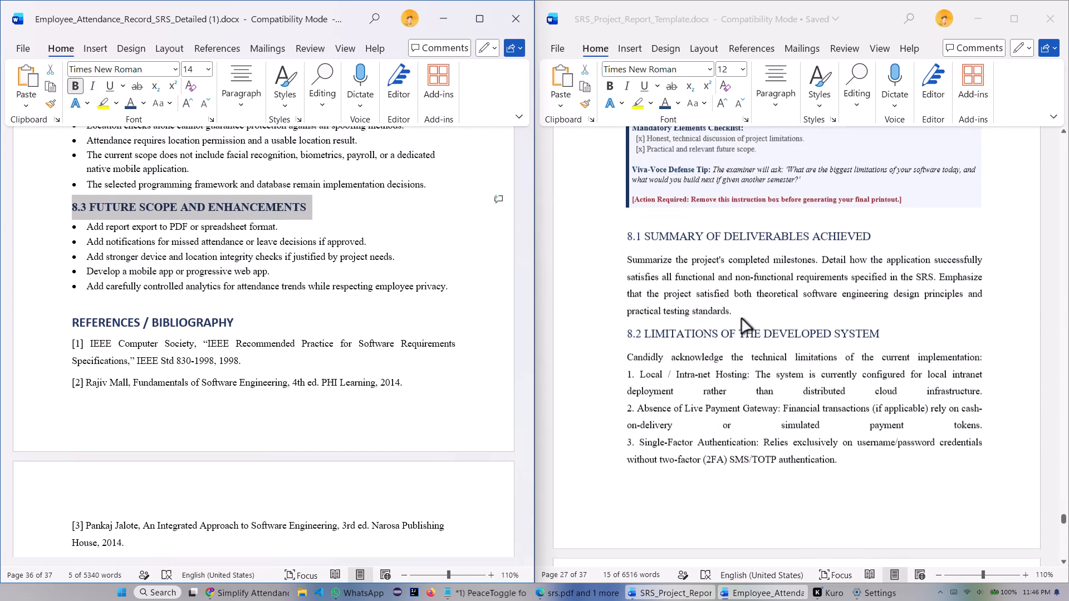
{"action": "scroll", "coordinate": [683, 313], "scroll_direction": "down", "scroll_amount": 8}
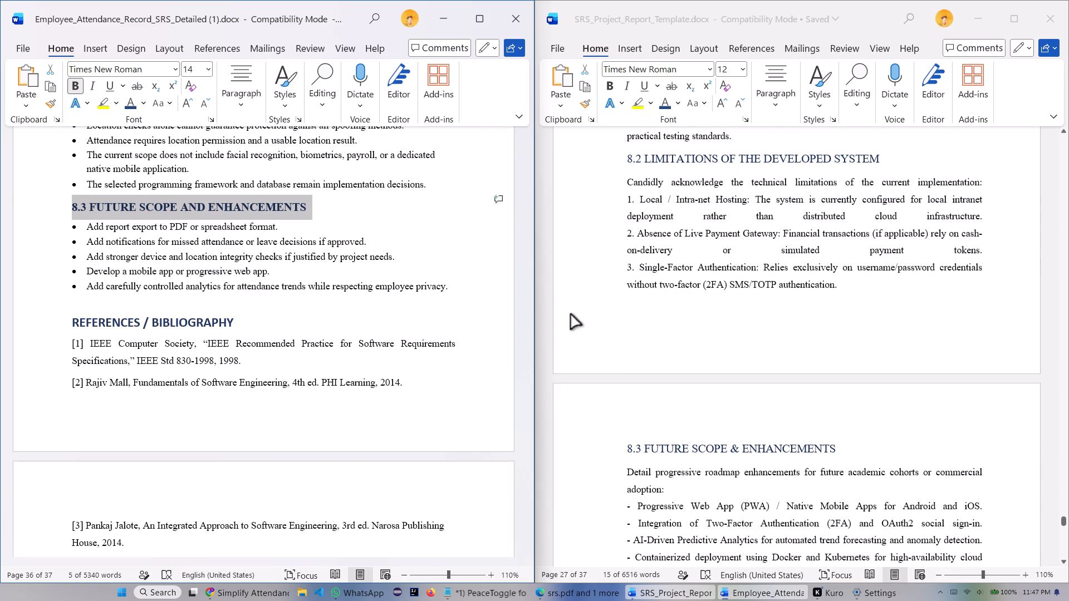
{"action": "scroll", "coordinate": [797, 317], "scroll_direction": "down", "scroll_amount": 8}
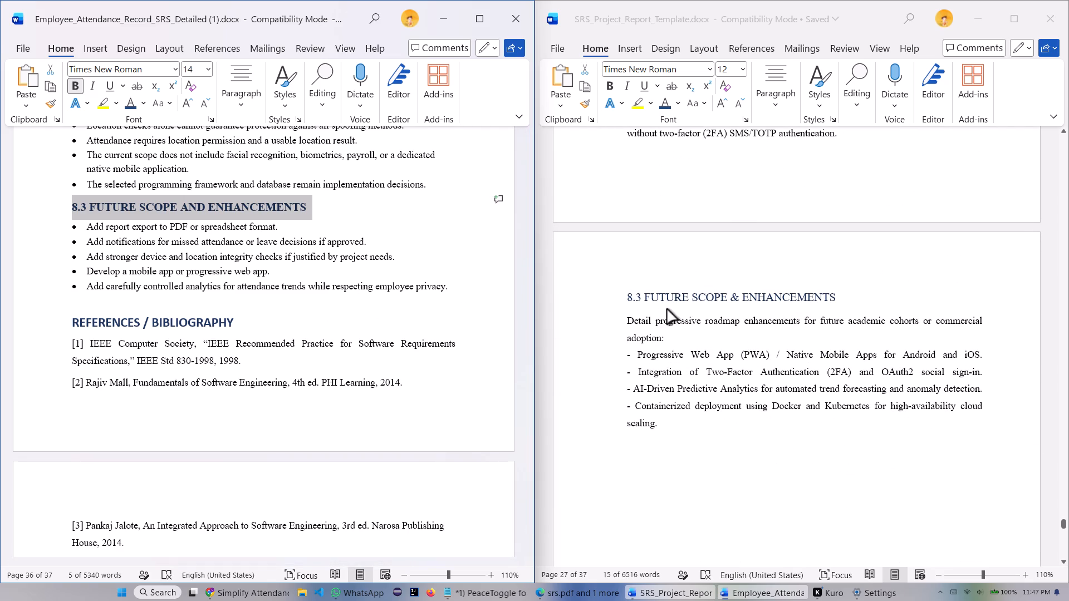
{"action": "scroll", "coordinate": [725, 321], "scroll_direction": "down", "scroll_amount": 18}
{"action": "scroll", "coordinate": [718, 326], "scroll_direction": "down", "scroll_amount": 9}
{"action": "scroll", "coordinate": [660, 327], "scroll_direction": "down", "scroll_amount": 10}
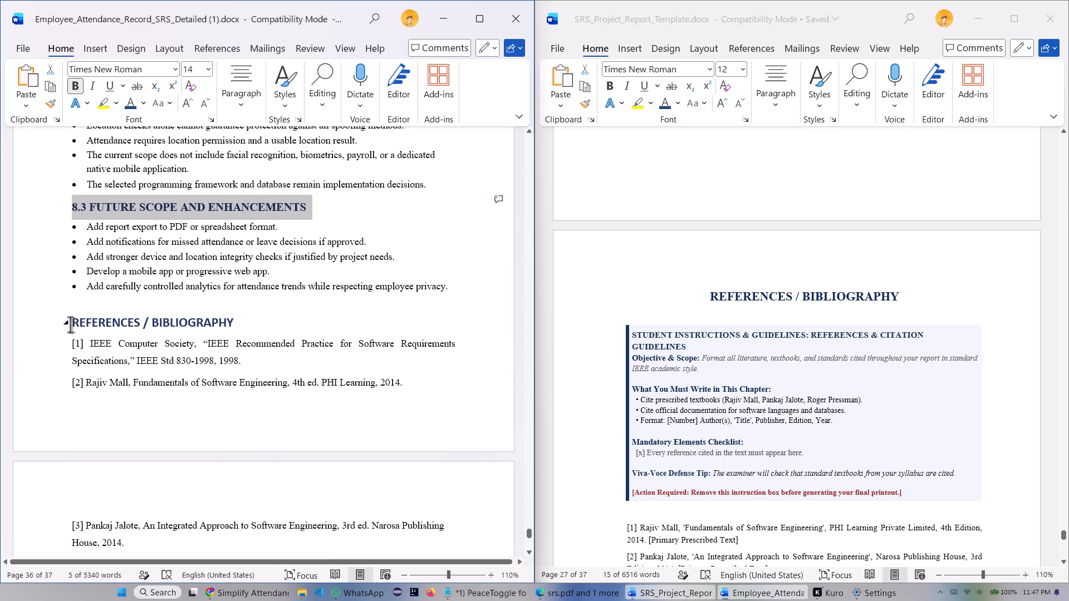
Centre the References / Bibliography heading and set it in Times New Roman, as in the template.
{"action": "left_click_drag", "start_coordinate": [70, 324], "coordinate": [118, 315]}
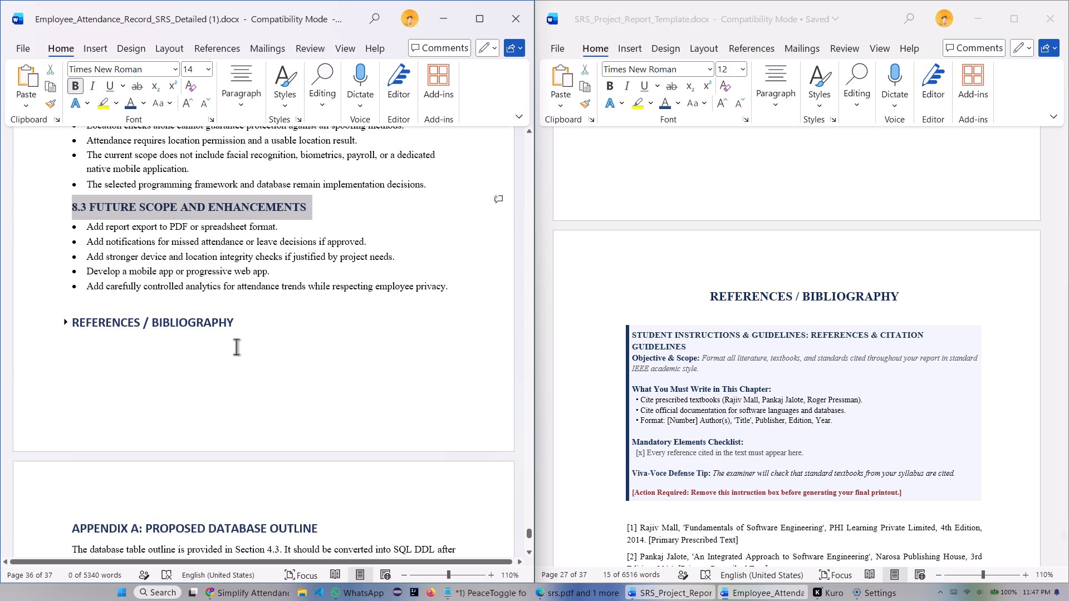
{"action": "key", "text": "ctrl+z"}
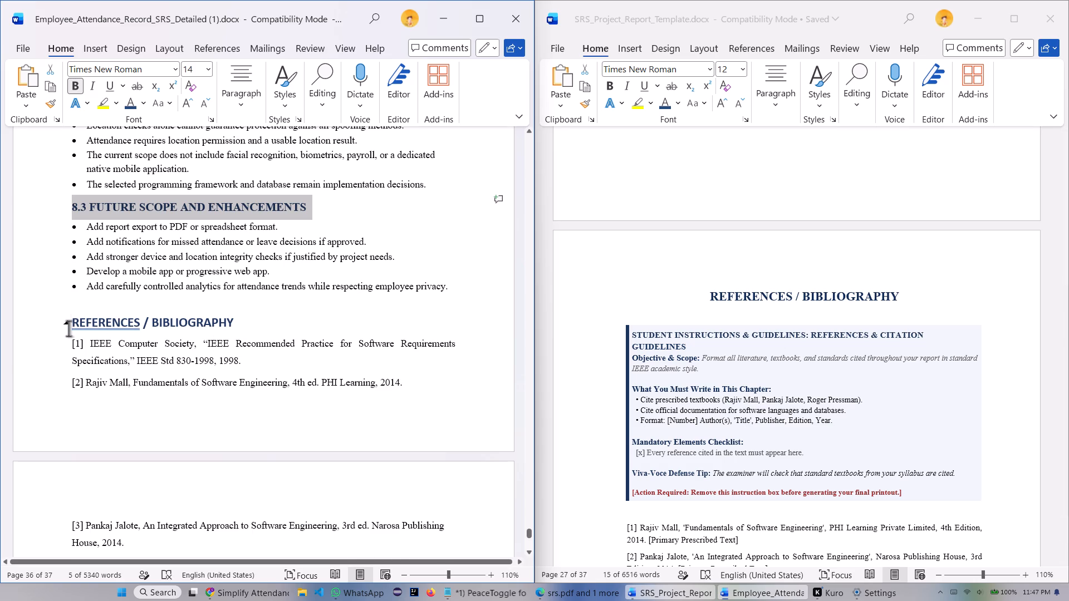
{"action": "left_click_drag", "start_coordinate": [72, 326], "coordinate": [221, 320]}
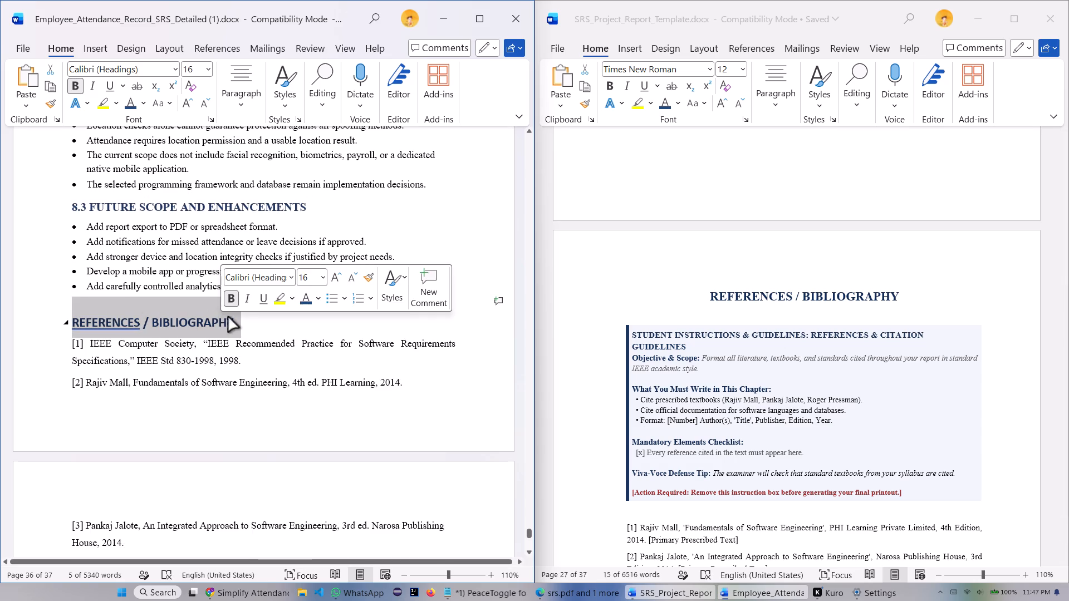
{"action": "left_click", "coordinate": [244, 87]}
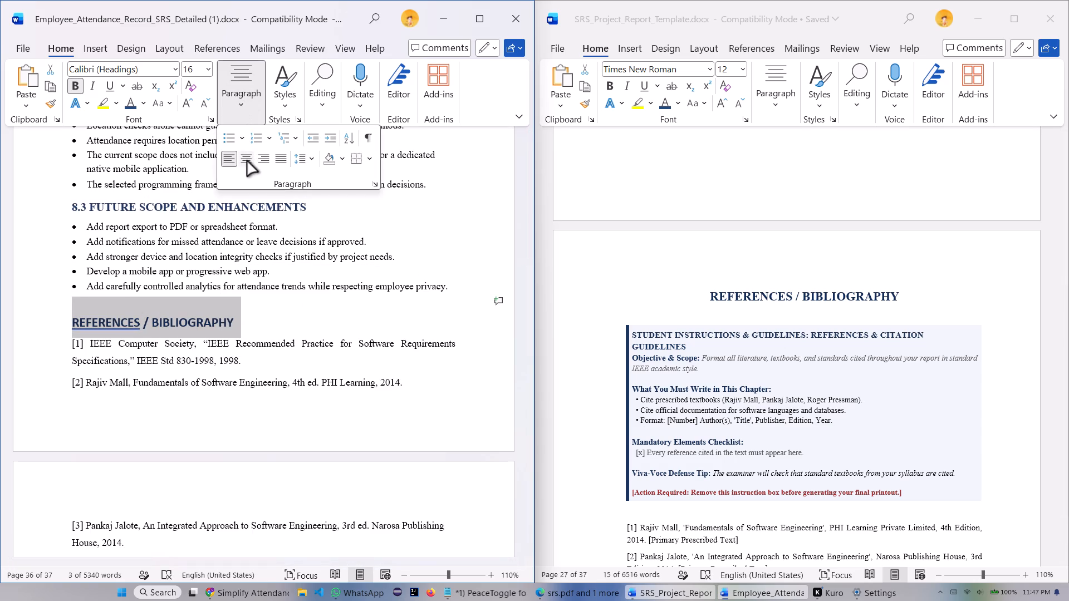
{"action": "left_click", "coordinate": [246, 156]}
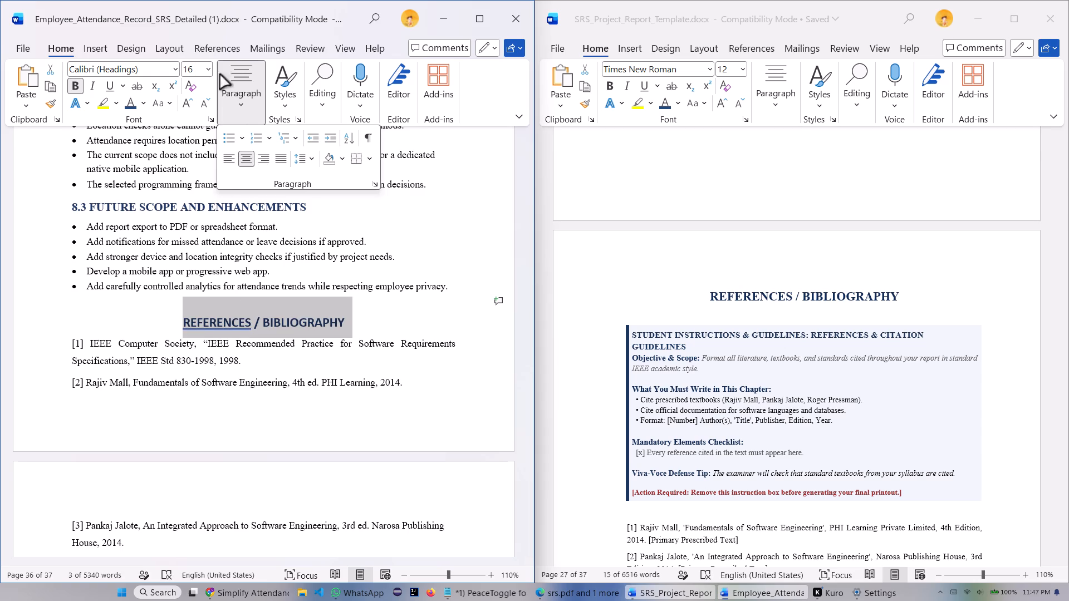
{"action": "left_click", "coordinate": [176, 68]}
{"action": "left_click", "coordinate": [154, 160]}
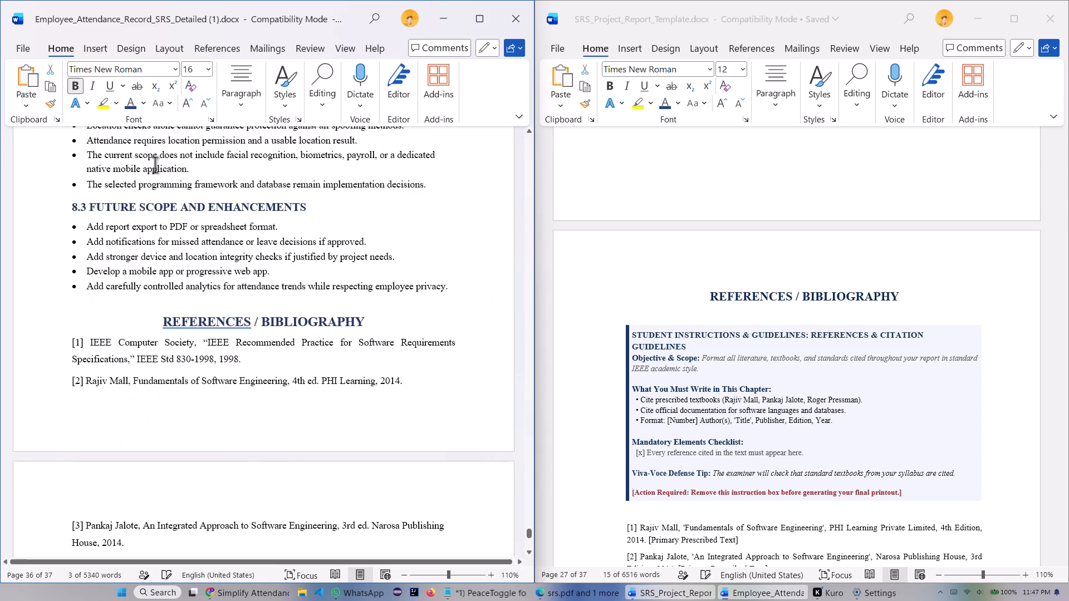
Move the References / Bibliography heading onto a new page by inserting two line breaks before it.
{"action": "left_click", "coordinate": [401, 311]}
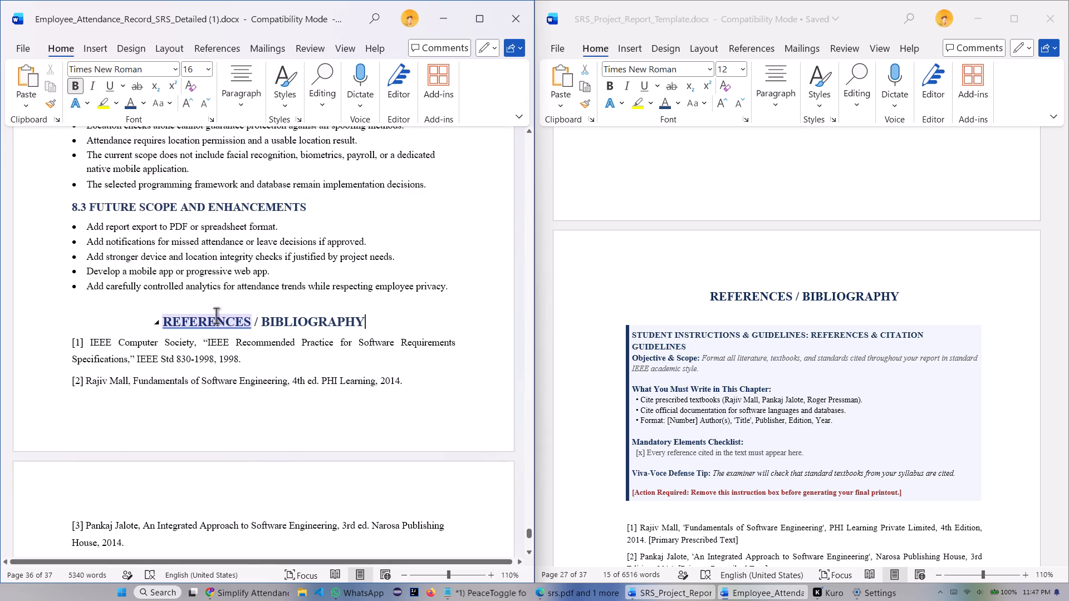
{"action": "left_click", "coordinate": [163, 321]}
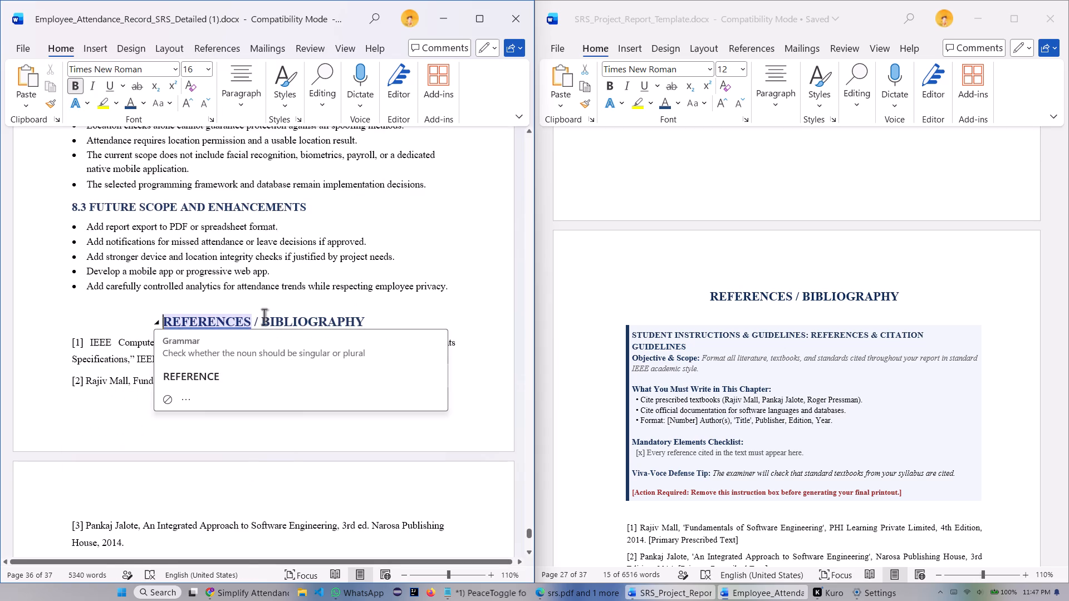
{"action": "key", "text": "shift+Return"}
{"action": "key", "text": "shift+Return"}
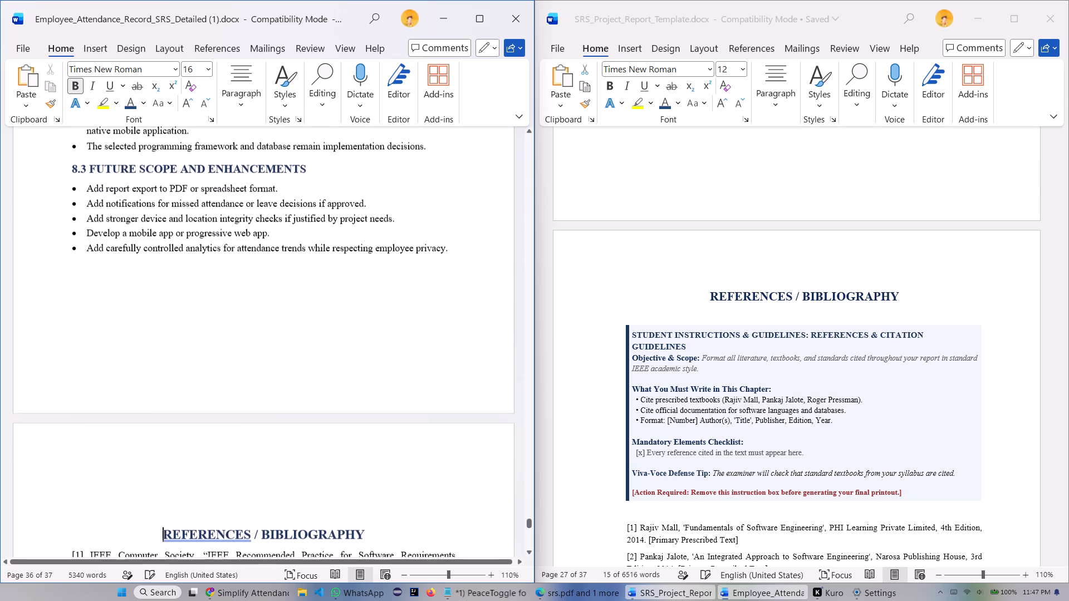
Compare the report's reference list and appendix headings with the template's references and Appendices pages.
{"action": "scroll", "coordinate": [285, 329], "scroll_direction": "down", "scroll_amount": 8}
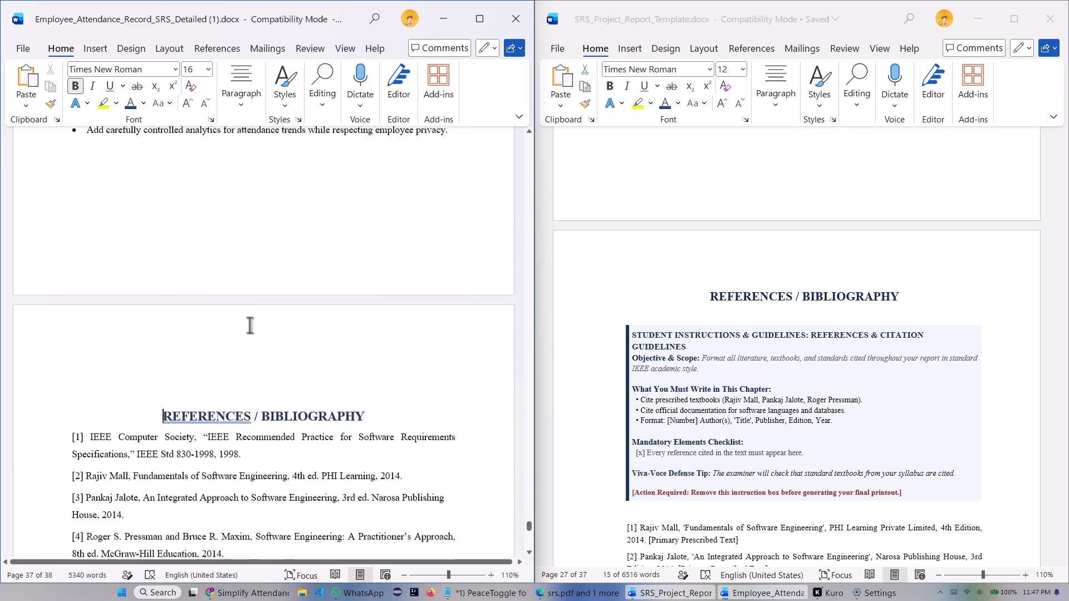
{"action": "scroll", "coordinate": [200, 287], "scroll_direction": "down", "scroll_amount": 13}
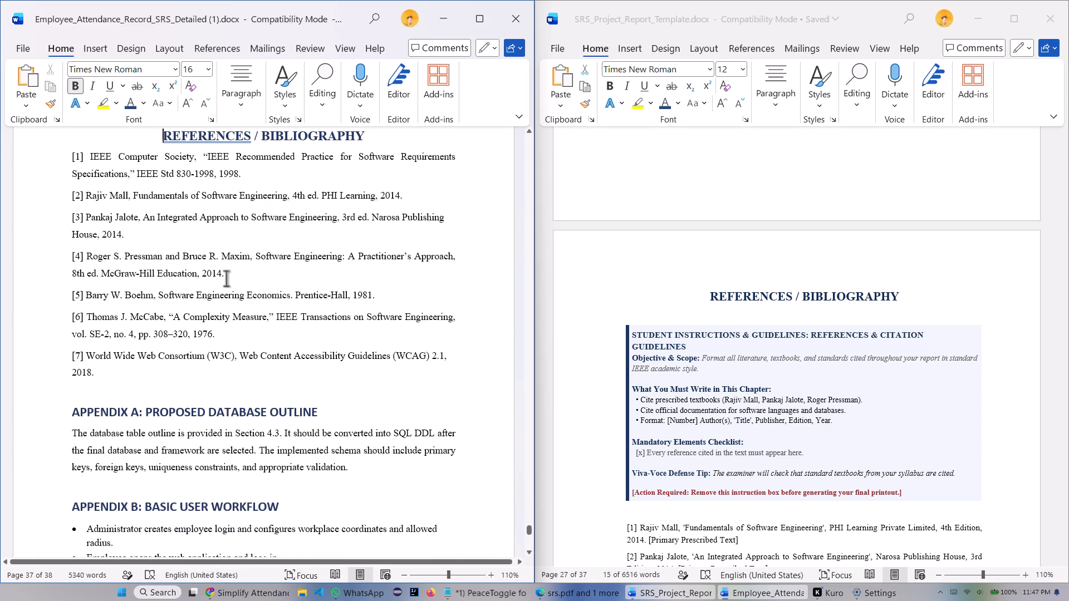
{"action": "scroll", "coordinate": [659, 358], "scroll_direction": "down", "scroll_amount": 9}
{"action": "scroll", "coordinate": [684, 347], "scroll_direction": "up", "scroll_amount": 2}
{"action": "scroll", "coordinate": [687, 342], "scroll_direction": "down", "scroll_amount": 15}
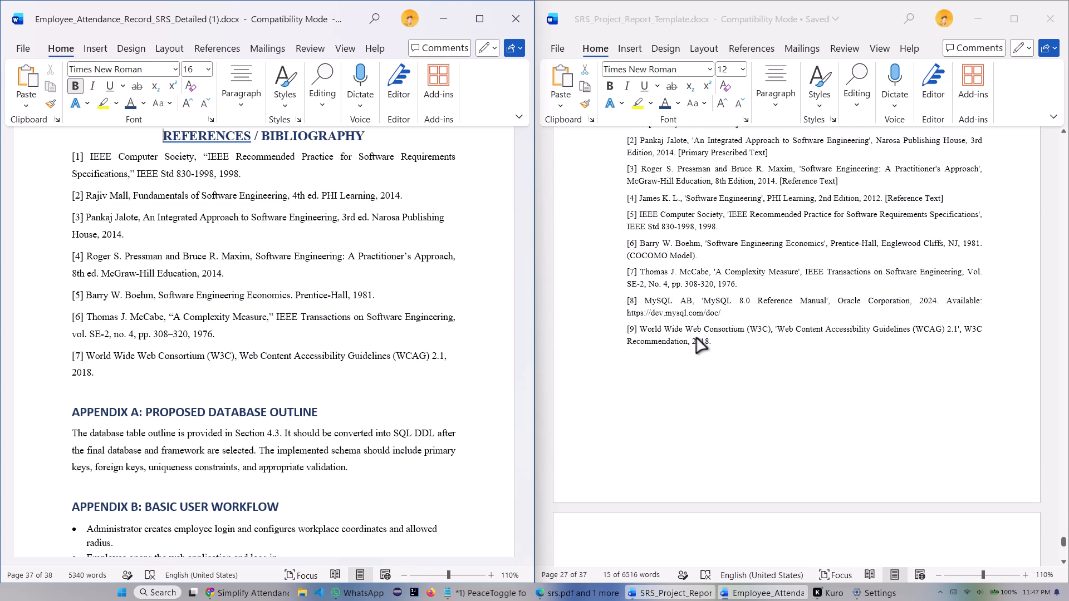
{"action": "scroll", "coordinate": [699, 338], "scroll_direction": "down", "scroll_amount": 13}
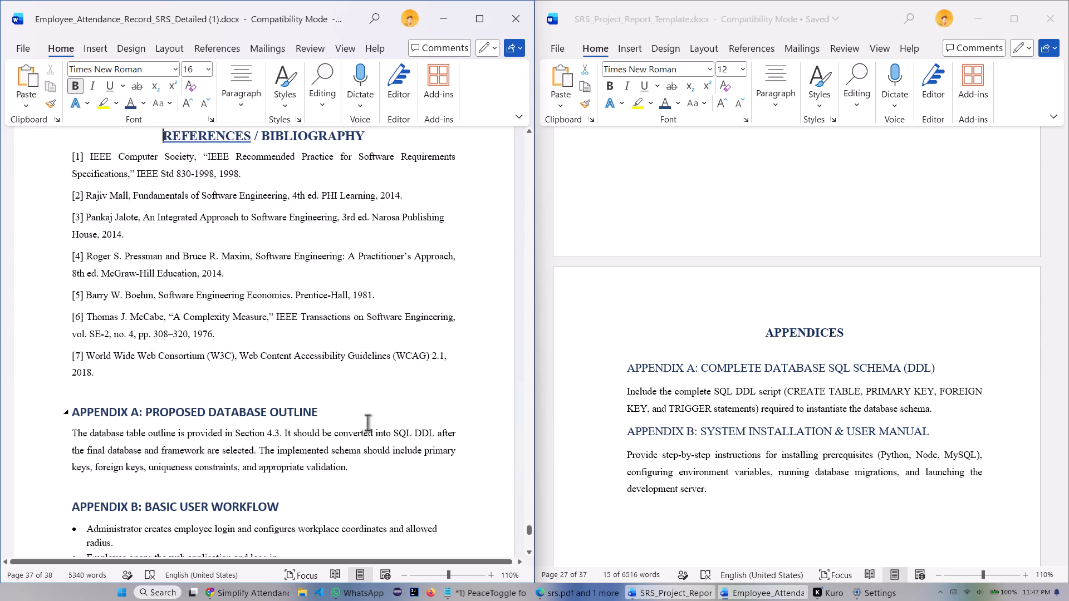
{"action": "scroll", "coordinate": [769, 430], "scroll_direction": "down", "scroll_amount": 9}
{"action": "scroll", "coordinate": [480, 449], "scroll_direction": "up", "scroll_amount": 7}
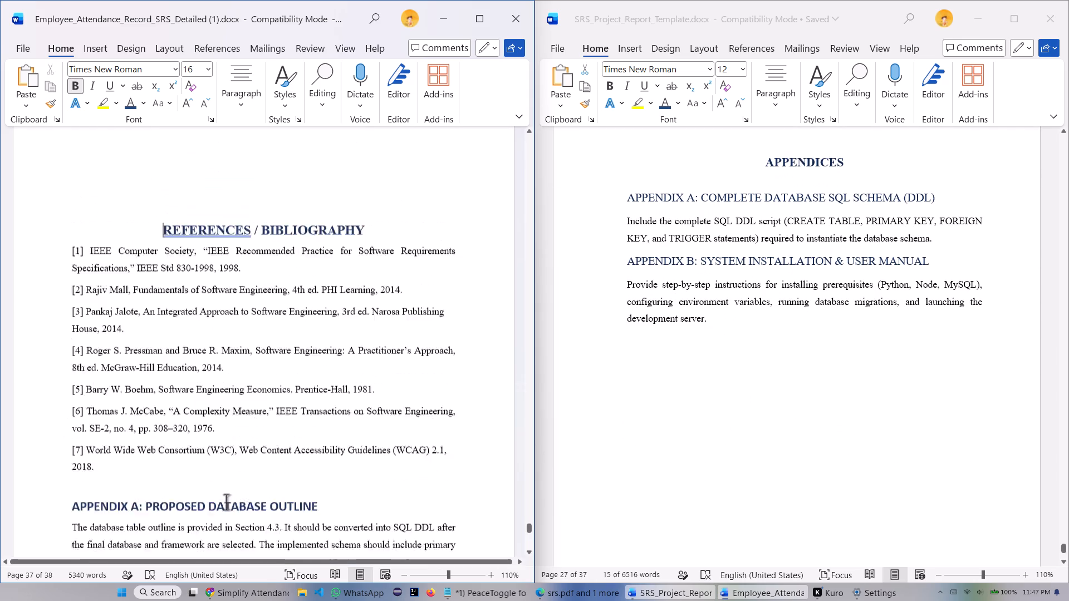
{"action": "scroll", "coordinate": [226, 502], "scroll_direction": "up", "scroll_amount": 2}
{"action": "scroll", "coordinate": [321, 448], "scroll_direction": "down", "scroll_amount": 11}
{"action": "scroll", "coordinate": [321, 449], "scroll_direction": "up", "scroll_amount": 4}
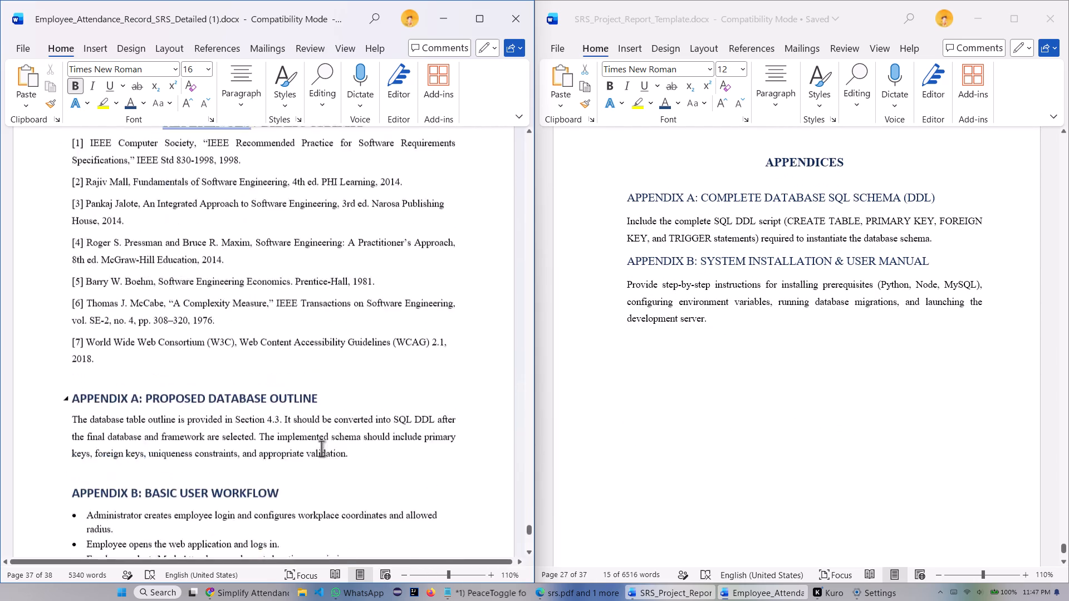
{"action": "scroll", "coordinate": [321, 449], "scroll_direction": "up", "scroll_amount": 4}
Replace the line break just before the References / Bibliography heading with a paragraph break.
{"action": "left_click", "coordinate": [373, 250]}
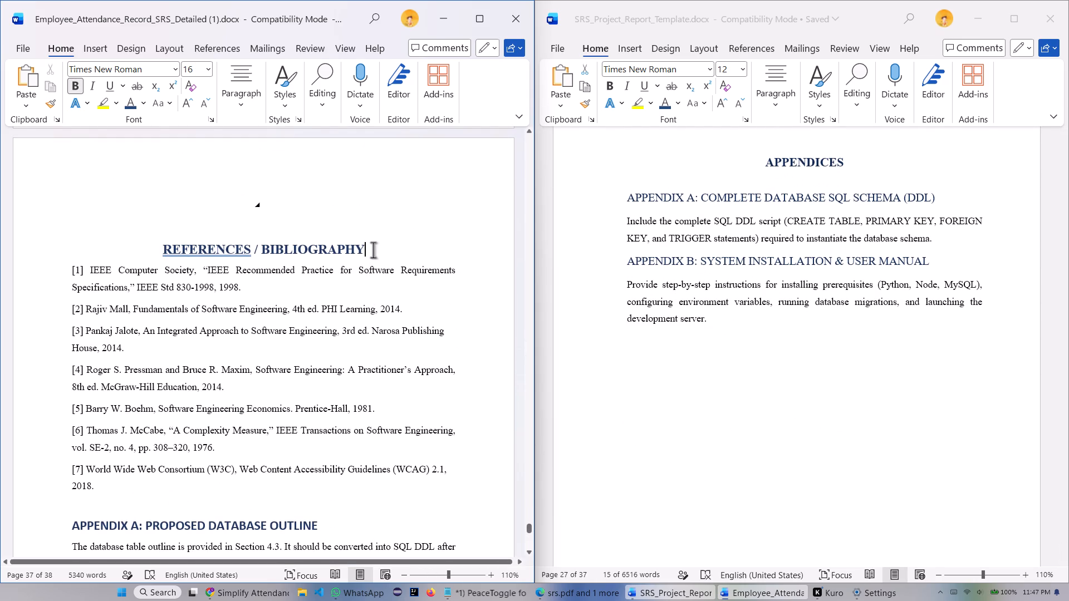
{"action": "left_click", "coordinate": [164, 251]}
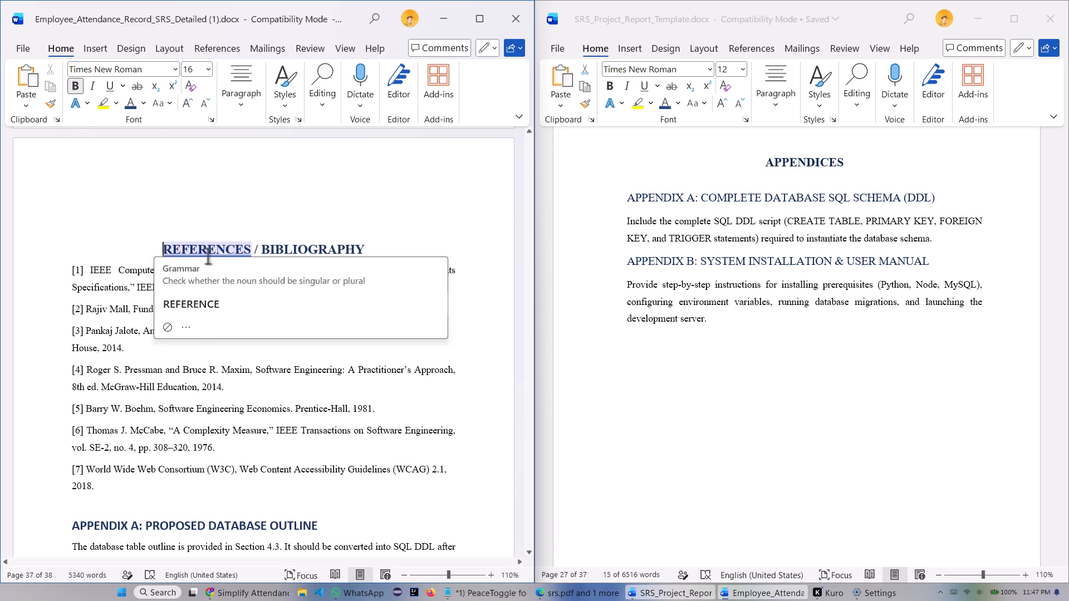
{"action": "key", "text": "BackSpace"}
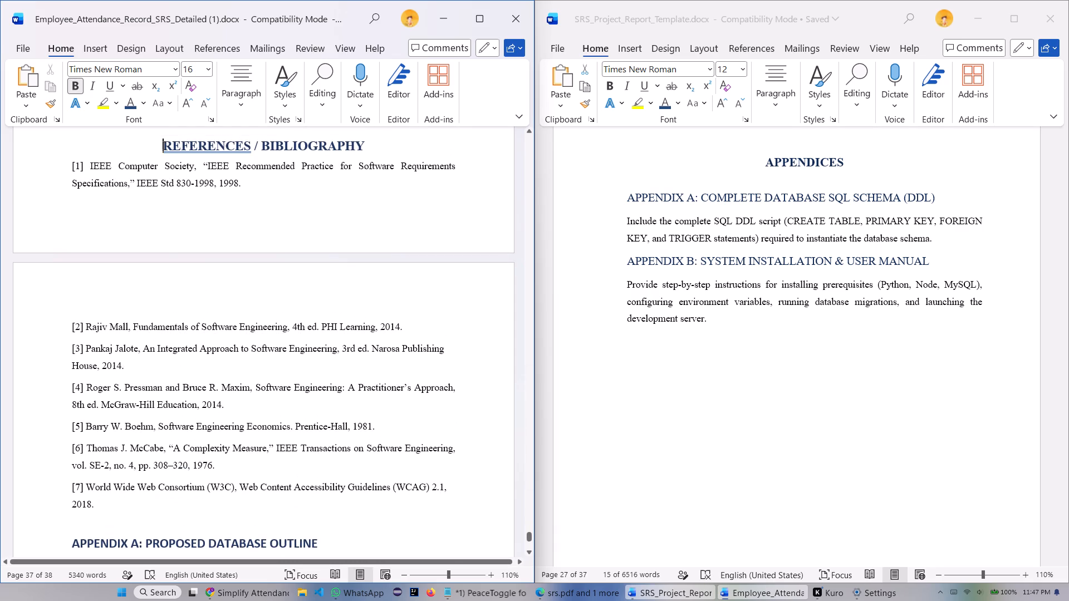
{"action": "scroll", "coordinate": [176, 372], "scroll_direction": "up", "scroll_amount": 12}
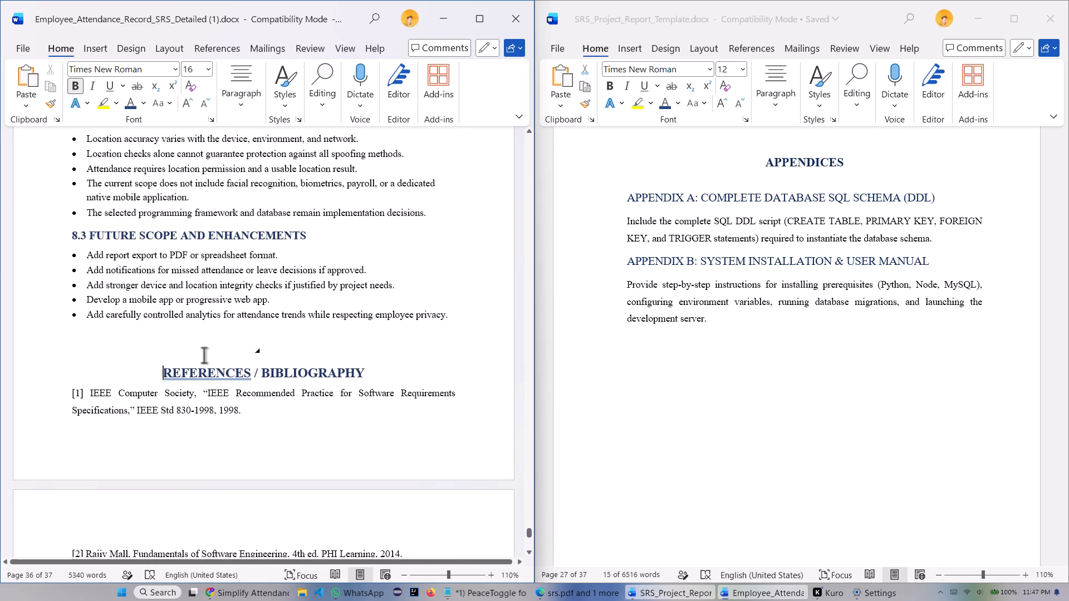
{"action": "key", "text": "Return"}
Insert a blank line between the References / Bibliography heading and reference [1].
{"action": "scroll", "coordinate": [213, 343], "scroll_direction": "down", "scroll_amount": 7}
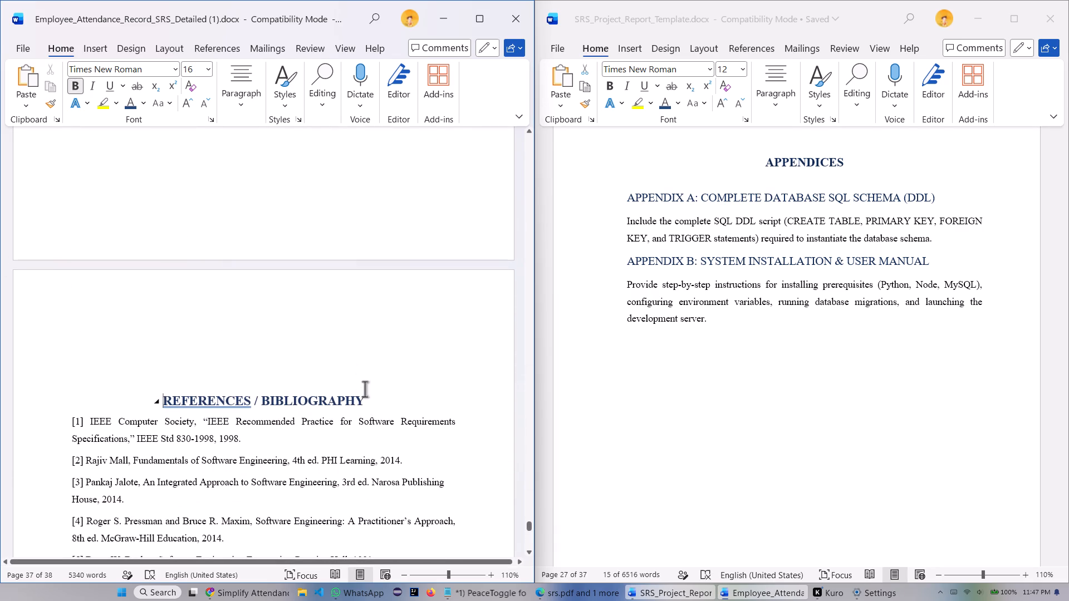
{"action": "left_click", "coordinate": [369, 401]}
{"action": "key", "text": "Return"}
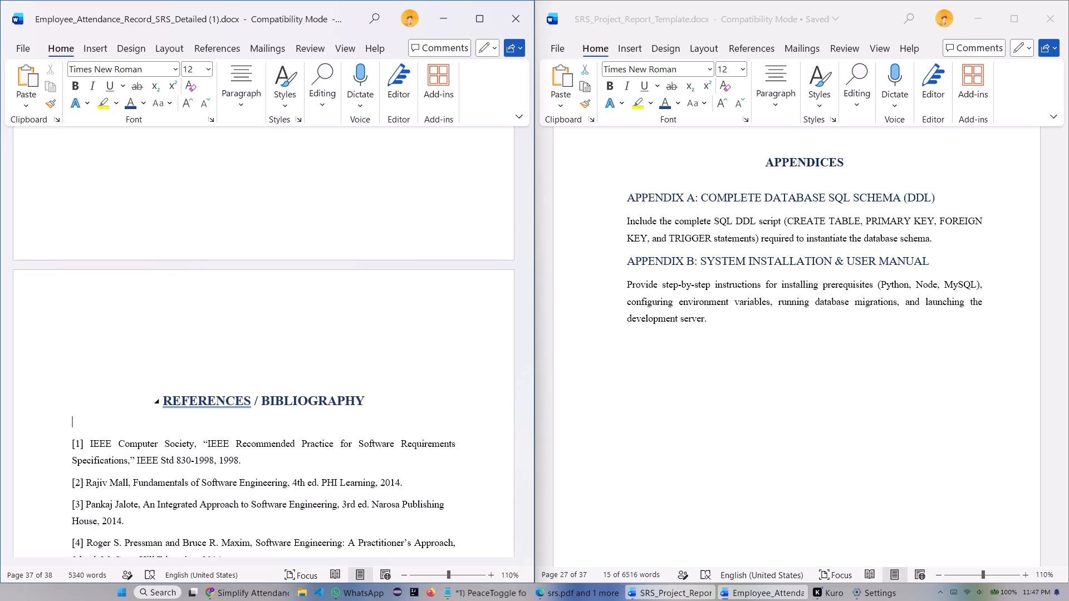
Review Appendix A, Appendix B and the closing lines of the report beside the template's Appendices page.
{"action": "scroll", "coordinate": [351, 416], "scroll_direction": "down", "scroll_amount": 15}
{"action": "scroll", "coordinate": [249, 361], "scroll_direction": "down", "scroll_amount": 4}
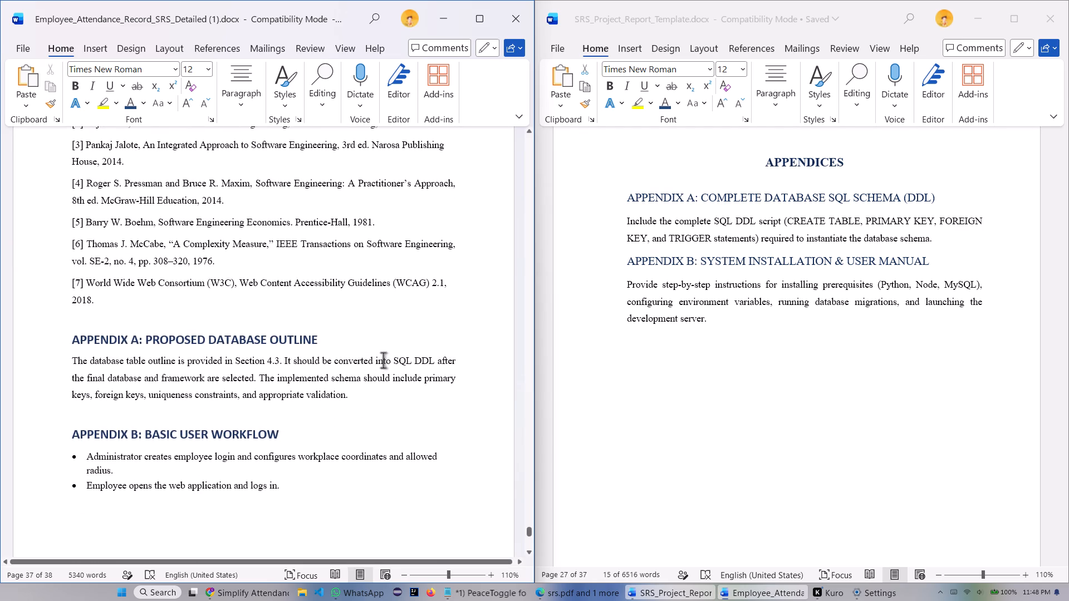
{"action": "scroll", "coordinate": [217, 383], "scroll_direction": "down", "scroll_amount": 19}
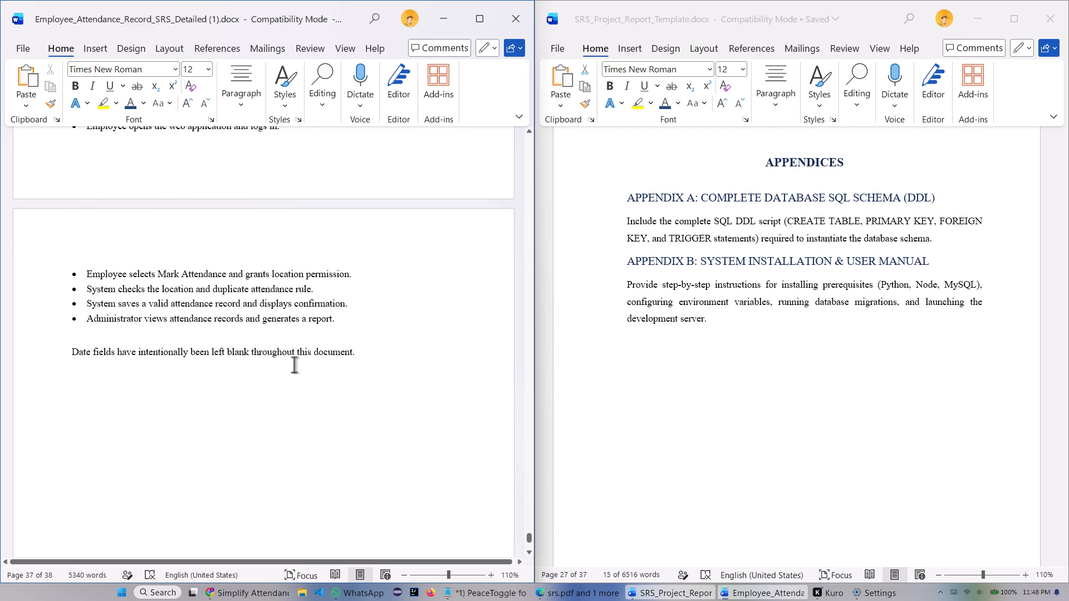
{"action": "scroll", "coordinate": [360, 367], "scroll_direction": "up", "scroll_amount": 19}
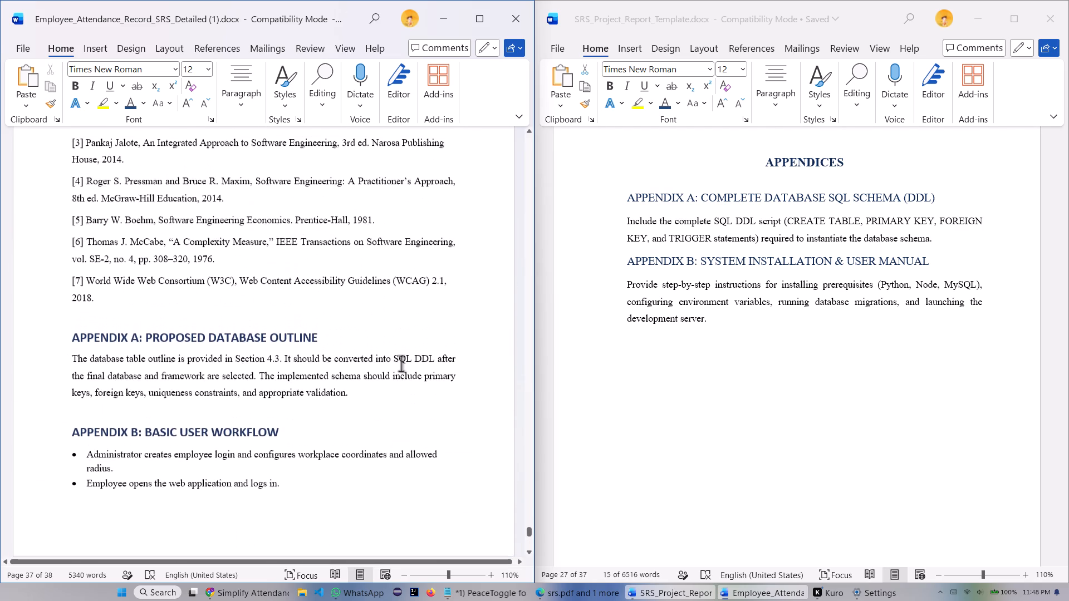
Insert two blank lines after reference [7], above the Appendix A heading in the report.
{"action": "scroll", "coordinate": [401, 363], "scroll_direction": "up", "scroll_amount": 2}
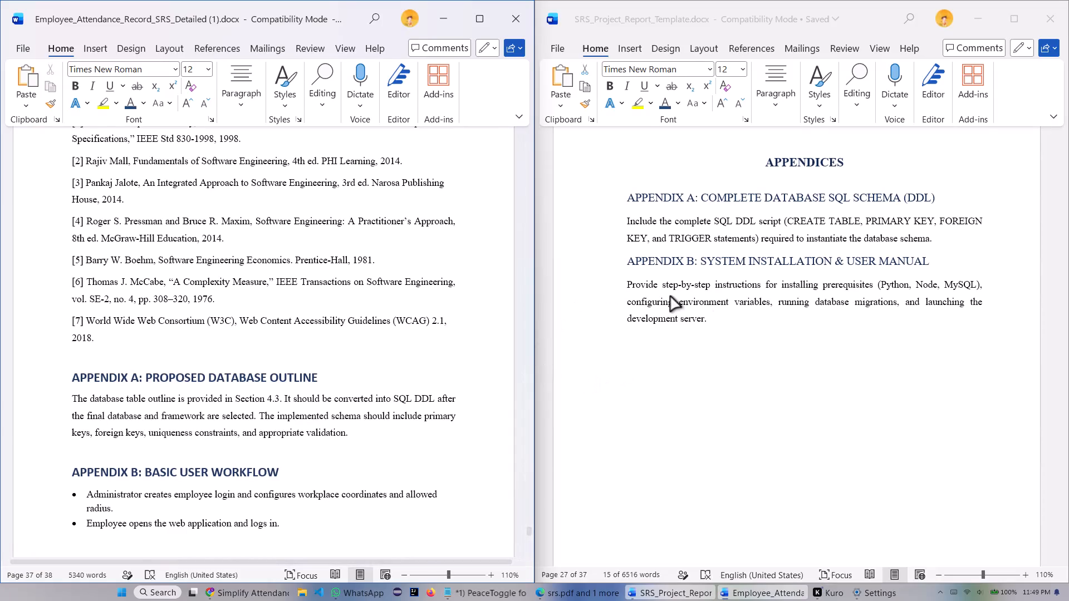
{"action": "scroll", "coordinate": [381, 357], "scroll_direction": "down", "scroll_amount": 1}
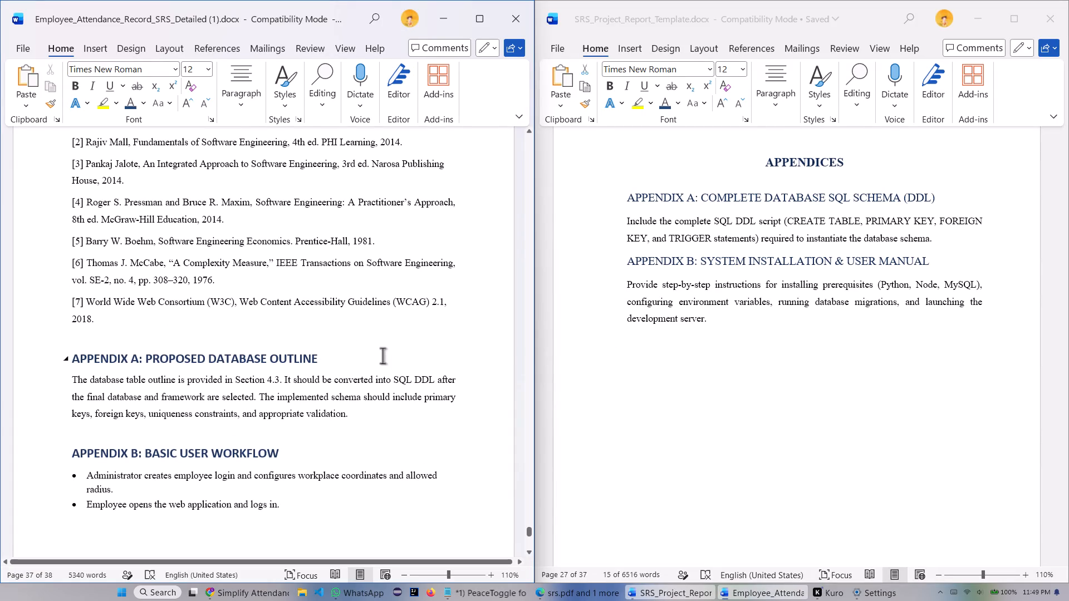
{"action": "scroll", "coordinate": [781, 390], "scroll_direction": "up", "scroll_amount": 2}
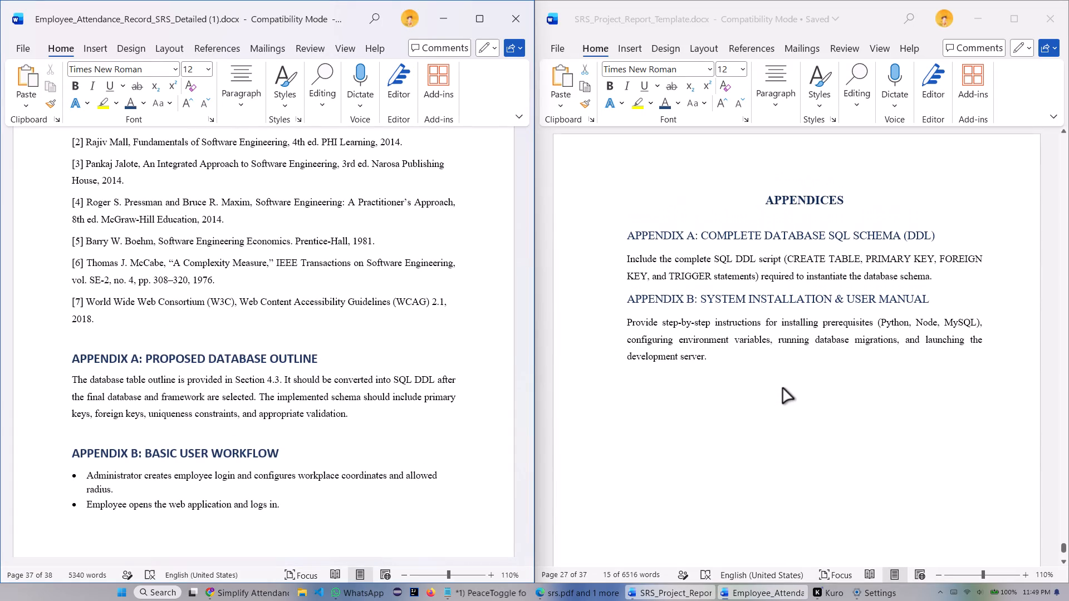
{"action": "scroll", "coordinate": [487, 381], "scroll_direction": "down", "scroll_amount": 9}
{"action": "scroll", "coordinate": [339, 358], "scroll_direction": "down", "scroll_amount": 9}
{"action": "scroll", "coordinate": [428, 372], "scroll_direction": "up", "scroll_amount": 19}
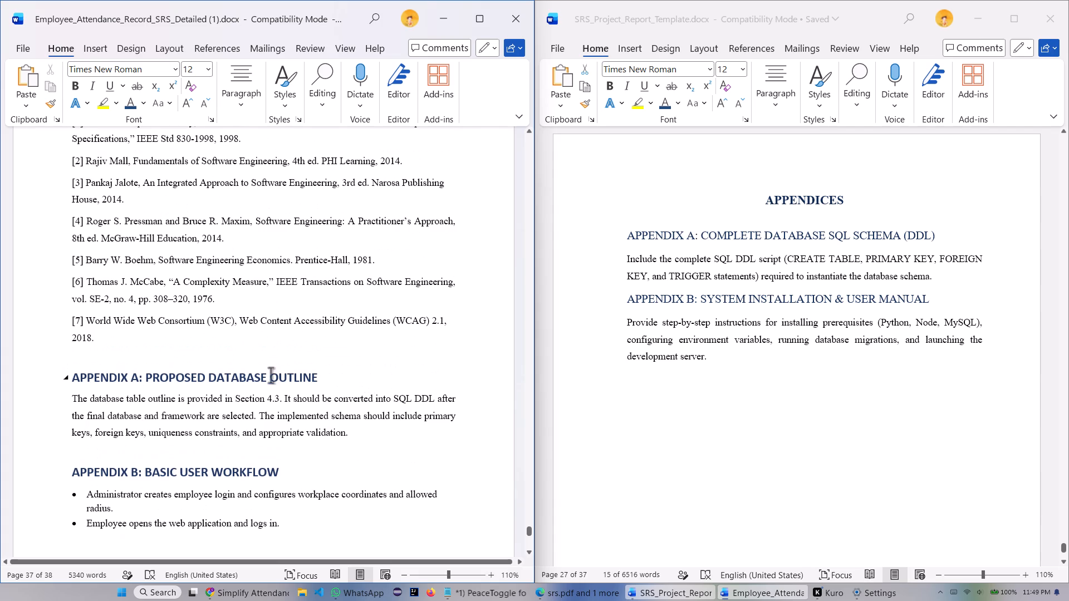
{"action": "left_click", "coordinate": [108, 341]}
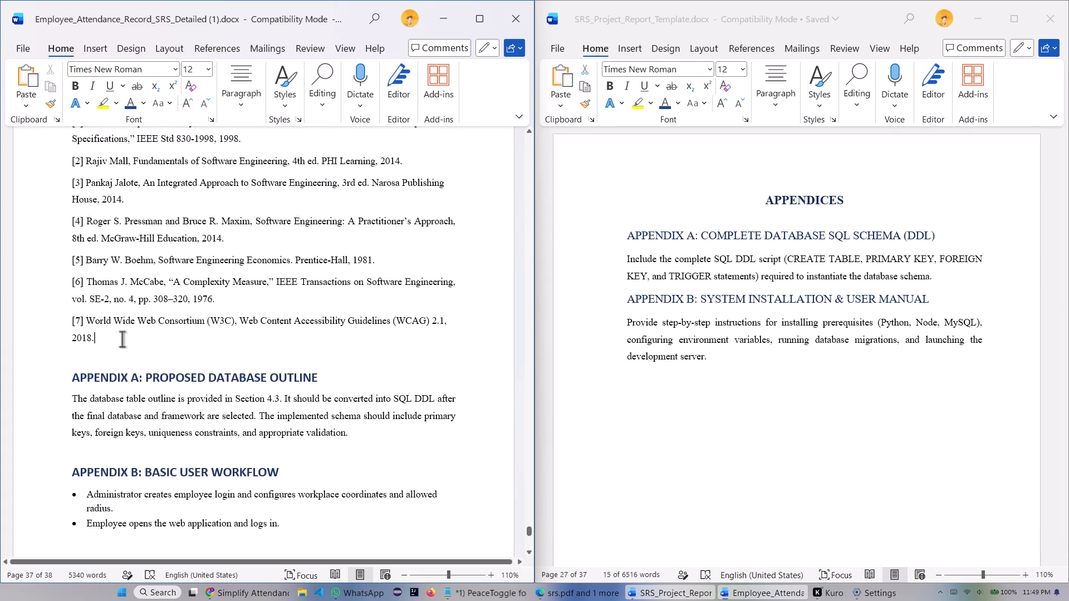
{"action": "key", "text": "Return"}
{"action": "key", "text": "Return"}
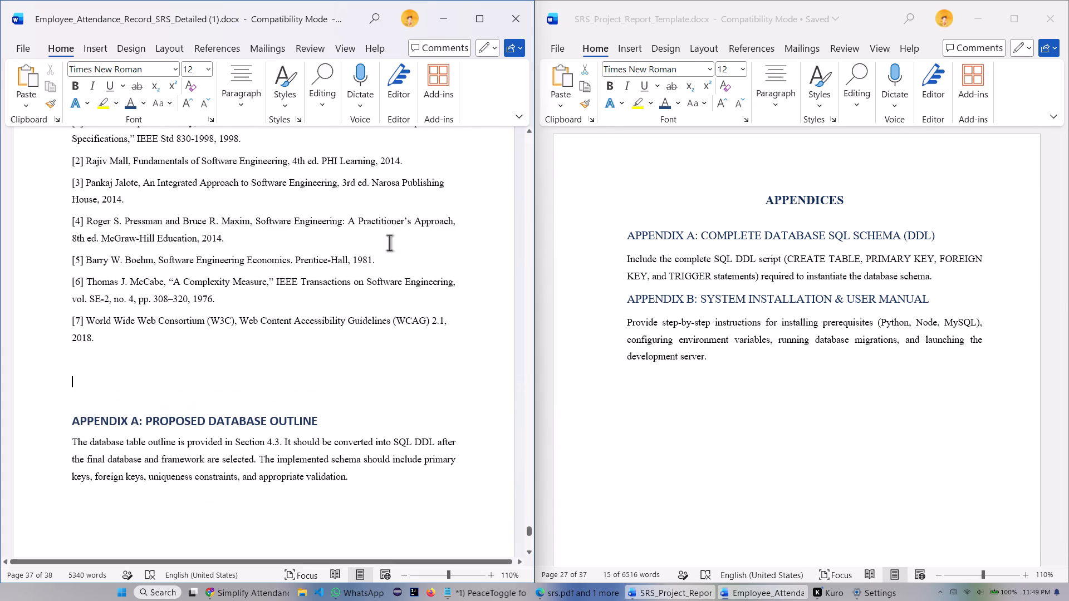
Copy the template's APPENDICES heading into the report between reference [7] and Appendix A, and remove the extra blank line after it.
{"action": "left_click_drag", "start_coordinate": [763, 201], "coordinate": [797, 199]}
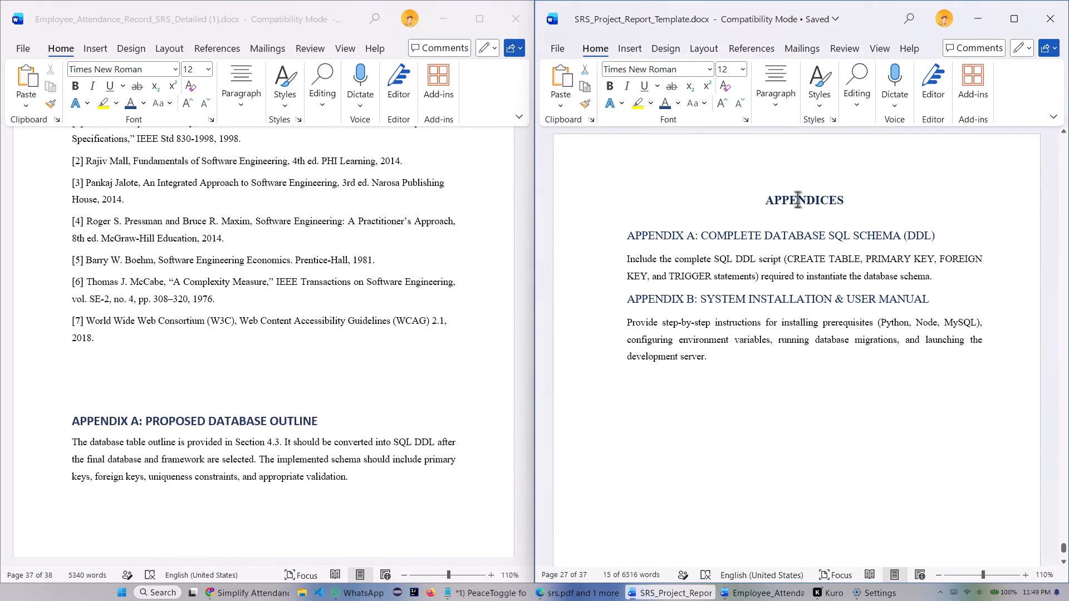
{"action": "left_click_drag", "start_coordinate": [797, 199], "coordinate": [843, 198]}
{"action": "left_click_drag", "start_coordinate": [846, 197], "coordinate": [759, 205]}
{"action": "right_click", "coordinate": [802, 203]}
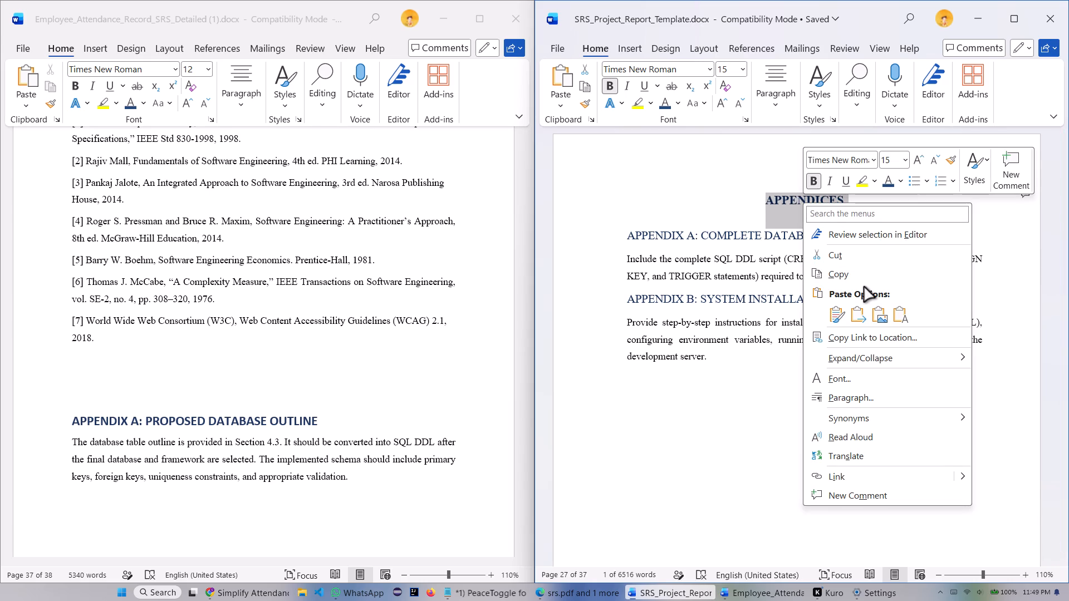
{"action": "left_click", "coordinate": [862, 274]}
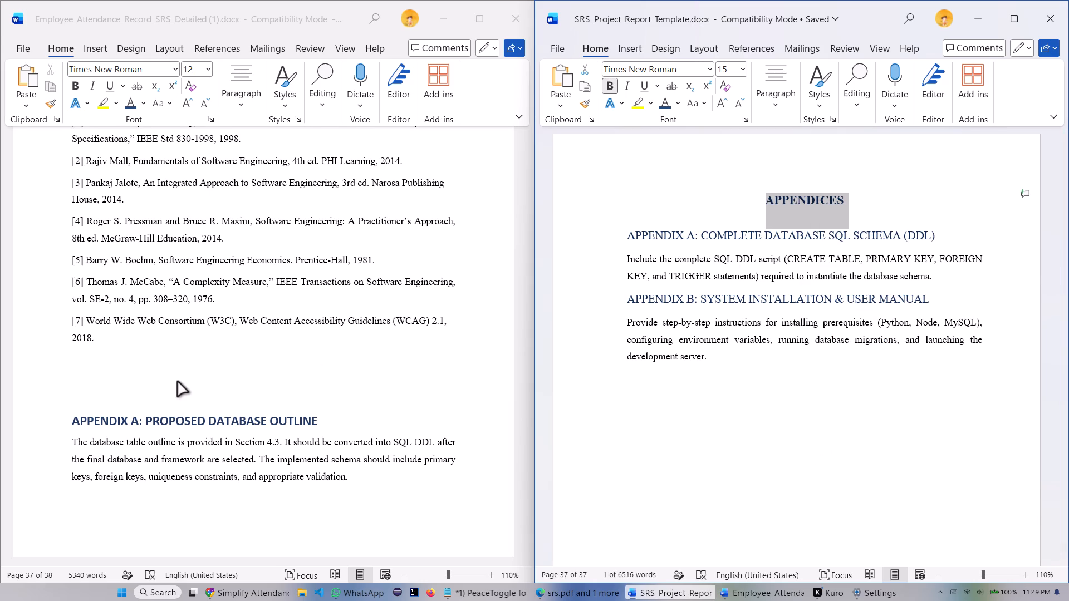
{"action": "left_click", "coordinate": [178, 381]}
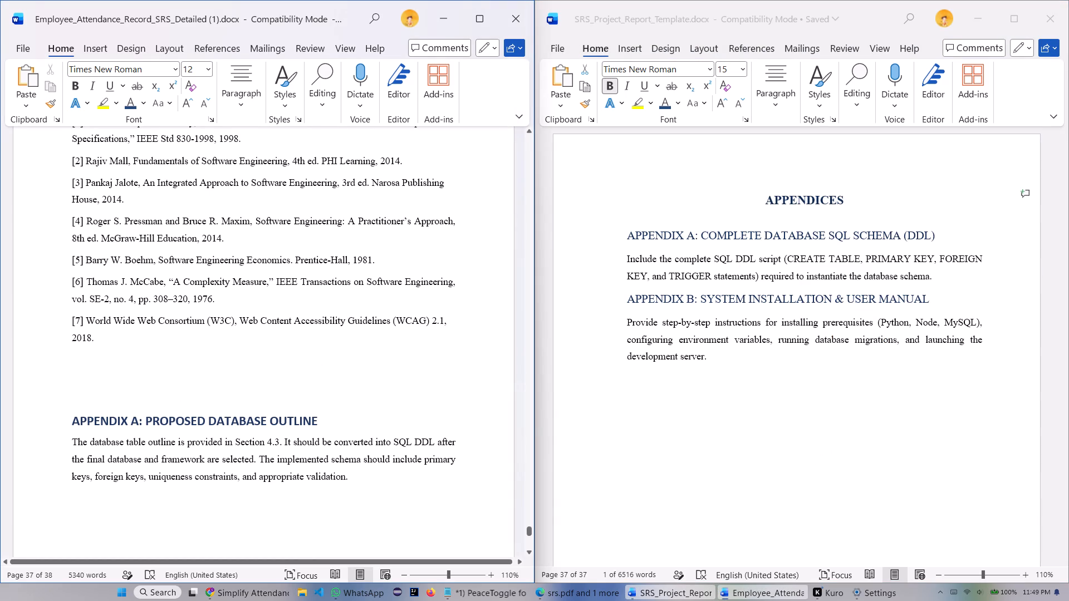
{"action": "key", "text": "ctrl+v"}
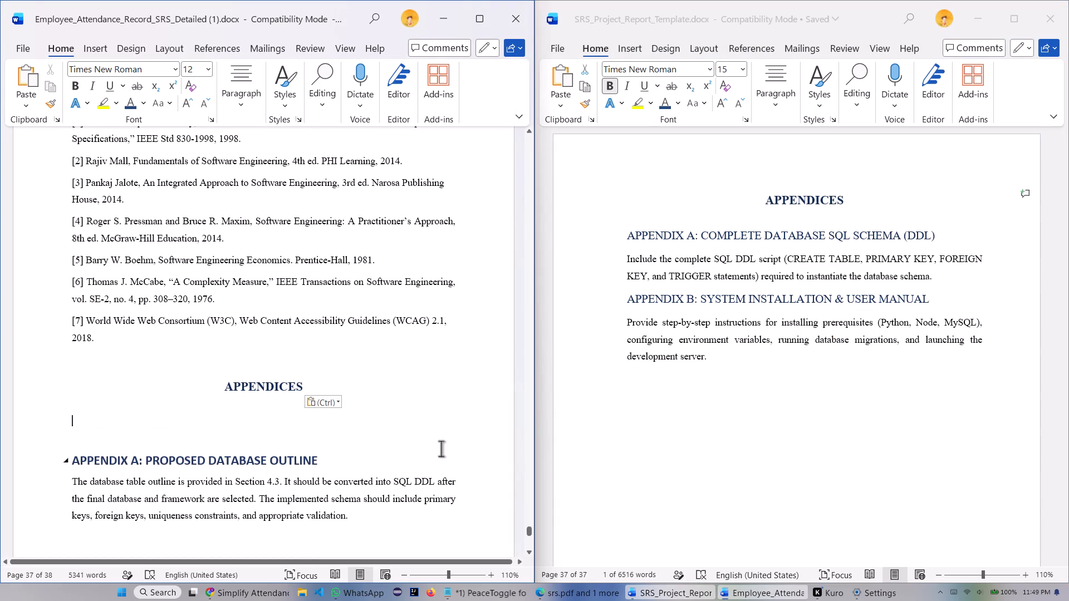
{"action": "key", "text": "BackSpace"}
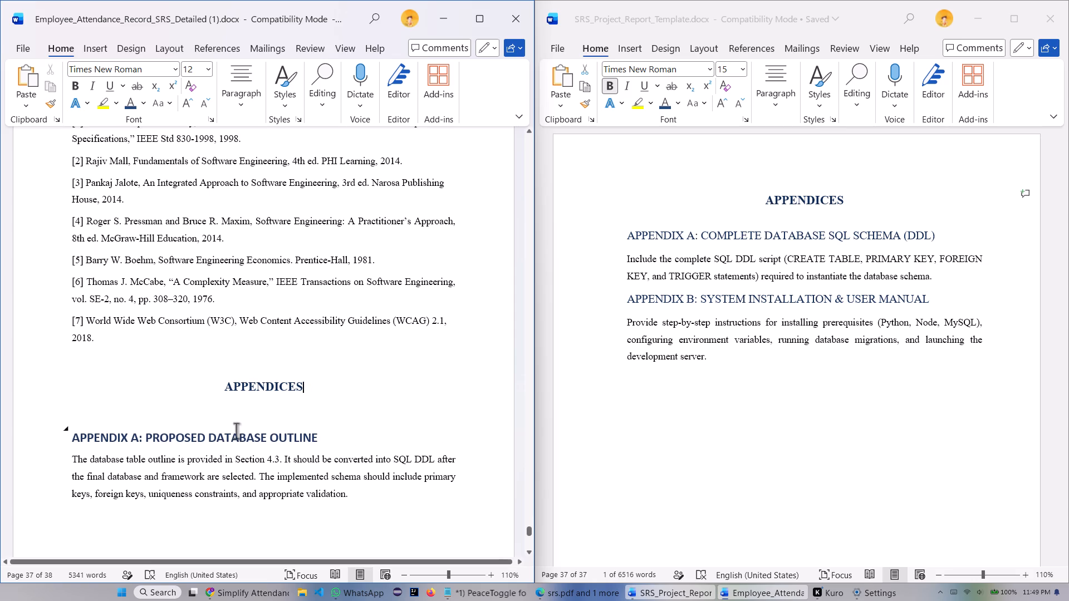
Review the layout of the report's closing pages, from References / Bibliography through the Appendices heading, Appendix A and Appendix B.
{"action": "scroll", "coordinate": [268, 413], "scroll_direction": "down", "scroll_amount": 10}
{"action": "scroll", "coordinate": [369, 386], "scroll_direction": "up", "scroll_amount": 4}
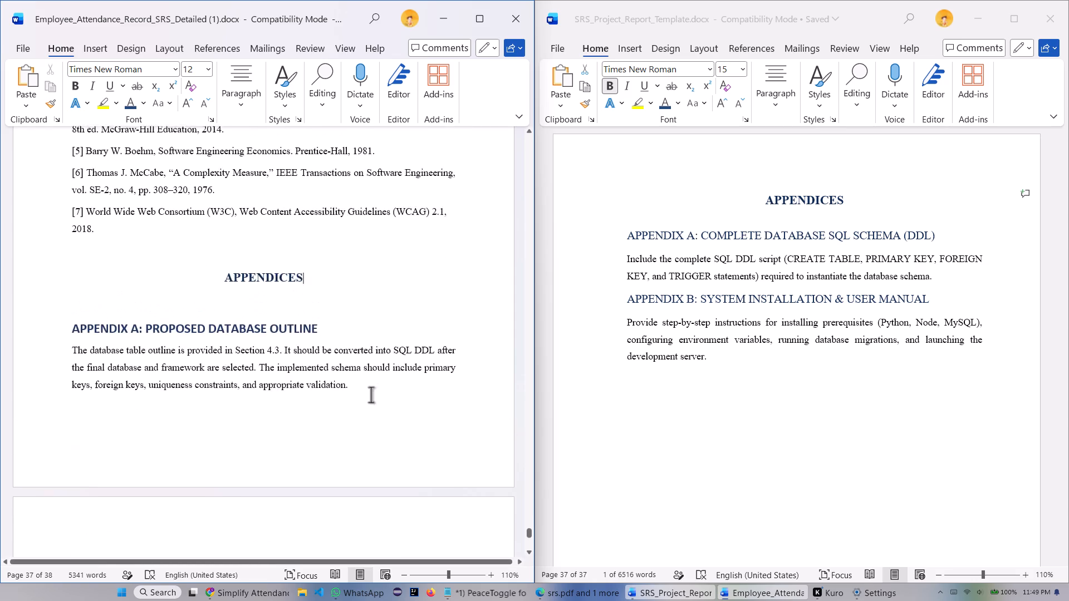
{"action": "scroll", "coordinate": [371, 395], "scroll_direction": "up", "scroll_amount": 9}
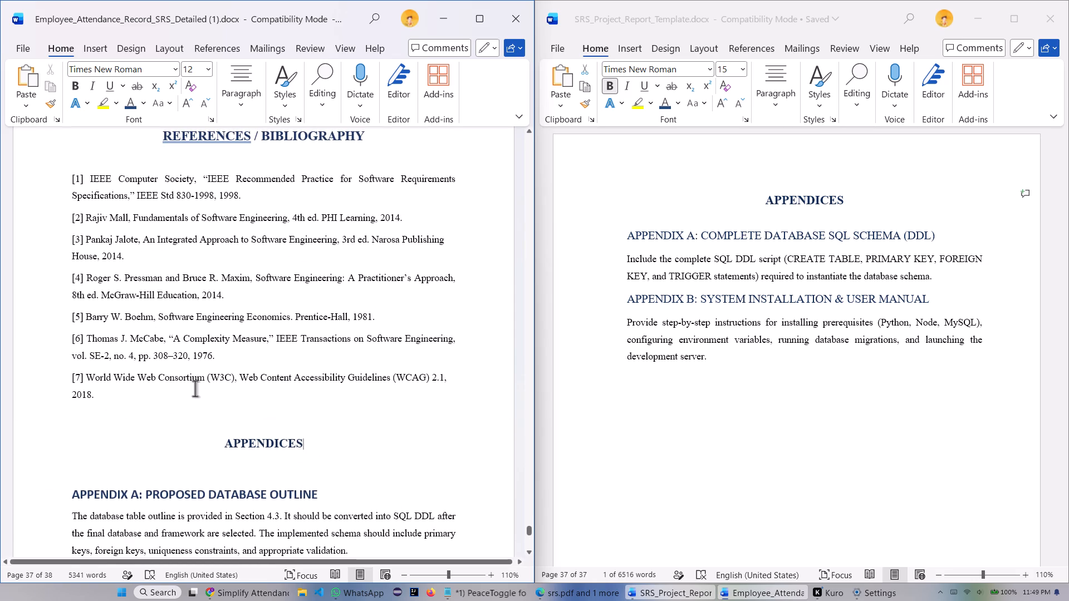
{"action": "scroll", "coordinate": [208, 438], "scroll_direction": "down", "scroll_amount": 3}
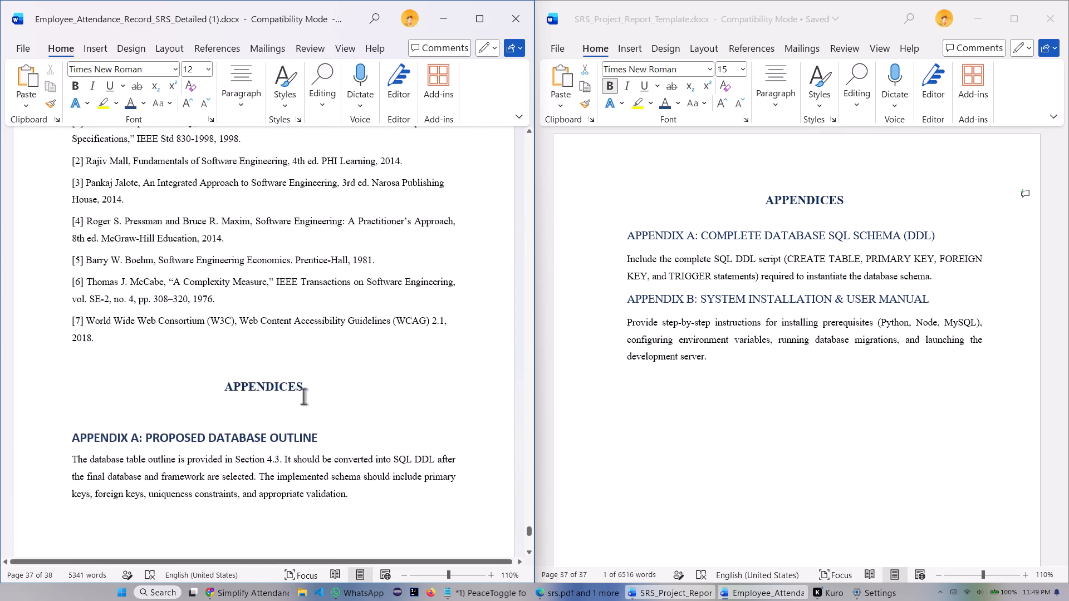
{"action": "scroll", "coordinate": [315, 391], "scroll_direction": "down", "scroll_amount": 19}
{"action": "scroll", "coordinate": [326, 403], "scroll_direction": "down", "scroll_amount": 11}
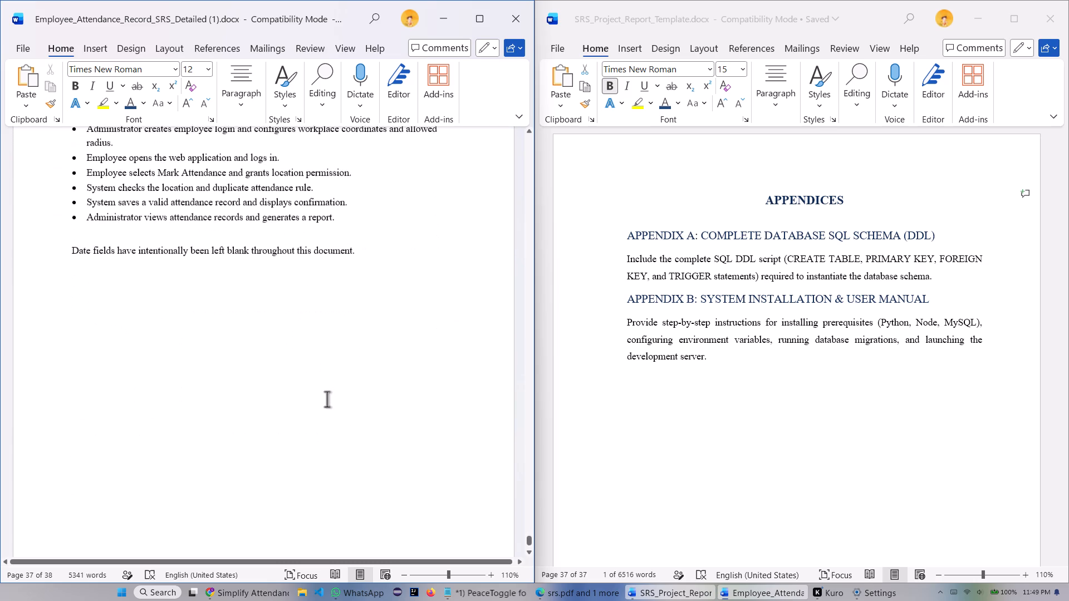
{"action": "scroll", "coordinate": [327, 399], "scroll_direction": "down", "scroll_amount": 20}
{"action": "scroll", "coordinate": [327, 399], "scroll_direction": "down", "scroll_amount": 8}
{"action": "scroll", "coordinate": [329, 388], "scroll_direction": "up", "scroll_amount": 20}
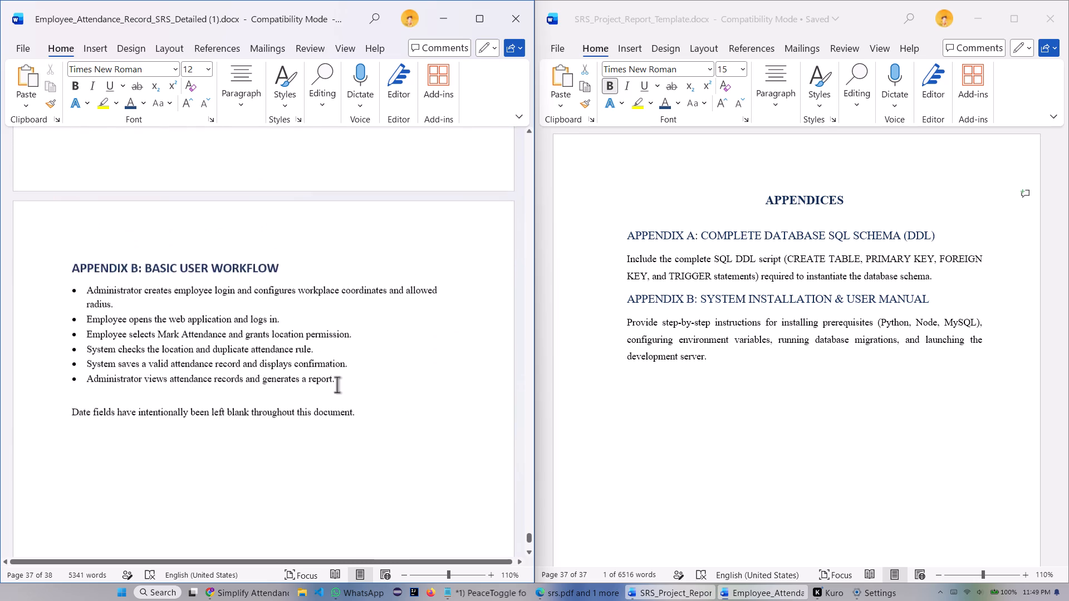
{"action": "scroll", "coordinate": [337, 385], "scroll_direction": "up", "scroll_amount": 8}
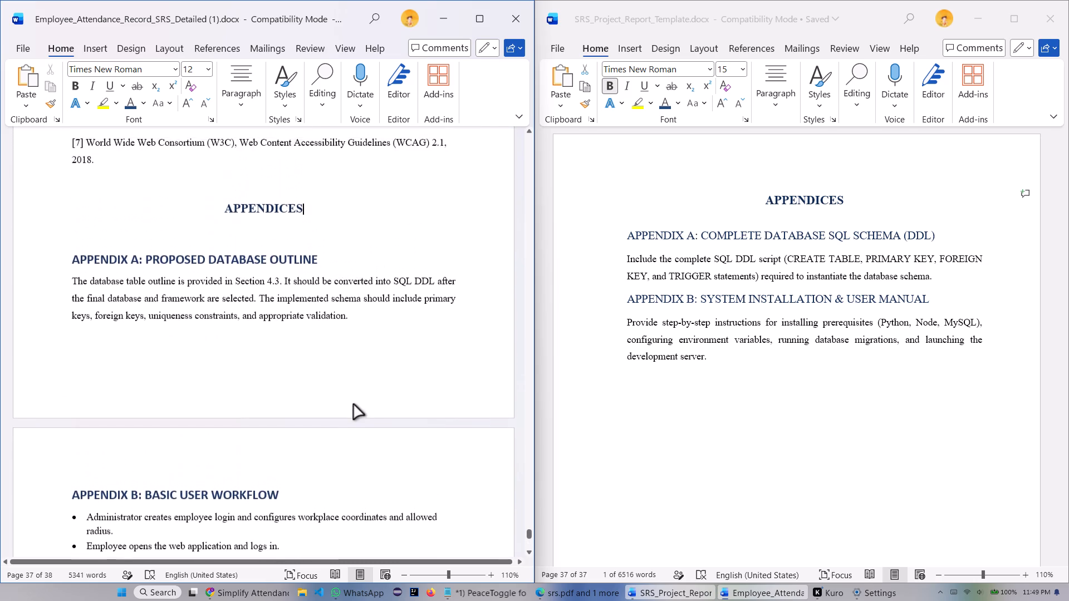
{"action": "scroll", "coordinate": [354, 405], "scroll_direction": "up", "scroll_amount": 2}
{"action": "scroll", "coordinate": [382, 592], "scroll_direction": "up", "scroll_amount": 8}
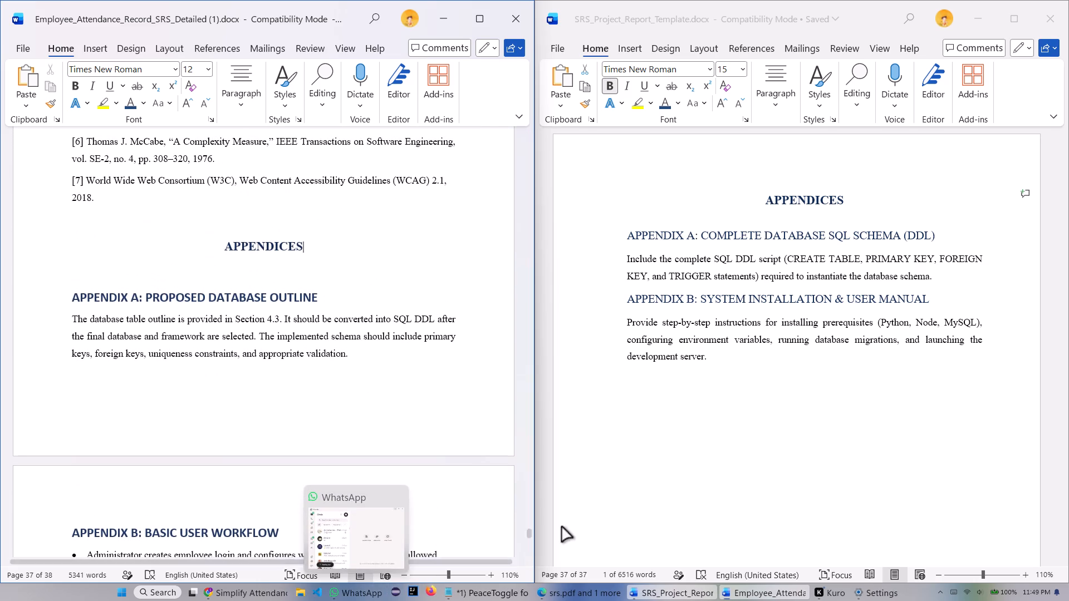
{"action": "scroll", "coordinate": [411, 437], "scroll_direction": "up", "scroll_amount": 5}
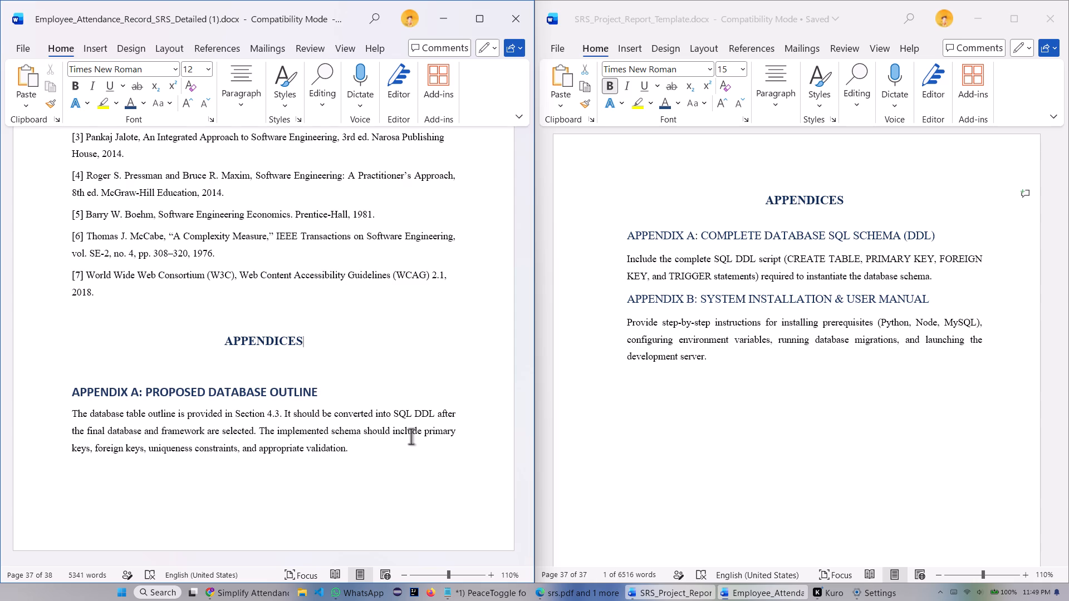
{"action": "left_click", "coordinate": [325, 340]}
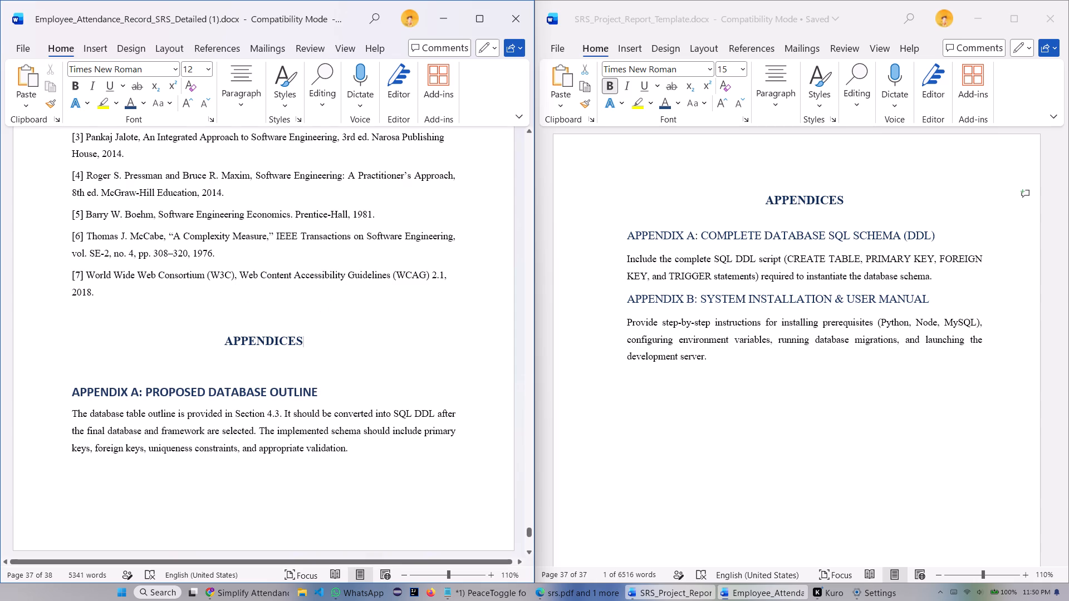
{"action": "scroll", "coordinate": [352, 358], "scroll_direction": "up", "scroll_amount": 3}
{"action": "scroll", "coordinate": [228, 332], "scroll_direction": "down", "scroll_amount": 15}
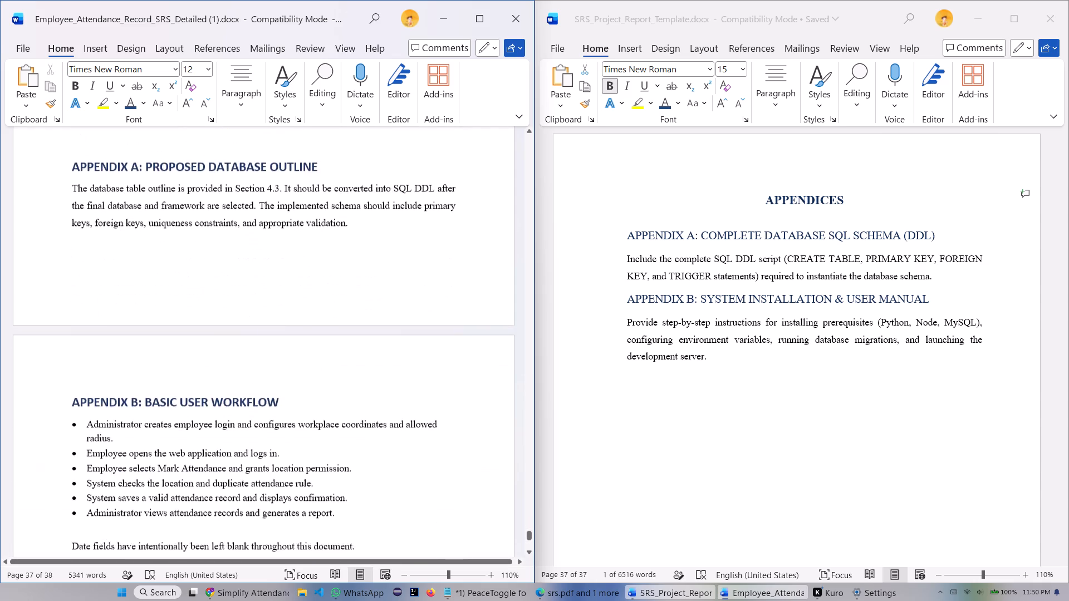
{"action": "scroll", "coordinate": [252, 332], "scroll_direction": "down", "scroll_amount": 7}
{"action": "scroll", "coordinate": [384, 438], "scroll_direction": "down", "scroll_amount": 9}
{"action": "scroll", "coordinate": [151, 367], "scroll_direction": "down", "scroll_amount": 9}
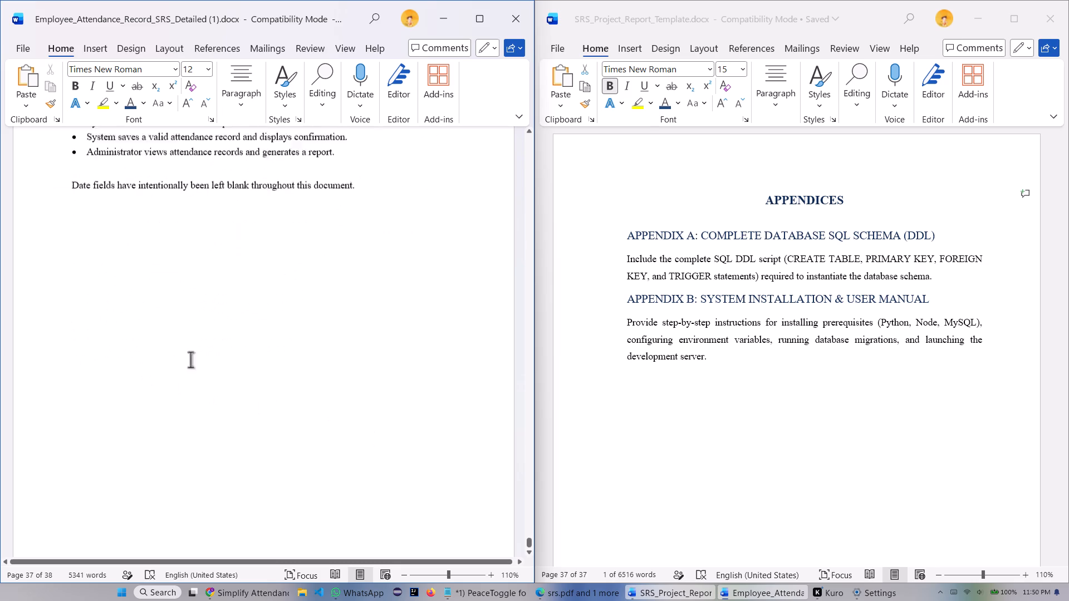
{"action": "scroll", "coordinate": [240, 356], "scroll_direction": "down", "scroll_amount": 10}
{"action": "scroll", "coordinate": [313, 373], "scroll_direction": "up", "scroll_amount": 20}
{"action": "scroll", "coordinate": [313, 373], "scroll_direction": "up", "scroll_amount": 10}
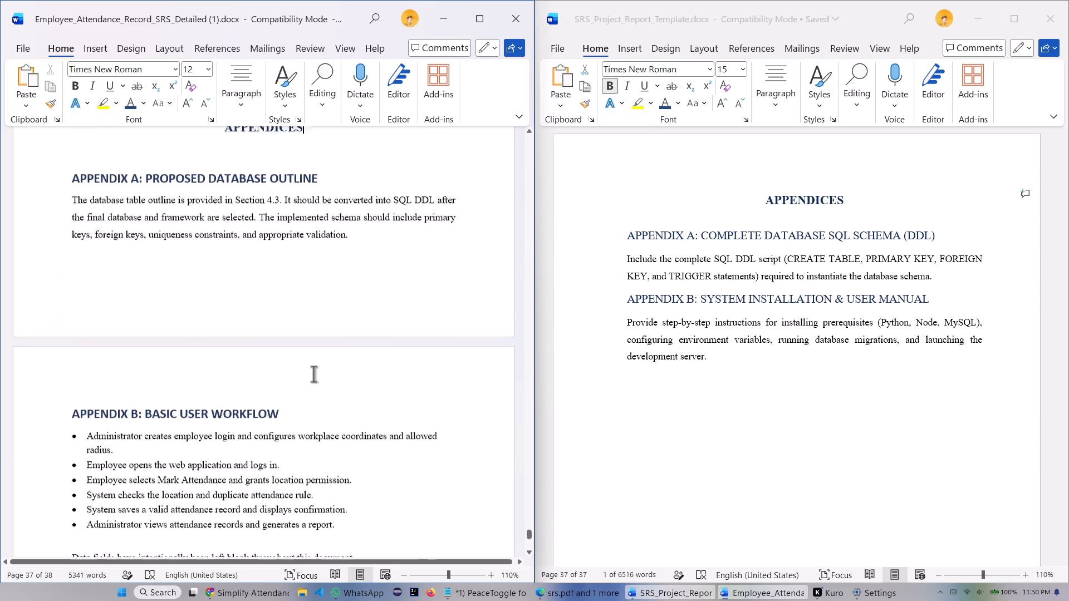
{"action": "scroll", "coordinate": [313, 374], "scroll_direction": "up", "scroll_amount": 20}
{"action": "scroll", "coordinate": [313, 374], "scroll_direction": "up", "scroll_amount": 6}
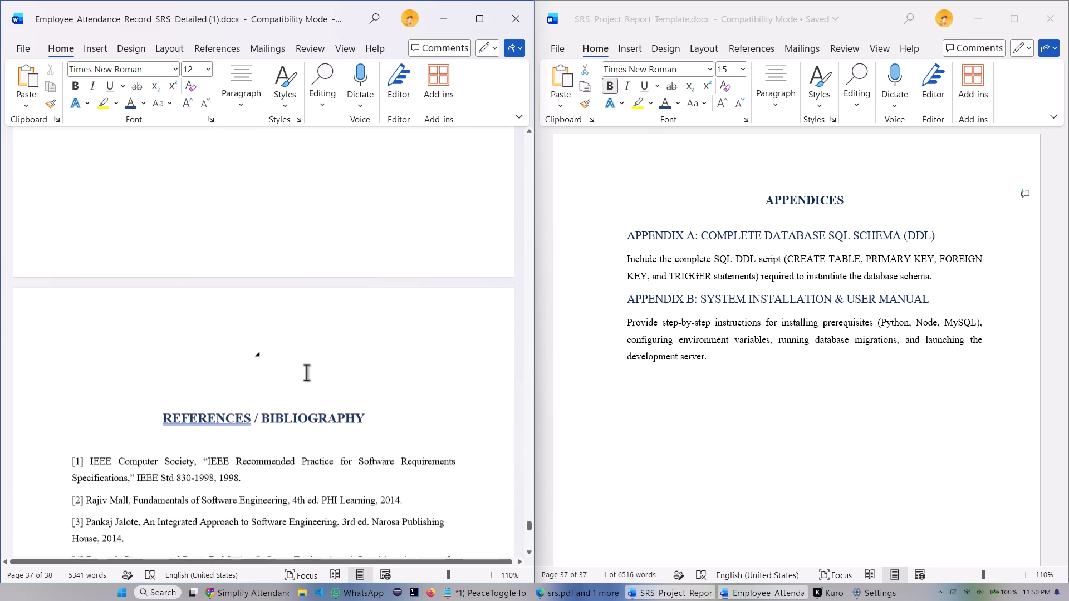
Save the Employee Attendance Record report.
{"action": "left_click", "coordinate": [19, 43]}
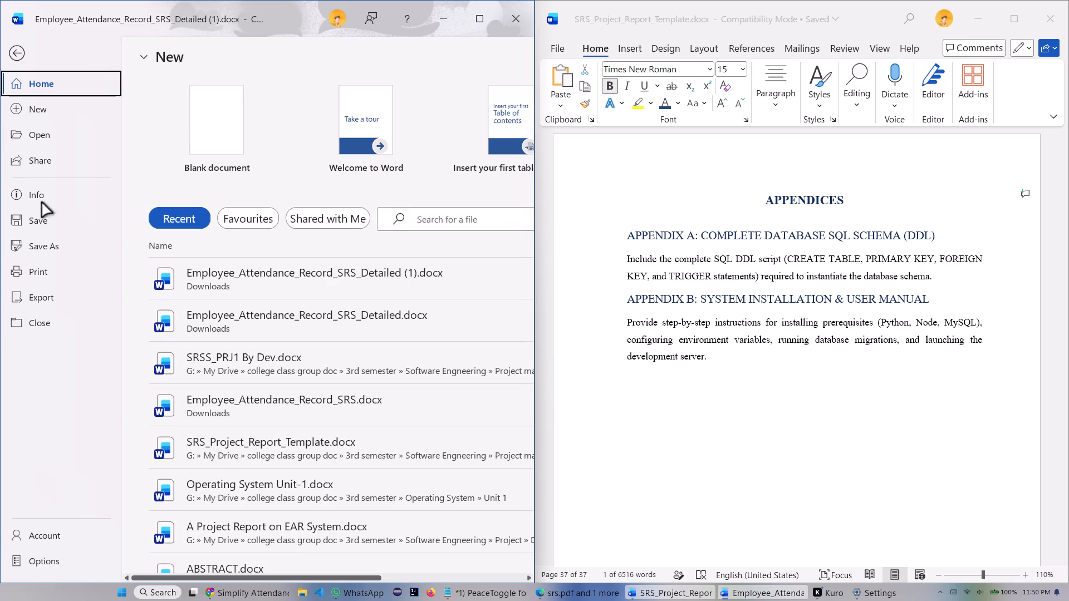
{"action": "left_click", "coordinate": [42, 222]}
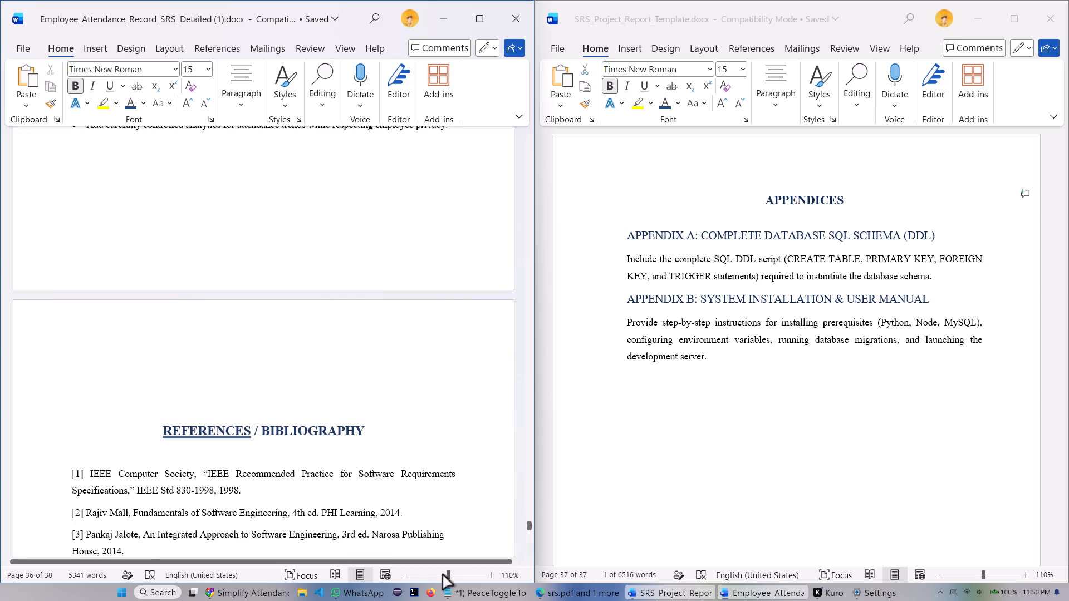
{"action": "left_click", "coordinate": [271, 595]}
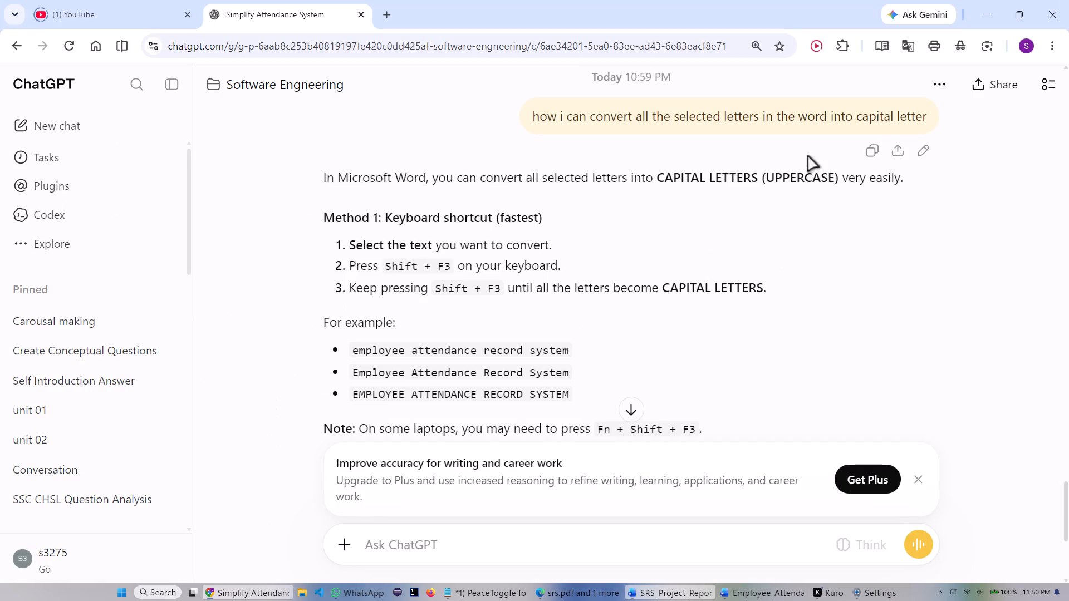
{"action": "left_click", "coordinate": [985, 13]}
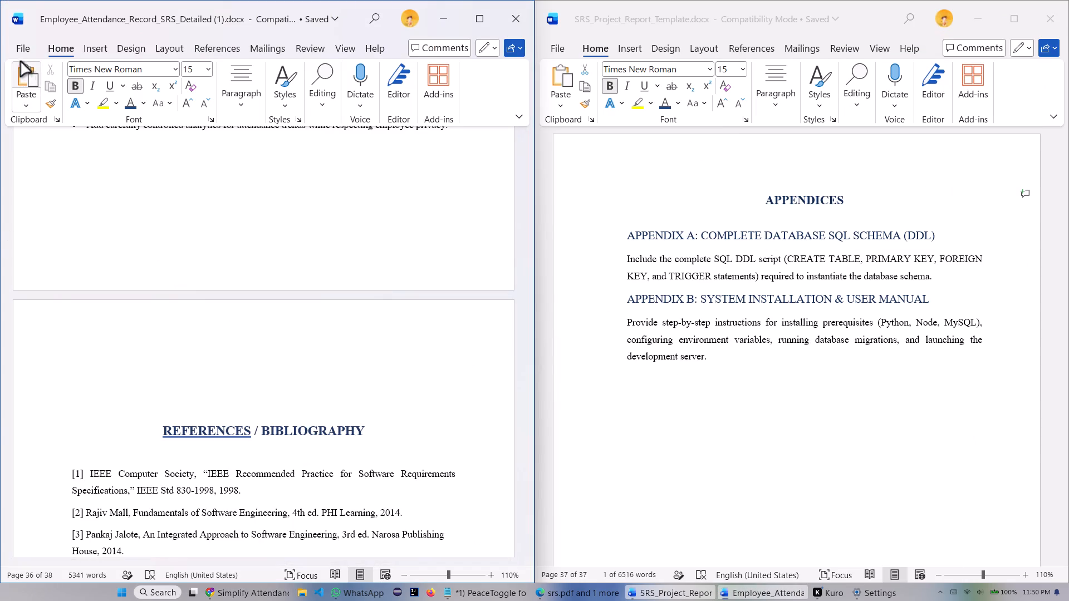
{"action": "left_click", "coordinate": [27, 43]}
{"action": "left_click", "coordinate": [38, 221]}
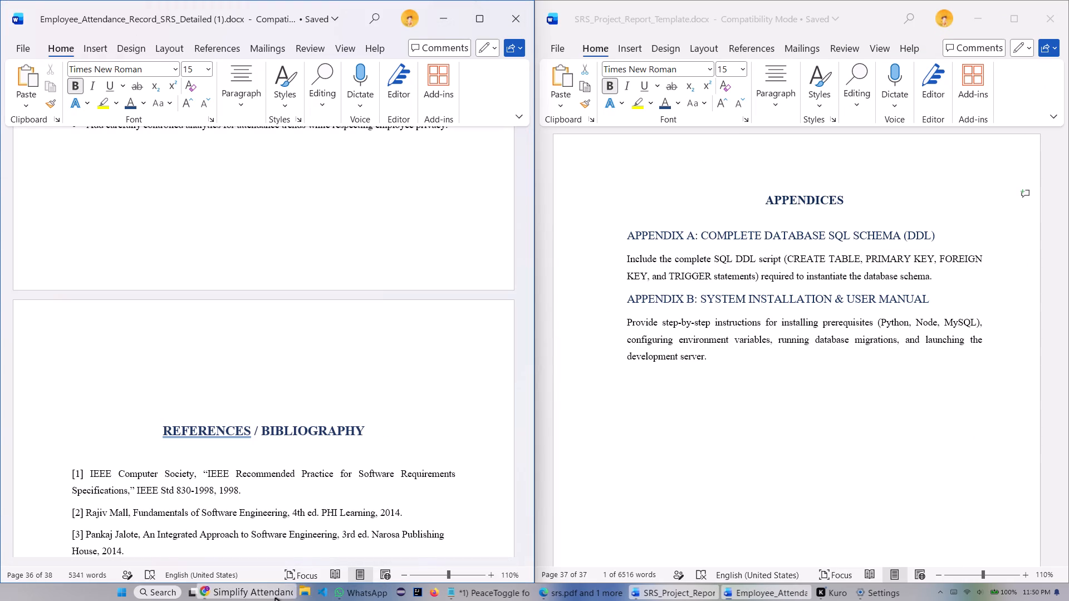
Close the report and reopen Employee_Attendance_Record_SRS_Detailed (1).docx from the Downloads folder.
{"action": "left_click", "coordinate": [298, 589]}
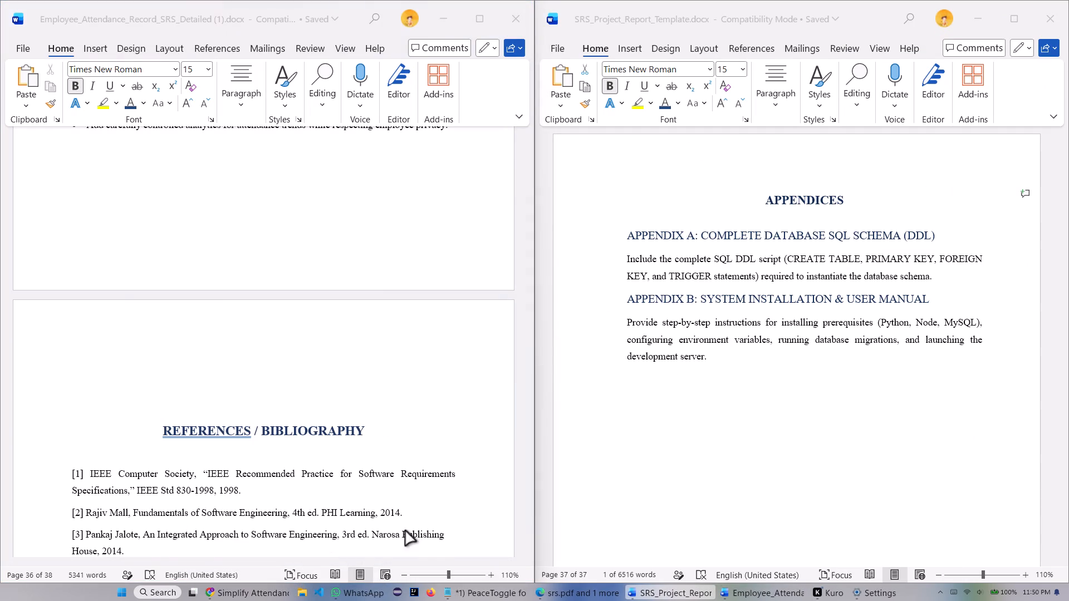
{"action": "left_click", "coordinate": [302, 595]}
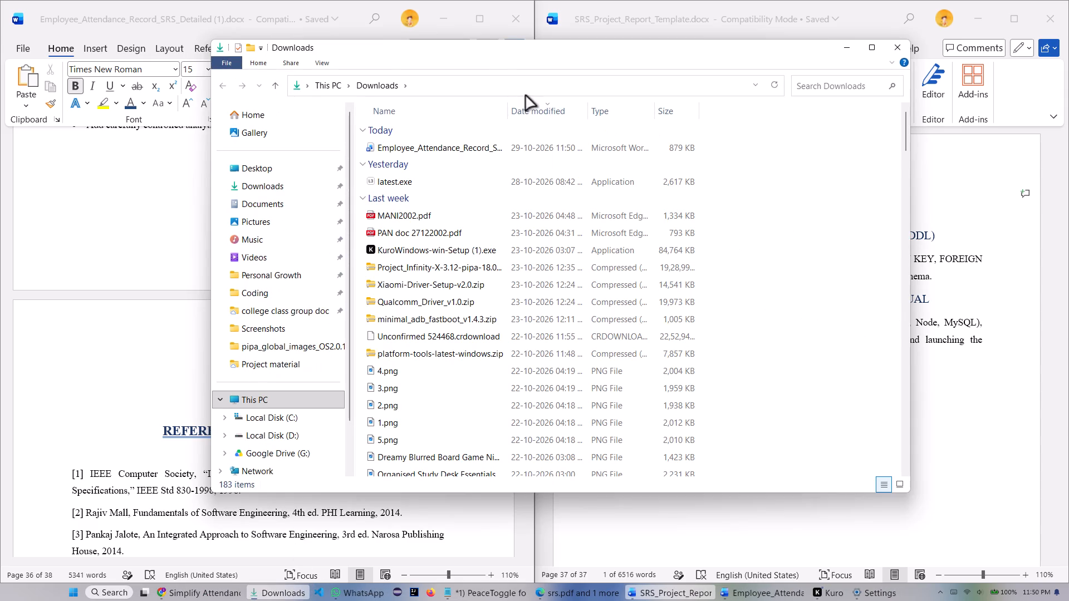
{"action": "double_click", "coordinate": [458, 149]}
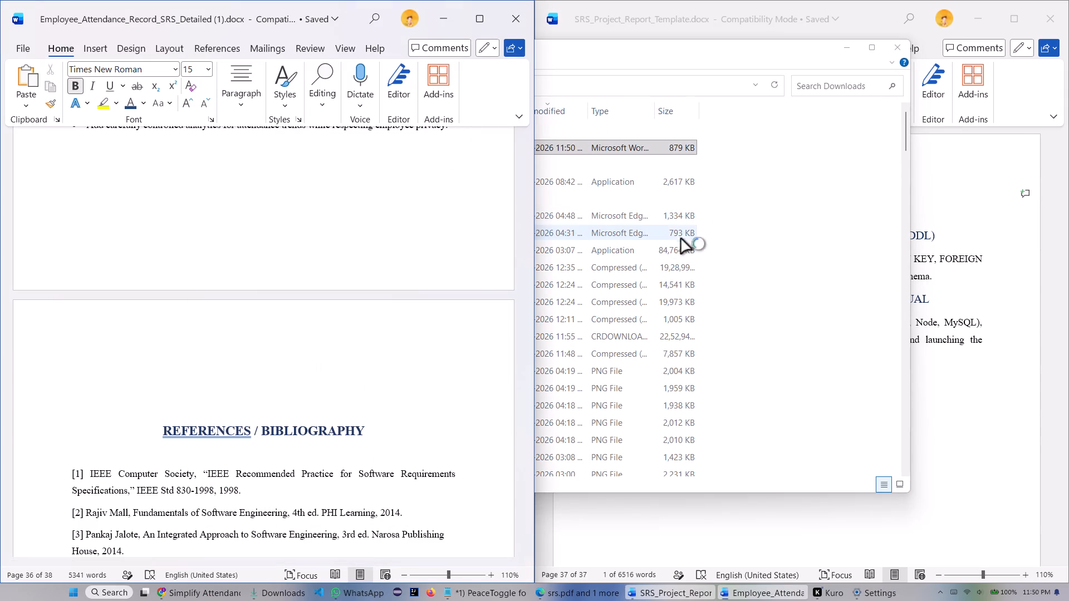
{"action": "left_click", "coordinate": [519, 27]}
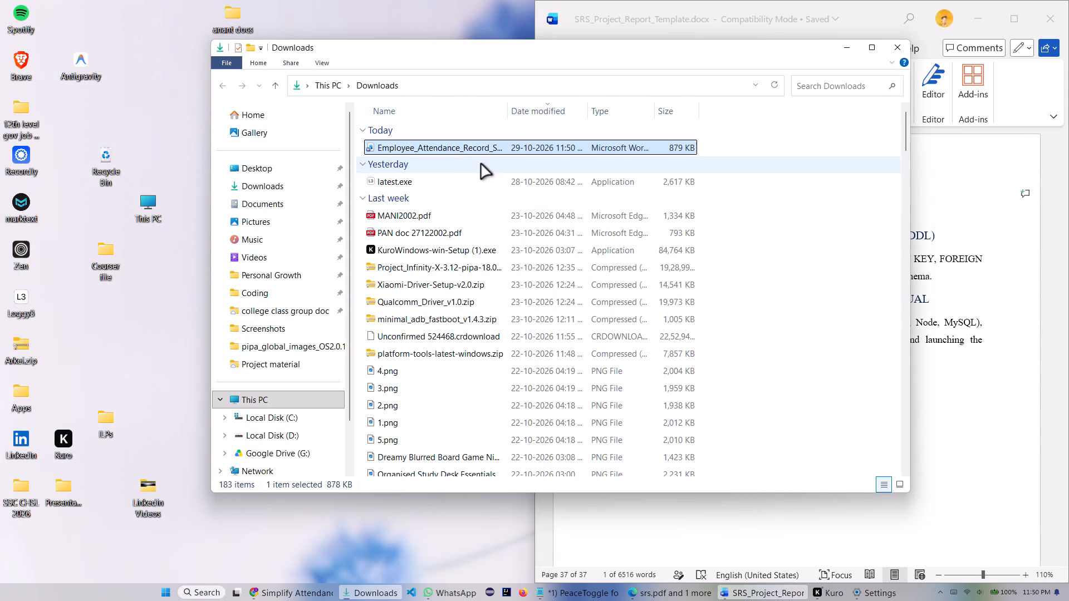
{"action": "double_click", "coordinate": [464, 148]}
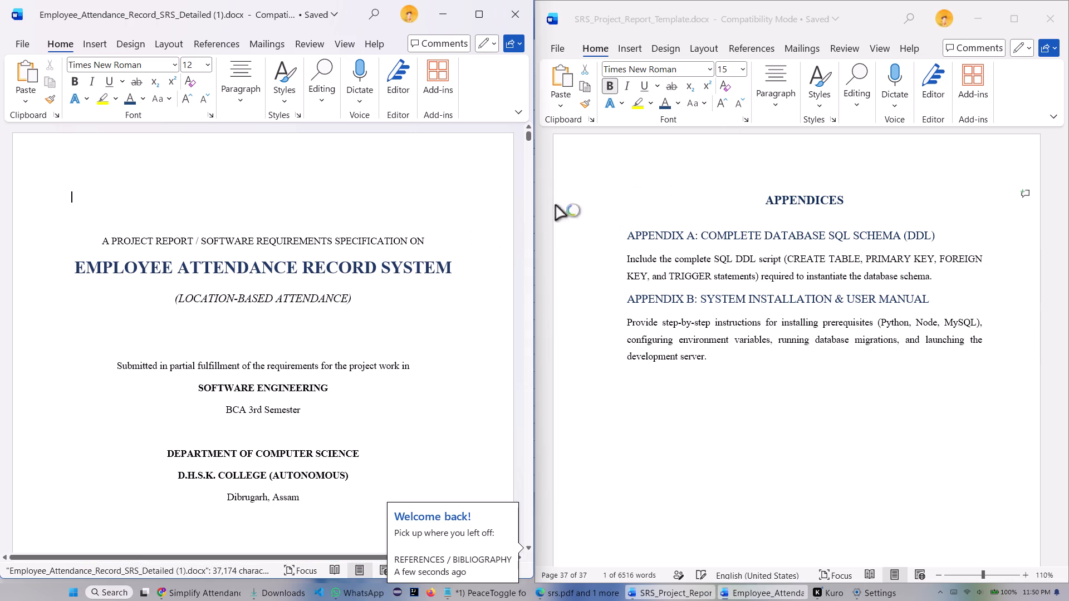
Review the reopened report's cover page, Certificate of the Coordinator and Head of the Department's certificate.
{"action": "scroll", "coordinate": [318, 182], "scroll_direction": "down", "scroll_amount": 14}
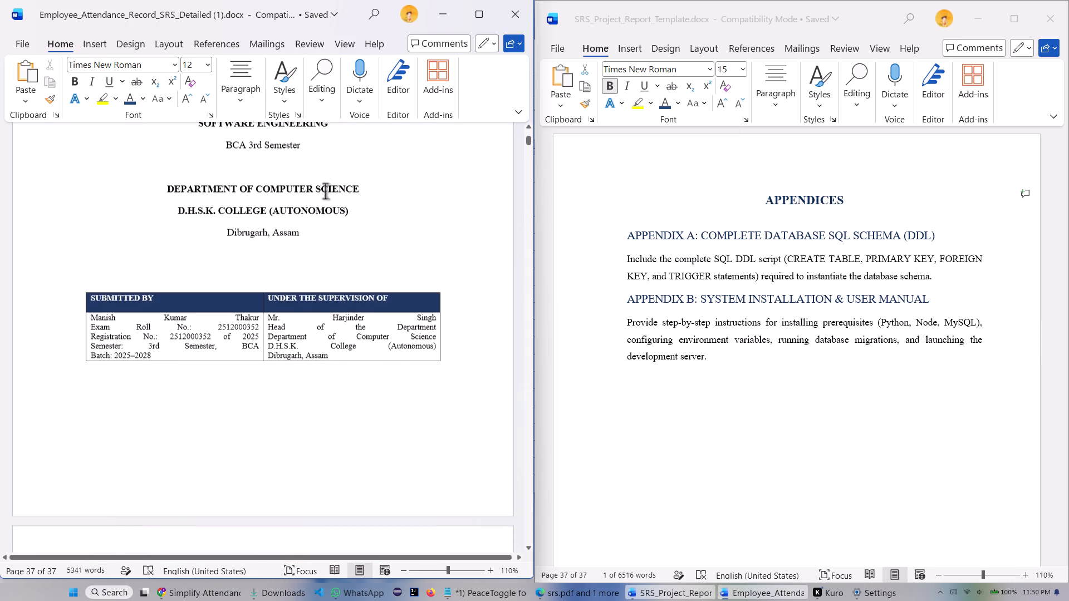
{"action": "scroll", "coordinate": [327, 193], "scroll_direction": "down", "scroll_amount": 7}
{"action": "scroll", "coordinate": [328, 195], "scroll_direction": "down", "scroll_amount": 17}
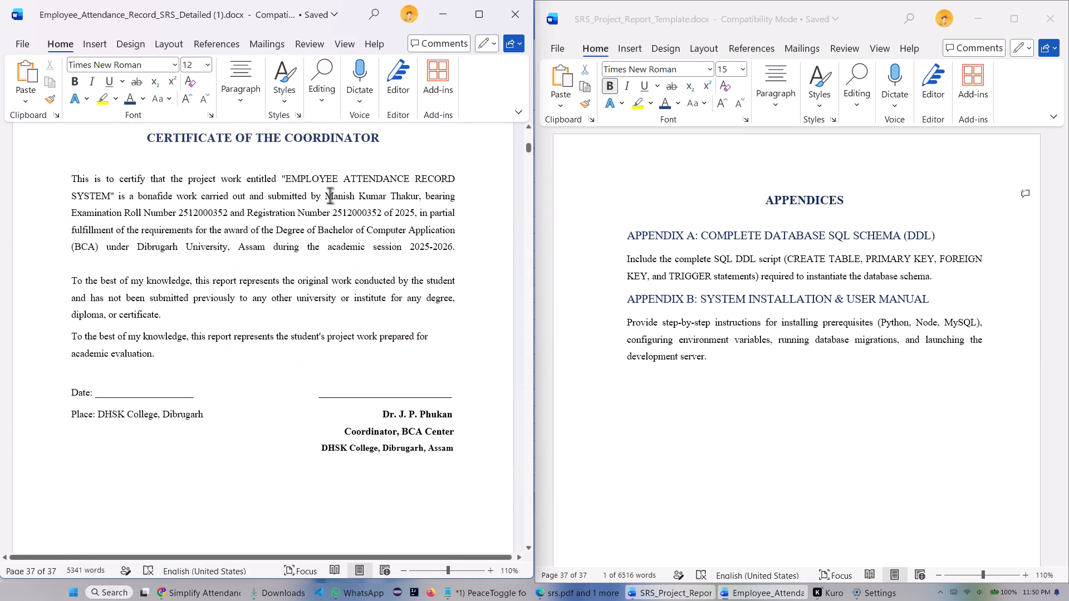
{"action": "scroll", "coordinate": [330, 196], "scroll_direction": "down", "scroll_amount": 9}
{"action": "scroll", "coordinate": [325, 205], "scroll_direction": "up", "scroll_amount": 7}
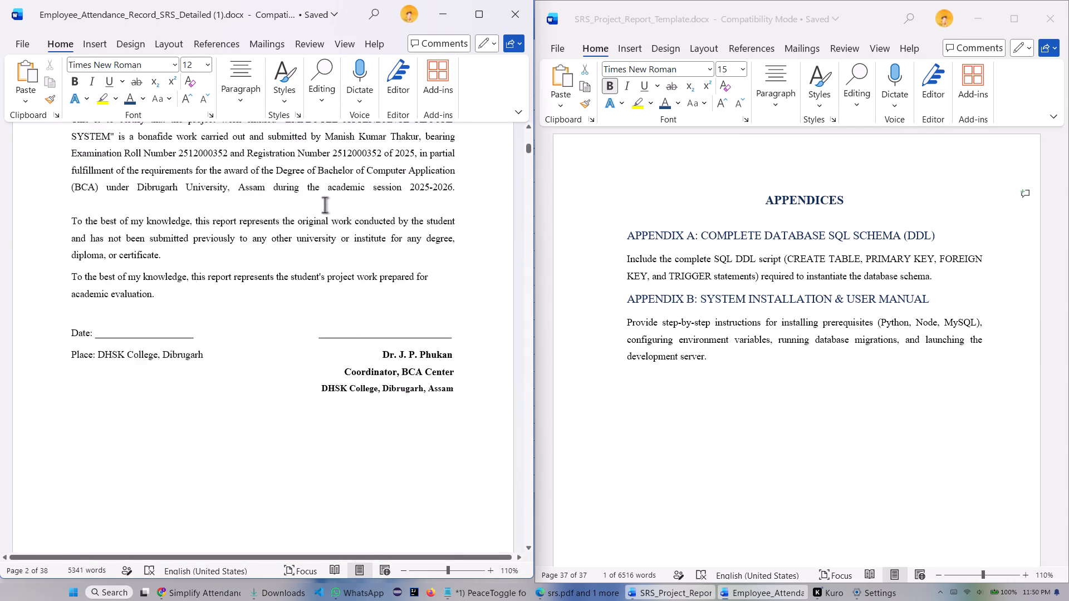
{"action": "scroll", "coordinate": [325, 205], "scroll_direction": "up", "scroll_amount": 2}
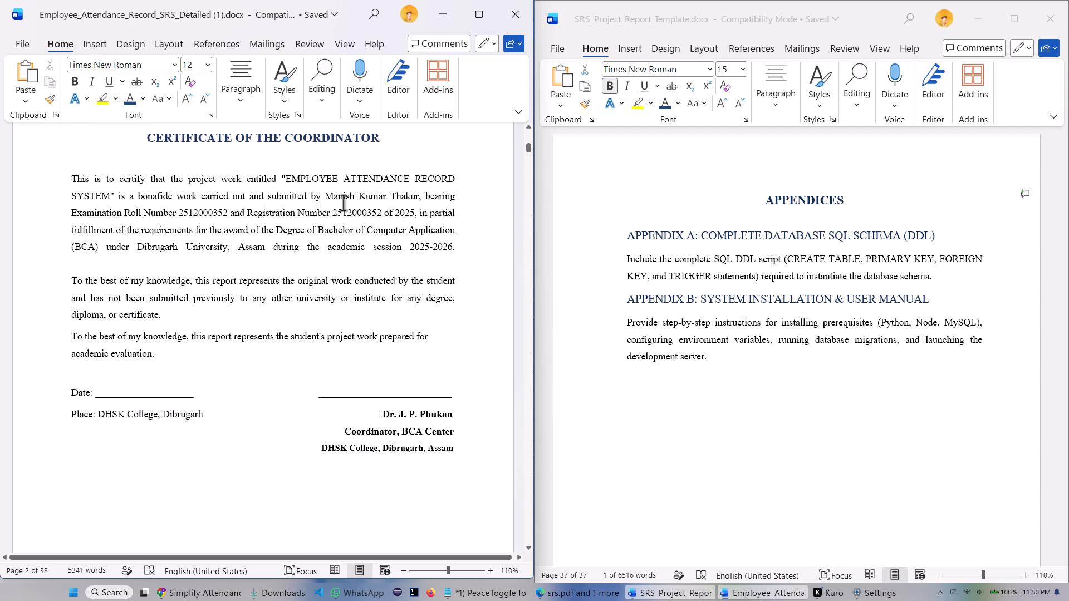
{"action": "scroll", "coordinate": [178, 311], "scroll_direction": "down", "scroll_amount": 2}
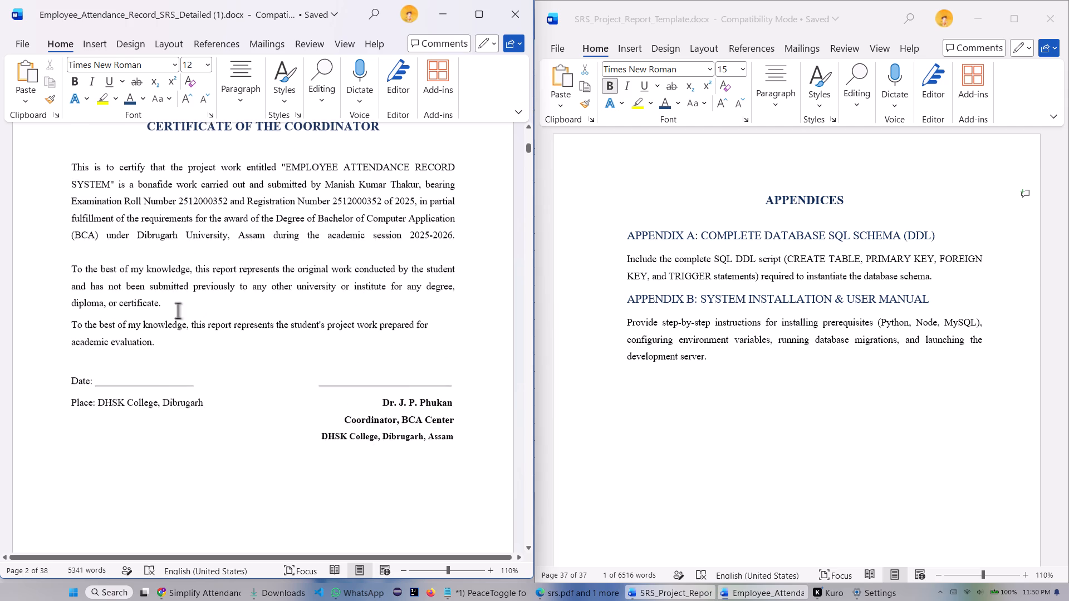
{"action": "scroll", "coordinate": [366, 238], "scroll_direction": "down", "scroll_amount": 10}
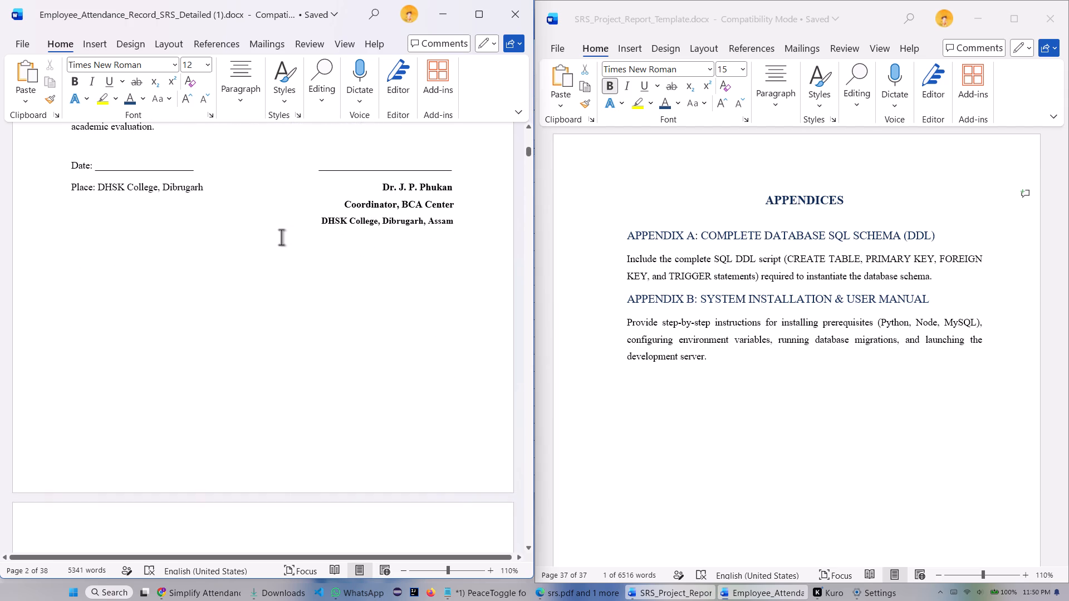
{"action": "scroll", "coordinate": [277, 240], "scroll_direction": "down", "scroll_amount": 18}
{"action": "scroll", "coordinate": [273, 241], "scroll_direction": "down", "scroll_amount": 15}
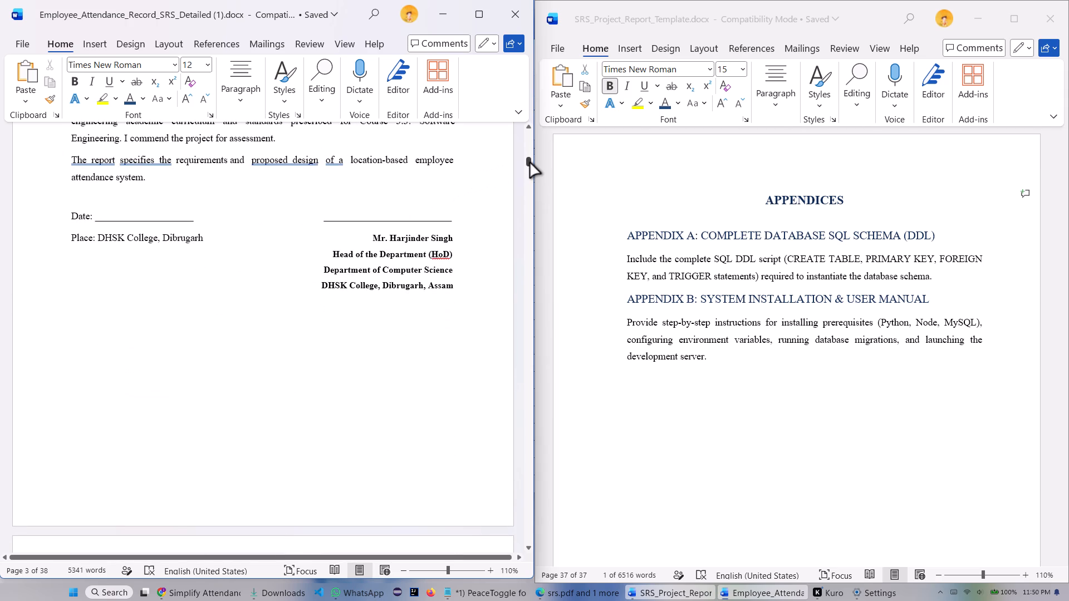
Skim the rest of the report, from the Abstract and contents through the chapters to References / Bibliography and Appendices.
{"action": "left_click_drag", "start_coordinate": [530, 163], "coordinate": [523, 200]}
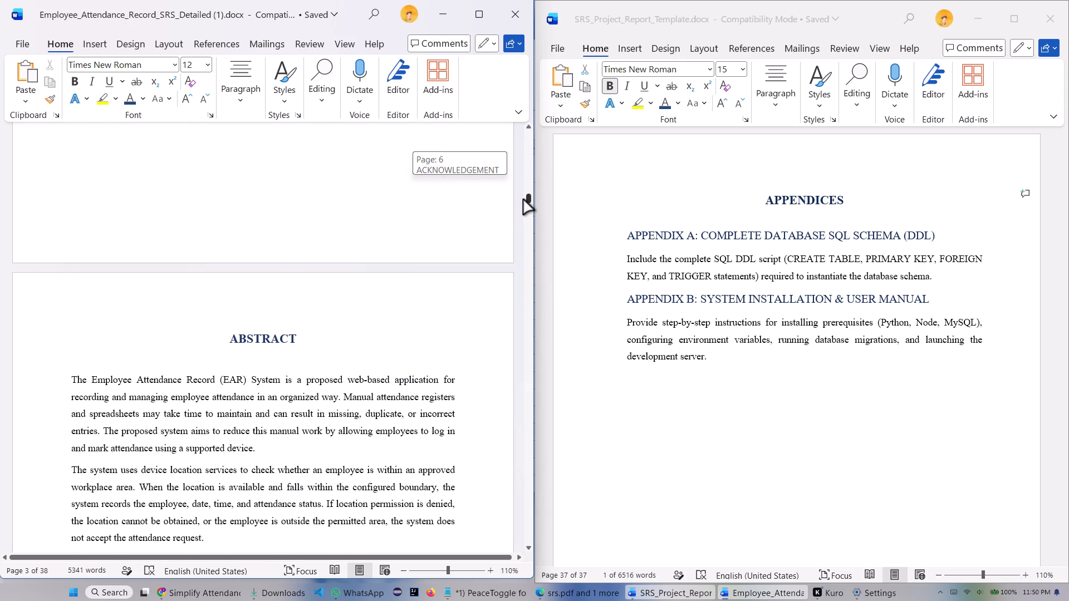
{"action": "left_click_drag", "start_coordinate": [523, 200], "coordinate": [518, 225]}
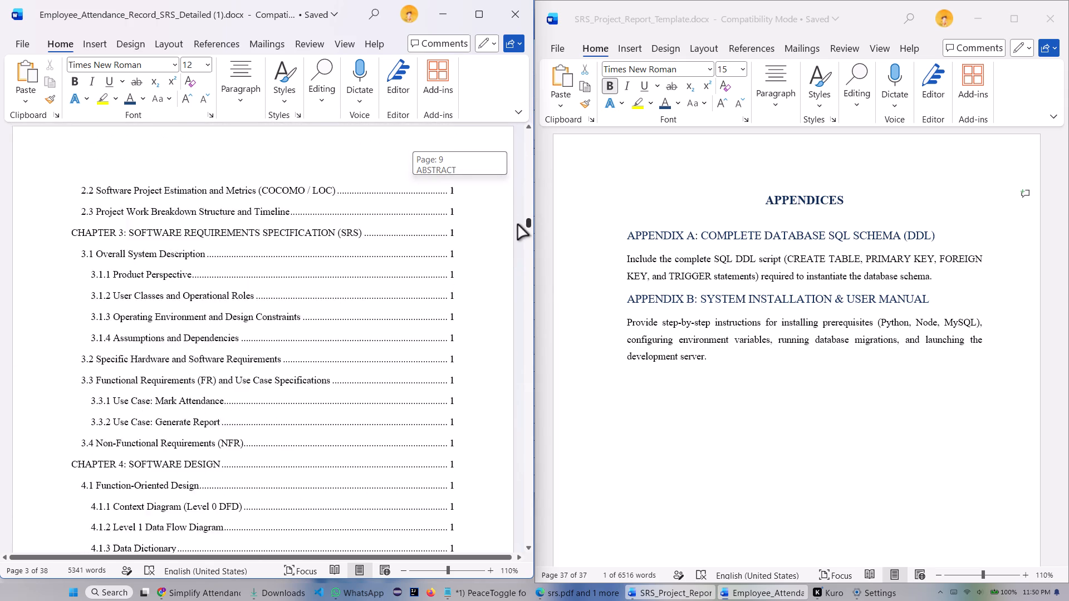
{"action": "left_click_drag", "start_coordinate": [518, 225], "coordinate": [509, 253]}
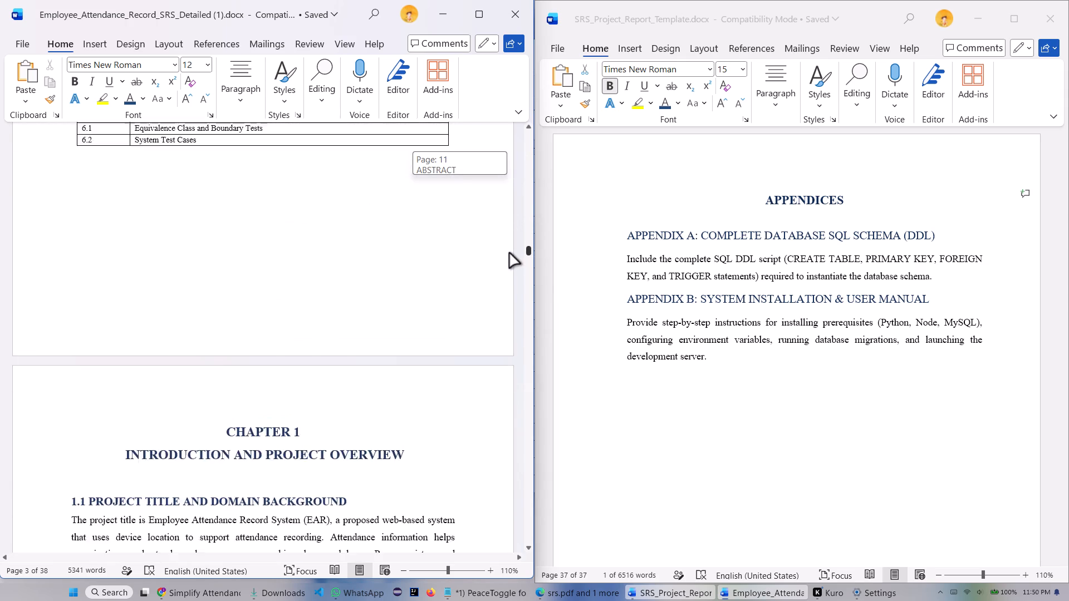
{"action": "left_click_drag", "start_coordinate": [509, 253], "coordinate": [504, 293]}
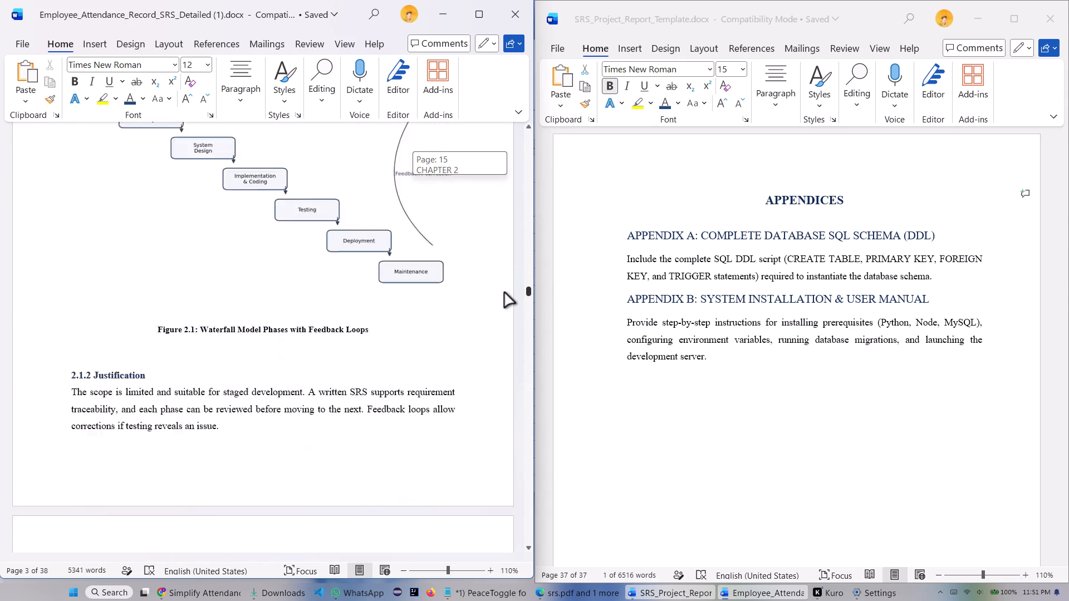
{"action": "left_click_drag", "start_coordinate": [504, 293], "coordinate": [513, 338]}
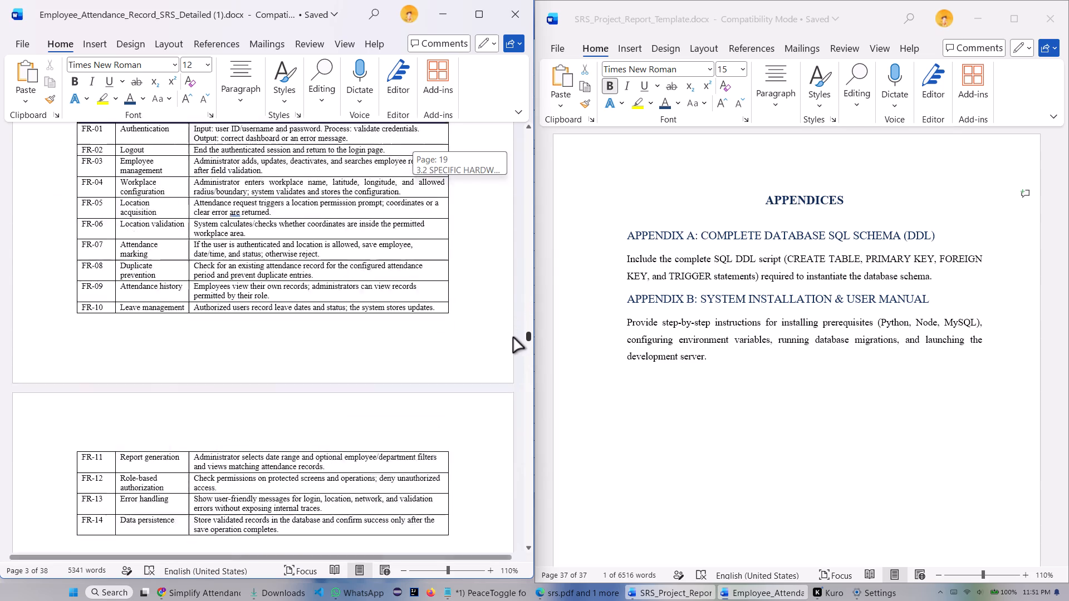
{"action": "left_click_drag", "start_coordinate": [513, 338], "coordinate": [510, 415]}
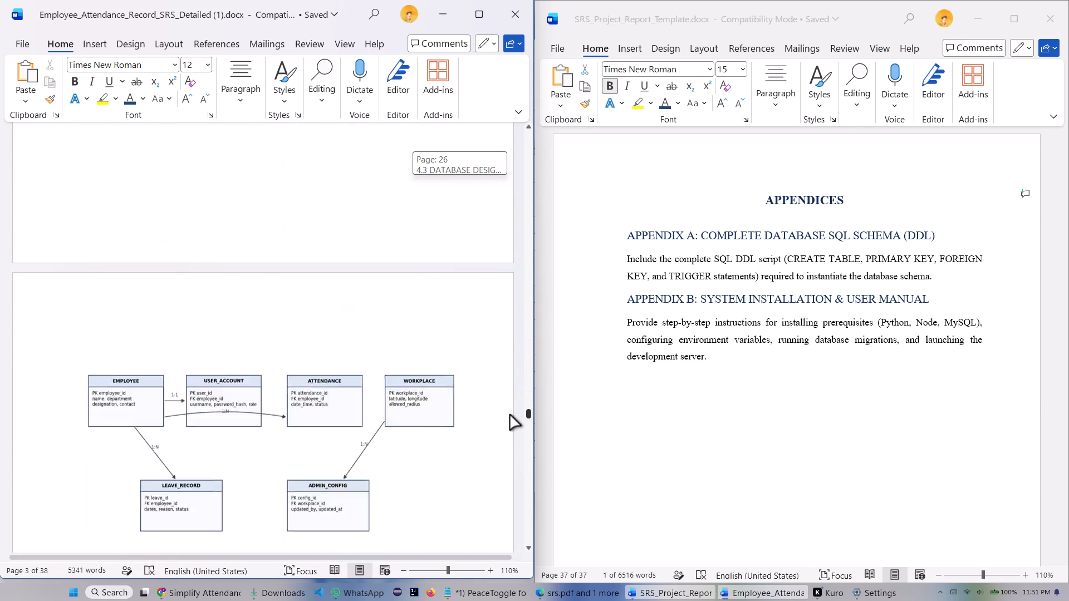
{"action": "left_click_drag", "start_coordinate": [510, 415], "coordinate": [506, 484]}
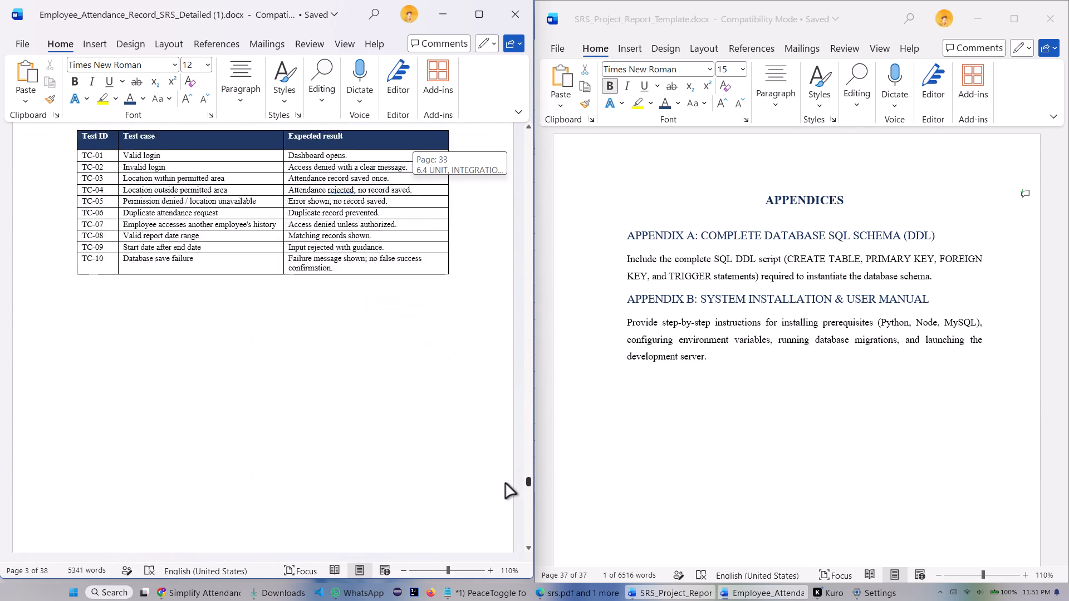
{"action": "left_click_drag", "start_coordinate": [506, 484], "coordinate": [538, 514]}
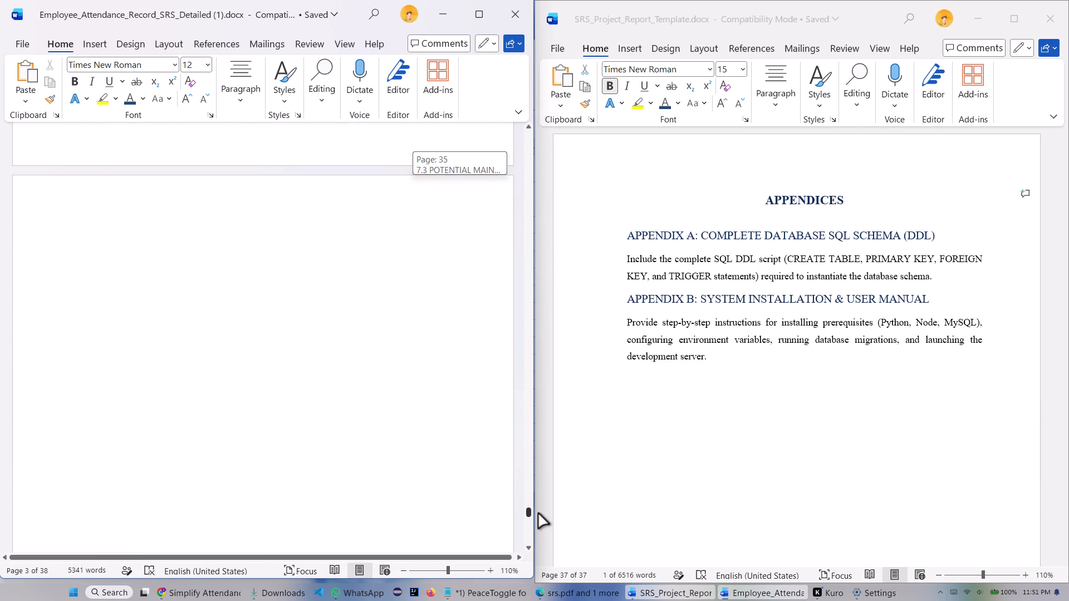
{"action": "left_click_drag", "start_coordinate": [538, 514], "coordinate": [538, 526]}
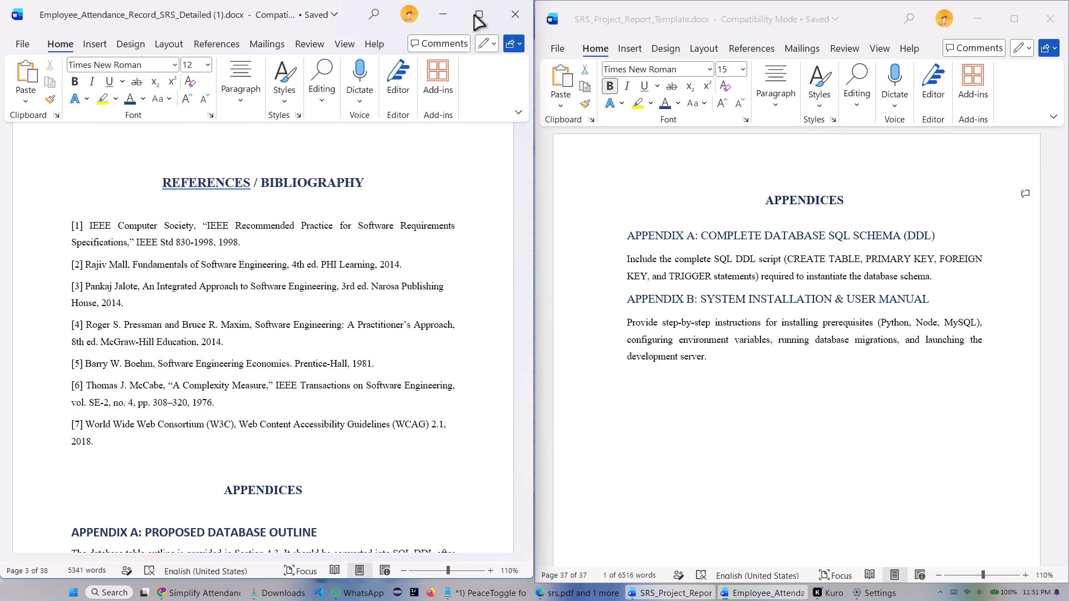
Minimise the report and copy the Employee_Attendance_Record_SRS_Detailed (1).docx file in the Downloads folder.
{"action": "left_click", "coordinate": [450, 13]}
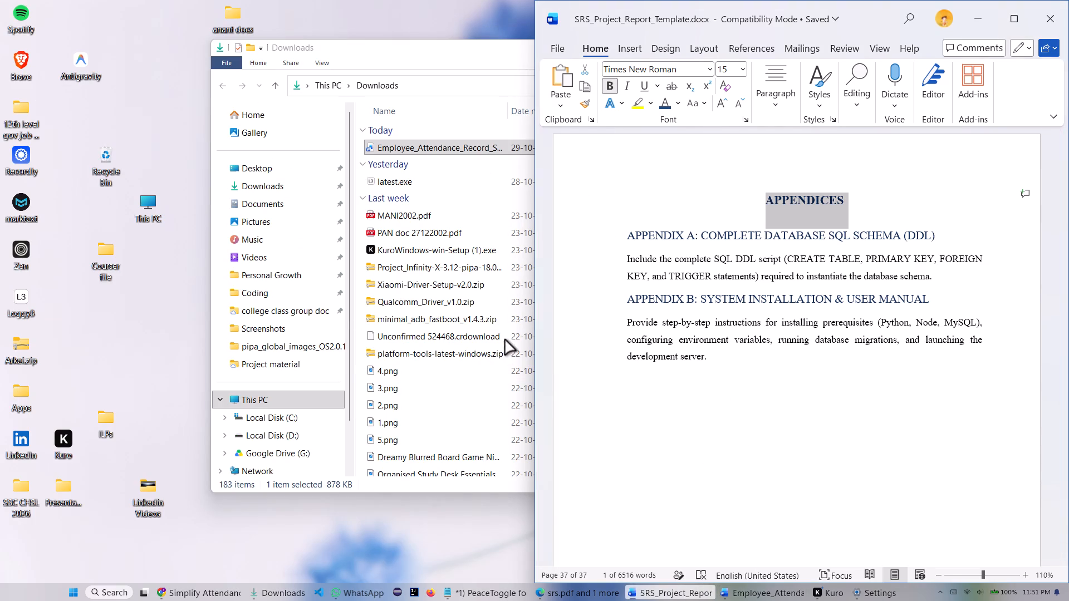
{"action": "right_click", "coordinate": [430, 146]}
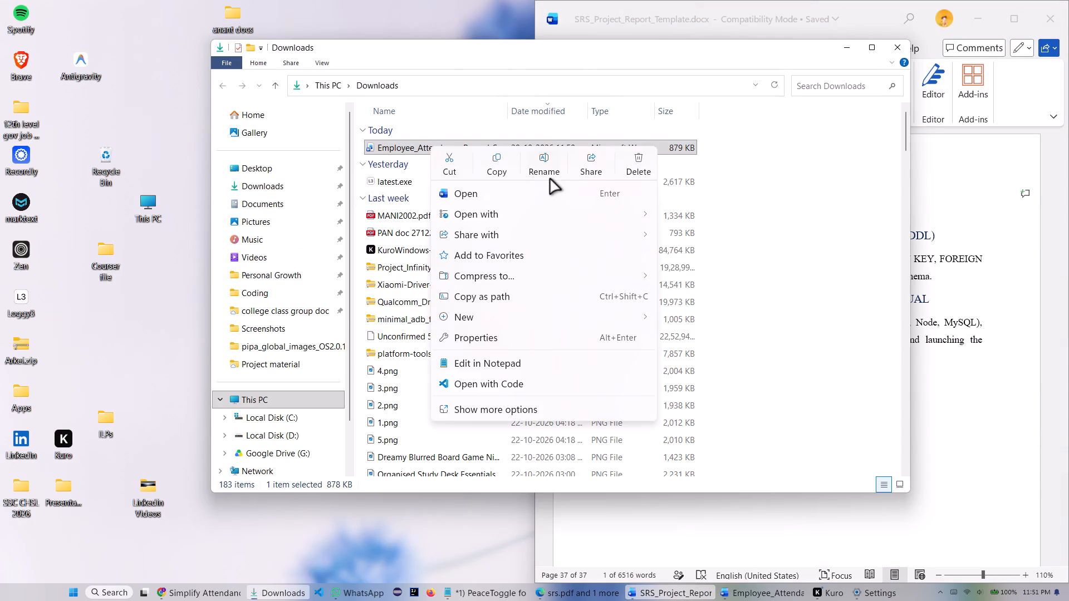
{"action": "left_click", "coordinate": [500, 165]}
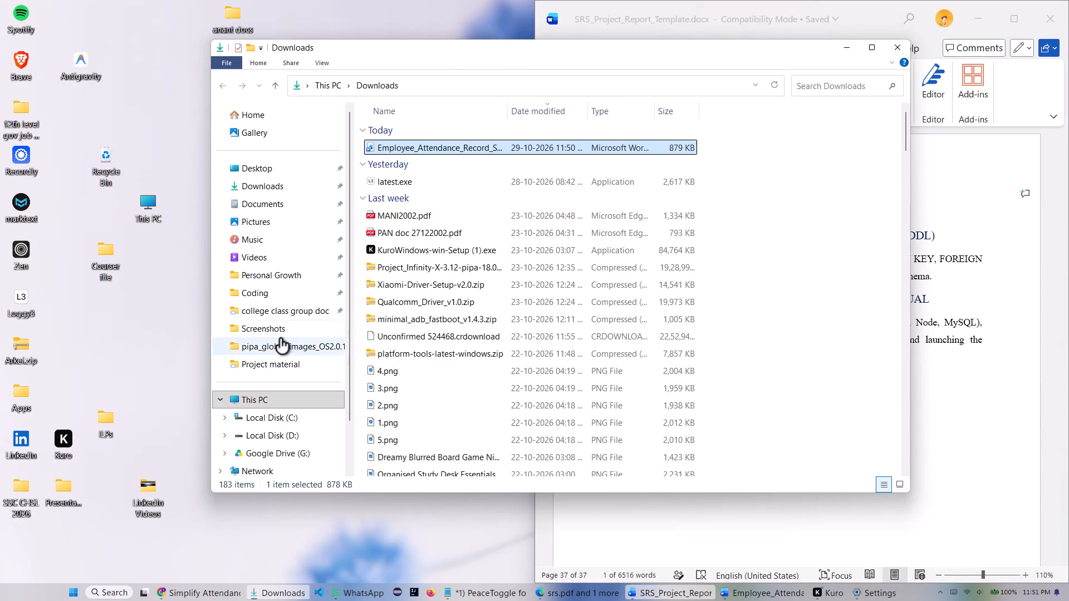
Open the Project folder in Google Drive (G:) under My Drive, college class group doc, 3rd semester, Software Engneering.
{"action": "scroll", "coordinate": [254, 411], "scroll_direction": "down", "scroll_amount": 5}
{"action": "double_click", "coordinate": [267, 381]}
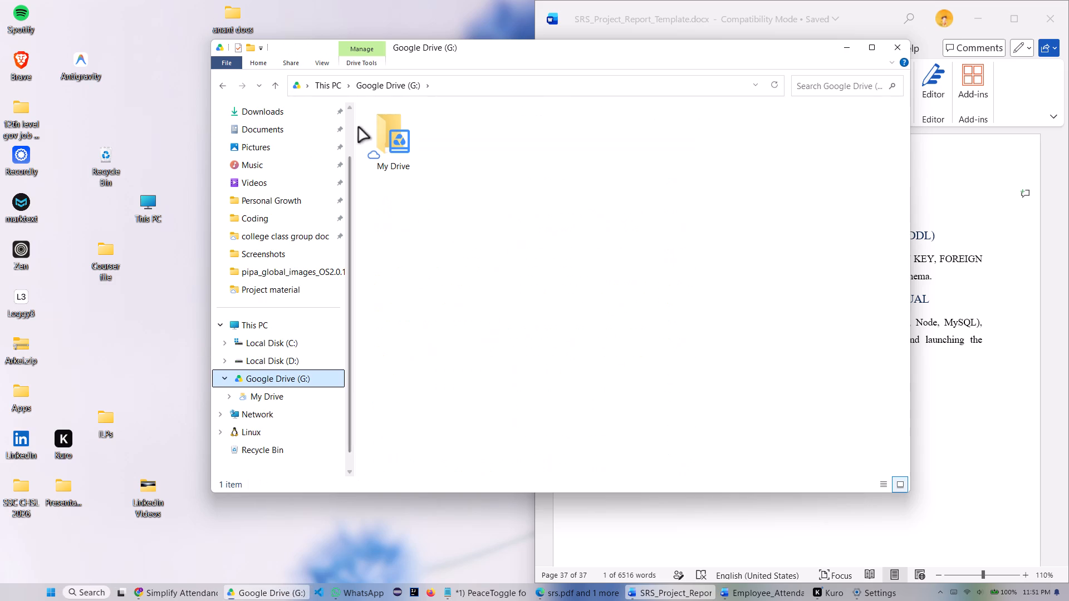
{"action": "double_click", "coordinate": [411, 142]}
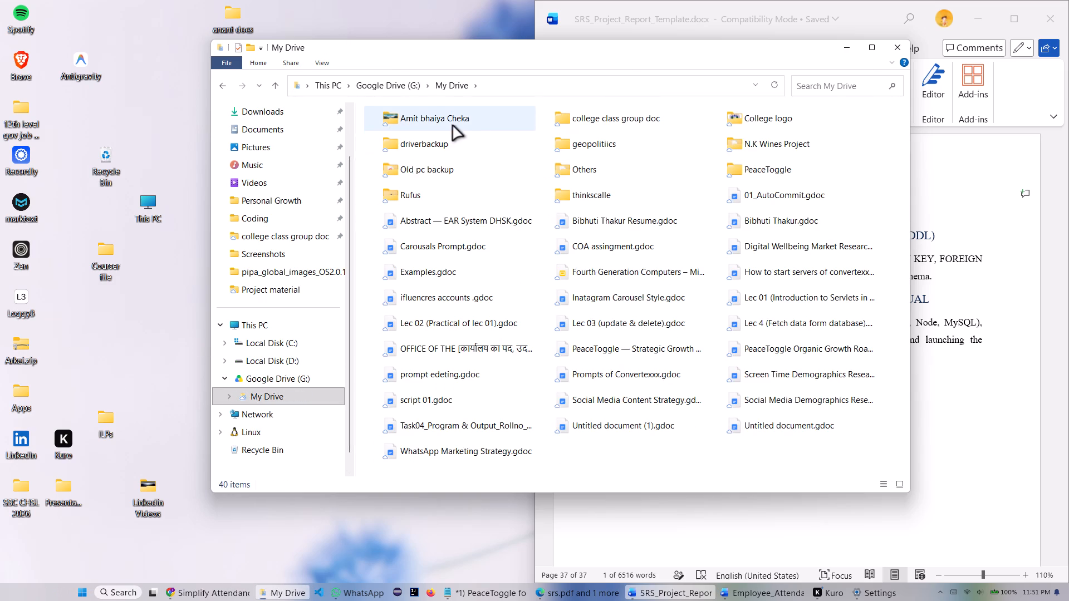
{"action": "double_click", "coordinate": [632, 127]}
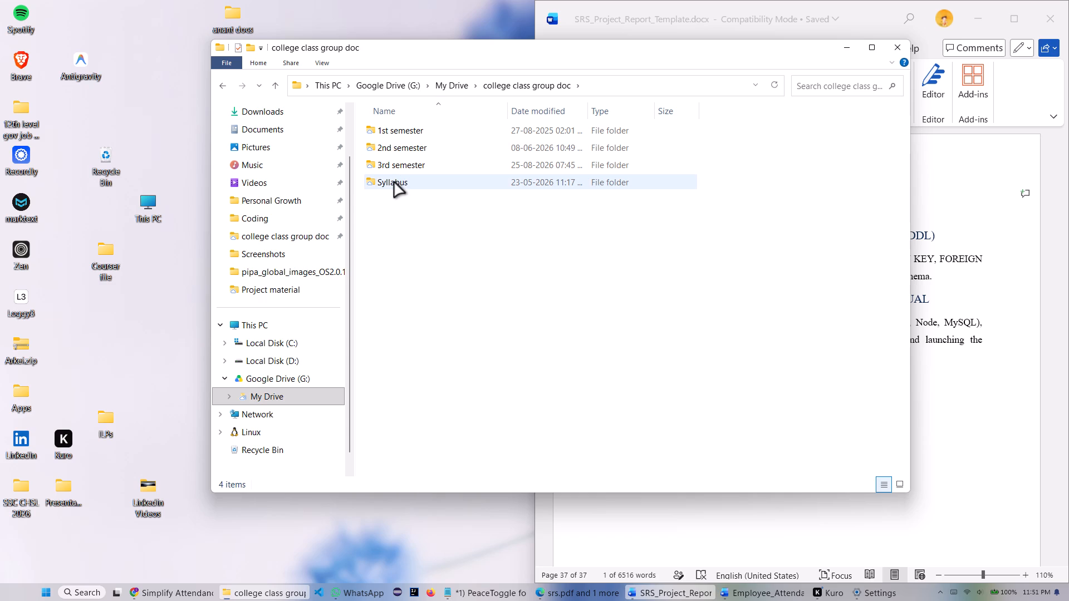
{"action": "double_click", "coordinate": [400, 159]}
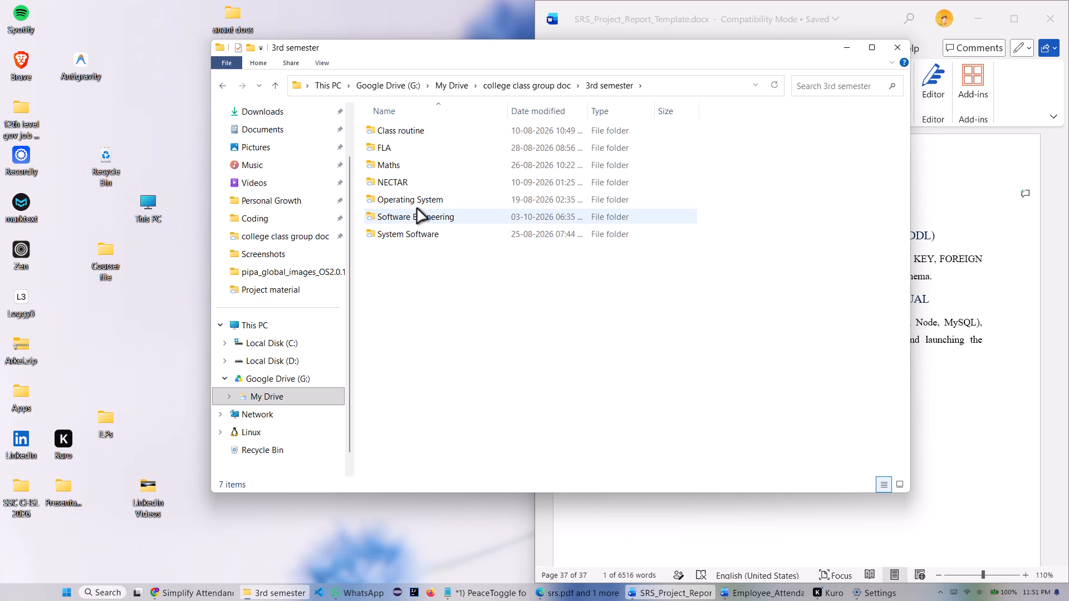
{"action": "left_click", "coordinate": [415, 213]}
{"action": "double_click", "coordinate": [414, 213]}
{"action": "double_click", "coordinate": [423, 132]}
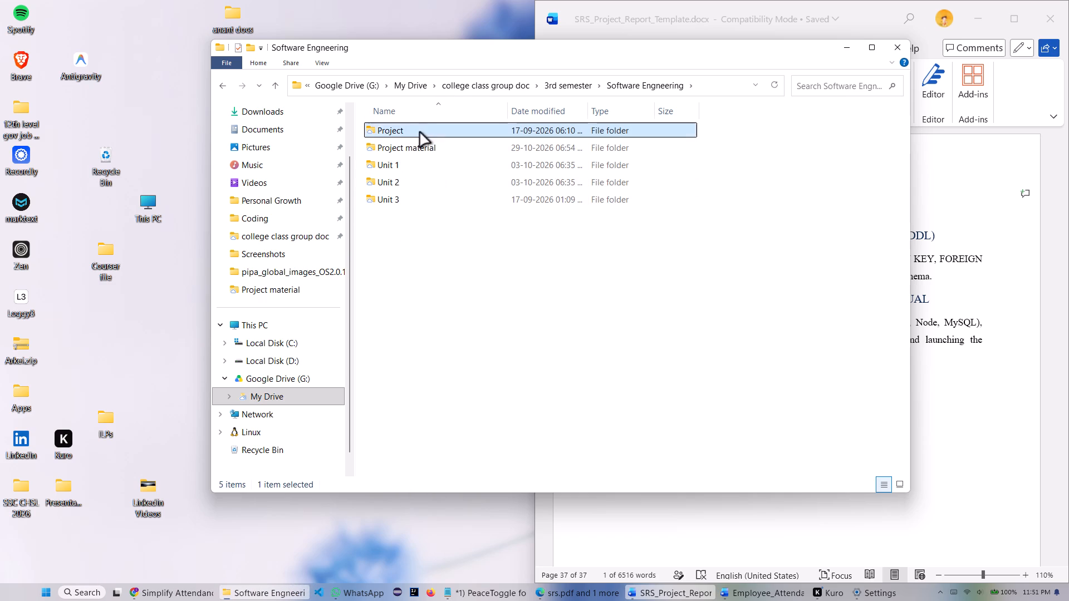
{"action": "left_click", "coordinate": [450, 125]}
{"action": "left_click", "coordinate": [454, 124]}
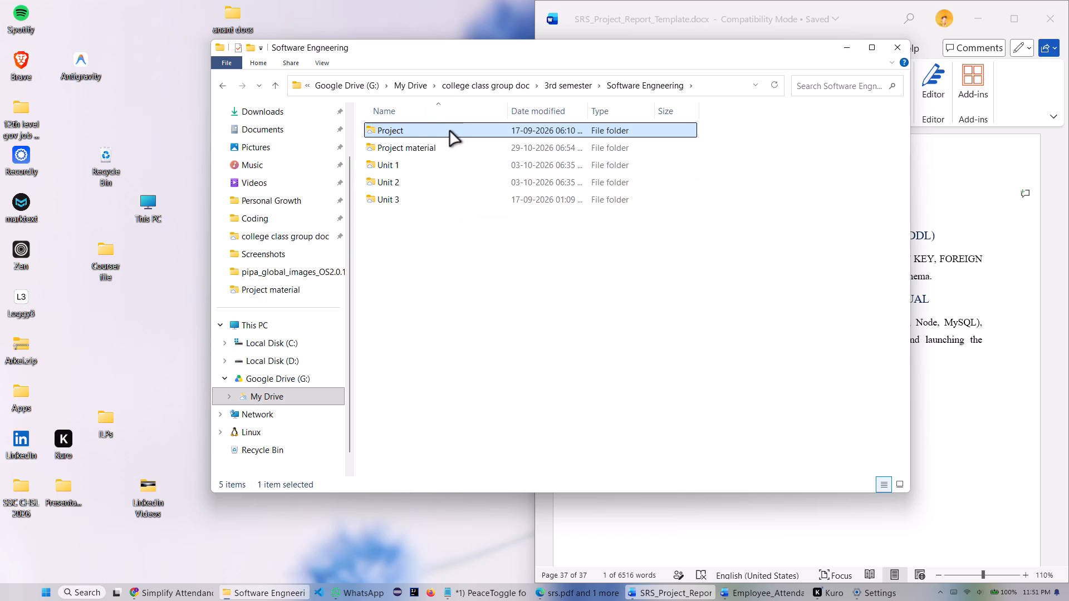
{"action": "double_click", "coordinate": [450, 131]}
Check the contents of the PDF Files folder and return to the Project folder.
{"action": "right_click", "coordinate": [411, 237]}
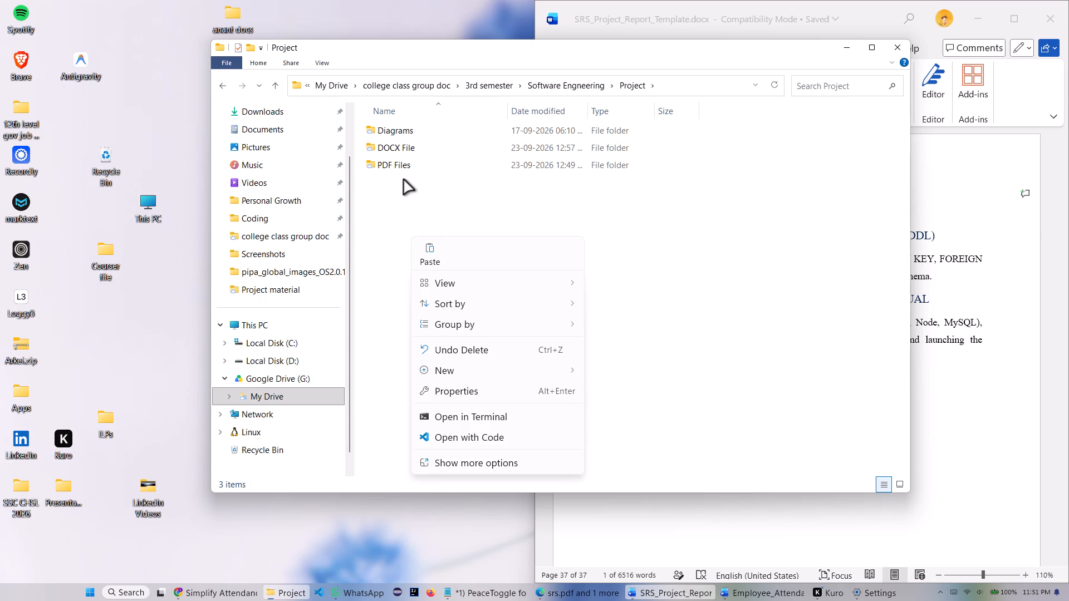
{"action": "left_click", "coordinate": [396, 195]}
{"action": "double_click", "coordinate": [406, 168]}
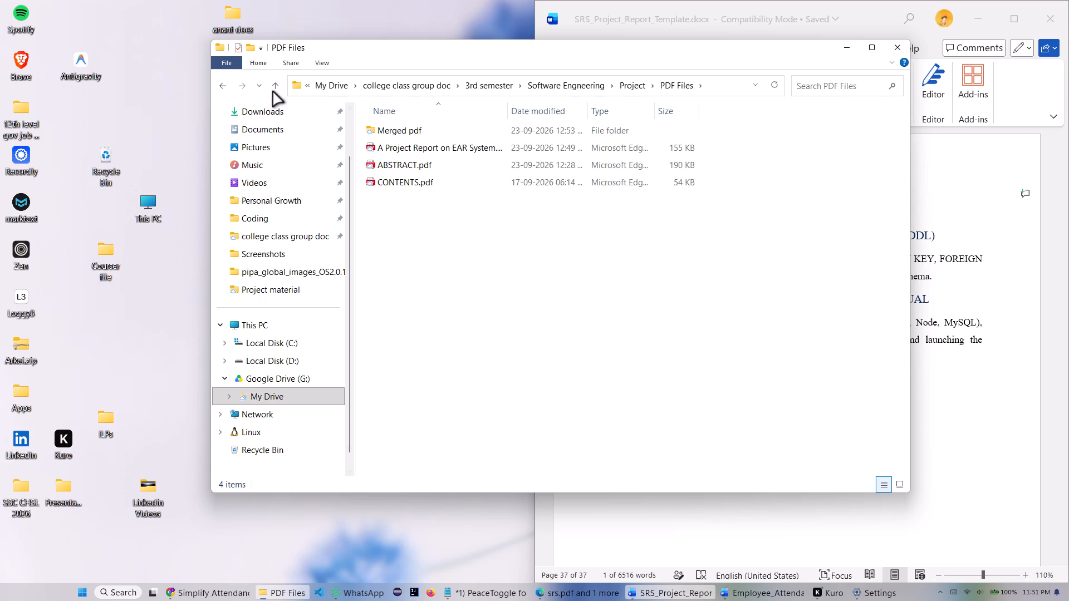
{"action": "left_click", "coordinate": [228, 87]}
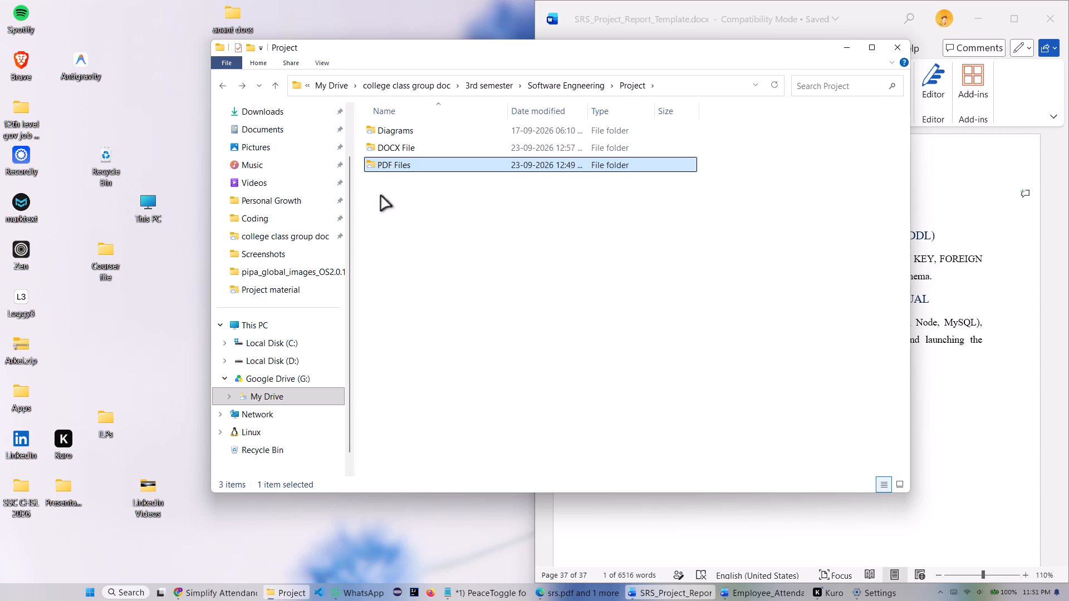
Create a new folder named SRS in the Project folder.
{"action": "right_click", "coordinate": [364, 239]}
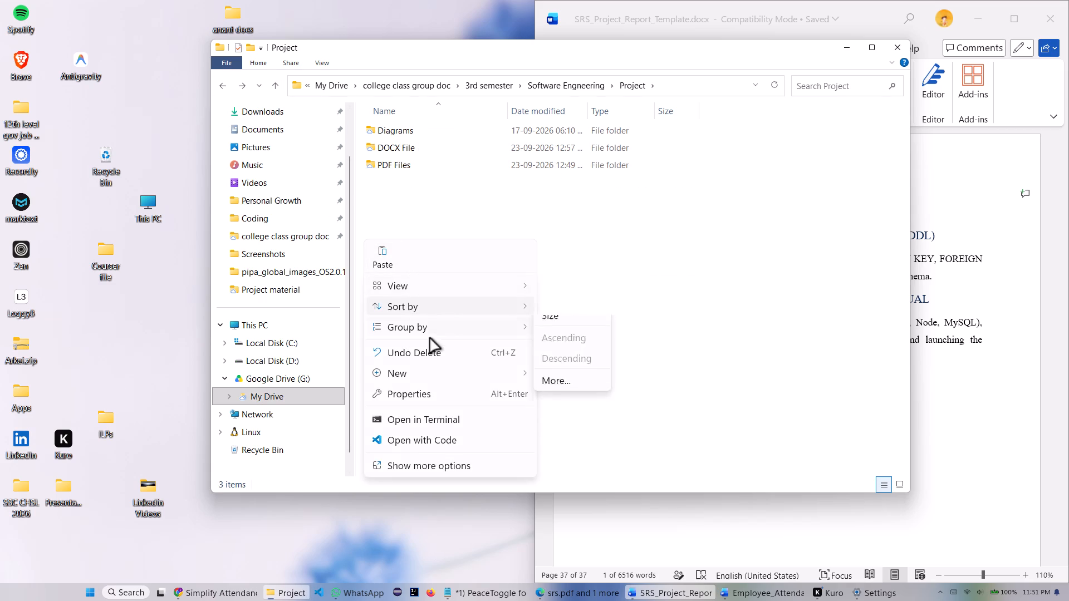
{"action": "left_click", "coordinate": [578, 129]}
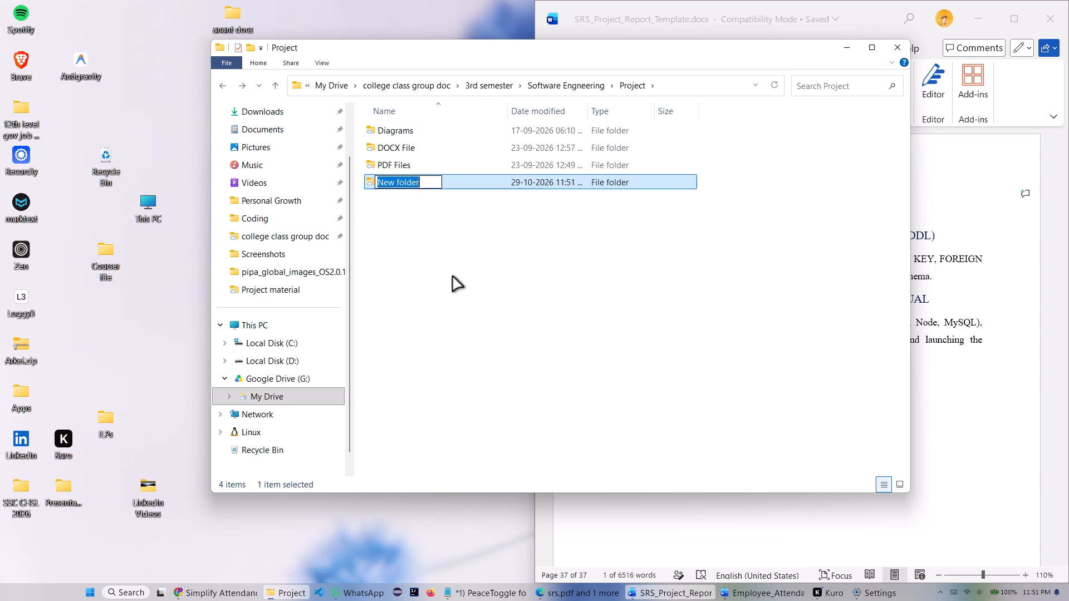
{"action": "key", "text": "shift+s"}
{"action": "type", "text": "RS"}
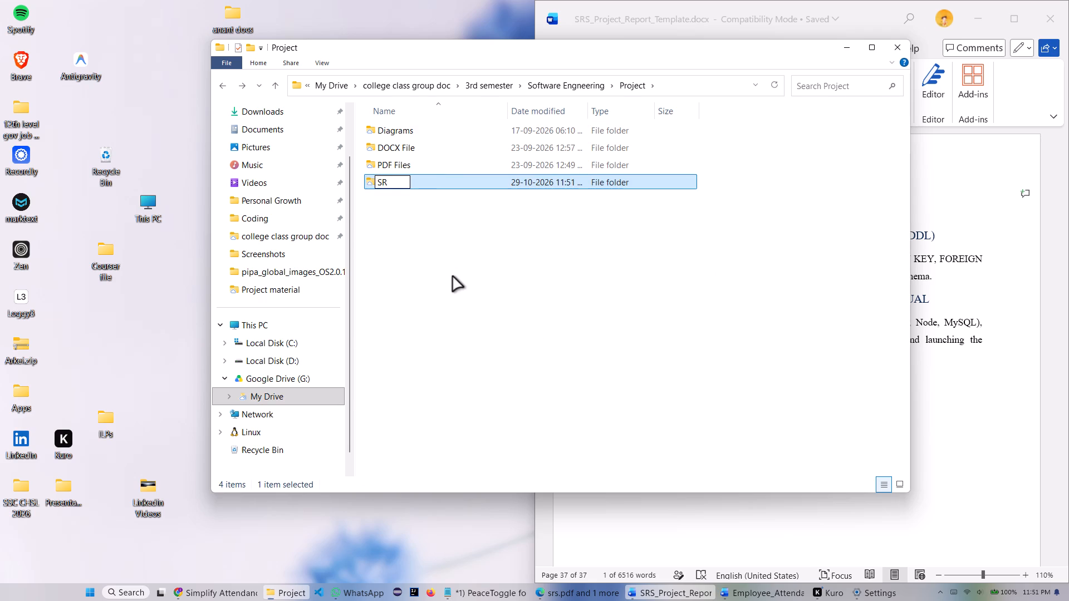
{"action": "key", "text": "Return"}
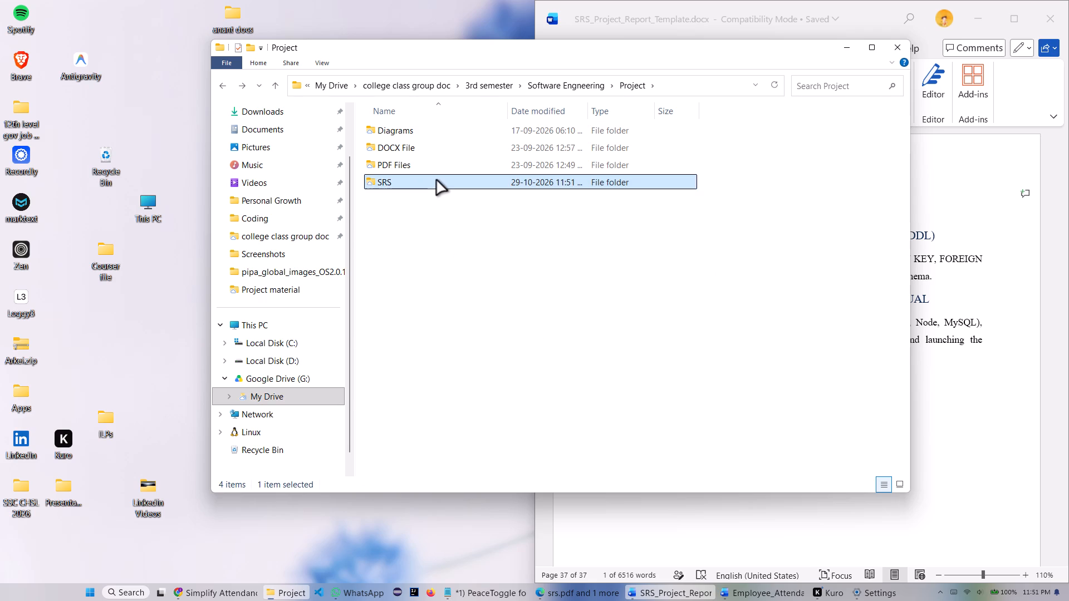
Open the SRS folder and create a folder named Upto Chapter 8 inside it.
{"action": "double_click", "coordinate": [436, 180]}
{"action": "right_click", "coordinate": [463, 253]}
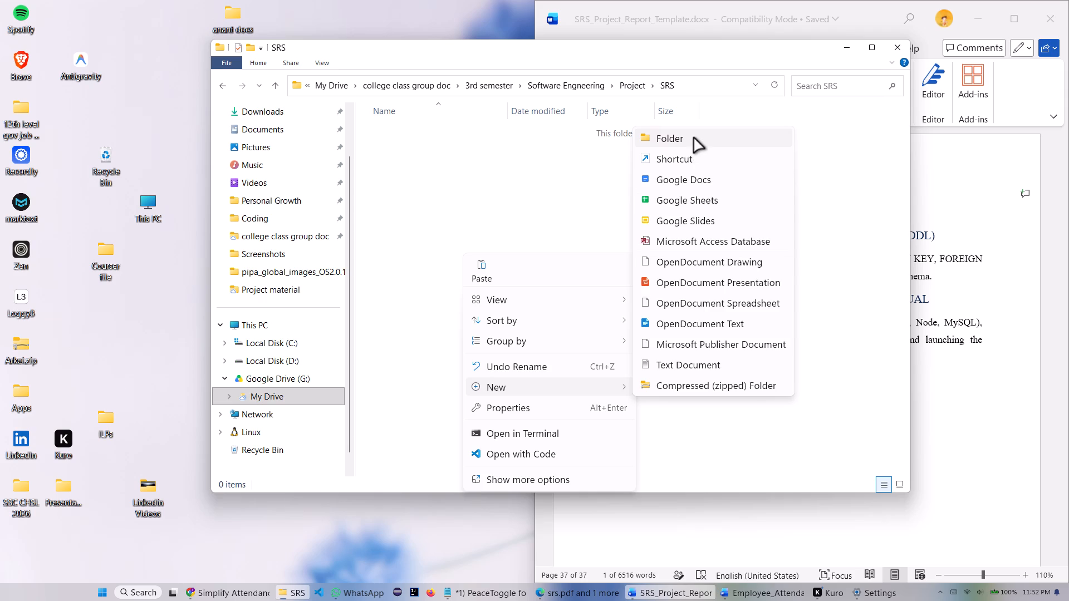
{"action": "left_click", "coordinate": [694, 138]}
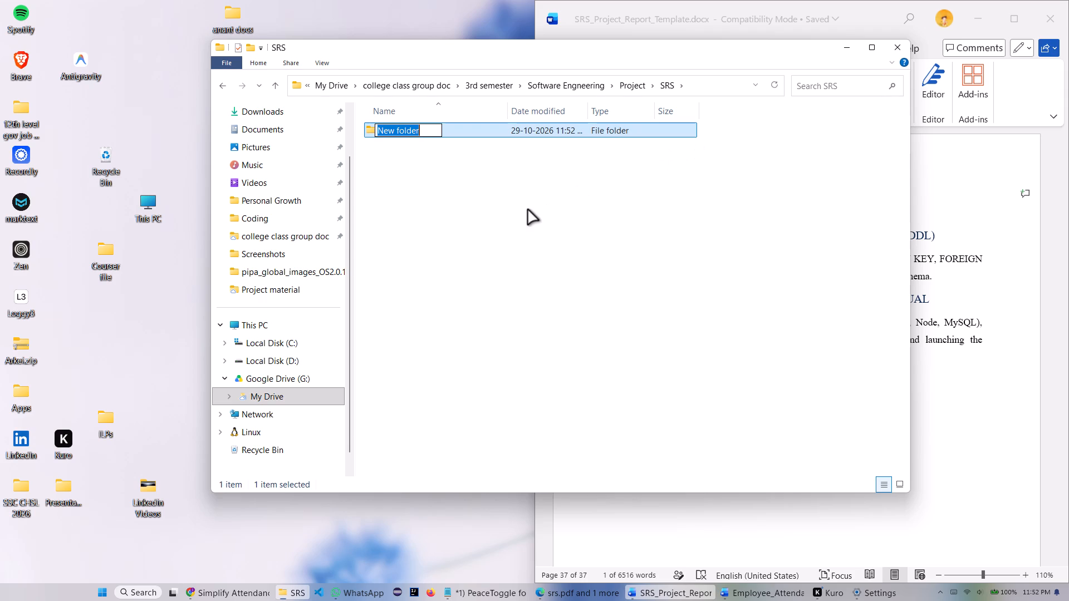
{"action": "key", "text": "shift+u"}
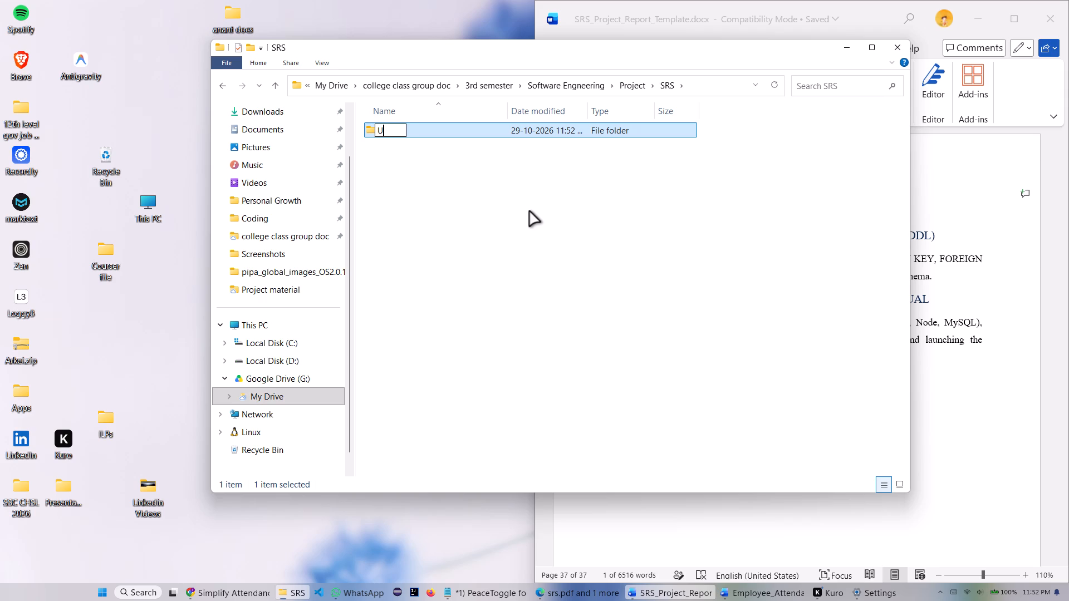
{"action": "key", "text": "BackSpace"}
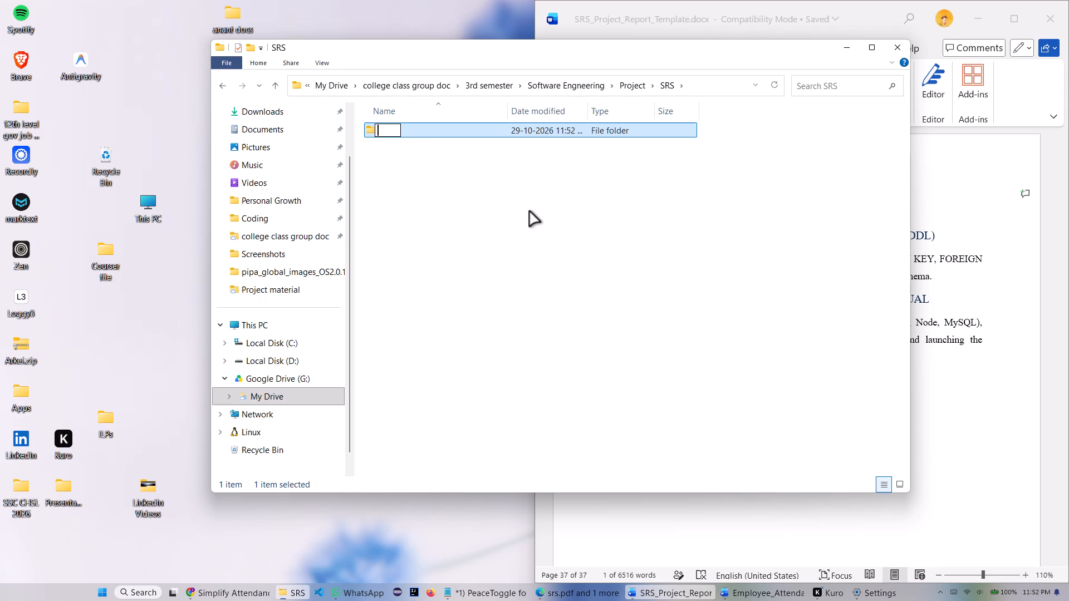
{"action": "key", "text": "shift+u"}
{"action": "type", "text": "pto CH"}
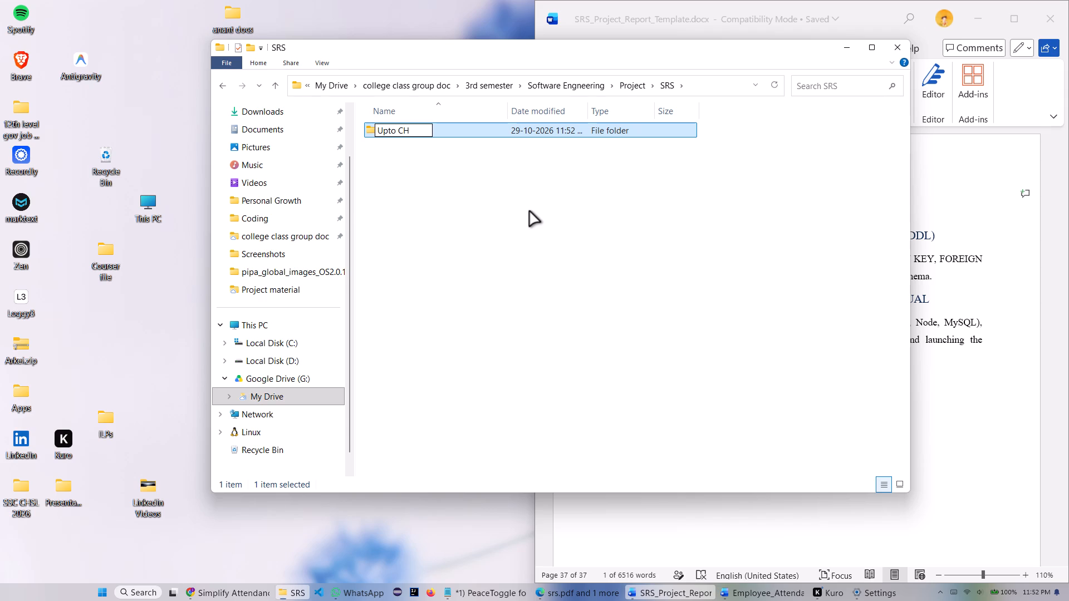
{"action": "key", "text": "BackSpace"}
{"action": "type", "text": "ha"}
{"action": "type", "text": "pter"}
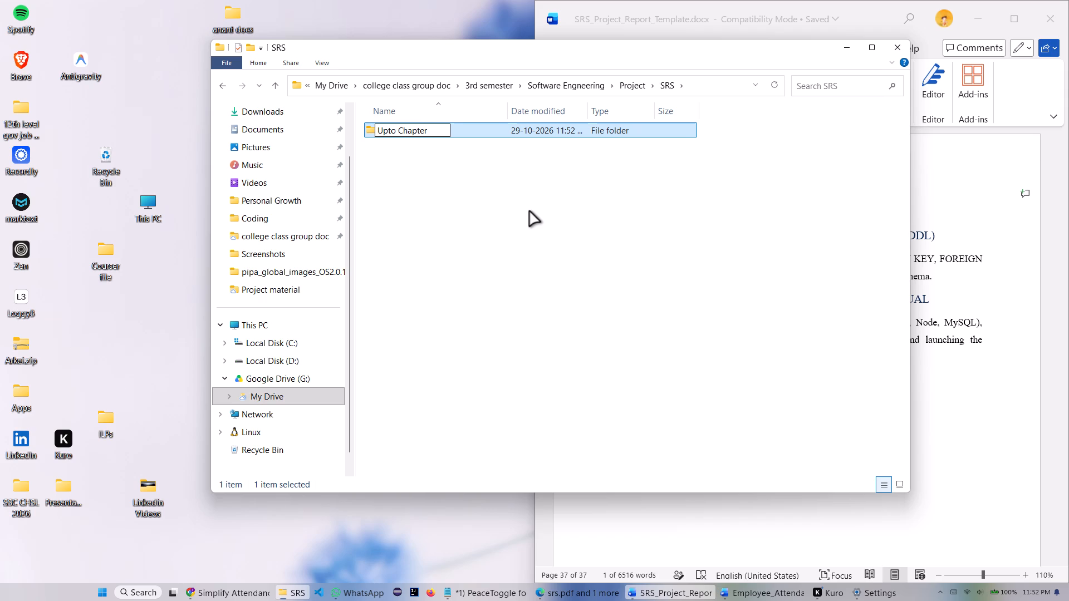
{"action": "key", "text": "space"}
{"action": "key", "text": "8"}
{"action": "key", "text": "Return"}
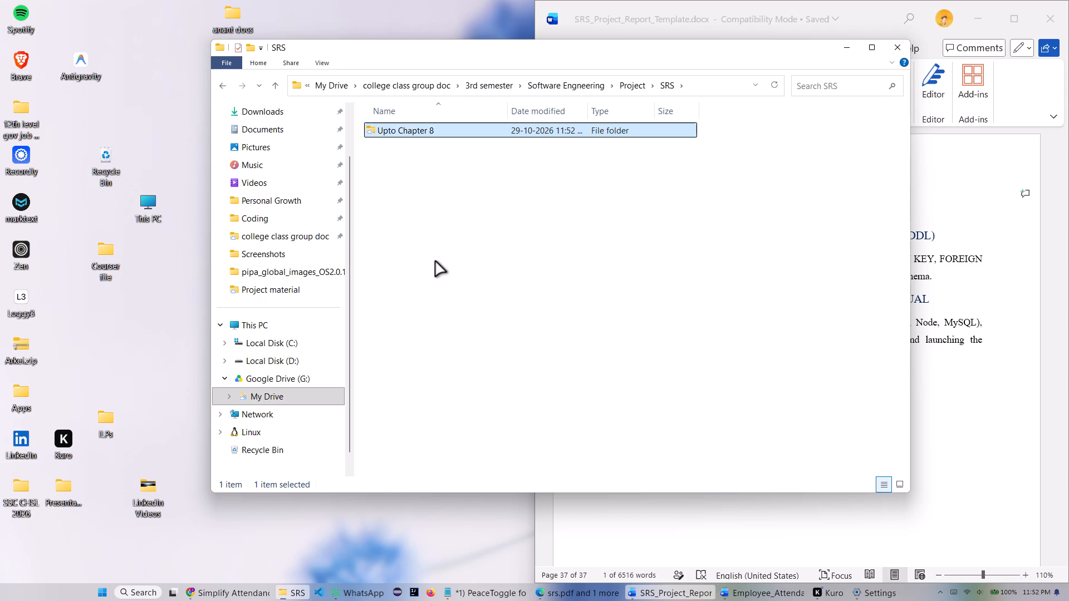
Create a second folder in the SRS folder, leaving its default name.
{"action": "right_click", "coordinate": [440, 239]}
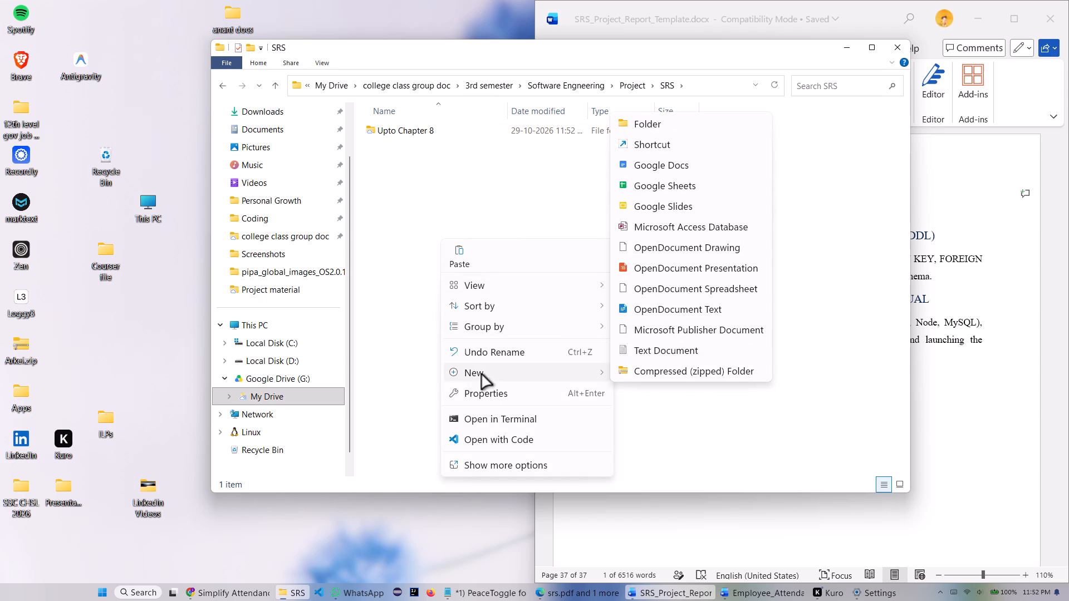
{"action": "left_click", "coordinate": [666, 124]}
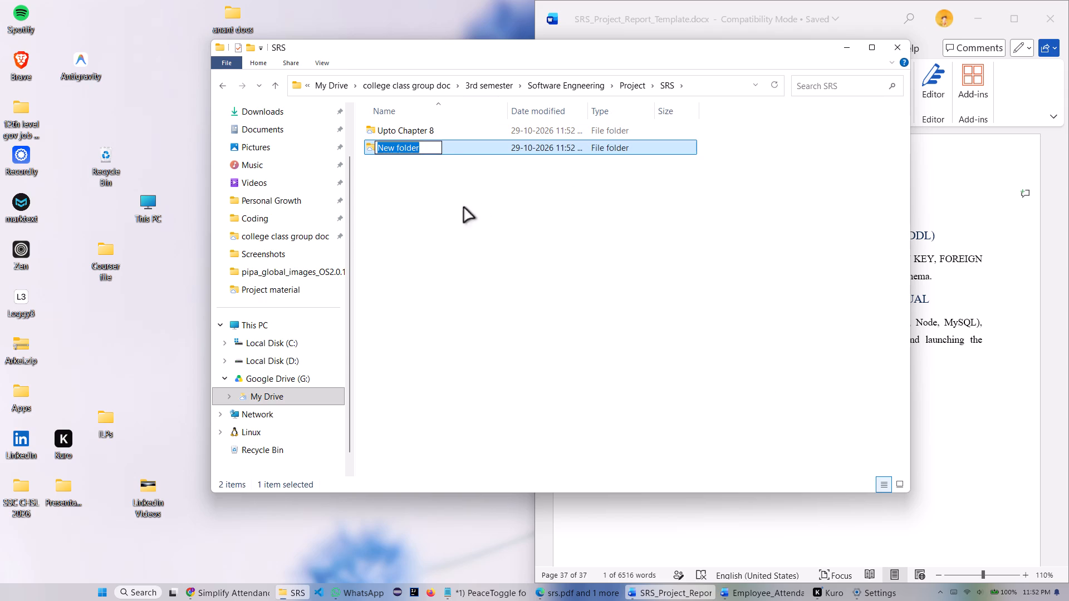
Paste the copied report into the Upto Chapter 8 folder and return to the SRS folder.
{"action": "double_click", "coordinate": [446, 132]}
{"action": "right_click", "coordinate": [429, 202]}
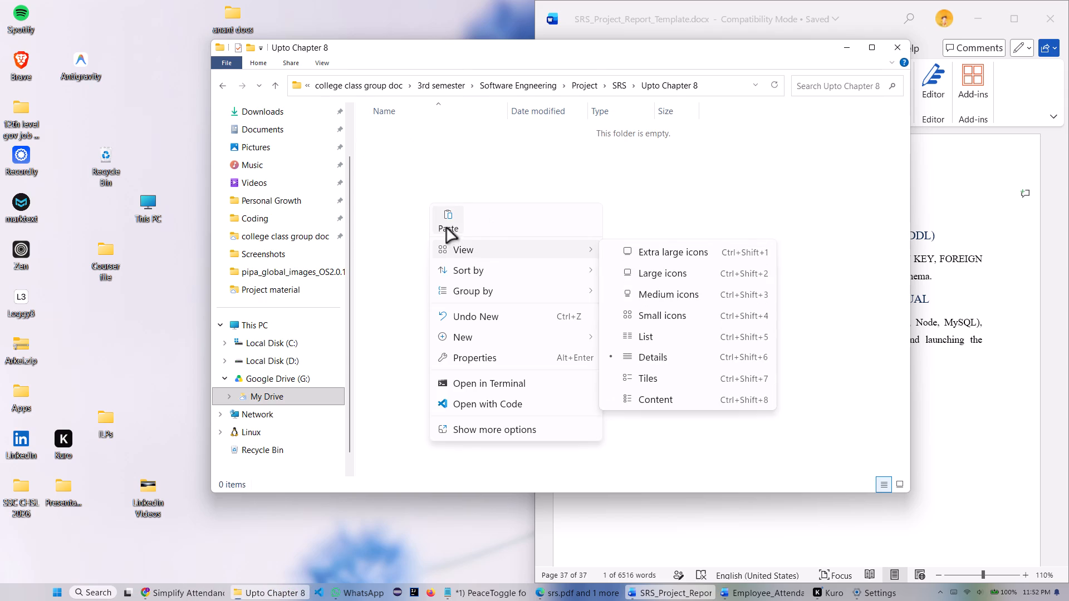
{"action": "left_click", "coordinate": [447, 228]}
{"action": "left_click", "coordinate": [222, 83]}
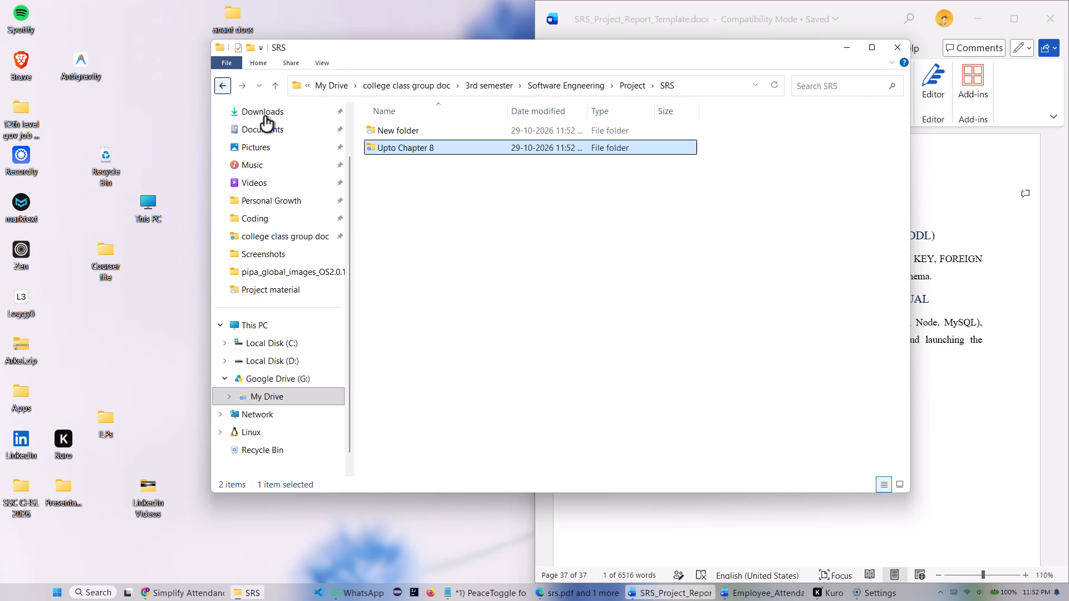
Rename the empty New folder in the SRS folder as Upto Chapter 6.
{"action": "double_click", "coordinate": [461, 129]}
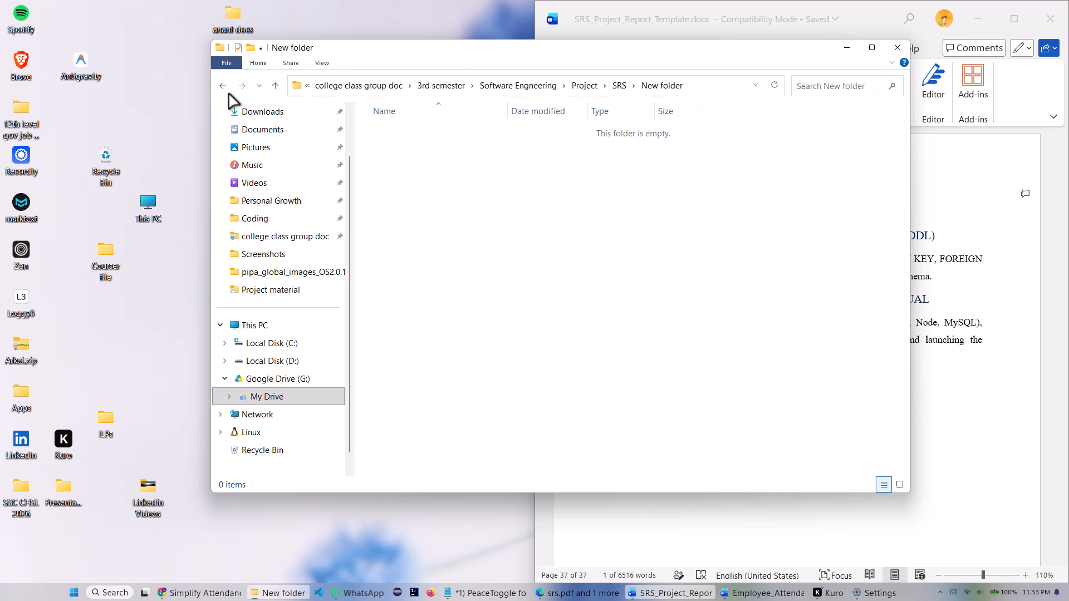
{"action": "left_click", "coordinate": [218, 89]}
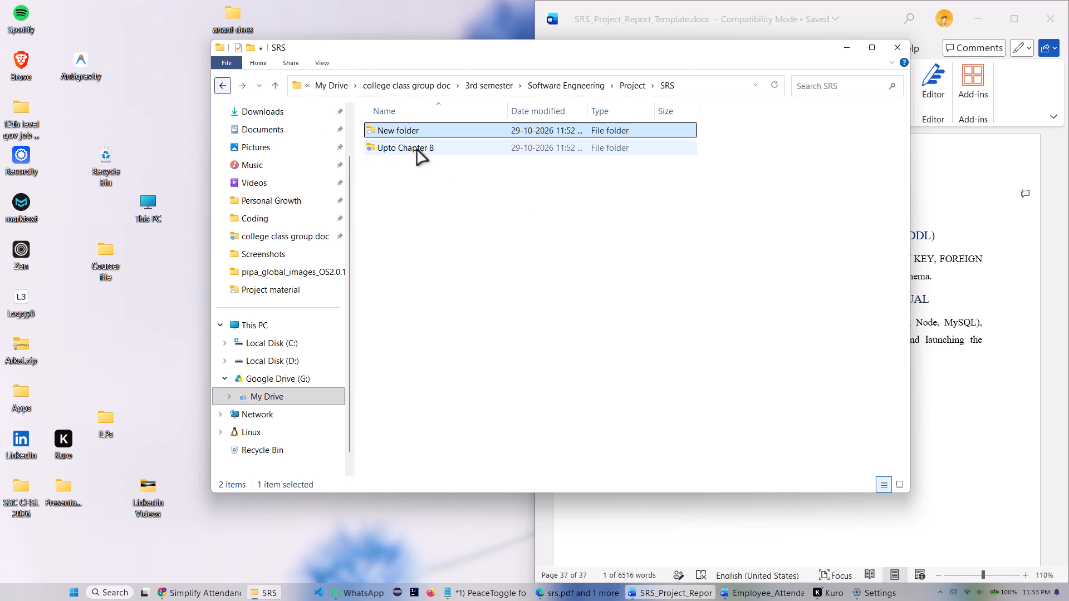
{"action": "right_click", "coordinate": [431, 132]}
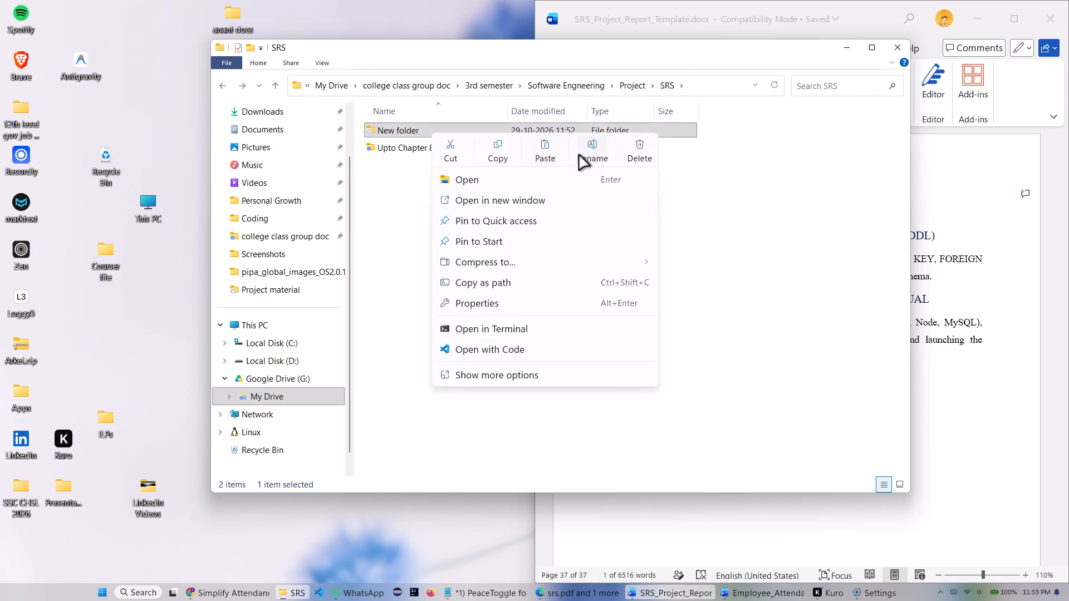
{"action": "left_click", "coordinate": [579, 155]}
{"action": "key", "text": "shift+u"}
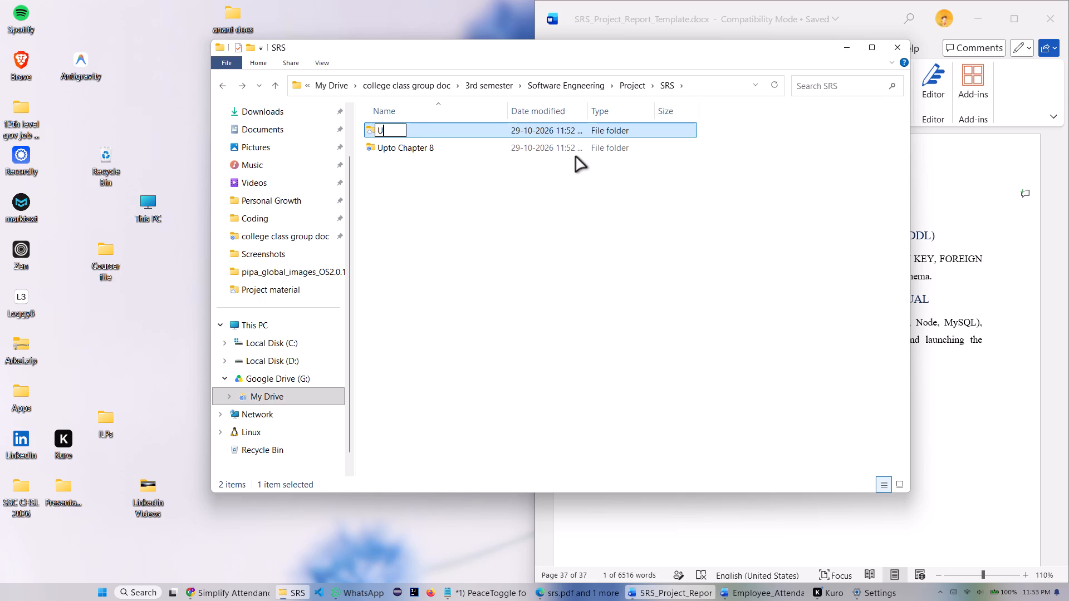
{"action": "type", "text": "pto"}
{"action": "key", "text": "space"}
{"action": "type", "text": "Chap"}
{"action": "type", "text": "ter"}
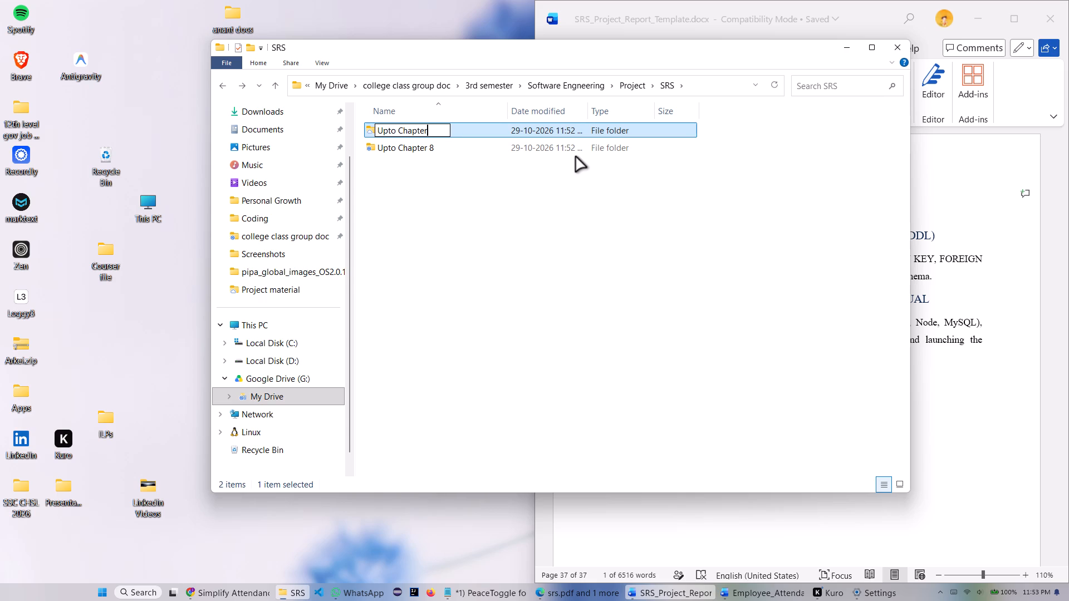
{"action": "key", "text": "space"}
{"action": "key", "text": "6"}
{"action": "key", "text": "Return"}
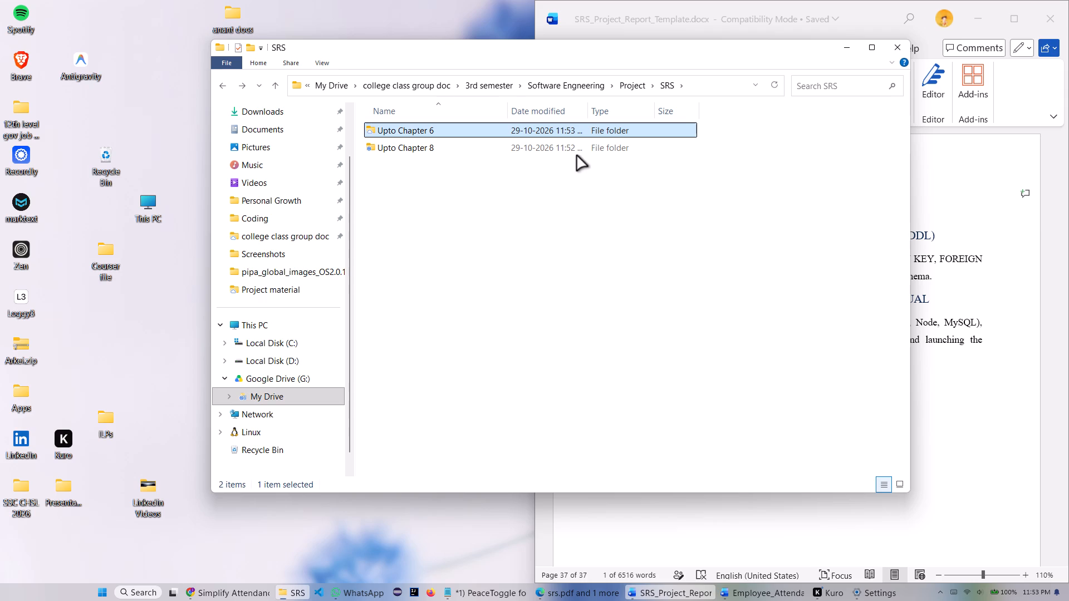
{"action": "left_click", "coordinate": [530, 309]}
Minimise the folder window and bring the Employee_Attendance_Record_SRS_Detailed (1).docx report up beside the template in Word.
{"action": "left_click", "coordinate": [854, 49]}
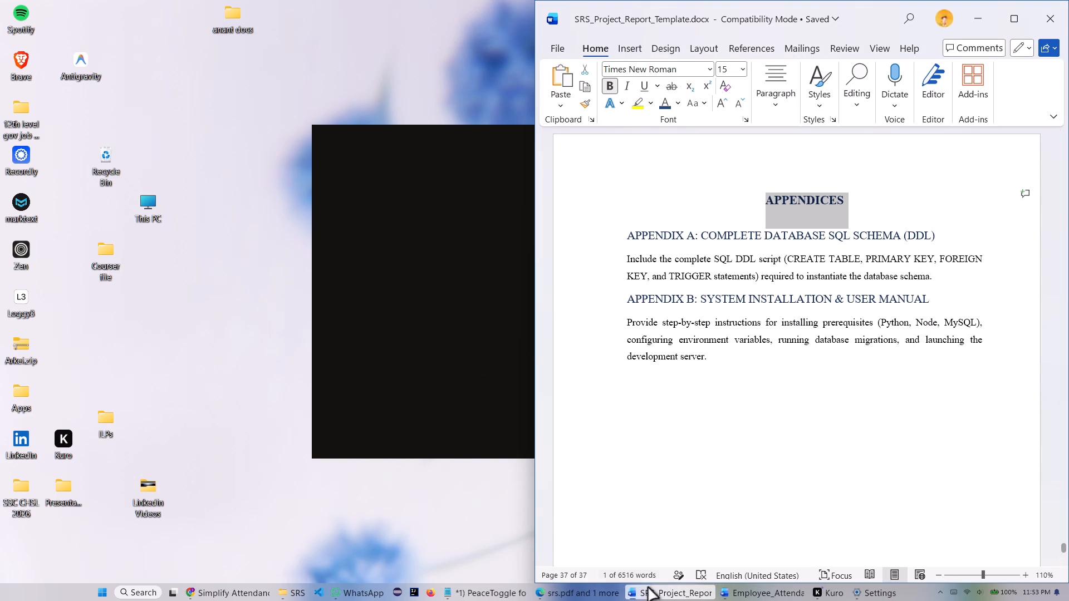
{"action": "left_click", "coordinate": [695, 528]}
{"action": "left_click", "coordinate": [763, 599]}
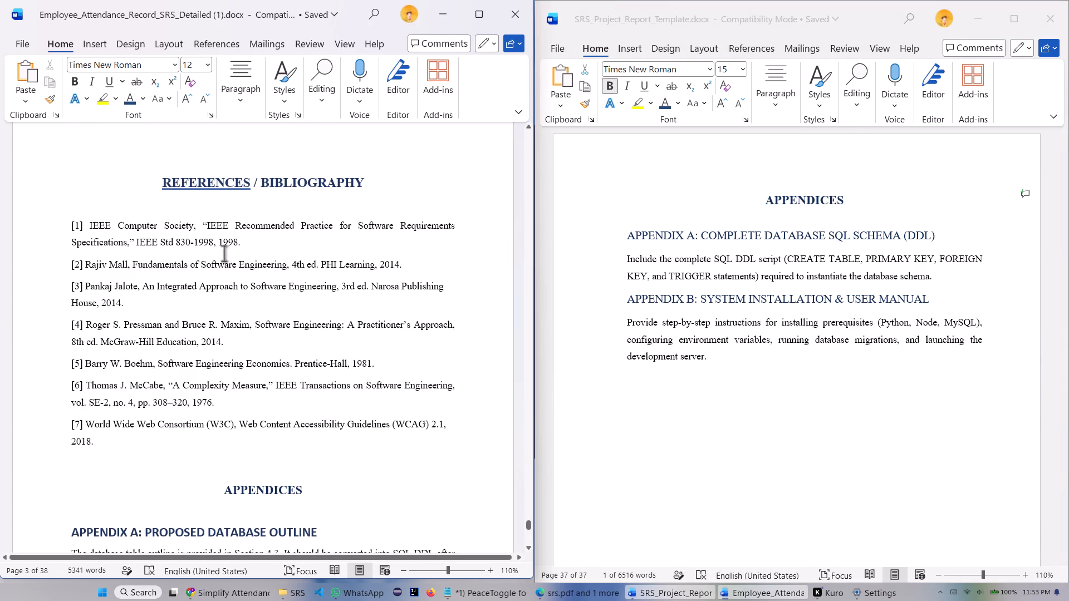
Delete everything from the Chapter 7 heading through Appendix B at the end of the report, and check the new ending.
{"action": "scroll", "coordinate": [222, 253], "scroll_direction": "up", "scroll_amount": 16}
{"action": "scroll", "coordinate": [220, 251], "scroll_direction": "down", "scroll_amount": 19}
{"action": "scroll", "coordinate": [223, 248], "scroll_direction": "down", "scroll_amount": 3}
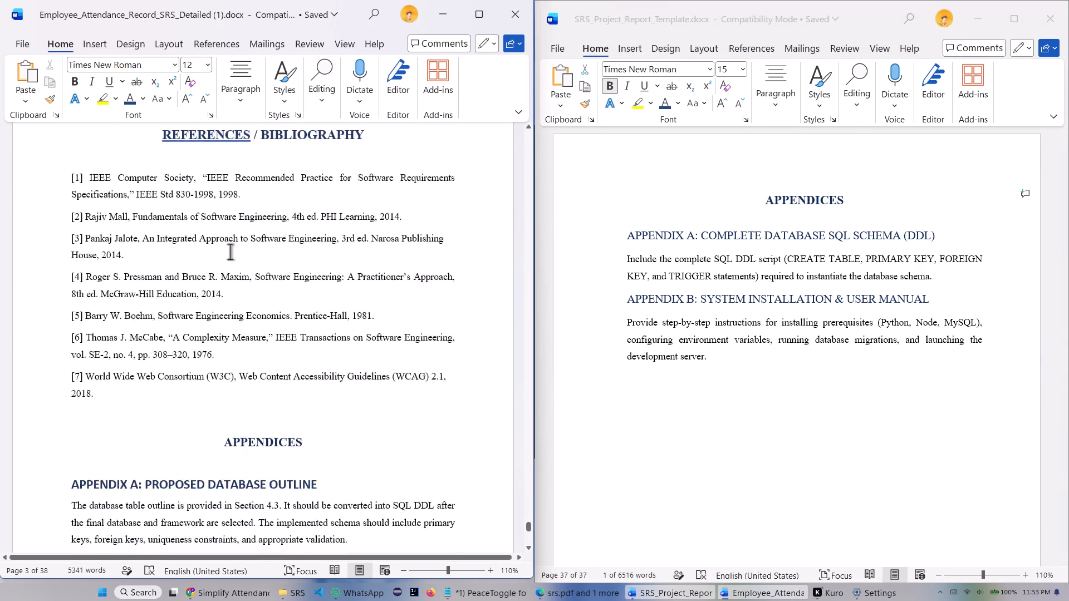
{"action": "scroll", "coordinate": [230, 252], "scroll_direction": "down", "scroll_amount": 20}
{"action": "scroll", "coordinate": [230, 252], "scroll_direction": "down", "scroll_amount": 20}
{"action": "scroll", "coordinate": [230, 252], "scroll_direction": "down", "scroll_amount": 8}
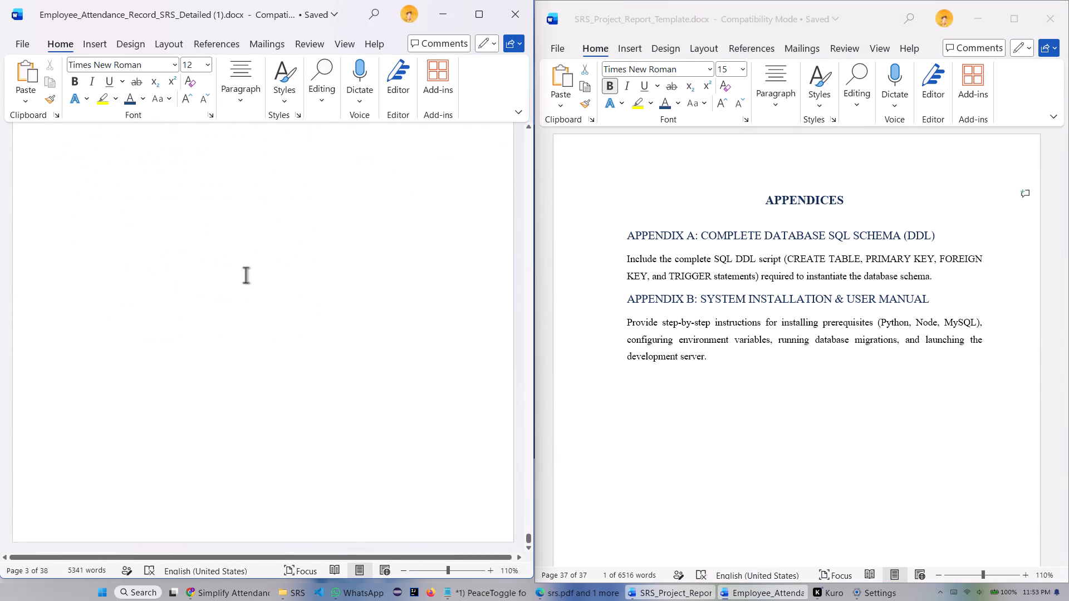
{"action": "scroll", "coordinate": [246, 275], "scroll_direction": "down", "scroll_amount": 13}
{"action": "scroll", "coordinate": [244, 275], "scroll_direction": "up", "scroll_amount": 14}
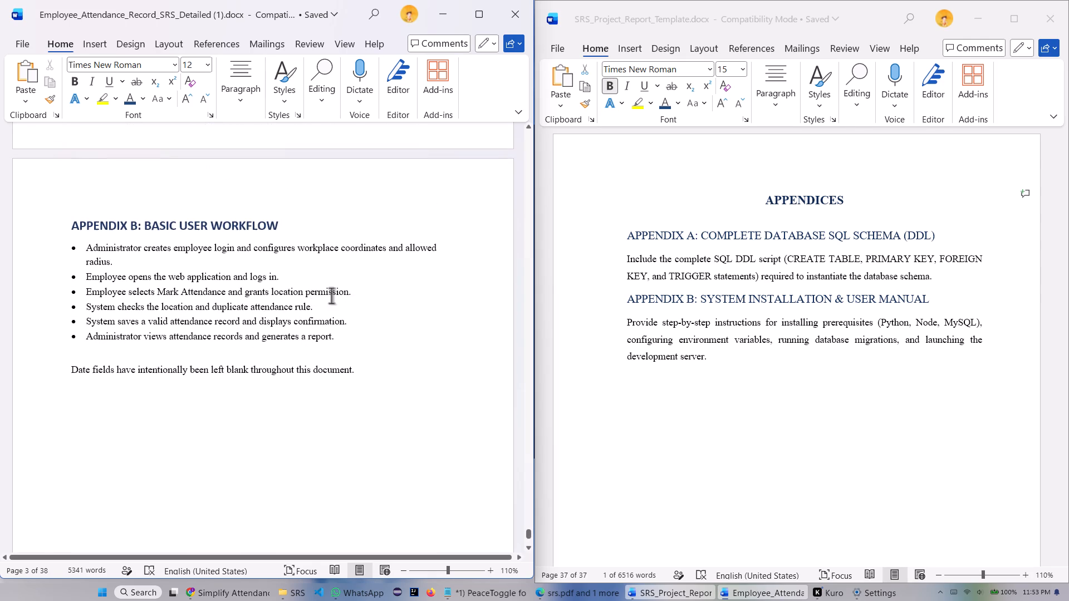
{"action": "left_click_drag", "start_coordinate": [374, 386], "coordinate": [110, 343]}
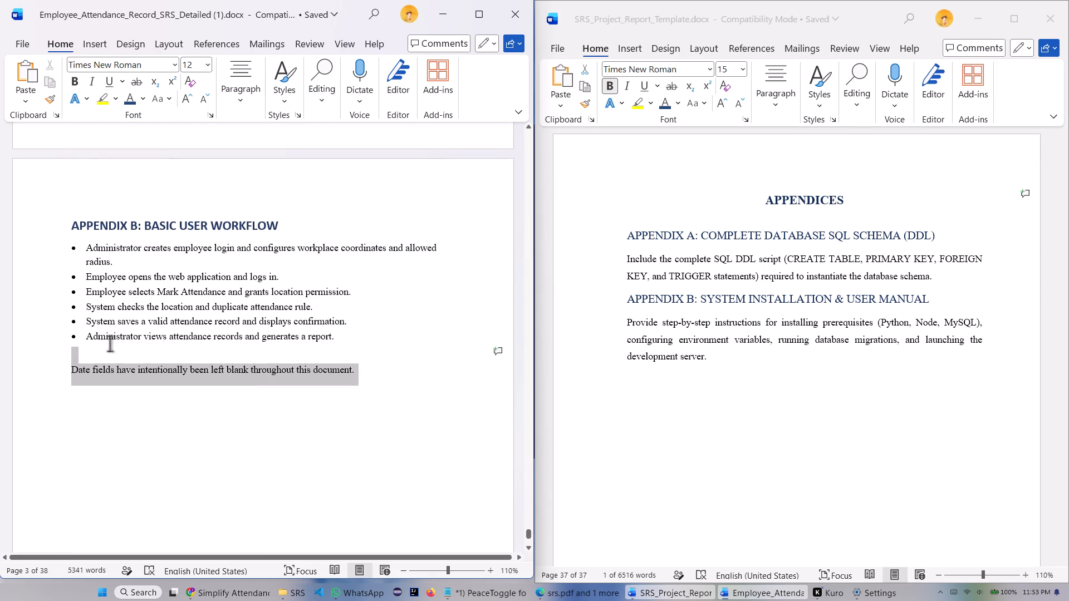
{"action": "left_click_drag", "start_coordinate": [110, 343], "coordinate": [21, 112]}
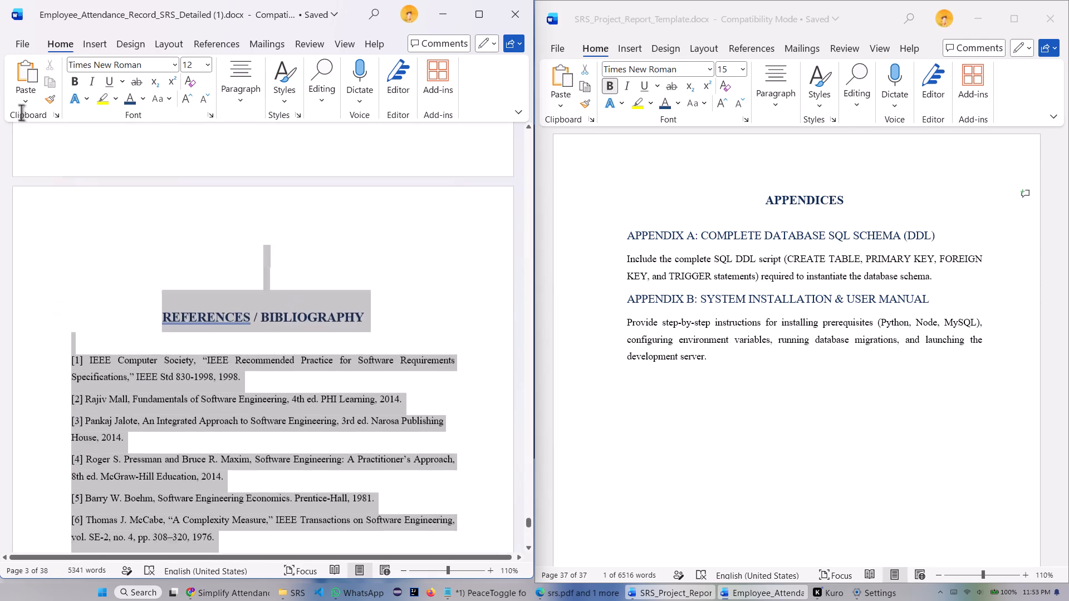
{"action": "left_click_drag", "start_coordinate": [21, 112], "coordinate": [27, 147]}
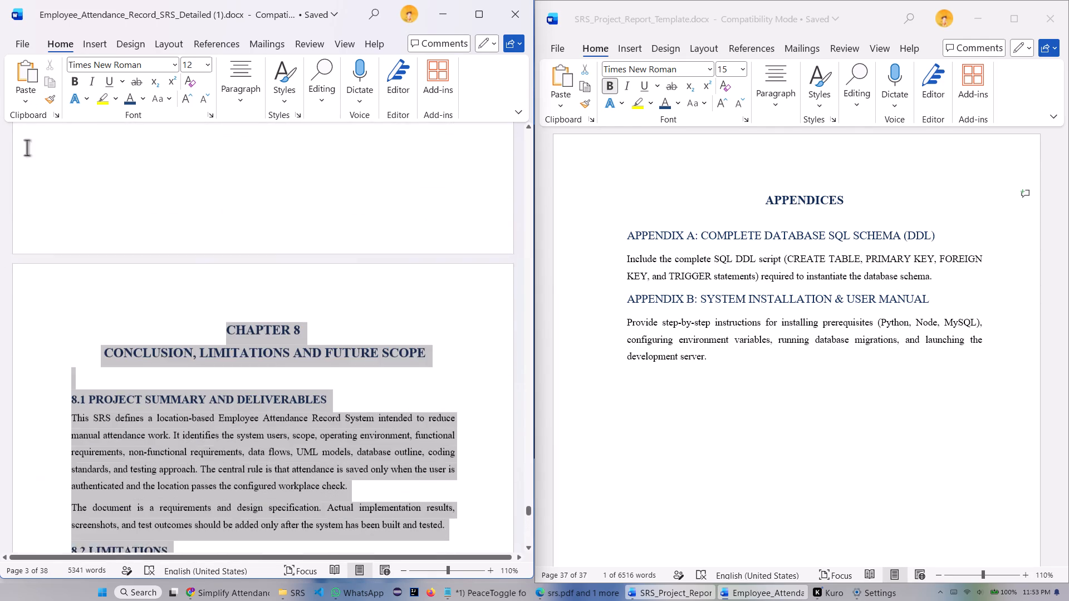
{"action": "left_click_drag", "start_coordinate": [27, 147], "coordinate": [38, 68]}
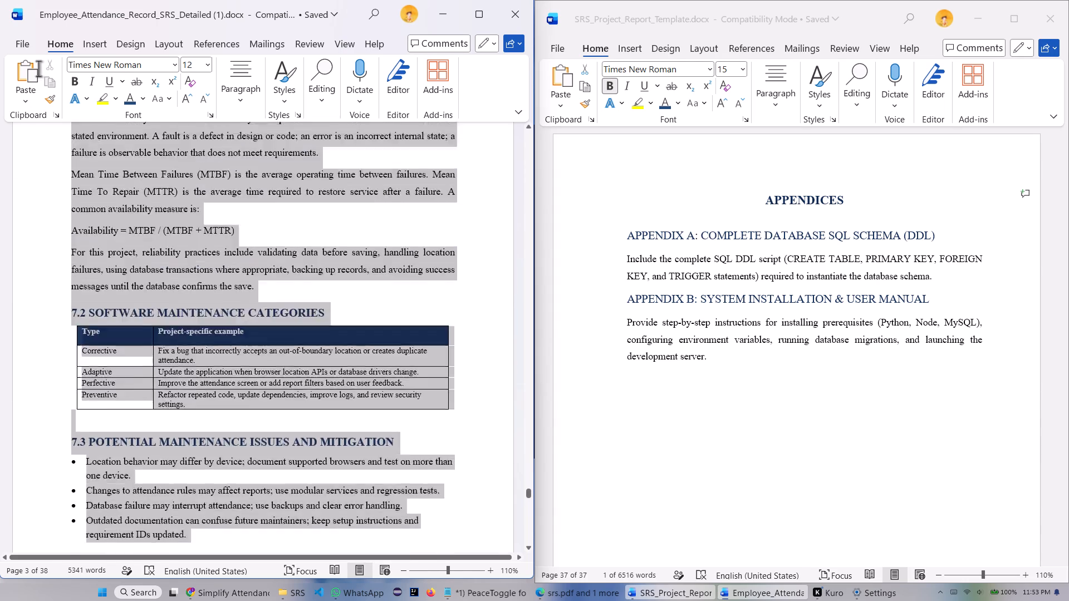
{"action": "left_click_drag", "start_coordinate": [38, 68], "coordinate": [0, 566]}
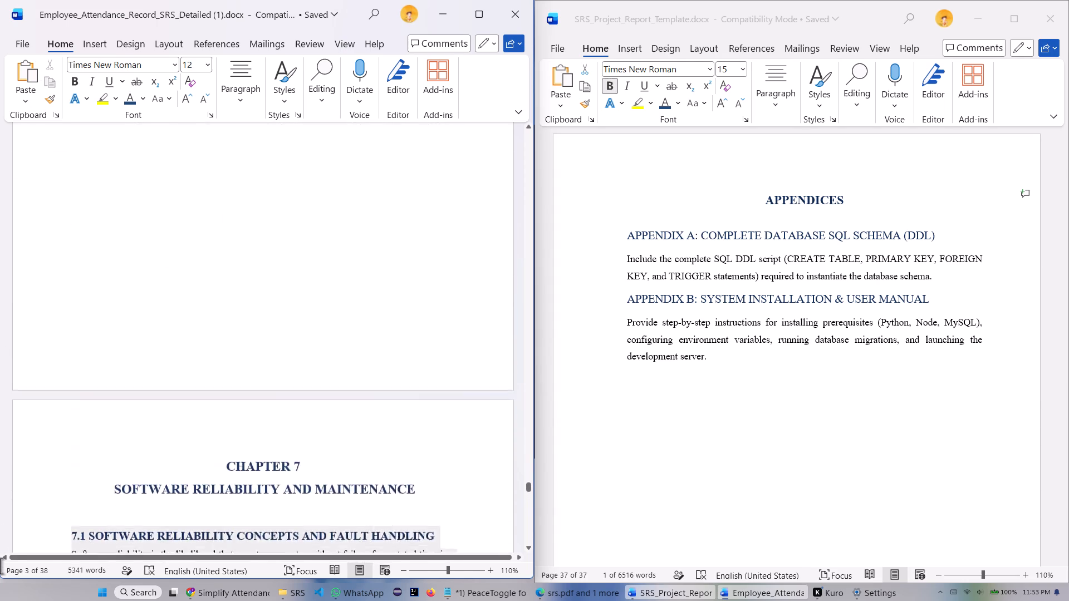
{"action": "left_click_drag", "start_coordinate": [0, 566], "coordinate": [67, 405]}
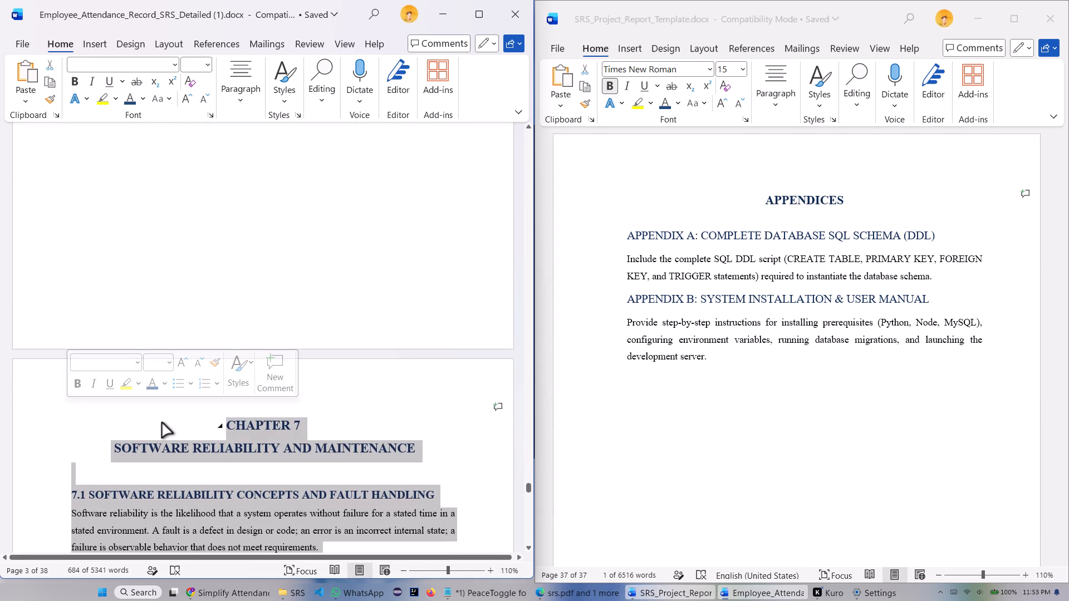
{"action": "key", "text": "BackSpace"}
{"action": "scroll", "coordinate": [193, 367], "scroll_direction": "down", "scroll_amount": 18}
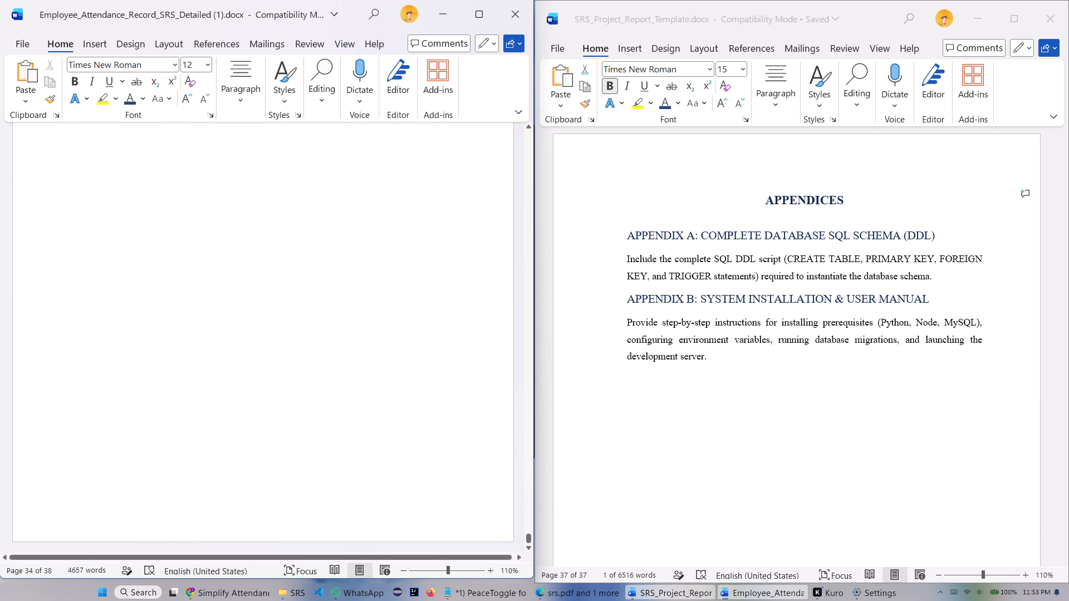
{"action": "scroll", "coordinate": [230, 390], "scroll_direction": "down", "scroll_amount": 6}
{"action": "scroll", "coordinate": [229, 402], "scroll_direction": "up", "scroll_amount": 19}
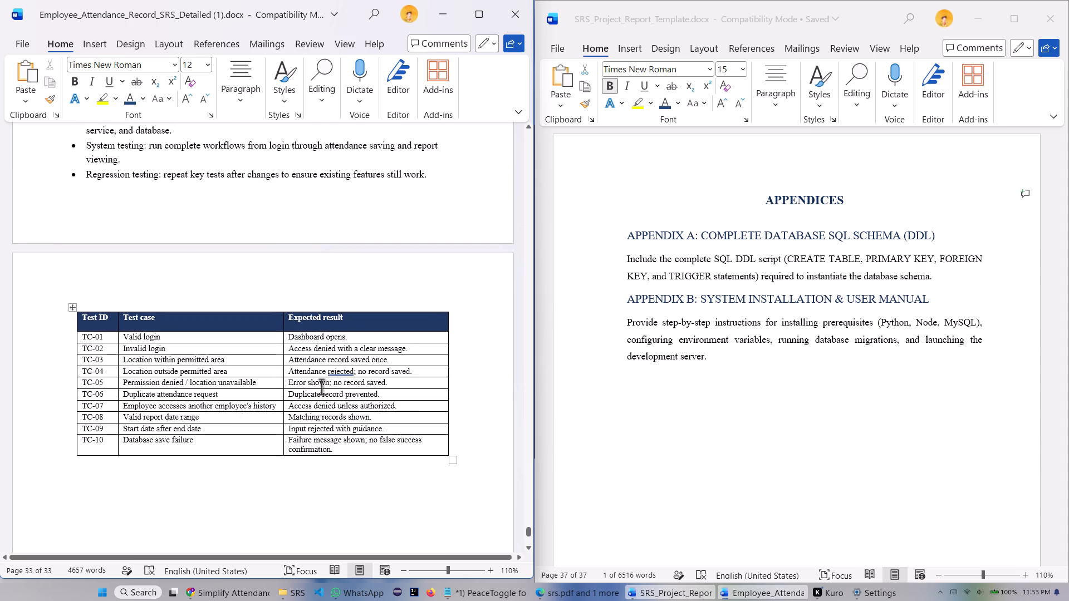
Look back through the template from the appendices to section 6.4 and compare it with the end of Chapter 6 in the shortened report.
{"action": "scroll", "coordinate": [656, 397], "scroll_direction": "up", "scroll_amount": 1}
{"action": "scroll", "coordinate": [656, 397], "scroll_direction": "up", "scroll_amount": 20}
{"action": "scroll", "coordinate": [656, 397], "scroll_direction": "up", "scroll_amount": 15}
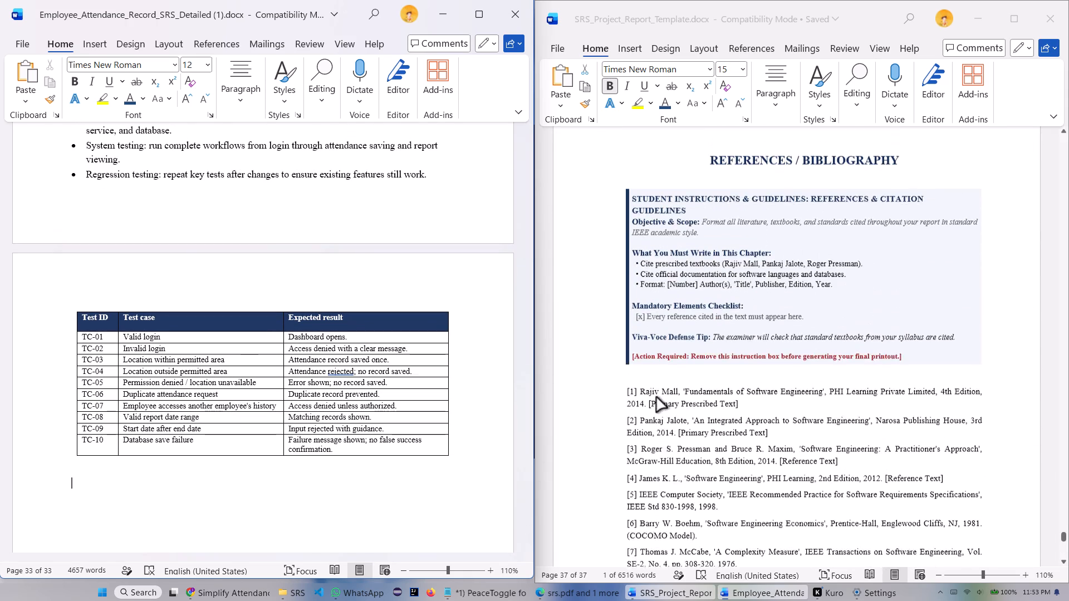
{"action": "scroll", "coordinate": [656, 397], "scroll_direction": "up", "scroll_amount": 20}
{"action": "scroll", "coordinate": [656, 397], "scroll_direction": "up", "scroll_amount": 15}
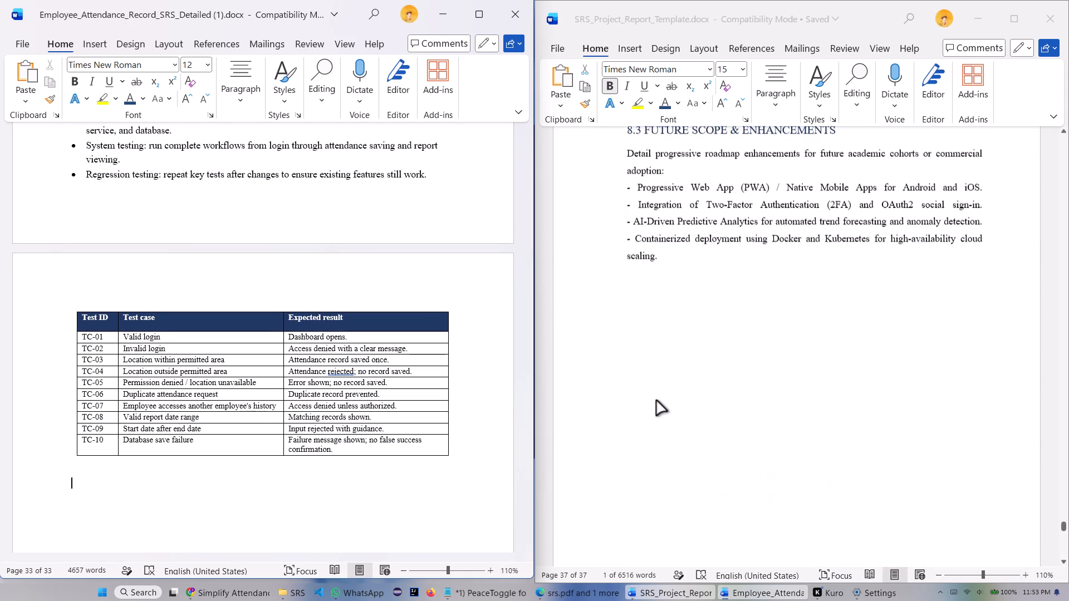
{"action": "scroll", "coordinate": [656, 401], "scroll_direction": "up", "scroll_amount": 15}
{"action": "scroll", "coordinate": [656, 401], "scroll_direction": "up", "scroll_amount": 11}
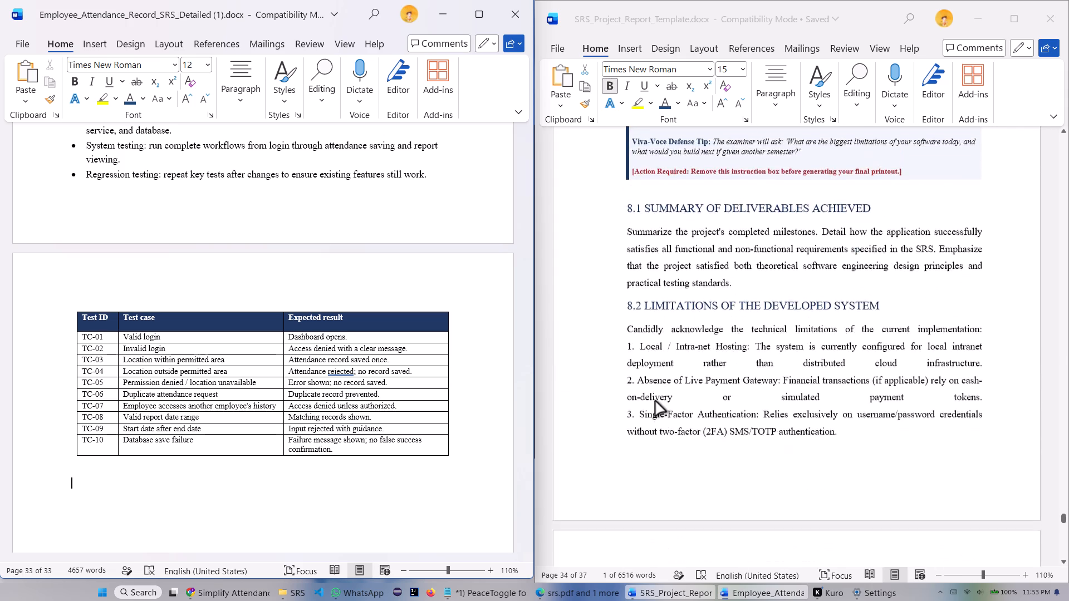
{"action": "scroll", "coordinate": [655, 401], "scroll_direction": "up", "scroll_amount": 20}
{"action": "scroll", "coordinate": [655, 401], "scroll_direction": "up", "scroll_amount": 13}
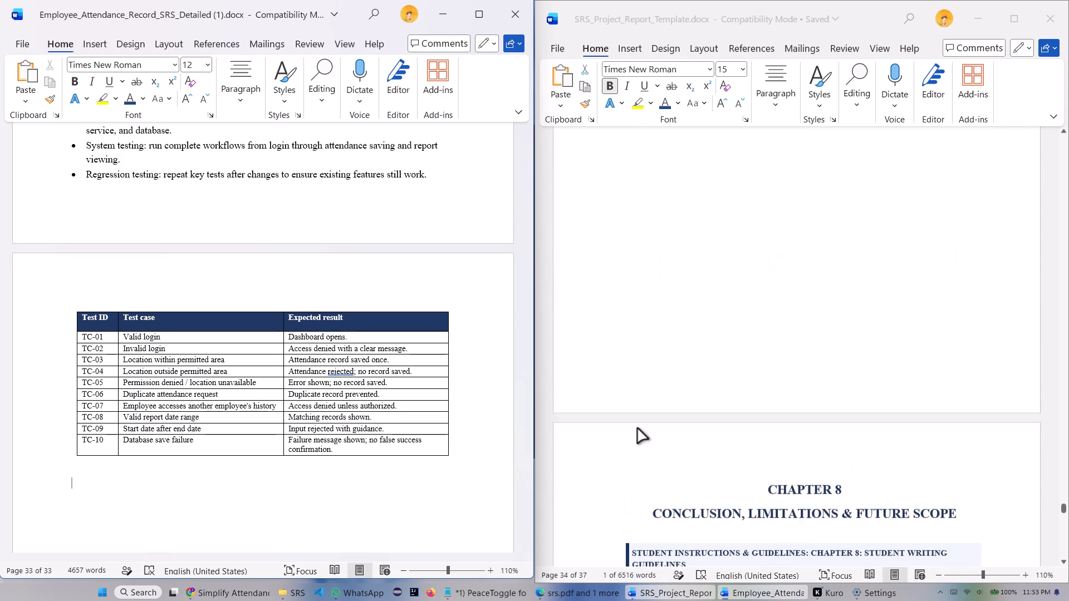
{"action": "scroll", "coordinate": [638, 428], "scroll_direction": "up", "scroll_amount": 20}
{"action": "scroll", "coordinate": [638, 428], "scroll_direction": "up", "scroll_amount": 12}
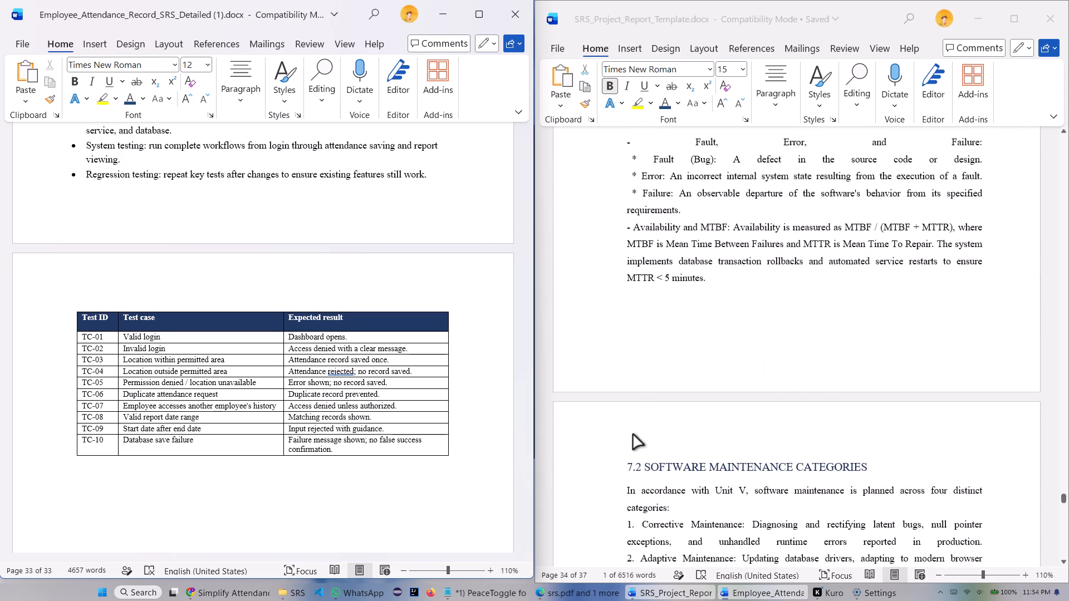
{"action": "scroll", "coordinate": [633, 435], "scroll_direction": "up", "scroll_amount": 20}
{"action": "scroll", "coordinate": [633, 435], "scroll_direction": "up", "scroll_amount": 13}
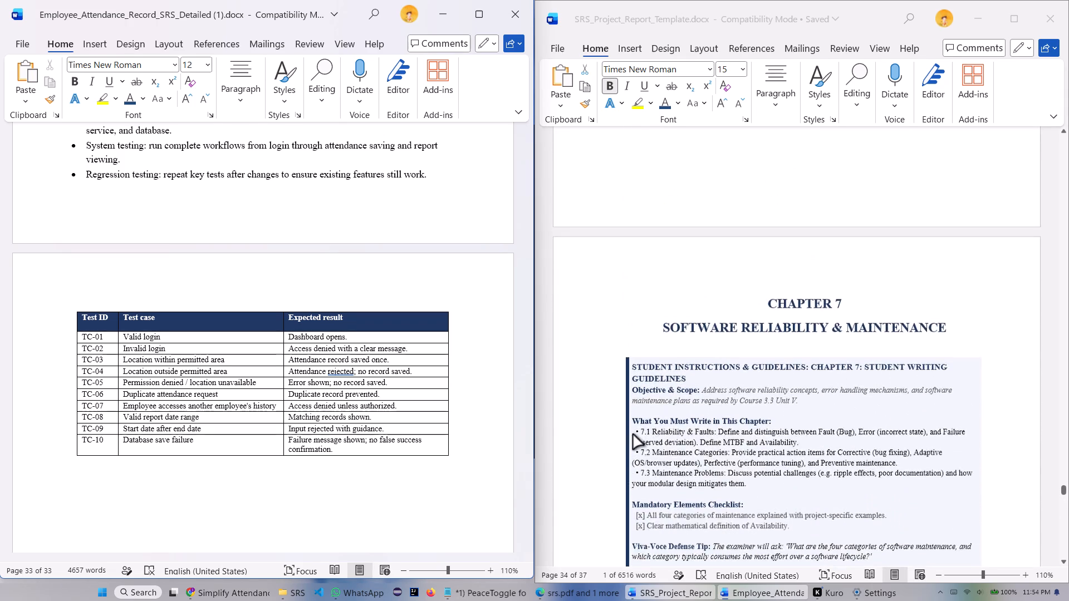
{"action": "scroll", "coordinate": [633, 435], "scroll_direction": "up", "scroll_amount": 20}
{"action": "scroll", "coordinate": [633, 435], "scroll_direction": "up", "scroll_amount": 15}
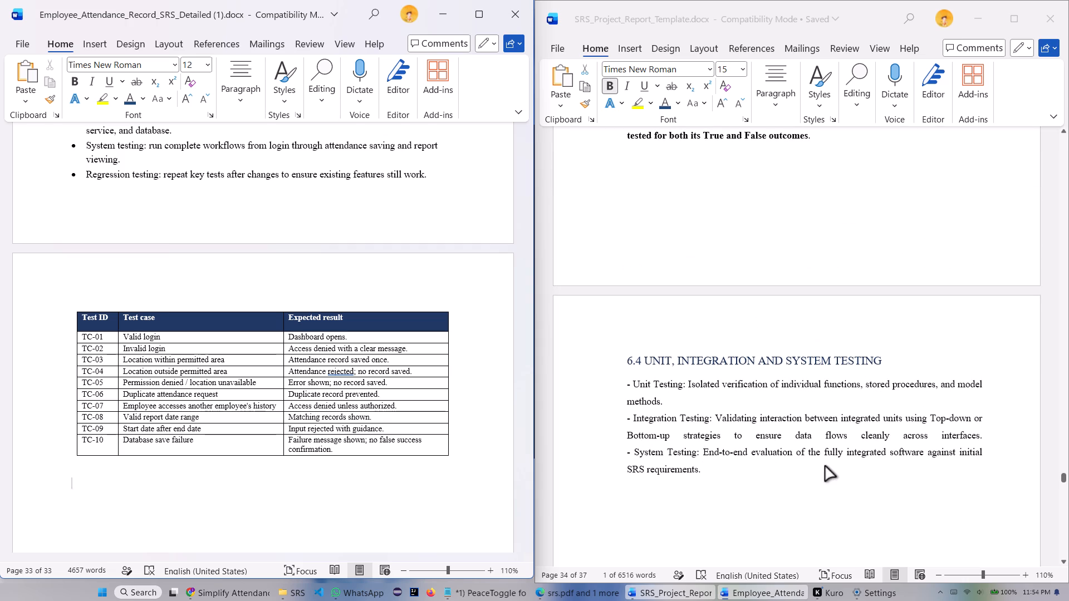
{"action": "scroll", "coordinate": [175, 397], "scroll_direction": "up", "scroll_amount": 7}
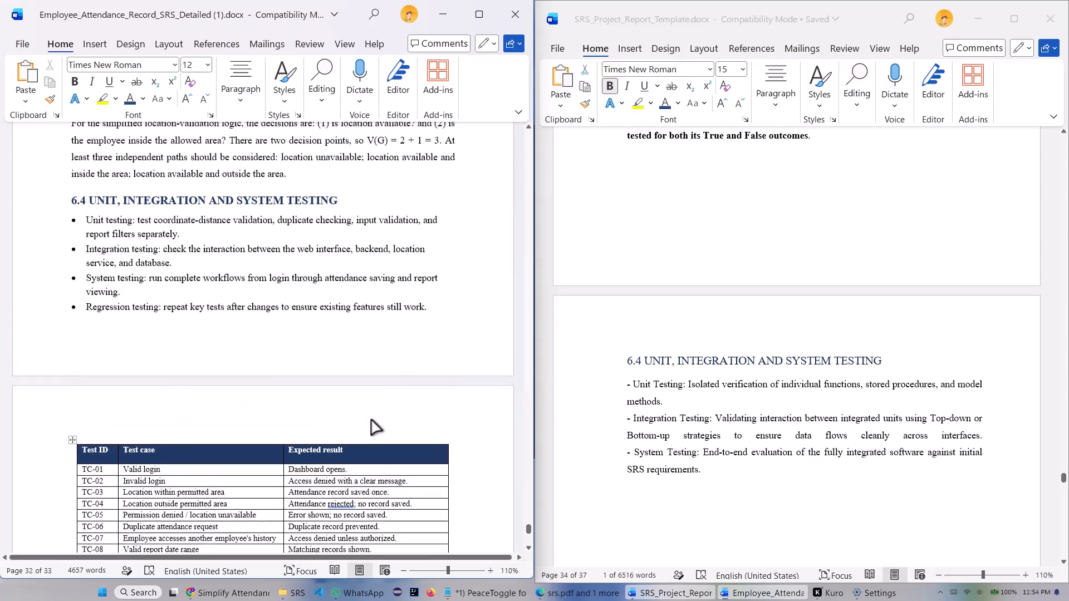
{"action": "scroll", "coordinate": [371, 420], "scroll_direction": "down", "scroll_amount": 4}
{"action": "scroll", "coordinate": [718, 447], "scroll_direction": "down", "scroll_amount": 6}
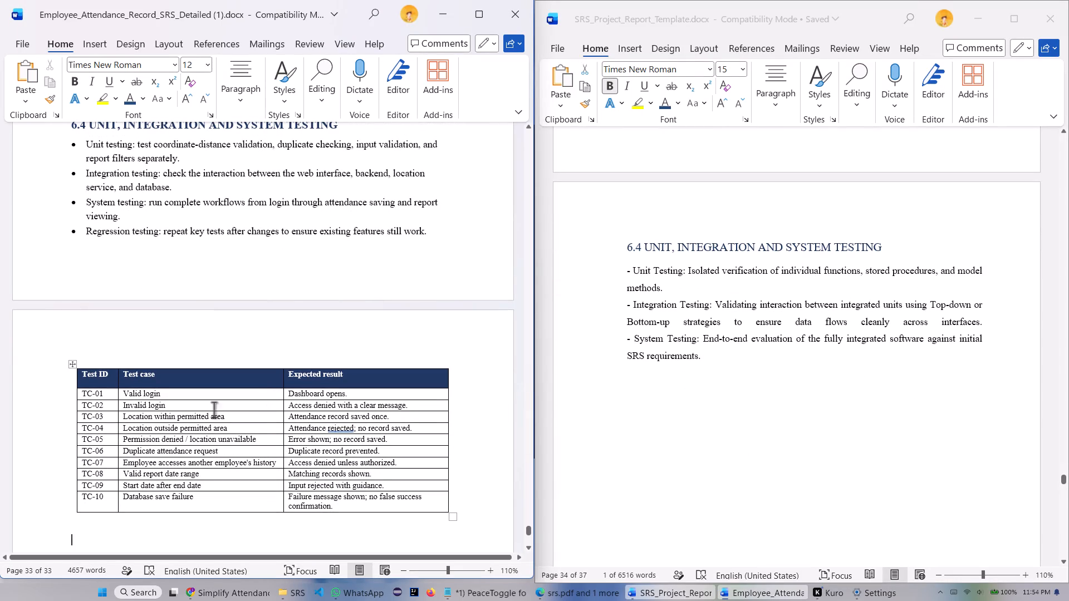
{"action": "scroll", "coordinate": [197, 411], "scroll_direction": "up", "scroll_amount": 1}
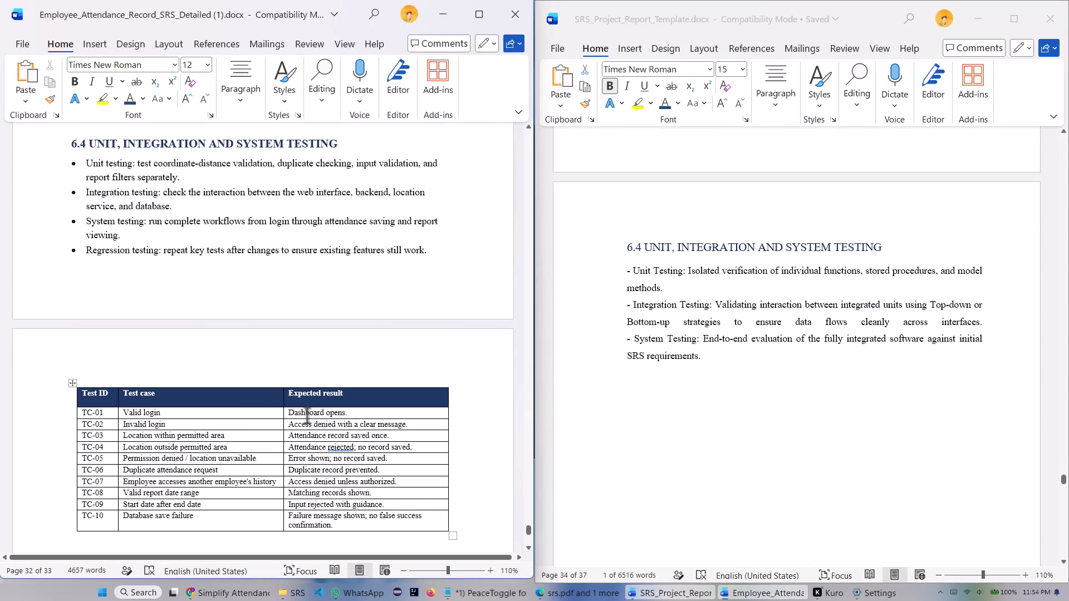
{"action": "scroll", "coordinate": [354, 439], "scroll_direction": "up", "scroll_amount": 2}
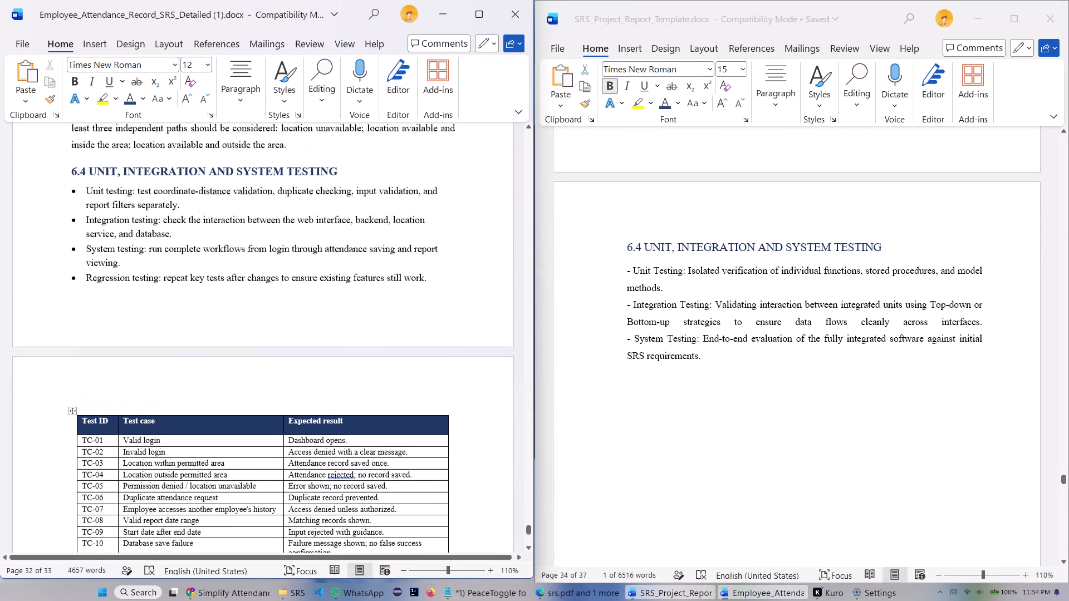
Review Chapter 6 of the shortened report and go back to its title page.
{"action": "scroll", "coordinate": [419, 439], "scroll_direction": "up", "scroll_amount": 16}
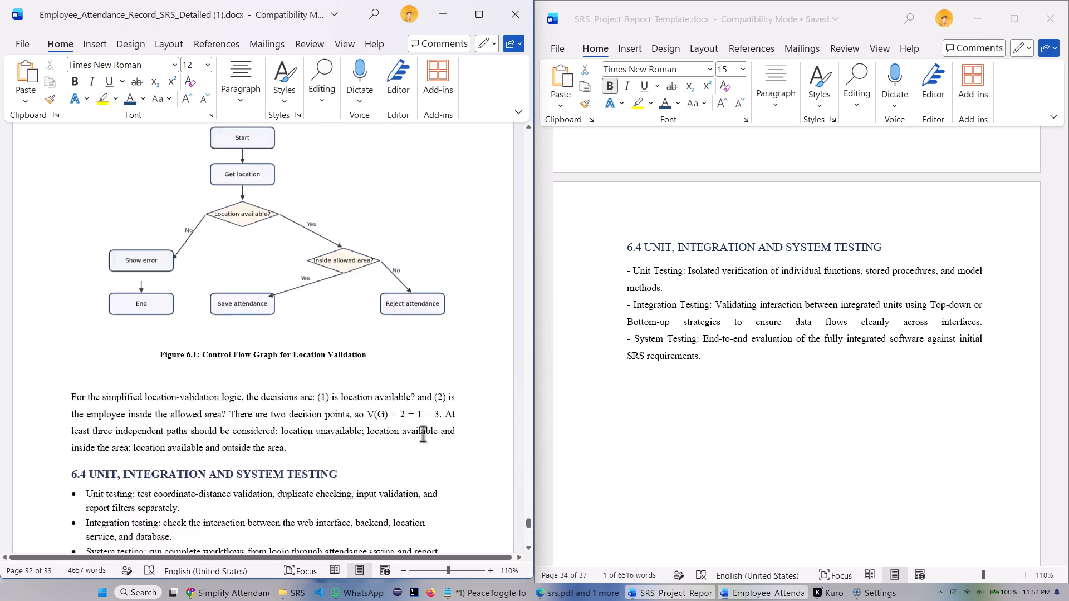
{"action": "scroll", "coordinate": [423, 433], "scroll_direction": "up", "scroll_amount": 20}
{"action": "scroll", "coordinate": [423, 433], "scroll_direction": "up", "scroll_amount": 20}
{"action": "scroll", "coordinate": [423, 433], "scroll_direction": "up", "scroll_amount": 3}
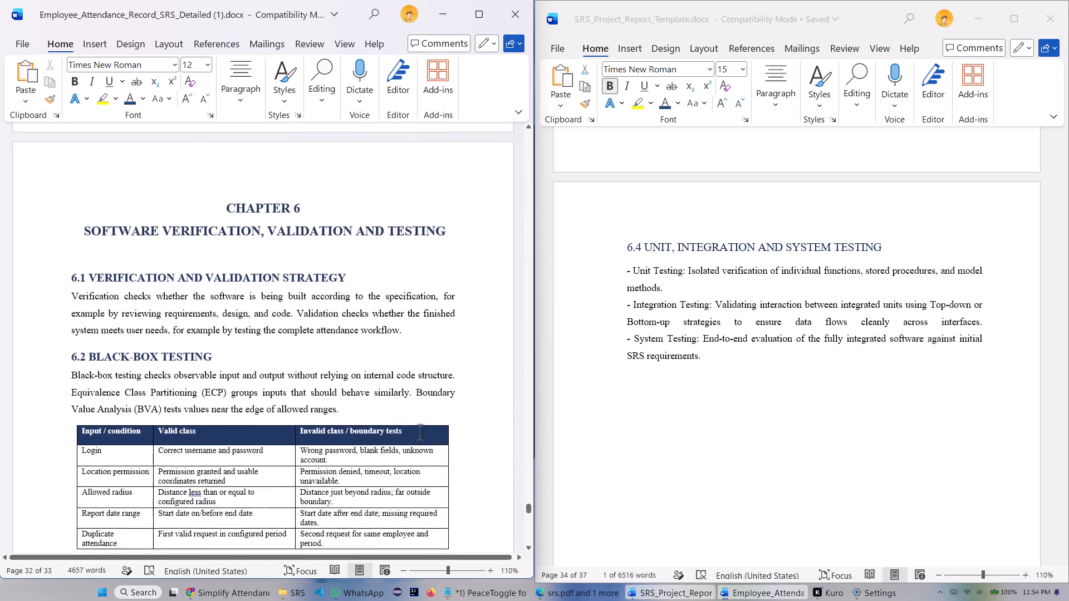
{"action": "scroll", "coordinate": [420, 432], "scroll_direction": "up", "scroll_amount": 4}
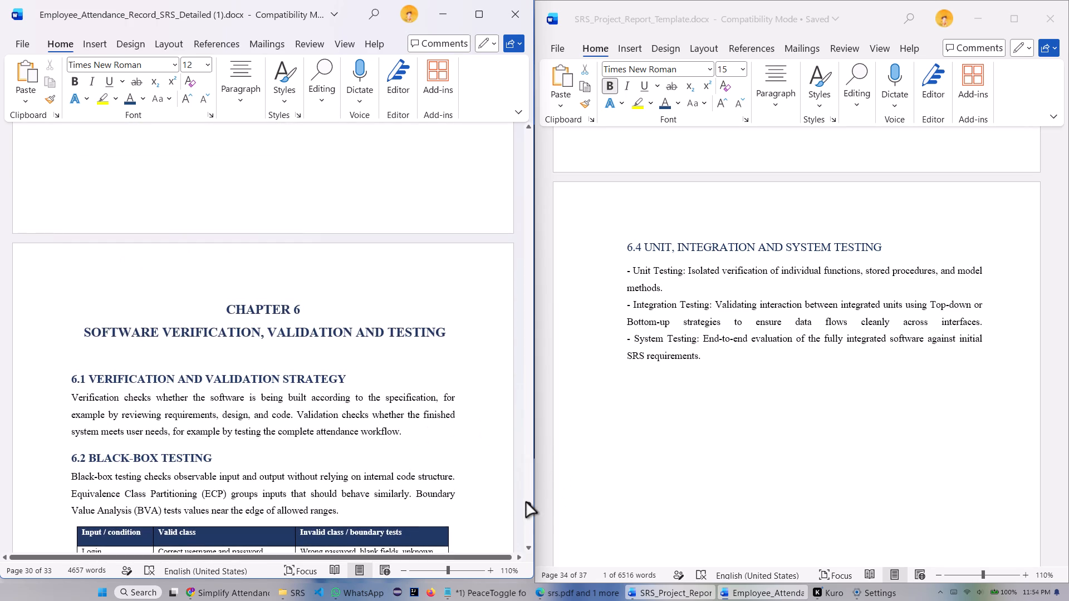
{"action": "left_click_drag", "start_coordinate": [526, 503], "coordinate": [594, 126]}
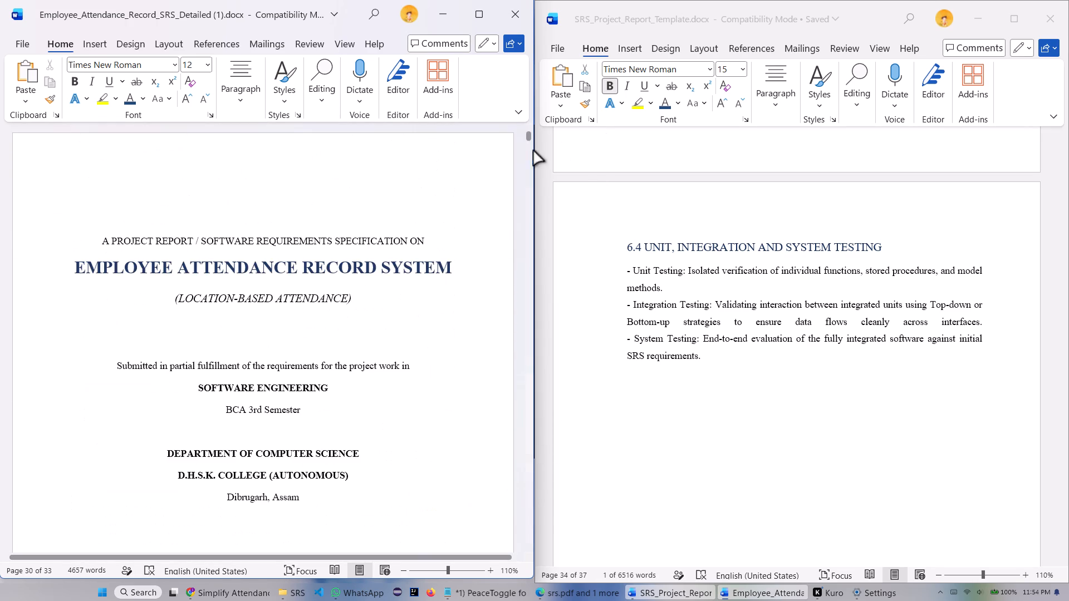
{"action": "scroll", "coordinate": [305, 255], "scroll_direction": "down", "scroll_amount": 4}
{"action": "scroll", "coordinate": [297, 260], "scroll_direction": "up", "scroll_amount": 7}
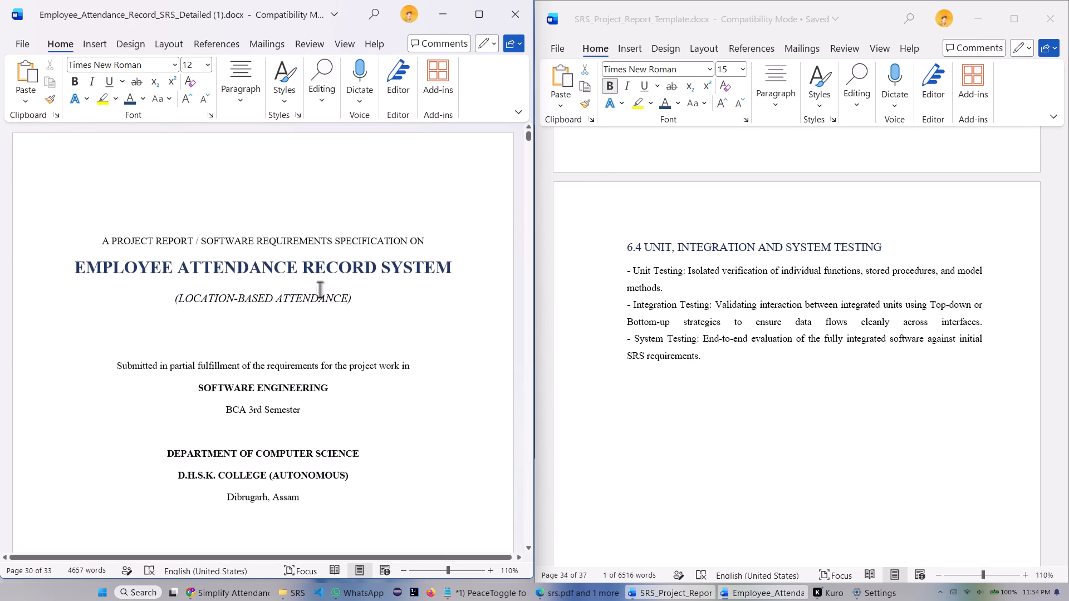
{"action": "scroll", "coordinate": [398, 295], "scroll_direction": "up", "scroll_amount": 5}
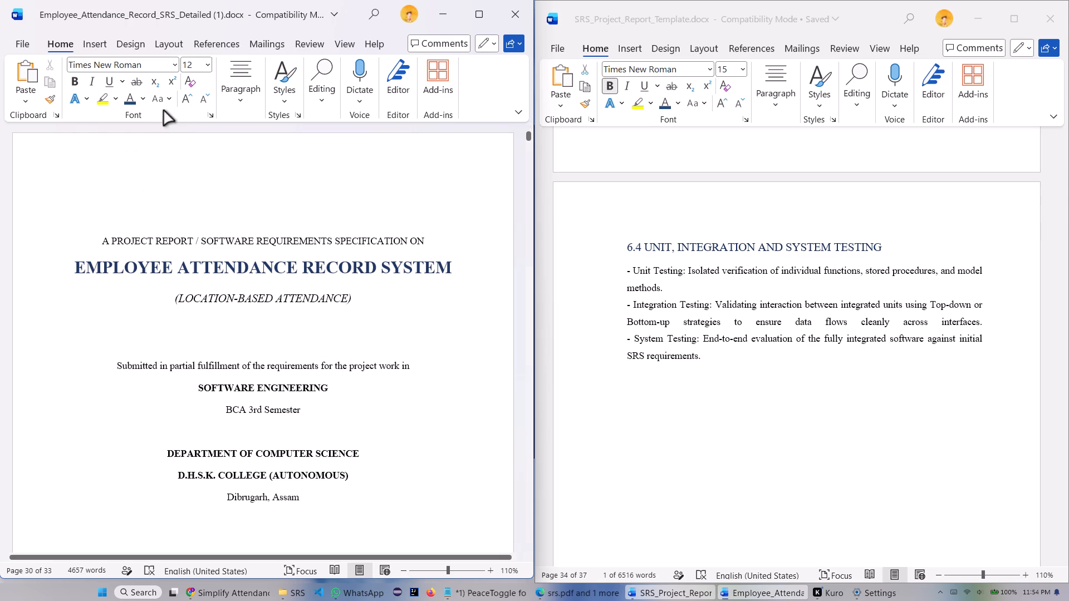
{"action": "left_click", "coordinate": [485, 23]}
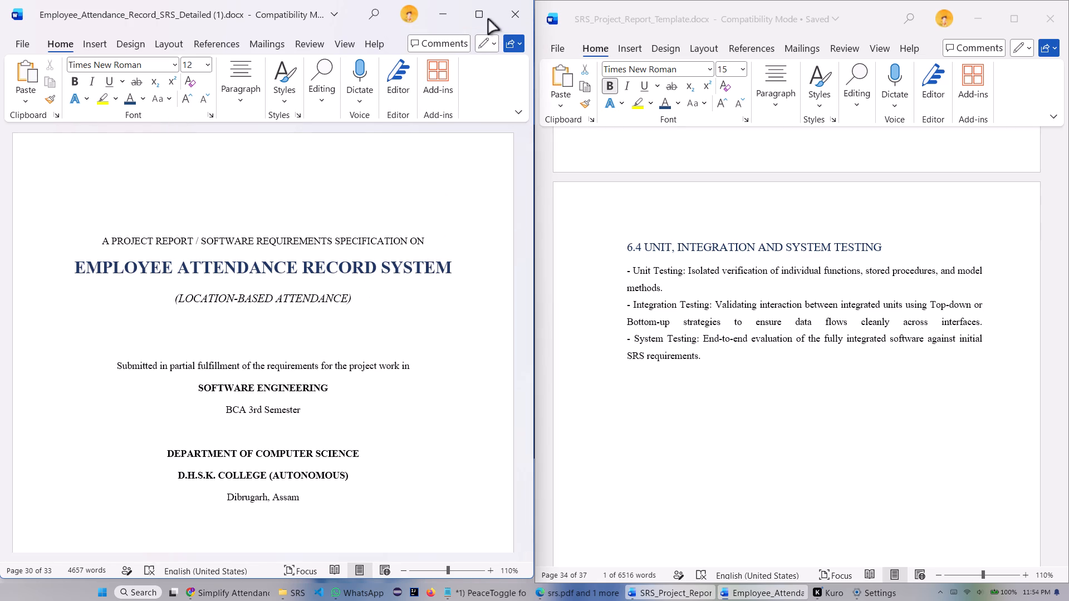
{"action": "scroll", "coordinate": [375, 273], "scroll_direction": "down", "scroll_amount": 7}
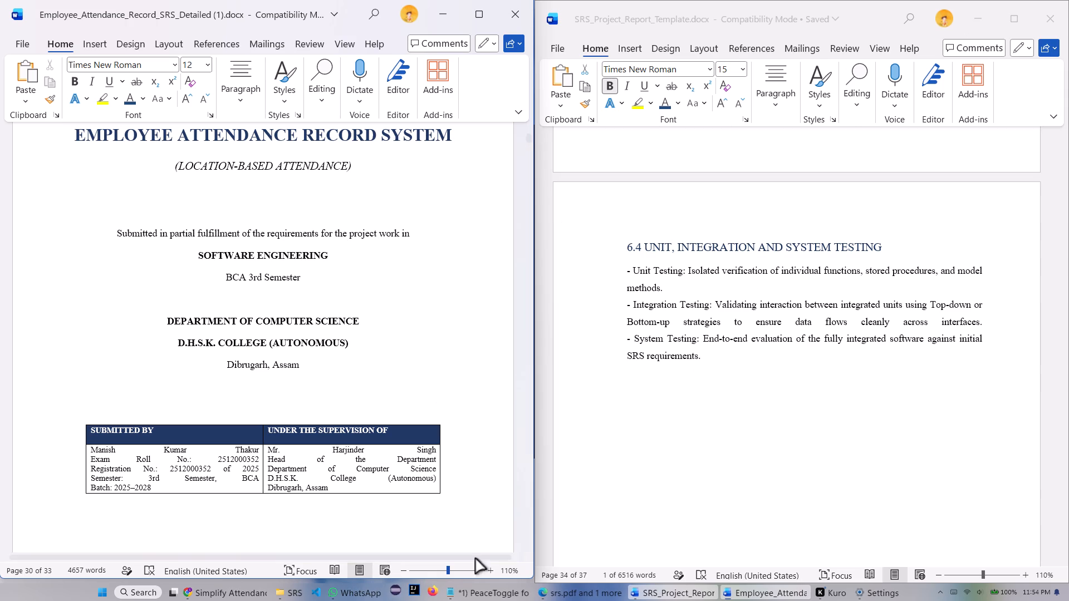
Open the report copy from the Upto Chapter 8 folder and place it side by side with the shortened report.
{"action": "left_click", "coordinate": [288, 593]}
{"action": "double_click", "coordinate": [431, 147]}
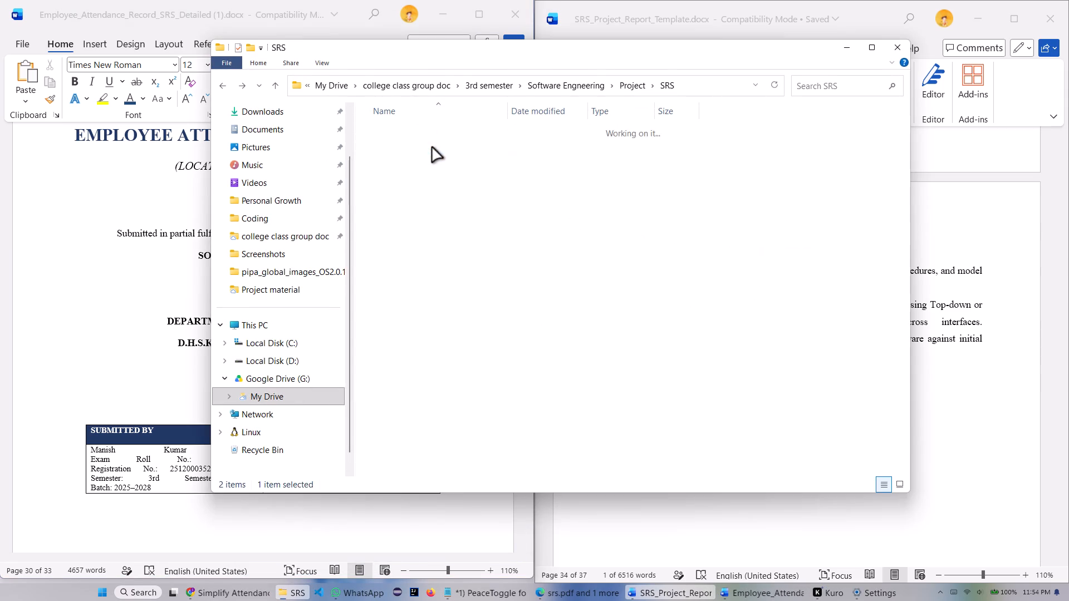
{"action": "double_click", "coordinate": [414, 131]}
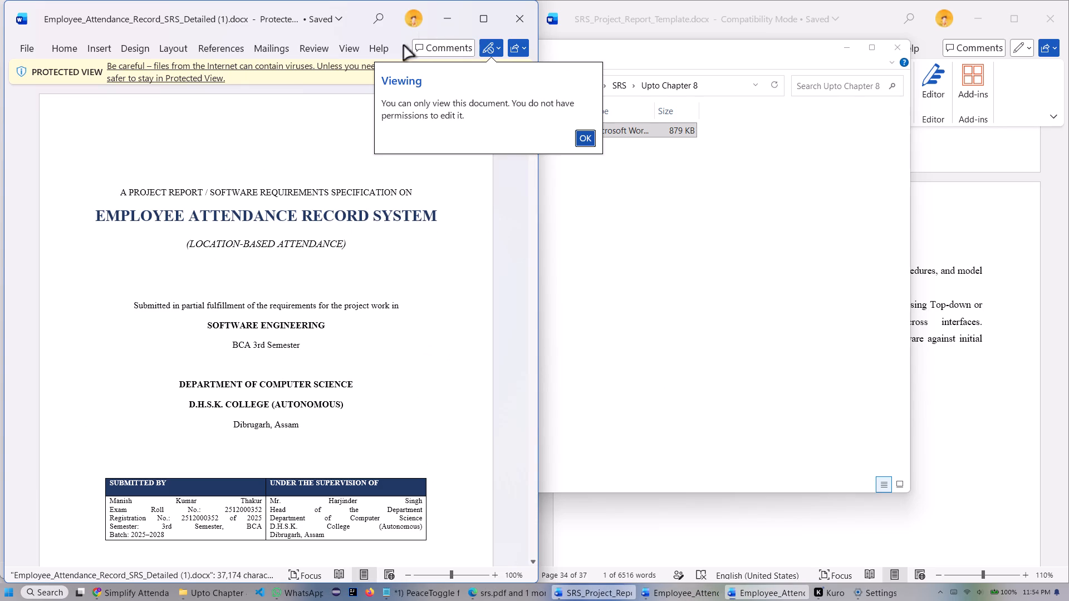
{"action": "left_click", "coordinate": [585, 137]}
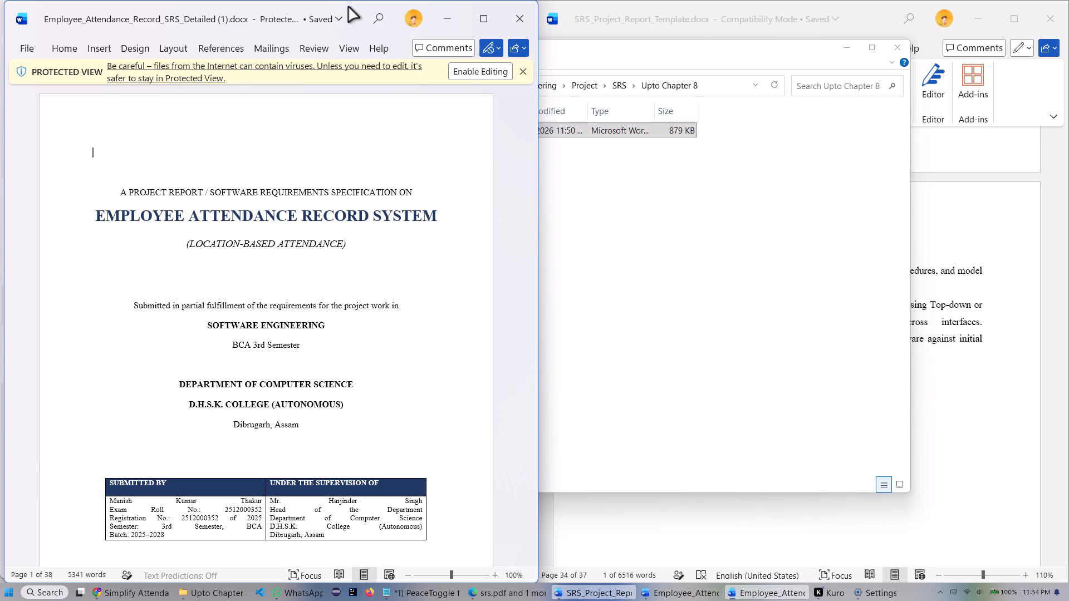
{"action": "left_click_drag", "start_coordinate": [356, 10], "coordinate": [1068, 153]}
{"action": "left_click", "coordinate": [55, 166]}
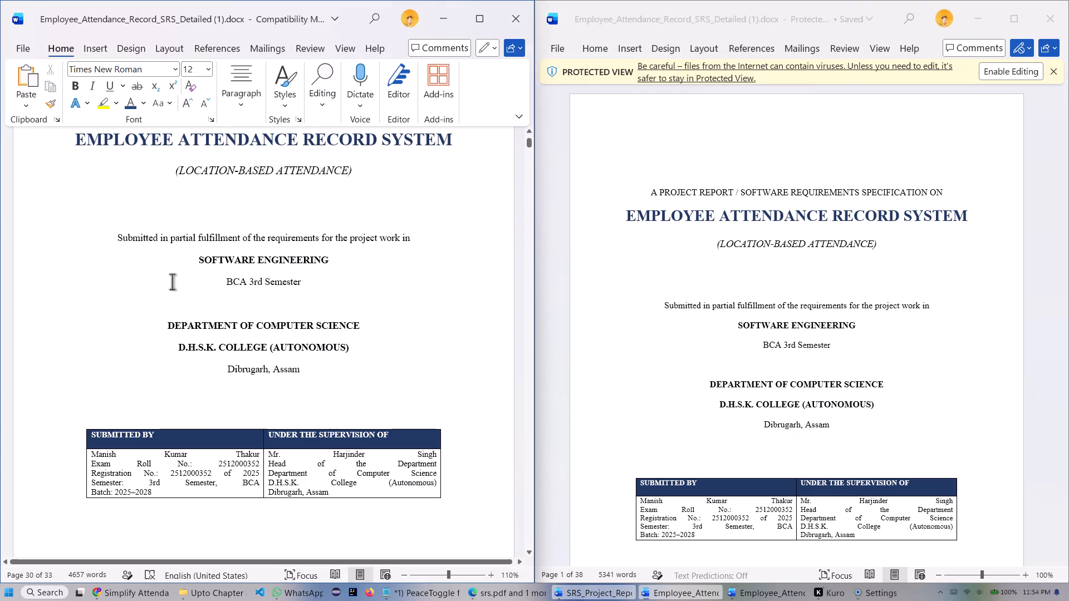
Look through the front matter of the Upto Chapter 8 copy, from the title page to the table of contents.
{"action": "scroll", "coordinate": [341, 283], "scroll_direction": "up", "scroll_amount": 7}
{"action": "scroll", "coordinate": [350, 289], "scroll_direction": "down", "scroll_amount": 5}
{"action": "scroll", "coordinate": [710, 278], "scroll_direction": "down", "scroll_amount": 5}
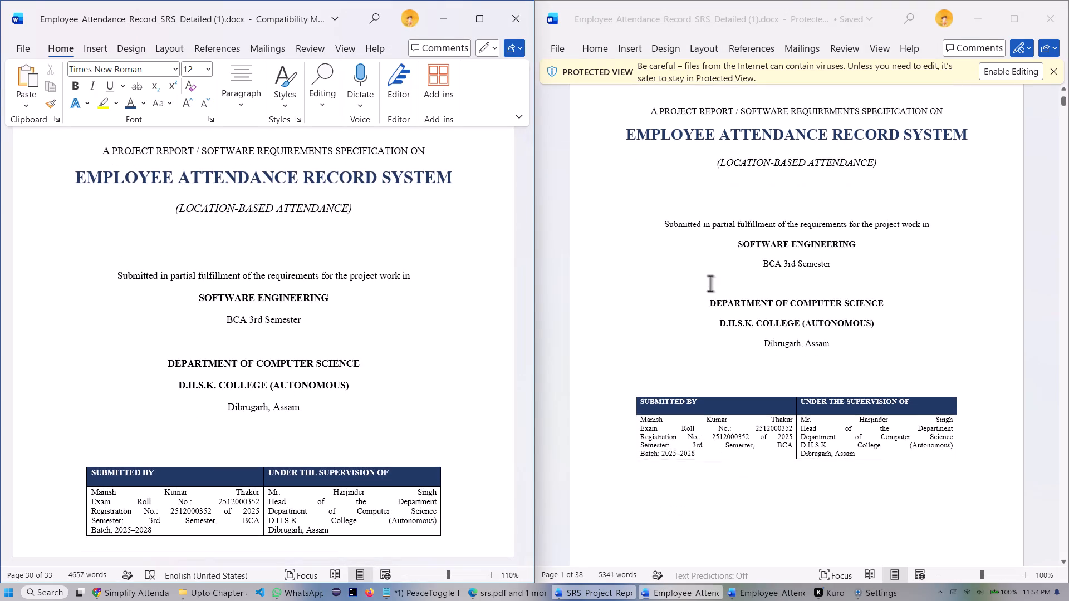
{"action": "scroll", "coordinate": [710, 283], "scroll_direction": "down", "scroll_amount": 20}
{"action": "scroll", "coordinate": [710, 283], "scroll_direction": "down", "scroll_amount": 20}
{"action": "scroll", "coordinate": [710, 283], "scroll_direction": "down", "scroll_amount": 9}
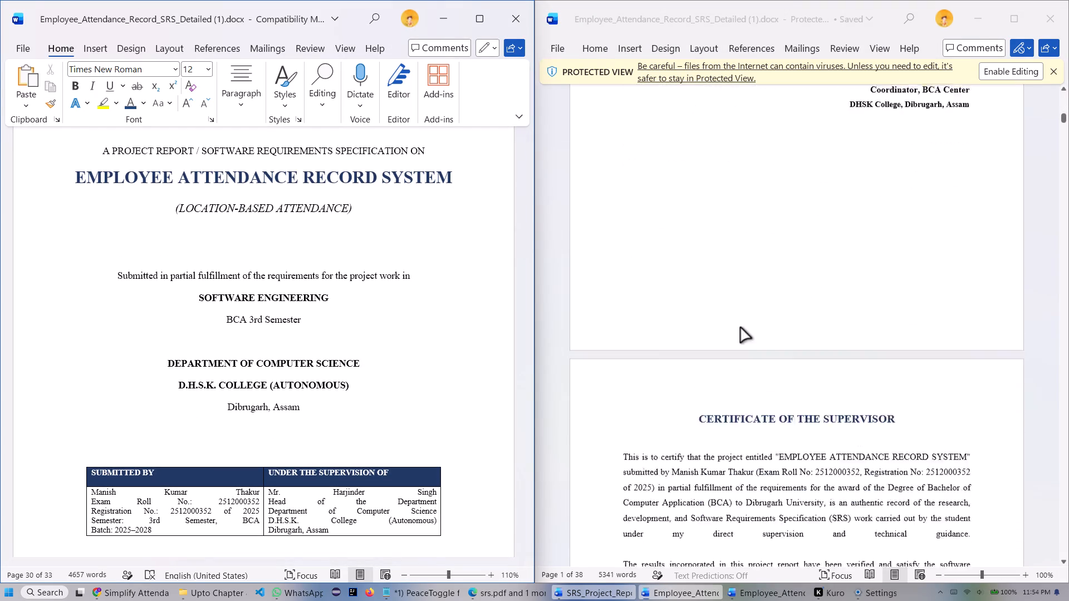
{"action": "scroll", "coordinate": [741, 328], "scroll_direction": "down", "scroll_amount": 19}
{"action": "scroll", "coordinate": [754, 336], "scroll_direction": "down", "scroll_amount": 14}
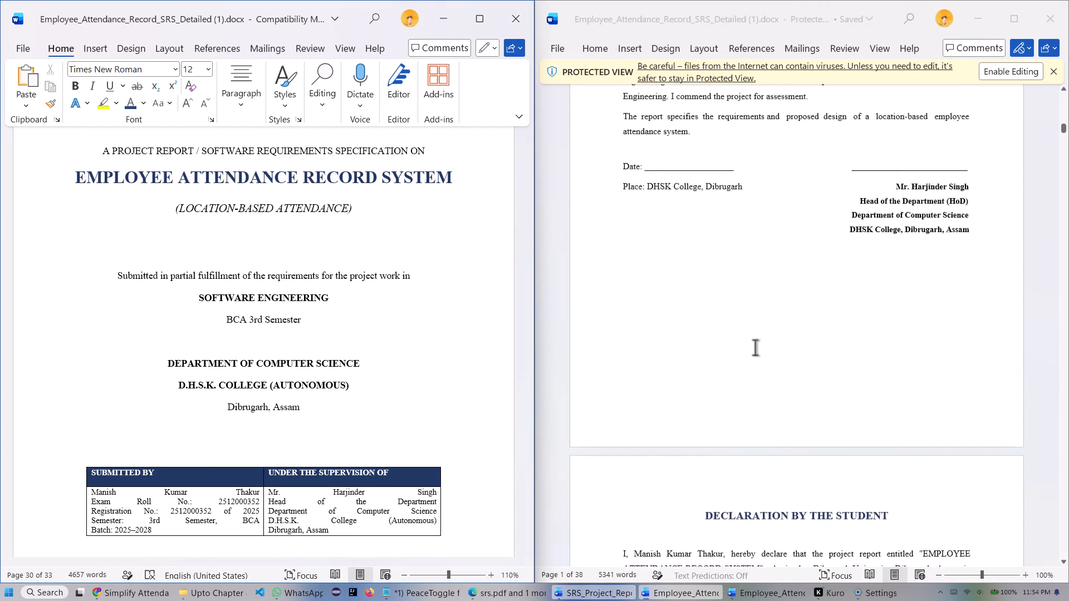
{"action": "scroll", "coordinate": [755, 347], "scroll_direction": "down", "scroll_amount": 15}
{"action": "scroll", "coordinate": [759, 364], "scroll_direction": "down", "scroll_amount": 20}
{"action": "scroll", "coordinate": [759, 364], "scroll_direction": "down", "scroll_amount": 8}
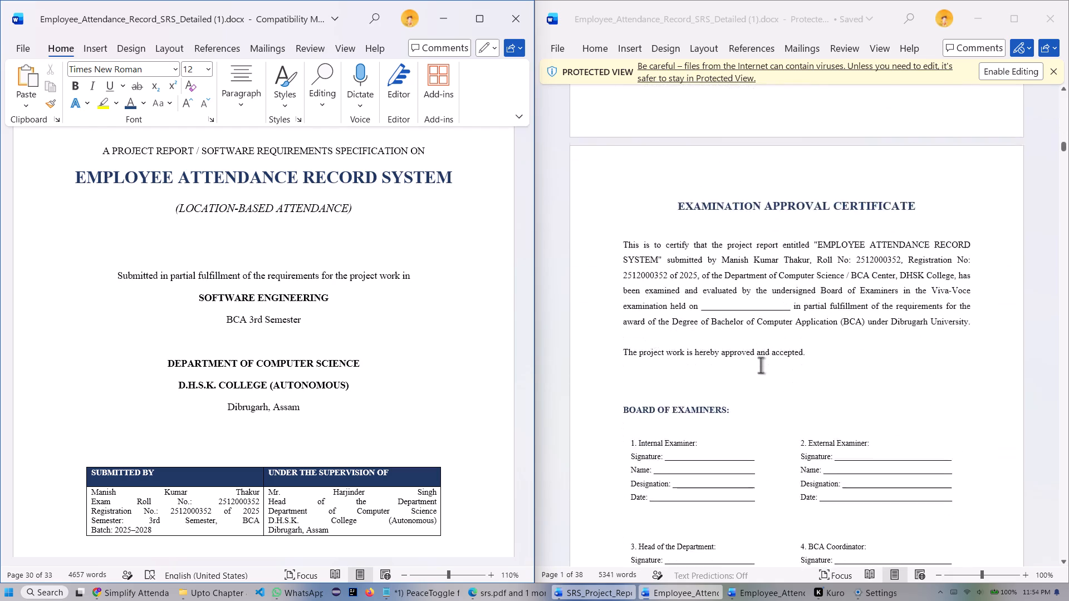
{"action": "scroll", "coordinate": [761, 365], "scroll_direction": "down", "scroll_amount": 20}
{"action": "scroll", "coordinate": [761, 365], "scroll_direction": "down", "scroll_amount": 17}
{"action": "scroll", "coordinate": [761, 364], "scroll_direction": "down", "scroll_amount": 9}
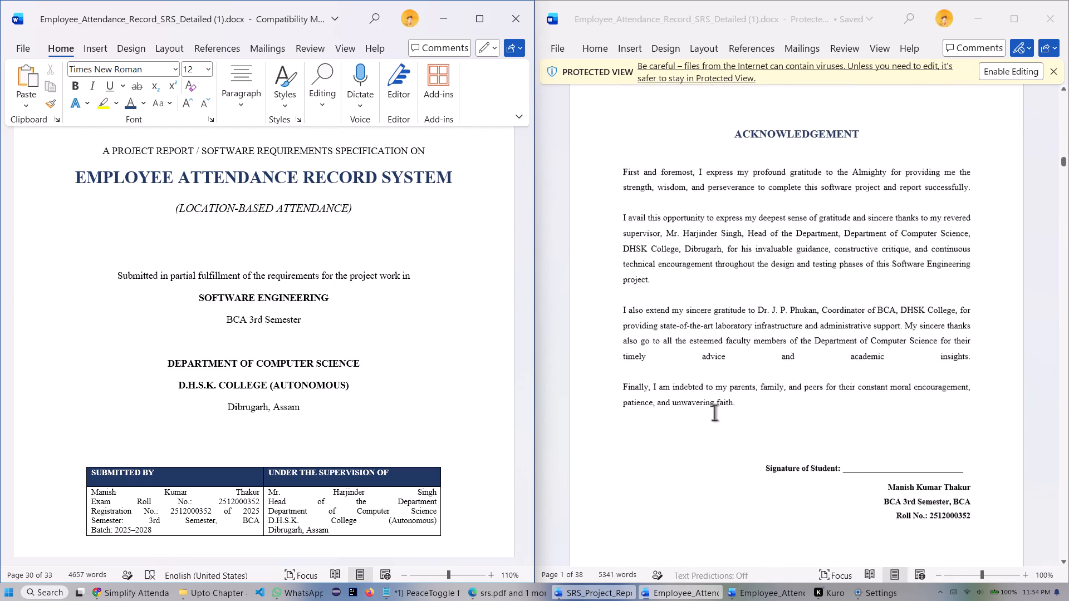
{"action": "scroll", "coordinate": [714, 412], "scroll_direction": "down", "scroll_amount": 2}
{"action": "scroll", "coordinate": [741, 397], "scroll_direction": "down", "scroll_amount": 20}
{"action": "scroll", "coordinate": [741, 397], "scroll_direction": "down", "scroll_amount": 8}
{"action": "scroll", "coordinate": [798, 381], "scroll_direction": "down", "scroll_amount": 11}
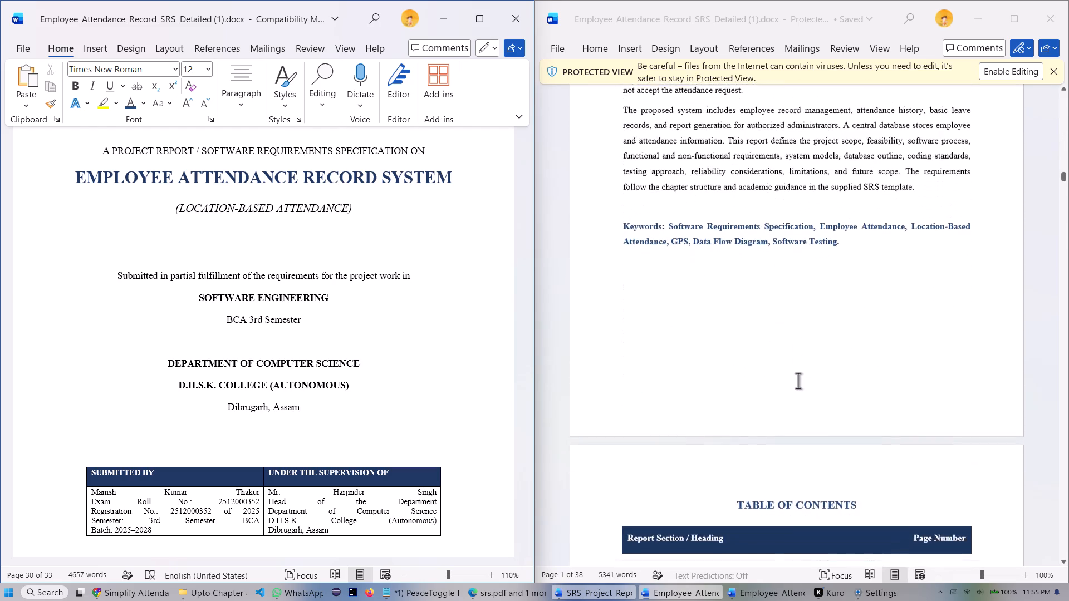
{"action": "scroll", "coordinate": [798, 381], "scroll_direction": "down", "scroll_amount": 16}
{"action": "scroll", "coordinate": [798, 381], "scroll_direction": "down", "scroll_amount": 9}
{"action": "scroll", "coordinate": [798, 379], "scroll_direction": "up", "scroll_amount": 7}
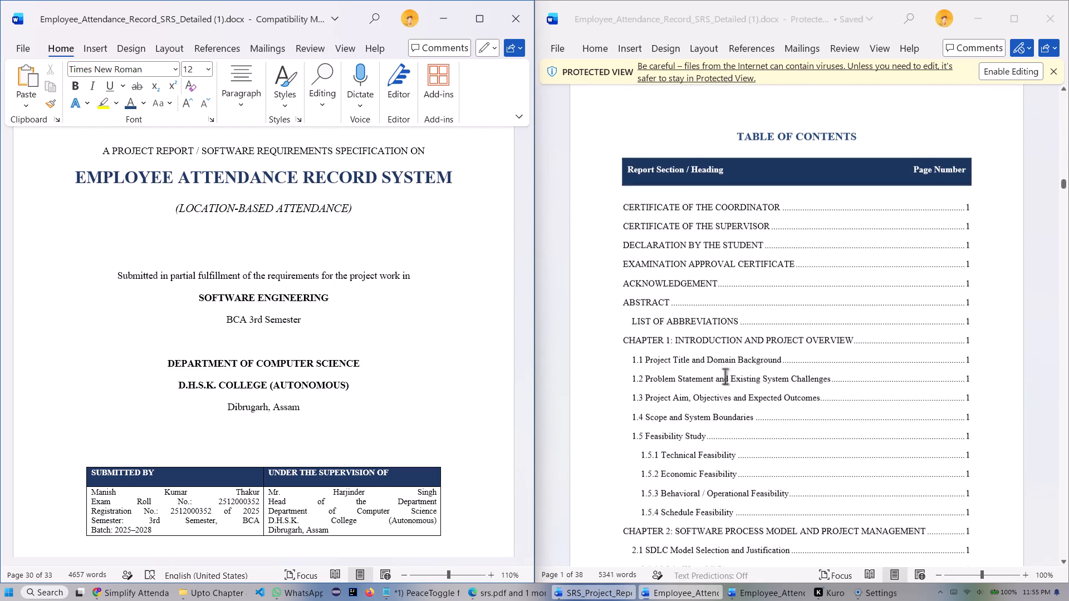
Look through the shortened report's certificates, declaration, acknowledgement and abstract as far as its table of contents.
{"action": "scroll", "coordinate": [307, 347], "scroll_direction": "down", "scroll_amount": 9}
{"action": "scroll", "coordinate": [315, 335], "scroll_direction": "down", "scroll_amount": 20}
{"action": "scroll", "coordinate": [315, 335], "scroll_direction": "down", "scroll_amount": 8}
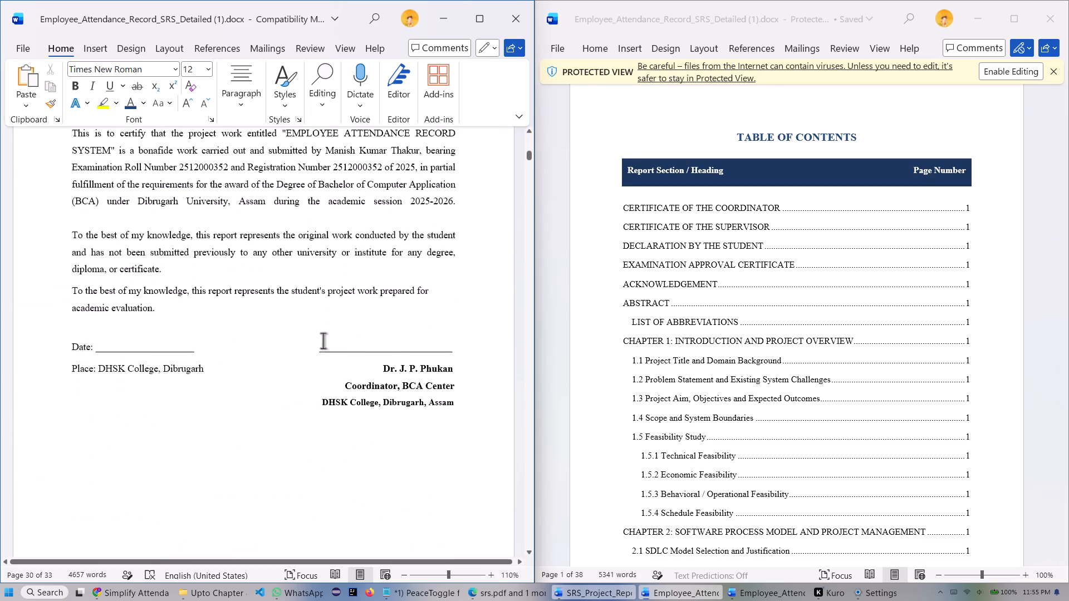
{"action": "scroll", "coordinate": [326, 334], "scroll_direction": "down", "scroll_amount": 10}
{"action": "scroll", "coordinate": [328, 328], "scroll_direction": "down", "scroll_amount": 19}
{"action": "scroll", "coordinate": [329, 324], "scroll_direction": "down", "scroll_amount": 9}
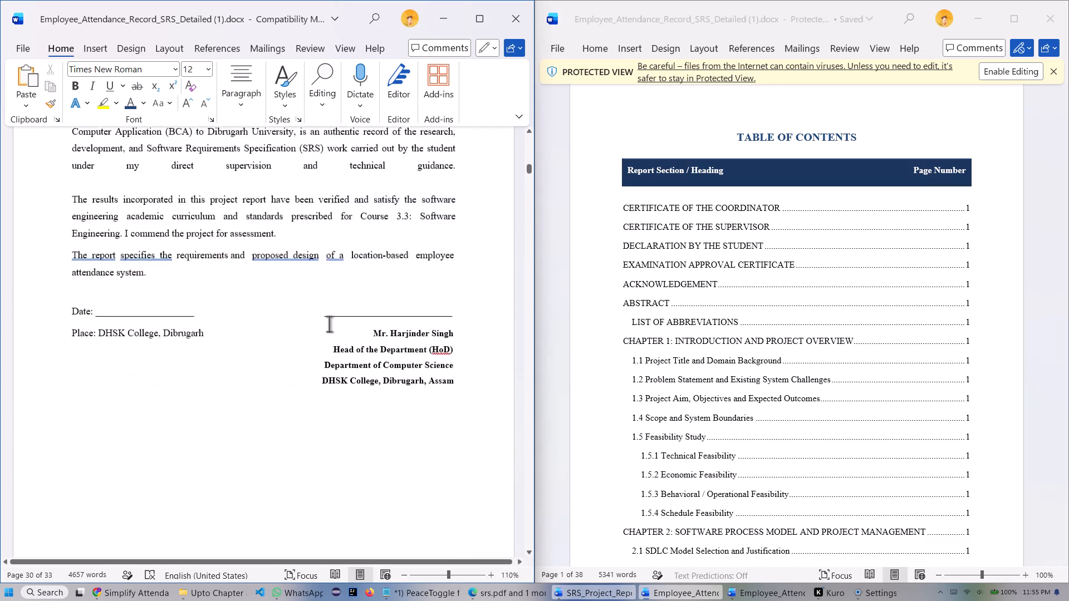
{"action": "scroll", "coordinate": [329, 324], "scroll_direction": "down", "scroll_amount": 20}
{"action": "scroll", "coordinate": [329, 323], "scroll_direction": "down", "scroll_amount": 18}
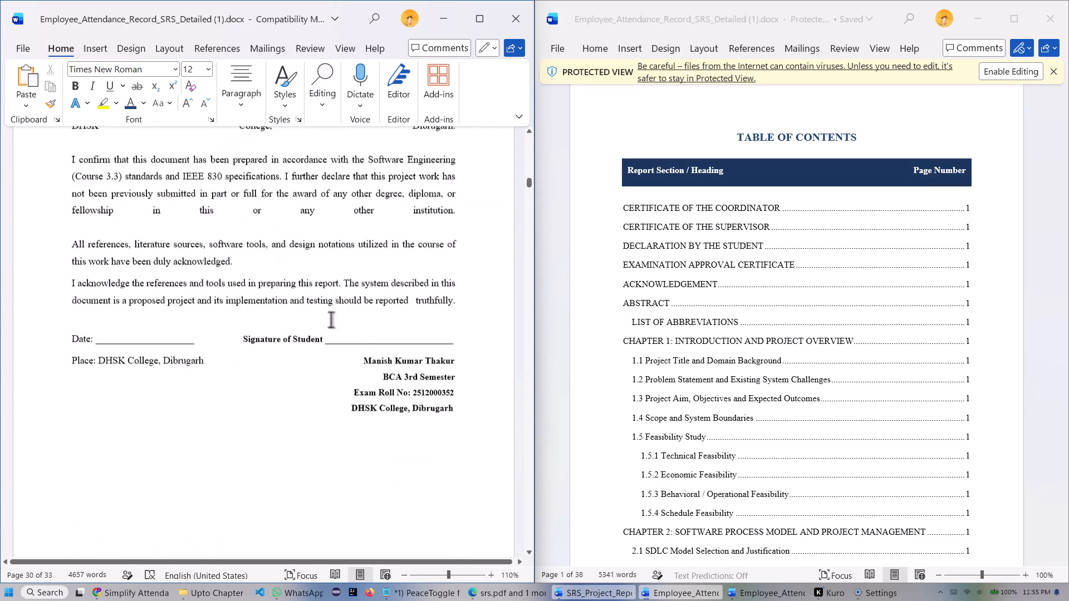
{"action": "scroll", "coordinate": [331, 319], "scroll_direction": "down", "scroll_amount": 20}
{"action": "scroll", "coordinate": [331, 319], "scroll_direction": "down", "scroll_amount": 14}
{"action": "scroll", "coordinate": [331, 317], "scroll_direction": "down", "scroll_amount": 17}
{"action": "scroll", "coordinate": [329, 317], "scroll_direction": "down", "scroll_amount": 18}
{"action": "scroll", "coordinate": [330, 315], "scroll_direction": "down", "scroll_amount": 18}
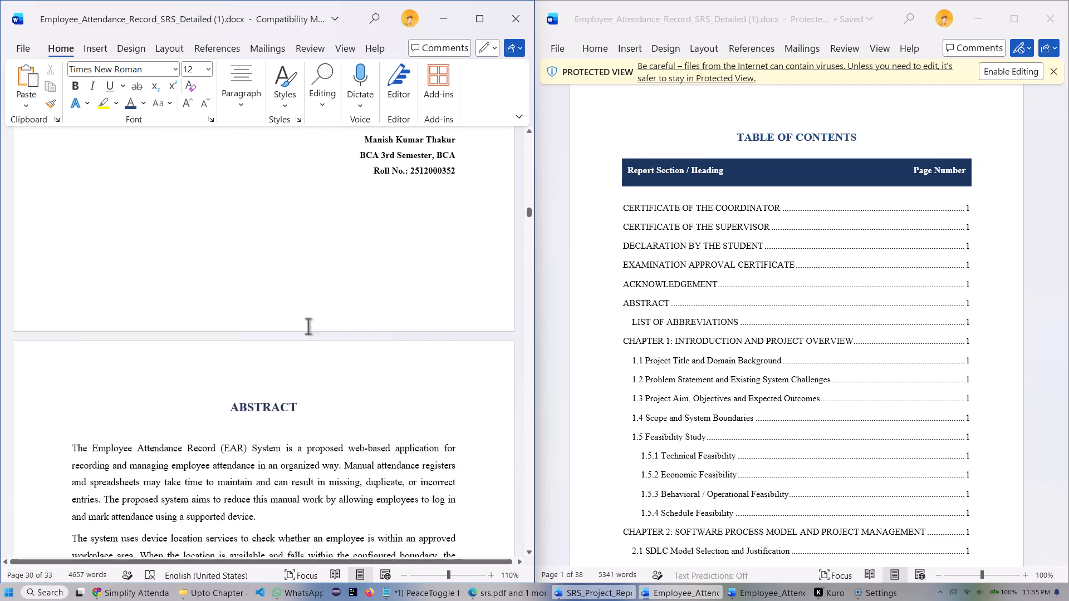
{"action": "scroll", "coordinate": [308, 326], "scroll_direction": "down", "scroll_amount": 5}
{"action": "scroll", "coordinate": [327, 301], "scroll_direction": "down", "scroll_amount": 18}
{"action": "scroll", "coordinate": [333, 297], "scroll_direction": "down", "scroll_amount": 10}
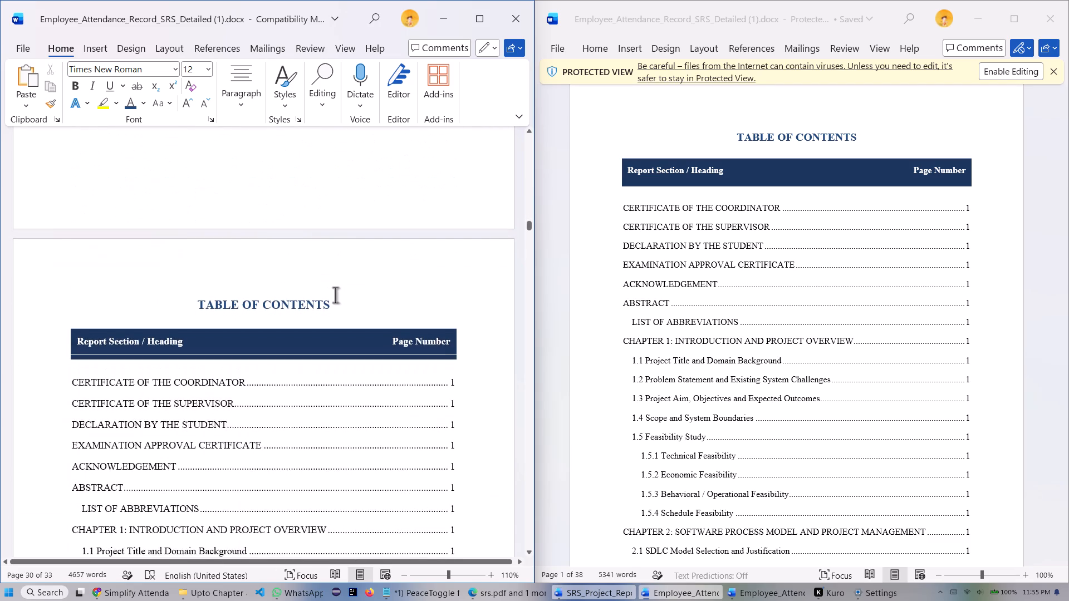
Compare the shortened report's table of contents with the full table of contents in the Upto Chapter 8 copy.
{"action": "scroll", "coordinate": [336, 294], "scroll_direction": "down", "scroll_amount": 11}
{"action": "scroll", "coordinate": [365, 270], "scroll_direction": "up", "scroll_amount": 2}
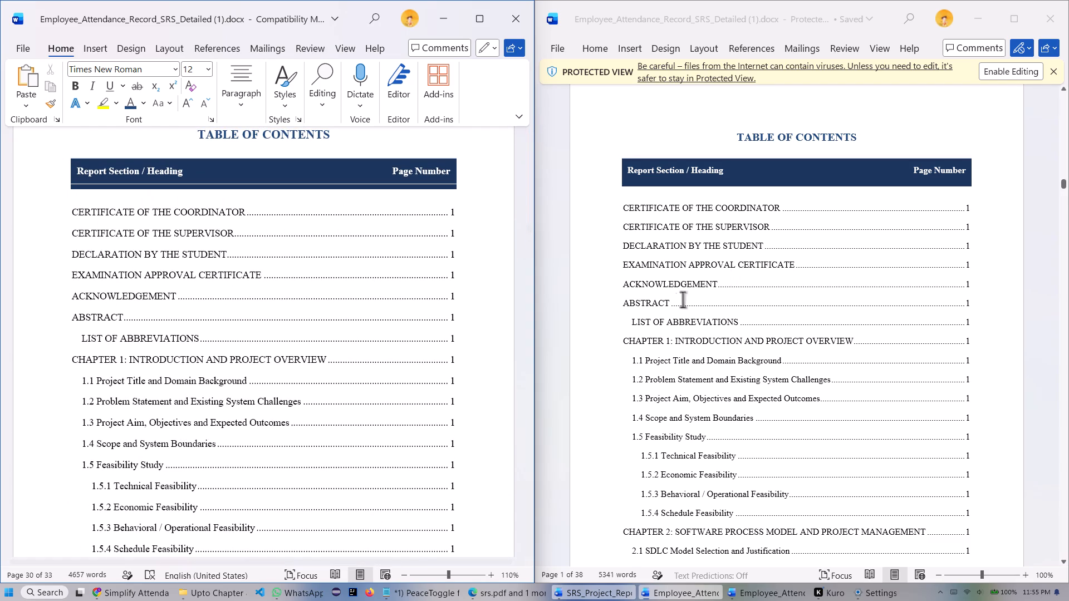
{"action": "scroll", "coordinate": [715, 240], "scroll_direction": "down", "scroll_amount": 17}
{"action": "scroll", "coordinate": [724, 244], "scroll_direction": "down", "scroll_amount": 8}
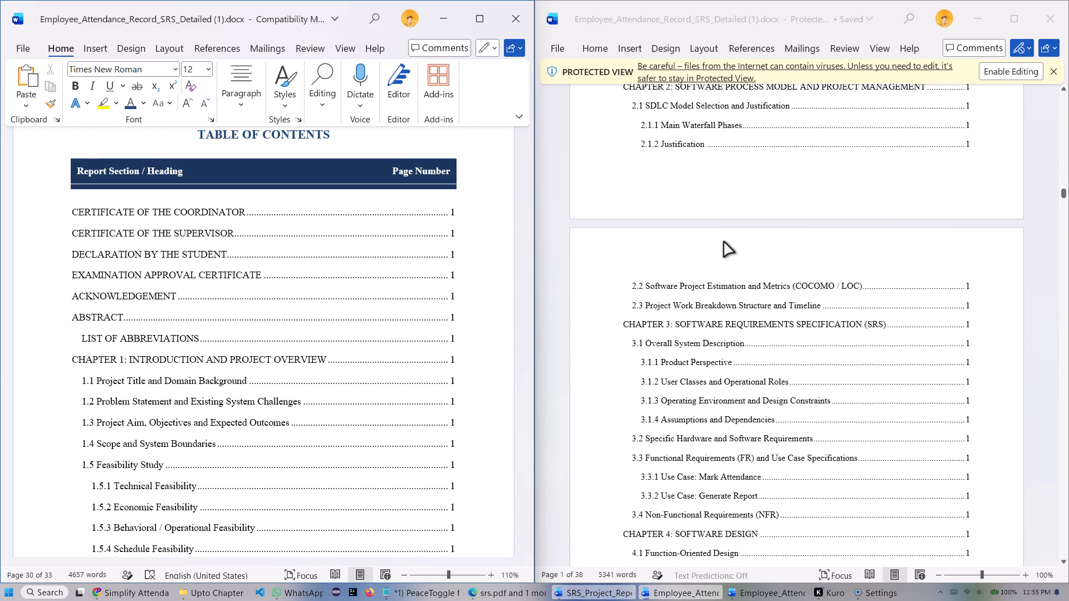
{"action": "scroll", "coordinate": [724, 242], "scroll_direction": "down", "scroll_amount": 4}
{"action": "scroll", "coordinate": [724, 242], "scroll_direction": "up", "scroll_amount": 4}
{"action": "scroll", "coordinate": [726, 242], "scroll_direction": "down", "scroll_amount": 15}
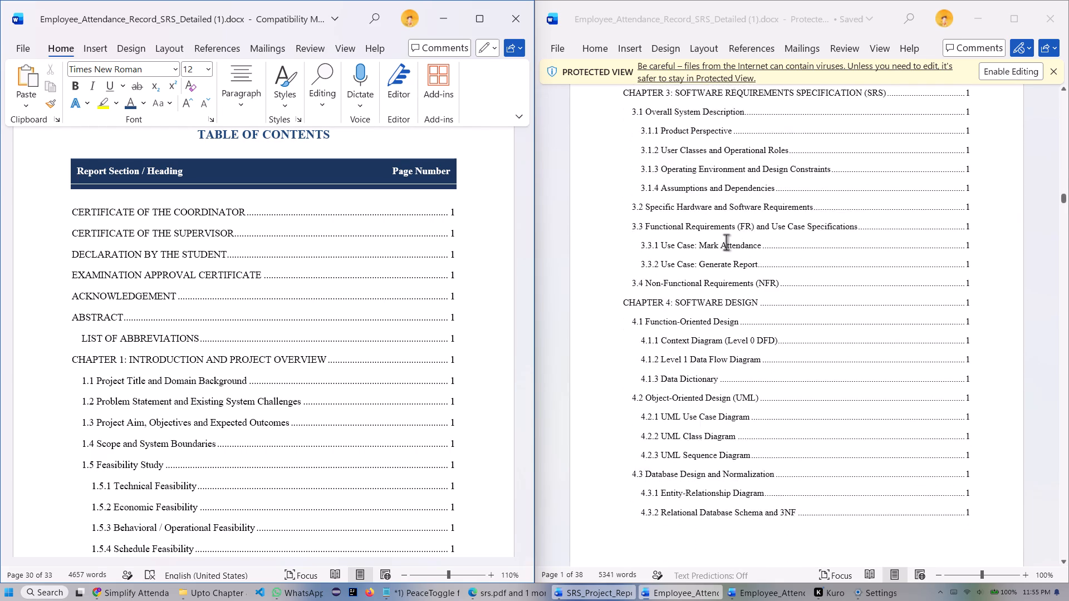
{"action": "scroll", "coordinate": [726, 242], "scroll_direction": "down", "scroll_amount": 11}
{"action": "scroll", "coordinate": [726, 242], "scroll_direction": "down", "scroll_amount": 20}
{"action": "scroll", "coordinate": [726, 242], "scroll_direction": "down", "scroll_amount": 17}
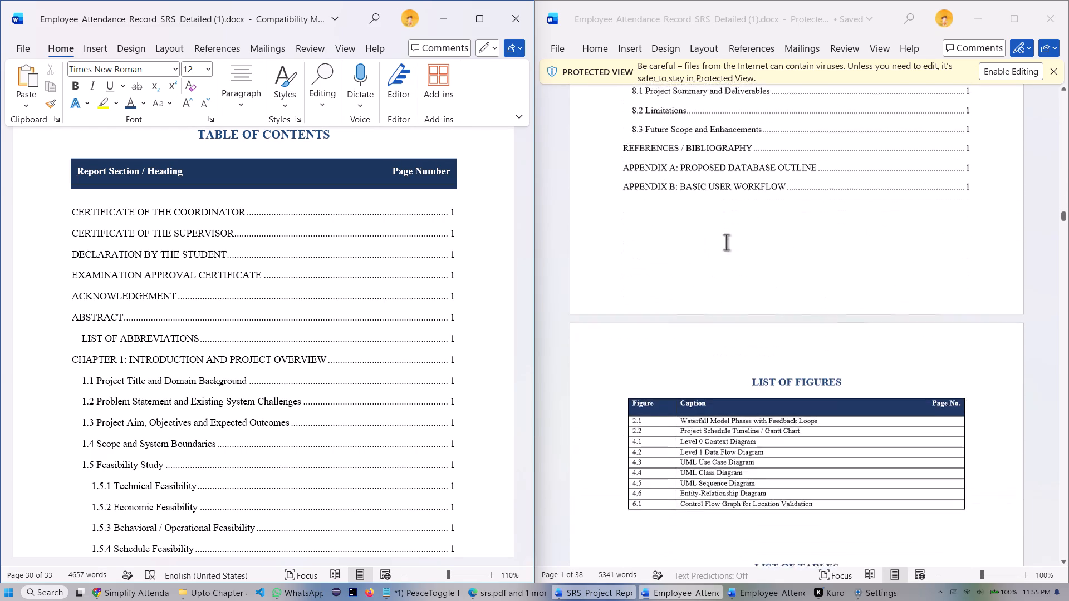
Look through the Upto Chapter 8 copy's lists of figures and tables and Chapter 1 as far as the feasibility study.
{"action": "scroll", "coordinate": [726, 242], "scroll_direction": "down", "scroll_amount": 13}
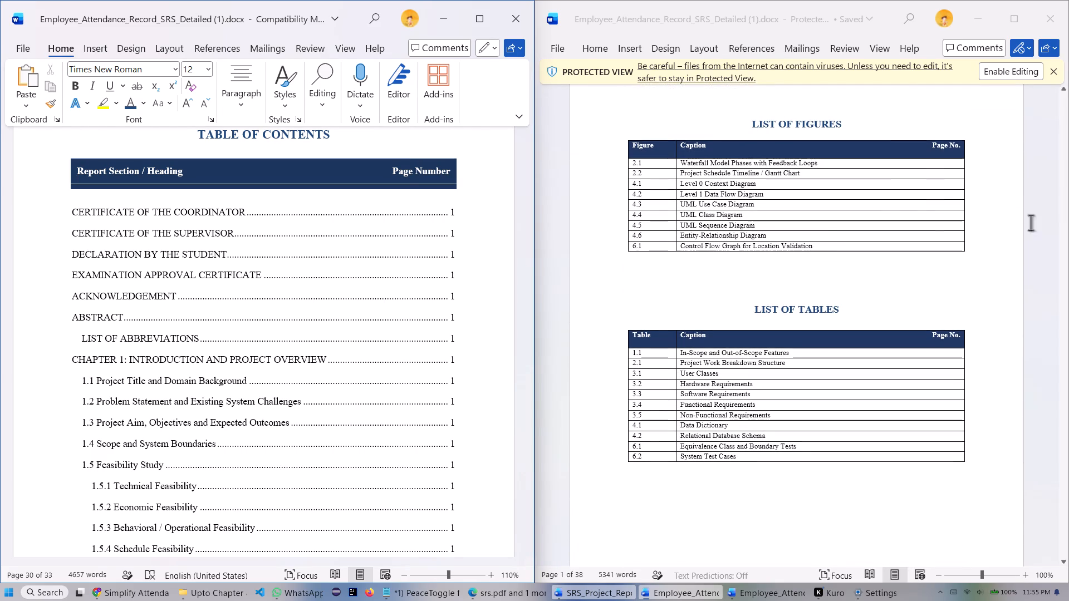
{"action": "scroll", "coordinate": [680, 207], "scroll_direction": "down", "scroll_amount": 4}
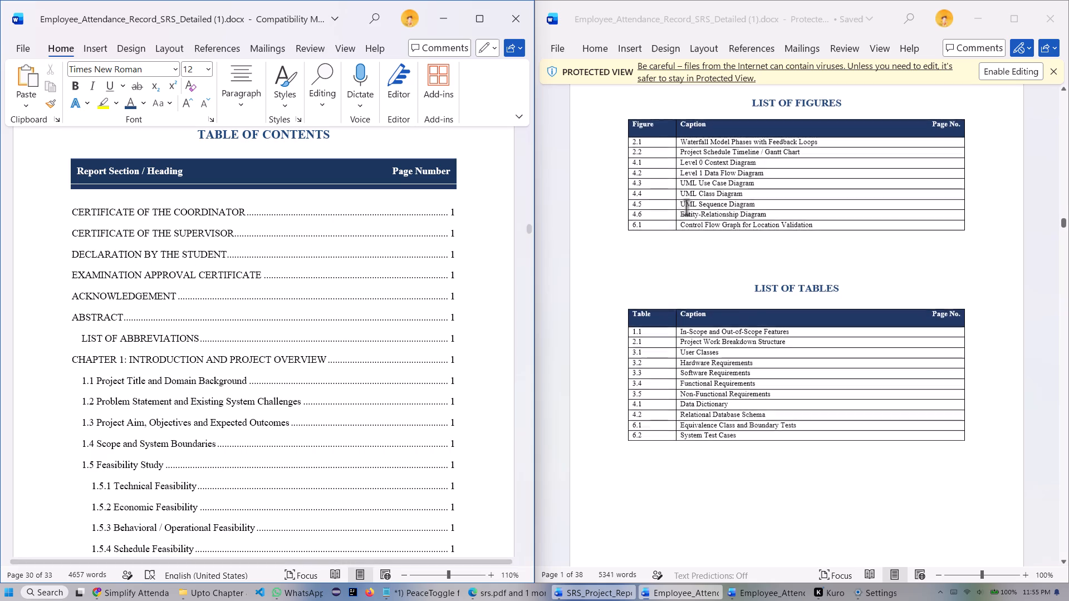
{"action": "scroll", "coordinate": [686, 207], "scroll_direction": "down", "scroll_amount": 14}
{"action": "scroll", "coordinate": [686, 207], "scroll_direction": "down", "scroll_amount": 17}
{"action": "scroll", "coordinate": [686, 207], "scroll_direction": "down", "scroll_amount": 9}
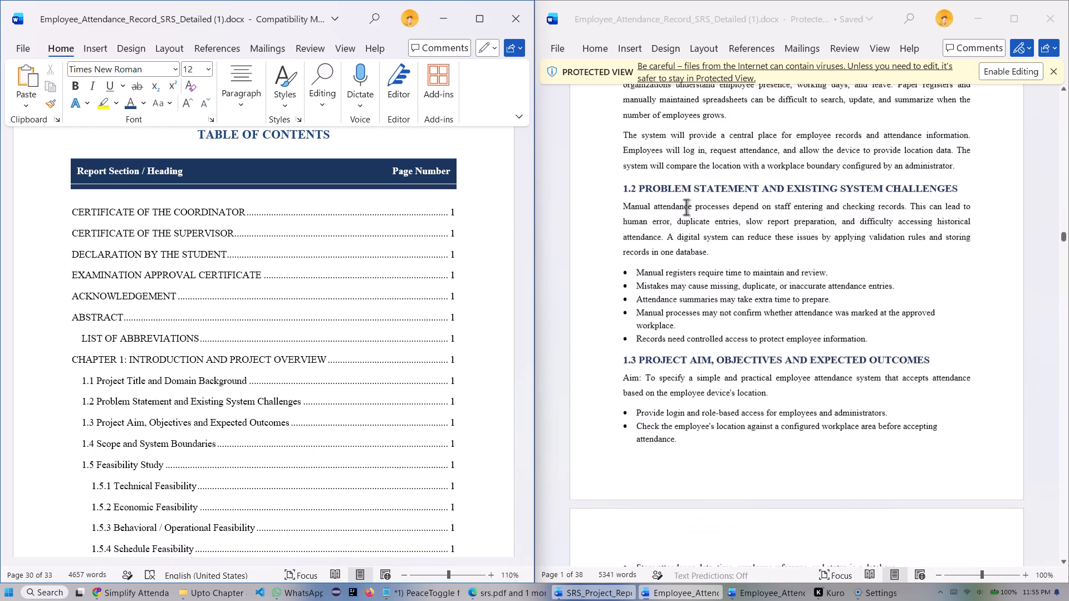
{"action": "scroll", "coordinate": [686, 207], "scroll_direction": "down", "scroll_amount": 20}
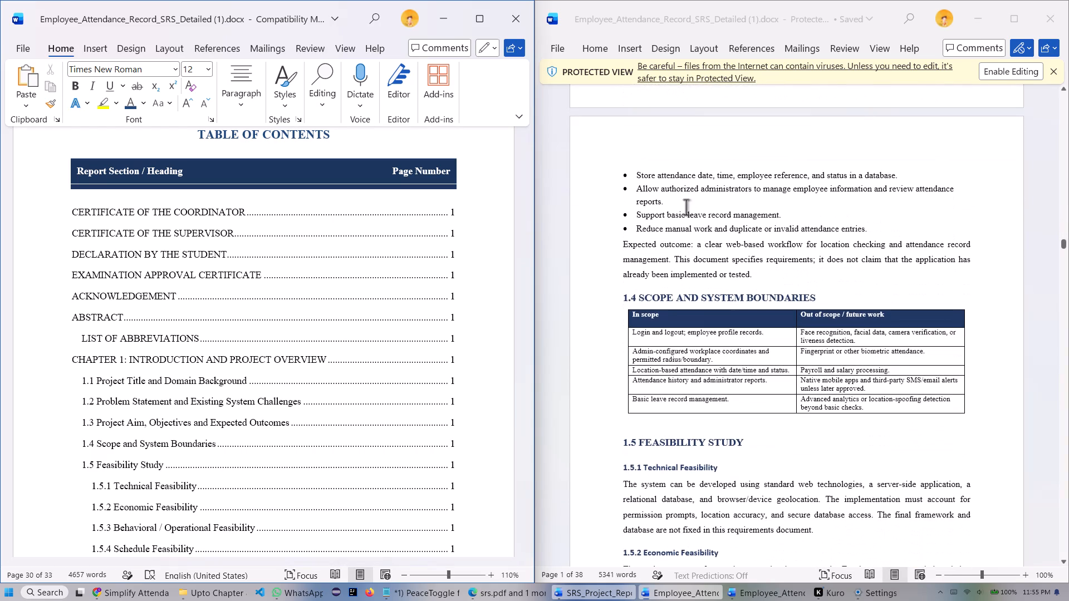
{"action": "scroll", "coordinate": [686, 207], "scroll_direction": "down", "scroll_amount": 4}
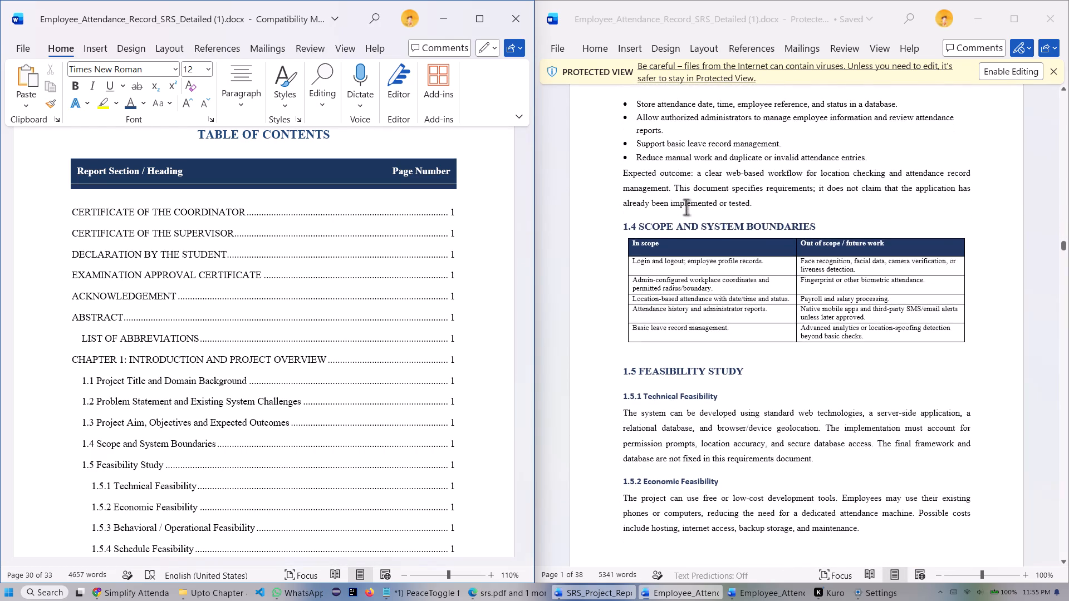
Go back through Chapter 1 of the Upto Chapter 8 copy and re-examine its lists of figures and tables.
{"action": "scroll", "coordinate": [686, 207], "scroll_direction": "up", "scroll_amount": 19}
{"action": "scroll", "coordinate": [686, 207], "scroll_direction": "up", "scroll_amount": 6}
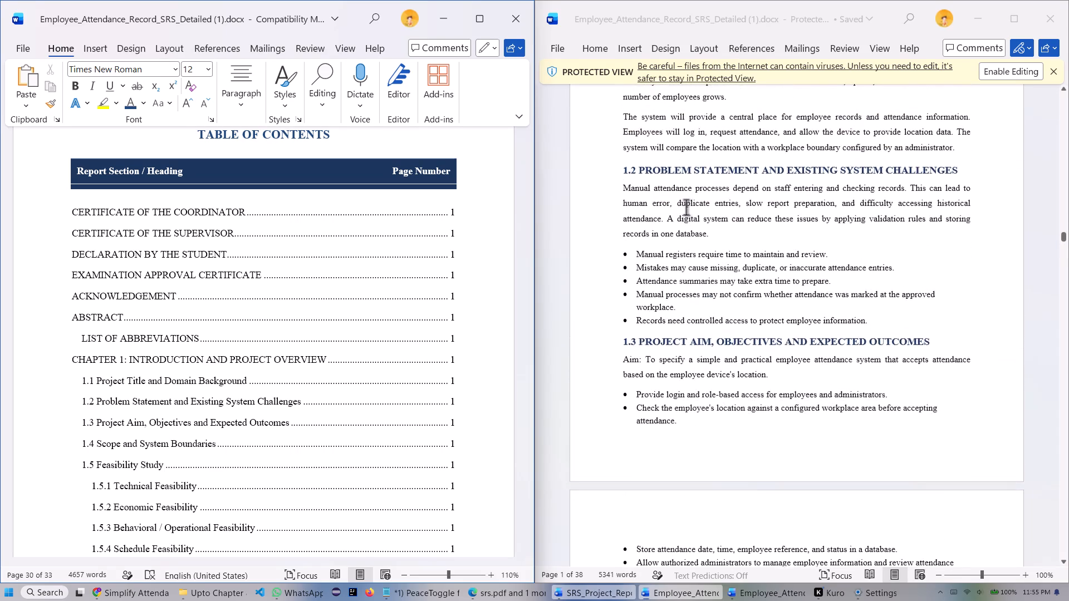
{"action": "scroll", "coordinate": [686, 207], "scroll_direction": "up", "scroll_amount": 13}
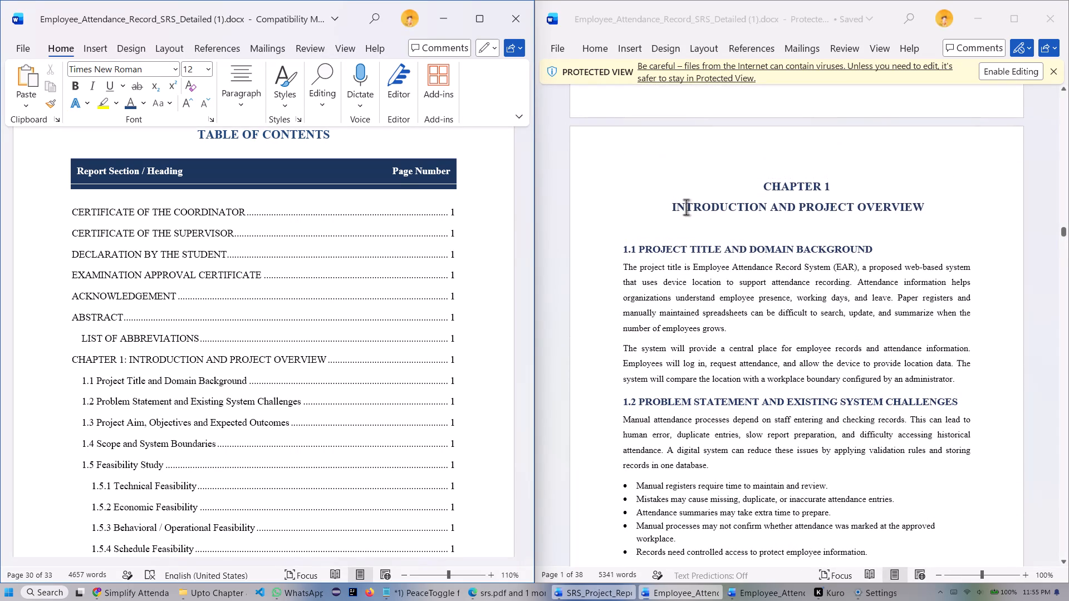
{"action": "scroll", "coordinate": [686, 207], "scroll_direction": "up", "scroll_amount": 17}
{"action": "scroll", "coordinate": [686, 207], "scroll_direction": "up", "scroll_amount": 5}
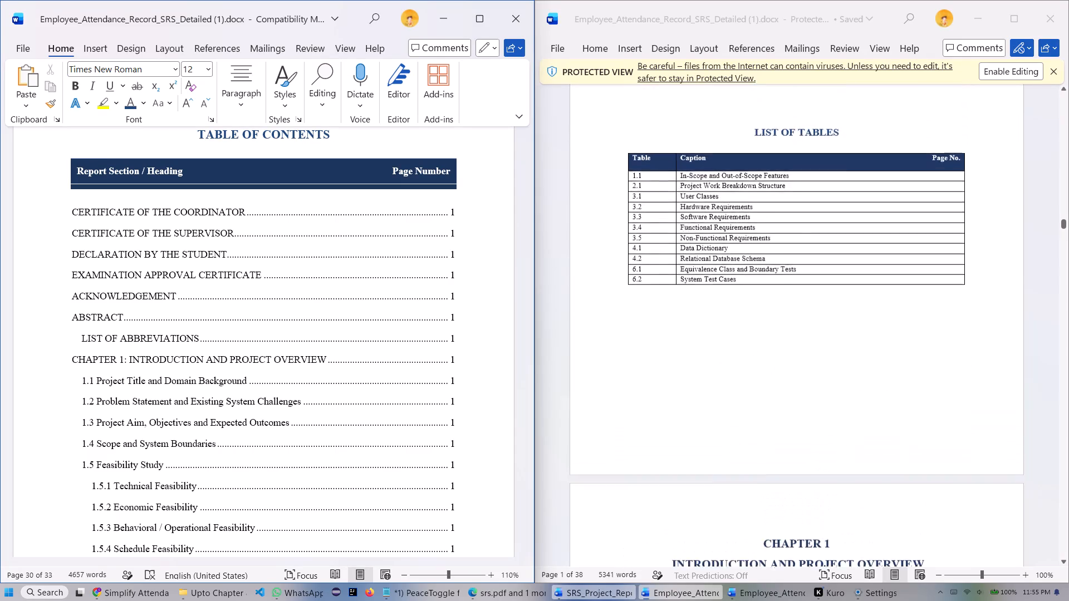
{"action": "scroll", "coordinate": [686, 207], "scroll_direction": "up", "scroll_amount": 2}
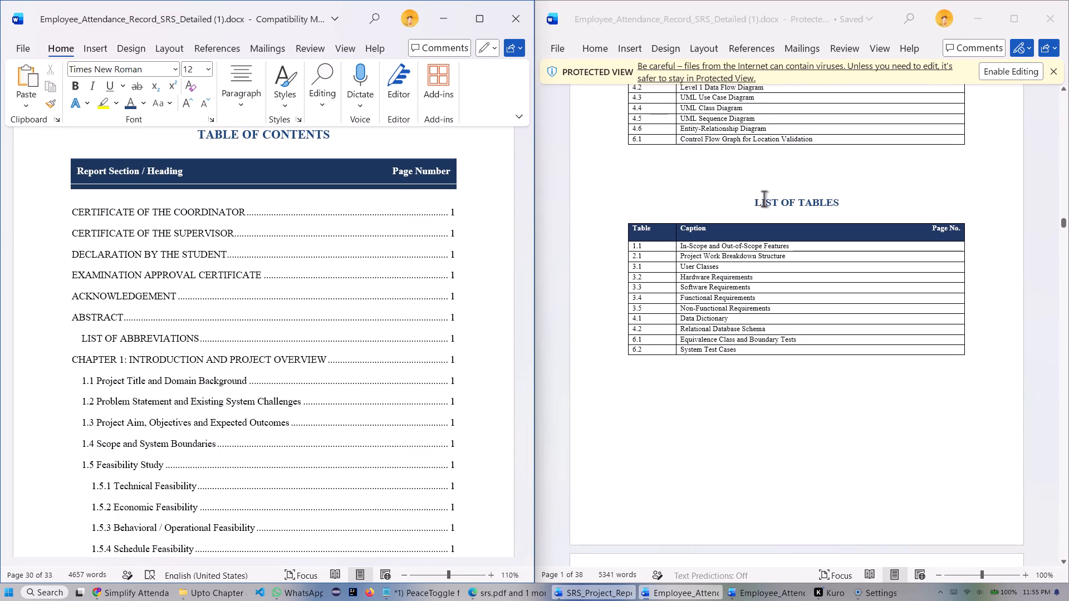
{"action": "scroll", "coordinate": [795, 210], "scroll_direction": "up", "scroll_amount": 8}
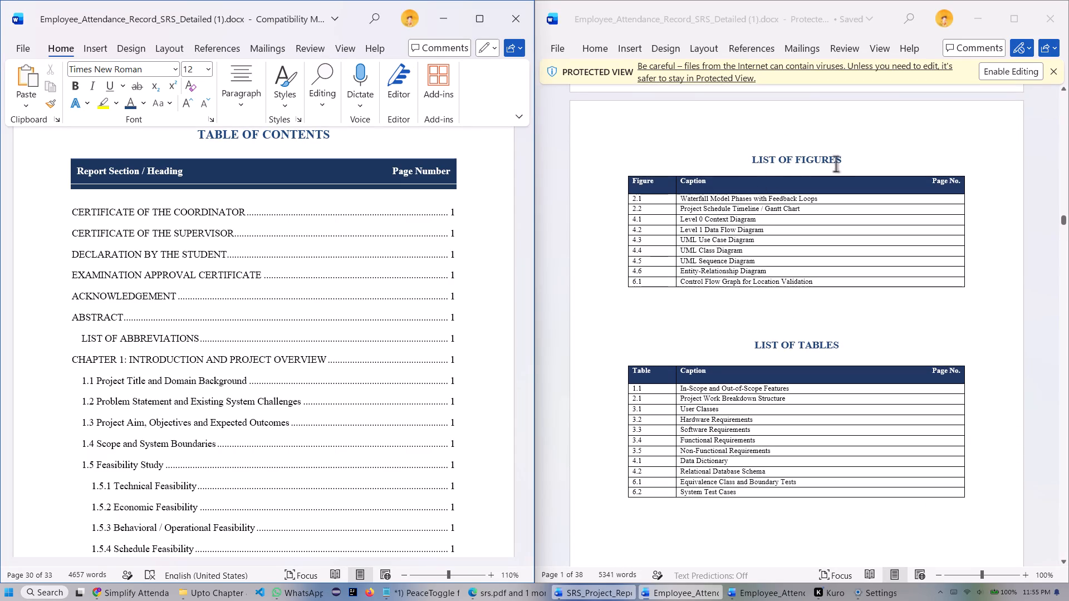
{"action": "scroll", "coordinate": [813, 212], "scroll_direction": "down", "scroll_amount": 6}
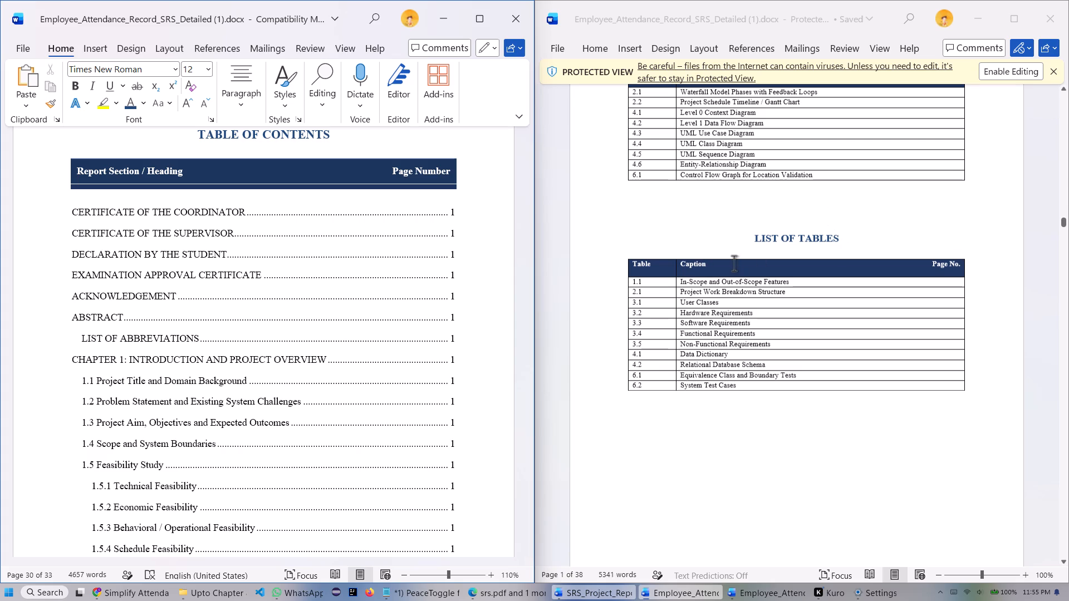
{"action": "scroll", "coordinate": [732, 262], "scroll_direction": "down", "scroll_amount": 6}
Delete the LIST OF ABBREVIATIONS entry from the shortened report's table of contents.
{"action": "left_click", "coordinate": [460, 335]}
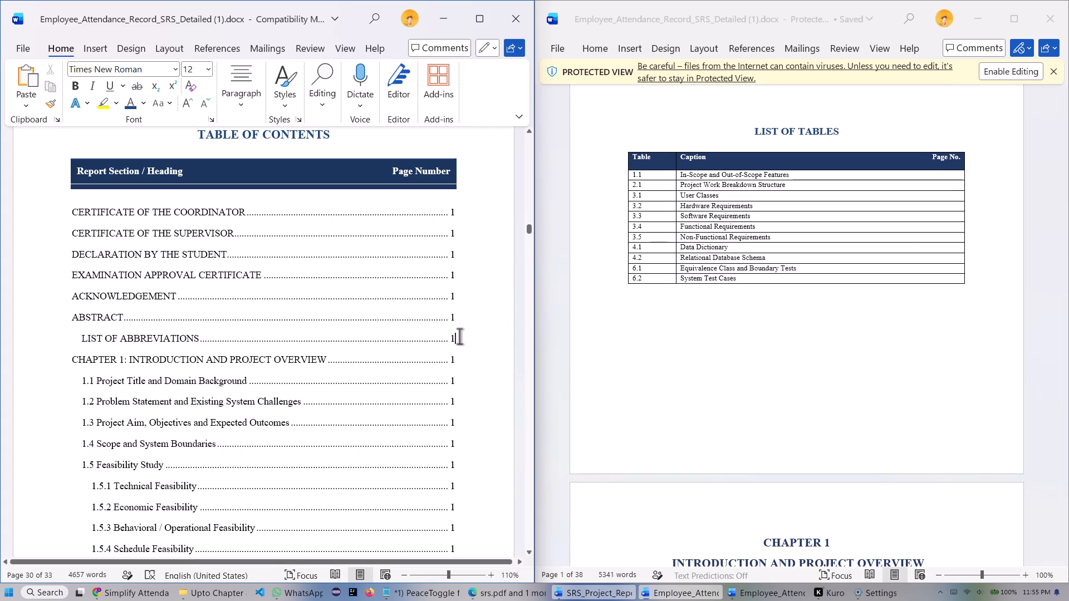
{"action": "left_click_drag", "start_coordinate": [459, 336], "coordinate": [449, 346]}
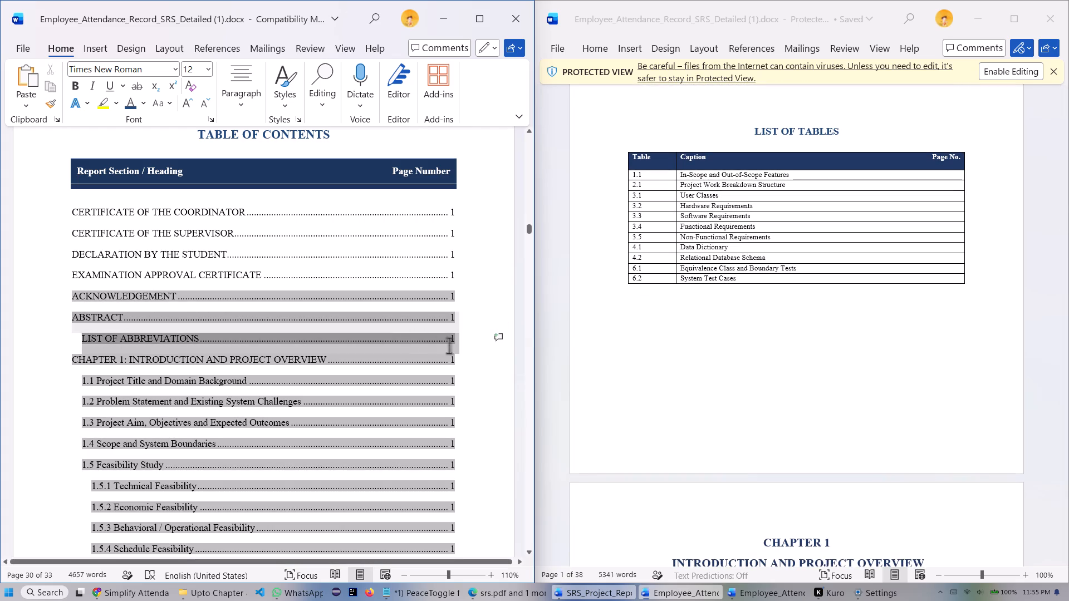
{"action": "left_click_drag", "start_coordinate": [449, 346], "coordinate": [465, 347]}
{"action": "left_click", "coordinate": [465, 347]}
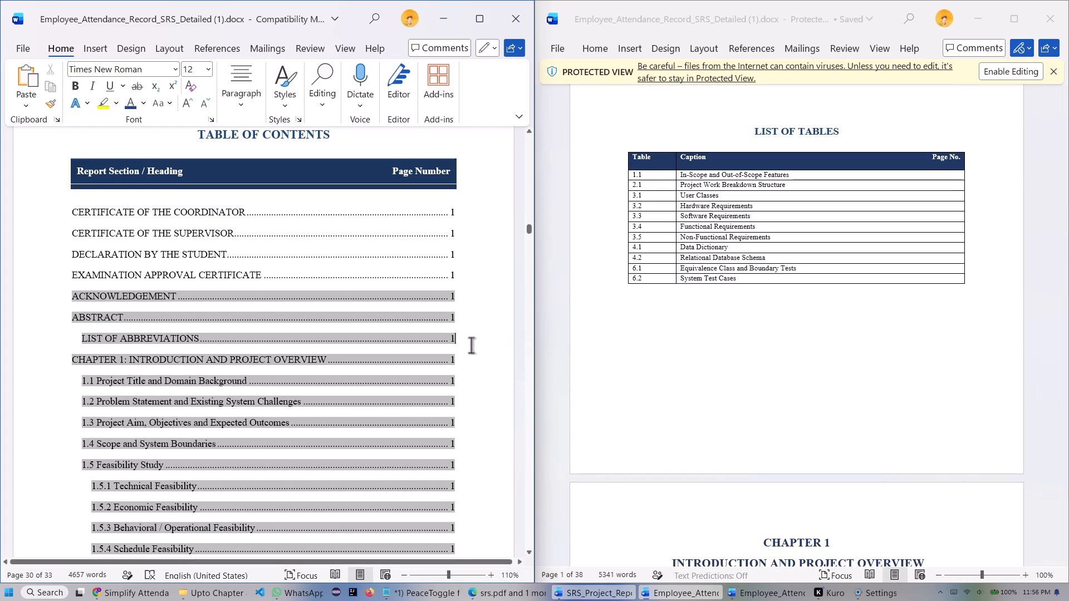
{"action": "double_click", "coordinate": [471, 345]}
{"action": "left_click", "coordinate": [464, 342]}
{"action": "left_click", "coordinate": [459, 340]}
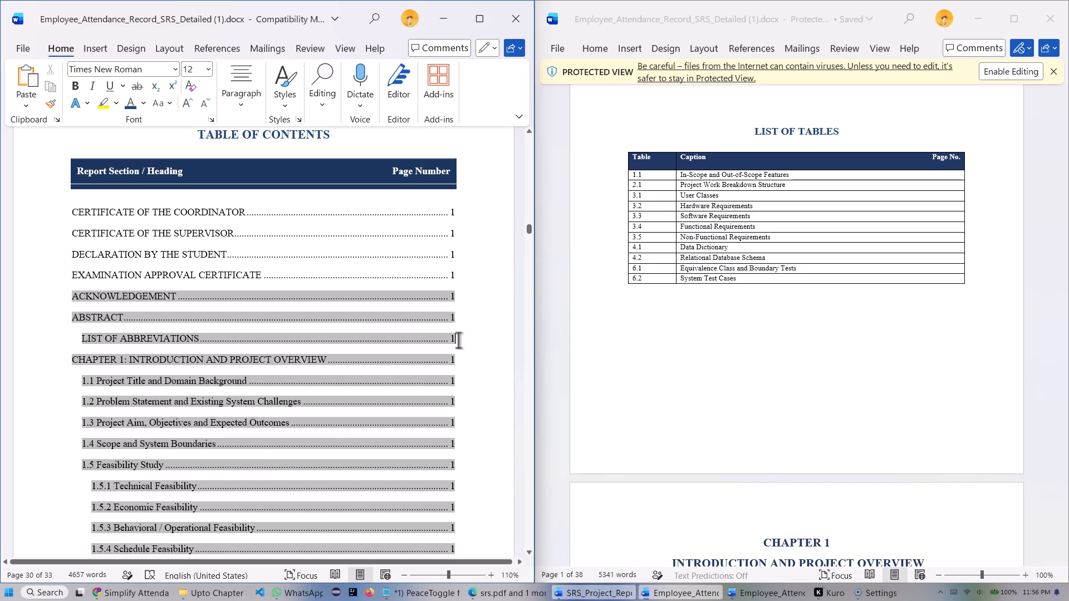
{"action": "double_click", "coordinate": [458, 340]}
{"action": "left_click", "coordinate": [531, 363]}
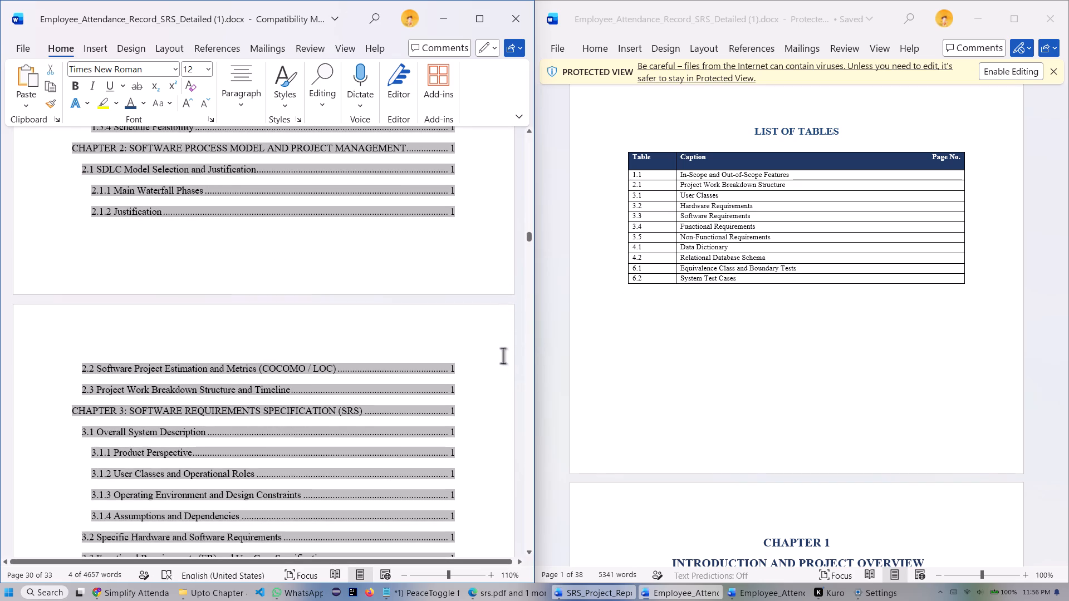
{"action": "left_click", "coordinate": [454, 283]}
{"action": "scroll", "coordinate": [462, 267], "scroll_direction": "up", "scroll_amount": 19}
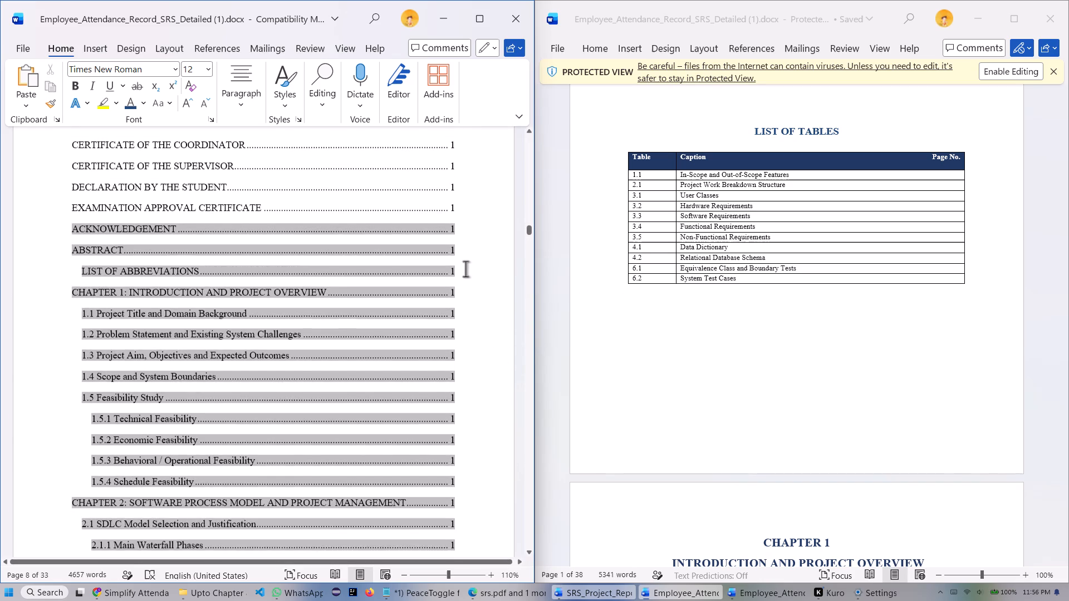
{"action": "left_click", "coordinate": [208, 274]}
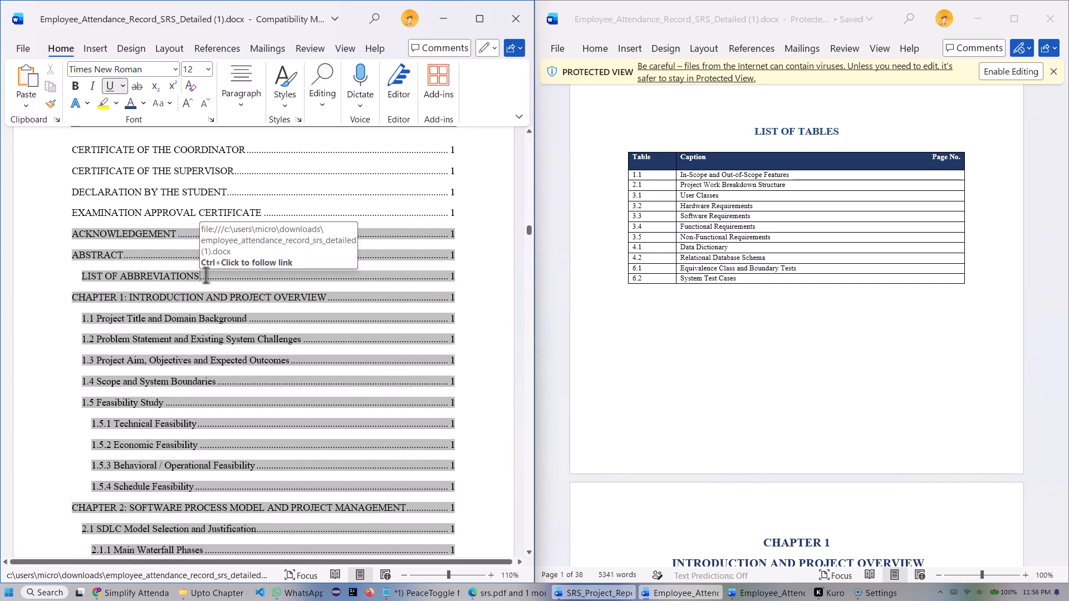
{"action": "left_click_drag", "start_coordinate": [84, 274], "coordinate": [417, 272]}
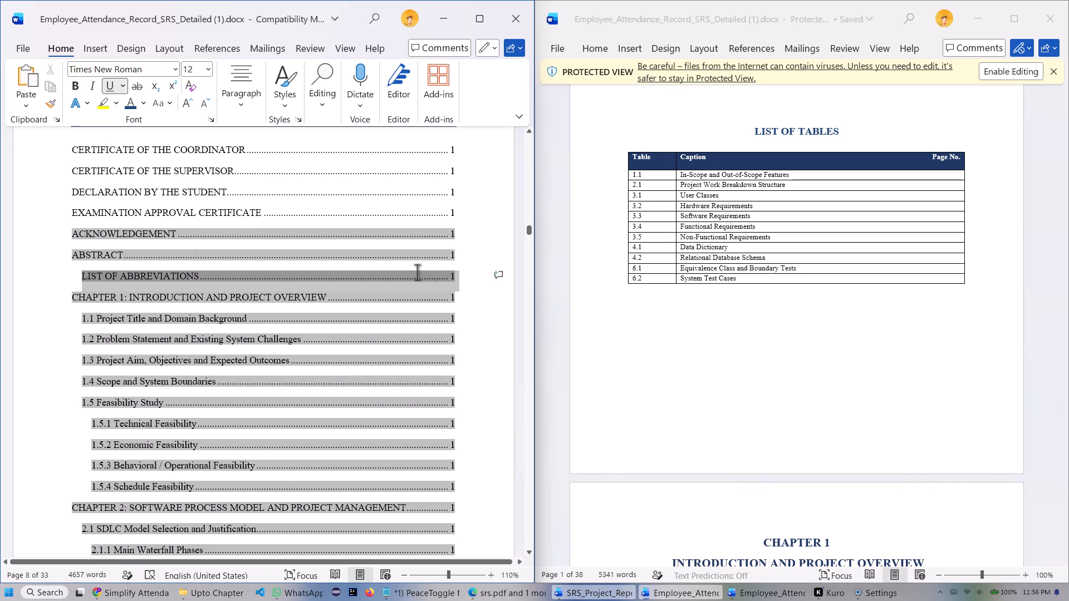
{"action": "left_click_drag", "start_coordinate": [417, 272], "coordinate": [449, 273]}
{"action": "key", "text": "BackSpace"}
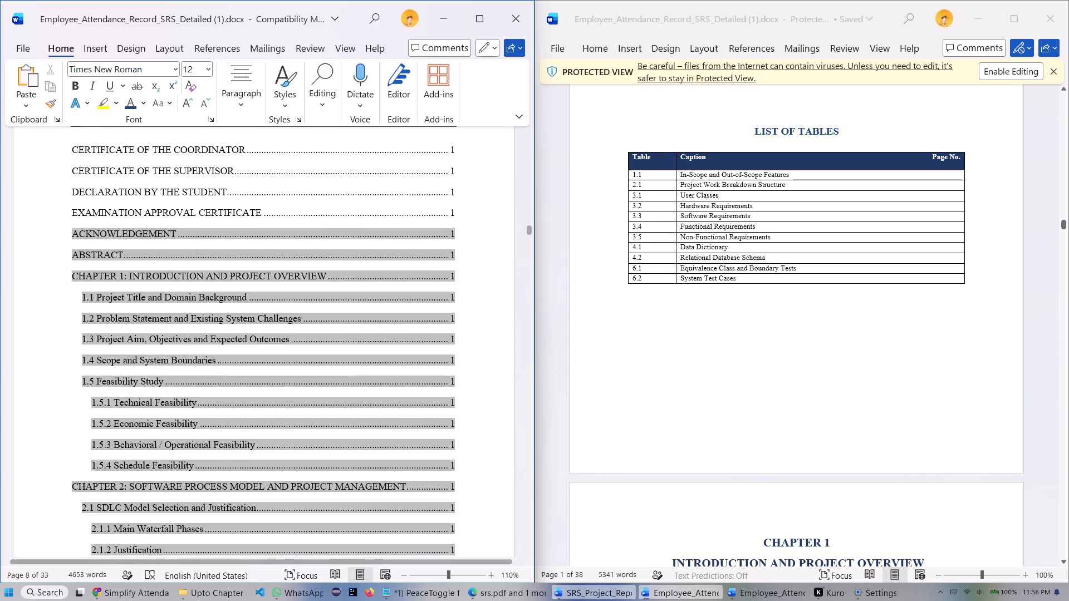
Enlarge the Upto Chapter 8 copy to 110% and check the Chapter 1 headings 1.1 to 1.3 against the contents entries.
{"action": "left_click", "coordinate": [663, 345]}
{"action": "scroll", "coordinate": [693, 309], "scroll_direction": "down", "scroll_amount": 6}
{"action": "scroll", "coordinate": [717, 265], "scroll_direction": "down", "scroll_amount": 5}
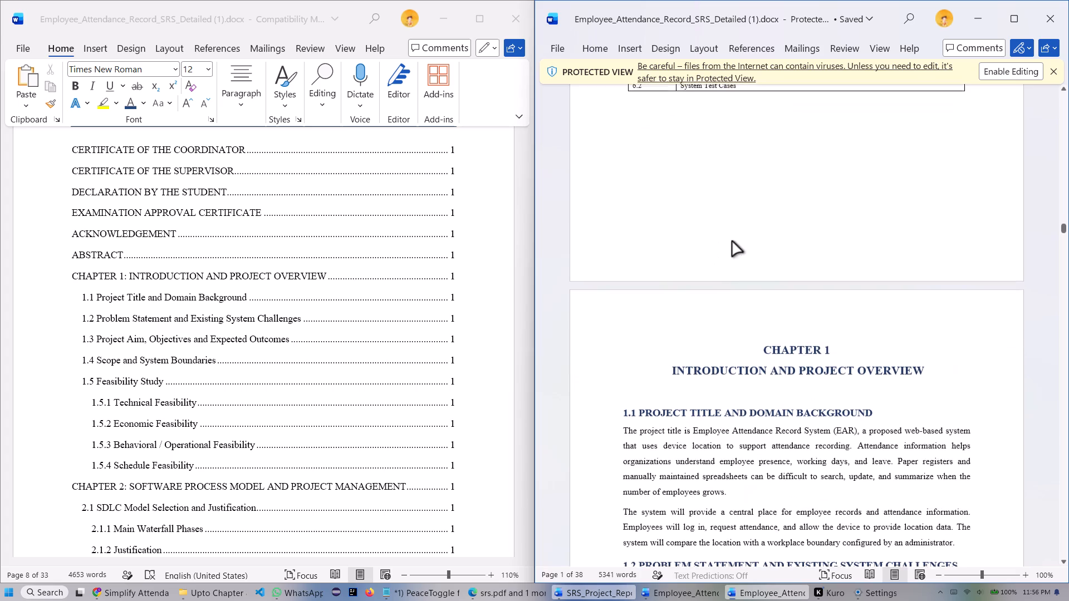
{"action": "left_click", "coordinate": [1024, 577]}
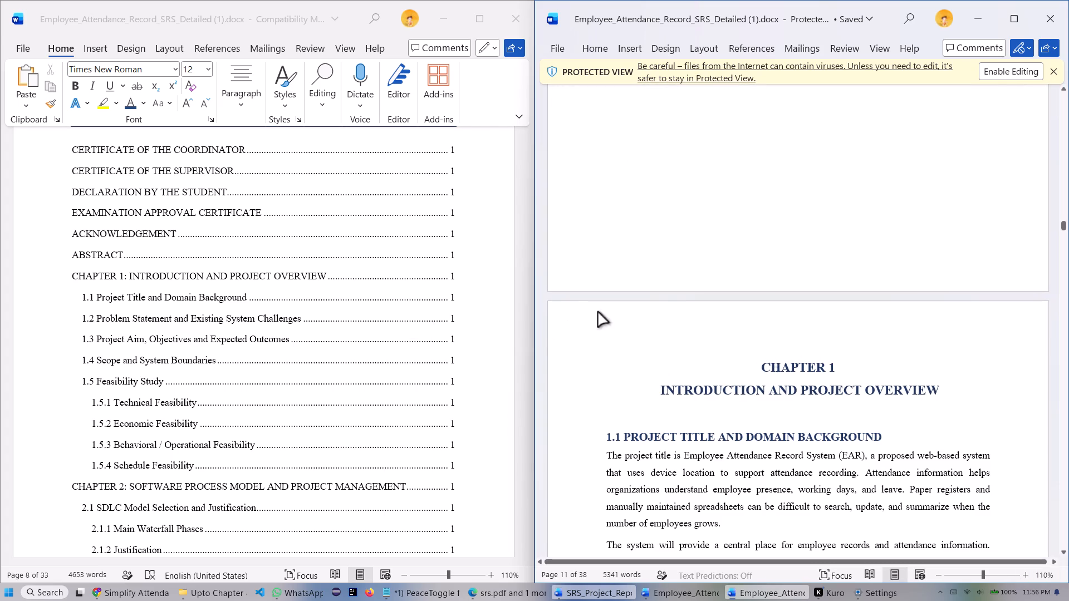
{"action": "scroll", "coordinate": [728, 270], "scroll_direction": "down", "scroll_amount": 11}
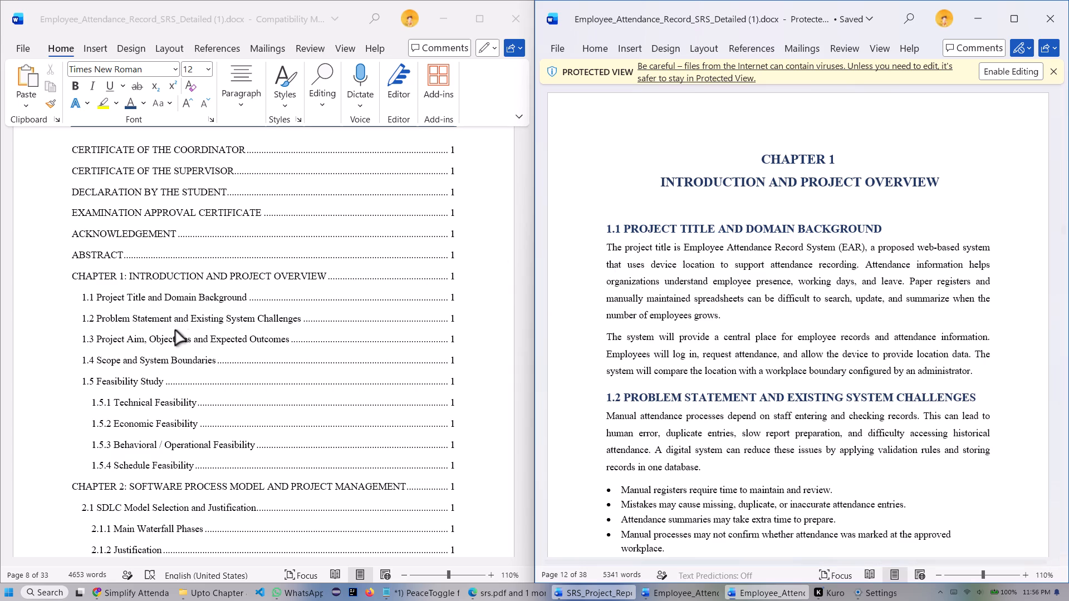
{"action": "scroll", "coordinate": [704, 423], "scroll_direction": "down", "scroll_amount": 5}
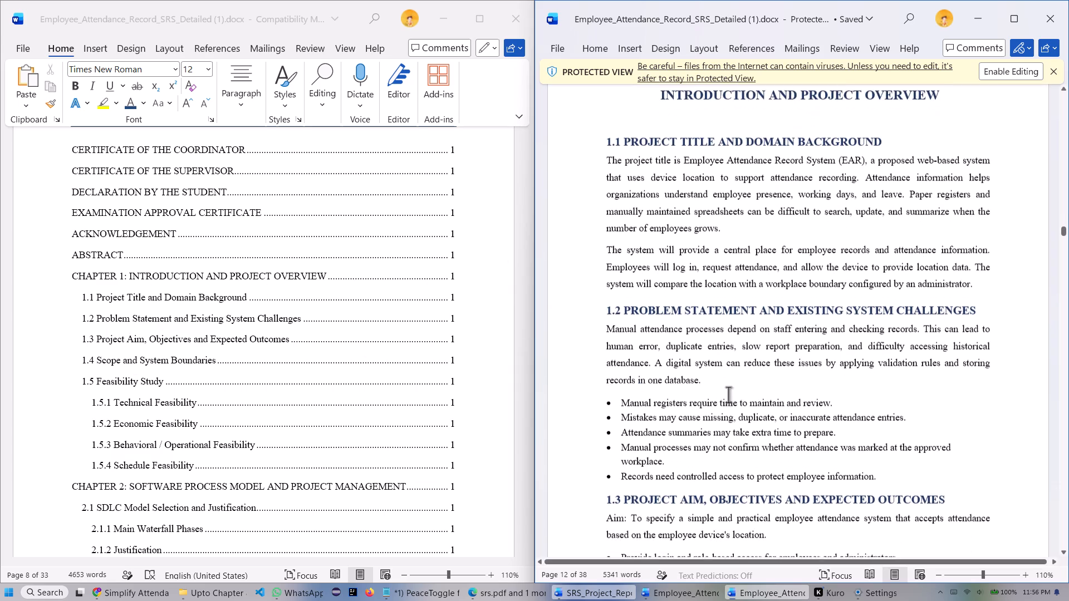
{"action": "scroll", "coordinate": [661, 363], "scroll_direction": "down", "scroll_amount": 5}
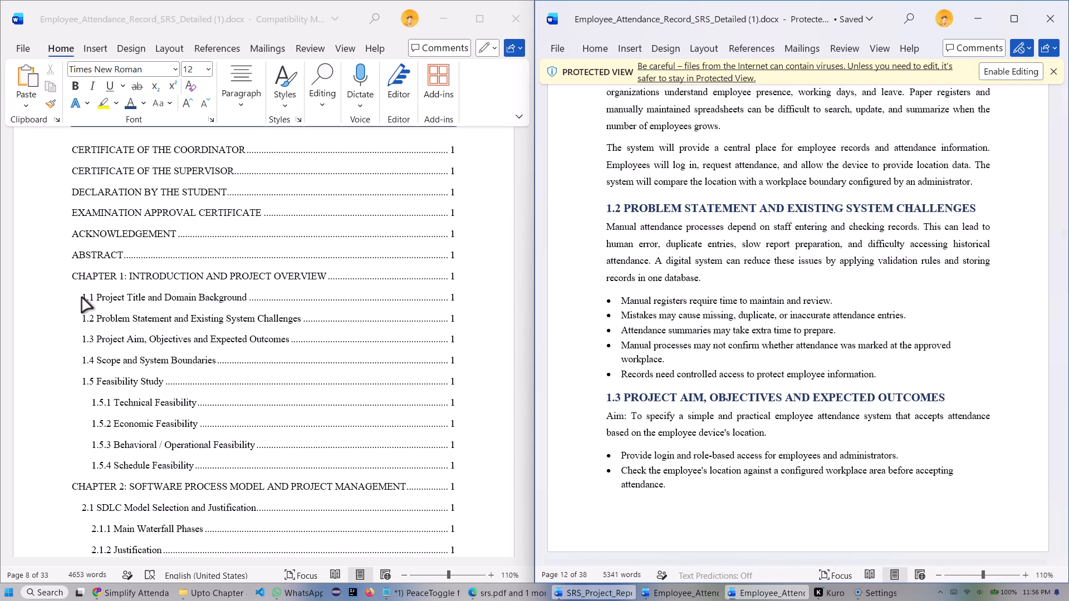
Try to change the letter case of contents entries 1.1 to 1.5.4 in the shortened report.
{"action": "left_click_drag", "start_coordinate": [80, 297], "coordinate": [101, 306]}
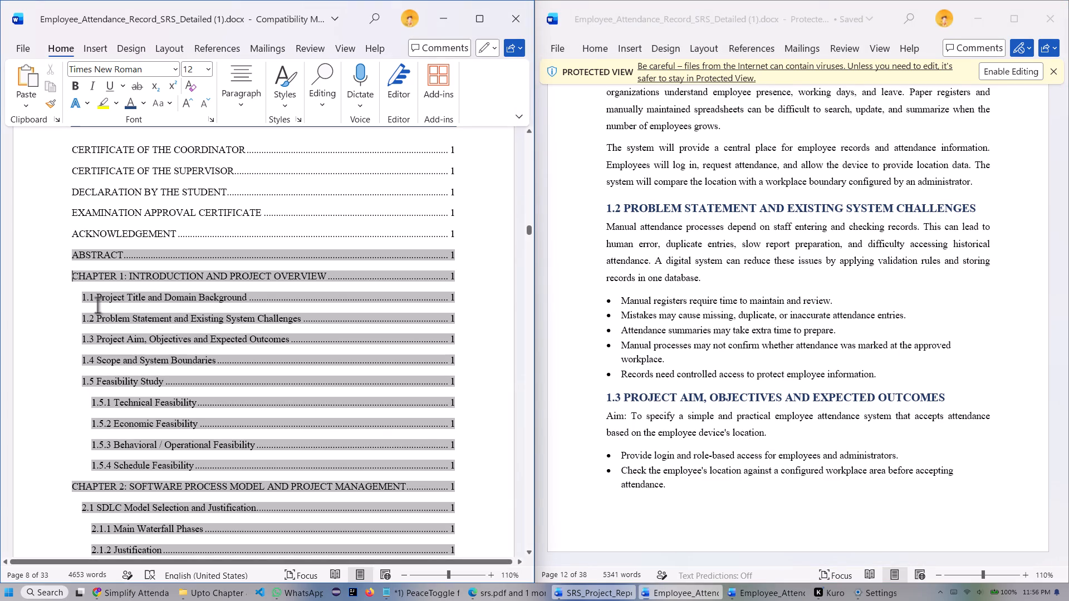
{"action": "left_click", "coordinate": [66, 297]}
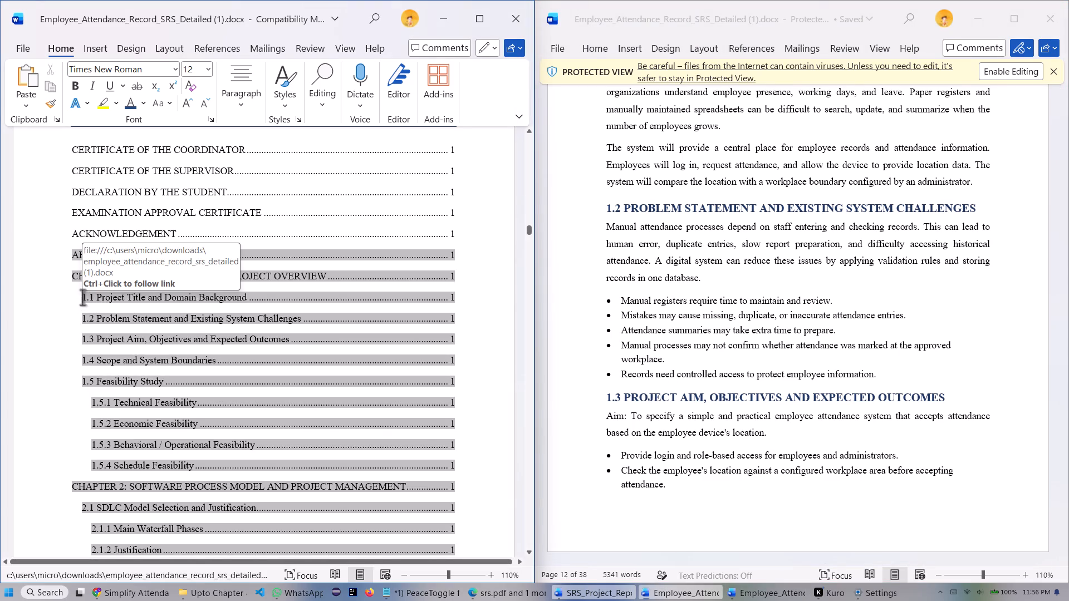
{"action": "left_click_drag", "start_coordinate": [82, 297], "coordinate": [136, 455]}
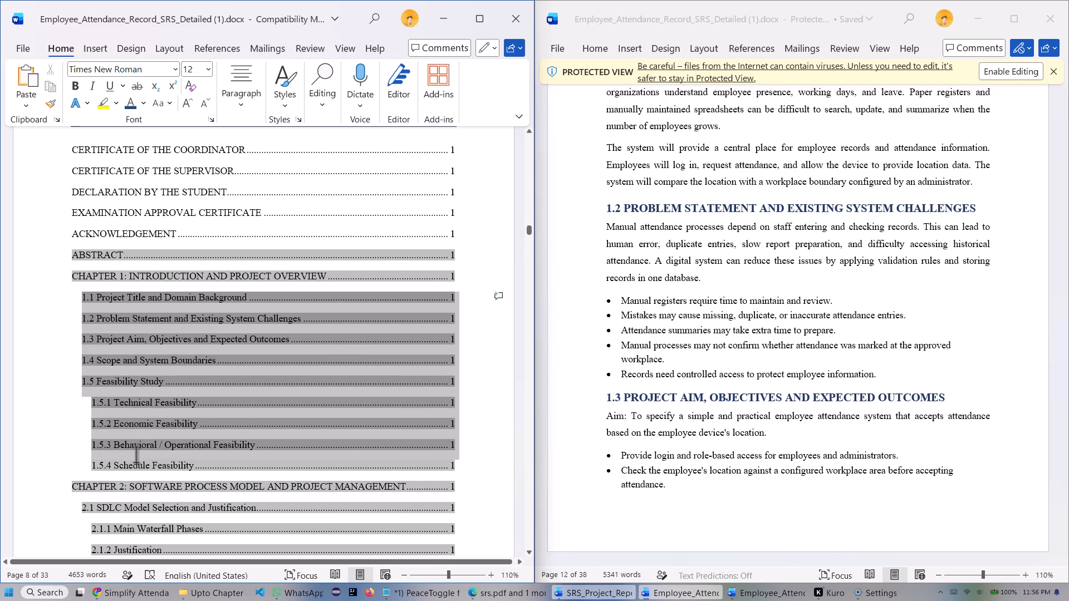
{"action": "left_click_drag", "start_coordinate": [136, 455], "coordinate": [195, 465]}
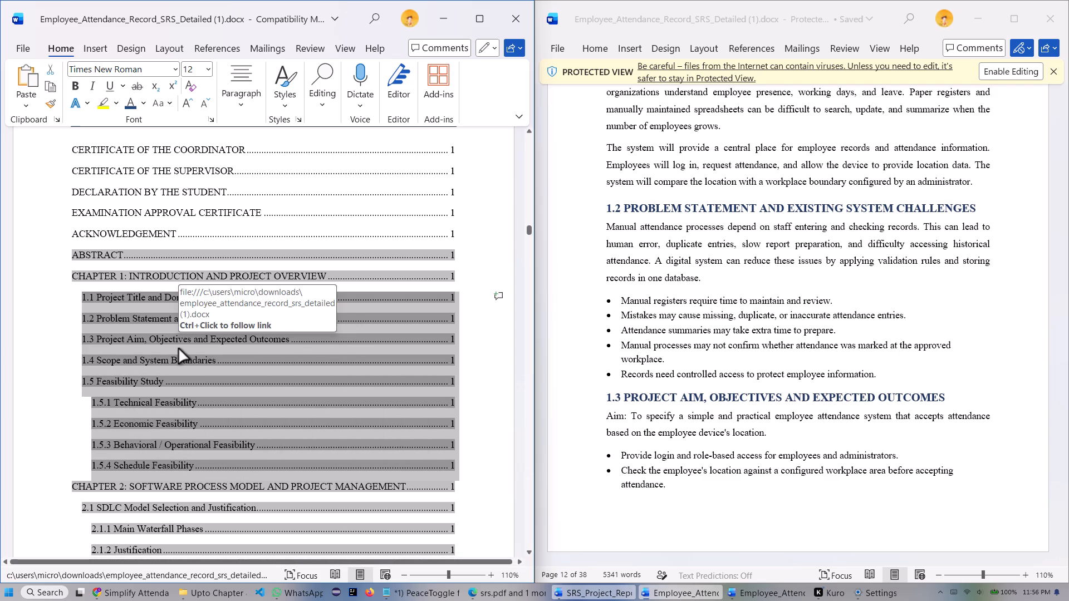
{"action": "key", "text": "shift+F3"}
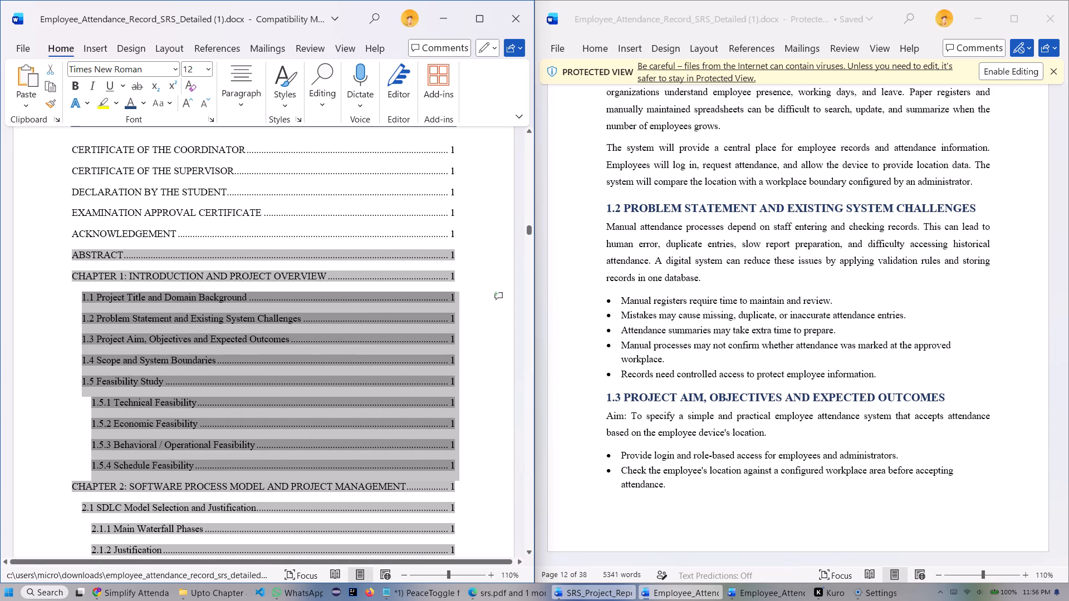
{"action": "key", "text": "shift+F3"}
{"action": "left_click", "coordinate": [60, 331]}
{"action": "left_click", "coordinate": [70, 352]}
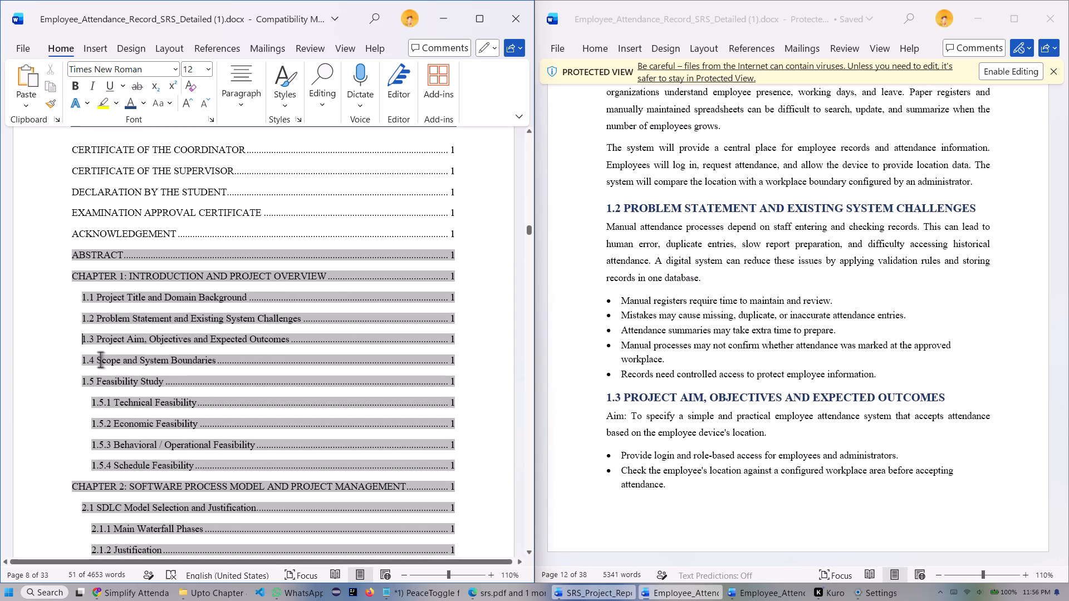
Change the contents entry 1.1 Project Title and Domain Background to all capitals.
{"action": "left_click", "coordinate": [79, 300]}
{"action": "left_click_drag", "start_coordinate": [83, 298], "coordinate": [249, 296]}
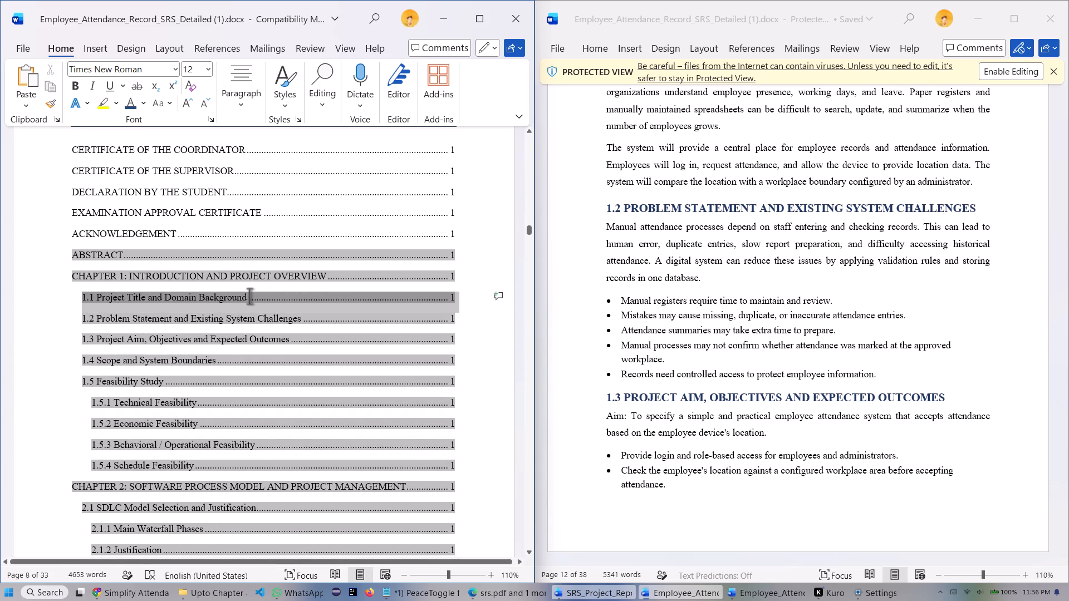
{"action": "left_click_drag", "start_coordinate": [249, 296], "coordinate": [246, 297]}
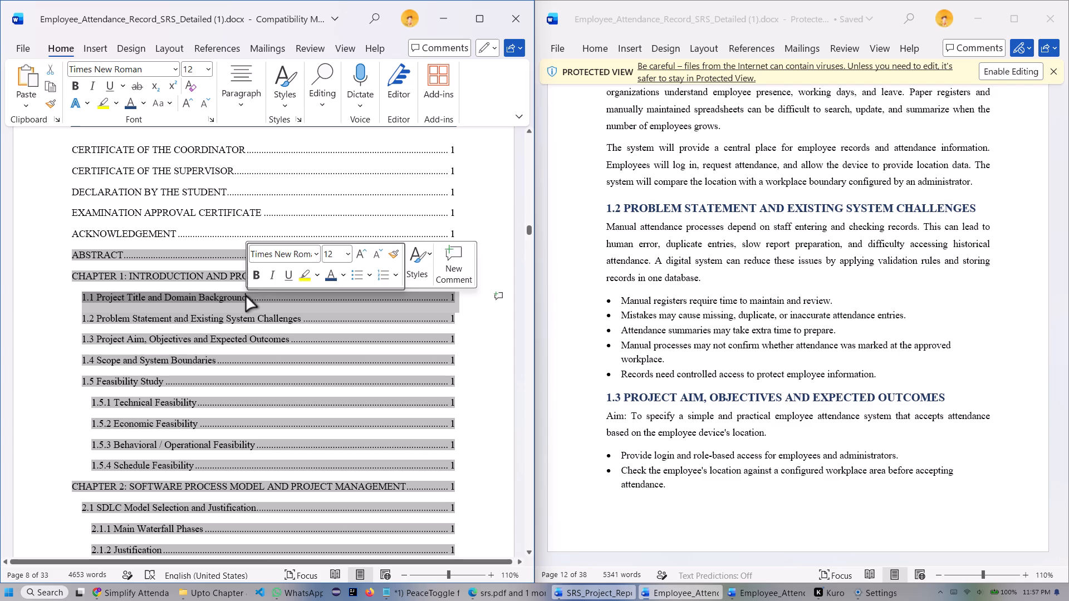
{"action": "left_click", "coordinate": [58, 311]}
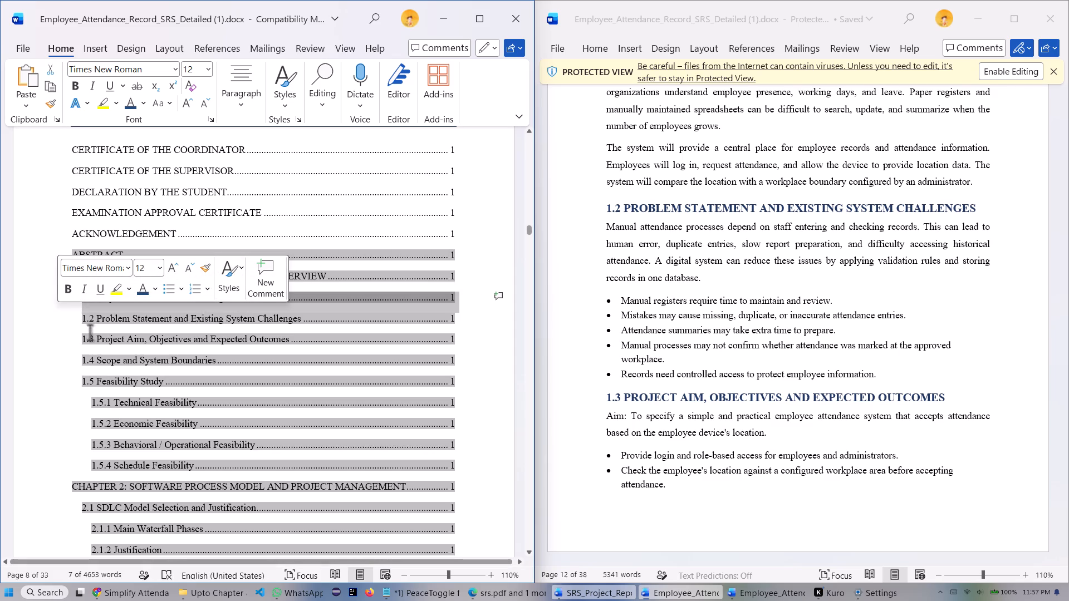
{"action": "left_click", "coordinate": [54, 335]}
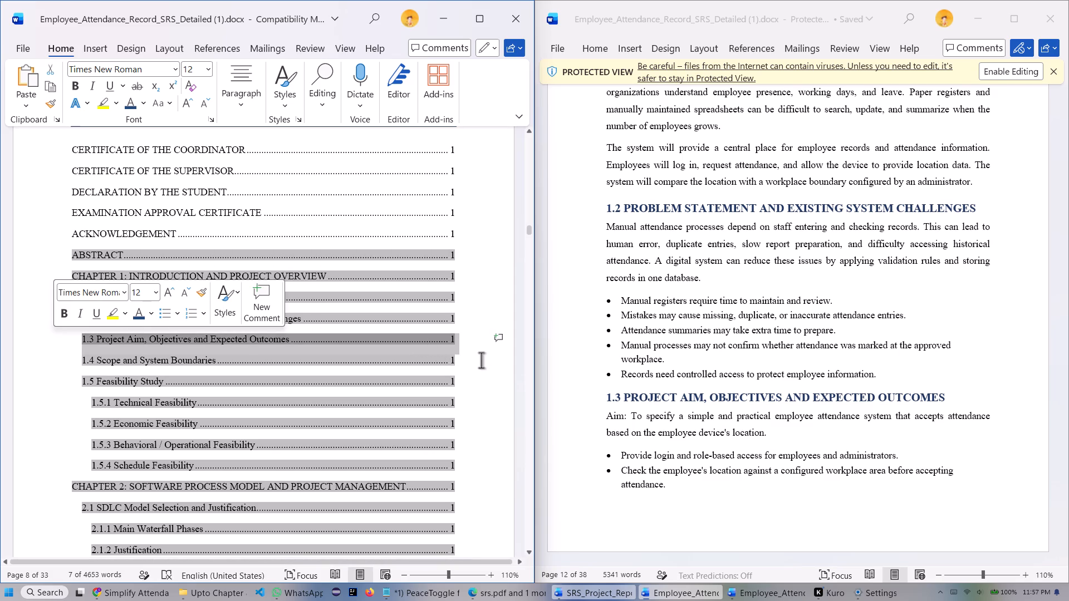
{"action": "left_click", "coordinate": [479, 362]}
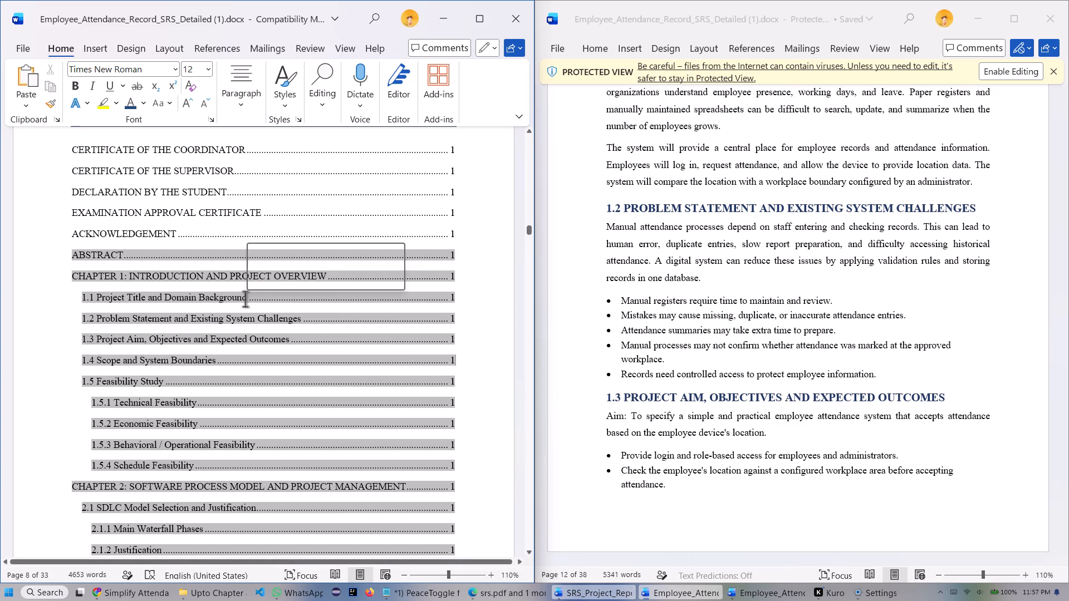
{"action": "left_click_drag", "start_coordinate": [246, 298], "coordinate": [85, 299]}
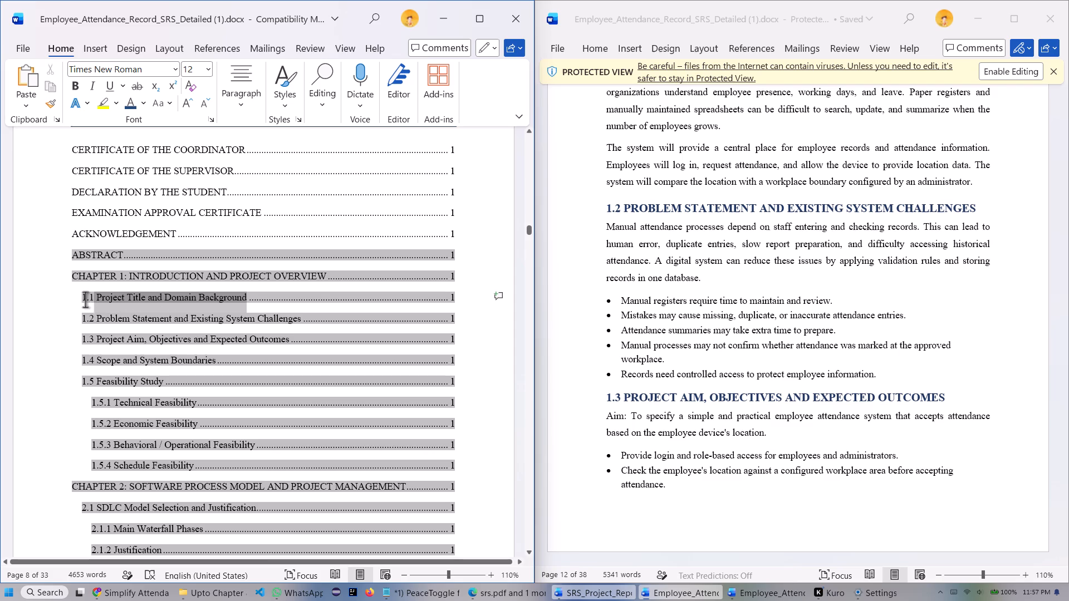
{"action": "left_click_drag", "start_coordinate": [85, 299], "coordinate": [208, 294]}
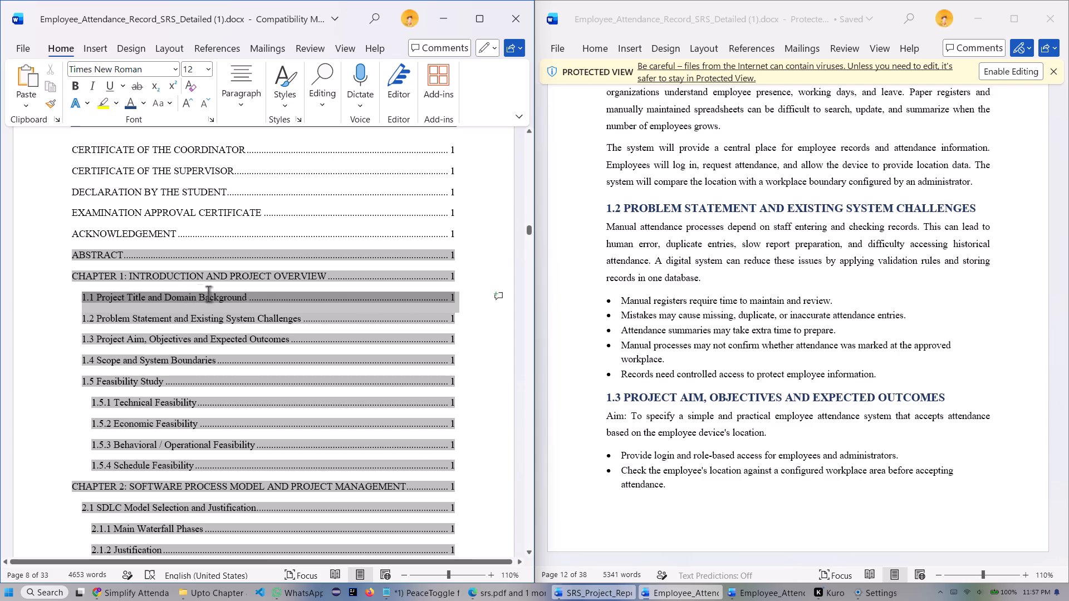
{"action": "left_click_drag", "start_coordinate": [208, 294], "coordinate": [280, 298]}
{"action": "left_click", "coordinate": [70, 302]}
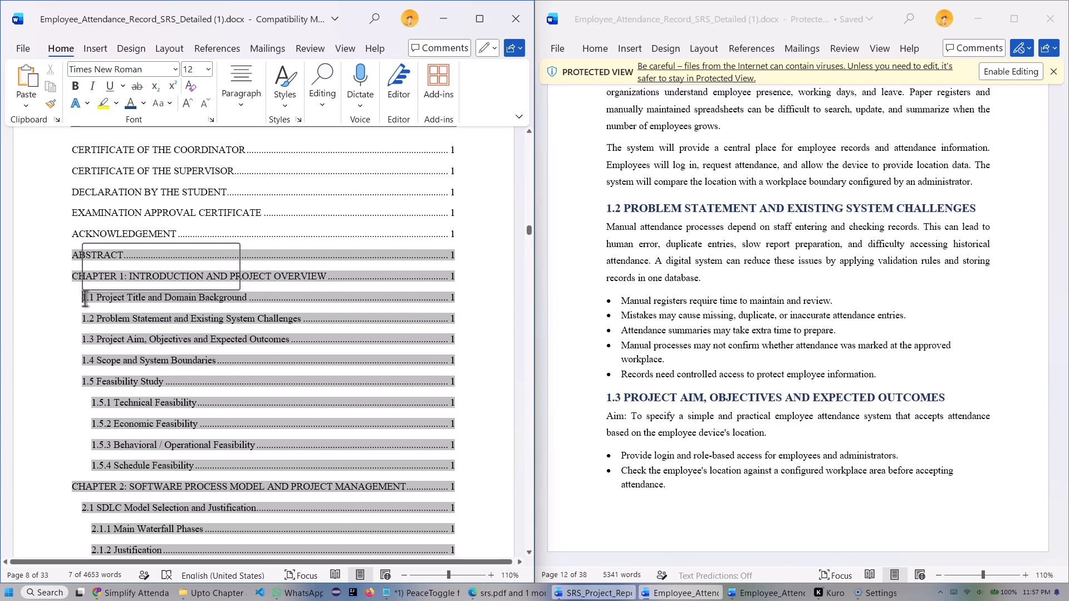
{"action": "left_click_drag", "start_coordinate": [81, 298], "coordinate": [208, 294]}
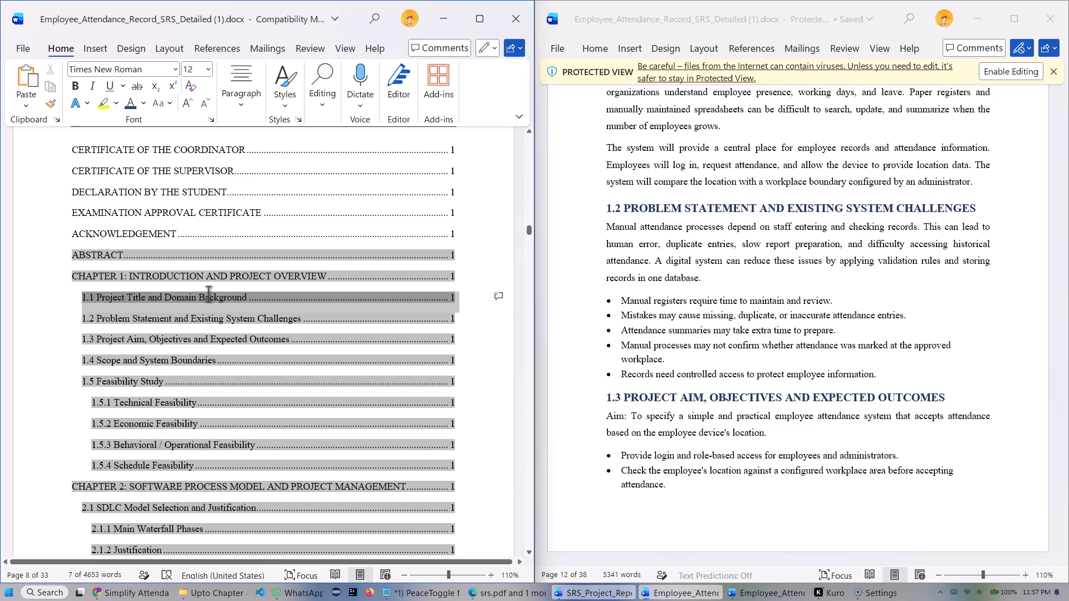
{"action": "left_click_drag", "start_coordinate": [208, 294], "coordinate": [246, 299]}
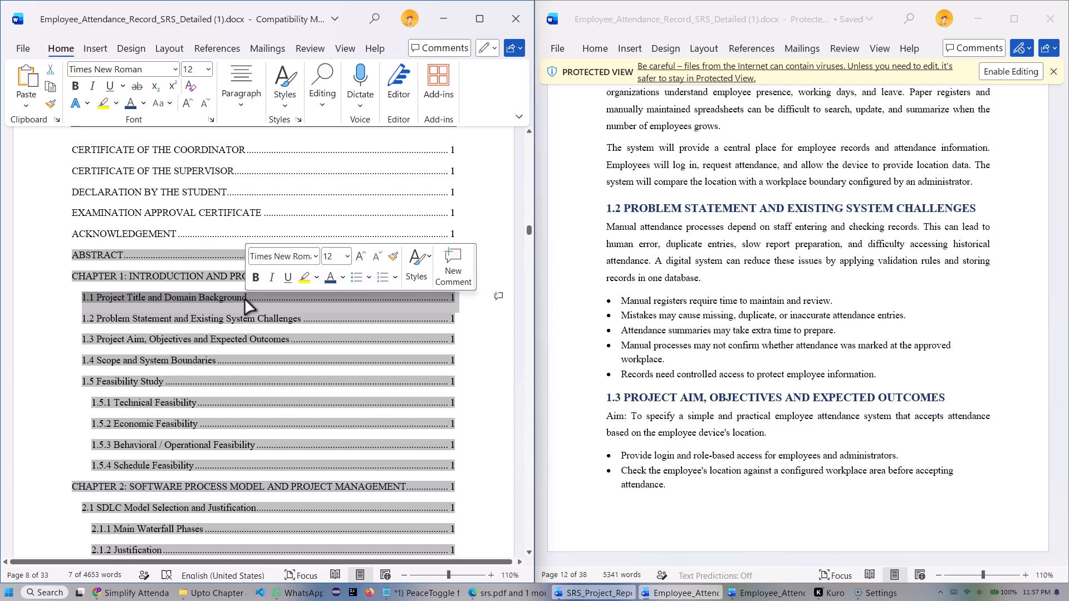
{"action": "key", "text": "shift+F3"}
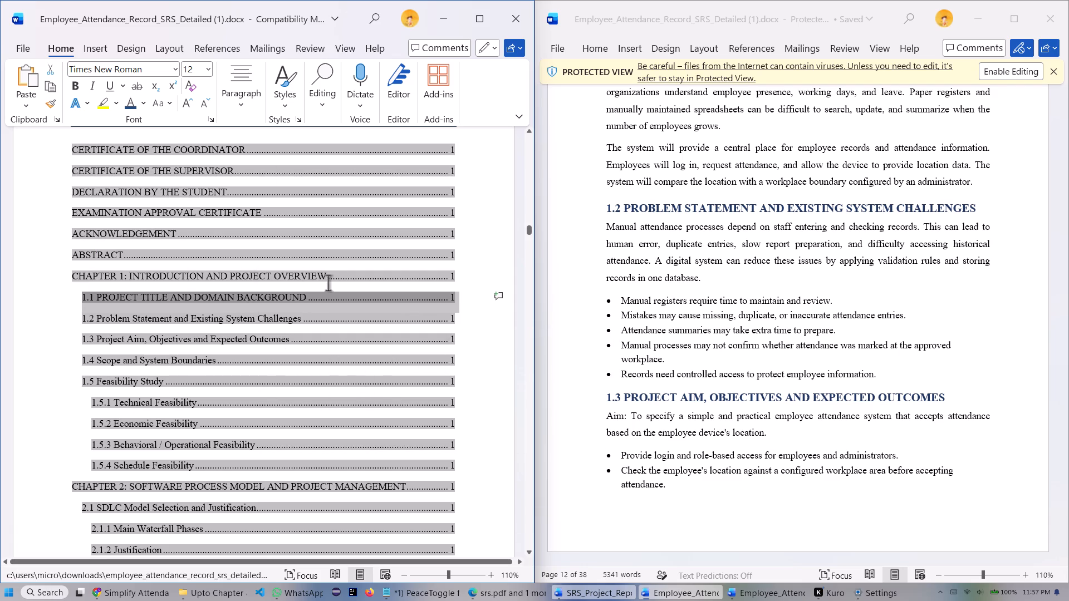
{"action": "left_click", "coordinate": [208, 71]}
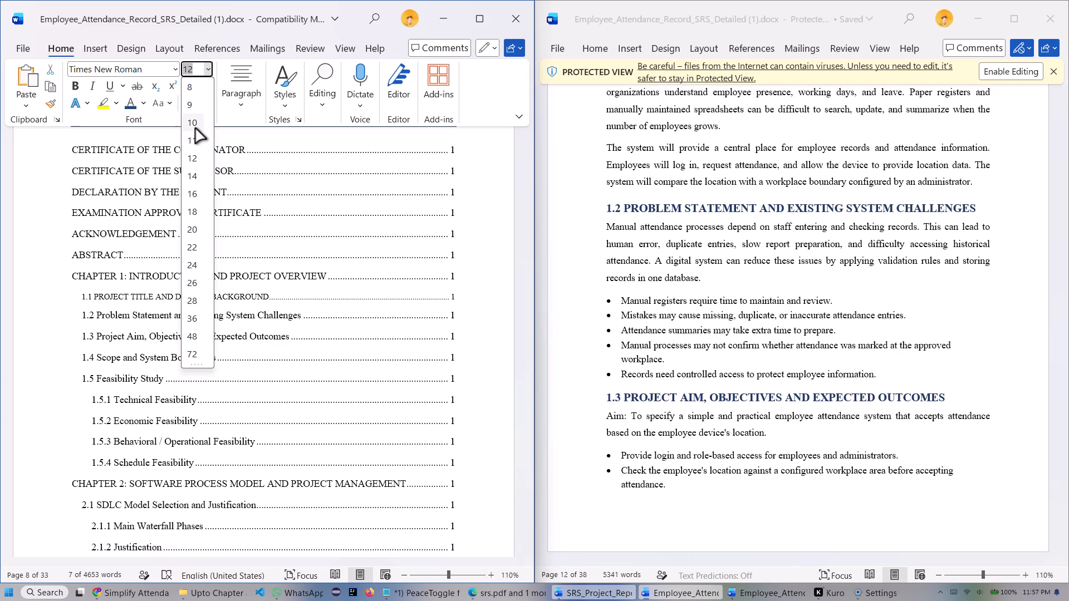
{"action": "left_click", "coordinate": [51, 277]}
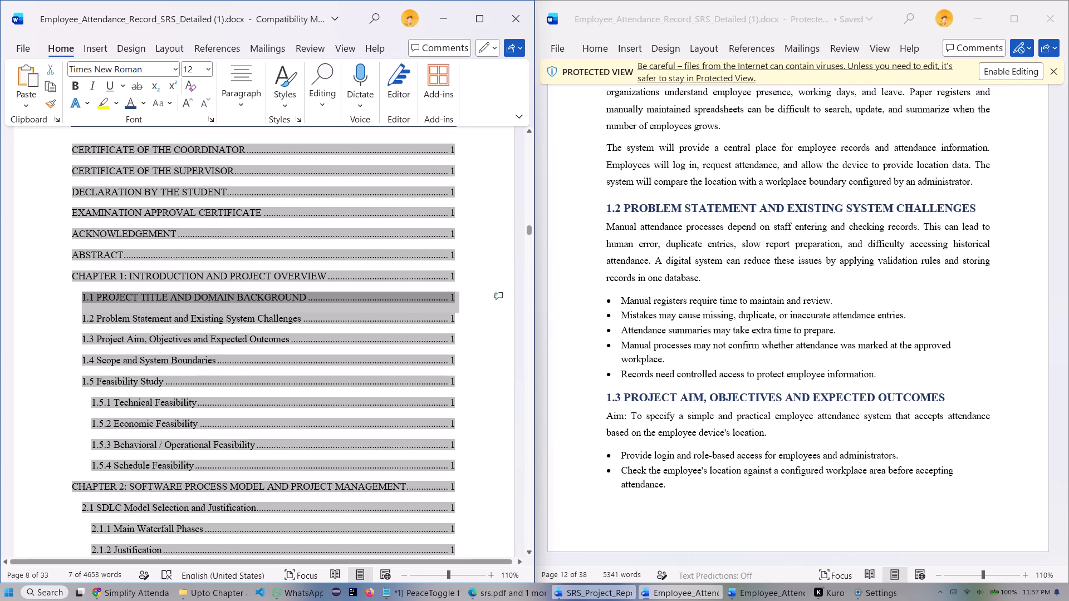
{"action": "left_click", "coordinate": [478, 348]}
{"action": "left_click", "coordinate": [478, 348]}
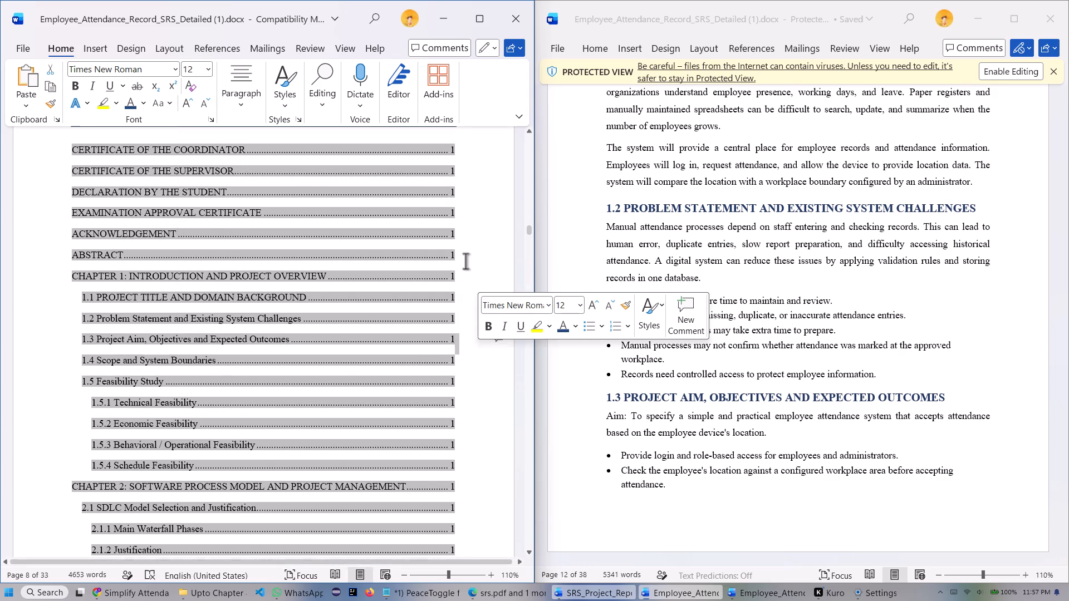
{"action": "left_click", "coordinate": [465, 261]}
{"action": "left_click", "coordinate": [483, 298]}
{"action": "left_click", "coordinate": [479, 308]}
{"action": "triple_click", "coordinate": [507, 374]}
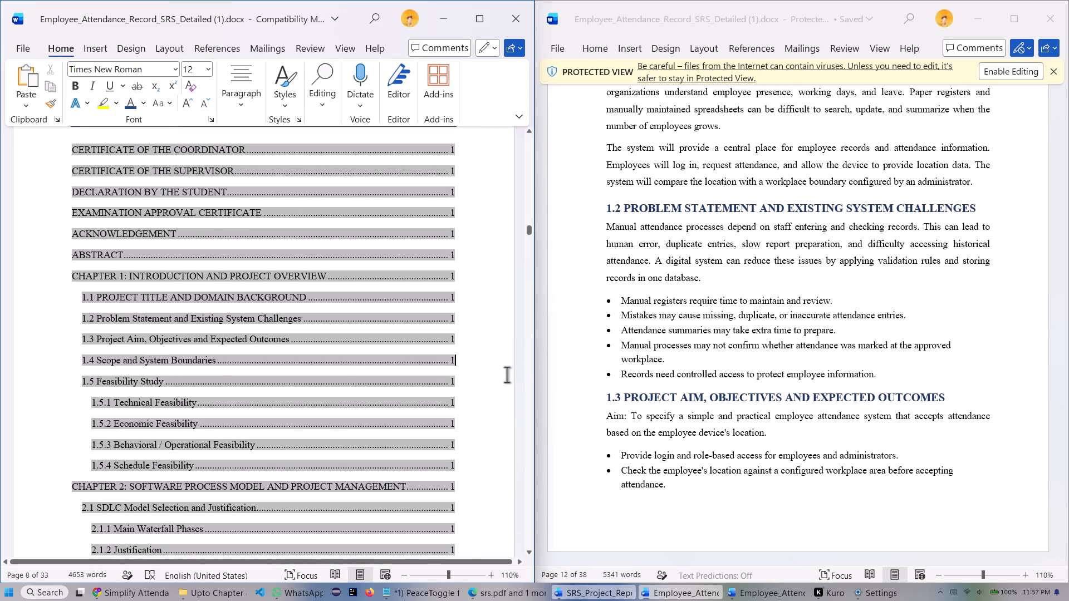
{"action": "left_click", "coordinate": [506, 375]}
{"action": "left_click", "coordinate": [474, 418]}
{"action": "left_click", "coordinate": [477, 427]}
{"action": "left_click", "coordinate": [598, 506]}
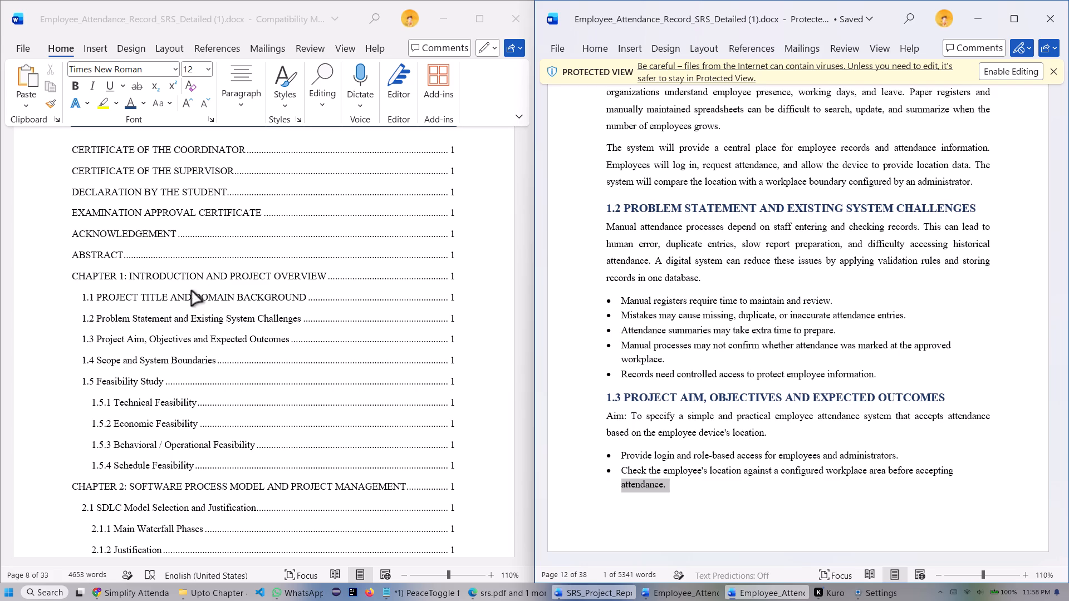
Bring up SRS_Project_Report_Template and examine the letter case of the chapter and section entries in its table of contents.
{"action": "scroll", "coordinate": [189, 294], "scroll_direction": "down", "scroll_amount": 1}
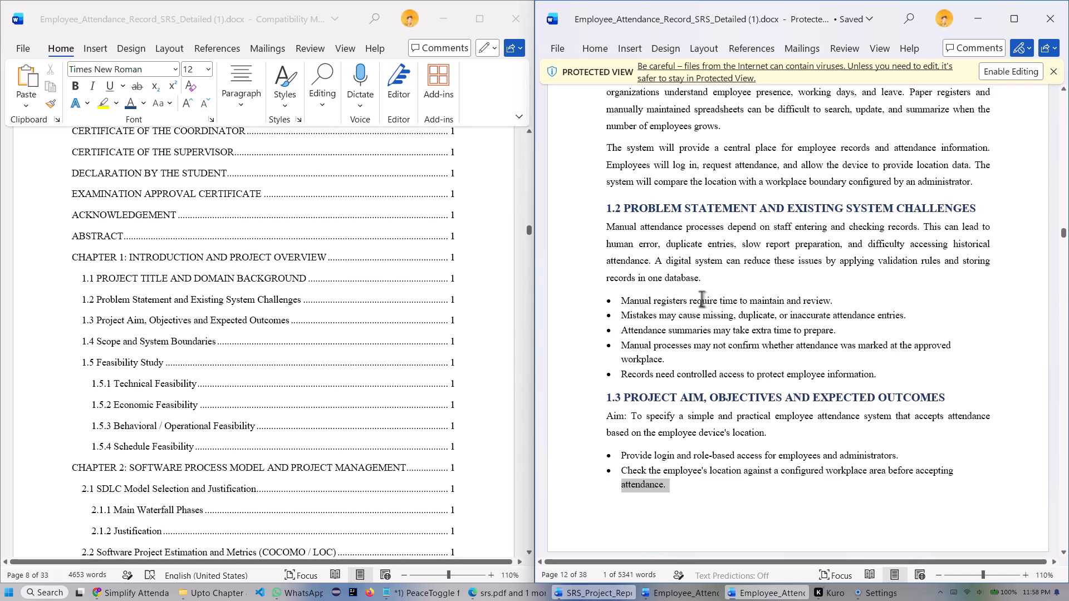
{"action": "left_click", "coordinate": [657, 592]}
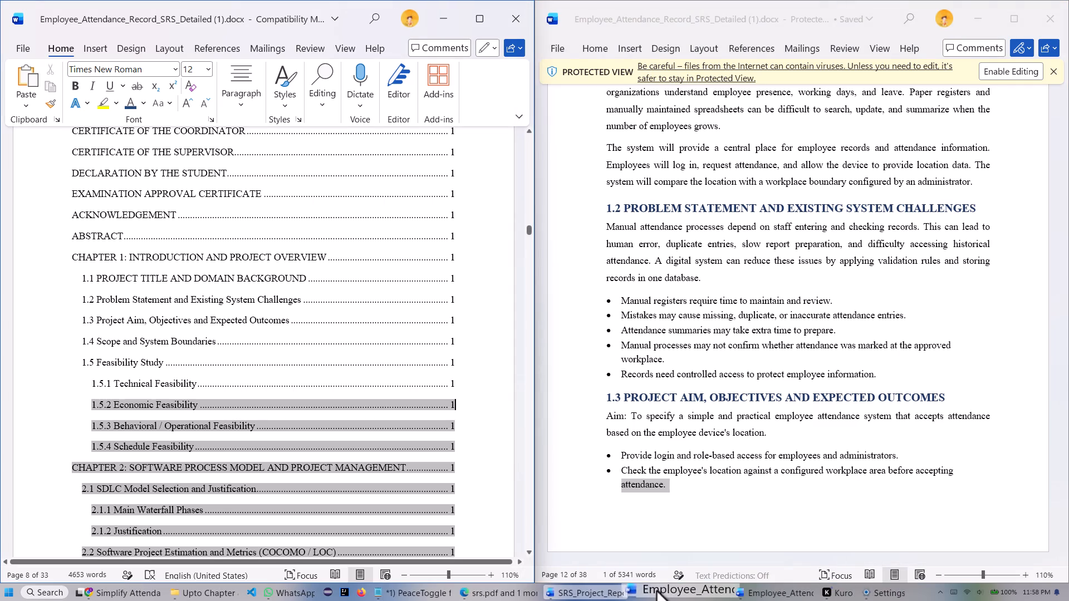
{"action": "left_click", "coordinate": [698, 596]}
{"action": "left_click", "coordinate": [698, 596]}
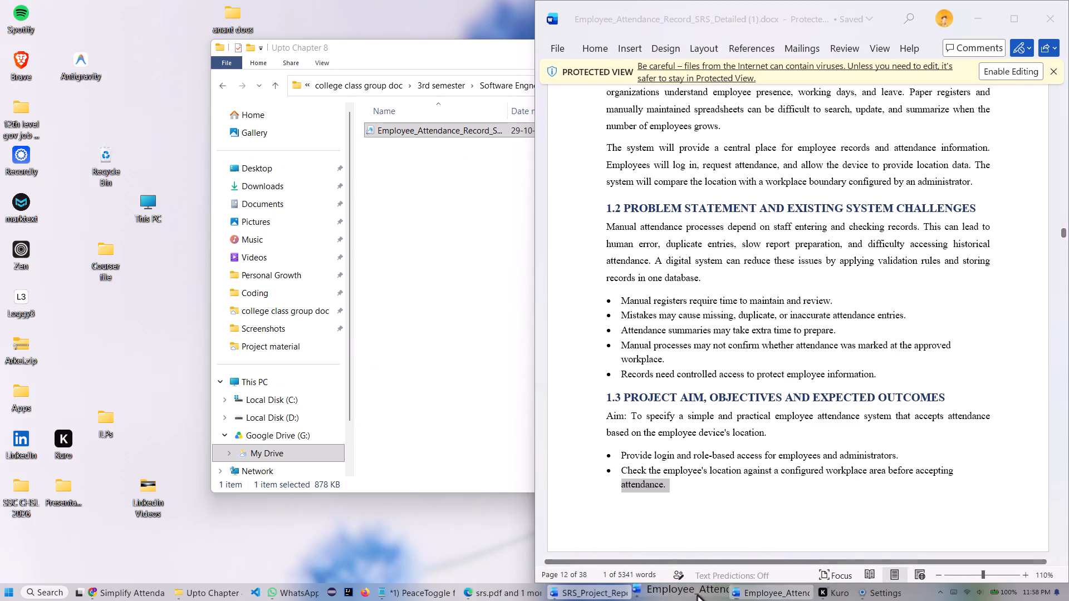
{"action": "left_click", "coordinate": [623, 600]}
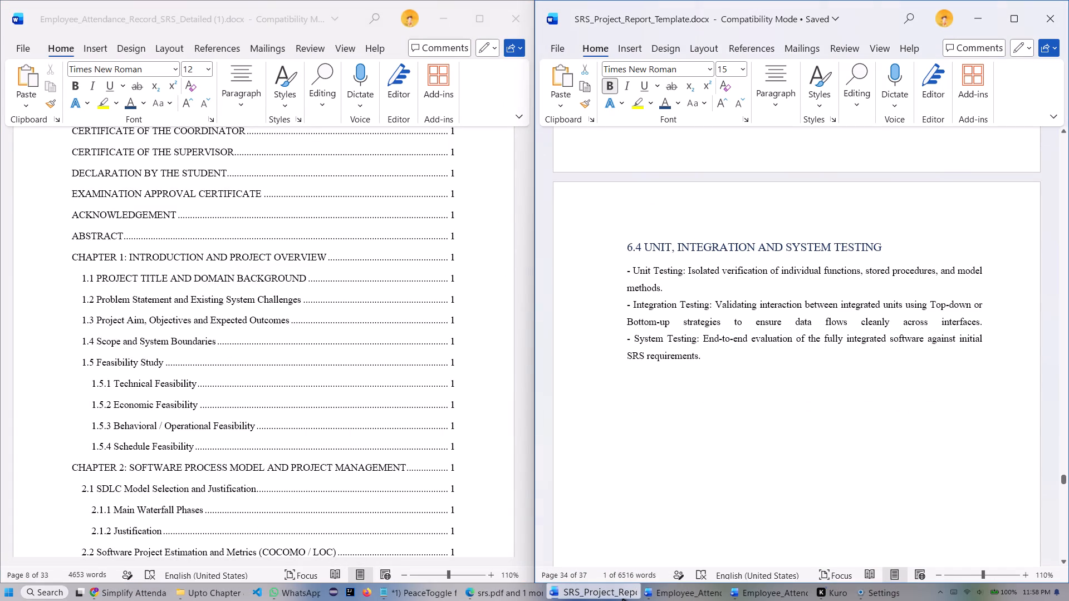
{"action": "scroll", "coordinate": [872, 299], "scroll_direction": "up", "scroll_amount": 13}
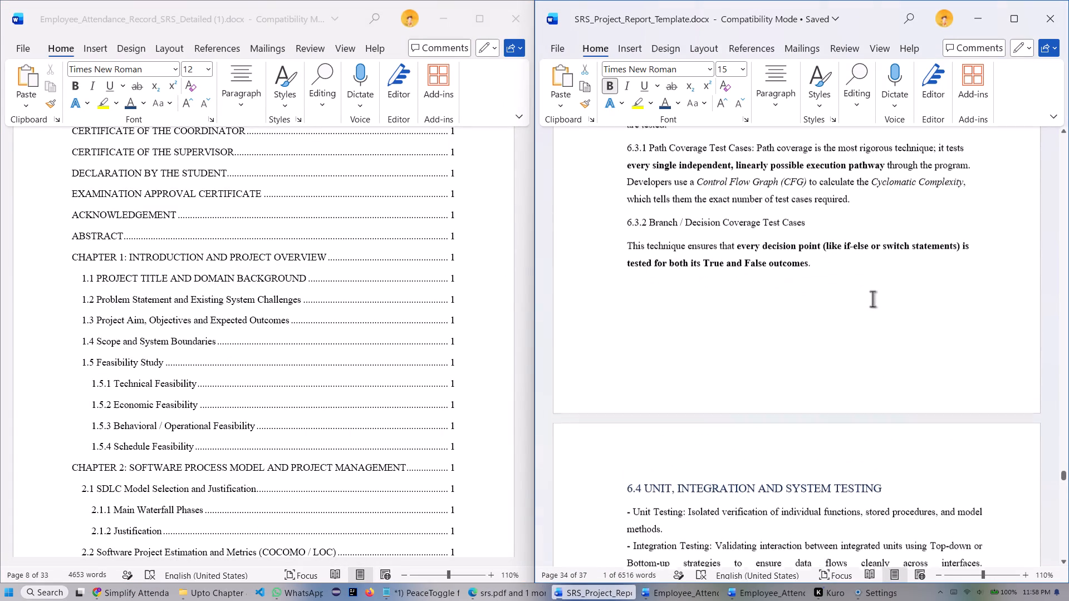
{"action": "scroll", "coordinate": [872, 299], "scroll_direction": "down", "scroll_amount": 11}
{"action": "left_click_drag", "start_coordinate": [1065, 485], "coordinate": [1068, 469]}
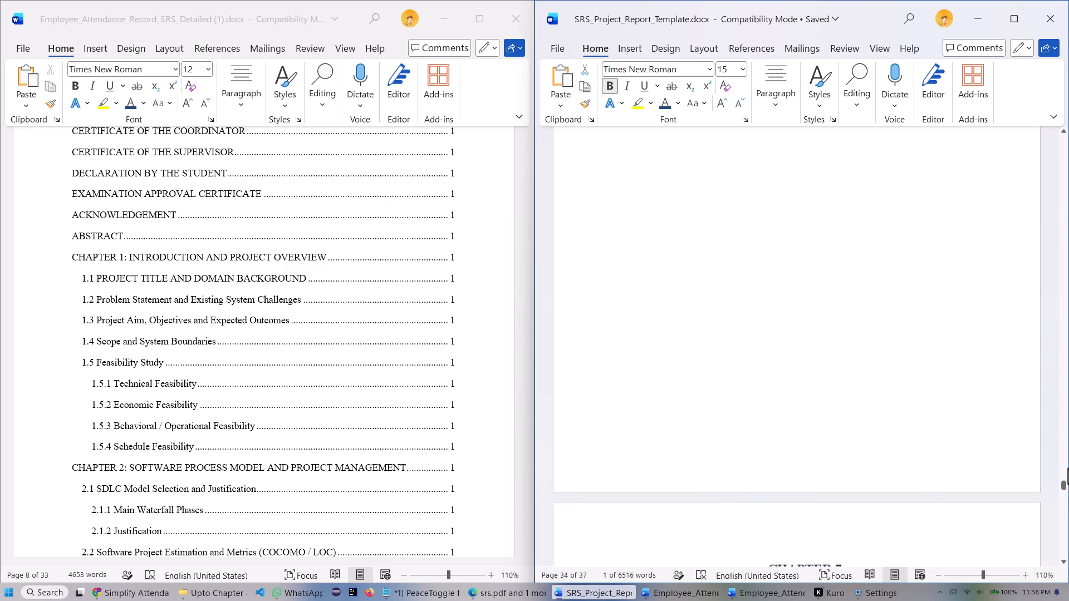
{"action": "left_click_drag", "start_coordinate": [1068, 469], "coordinate": [1067, 499]}
{"action": "left_click_drag", "start_coordinate": [1062, 499], "coordinate": [1063, 499]}
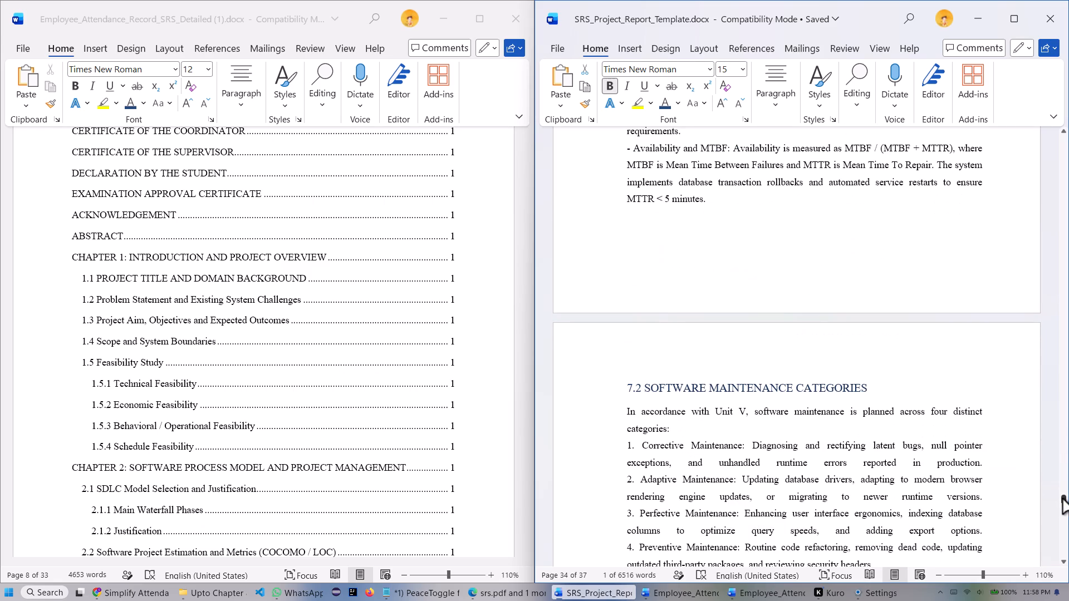
{"action": "left_click_drag", "start_coordinate": [1063, 499], "coordinate": [1068, 125]}
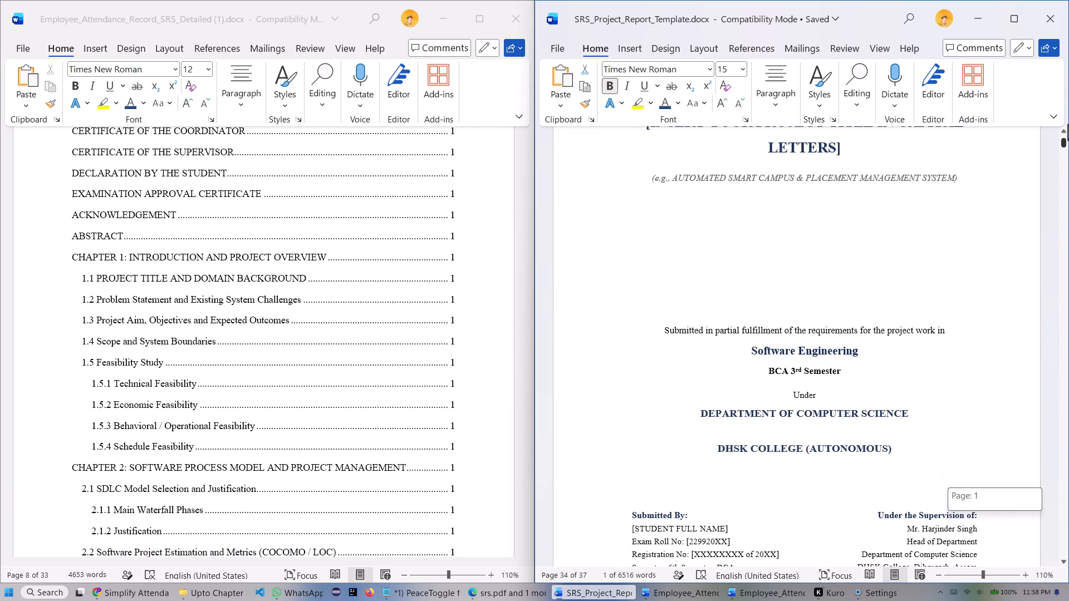
{"action": "left_click_drag", "start_coordinate": [1068, 125], "coordinate": [1068, 109]}
{"action": "scroll", "coordinate": [914, 278], "scroll_direction": "down", "scroll_amount": 20}
{"action": "scroll", "coordinate": [914, 278], "scroll_direction": "down", "scroll_amount": 19}
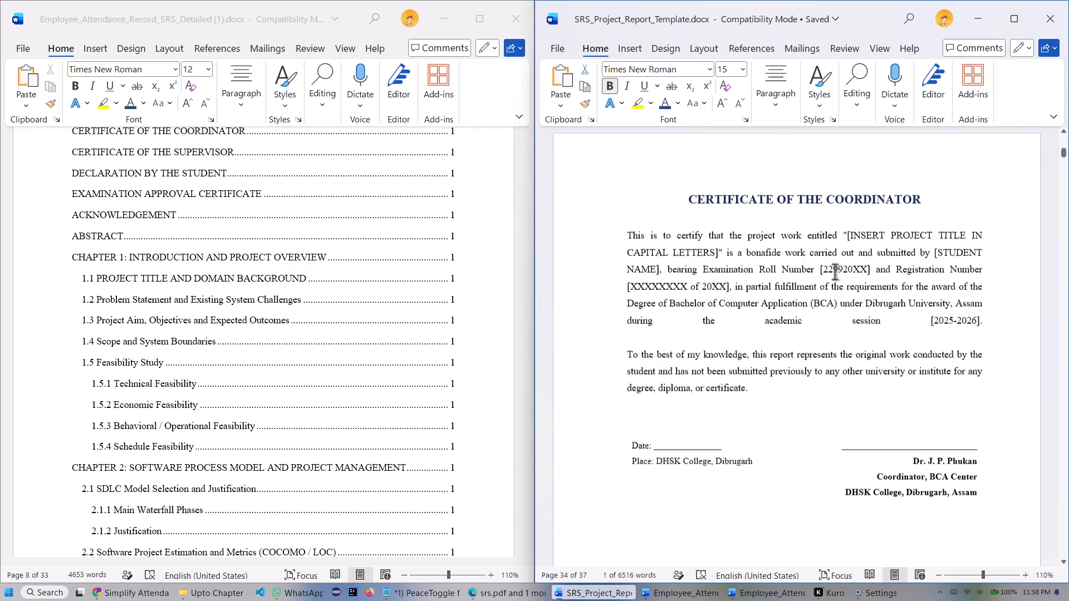
{"action": "scroll", "coordinate": [835, 272], "scroll_direction": "down", "scroll_amount": 20}
{"action": "scroll", "coordinate": [835, 272], "scroll_direction": "down", "scroll_amount": 20}
{"action": "scroll", "coordinate": [835, 272], "scroll_direction": "down", "scroll_amount": 20}
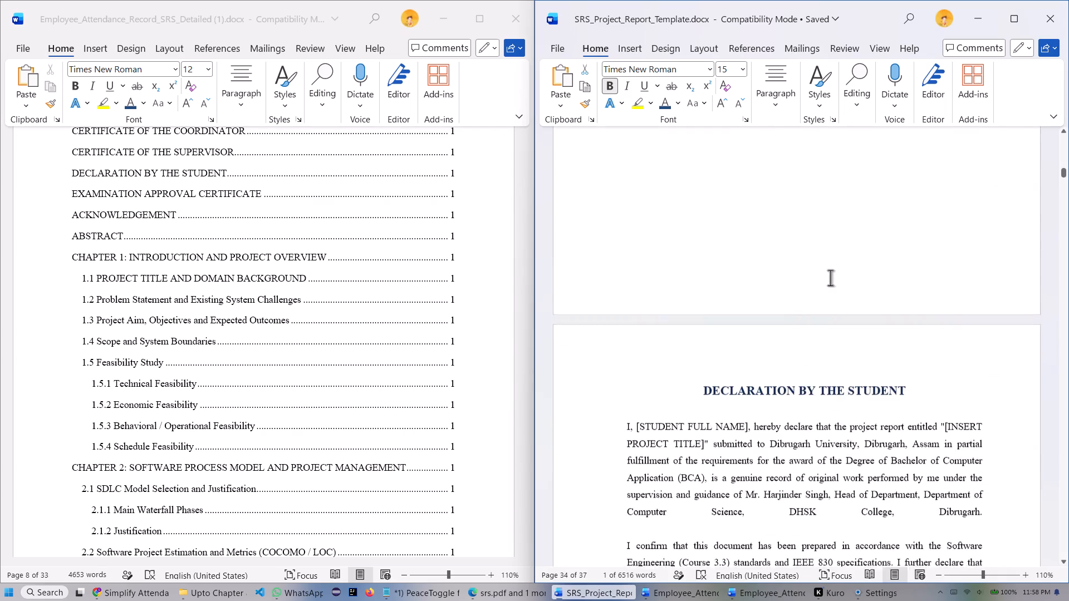
{"action": "scroll", "coordinate": [830, 278], "scroll_direction": "down", "scroll_amount": 20}
{"action": "scroll", "coordinate": [830, 278], "scroll_direction": "down", "scroll_amount": 20}
{"action": "scroll", "coordinate": [830, 278], "scroll_direction": "down", "scroll_amount": 20}
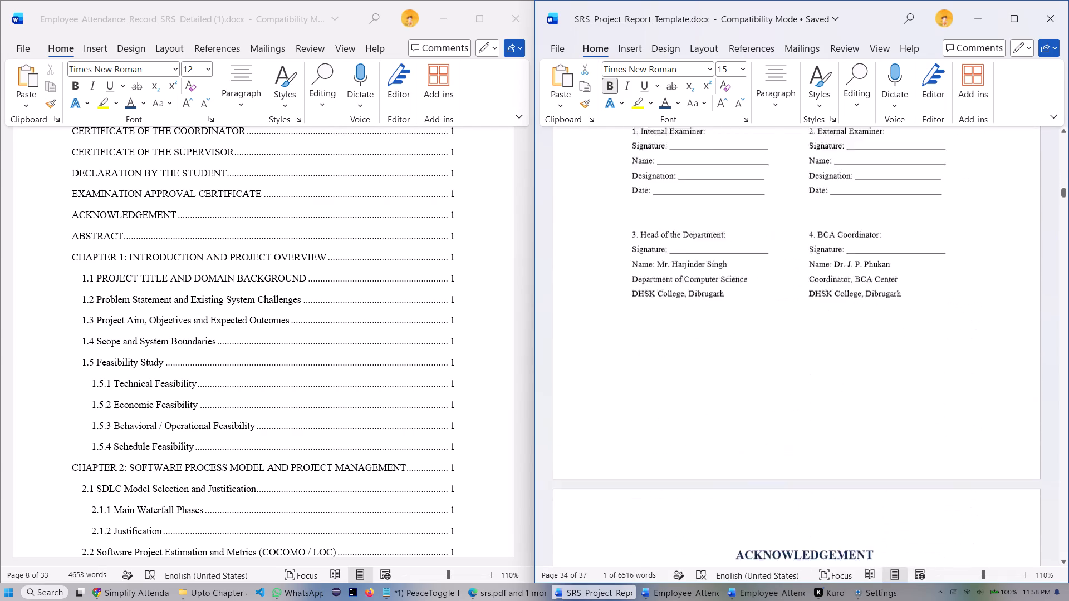
{"action": "scroll", "coordinate": [846, 270], "scroll_direction": "down", "scroll_amount": 20}
{"action": "scroll", "coordinate": [846, 270], "scroll_direction": "down", "scroll_amount": 20}
{"action": "scroll", "coordinate": [846, 270], "scroll_direction": "down", "scroll_amount": 20}
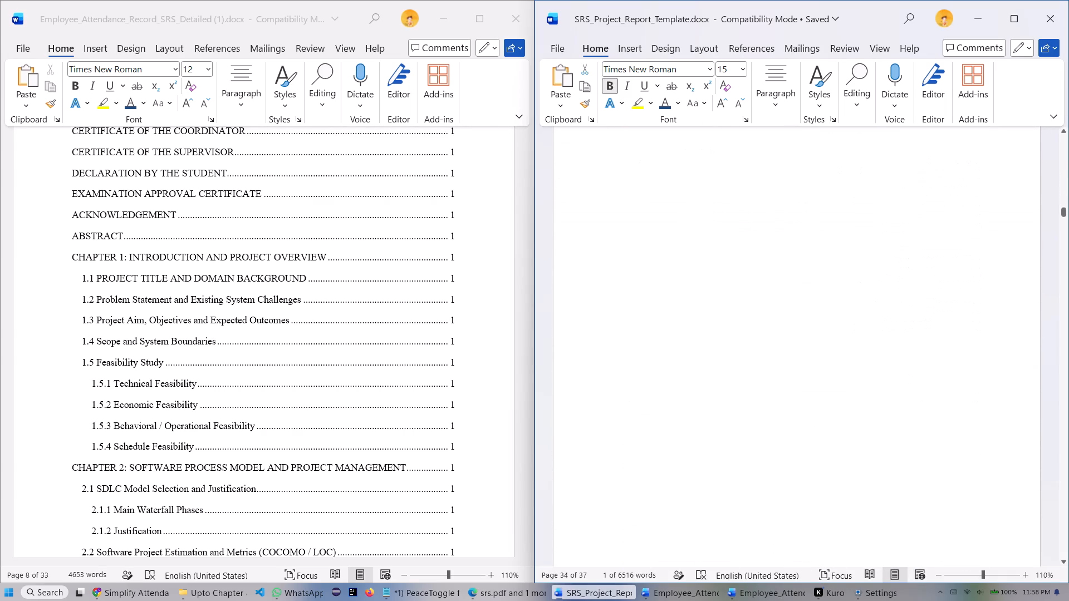
{"action": "scroll", "coordinate": [842, 278], "scroll_direction": "down", "scroll_amount": 20}
{"action": "scroll", "coordinate": [842, 278], "scroll_direction": "down", "scroll_amount": 20}
{"action": "scroll", "coordinate": [842, 278], "scroll_direction": "down", "scroll_amount": 20}
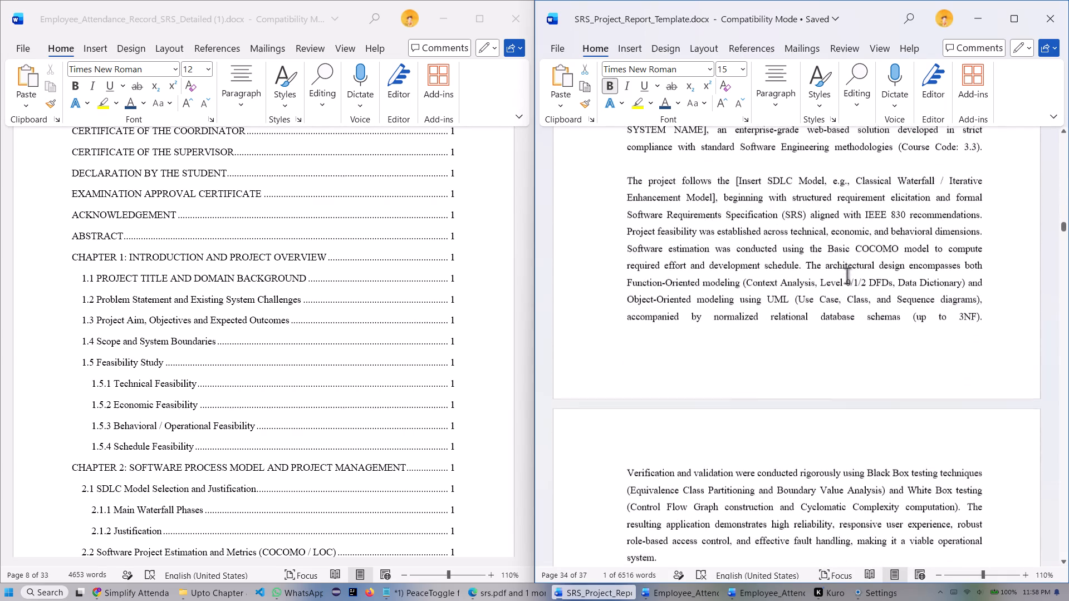
{"action": "scroll", "coordinate": [847, 275], "scroll_direction": "down", "scroll_amount": 16}
{"action": "scroll", "coordinate": [847, 275], "scroll_direction": "down", "scroll_amount": 19}
{"action": "scroll", "coordinate": [847, 275], "scroll_direction": "down", "scroll_amount": 10}
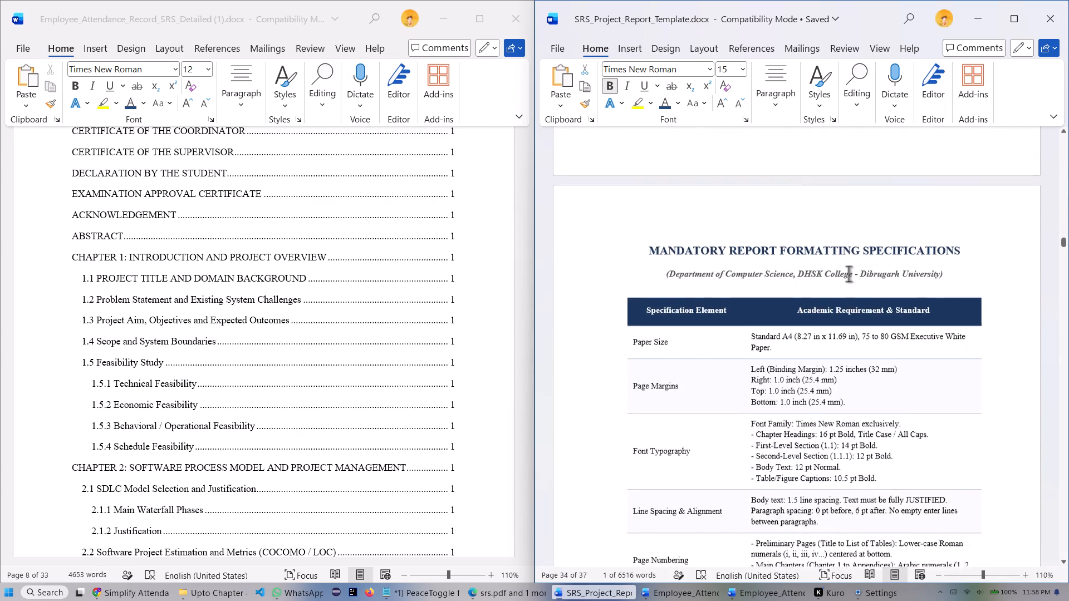
{"action": "scroll", "coordinate": [849, 274], "scroll_direction": "down", "scroll_amount": 20}
{"action": "scroll", "coordinate": [850, 277], "scroll_direction": "down", "scroll_amount": 11}
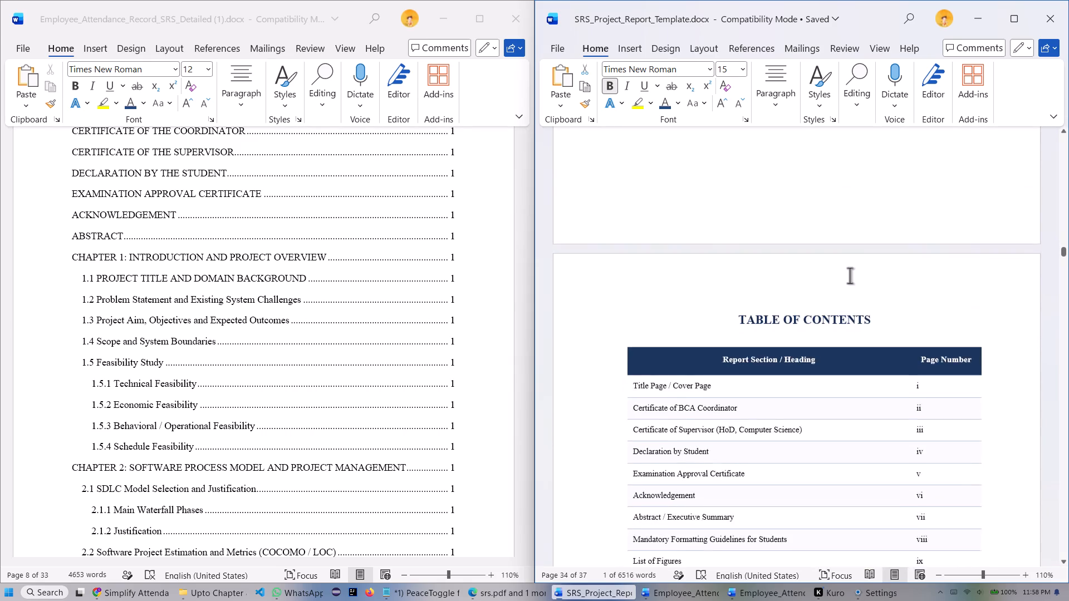
{"action": "scroll", "coordinate": [850, 275], "scroll_direction": "down", "scroll_amount": 18}
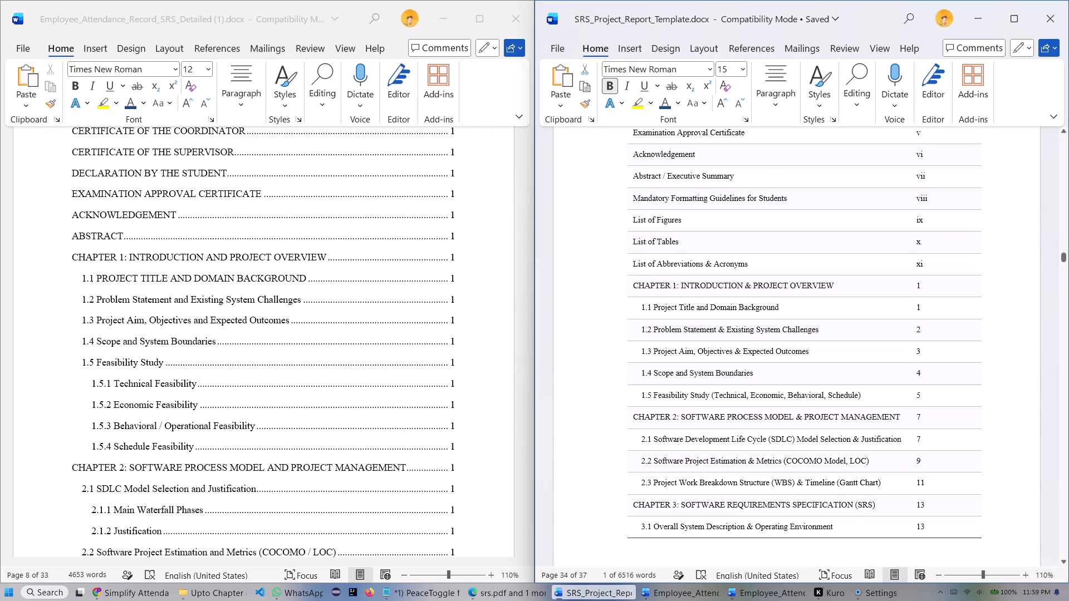
{"action": "scroll", "coordinate": [850, 275], "scroll_direction": "down", "scroll_amount": 3}
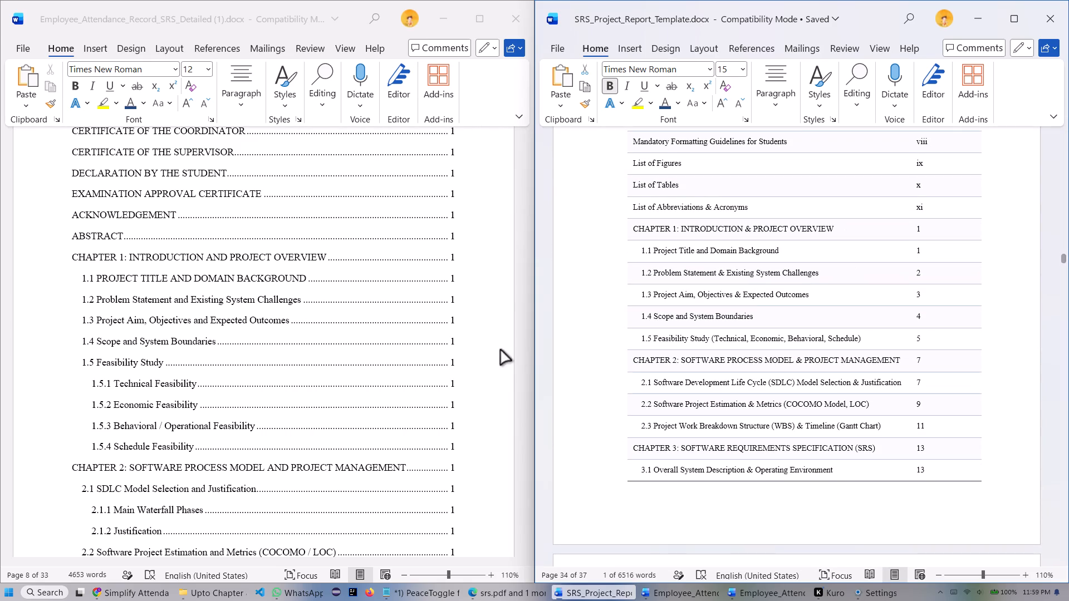
{"action": "scroll", "coordinate": [799, 350], "scroll_direction": "up", "scroll_amount": 1}
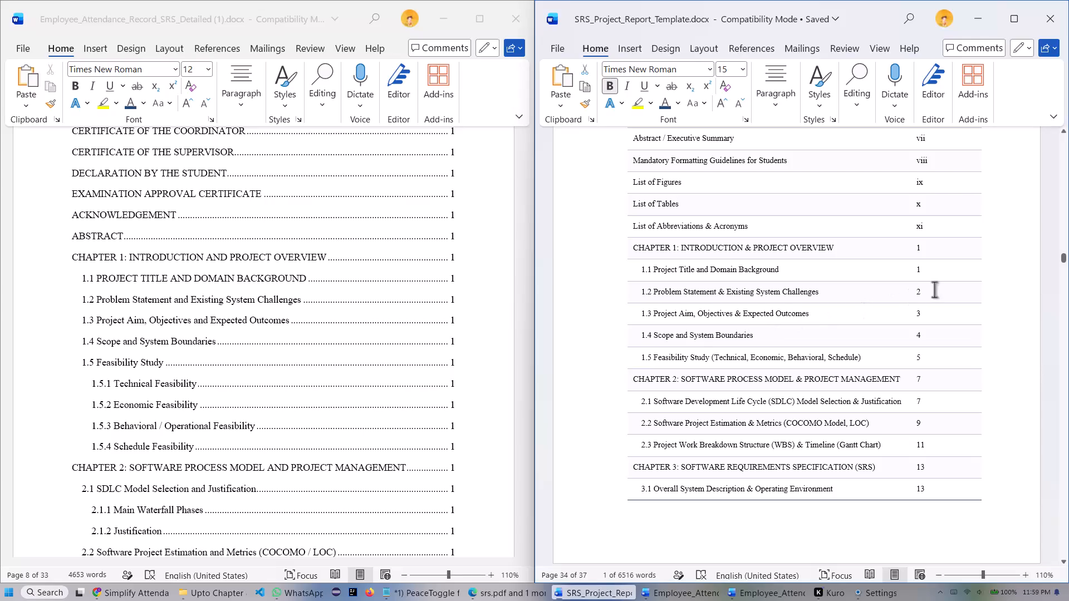
Undo the all-capitals change to contents entry 1.1 Project Title and Domain Background in the shortened report.
{"action": "left_click", "coordinate": [338, 279]}
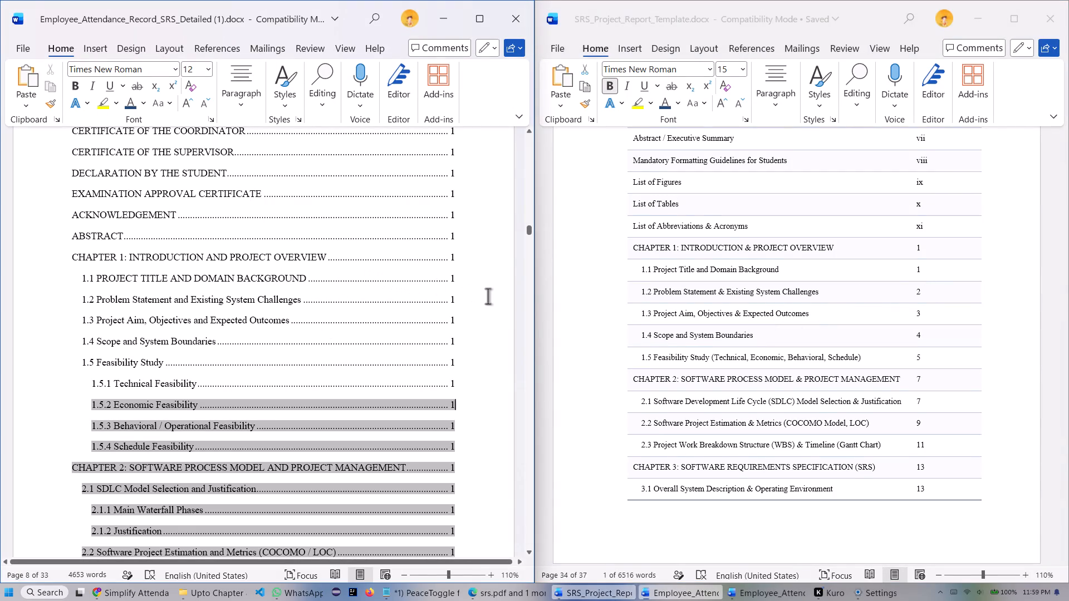
{"action": "key", "text": "ctrl+z"}
{"action": "left_click", "coordinate": [498, 336]}
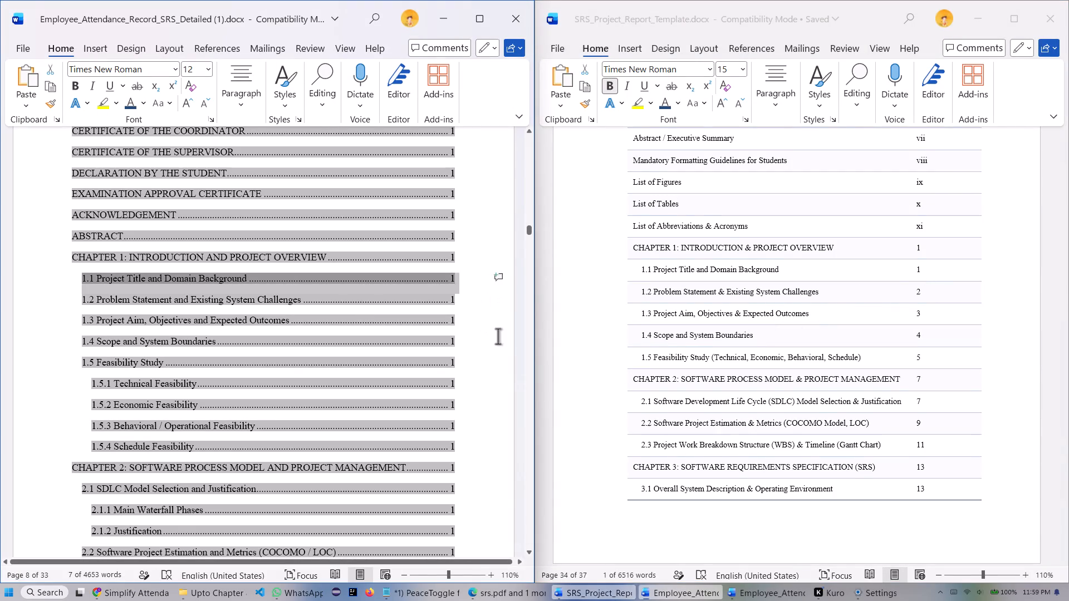
{"action": "double_click", "coordinate": [478, 366]}
{"action": "left_click", "coordinate": [486, 395]}
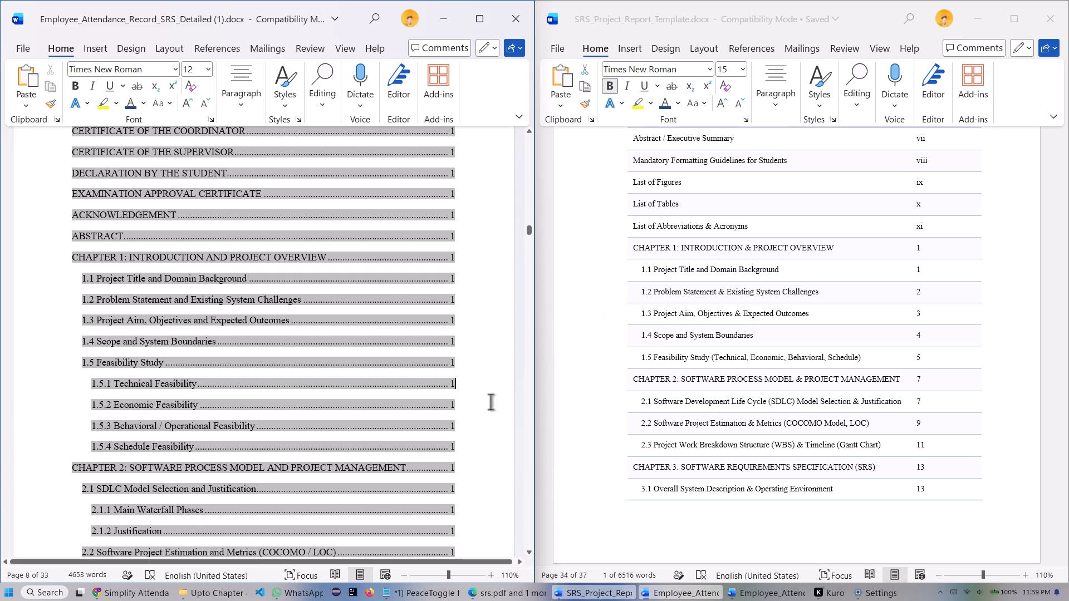
{"action": "double_click", "coordinate": [498, 415]}
Minimise the template and check the Upto Chapter 8 copy's headings 1.2 to 2.1 against the shortened report's contents entries.
{"action": "left_click", "coordinate": [881, 539]}
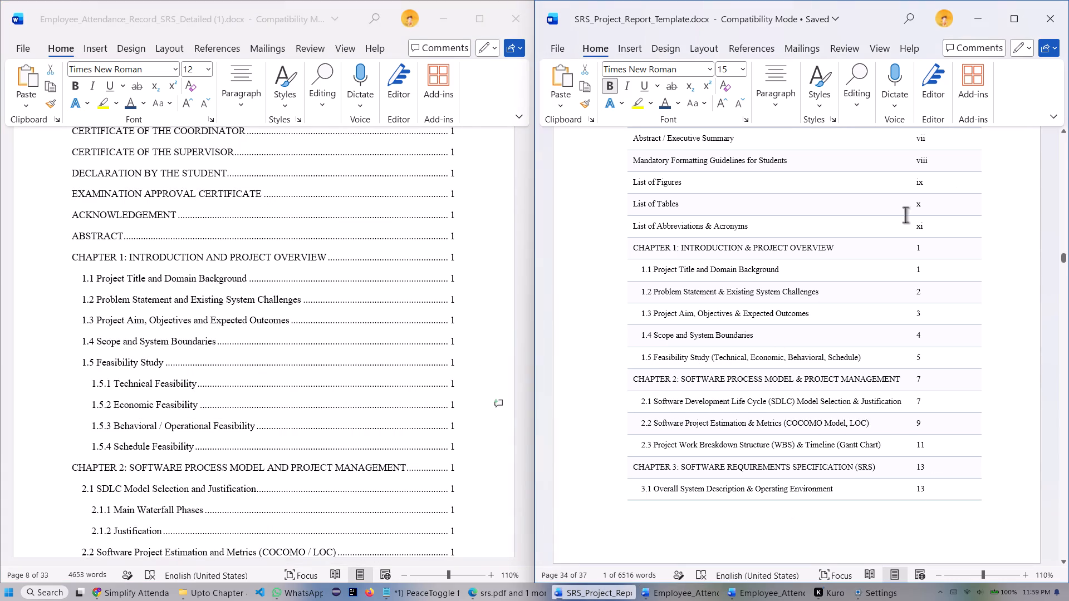
{"action": "left_click", "coordinate": [1003, 7]}
{"action": "left_click", "coordinate": [966, 21]}
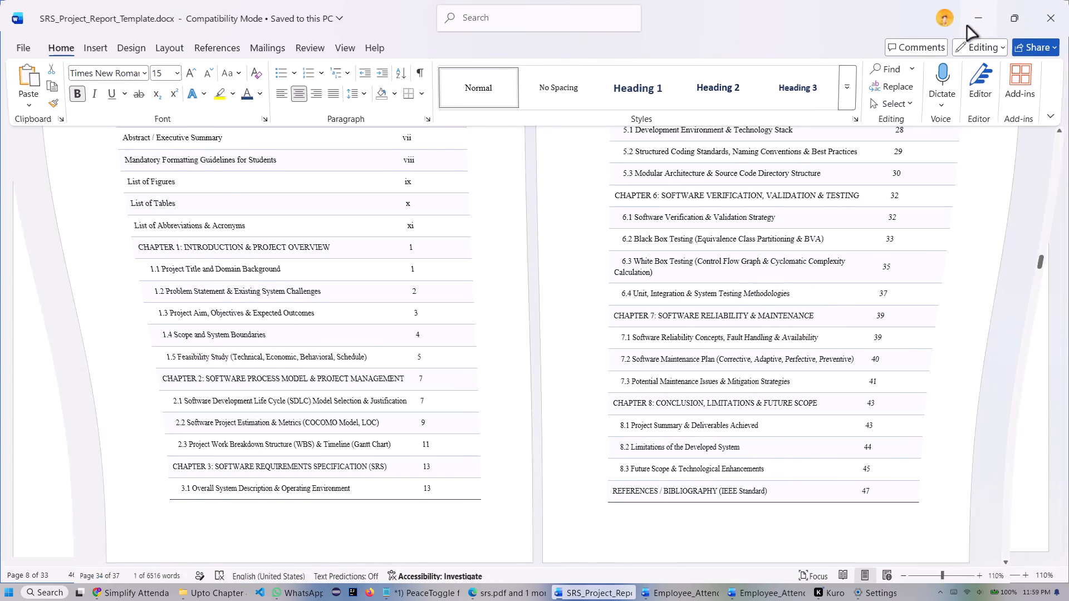
{"action": "scroll", "coordinate": [315, 264], "scroll_direction": "down", "scroll_amount": 2}
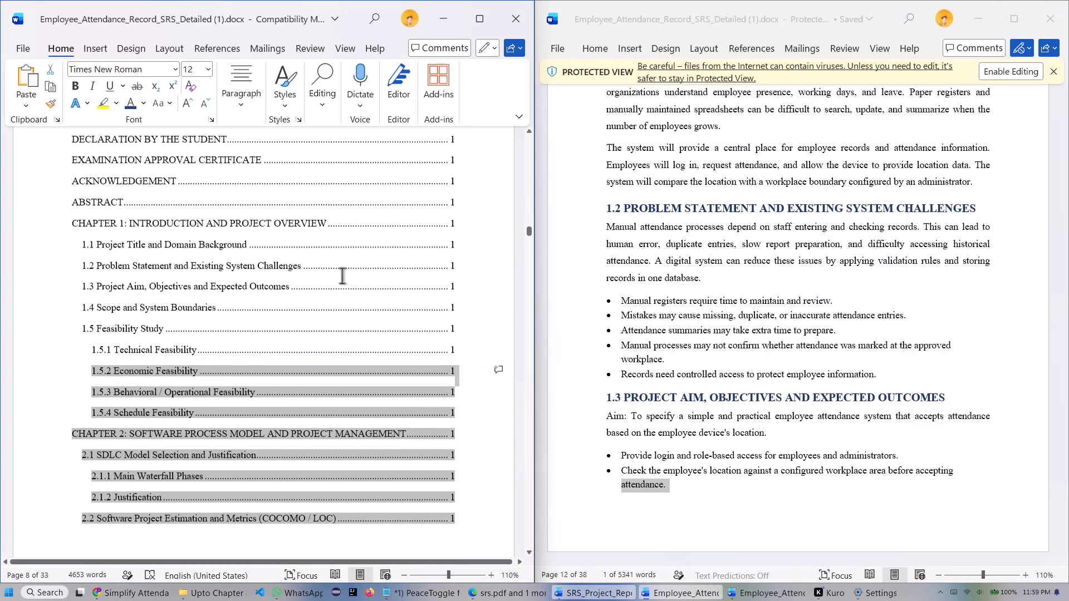
{"action": "left_click", "coordinate": [467, 385]}
{"action": "left_click", "coordinate": [468, 387]}
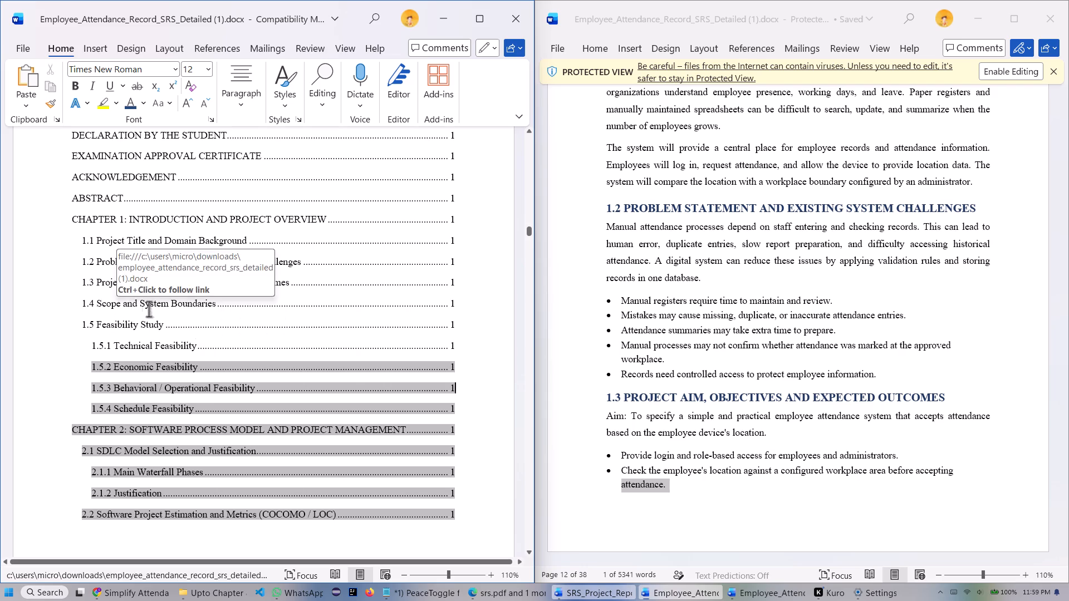
{"action": "scroll", "coordinate": [160, 309], "scroll_direction": "up", "scroll_amount": 2}
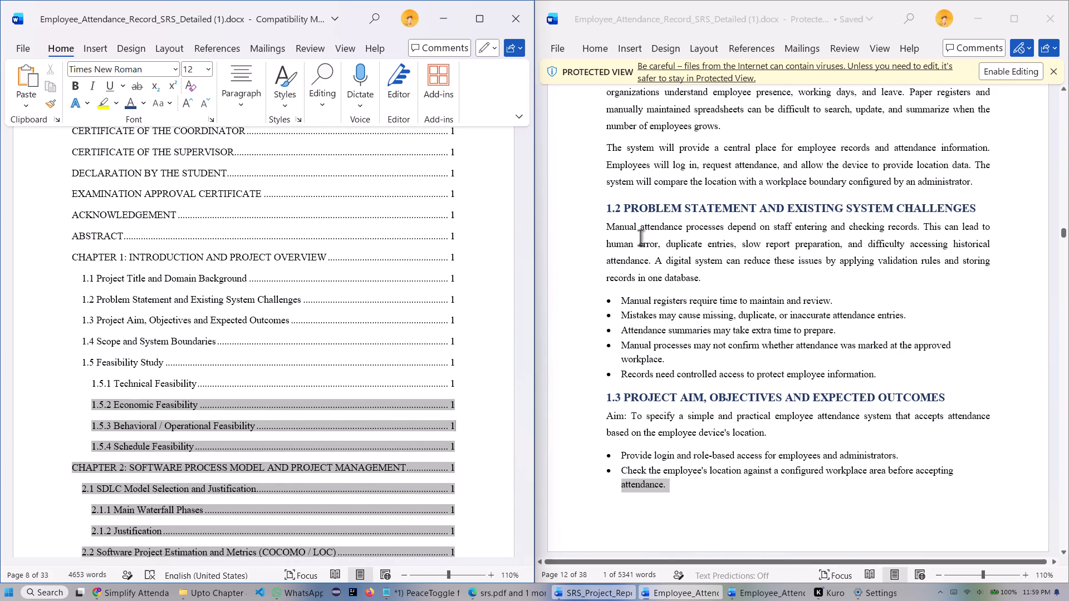
{"action": "scroll", "coordinate": [645, 245], "scroll_direction": "up", "scroll_amount": 1}
{"action": "scroll", "coordinate": [649, 245], "scroll_direction": "down", "scroll_amount": 5}
{"action": "scroll", "coordinate": [734, 283], "scroll_direction": "down", "scroll_amount": 1}
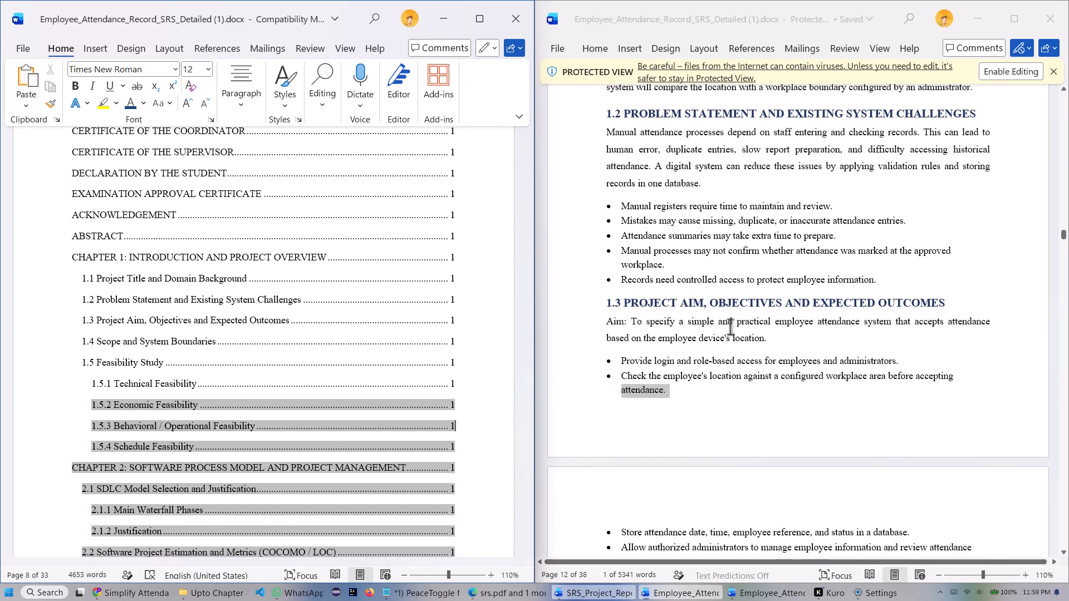
{"action": "scroll", "coordinate": [697, 331], "scroll_direction": "down", "scroll_amount": 20}
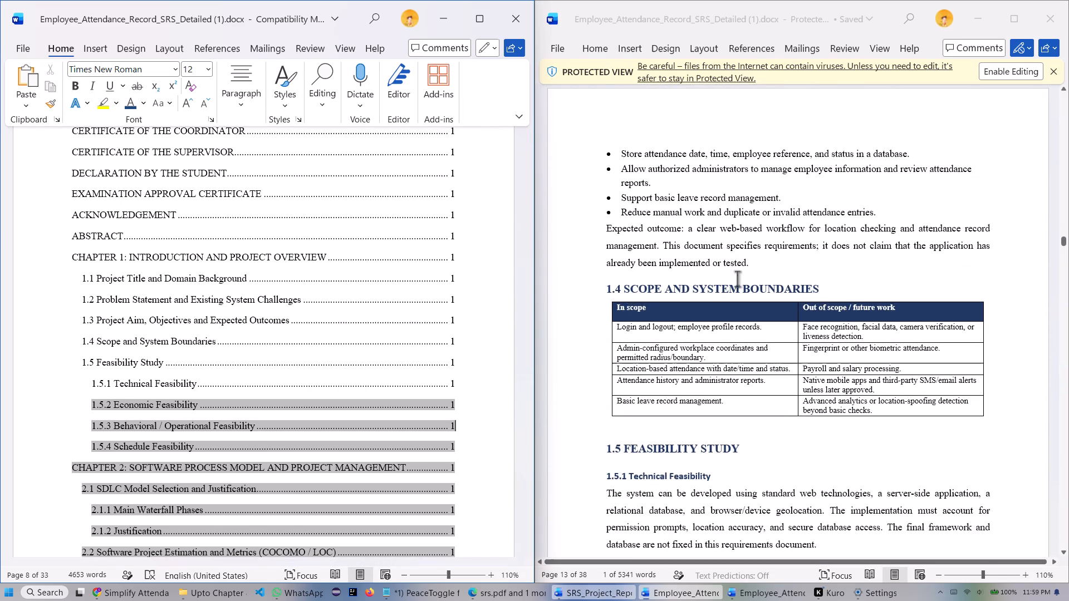
{"action": "scroll", "coordinate": [796, 287], "scroll_direction": "down", "scroll_amount": 3}
{"action": "scroll", "coordinate": [861, 296], "scroll_direction": "down", "scroll_amount": 3}
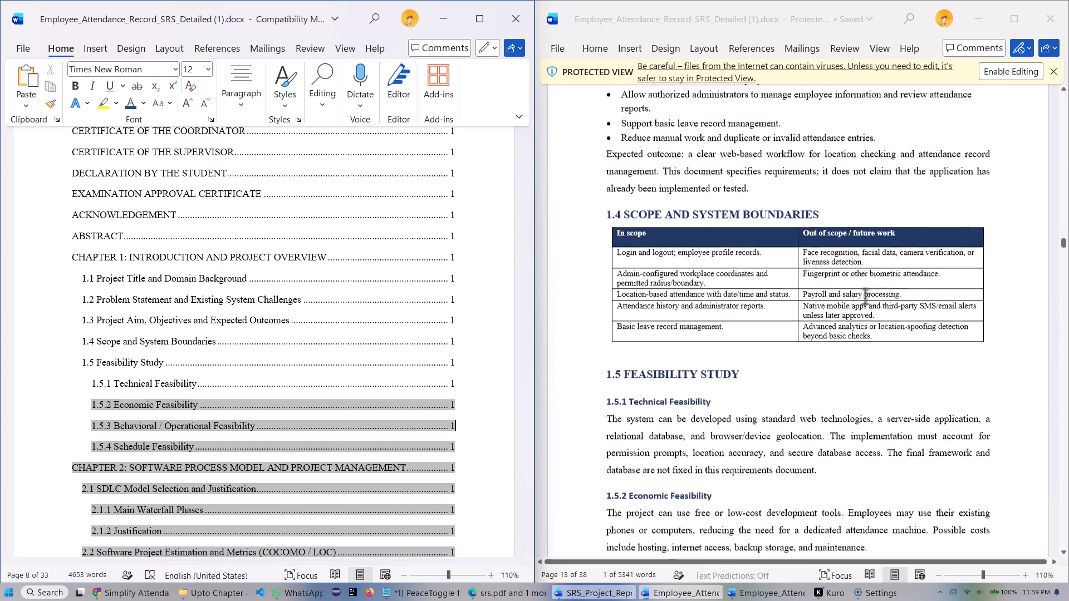
{"action": "scroll", "coordinate": [865, 296], "scroll_direction": "down", "scroll_amount": 9}
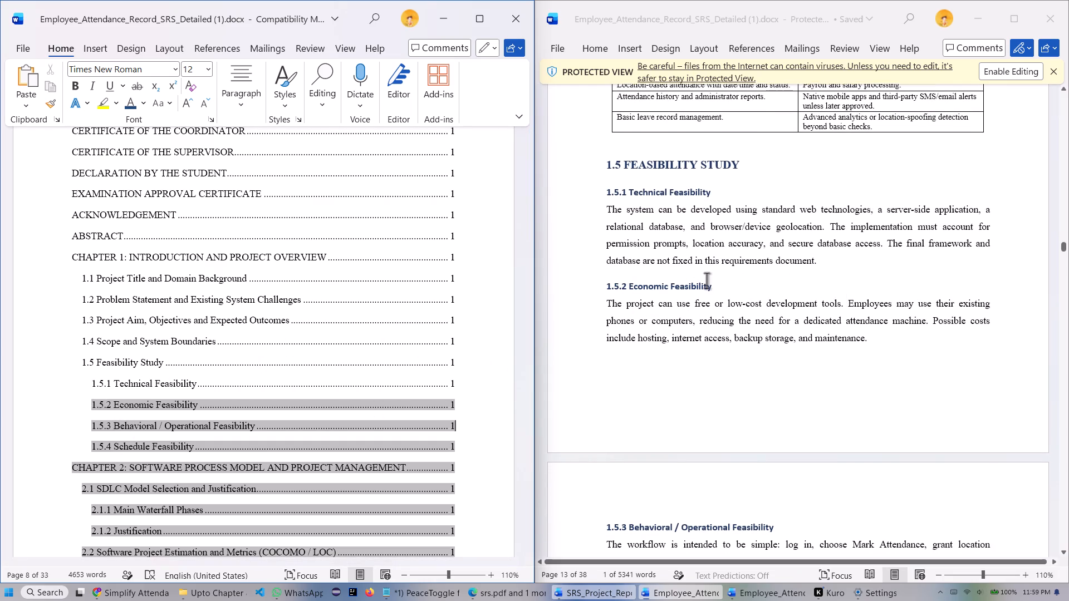
{"action": "scroll", "coordinate": [635, 306], "scroll_direction": "down", "scroll_amount": 13}
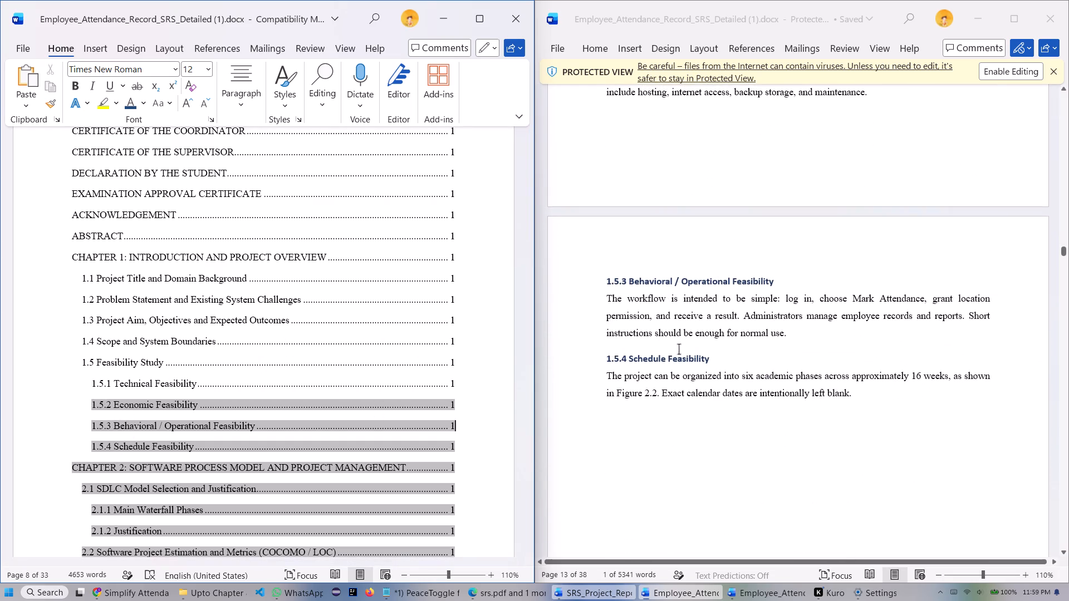
{"action": "scroll", "coordinate": [676, 357], "scroll_direction": "down", "scroll_amount": 6}
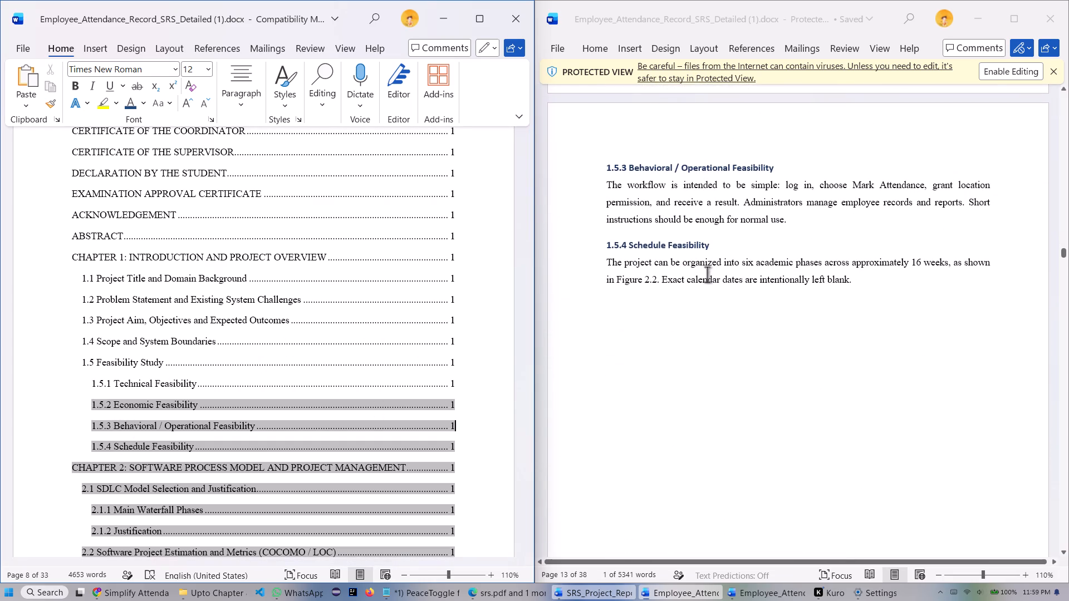
{"action": "scroll", "coordinate": [665, 308], "scroll_direction": "down", "scroll_amount": 19}
{"action": "scroll", "coordinate": [673, 300], "scroll_direction": "down", "scroll_amount": 14}
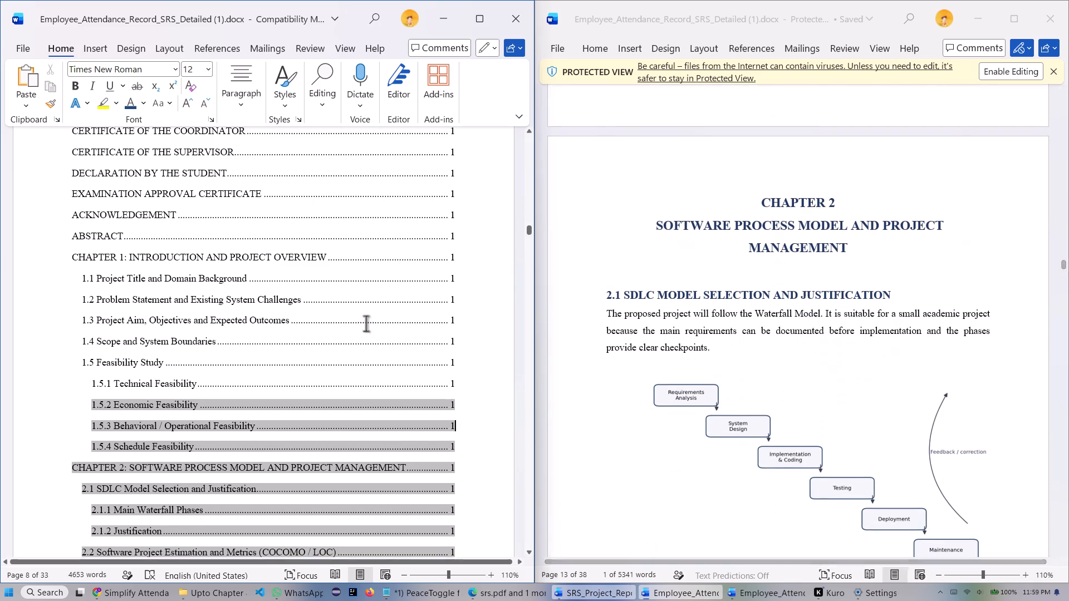
{"action": "scroll", "coordinate": [267, 323], "scroll_direction": "down", "scroll_amount": 6}
{"action": "scroll", "coordinate": [220, 304], "scroll_direction": "down", "scroll_amount": 4}
{"action": "left_click", "coordinate": [61, 278]}
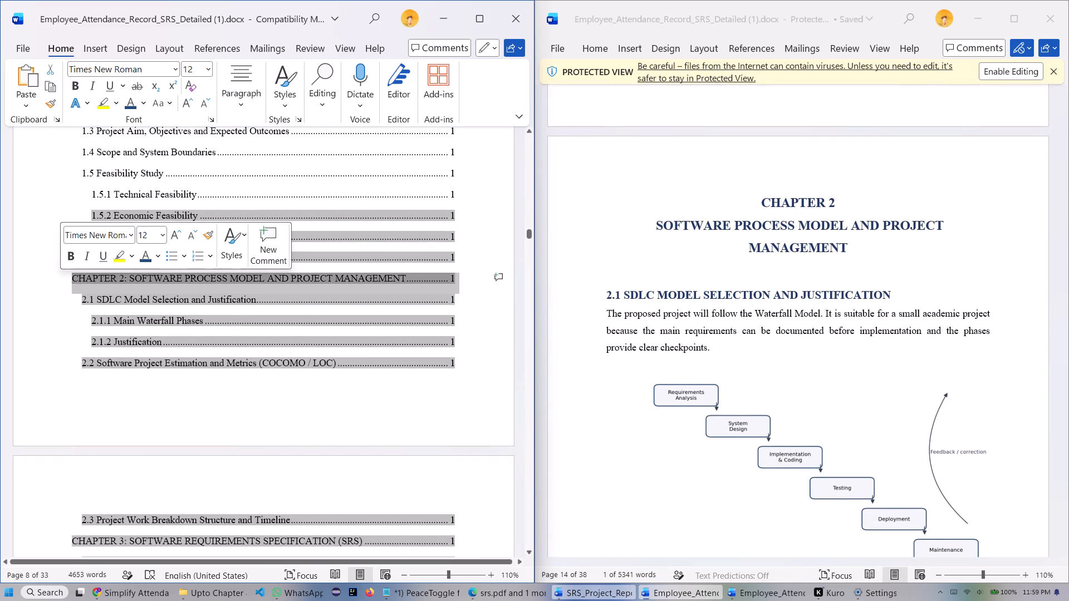
{"action": "double_click", "coordinate": [486, 317]}
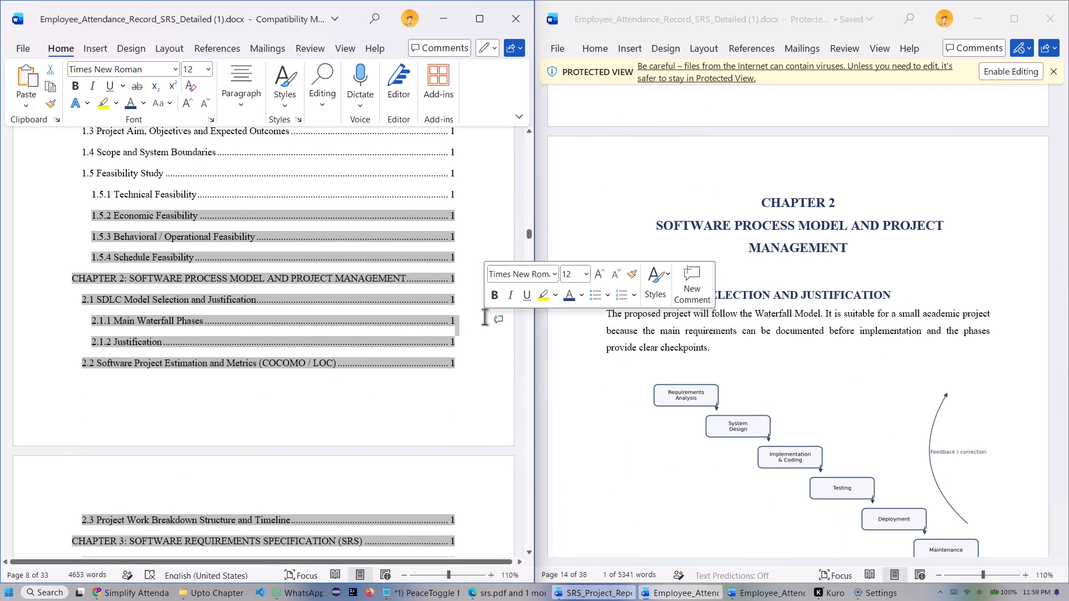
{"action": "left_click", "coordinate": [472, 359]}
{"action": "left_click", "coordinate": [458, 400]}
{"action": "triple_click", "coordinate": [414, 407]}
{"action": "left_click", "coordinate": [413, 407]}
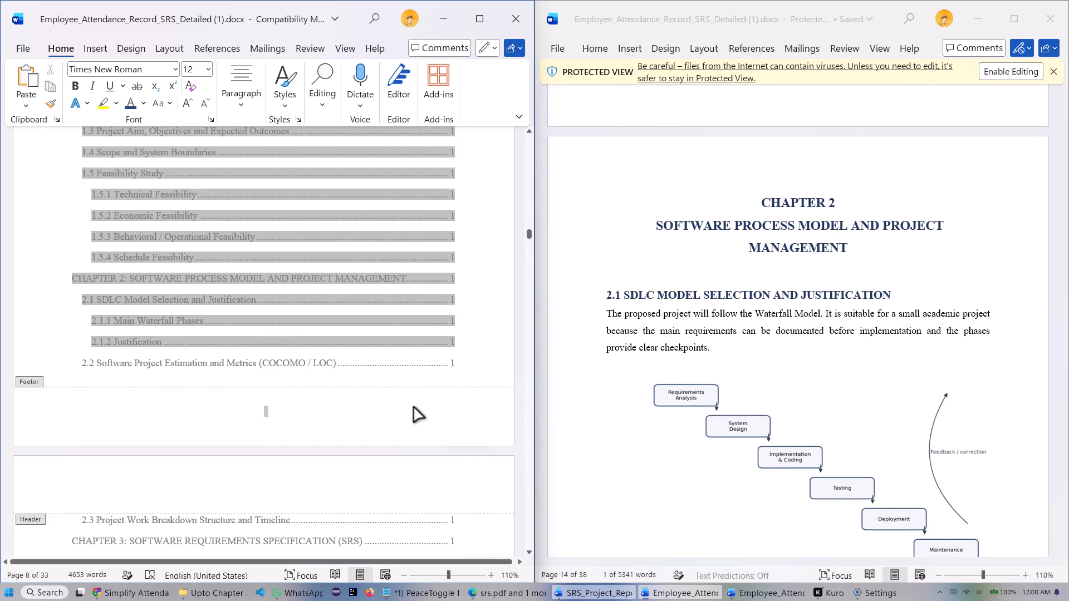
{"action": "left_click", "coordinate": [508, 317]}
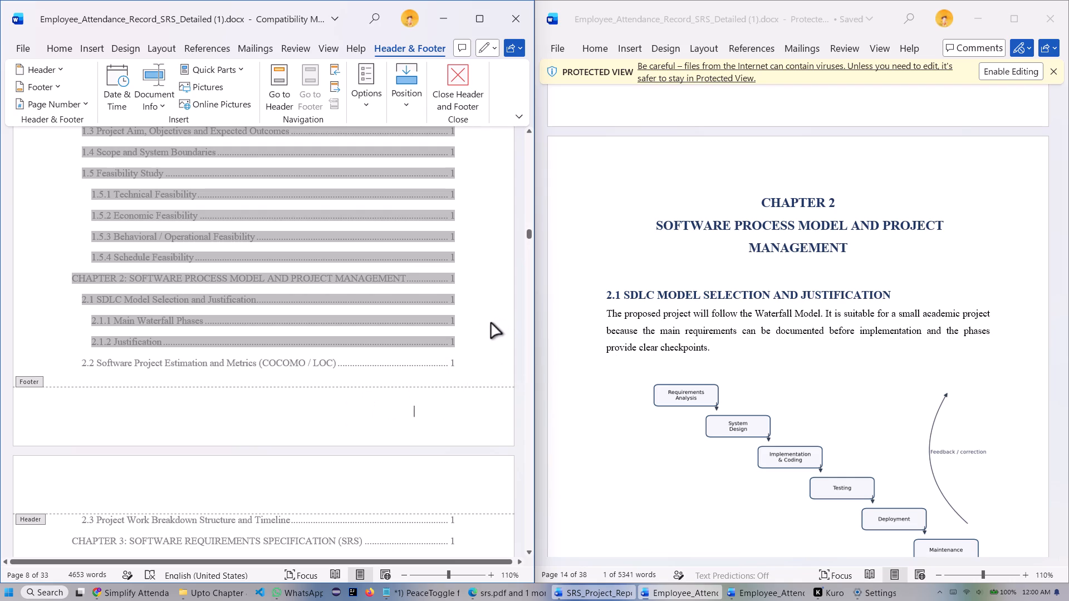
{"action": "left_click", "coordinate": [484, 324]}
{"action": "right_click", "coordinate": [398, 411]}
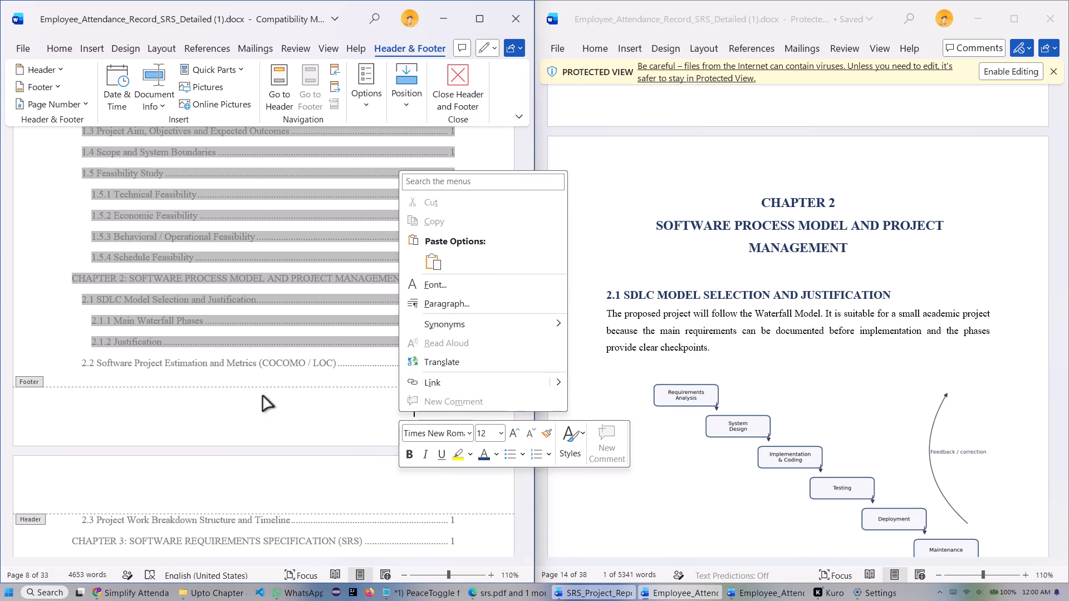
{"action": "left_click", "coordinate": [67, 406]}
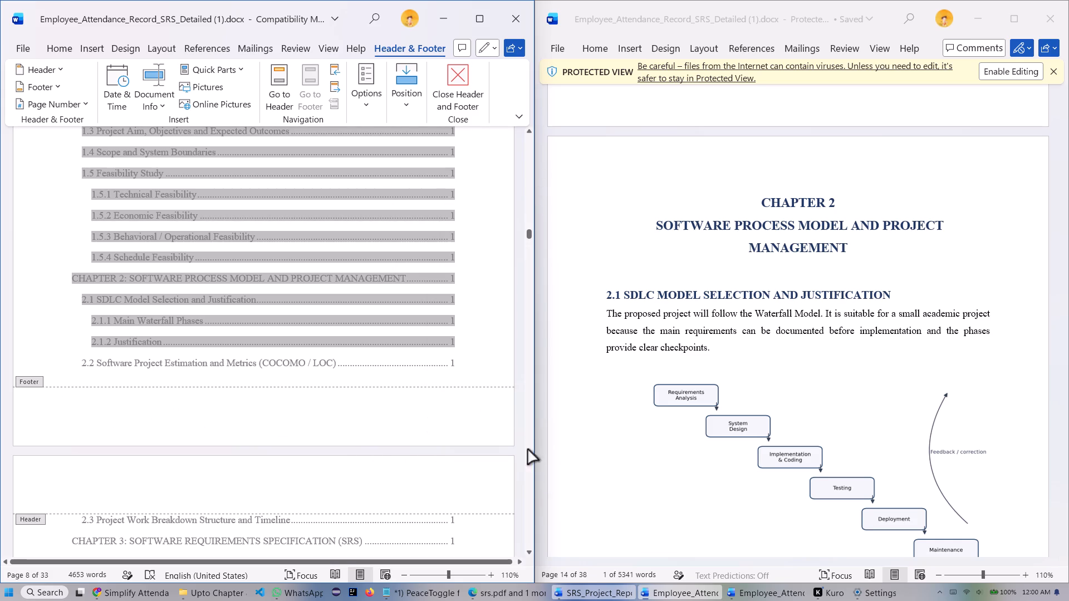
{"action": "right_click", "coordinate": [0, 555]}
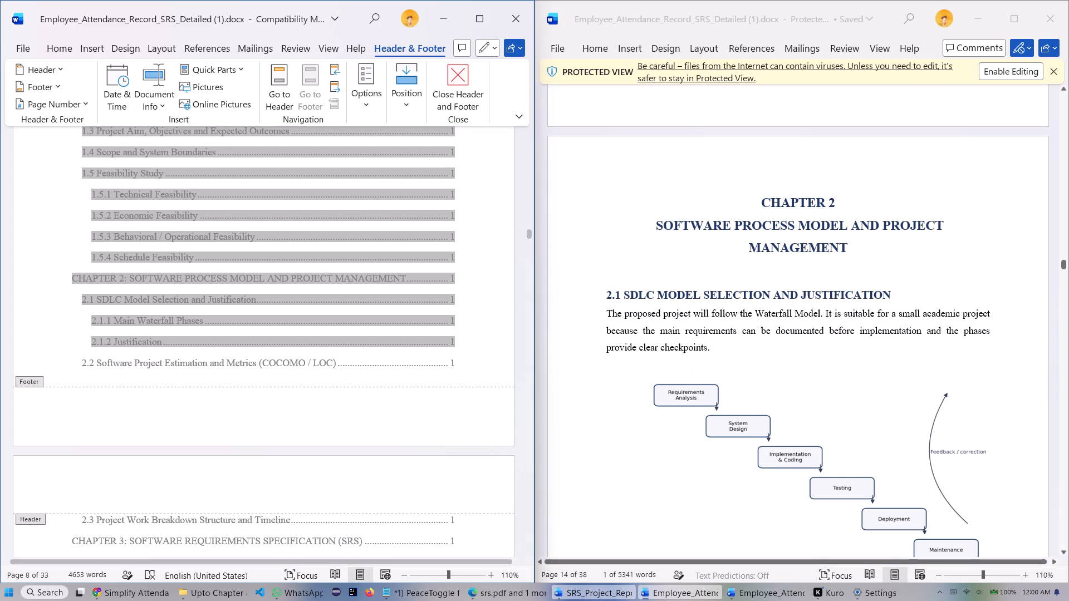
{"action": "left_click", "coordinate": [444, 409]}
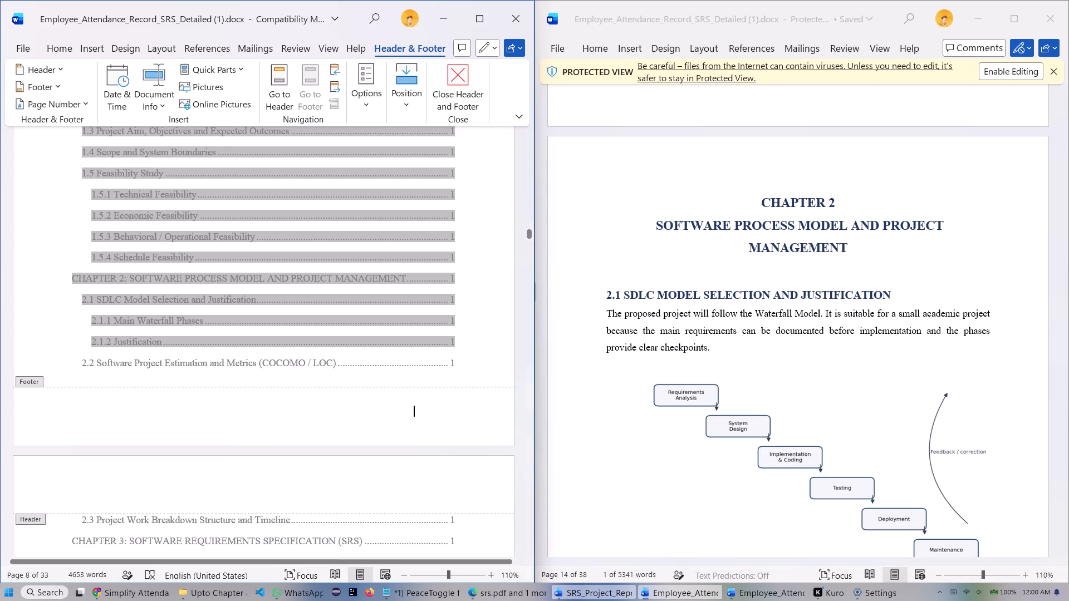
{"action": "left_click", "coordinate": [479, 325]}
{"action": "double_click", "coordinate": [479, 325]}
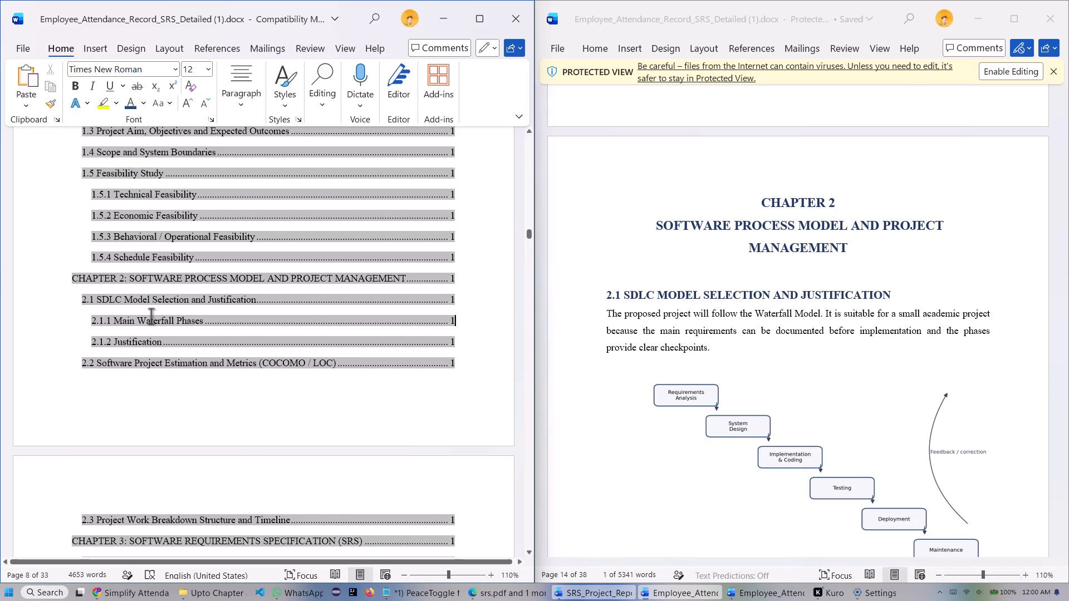
Check section 2.1 in the Upto Chapter 8 copy and delete the contents entry 2.1.1 Main Waterfall Phases from the shortened report.
{"action": "scroll", "coordinate": [656, 340], "scroll_direction": "down", "scroll_amount": 11}
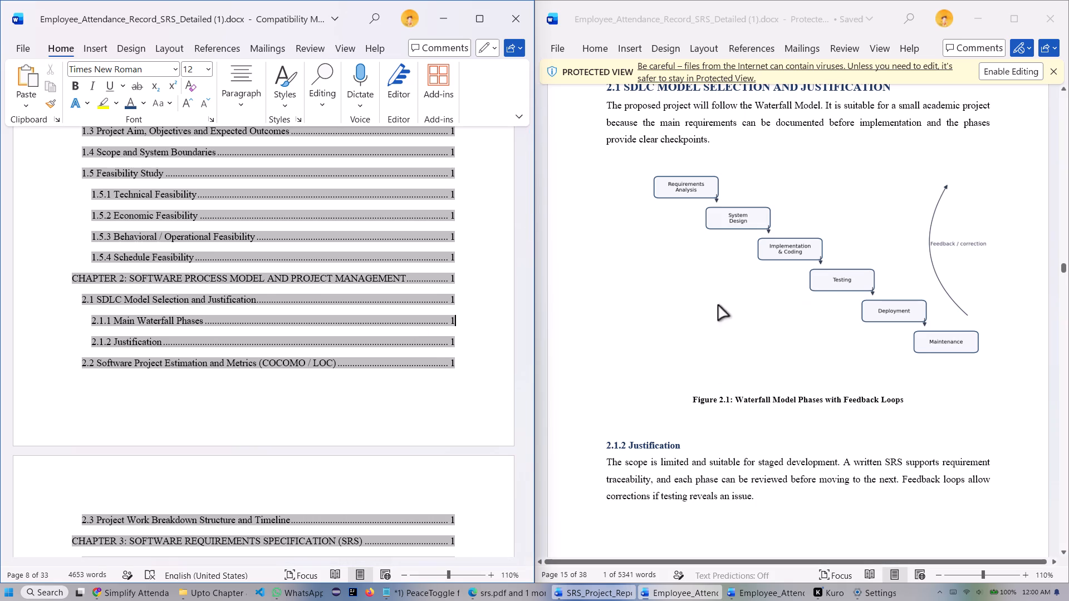
{"action": "left_click_drag", "start_coordinate": [454, 323], "coordinate": [410, 323]}
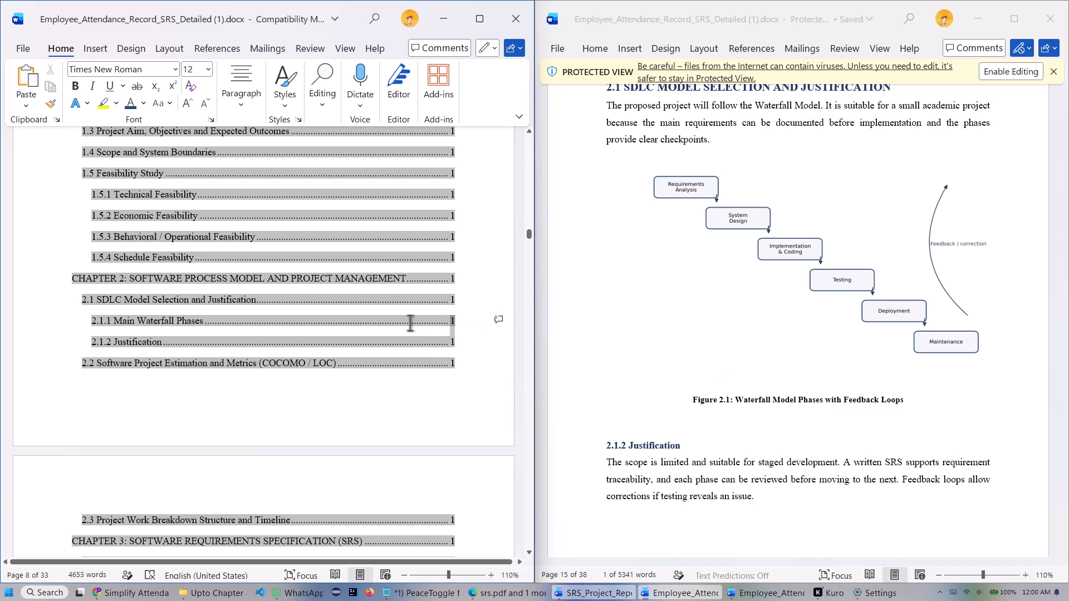
{"action": "left_click_drag", "start_coordinate": [410, 323], "coordinate": [448, 319]}
{"action": "left_click_drag", "start_coordinate": [448, 319], "coordinate": [128, 317]}
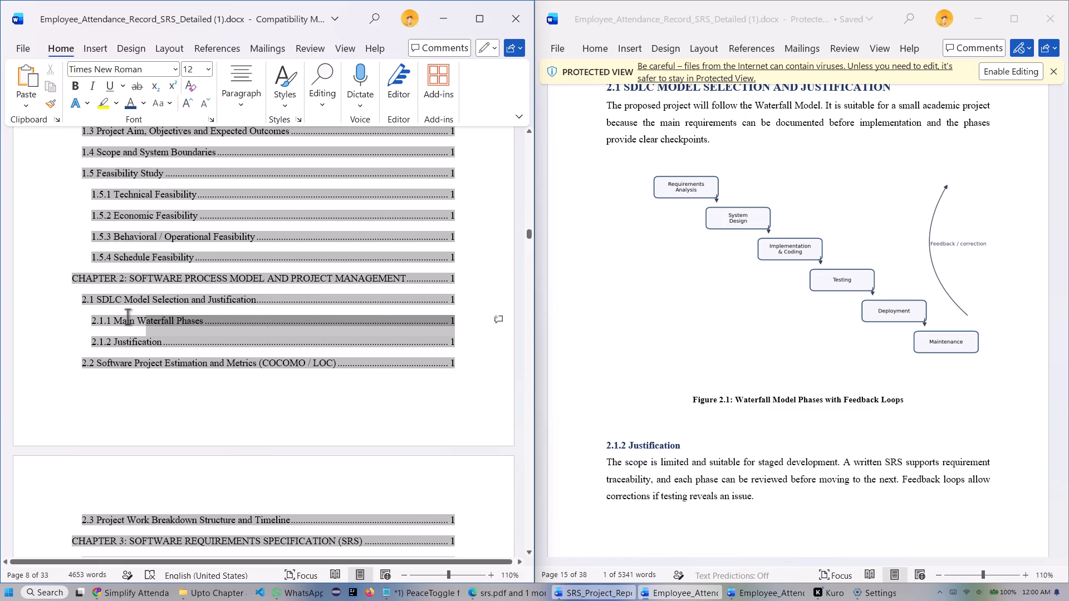
{"action": "left_click_drag", "start_coordinate": [128, 317], "coordinate": [88, 318]}
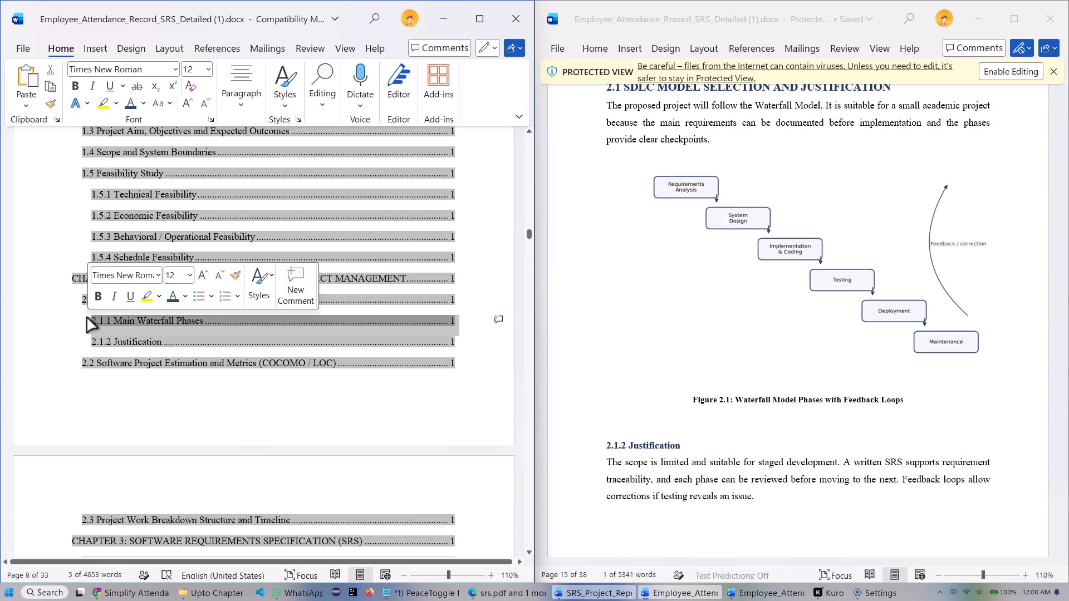
{"action": "key", "text": "BackSpace"}
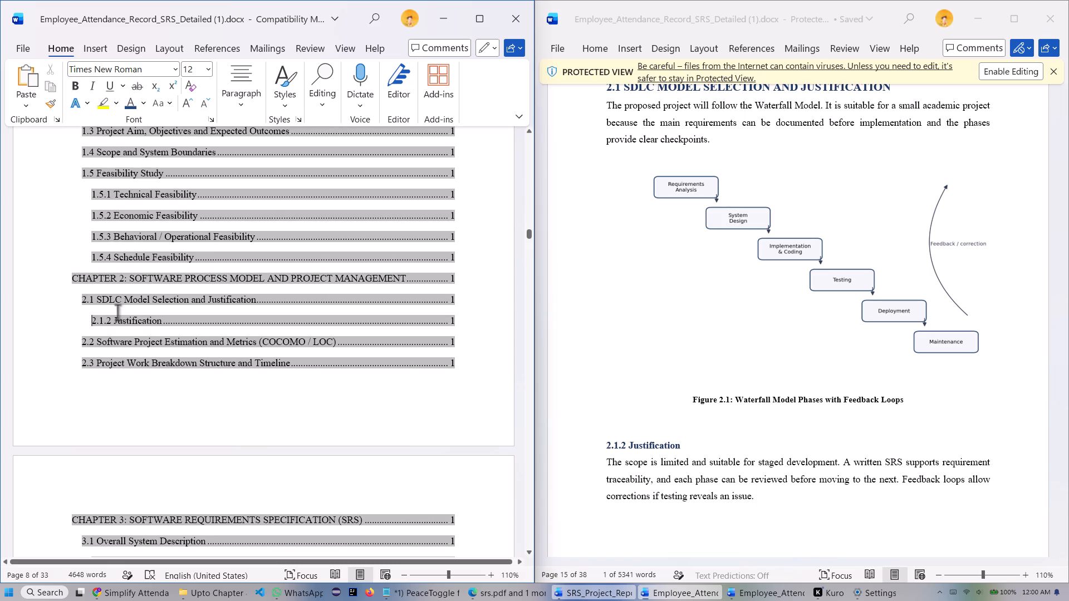
Renumber the contents entry 2.1.2 Justification as 2.1.1 in the shortened report.
{"action": "left_click", "coordinate": [109, 318]}
{"action": "key", "text": "BackSpace"}
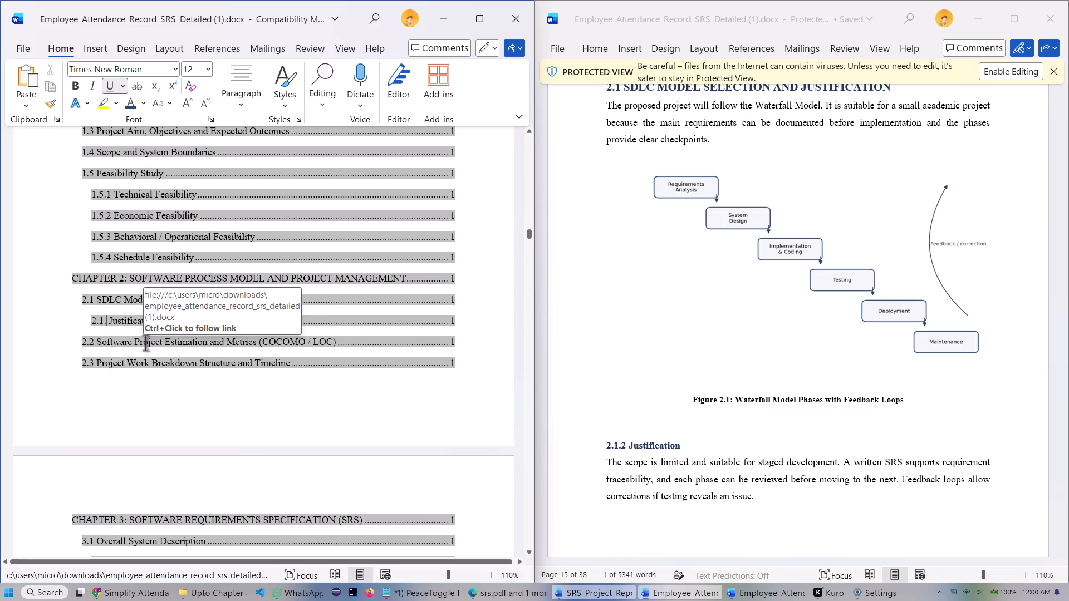
{"action": "key", "text": "1"}
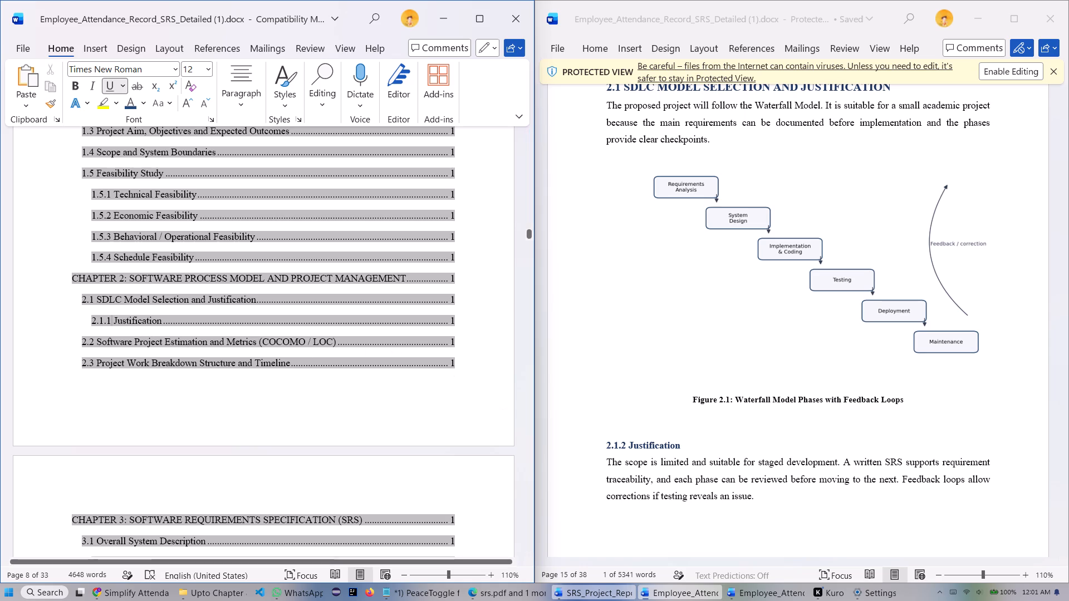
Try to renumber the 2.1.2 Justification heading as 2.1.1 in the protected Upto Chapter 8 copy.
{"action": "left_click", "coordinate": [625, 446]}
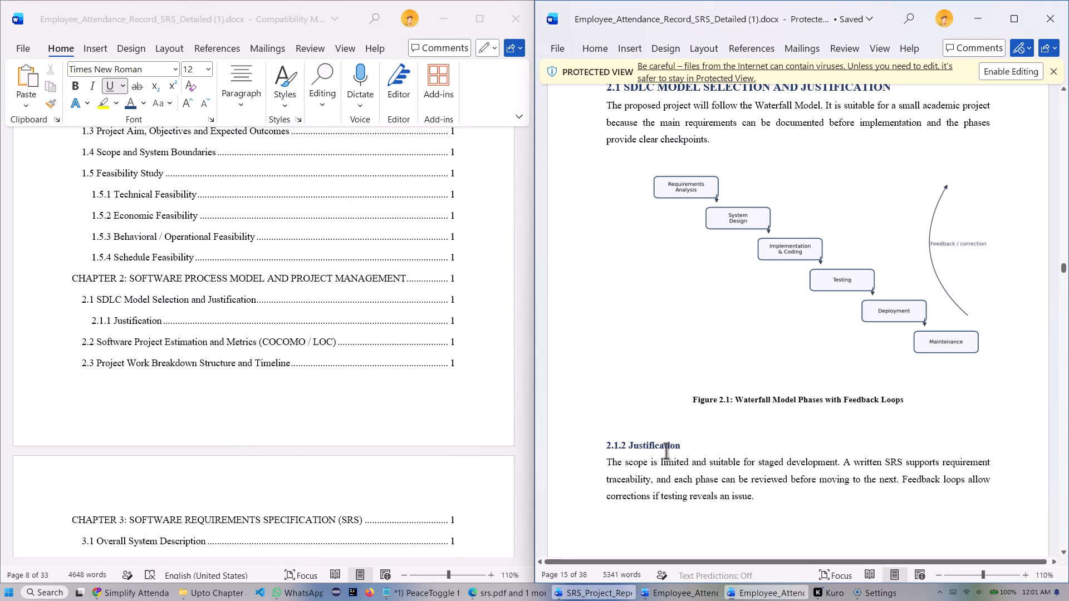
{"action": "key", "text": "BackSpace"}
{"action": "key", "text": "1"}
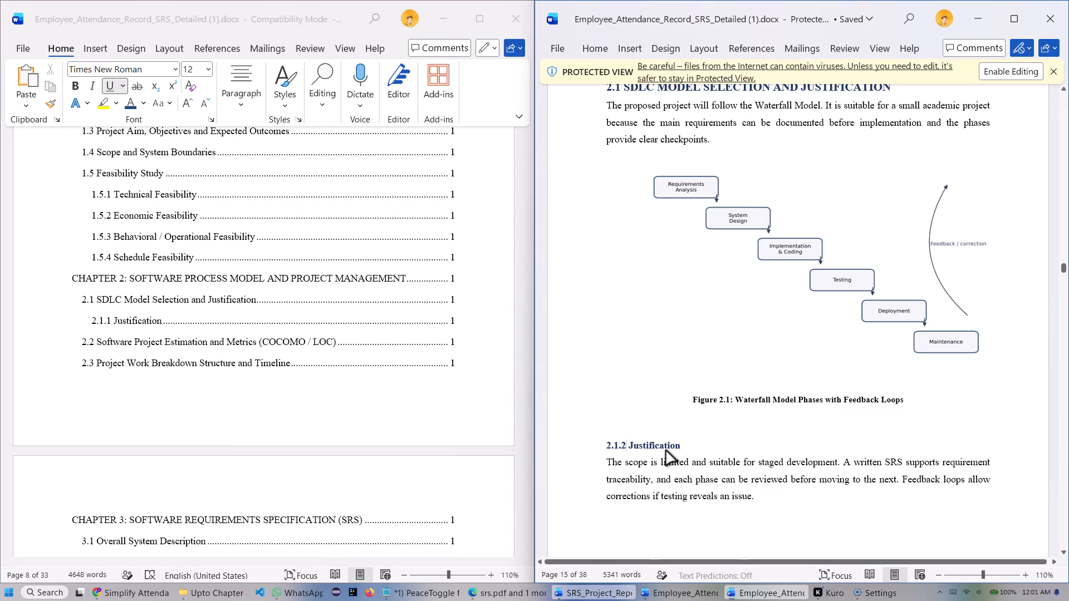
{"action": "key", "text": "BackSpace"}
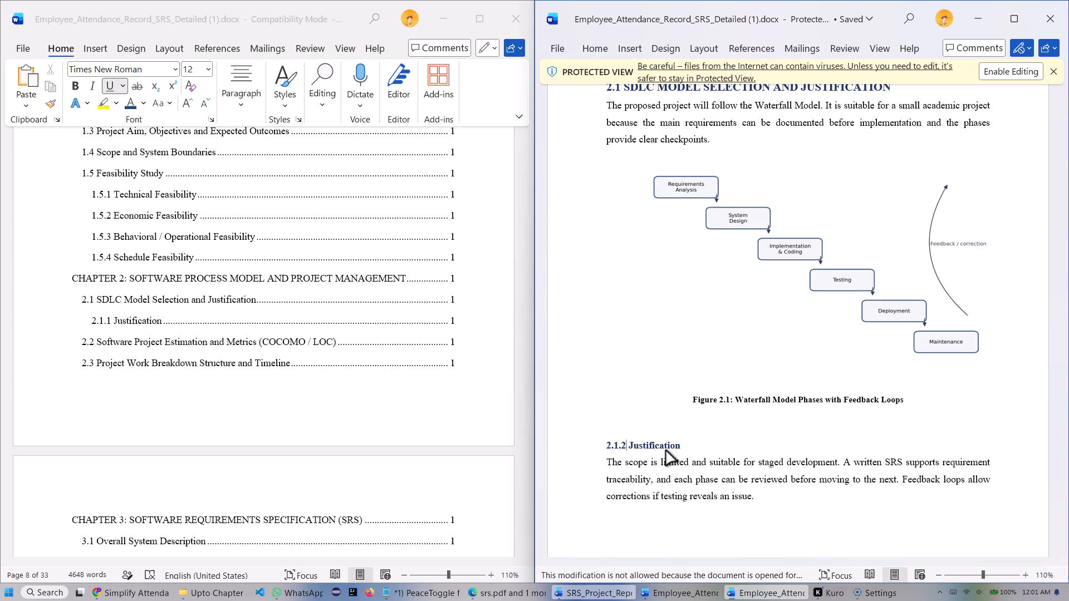
Enable editing of the Upto Chapter 8 copy and place its window side by side with the shortened report.
{"action": "left_click", "coordinate": [1017, 76]}
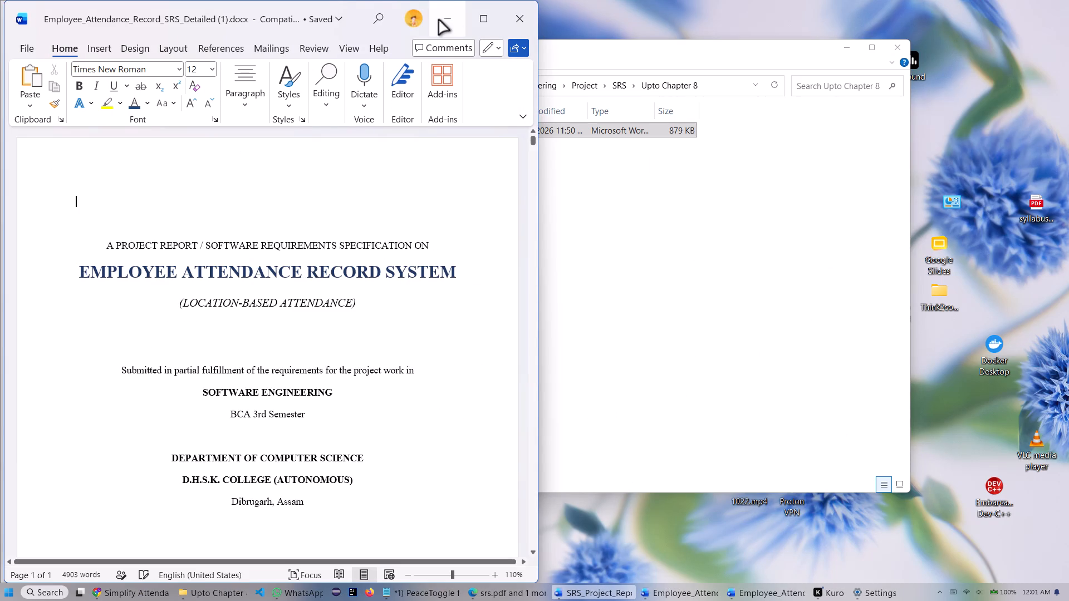
{"action": "left_click_drag", "start_coordinate": [315, 8], "coordinate": [1068, 220]}
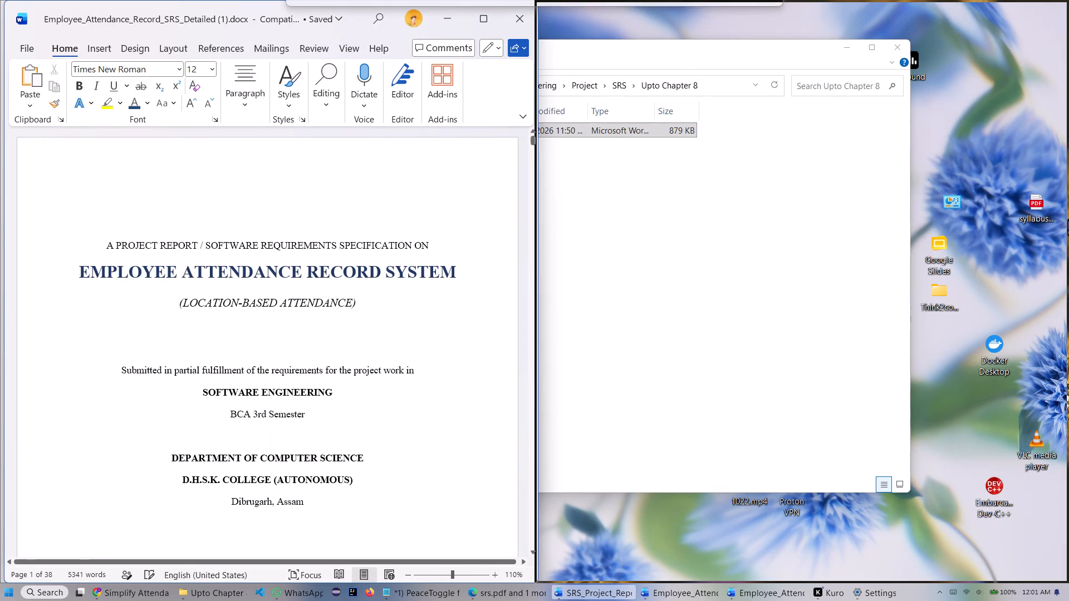
{"action": "left_click_drag", "start_coordinate": [1068, 220], "coordinate": [1068, 221]}
Renumber the body heading 2.1.2 Justification as 2.1.1 in the Upto Chapter 8 copy.
{"action": "scroll", "coordinate": [900, 270], "scroll_direction": "down", "scroll_amount": 17}
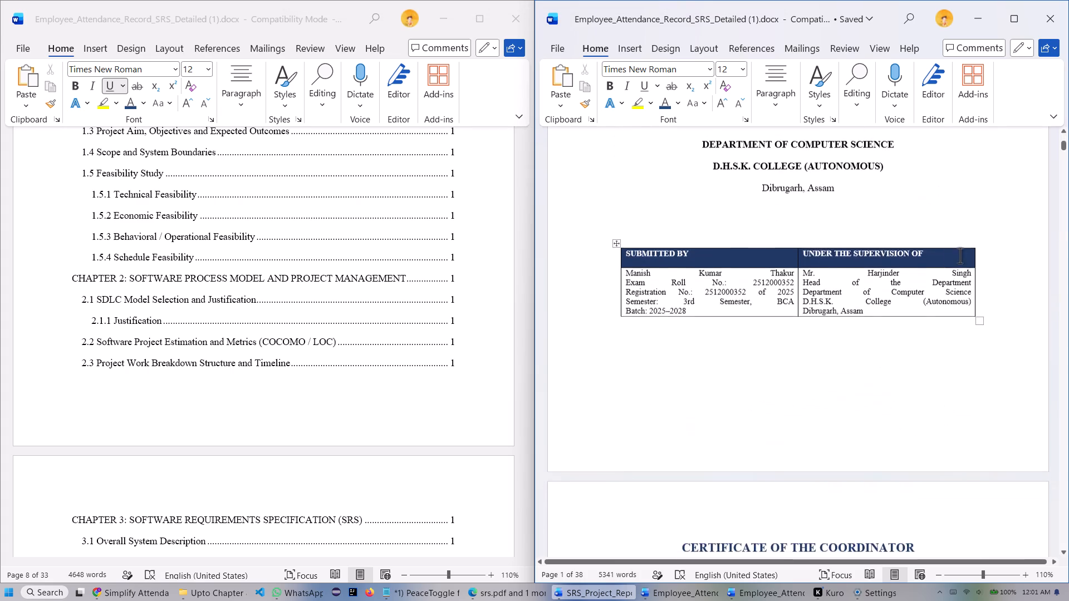
{"action": "scroll", "coordinate": [1006, 239], "scroll_direction": "down", "scroll_amount": 9}
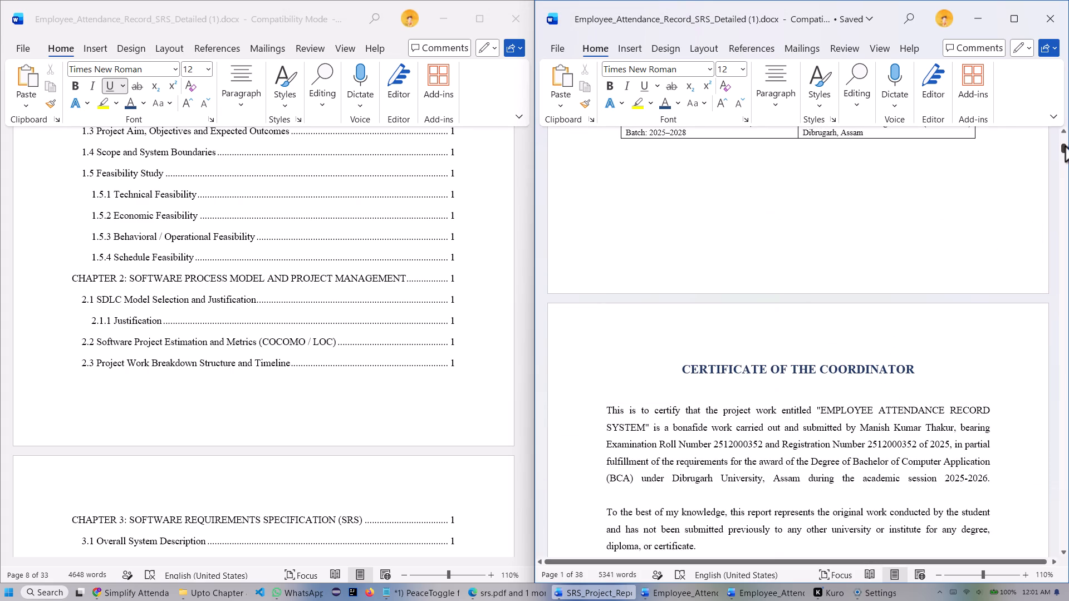
{"action": "left_click_drag", "start_coordinate": [1066, 147], "coordinate": [1066, 203]}
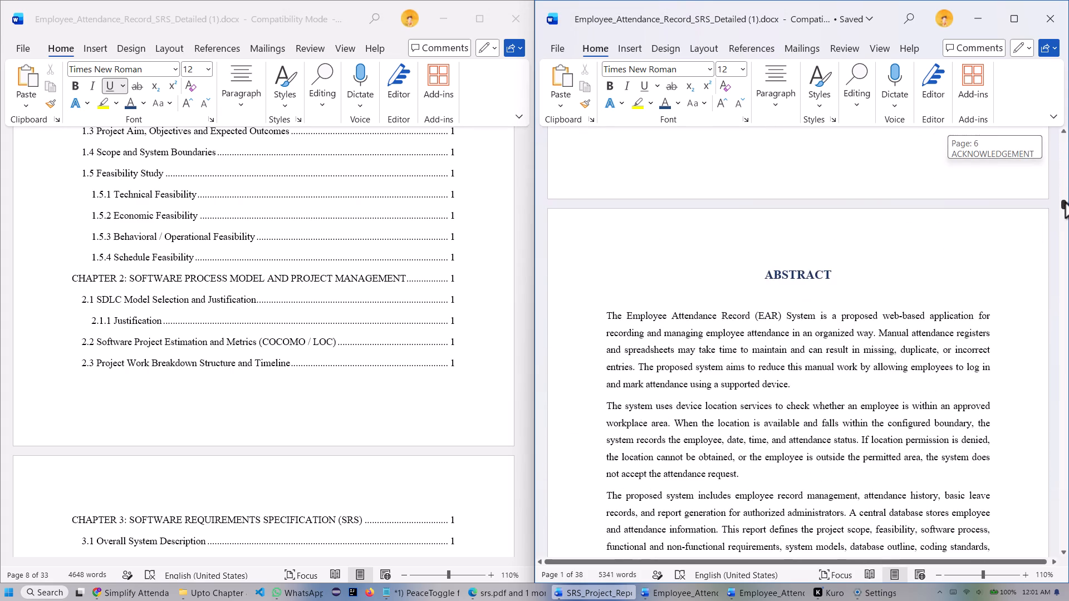
{"action": "left_click_drag", "start_coordinate": [1066, 203], "coordinate": [1068, 250]}
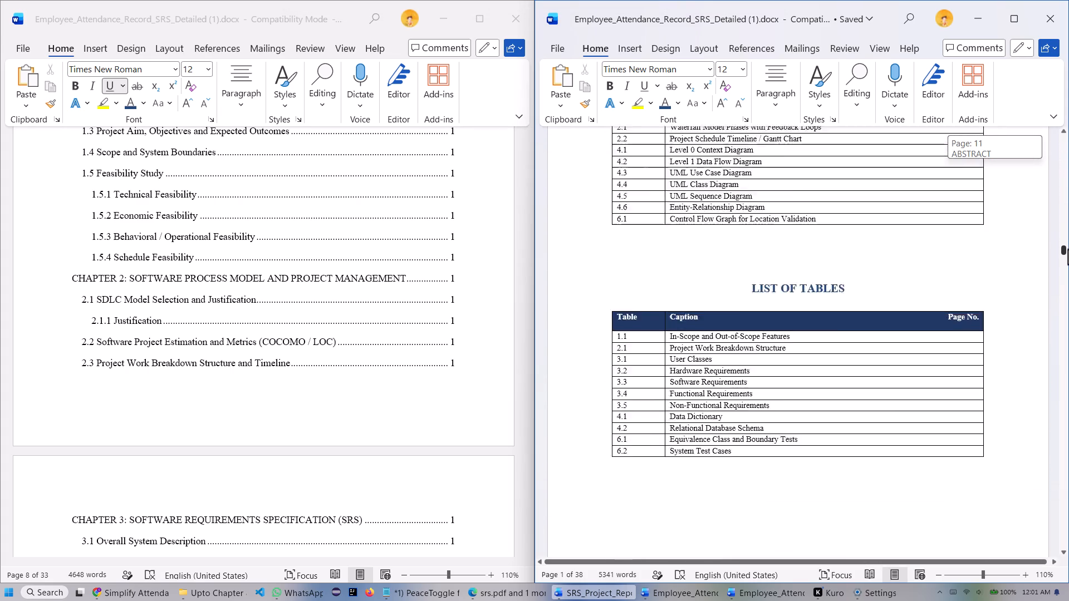
{"action": "left_click_drag", "start_coordinate": [1068, 250], "coordinate": [1068, 269]}
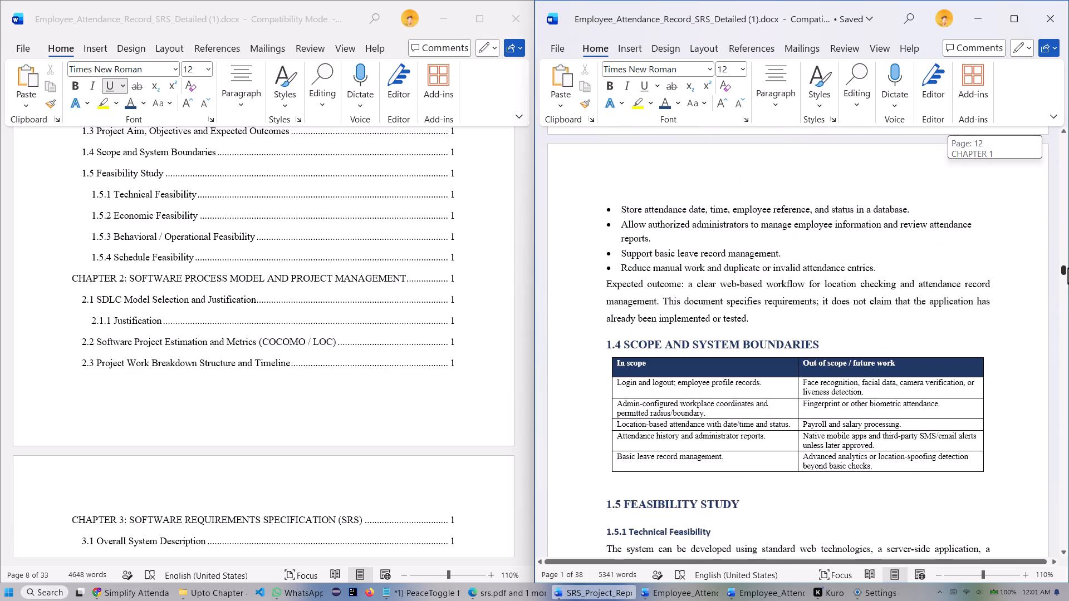
{"action": "left_click_drag", "start_coordinate": [1068, 269], "coordinate": [1068, 274]}
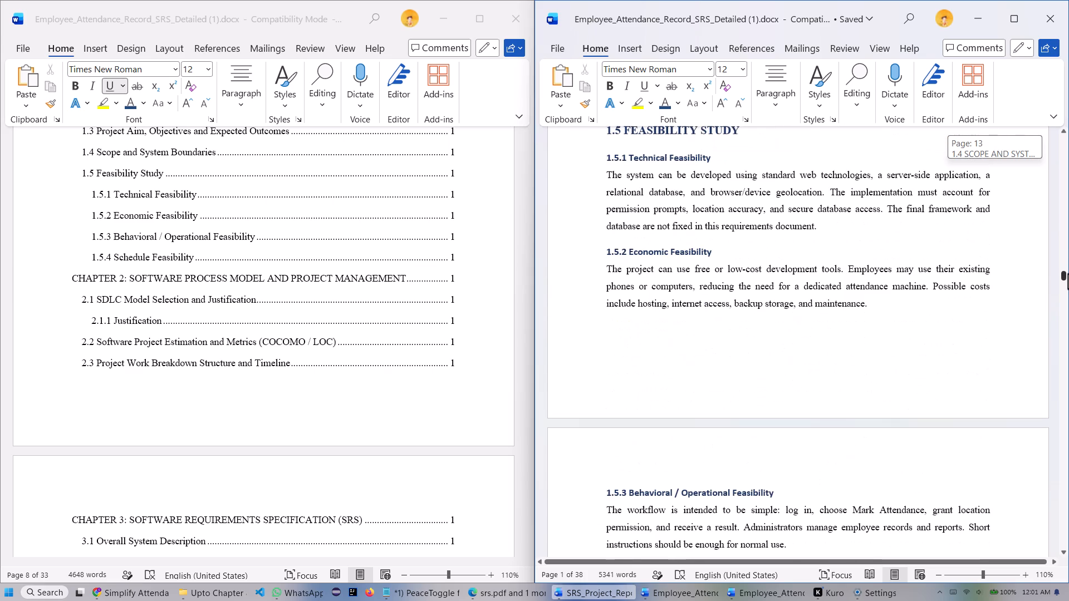
{"action": "left_click_drag", "start_coordinate": [1068, 274], "coordinate": [1068, 283]}
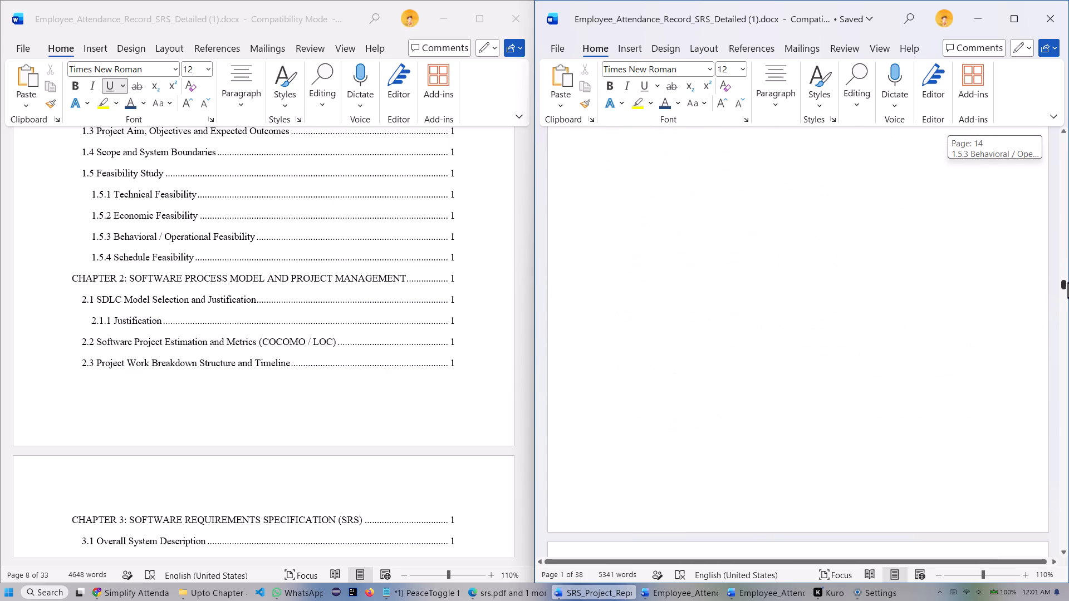
{"action": "left_click_drag", "start_coordinate": [1068, 283], "coordinate": [1068, 296]}
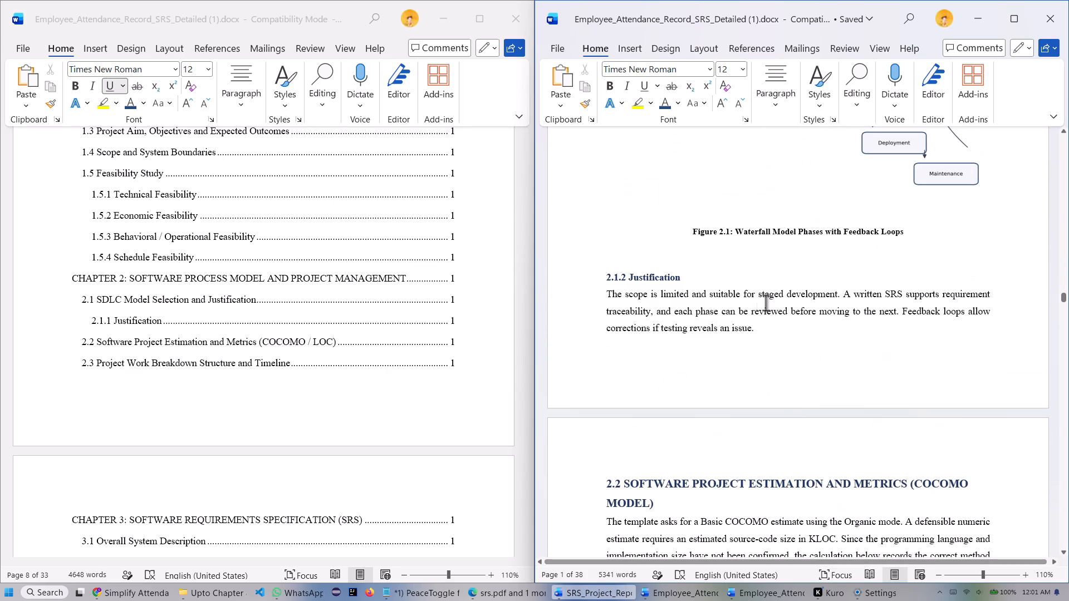
{"action": "left_click", "coordinate": [625, 277]}
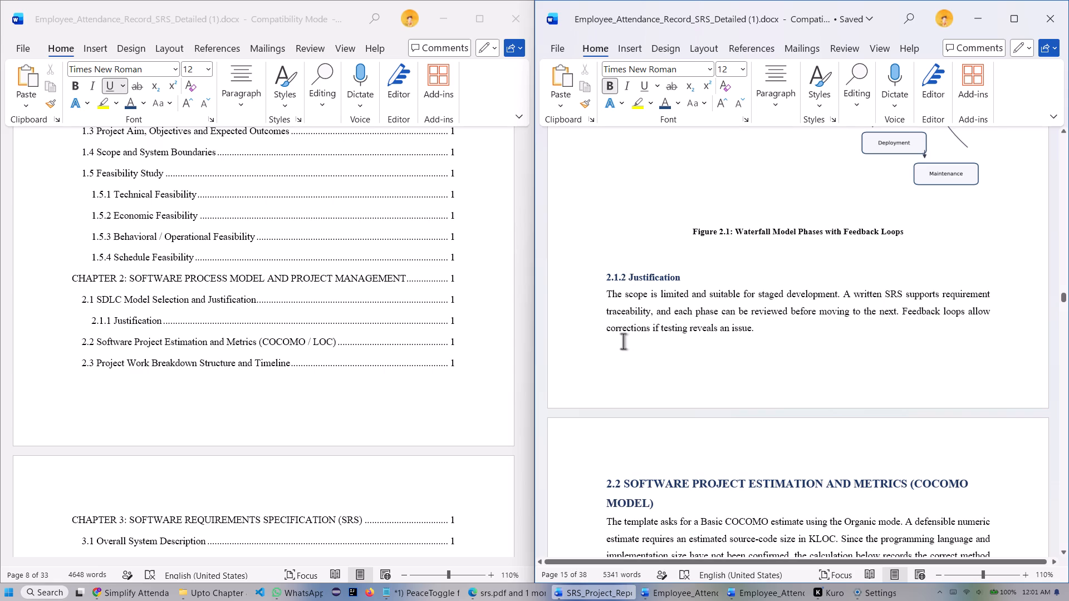
{"action": "key", "text": "BackSpace"}
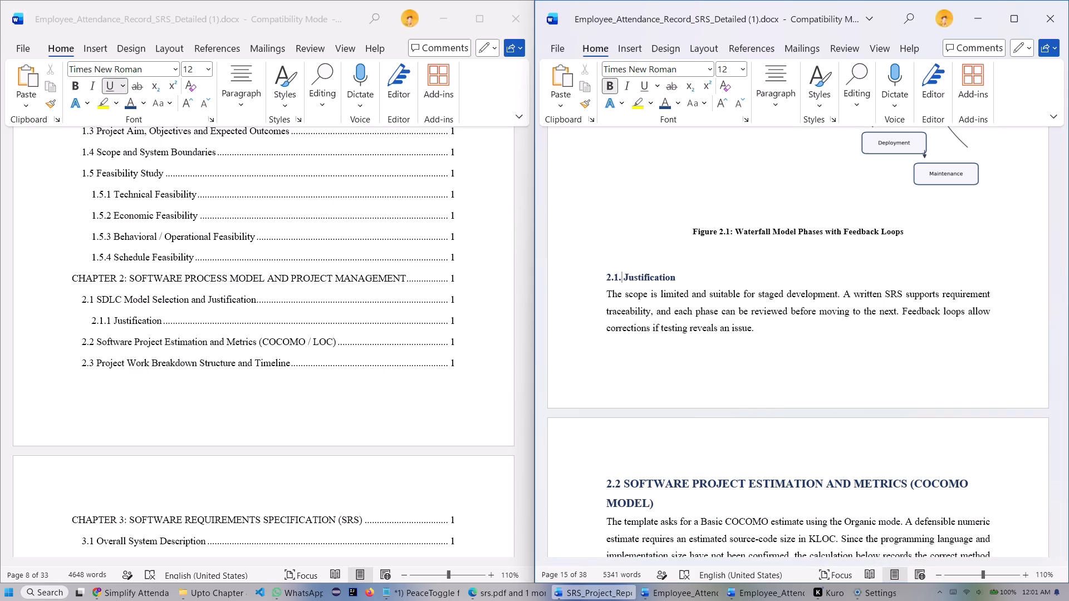
{"action": "key", "text": "1"}
Renumber the body heading 2.1.2 Justification as 2.1.1 in the shortened report.
{"action": "scroll", "coordinate": [24, 195], "scroll_direction": "down", "scroll_amount": 8}
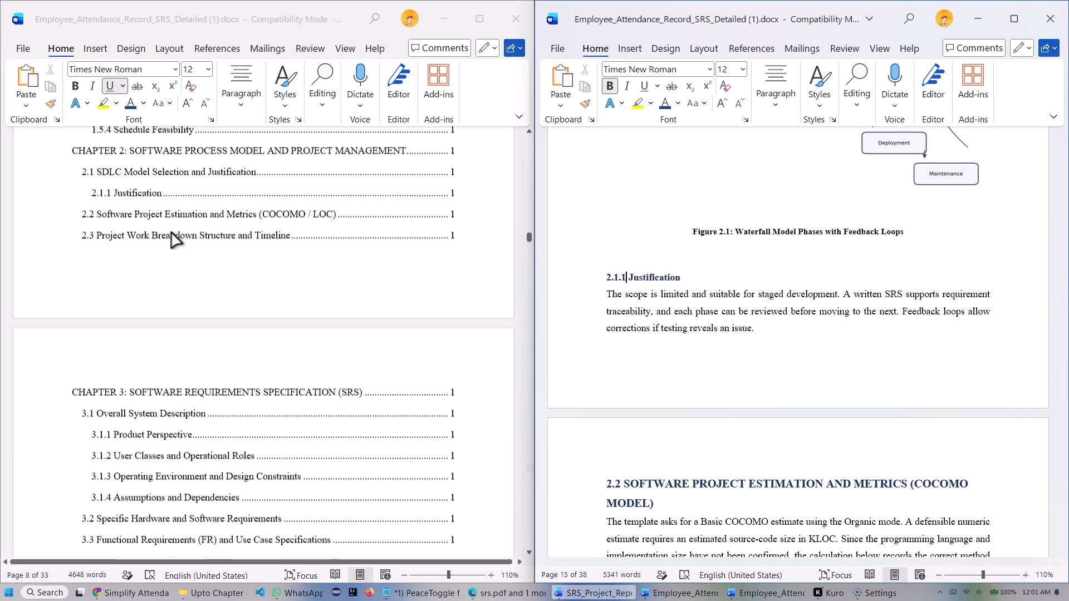
{"action": "scroll", "coordinate": [171, 233], "scroll_direction": "down", "scroll_amount": 20}
{"action": "scroll", "coordinate": [171, 233], "scroll_direction": "down", "scroll_amount": 20}
{"action": "scroll", "coordinate": [171, 233], "scroll_direction": "down", "scroll_amount": 9}
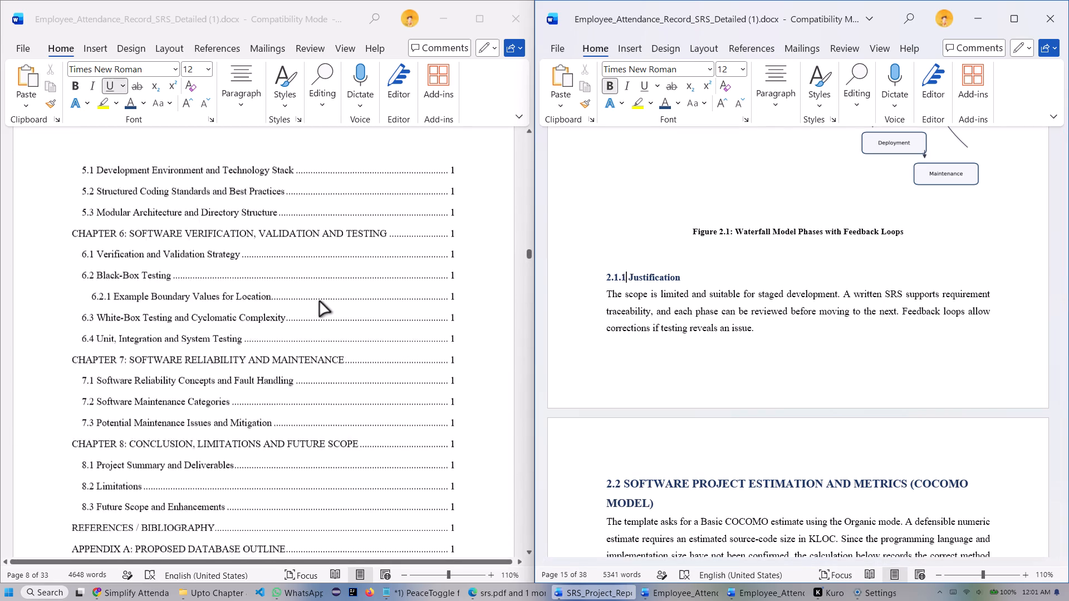
{"action": "scroll", "coordinate": [320, 302], "scroll_direction": "down", "scroll_amount": 20}
{"action": "scroll", "coordinate": [320, 302], "scroll_direction": "down", "scroll_amount": 20}
{"action": "scroll", "coordinate": [320, 302], "scroll_direction": "down", "scroll_amount": 9}
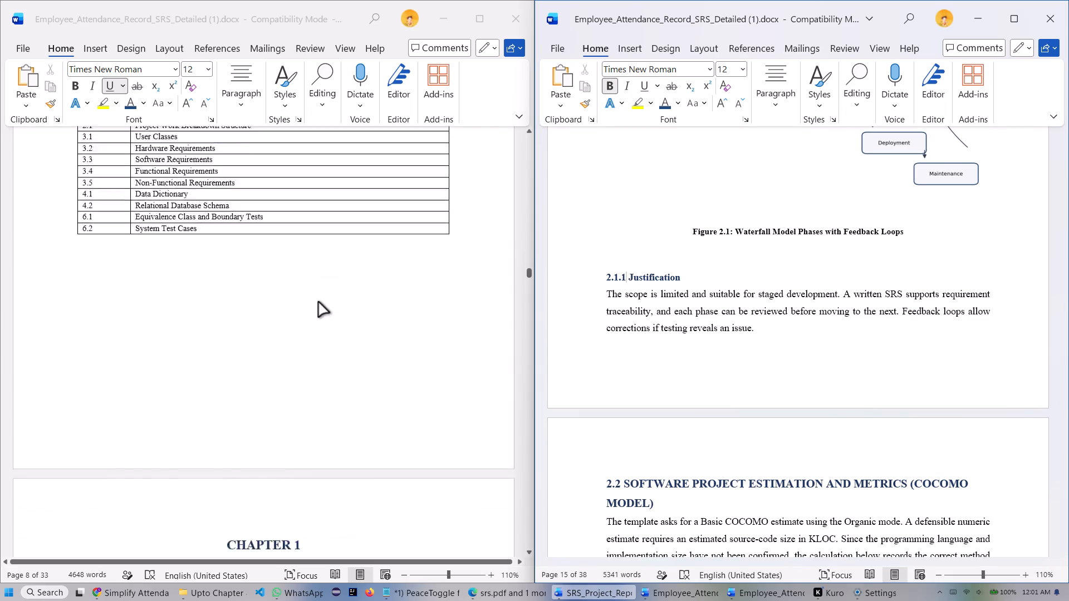
{"action": "scroll", "coordinate": [318, 302], "scroll_direction": "down", "scroll_amount": 20}
{"action": "scroll", "coordinate": [318, 302], "scroll_direction": "down", "scroll_amount": 20}
{"action": "scroll", "coordinate": [318, 302], "scroll_direction": "down", "scroll_amount": 9}
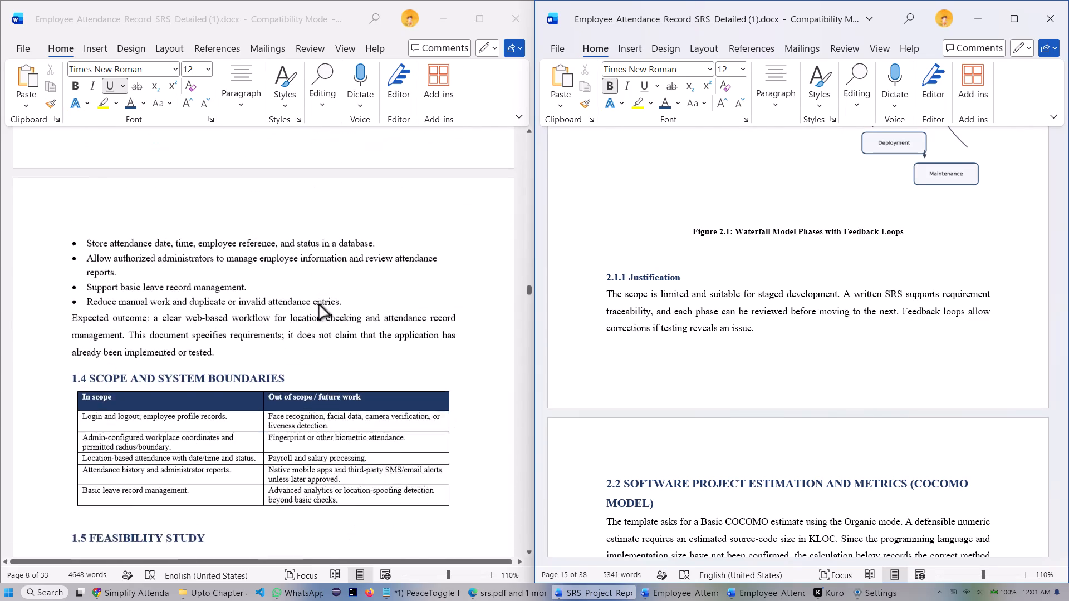
{"action": "scroll", "coordinate": [319, 305], "scroll_direction": "down", "scroll_amount": 19}
{"action": "scroll", "coordinate": [319, 305], "scroll_direction": "down", "scroll_amount": 20}
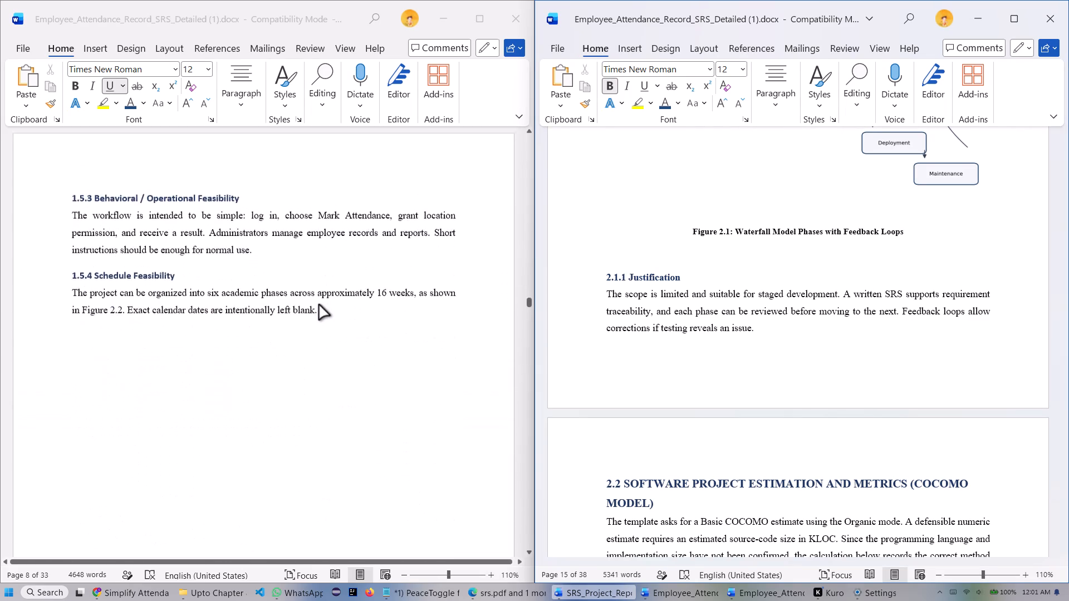
{"action": "scroll", "coordinate": [319, 305], "scroll_direction": "down", "scroll_amount": 20}
{"action": "scroll", "coordinate": [319, 305], "scroll_direction": "down", "scroll_amount": 19}
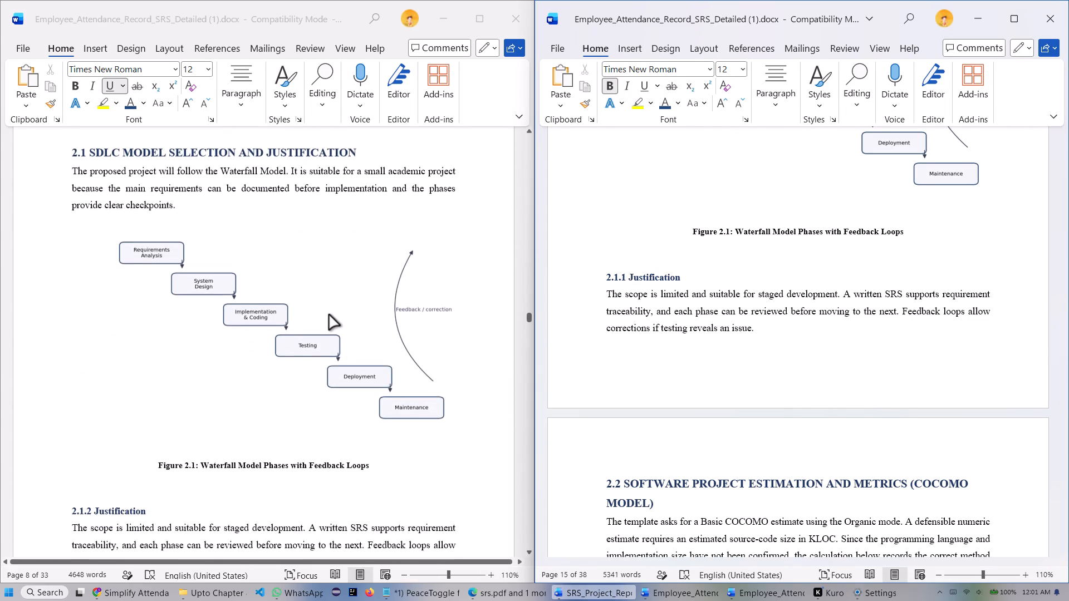
{"action": "scroll", "coordinate": [329, 315], "scroll_direction": "down", "scroll_amount": 7}
{"action": "left_click", "coordinate": [90, 376]}
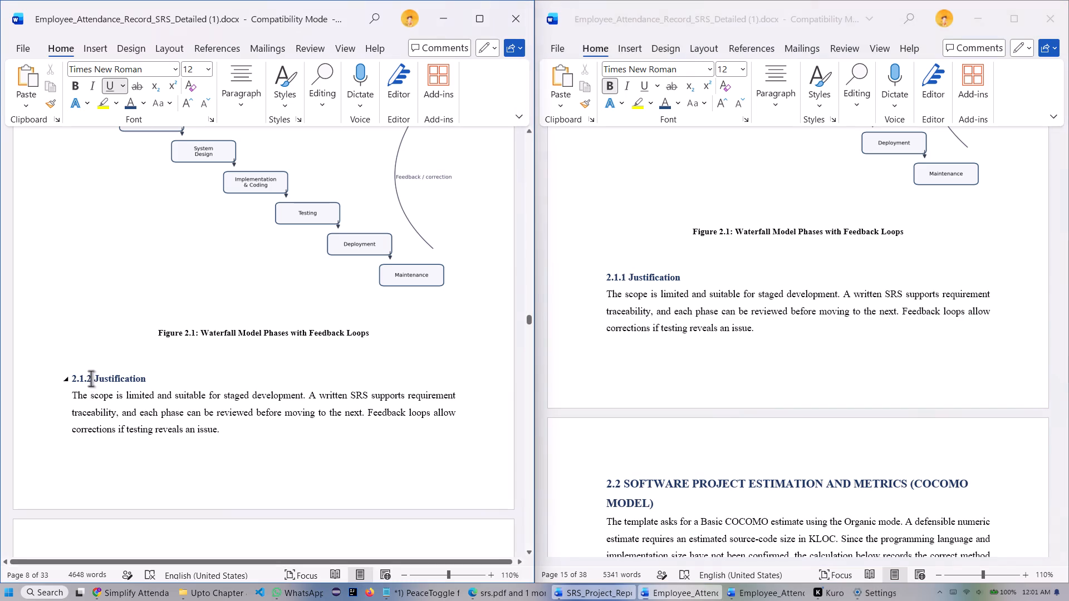
{"action": "left_click", "coordinate": [91, 380]}
{"action": "key", "text": "BackSpace"}
{"action": "key", "text": "1"}
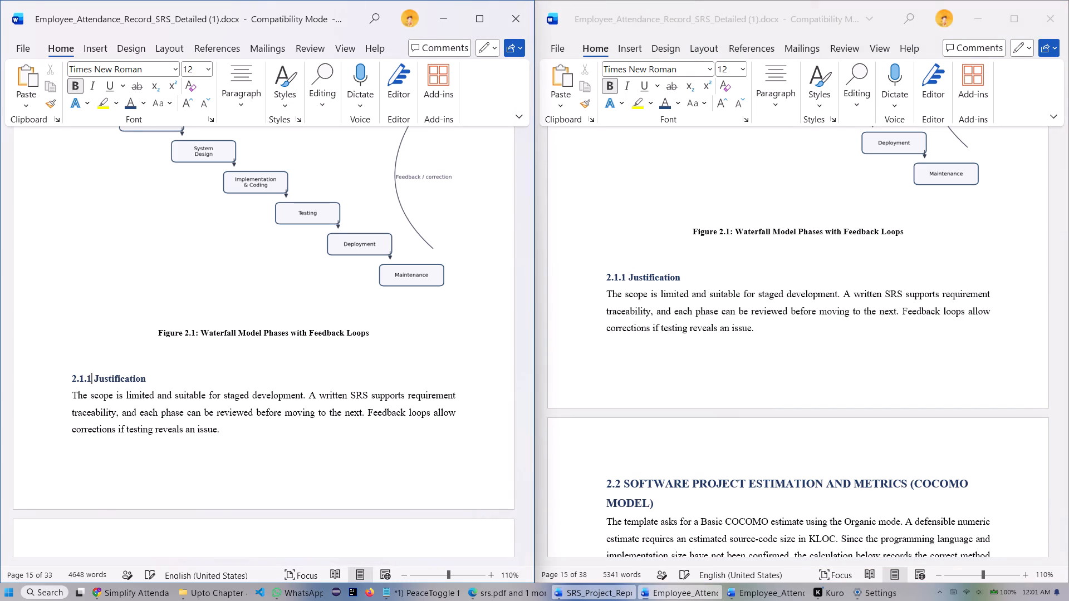
Save the shortened report.
{"action": "scroll", "coordinate": [247, 352], "scroll_direction": "up", "scroll_amount": 20}
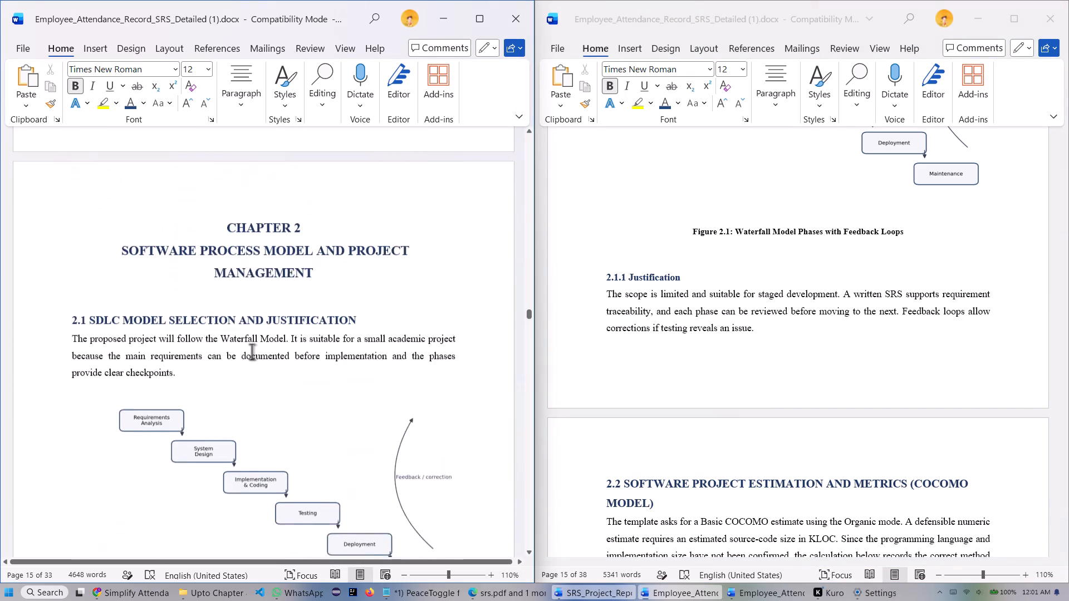
{"action": "scroll", "coordinate": [252, 352], "scroll_direction": "up", "scroll_amount": 20}
{"action": "scroll", "coordinate": [252, 352], "scroll_direction": "up", "scroll_amount": 20}
{"action": "scroll", "coordinate": [252, 352], "scroll_direction": "up", "scroll_amount": 6}
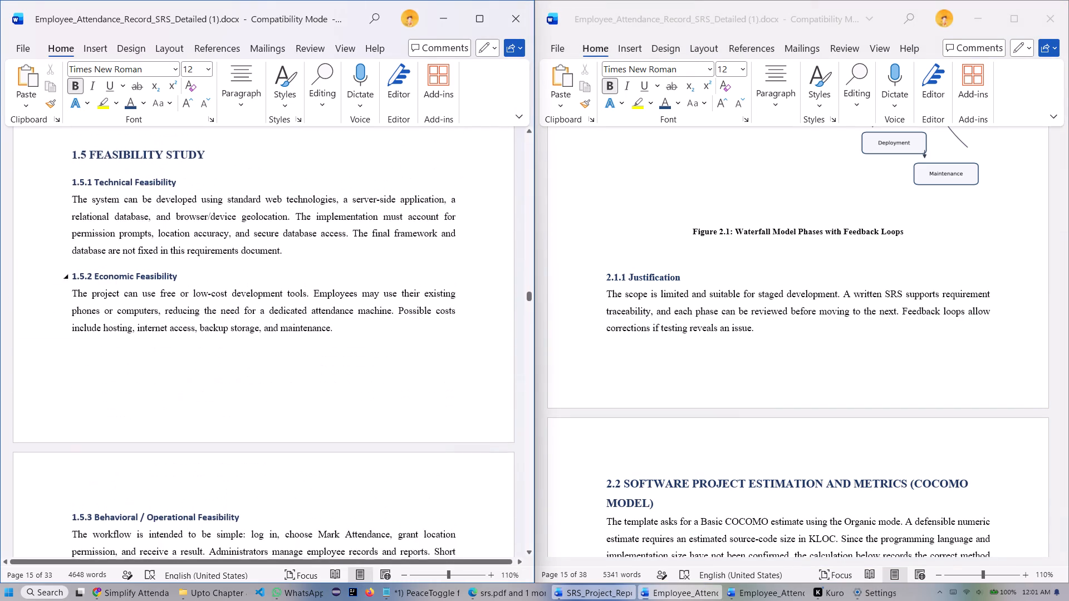
{"action": "left_click", "coordinate": [24, 53]}
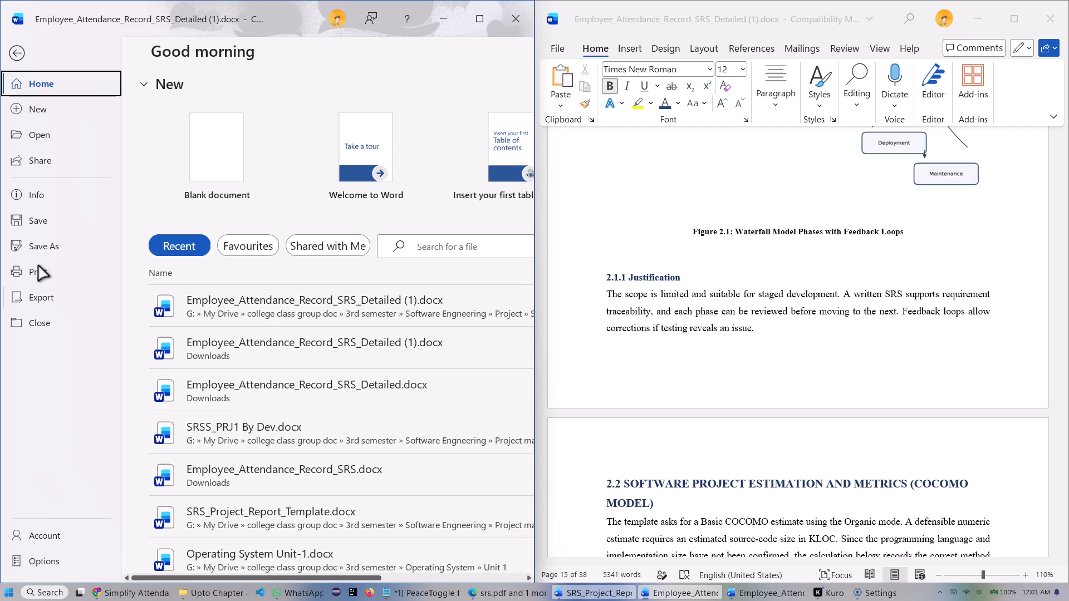
{"action": "left_click", "coordinate": [42, 221]}
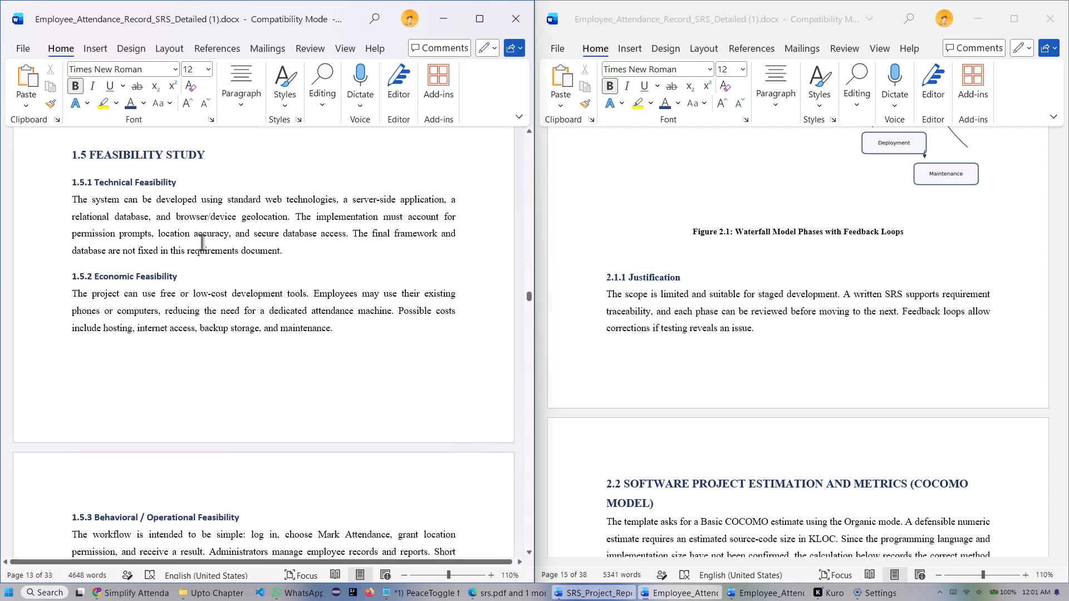
Compare the Chapter 2 contents entries of the shortened report with the Chapter 2 body headings in the Upto Chapter 8 copy.
{"action": "scroll", "coordinate": [350, 304], "scroll_direction": "up", "scroll_amount": 20}
{"action": "scroll", "coordinate": [350, 304], "scroll_direction": "up", "scroll_amount": 16}
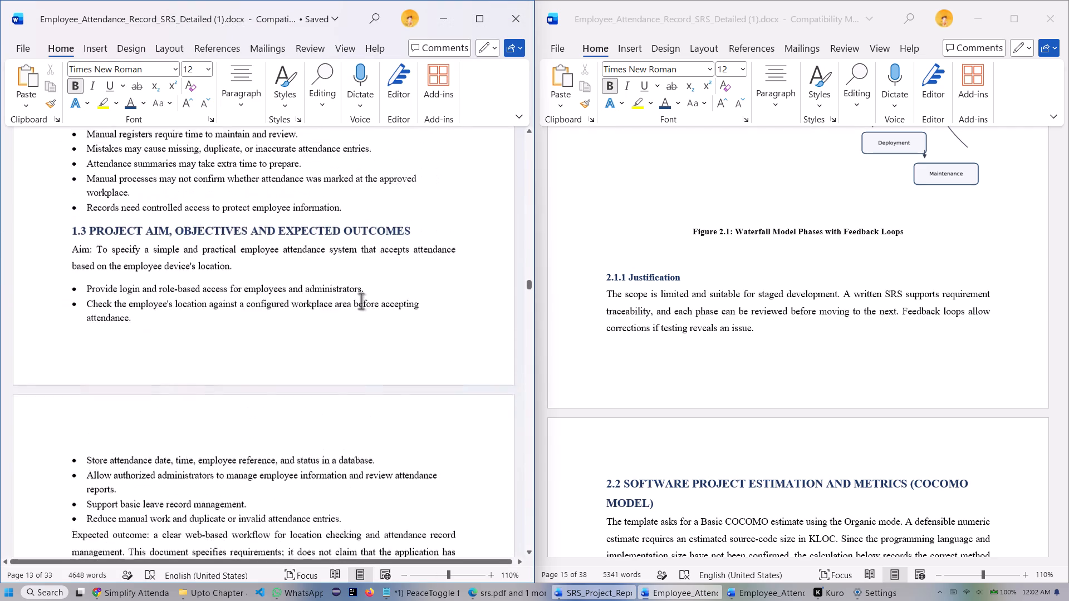
{"action": "scroll", "coordinate": [361, 301], "scroll_direction": "up", "scroll_amount": 20}
{"action": "scroll", "coordinate": [361, 301], "scroll_direction": "up", "scroll_amount": 20}
{"action": "scroll", "coordinate": [361, 301], "scroll_direction": "up", "scroll_amount": 5}
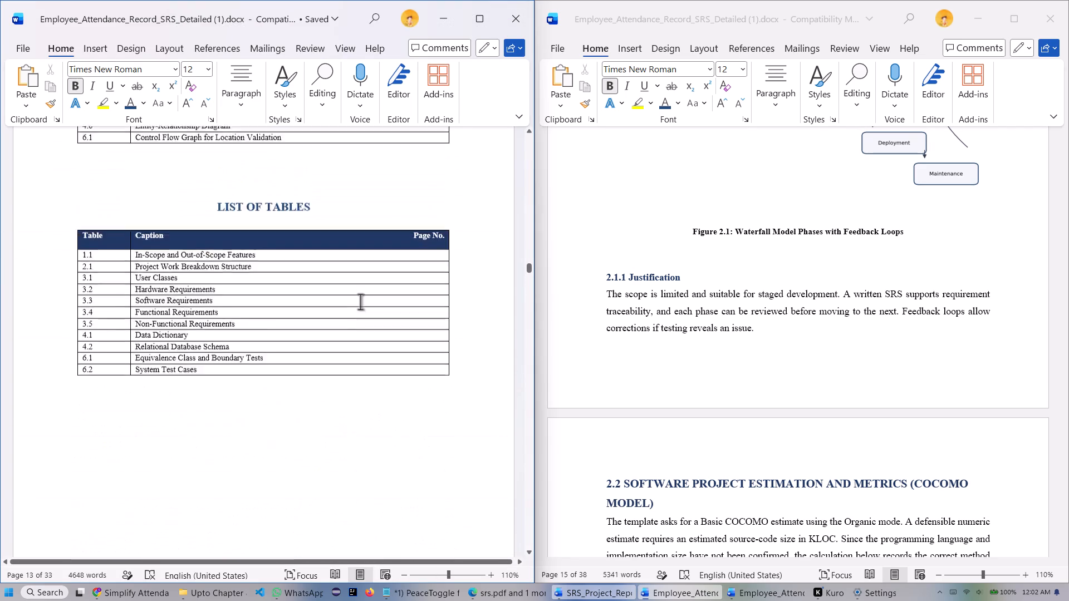
{"action": "scroll", "coordinate": [360, 302], "scroll_direction": "up", "scroll_amount": 20}
{"action": "scroll", "coordinate": [360, 302], "scroll_direction": "up", "scroll_amount": 18}
{"action": "scroll", "coordinate": [356, 307], "scroll_direction": "up", "scroll_amount": 3}
{"action": "scroll", "coordinate": [356, 307], "scroll_direction": "up", "scroll_amount": 18}
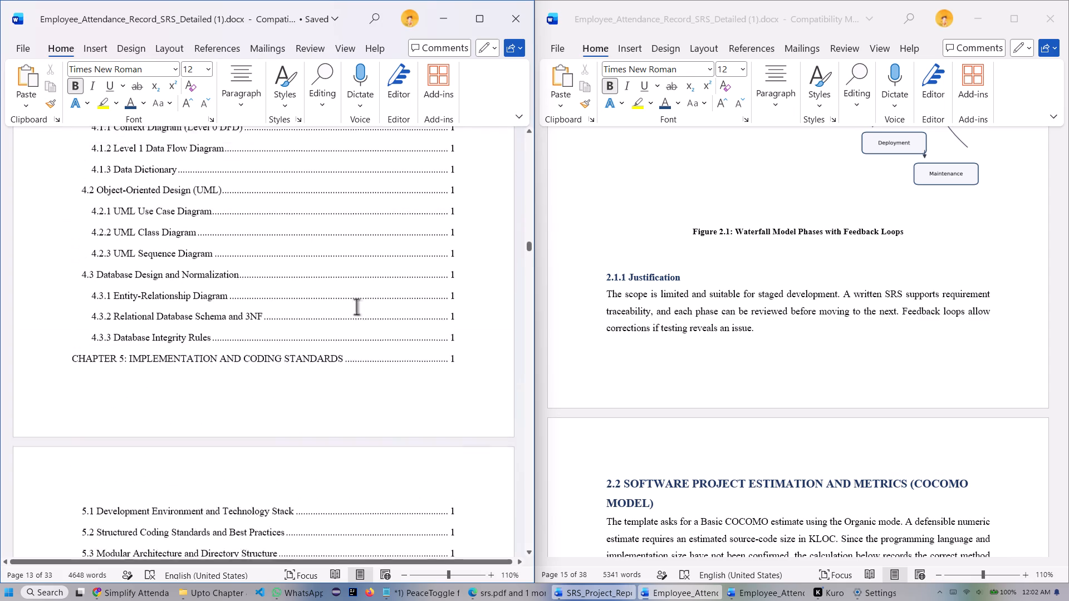
{"action": "scroll", "coordinate": [356, 307], "scroll_direction": "up", "scroll_amount": 14}
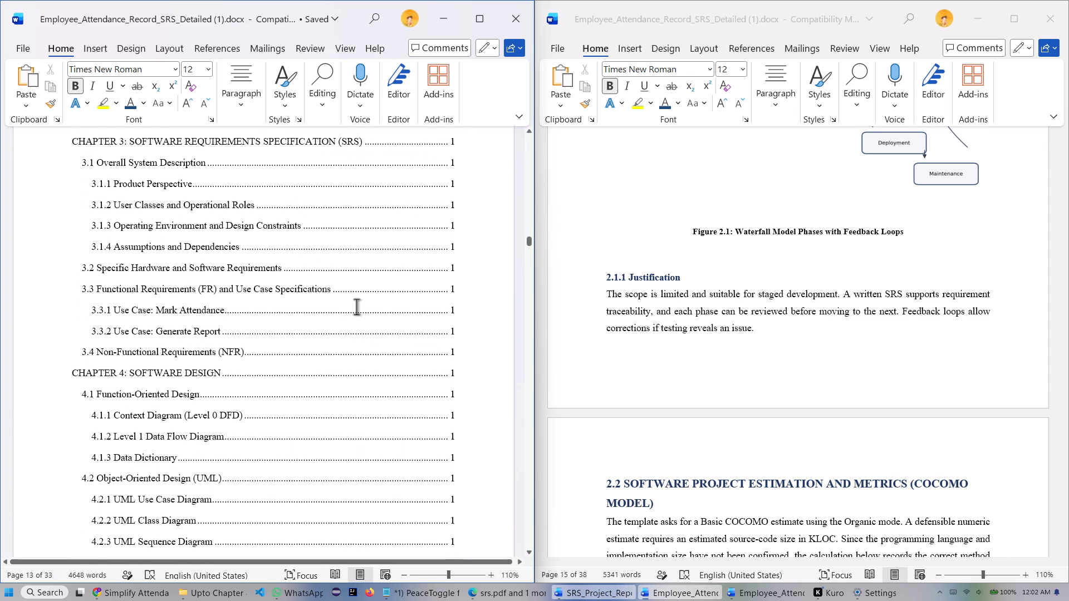
{"action": "scroll", "coordinate": [356, 307], "scroll_direction": "up", "scroll_amount": 3}
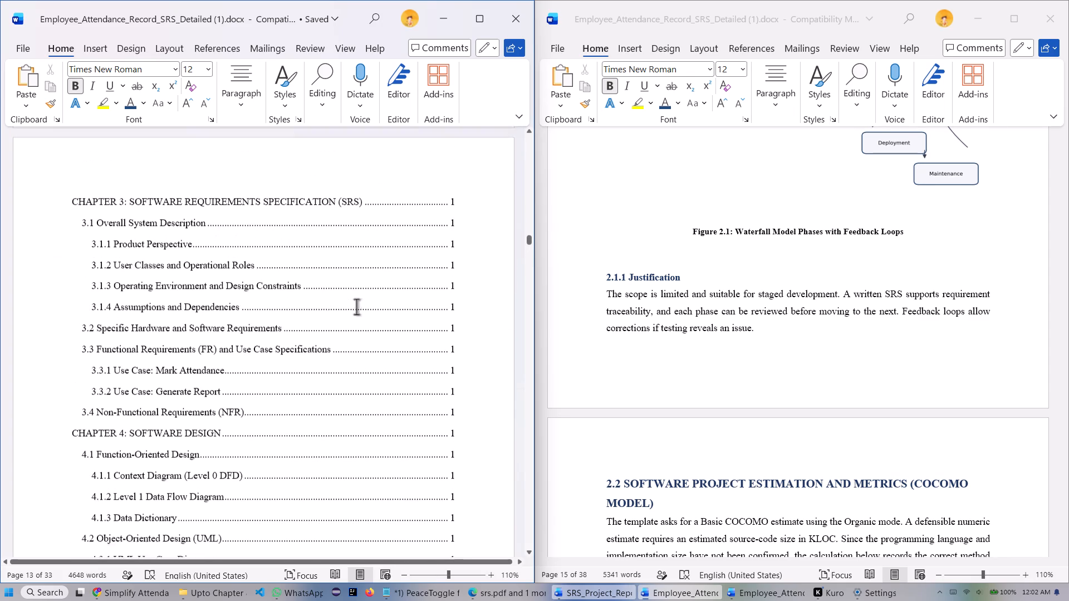
{"action": "scroll", "coordinate": [356, 307], "scroll_direction": "up", "scroll_amount": 20}
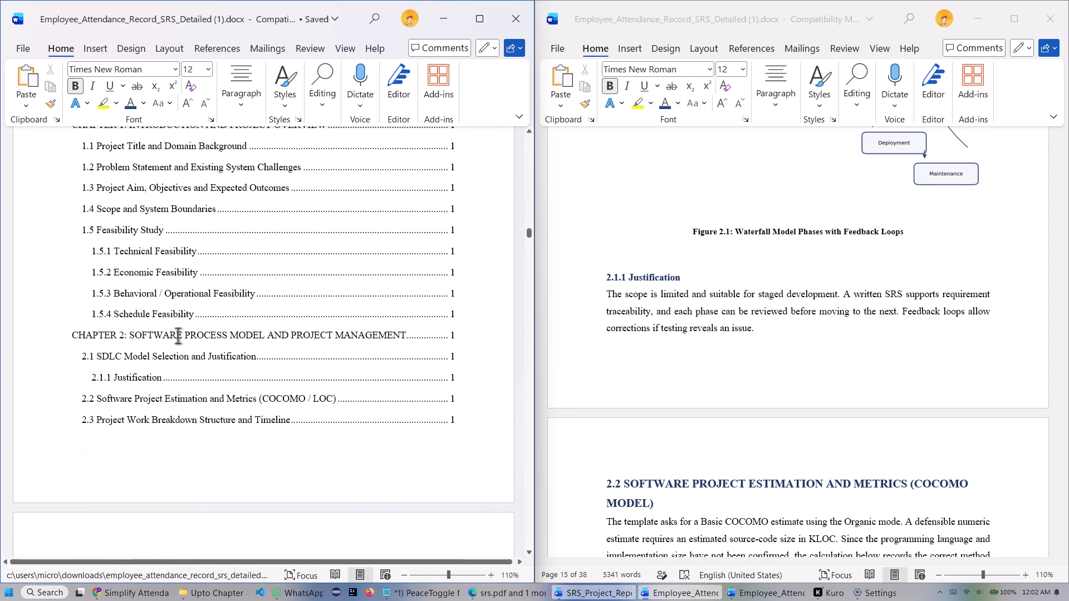
{"action": "scroll", "coordinate": [743, 357], "scroll_direction": "up", "scroll_amount": 9}
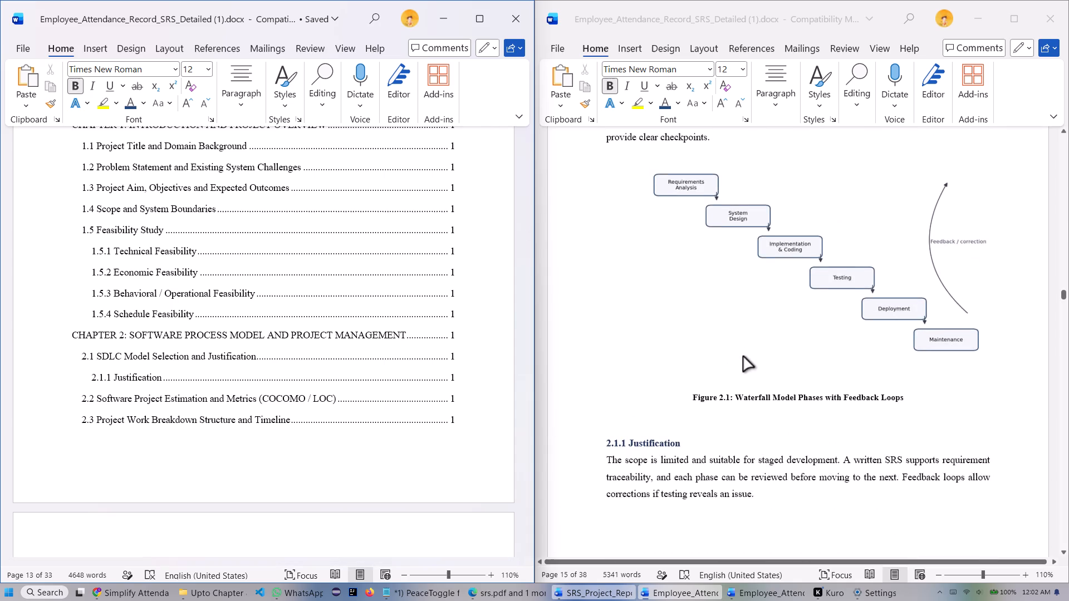
{"action": "scroll", "coordinate": [743, 357], "scroll_direction": "down", "scroll_amount": 7}
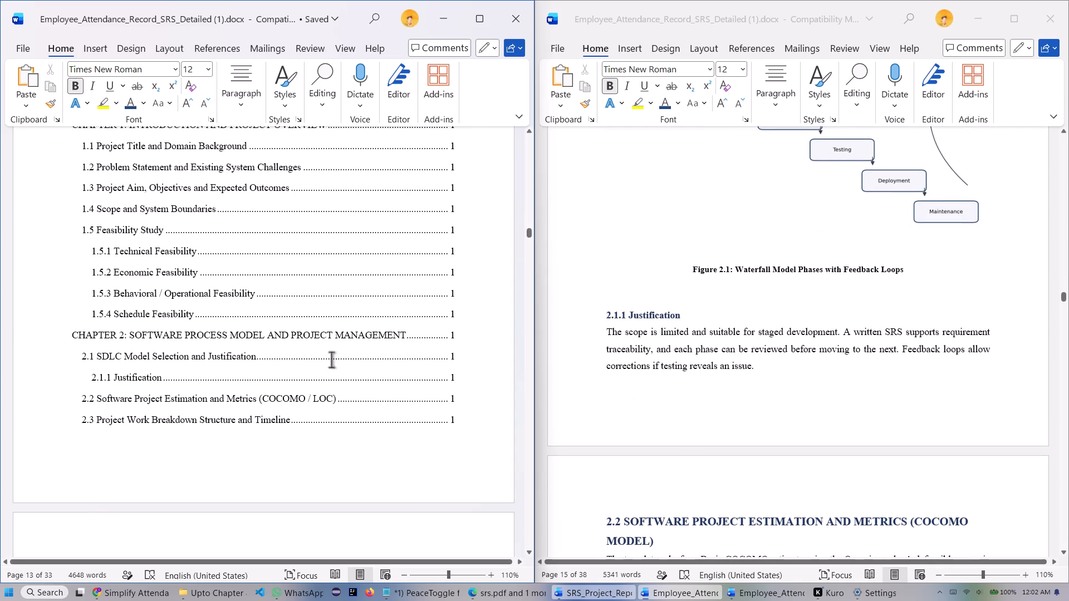
{"action": "scroll", "coordinate": [733, 353], "scroll_direction": "down", "scroll_amount": 11}
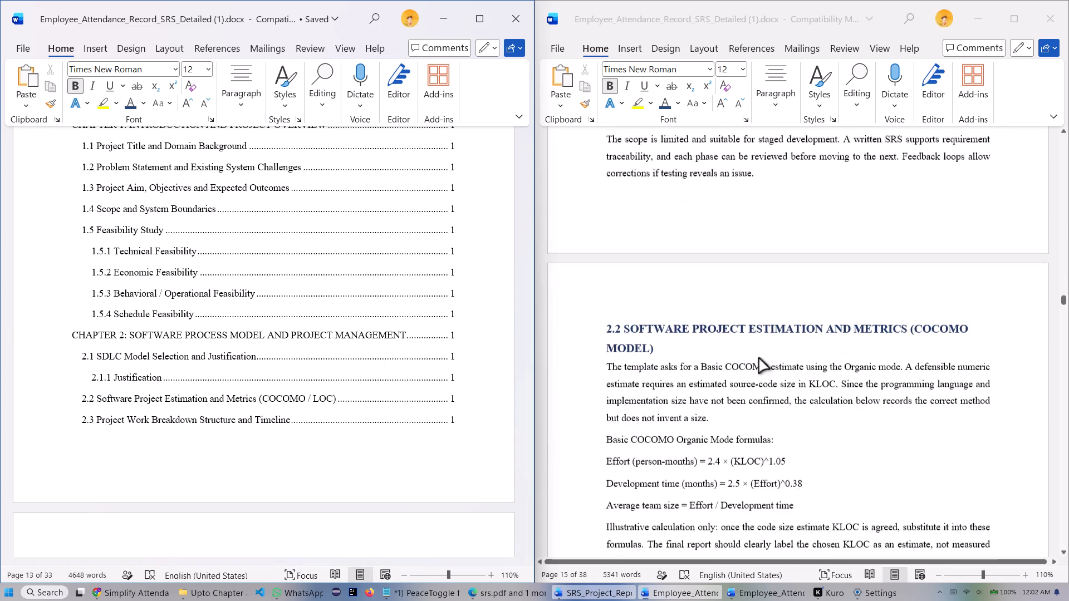
{"action": "scroll", "coordinate": [723, 357], "scroll_direction": "down", "scroll_amount": 5}
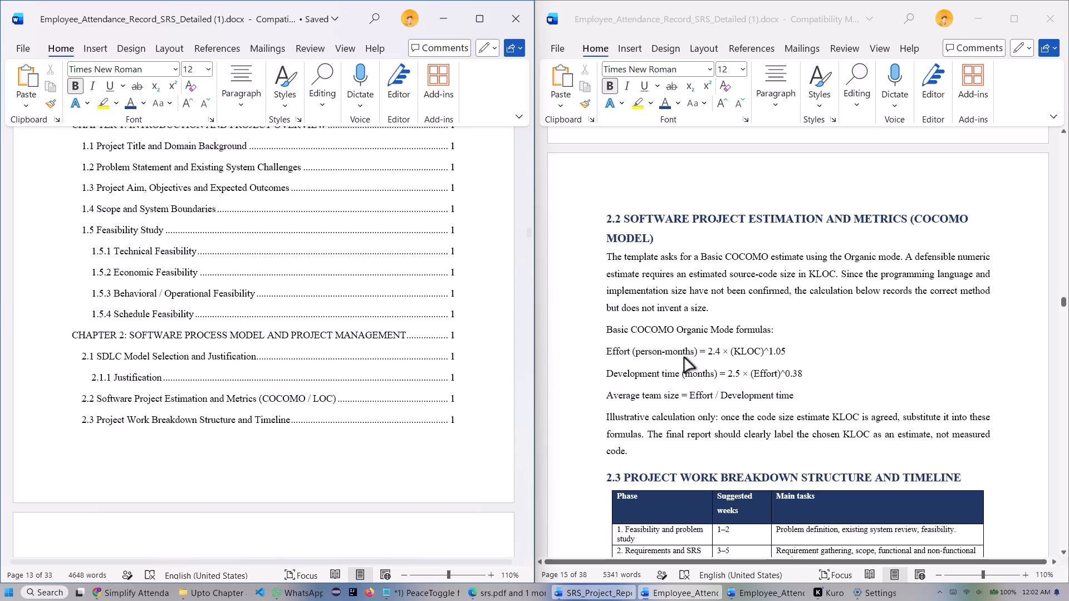
{"action": "scroll", "coordinate": [663, 294], "scroll_direction": "down", "scroll_amount": 6}
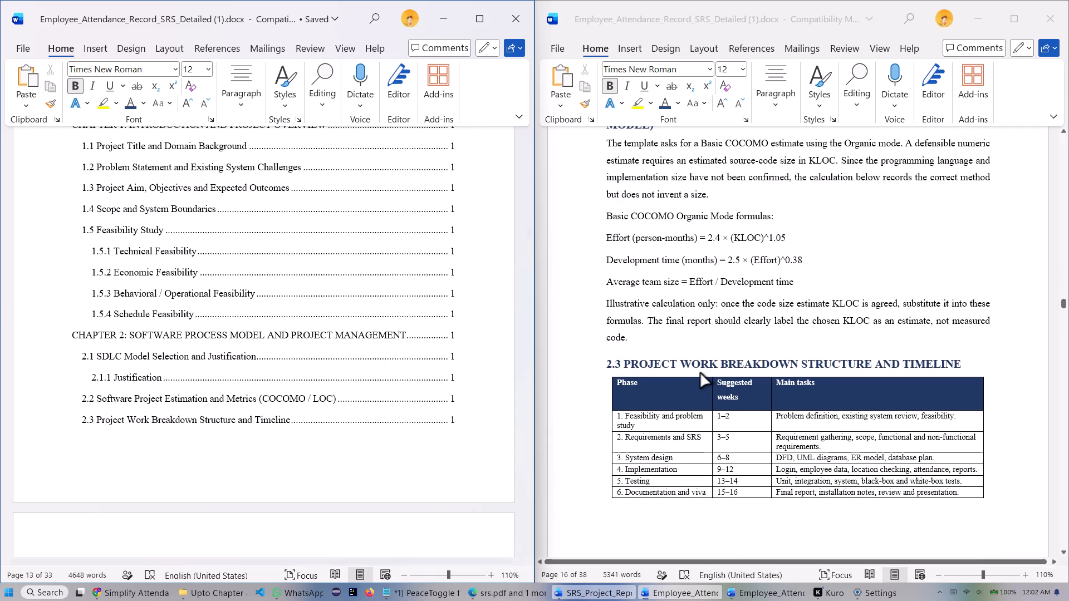
Compare the Section 3.1 contents entries of the shortened report with the matching body headings in the Upto Chapter 8 copy.
{"action": "scroll", "coordinate": [317, 361], "scroll_direction": "down", "scroll_amount": 8}
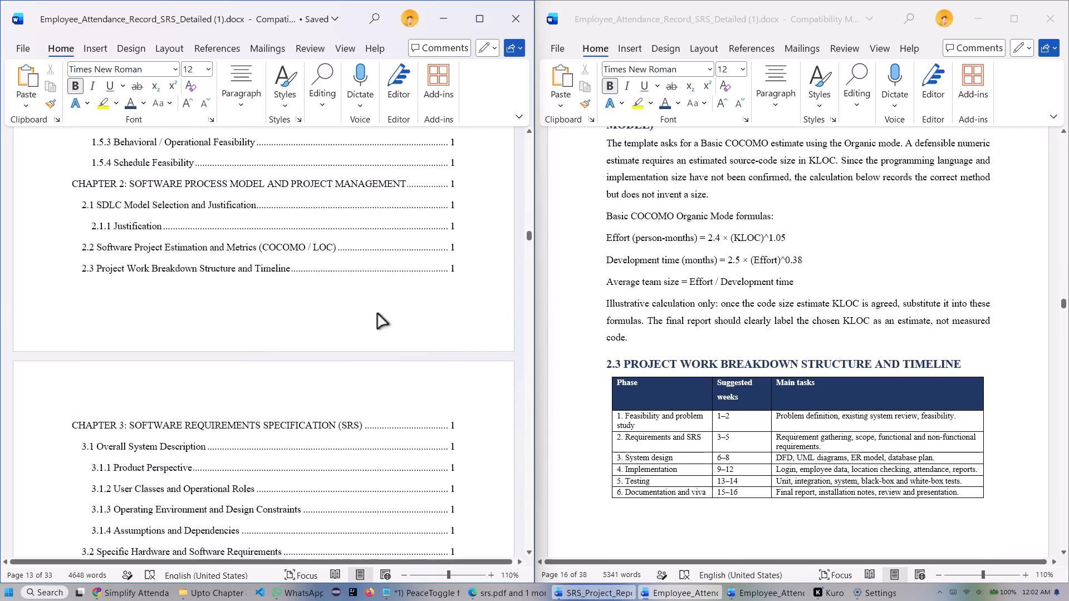
{"action": "scroll", "coordinate": [391, 309], "scroll_direction": "down", "scroll_amount": 4}
{"action": "scroll", "coordinate": [688, 318], "scroll_direction": "down", "scroll_amount": 20}
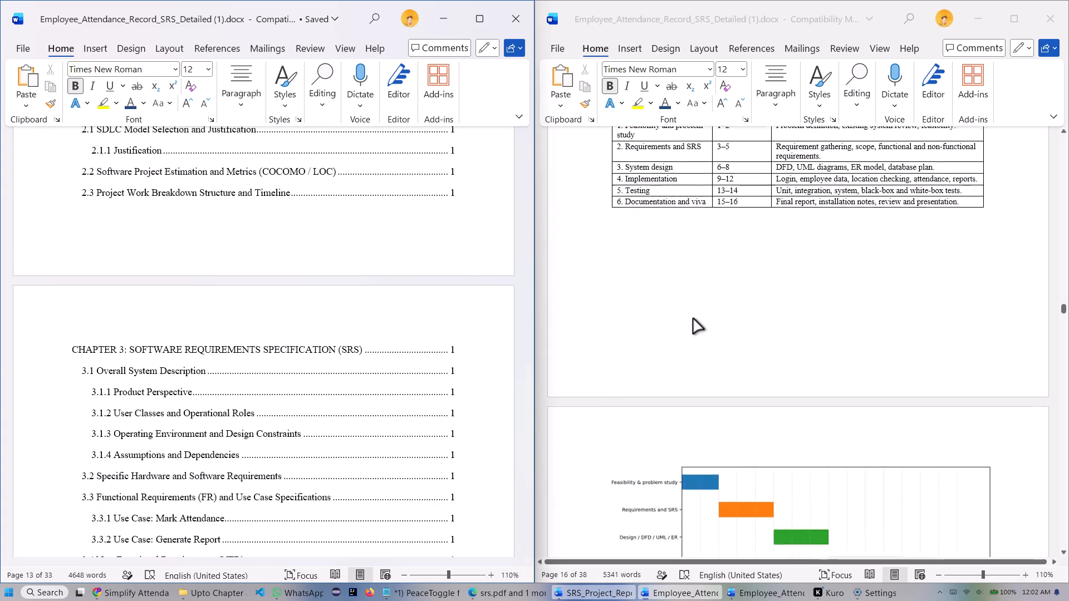
{"action": "scroll", "coordinate": [693, 319], "scroll_direction": "down", "scroll_amount": 3}
{"action": "scroll", "coordinate": [751, 320], "scroll_direction": "down", "scroll_amount": 8}
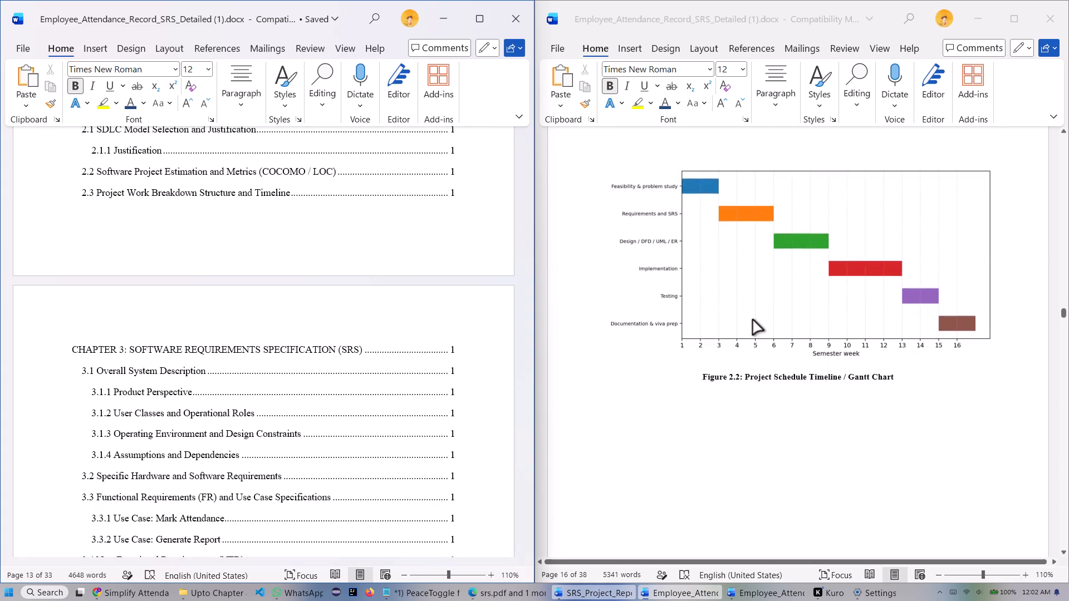
{"action": "scroll", "coordinate": [753, 320], "scroll_direction": "down", "scroll_amount": 11}
{"action": "scroll", "coordinate": [738, 321], "scroll_direction": "down", "scroll_amount": 13}
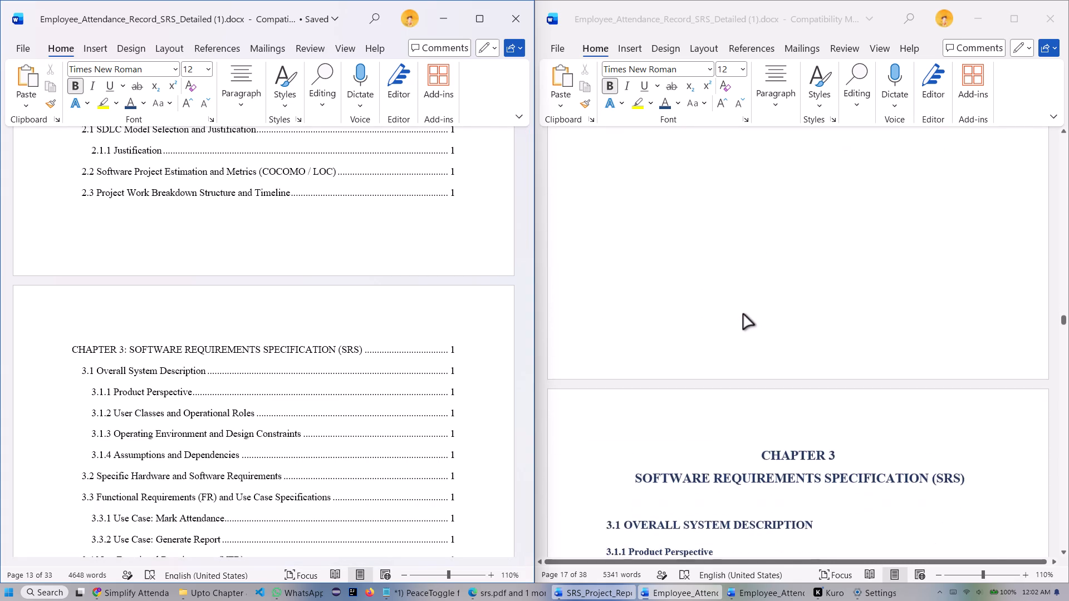
{"action": "scroll", "coordinate": [743, 314], "scroll_direction": "down", "scroll_amount": 4}
{"action": "scroll", "coordinate": [322, 320], "scroll_direction": "down", "scroll_amount": 6}
{"action": "scroll", "coordinate": [176, 285], "scroll_direction": "down", "scroll_amount": 4}
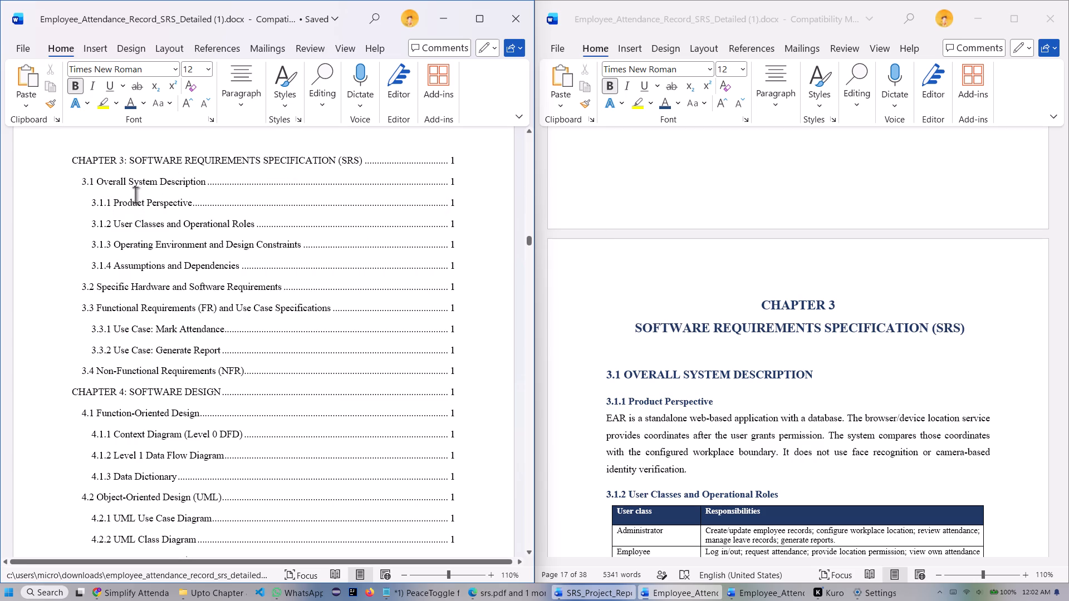
{"action": "scroll", "coordinate": [727, 273], "scroll_direction": "down", "scroll_amount": 3}
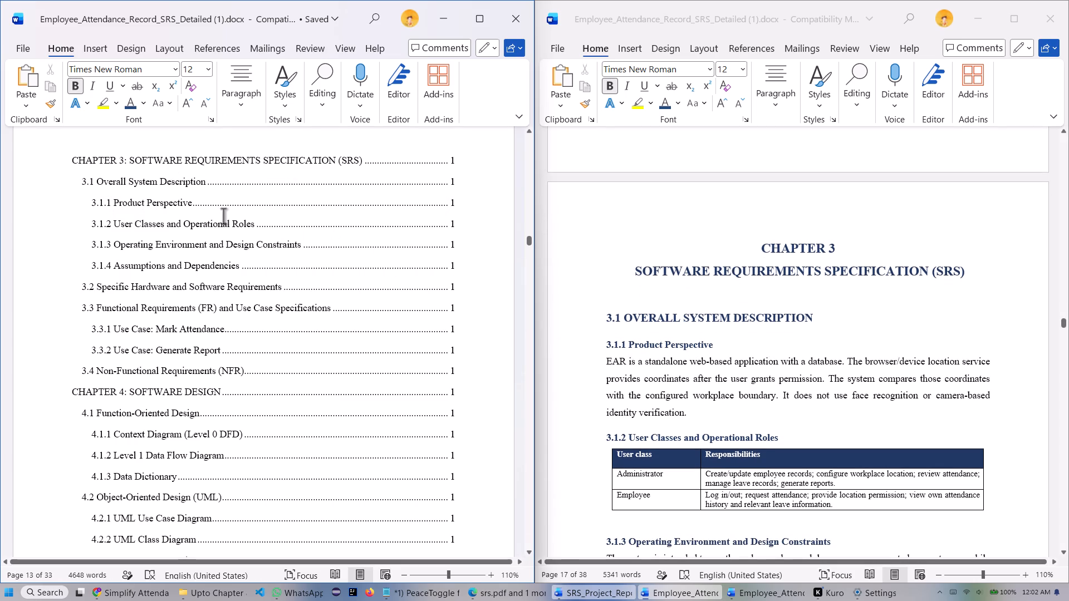
{"action": "scroll", "coordinate": [594, 240], "scroll_direction": "down", "scroll_amount": 5}
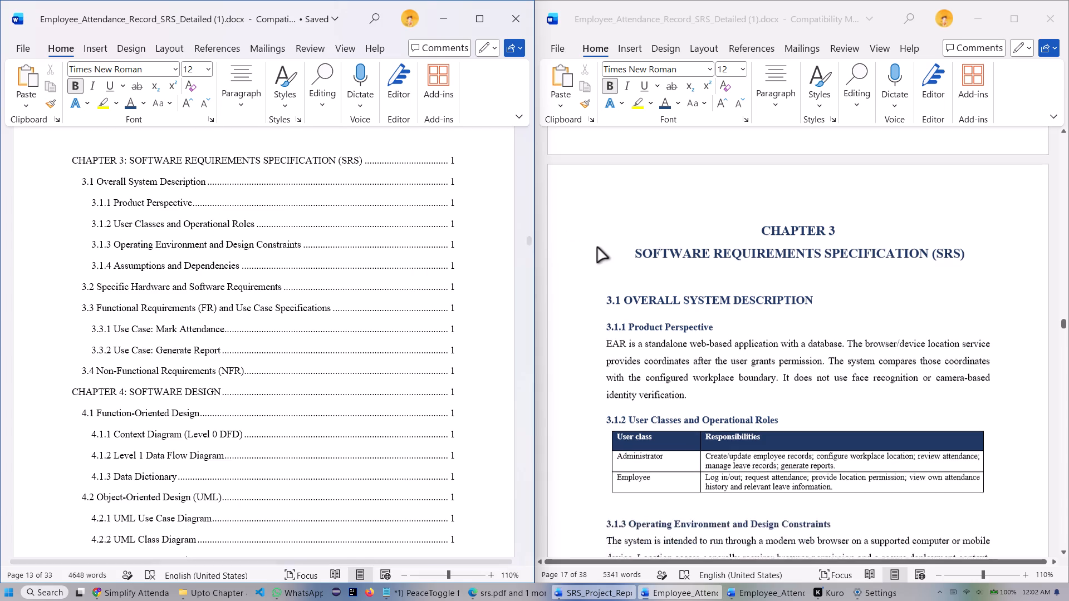
{"action": "scroll", "coordinate": [597, 248], "scroll_direction": "down", "scroll_amount": 1}
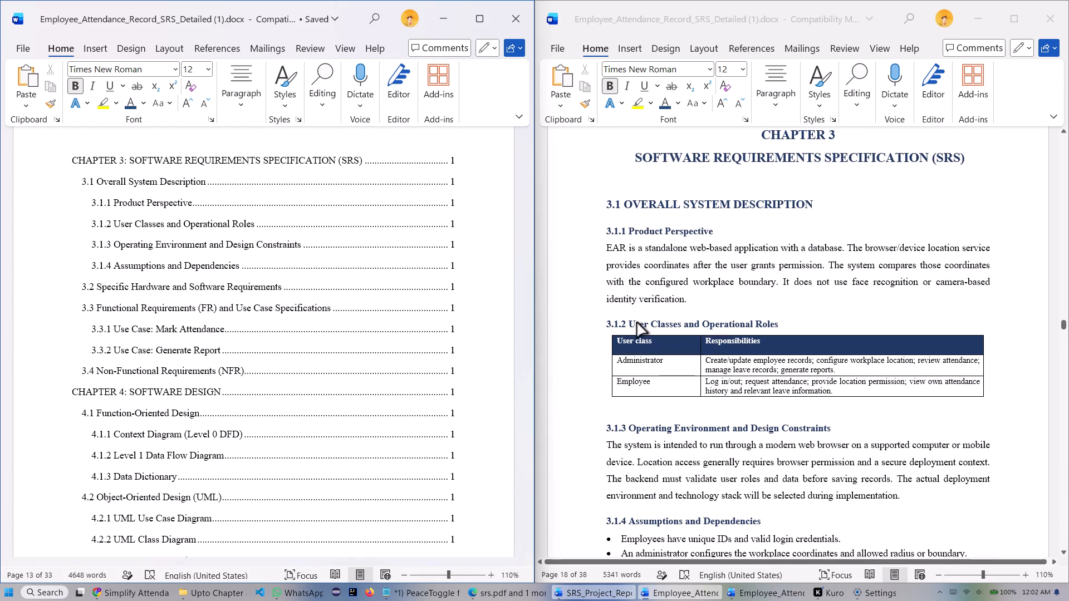
{"action": "scroll", "coordinate": [650, 338], "scroll_direction": "down", "scroll_amount": 5}
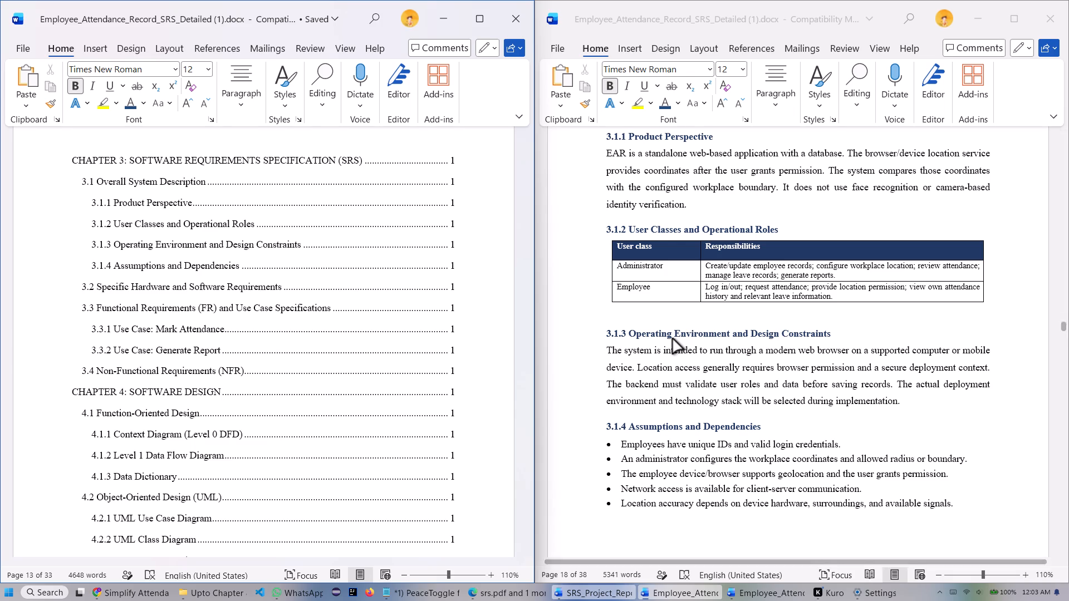
{"action": "scroll", "coordinate": [609, 387], "scroll_direction": "down", "scroll_amount": 4}
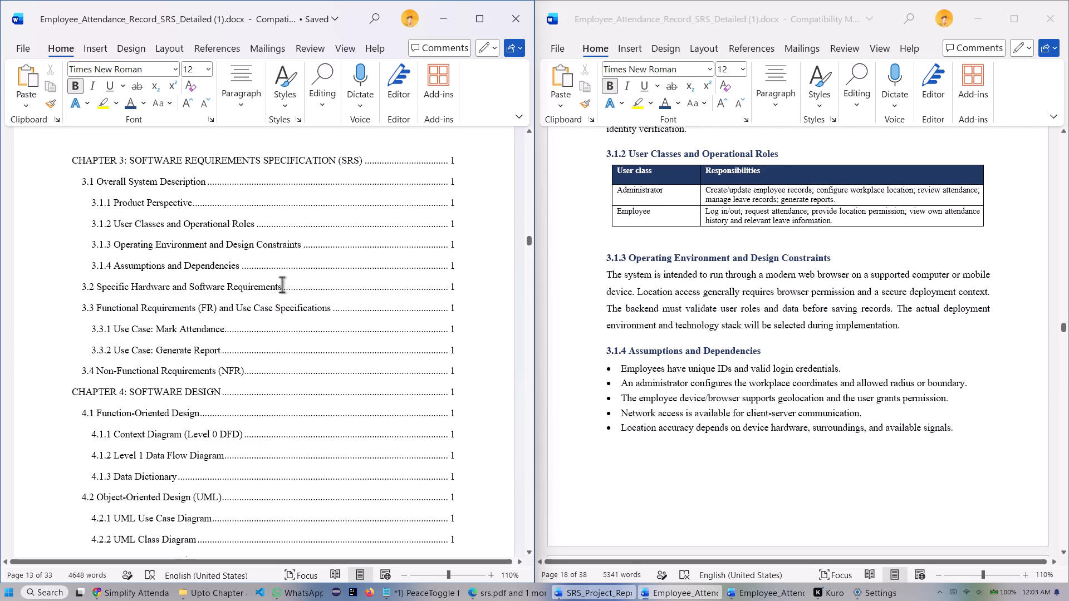
Compare the 3.2 and 3.3 contents entries of the shortened report with the body headings in the Upto Chapter 8 copy.
{"action": "scroll", "coordinate": [282, 263], "scroll_direction": "down", "scroll_amount": 2}
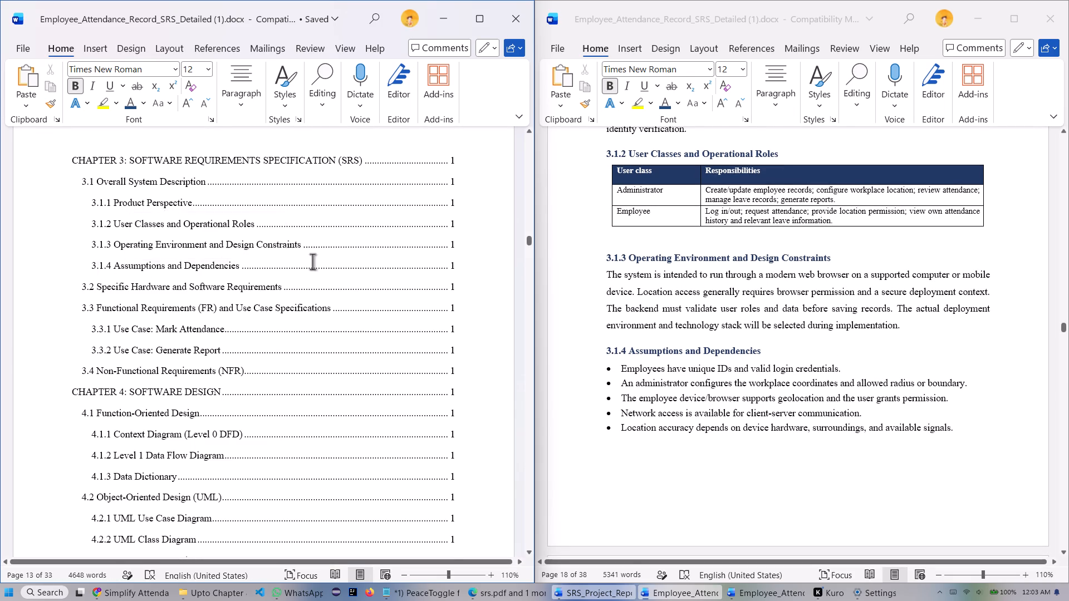
{"action": "scroll", "coordinate": [312, 262], "scroll_direction": "down", "scroll_amount": 3}
{"action": "scroll", "coordinate": [496, 264], "scroll_direction": "down", "scroll_amount": 10}
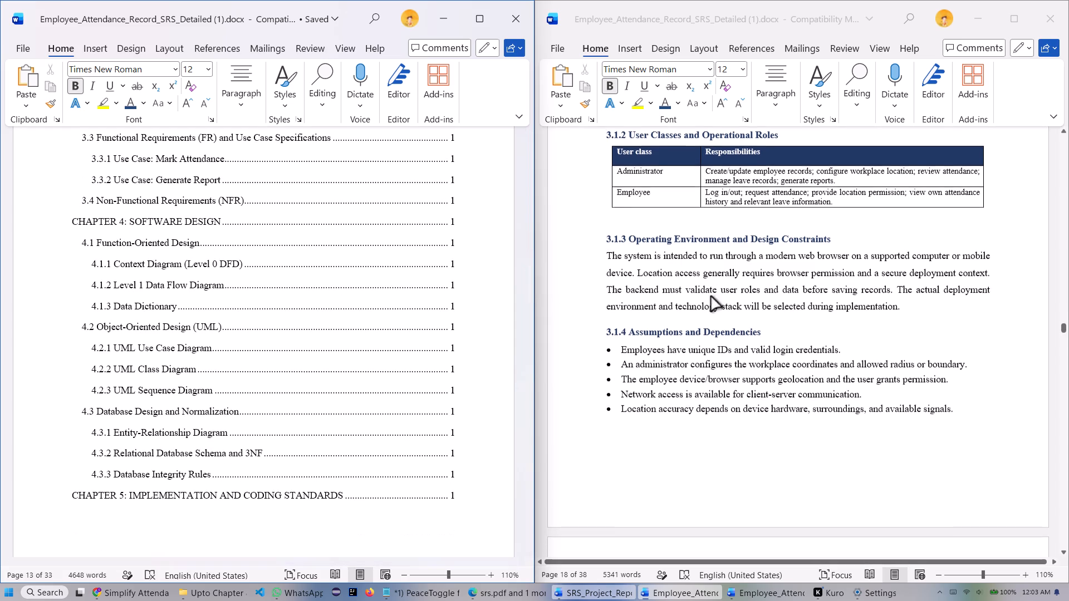
{"action": "scroll", "coordinate": [780, 305], "scroll_direction": "down", "scroll_amount": 18}
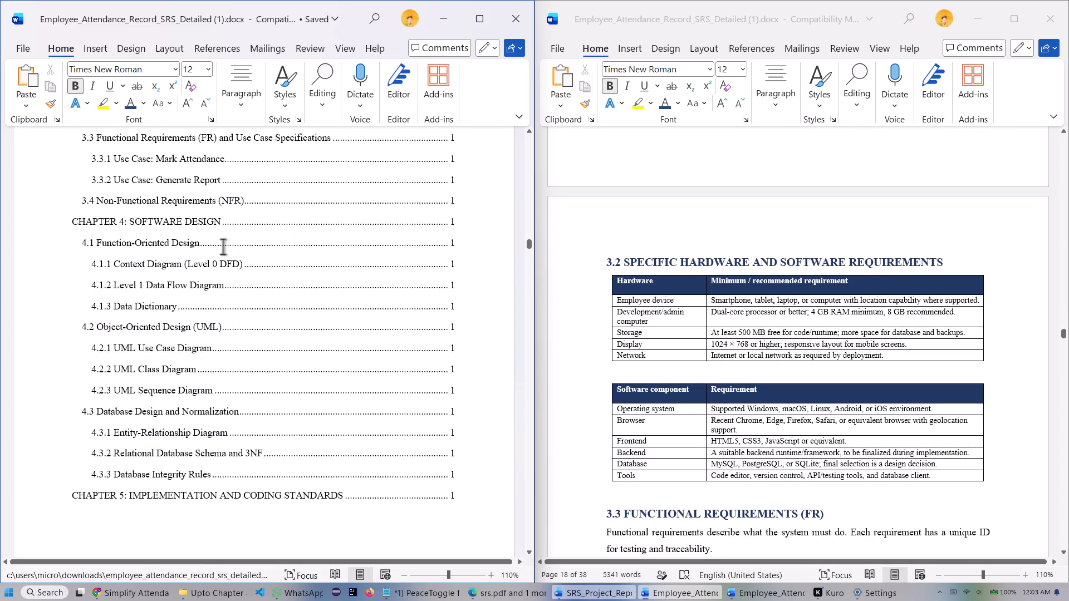
{"action": "scroll", "coordinate": [223, 247], "scroll_direction": "up", "scroll_amount": 2}
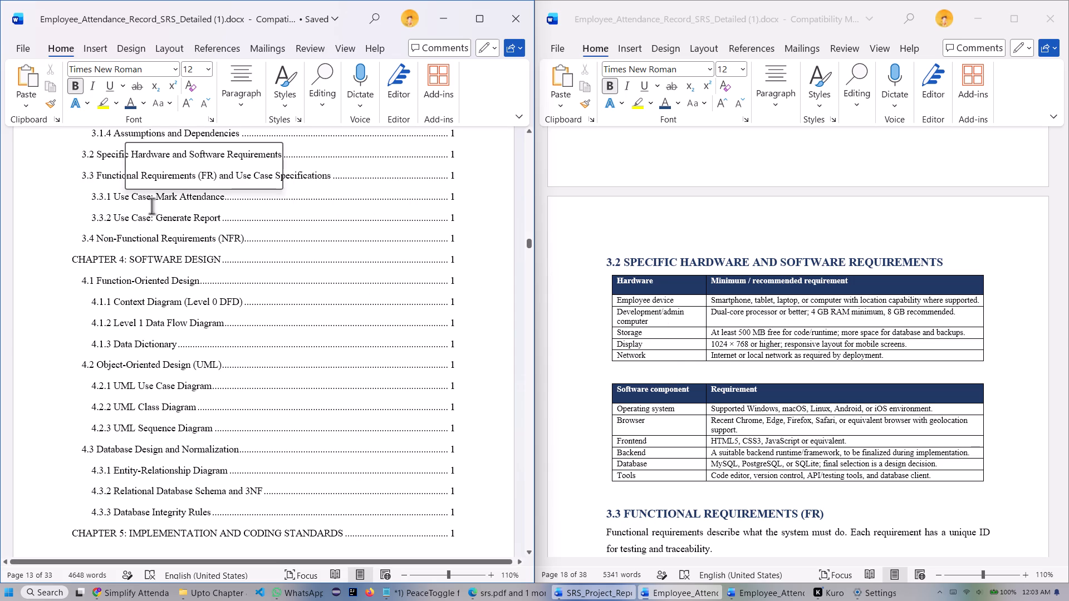
{"action": "scroll", "coordinate": [677, 298], "scroll_direction": "down", "scroll_amount": 12}
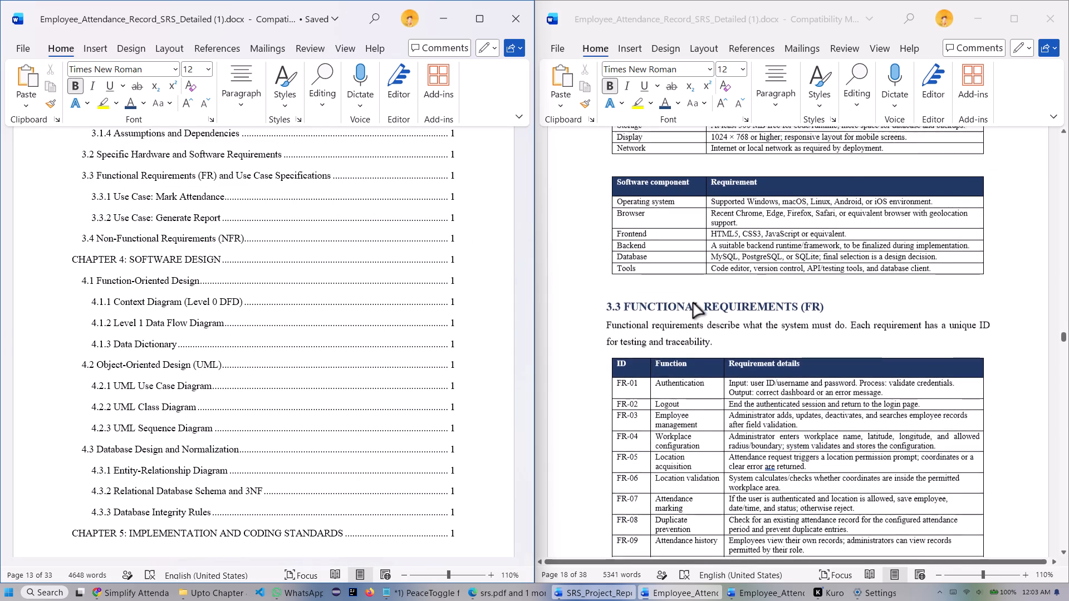
{"action": "scroll", "coordinate": [698, 302], "scroll_direction": "up", "scroll_amount": 6}
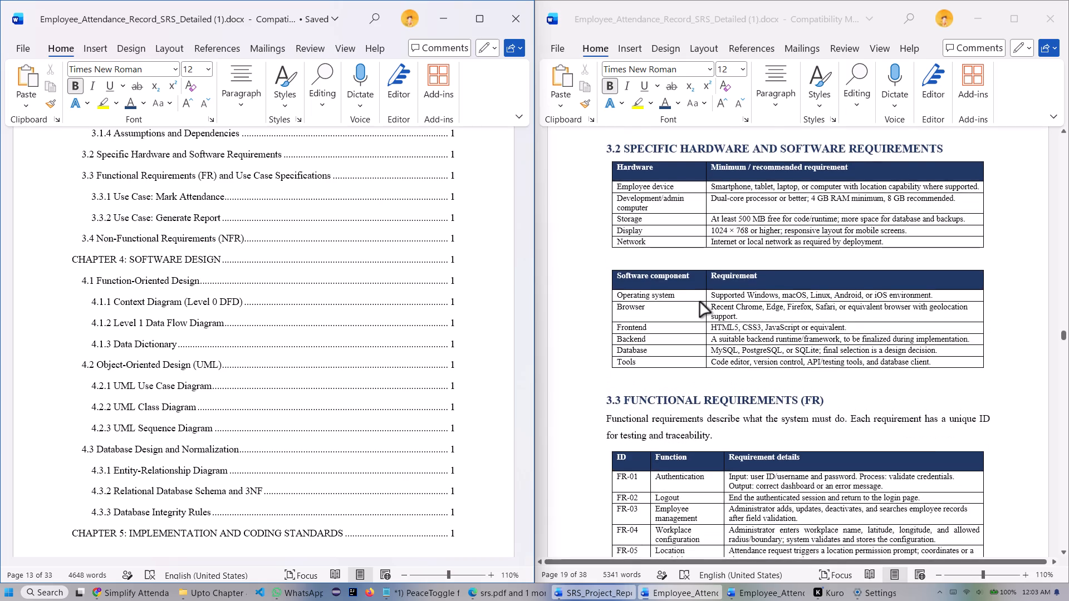
{"action": "scroll", "coordinate": [700, 302], "scroll_direction": "up", "scroll_amount": 5}
{"action": "scroll", "coordinate": [146, 204], "scroll_direction": "up", "scroll_amount": 2}
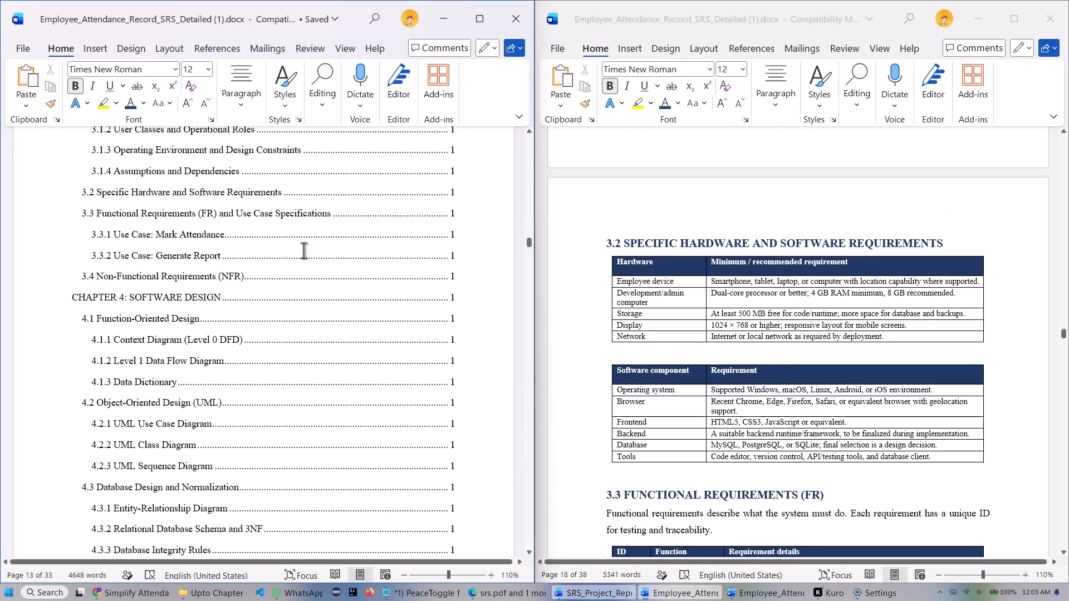
{"action": "scroll", "coordinate": [164, 215], "scroll_direction": "up", "scroll_amount": 1}
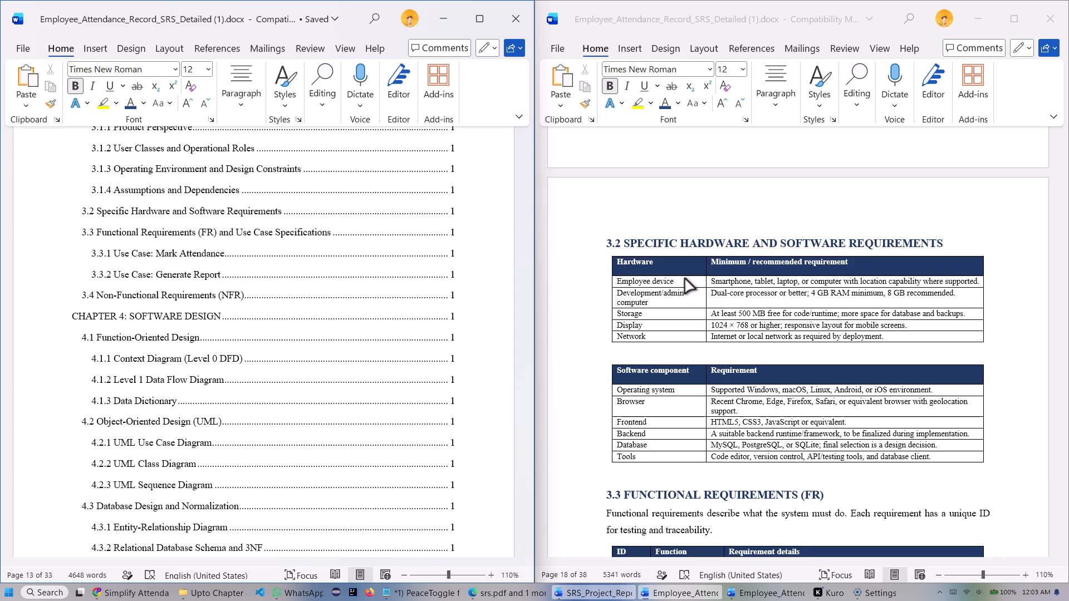
{"action": "scroll", "coordinate": [691, 274], "scroll_direction": "down", "scroll_amount": 12}
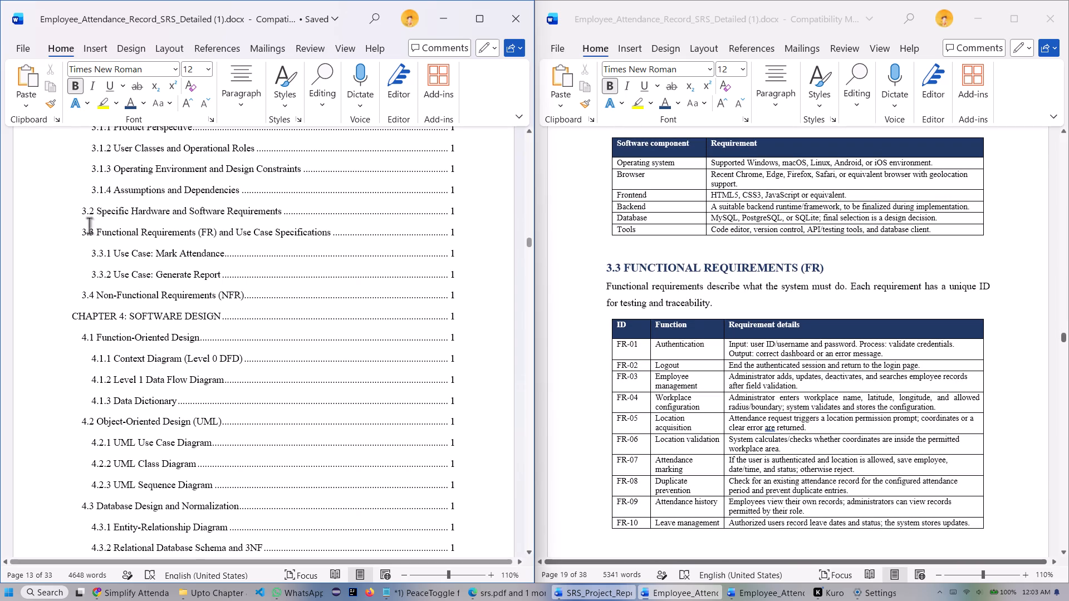
Check the contents entries 3.3.1, 3.3.2 and 3.4 against the corresponding body headings in the Upto Chapter 8 copy.
{"action": "scroll", "coordinate": [757, 324], "scroll_direction": "down", "scroll_amount": 8}
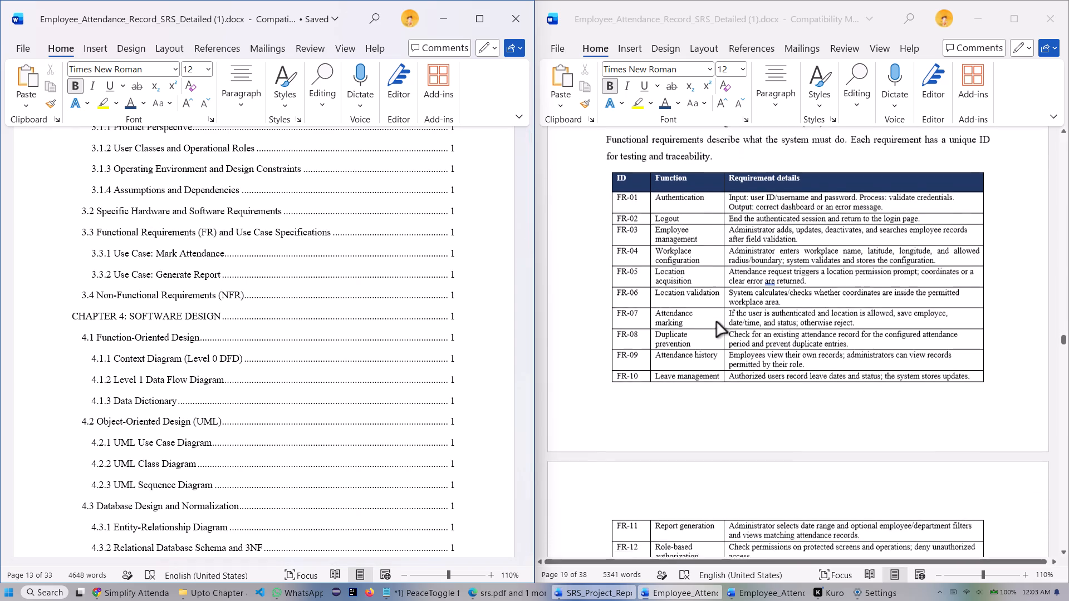
{"action": "scroll", "coordinate": [724, 299], "scroll_direction": "down", "scroll_amount": 12}
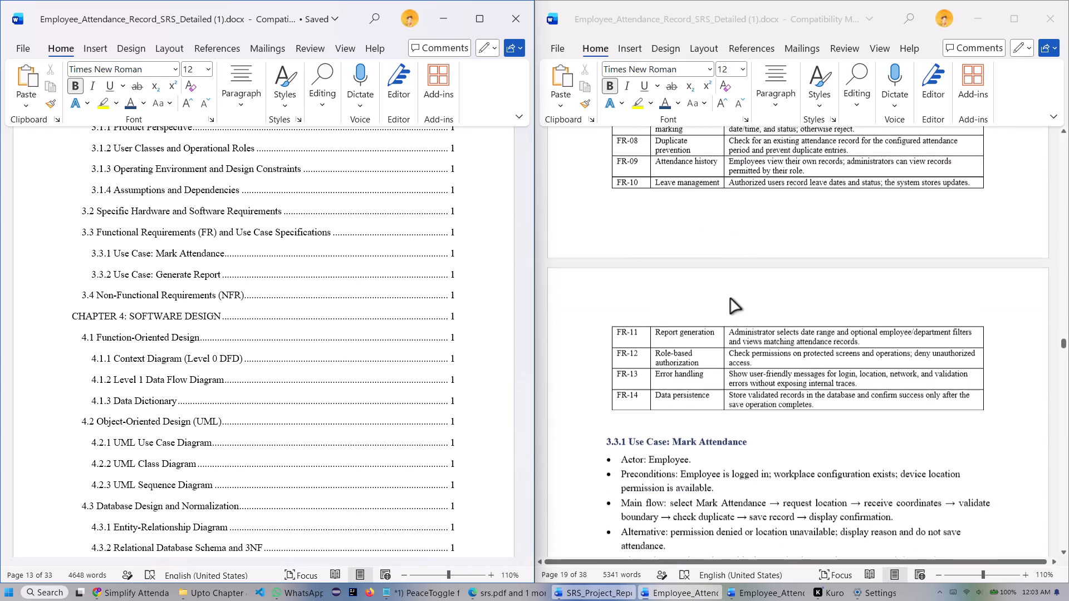
{"action": "scroll", "coordinate": [730, 299], "scroll_direction": "down", "scroll_amount": 12}
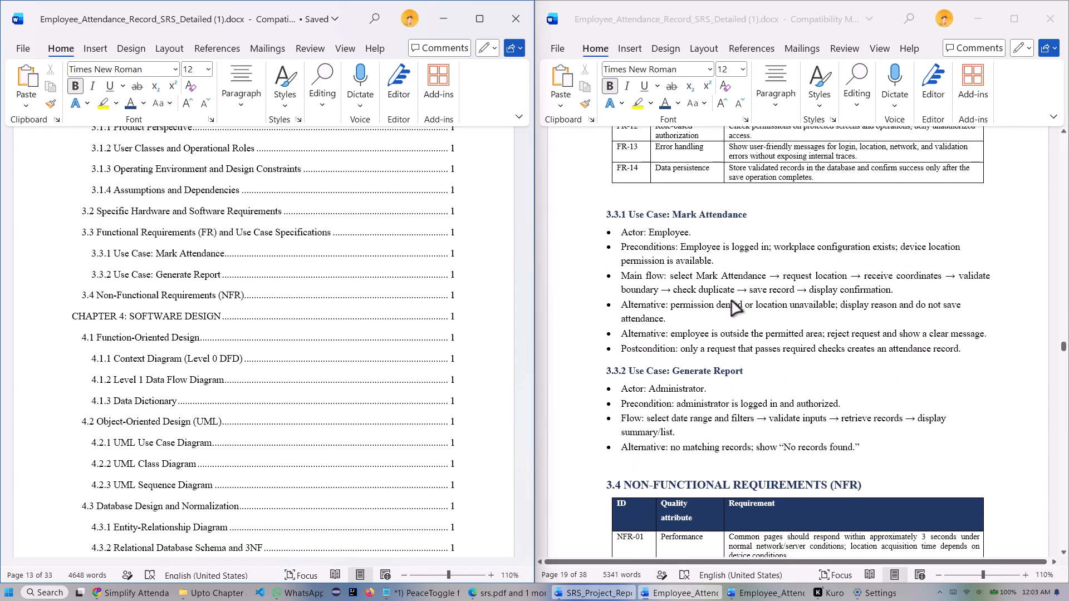
{"action": "scroll", "coordinate": [732, 301], "scroll_direction": "down", "scroll_amount": 6}
{"action": "scroll", "coordinate": [779, 304], "scroll_direction": "down", "scroll_amount": 8}
{"action": "scroll", "coordinate": [266, 288], "scroll_direction": "down", "scroll_amount": 3}
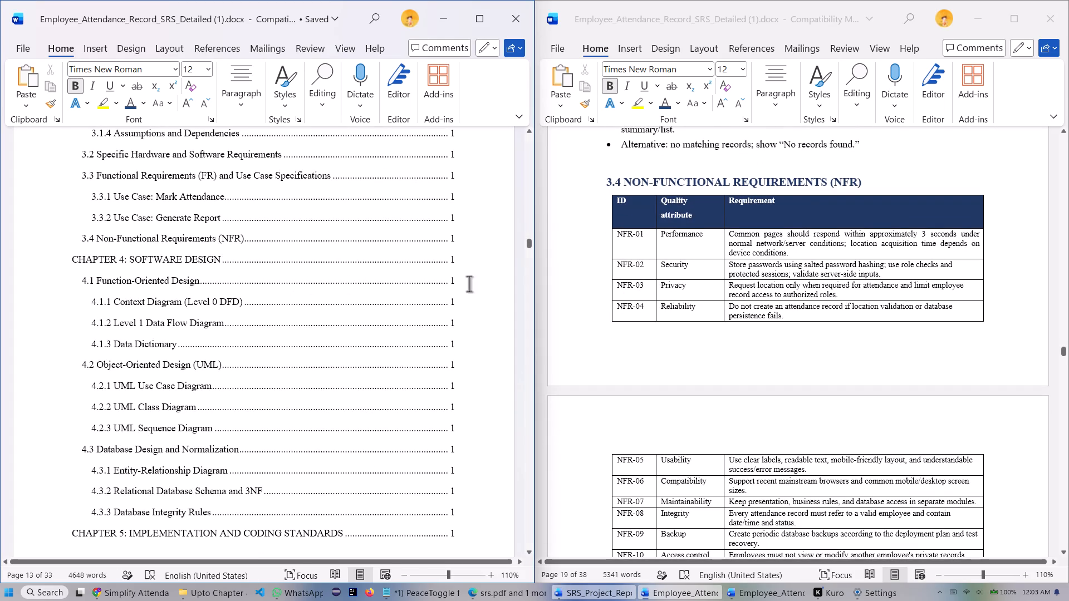
{"action": "scroll", "coordinate": [697, 291], "scroll_direction": "down", "scroll_amount": 4}
{"action": "scroll", "coordinate": [699, 292], "scroll_direction": "up", "scroll_amount": 10}
{"action": "scroll", "coordinate": [704, 295], "scroll_direction": "down", "scroll_amount": 9}
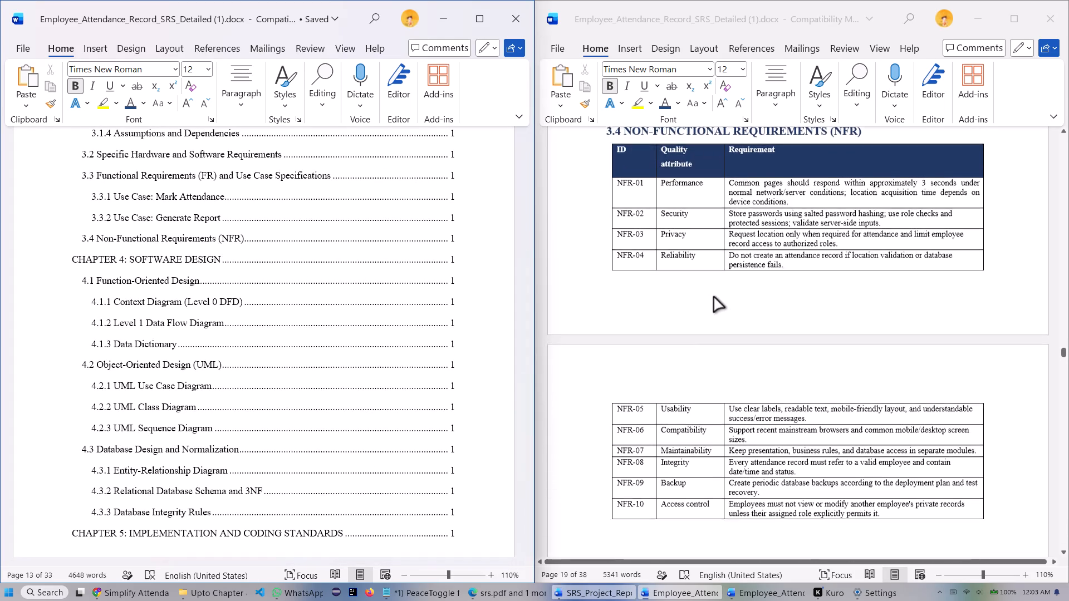
Compare the Chapter 4 contents entries, starting with Section 4.1, with the Chapter 4 body headings in the Upto Chapter 8 copy.
{"action": "scroll", "coordinate": [714, 297], "scroll_direction": "down", "scroll_amount": 14}
{"action": "scroll", "coordinate": [260, 285], "scroll_direction": "down", "scroll_amount": 5}
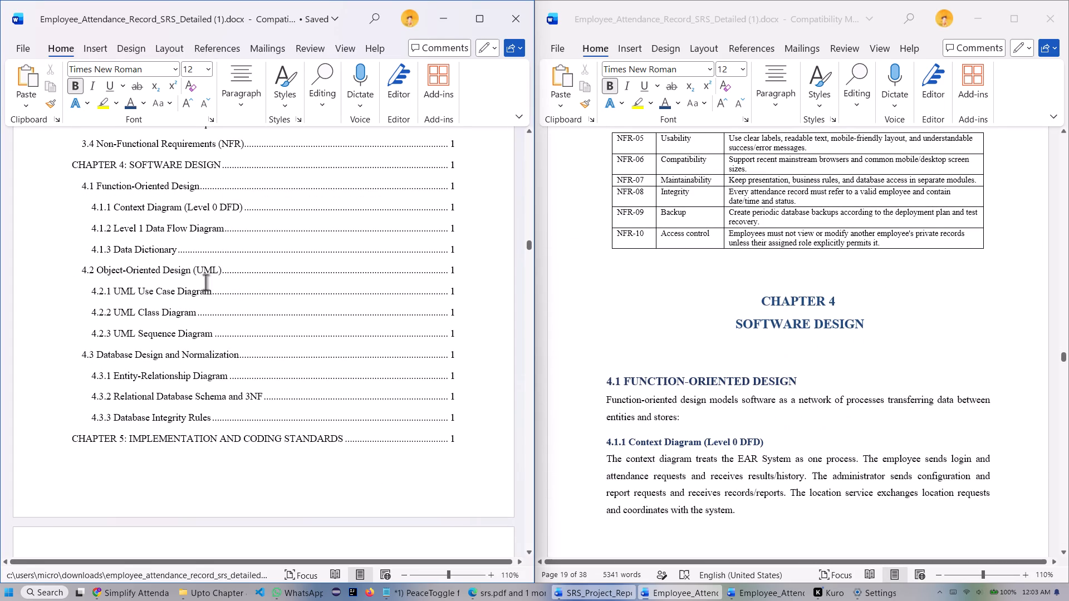
{"action": "scroll", "coordinate": [669, 299], "scroll_direction": "down", "scroll_amount": 3}
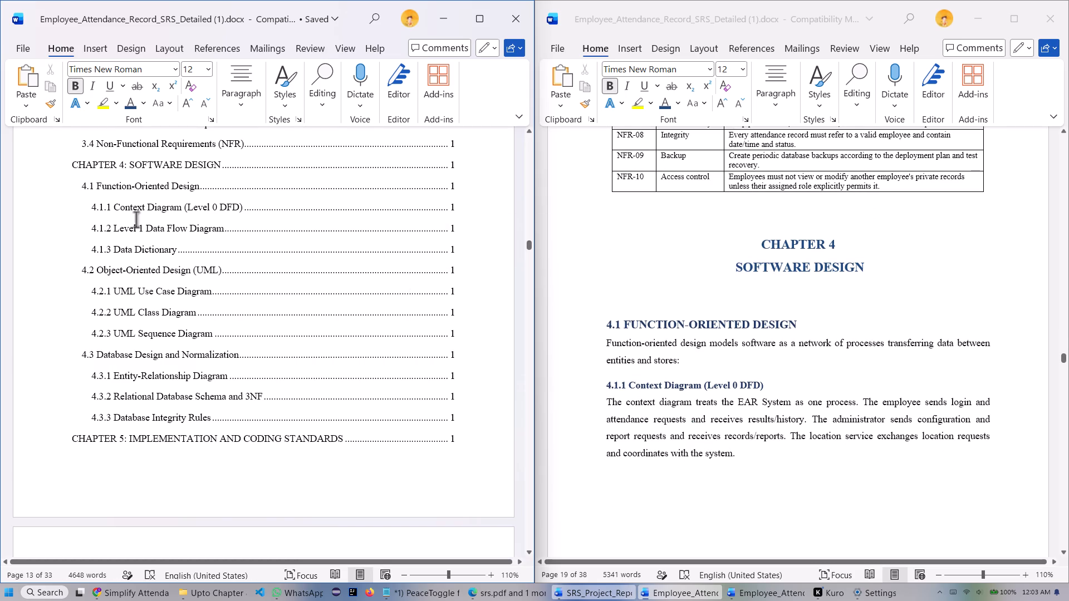
{"action": "scroll", "coordinate": [763, 252], "scroll_direction": "down", "scroll_amount": 2}
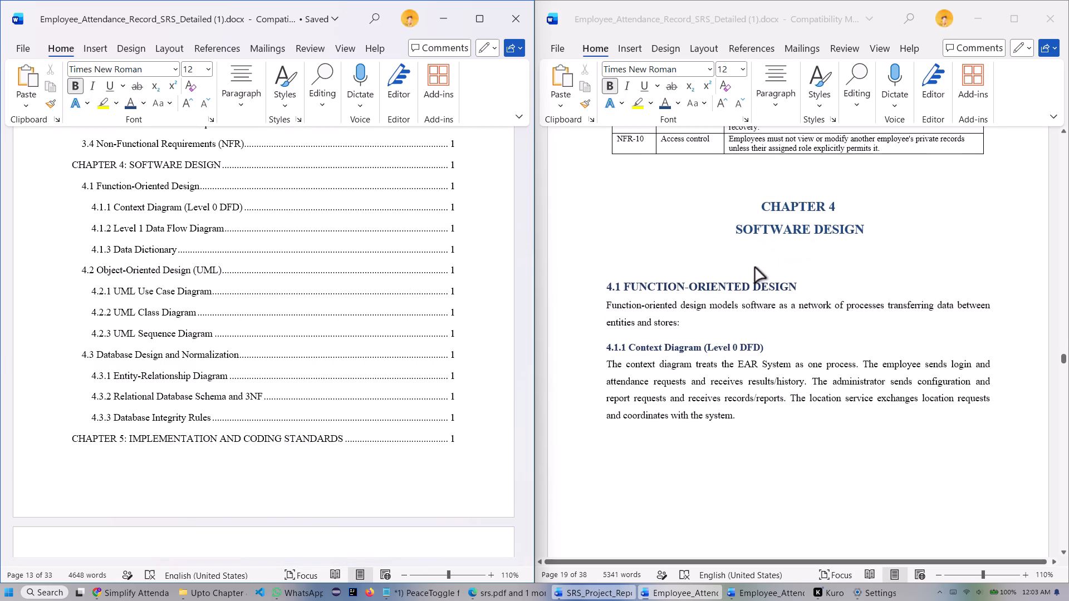
{"action": "scroll", "coordinate": [736, 256], "scroll_direction": "down", "scroll_amount": 2}
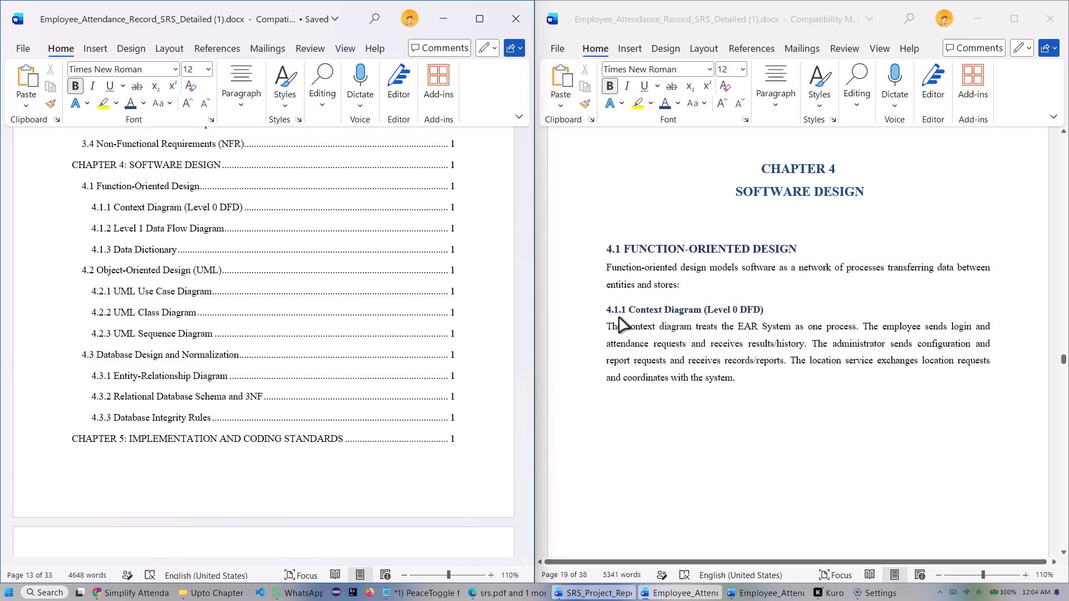
{"action": "scroll", "coordinate": [758, 318], "scroll_direction": "down", "scroll_amount": 4}
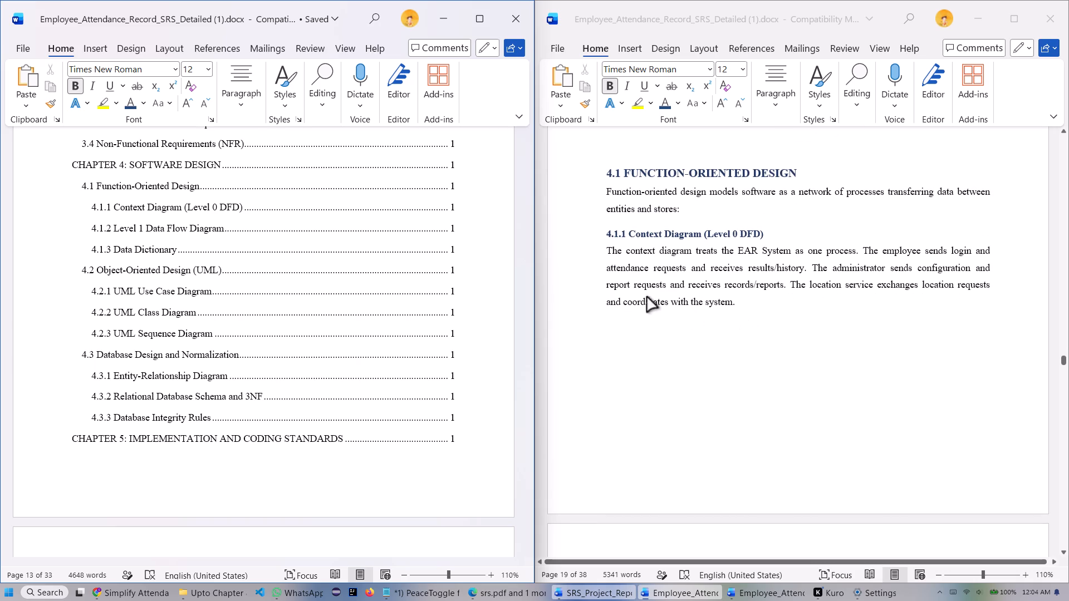
{"action": "scroll", "coordinate": [671, 283], "scroll_direction": "down", "scroll_amount": 16}
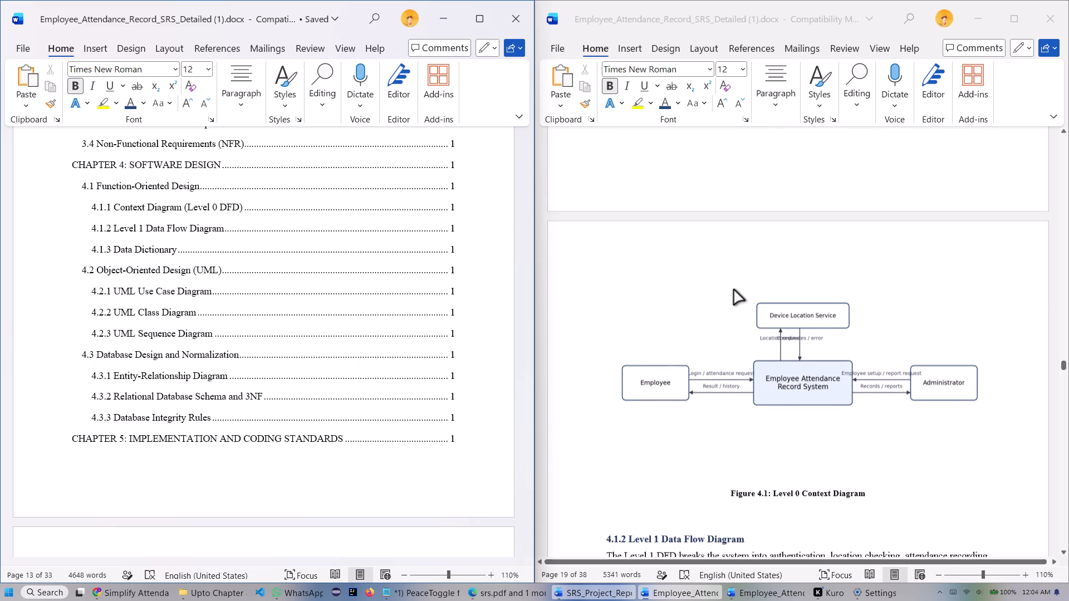
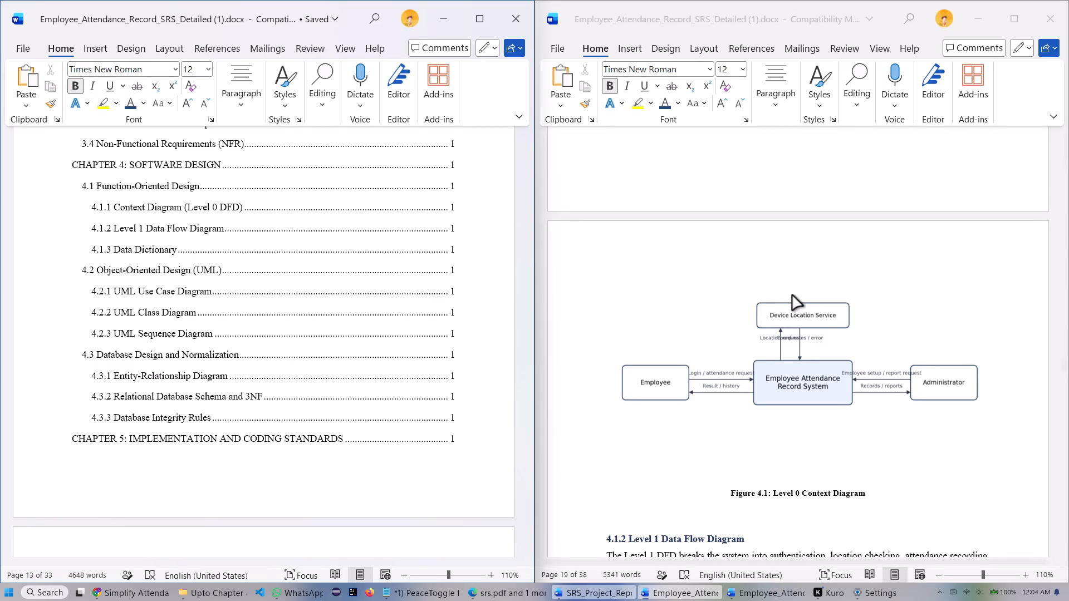
Review section 4.1.2 and the Level 1 Data Flow Diagram in the 38-page copy of the attendance SRS document.
{"action": "scroll", "coordinate": [792, 295], "scroll_direction": "down", "scroll_amount": 15}
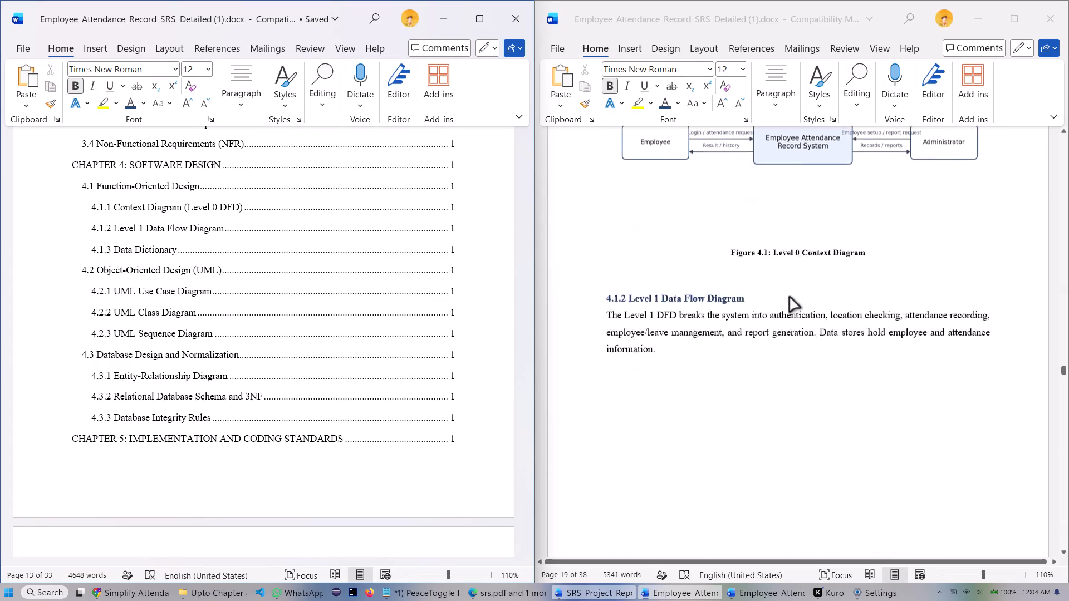
{"action": "scroll", "coordinate": [790, 297], "scroll_direction": "down", "scroll_amount": 20}
{"action": "scroll", "coordinate": [790, 297], "scroll_direction": "down", "scroll_amount": 1}
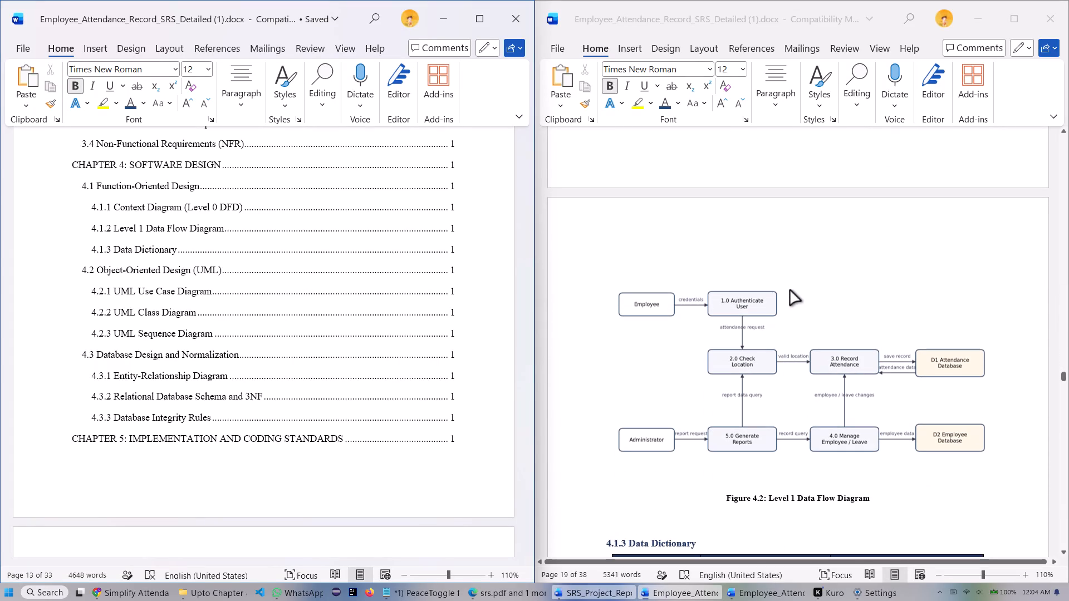
{"action": "scroll", "coordinate": [793, 348], "scroll_direction": "up", "scroll_amount": 1}
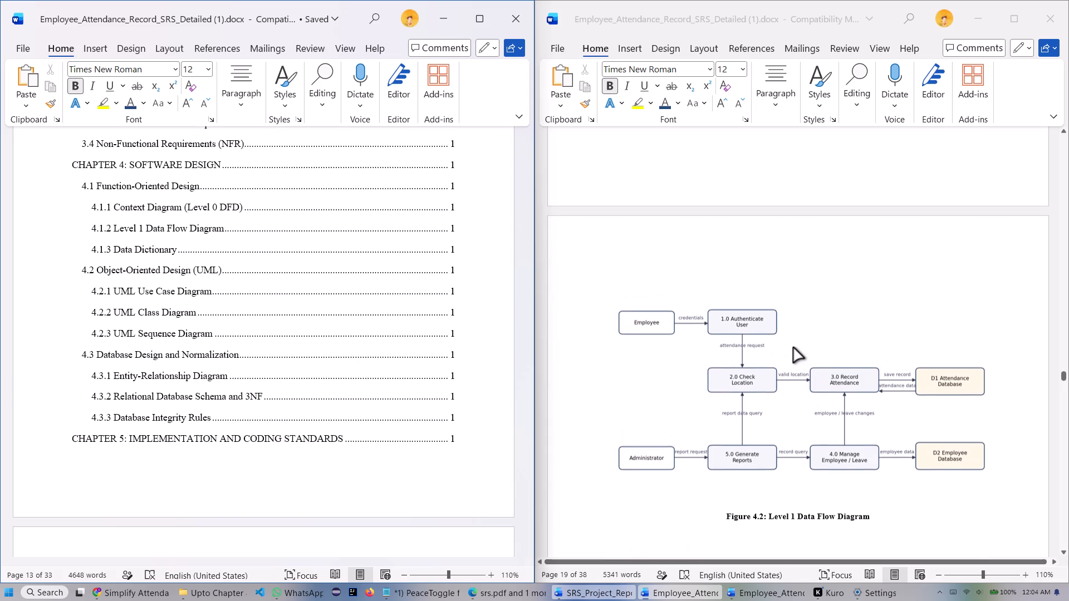
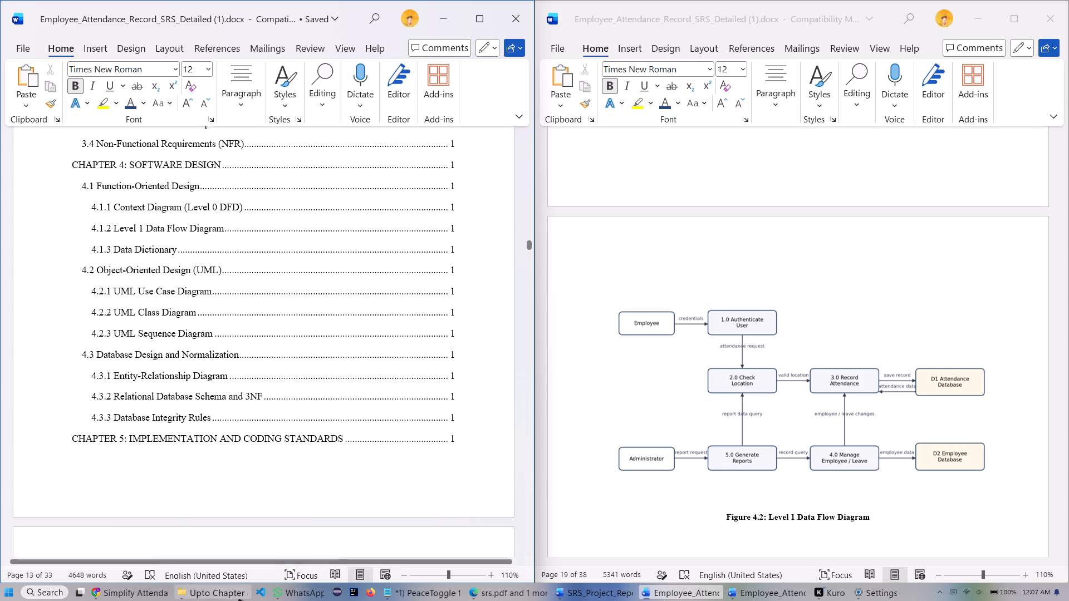
Launch the Unigram app from the recent Windows searches.
{"action": "left_click", "coordinate": [52, 590]}
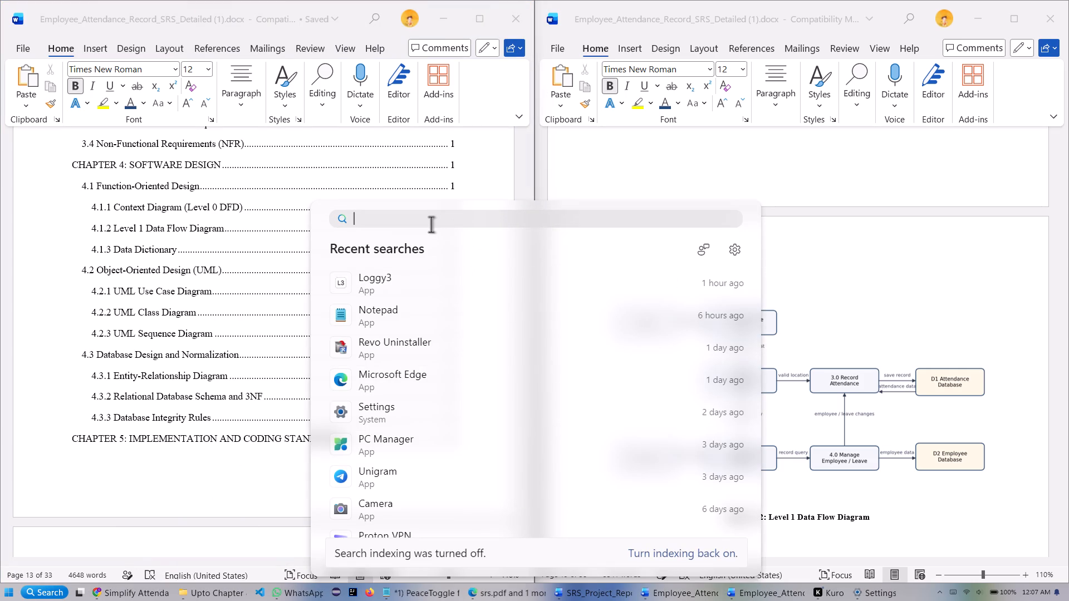
{"action": "left_click", "coordinate": [409, 481]}
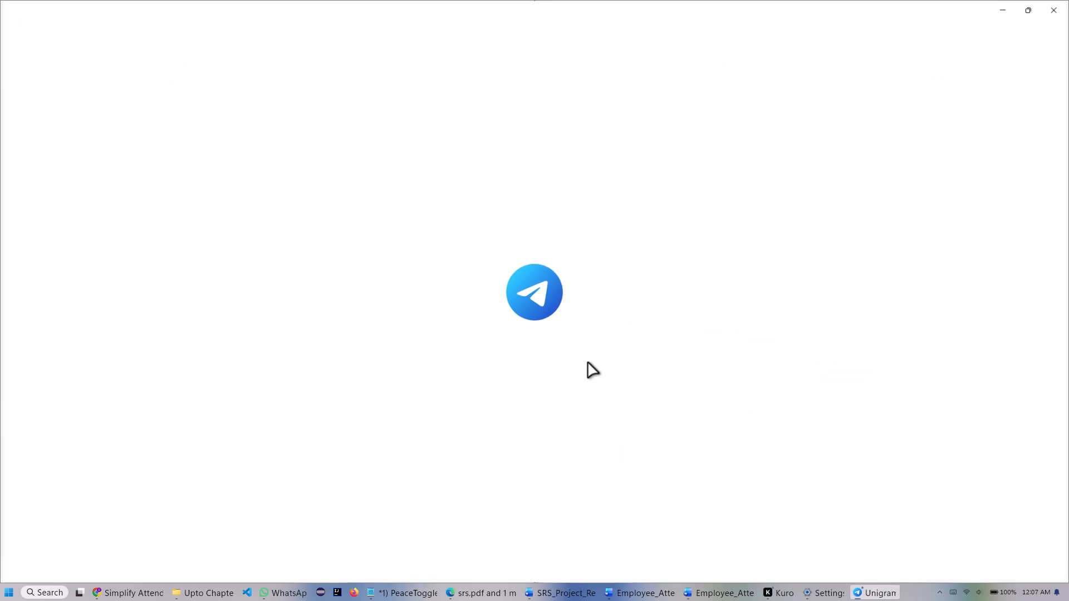
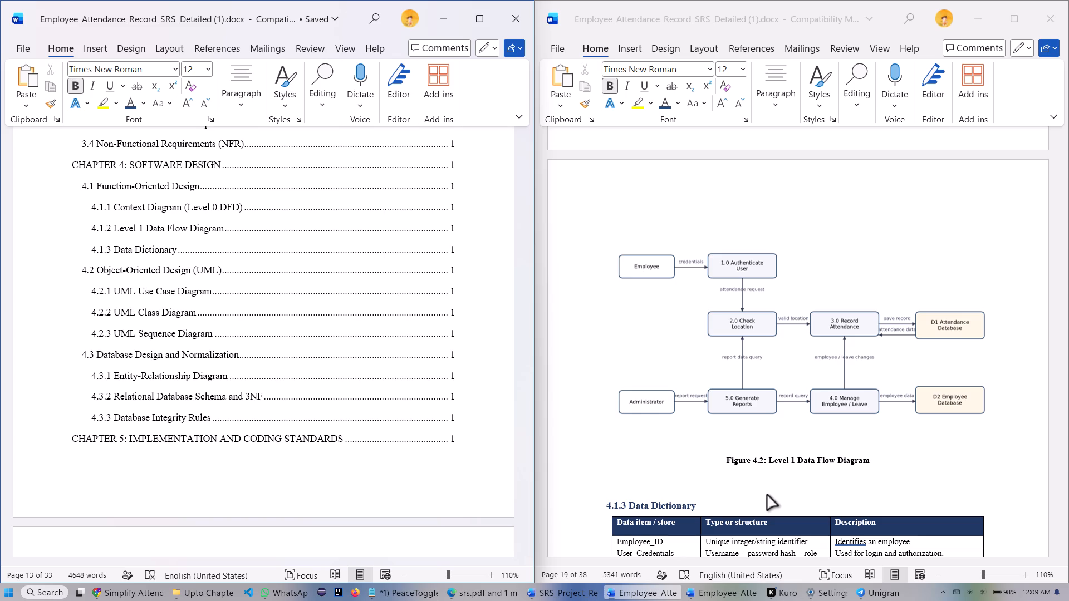
Review the Level 1 Data Flow Diagram and the 4.1.3 Data Dictionary table in the 38-page SRS copy.
{"action": "scroll", "coordinate": [887, 350], "scroll_direction": "down", "scroll_amount": 6}
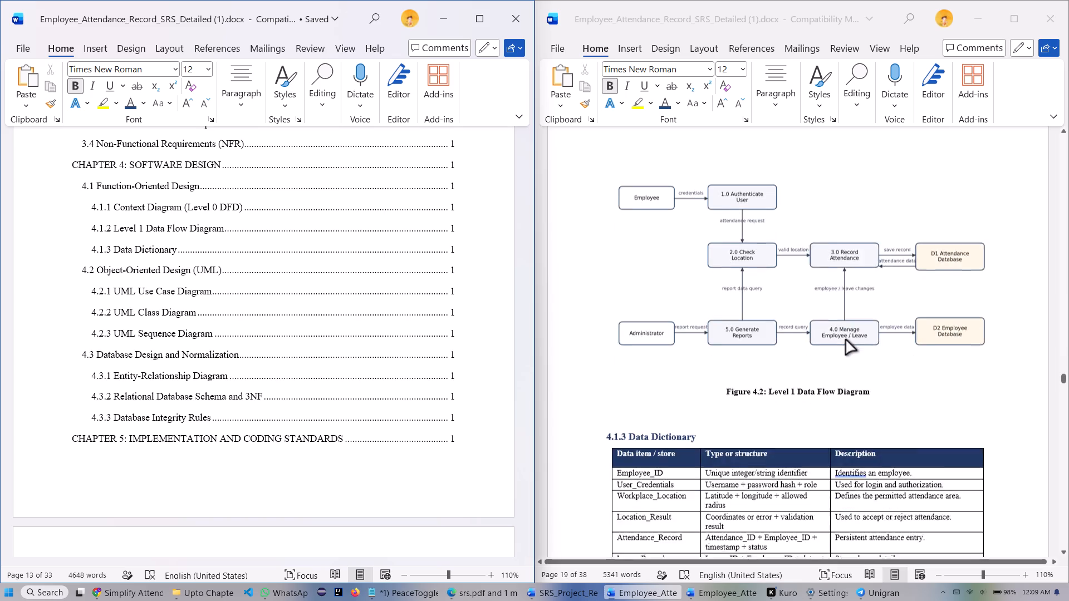
{"action": "scroll", "coordinate": [841, 340], "scroll_direction": "down", "scroll_amount": 6}
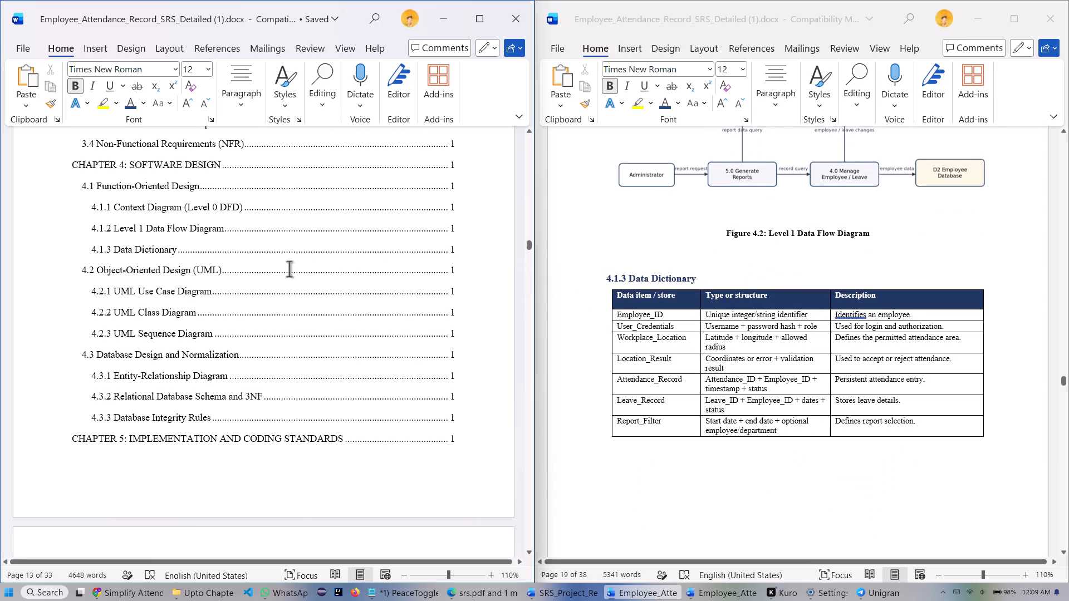
{"action": "scroll", "coordinate": [789, 327], "scroll_direction": "up", "scroll_amount": 7}
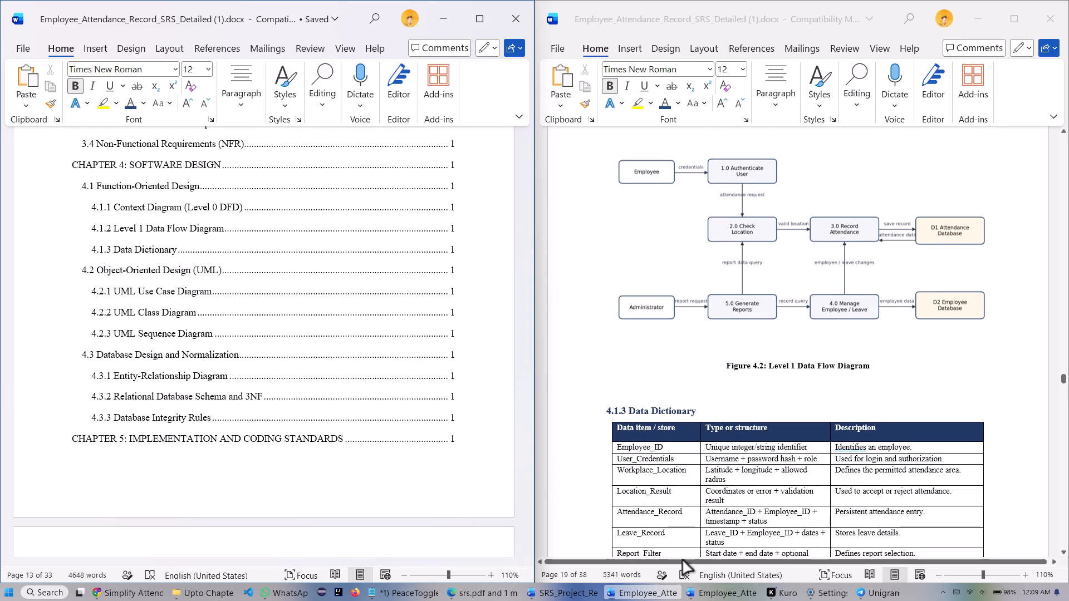